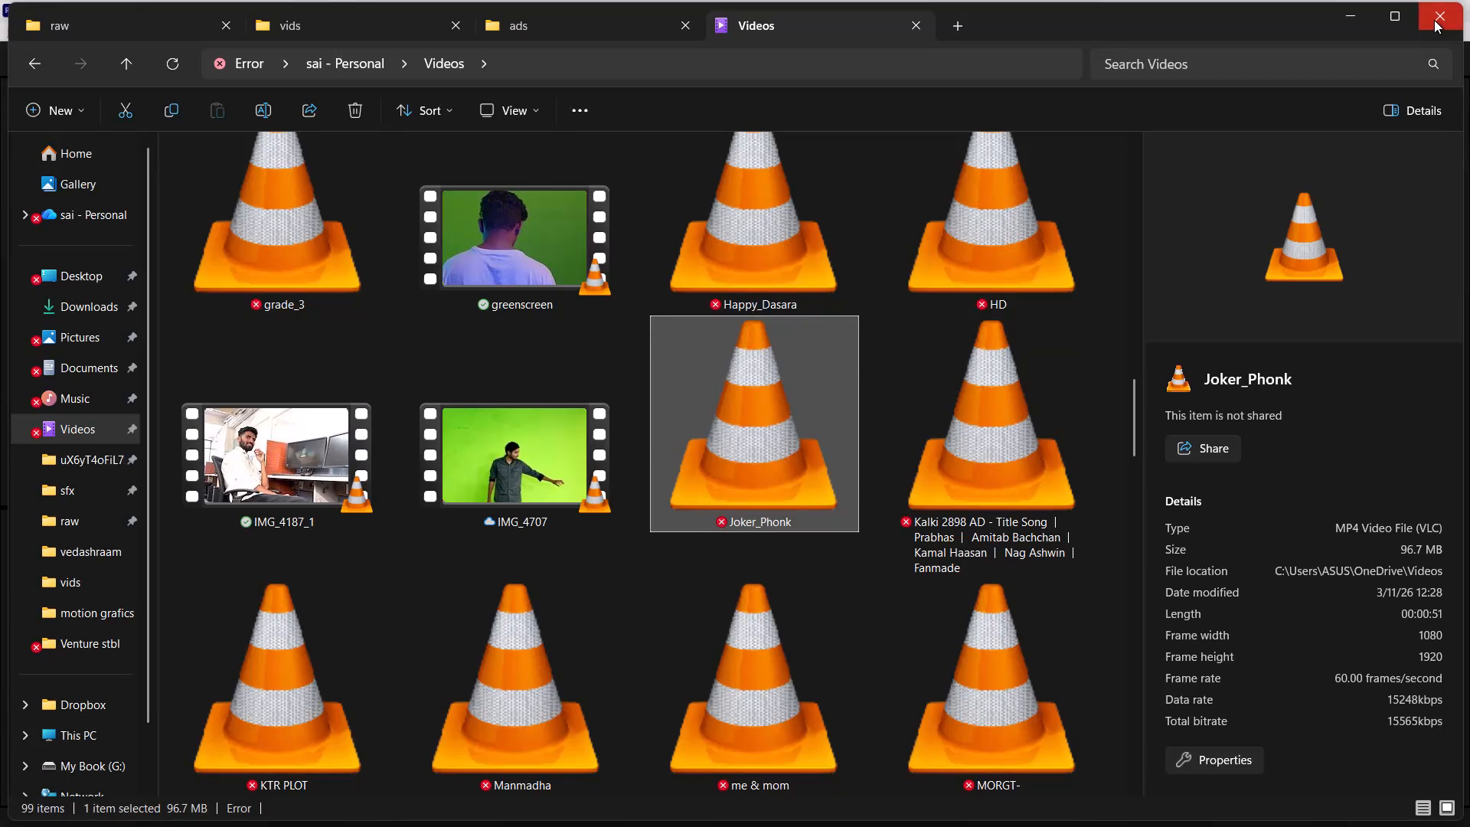
Close the Videos folder window.
left_click(1329, 484)
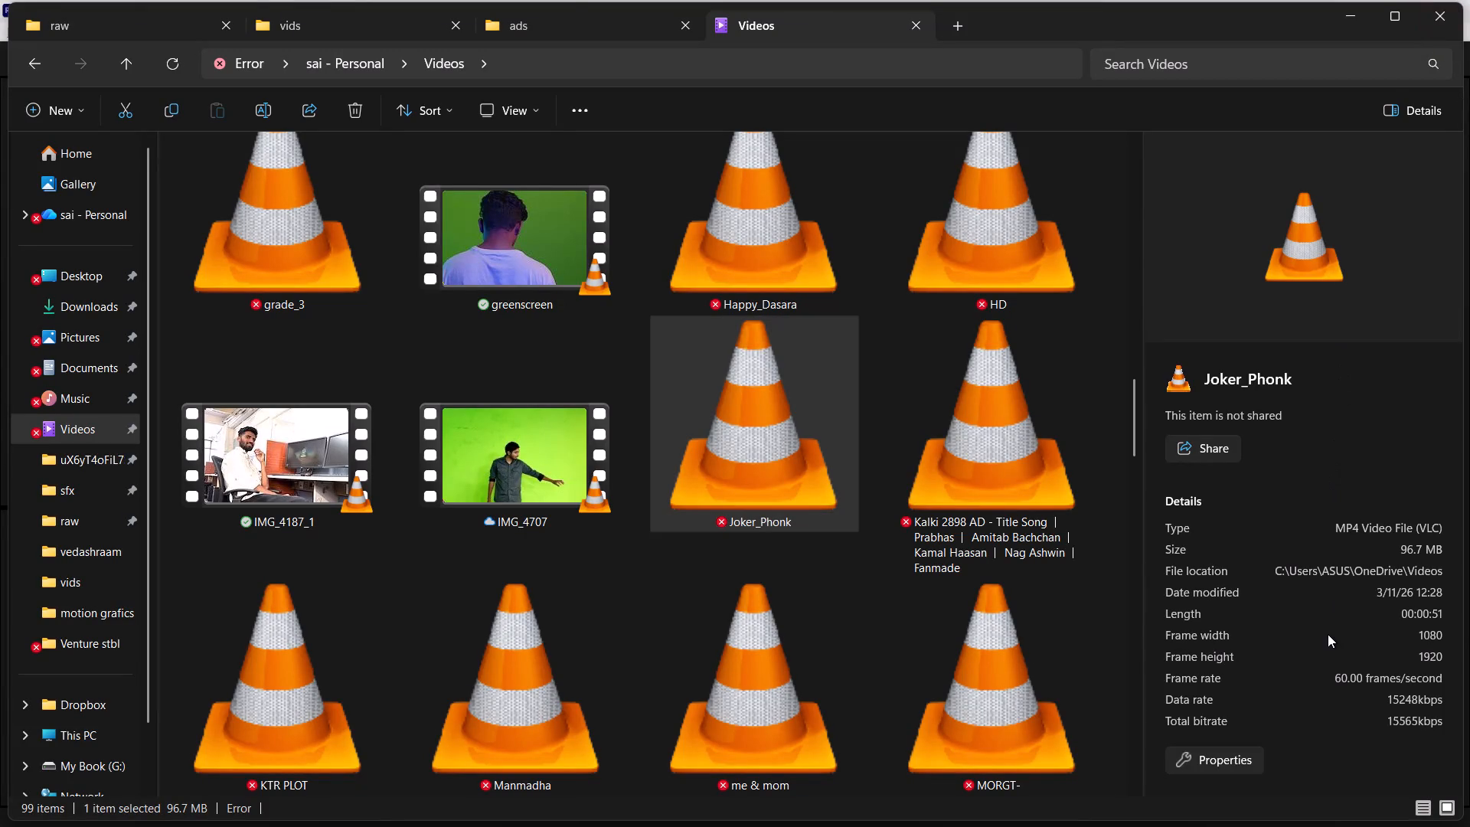
left_click(1328, 634)
left_click(1445, 25)
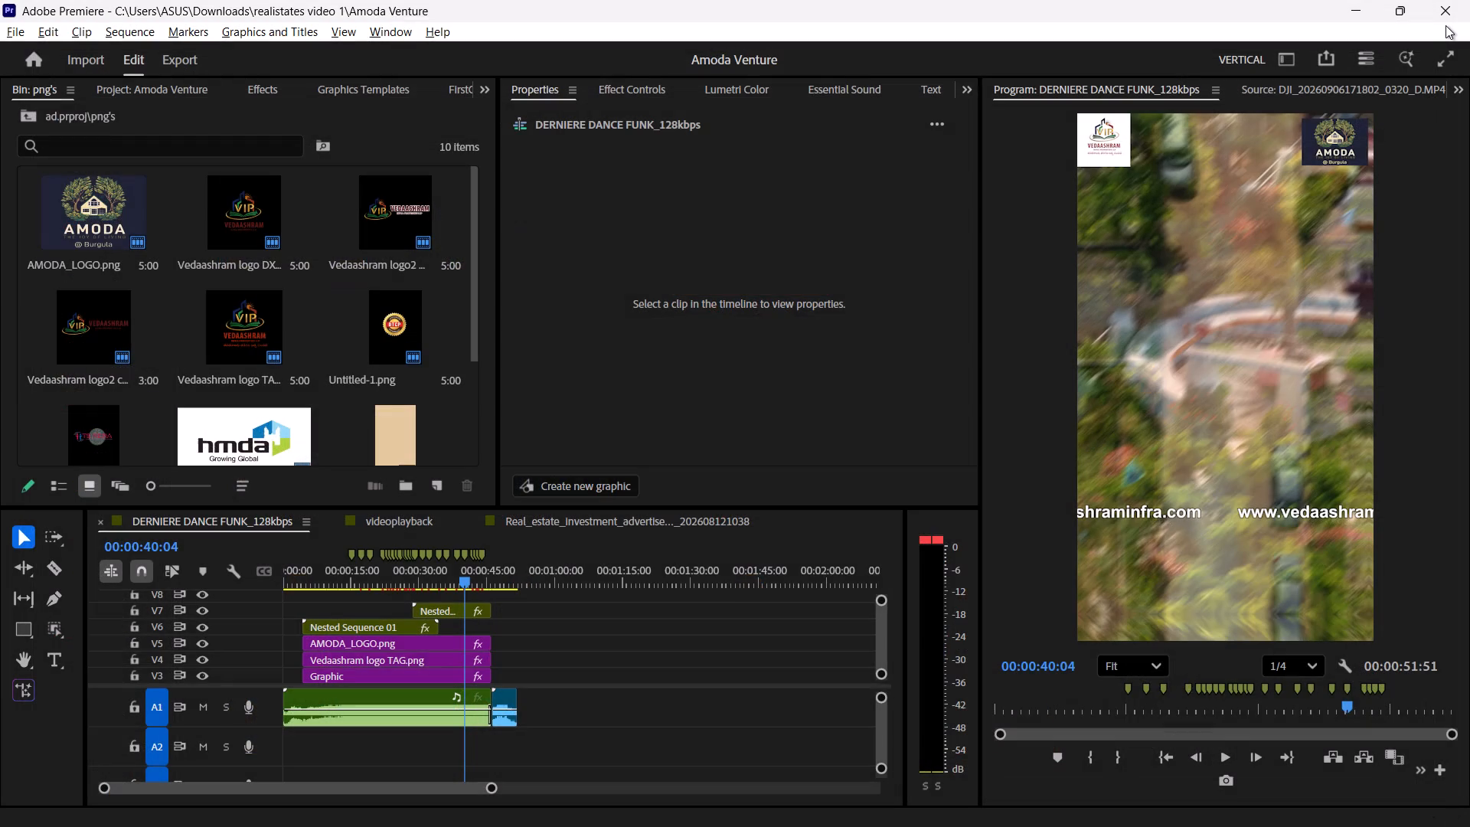
Save the Amoda Venture project in Premiere and close the program, declining to save changes to ad.prproj.
left_click(1445, 25)
left_click(769, 616)
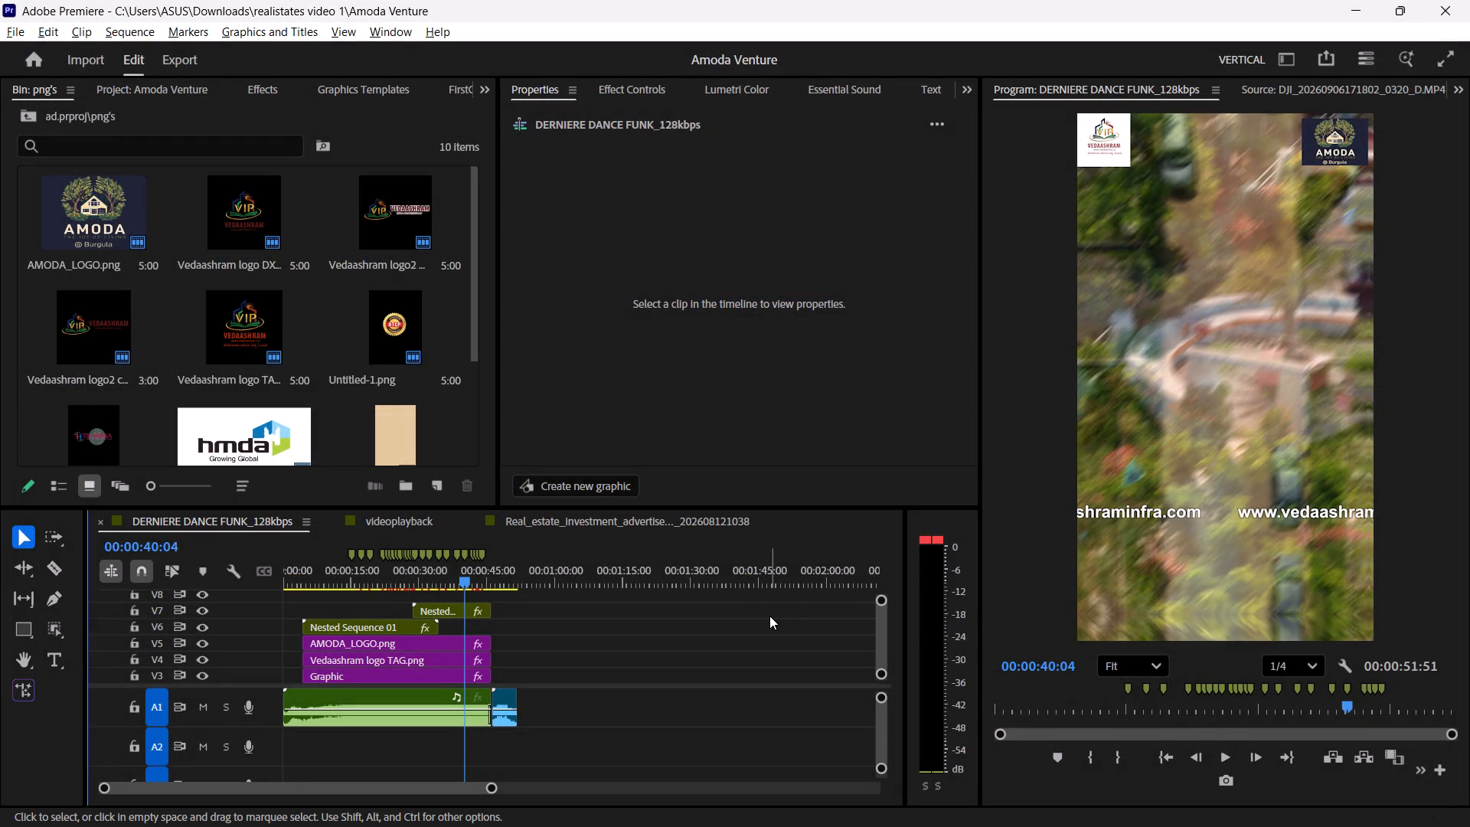
key("ctrl+s")
left_click(1467, 0)
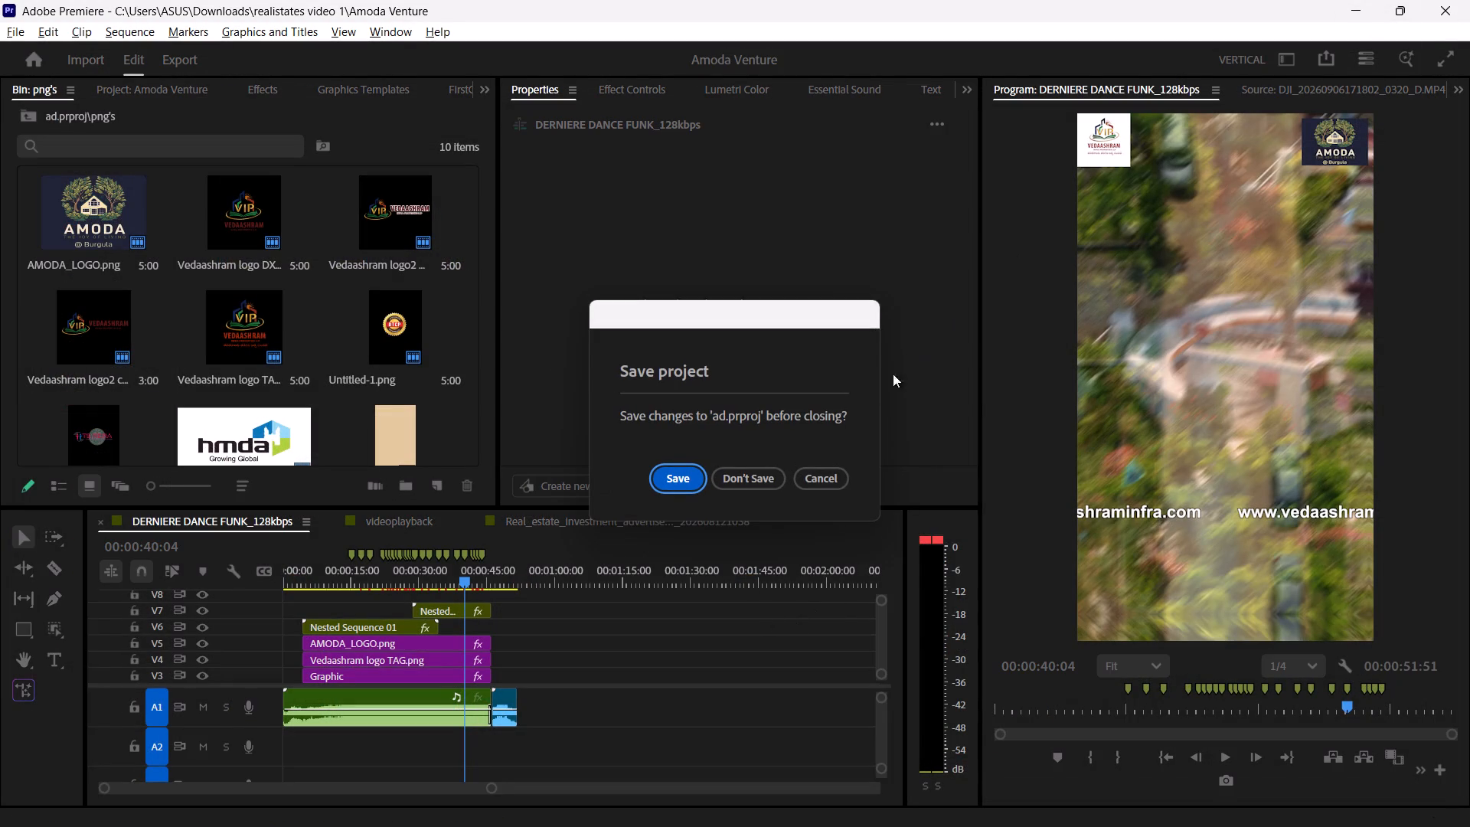
left_click(758, 472)
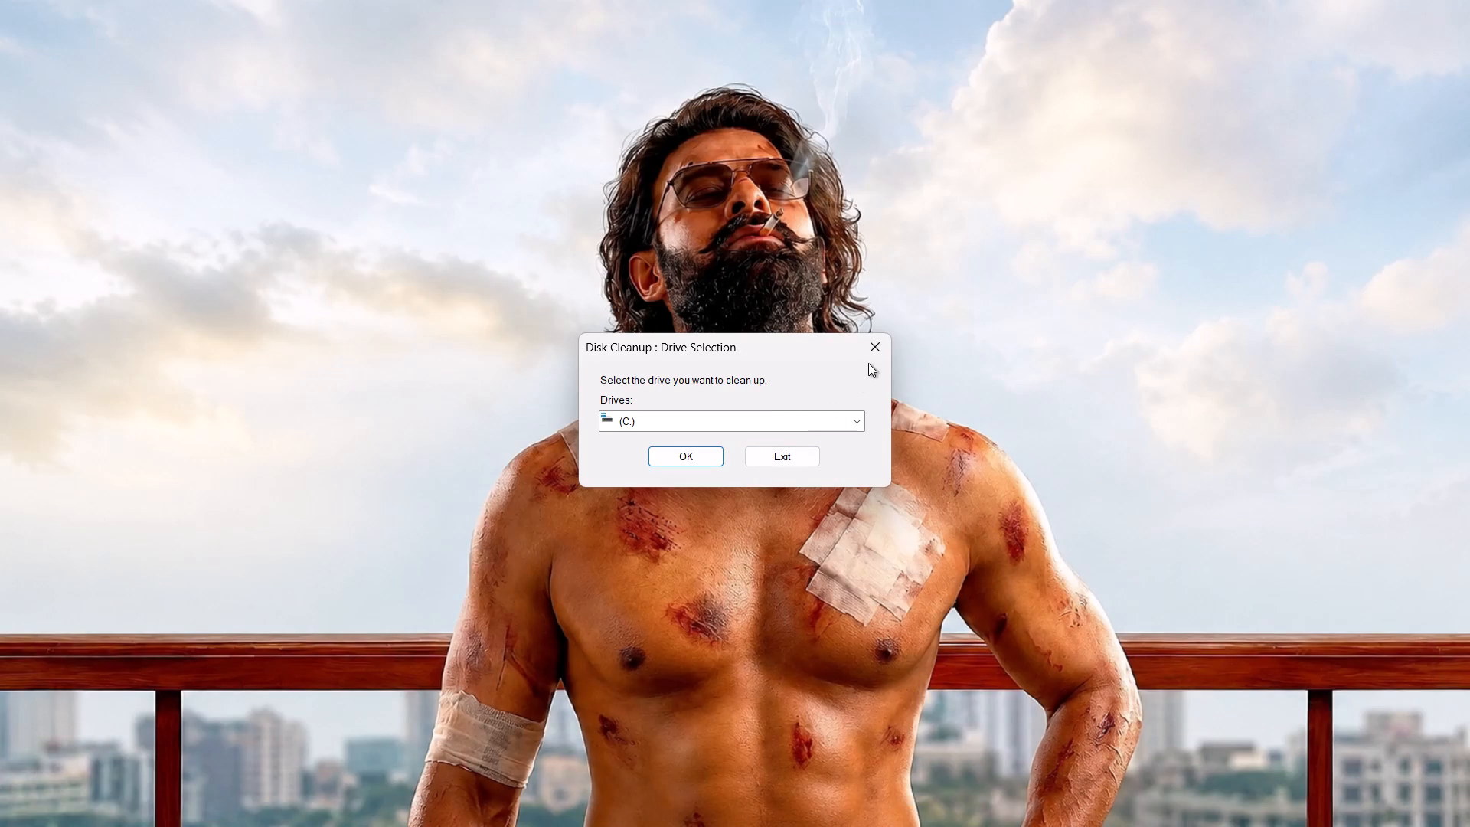
Close the Disk Cleanup drive selection without starting a cleanup.
left_click(868, 363)
left_click(877, 351)
Open the %temp% folder through Run and delete all its contents, skipping every item that is in use.
key("super+r")
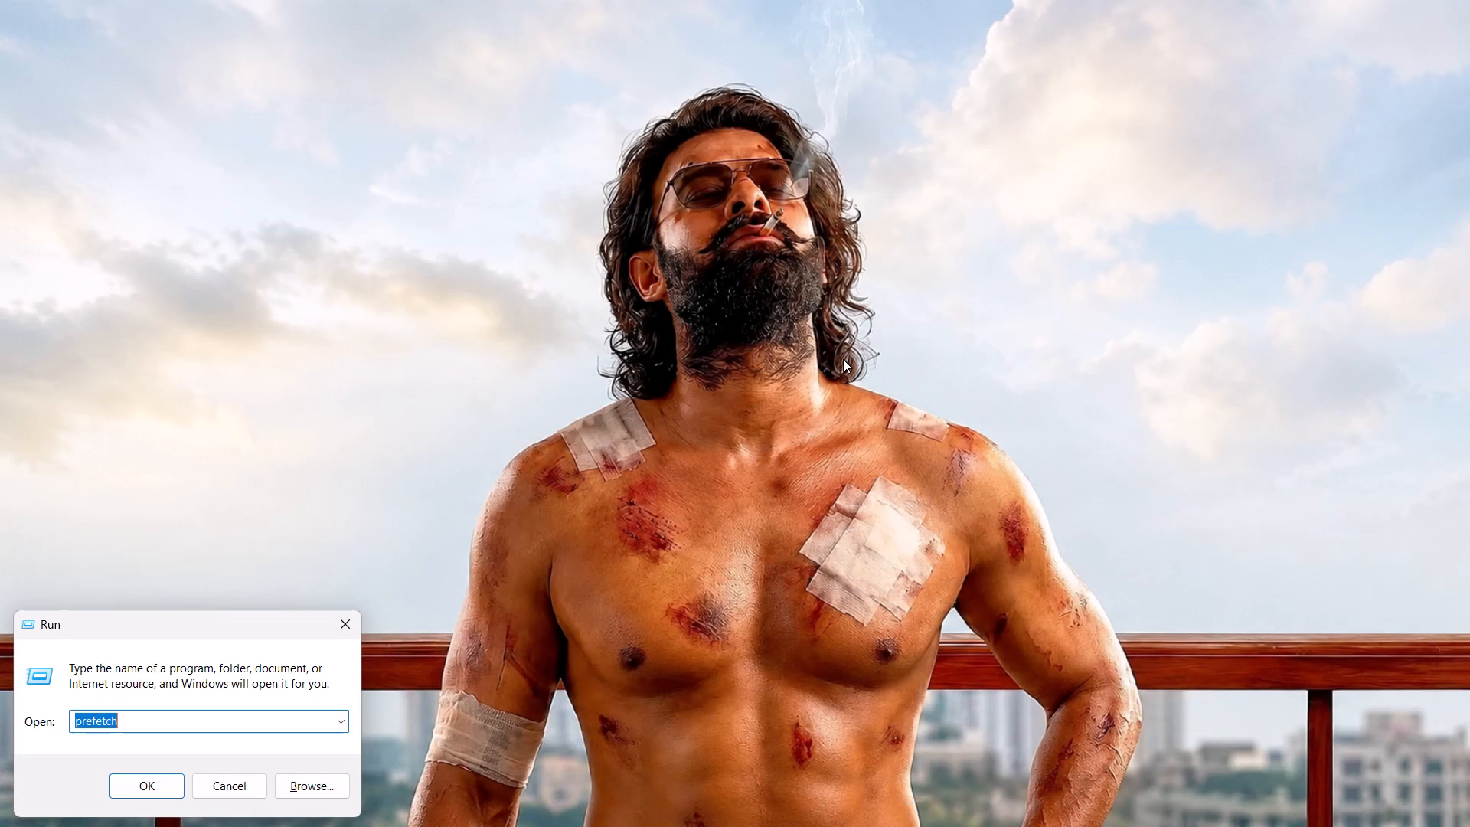
key("Down")
key("Down")
key("Return")
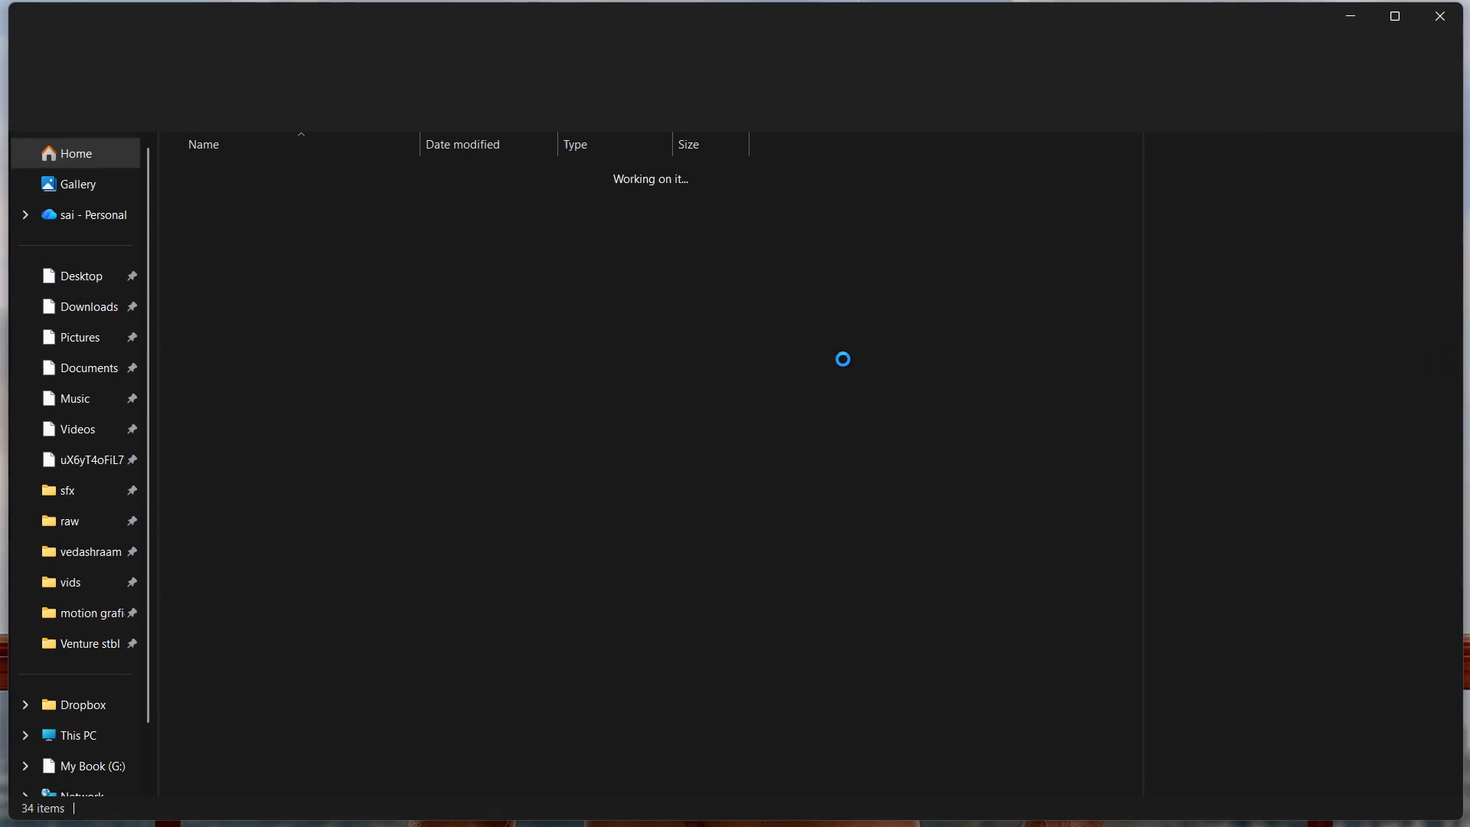
key("ctrl+a")
key("Delete")
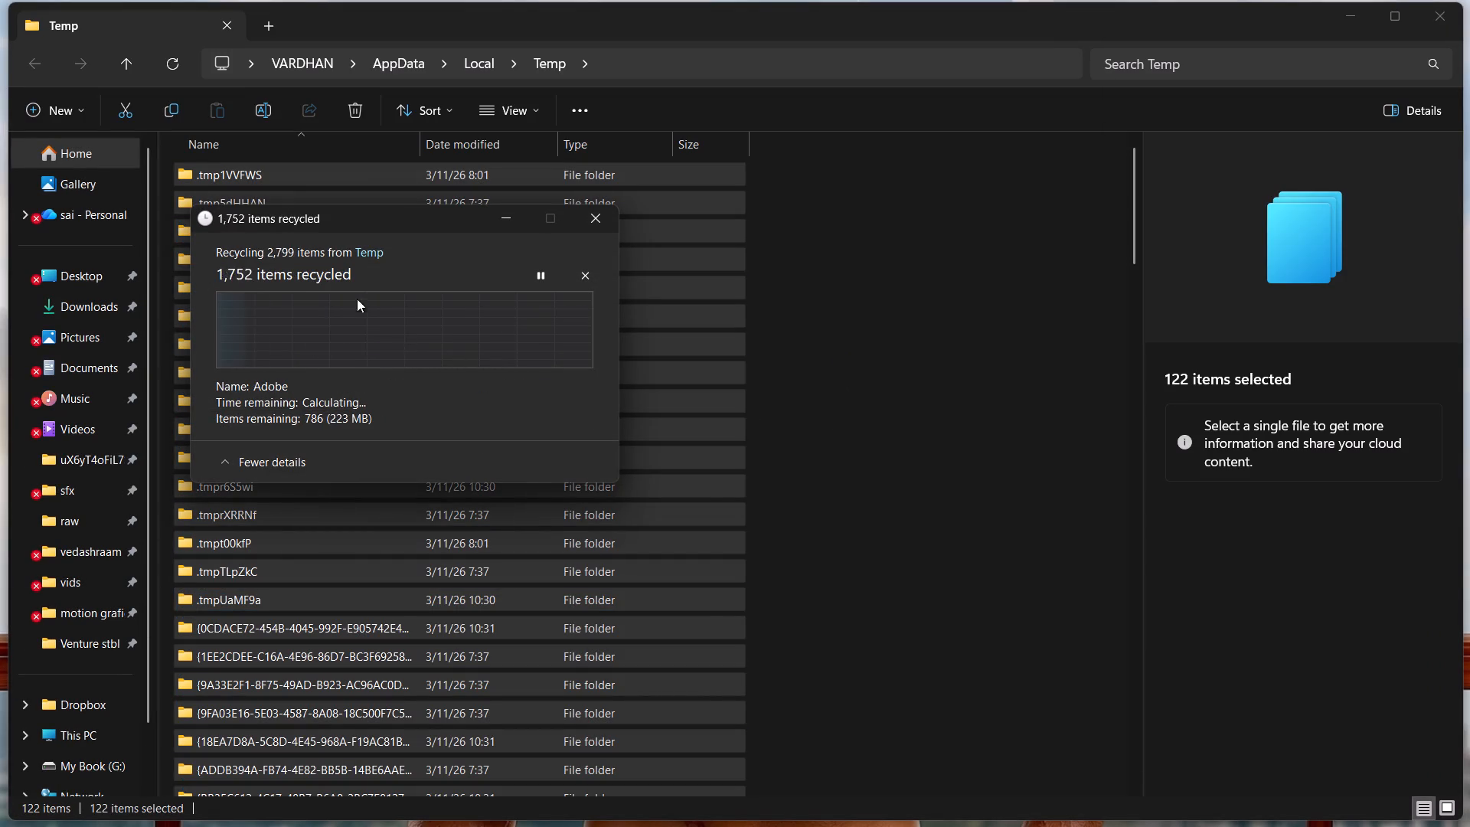
left_click(299, 378)
left_click(459, 420)
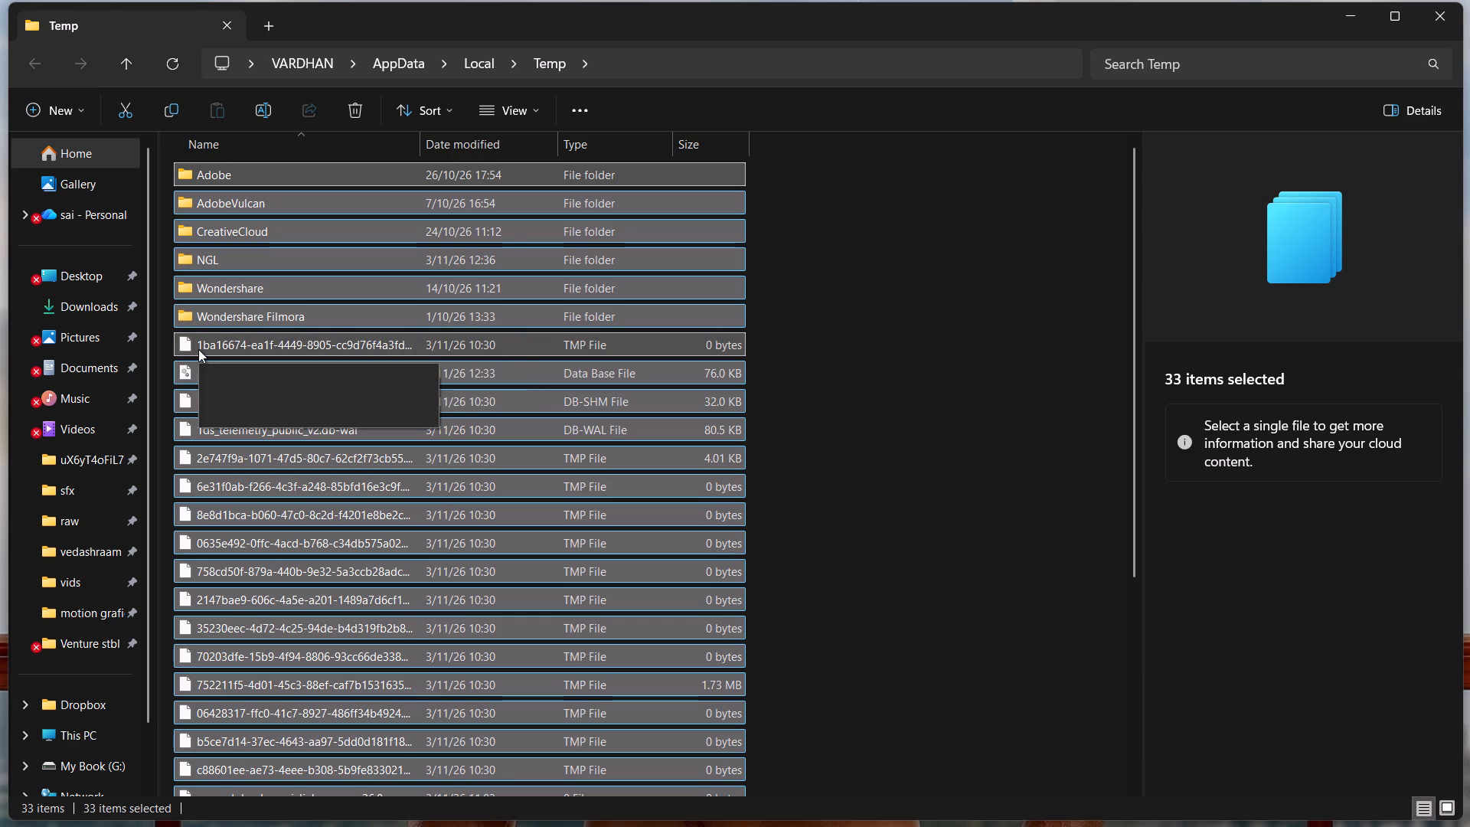
Try deleting everything left in AppData\Local\Temp again, skipping all items in use, and close the folder window.
left_click(1097, 418)
left_click(654, 447)
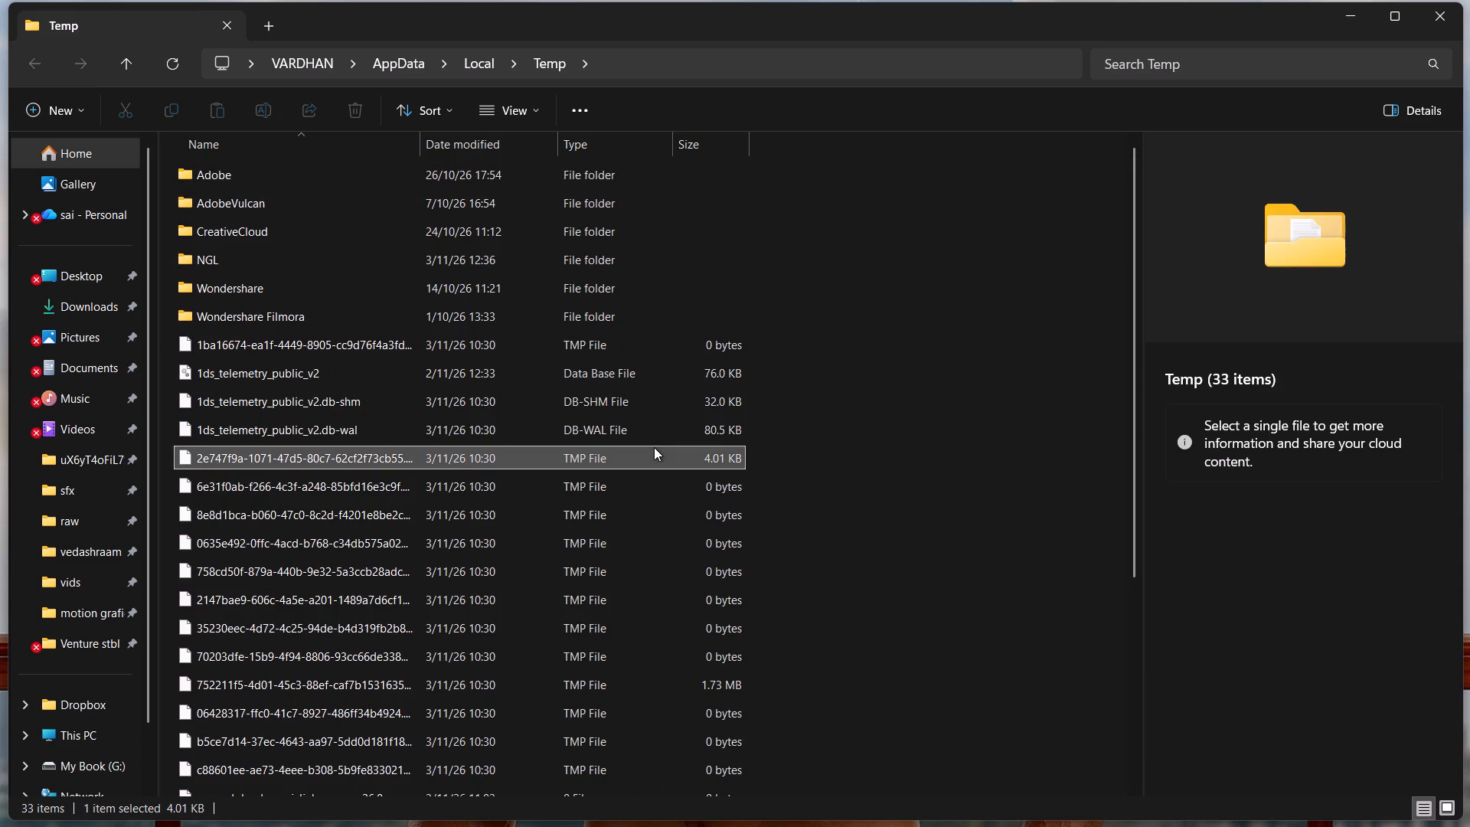
key("ctrl+a")
key("Delete")
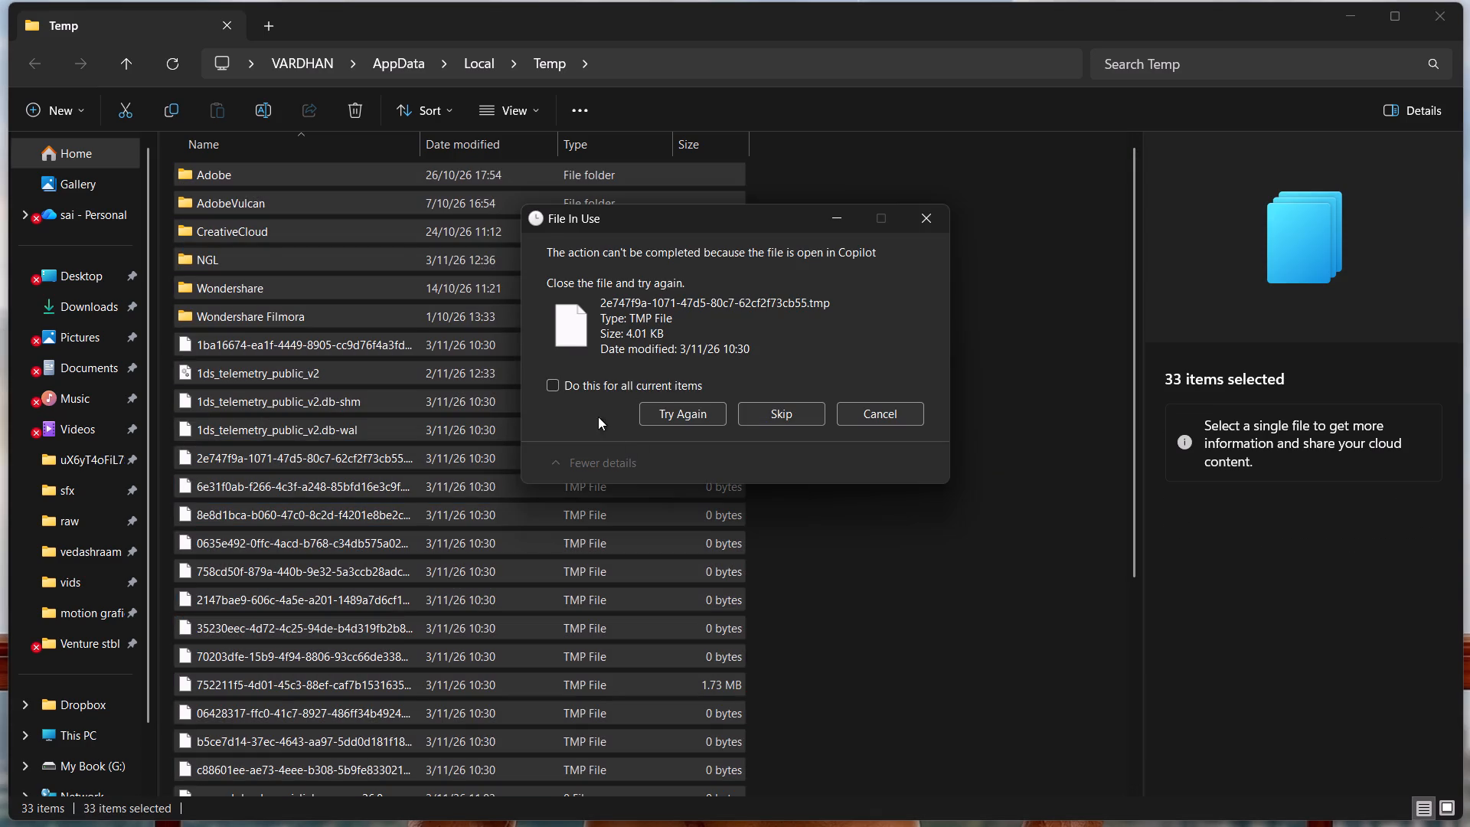
left_click(624, 390)
left_click(800, 413)
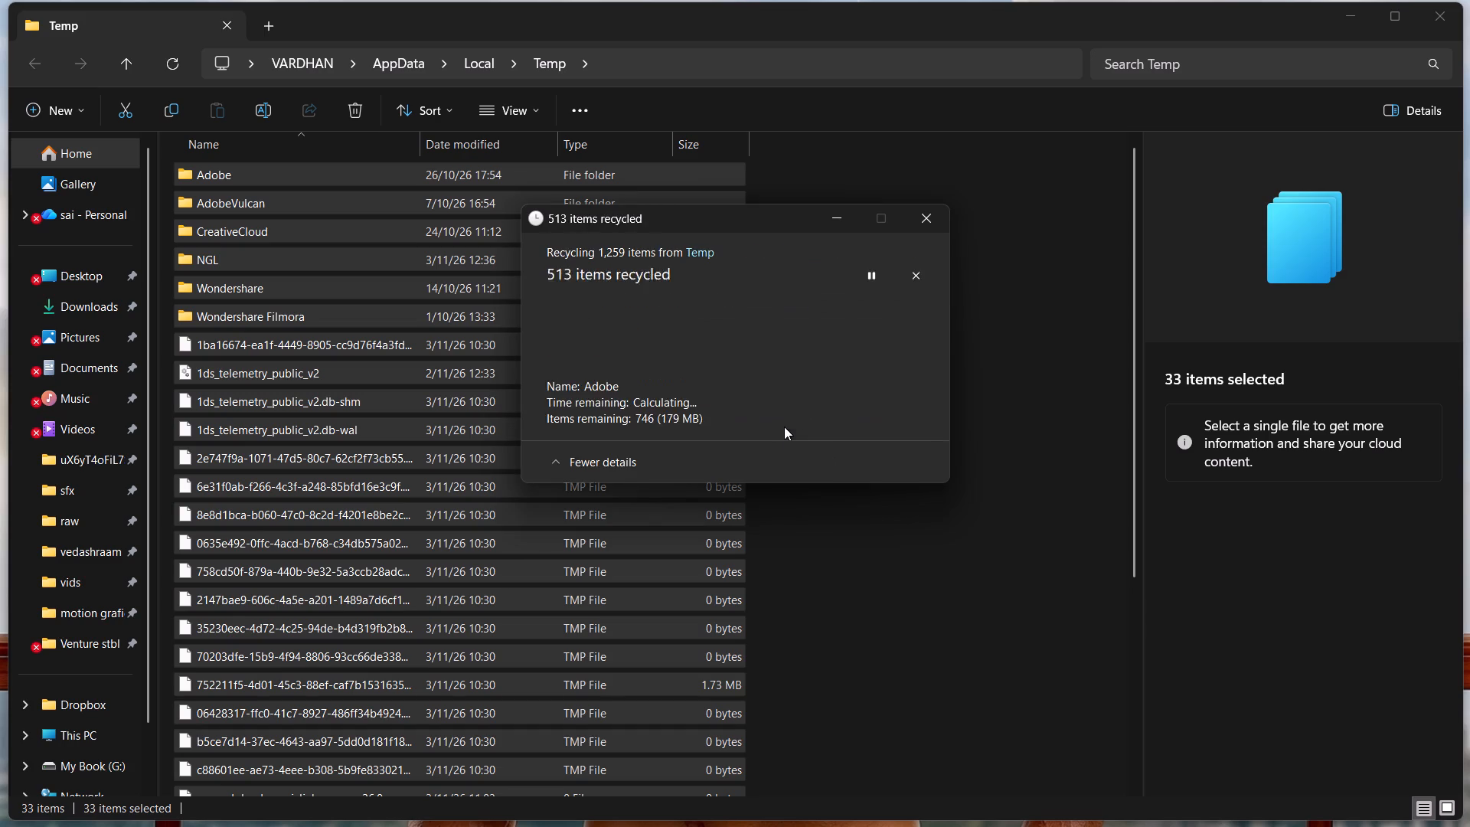
left_click(682, 389)
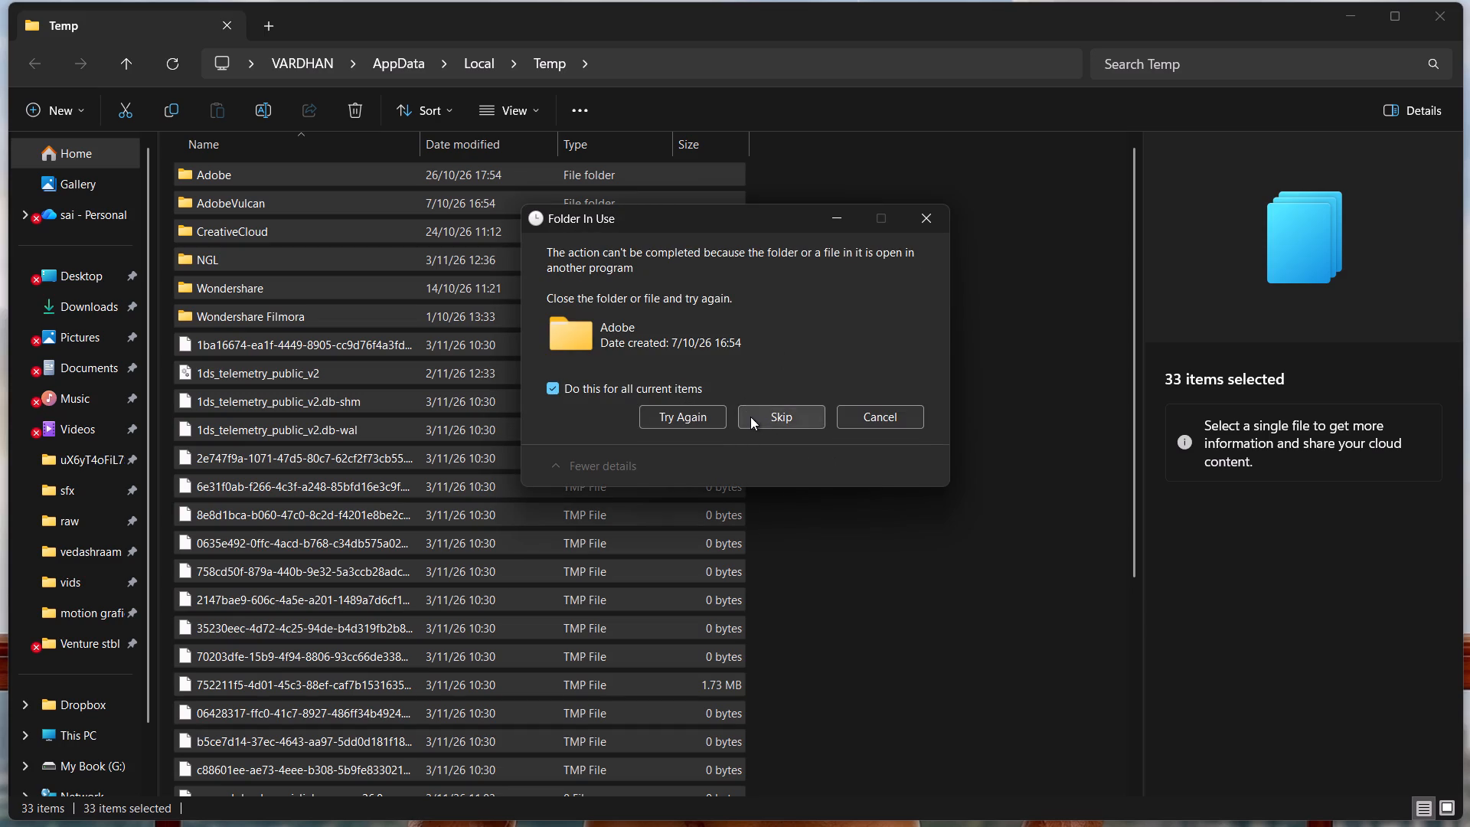
left_click(750, 417)
left_click(1459, 31)
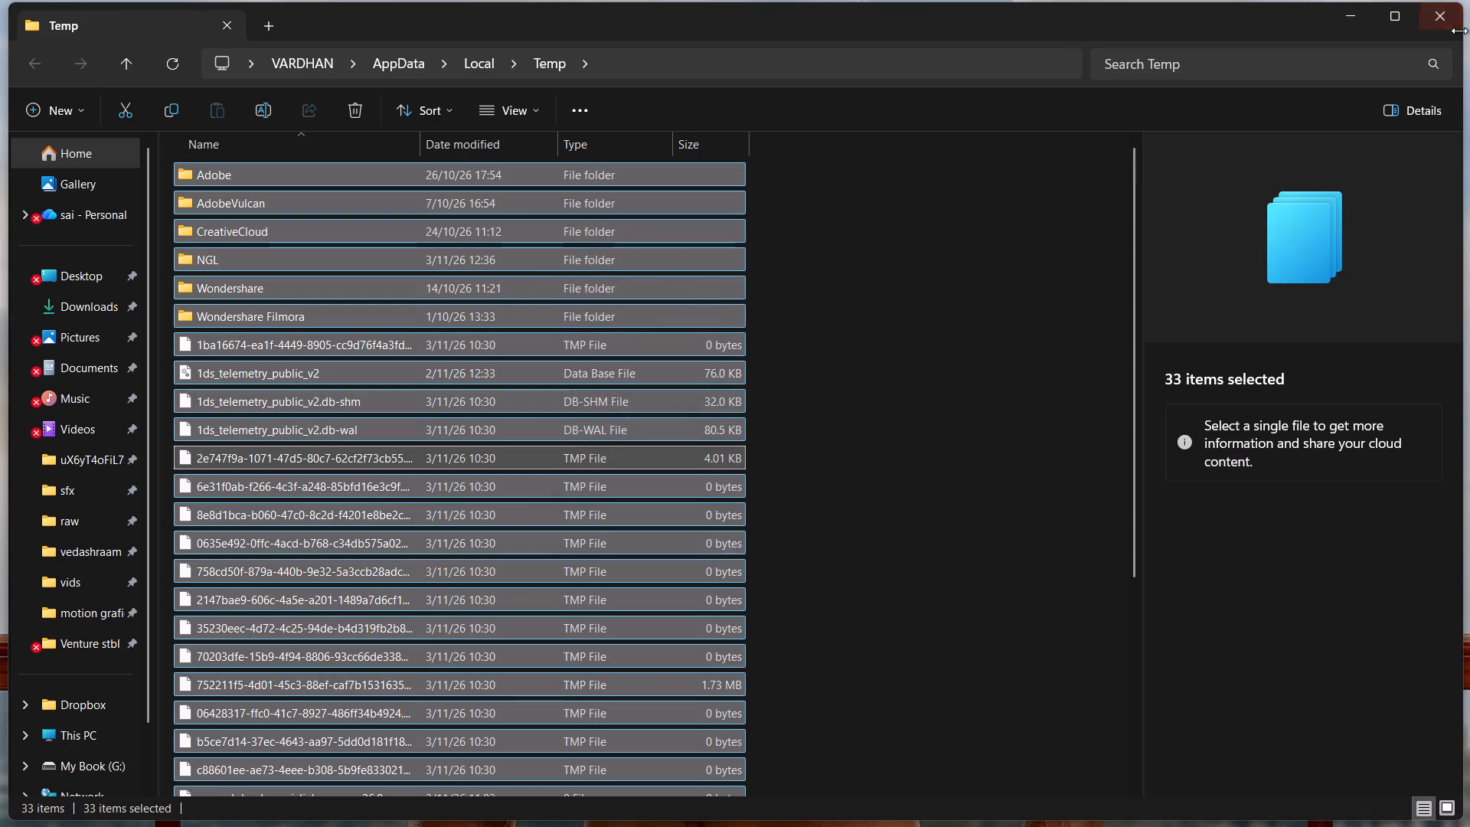
left_click(1440, 0)
left_click(1443, 26)
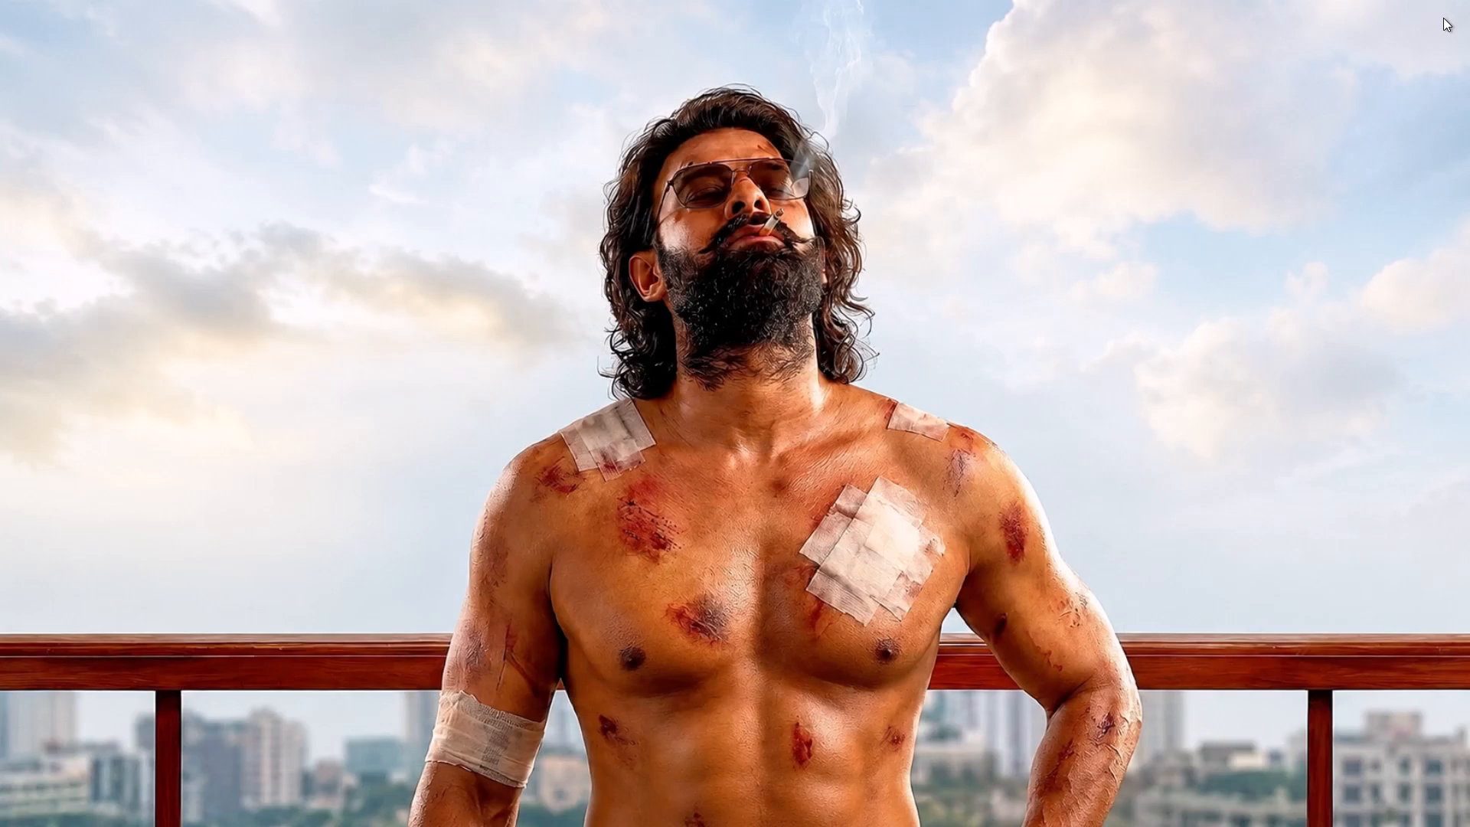
Open C:\Windows\Temp by running temp, delete all its contents while skipping files and folders in use, and close the window.
key("super+r")
key("Down")
key("Down")
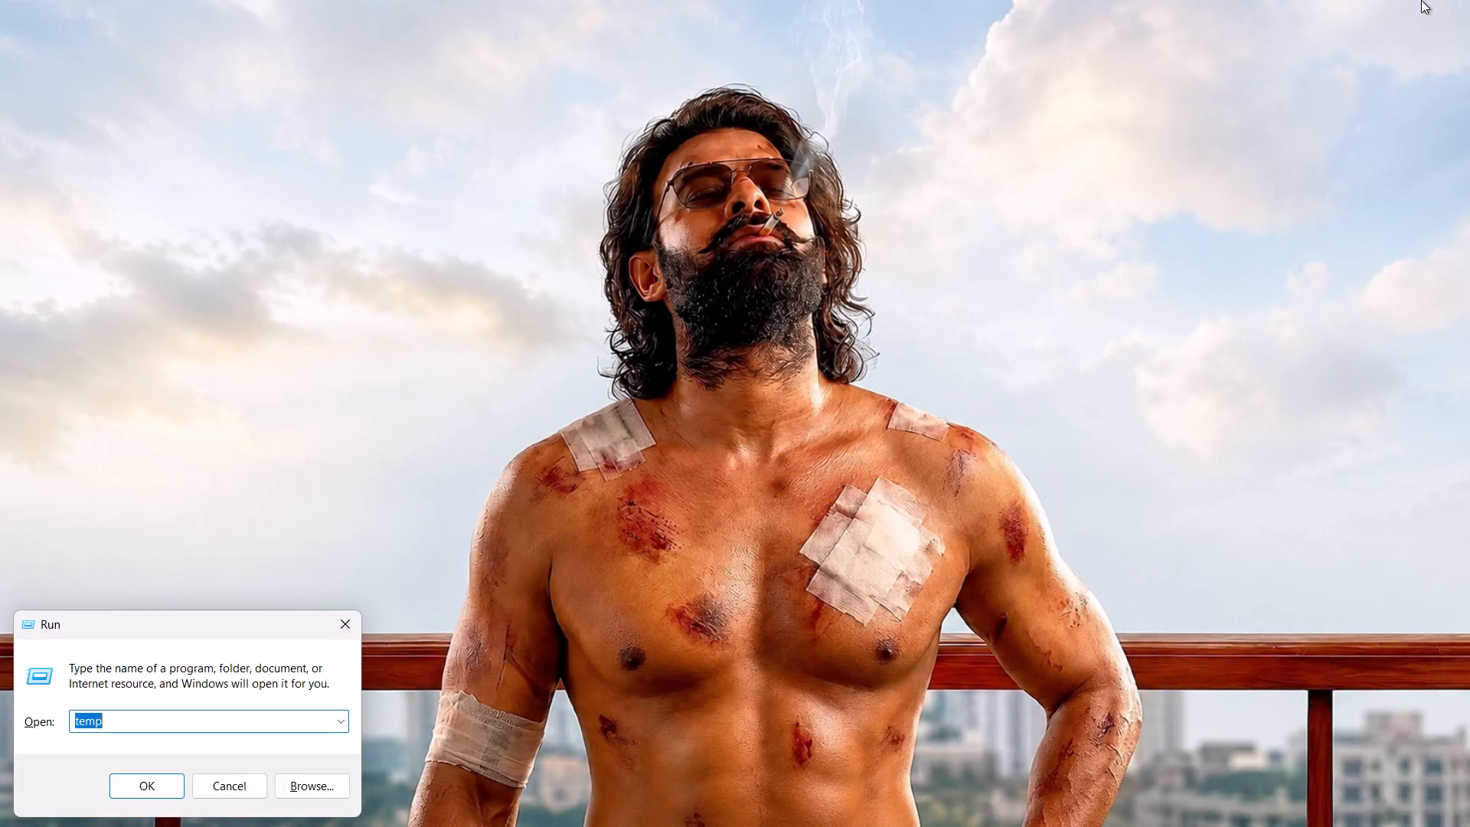
key("Return")
left_click(493, 458)
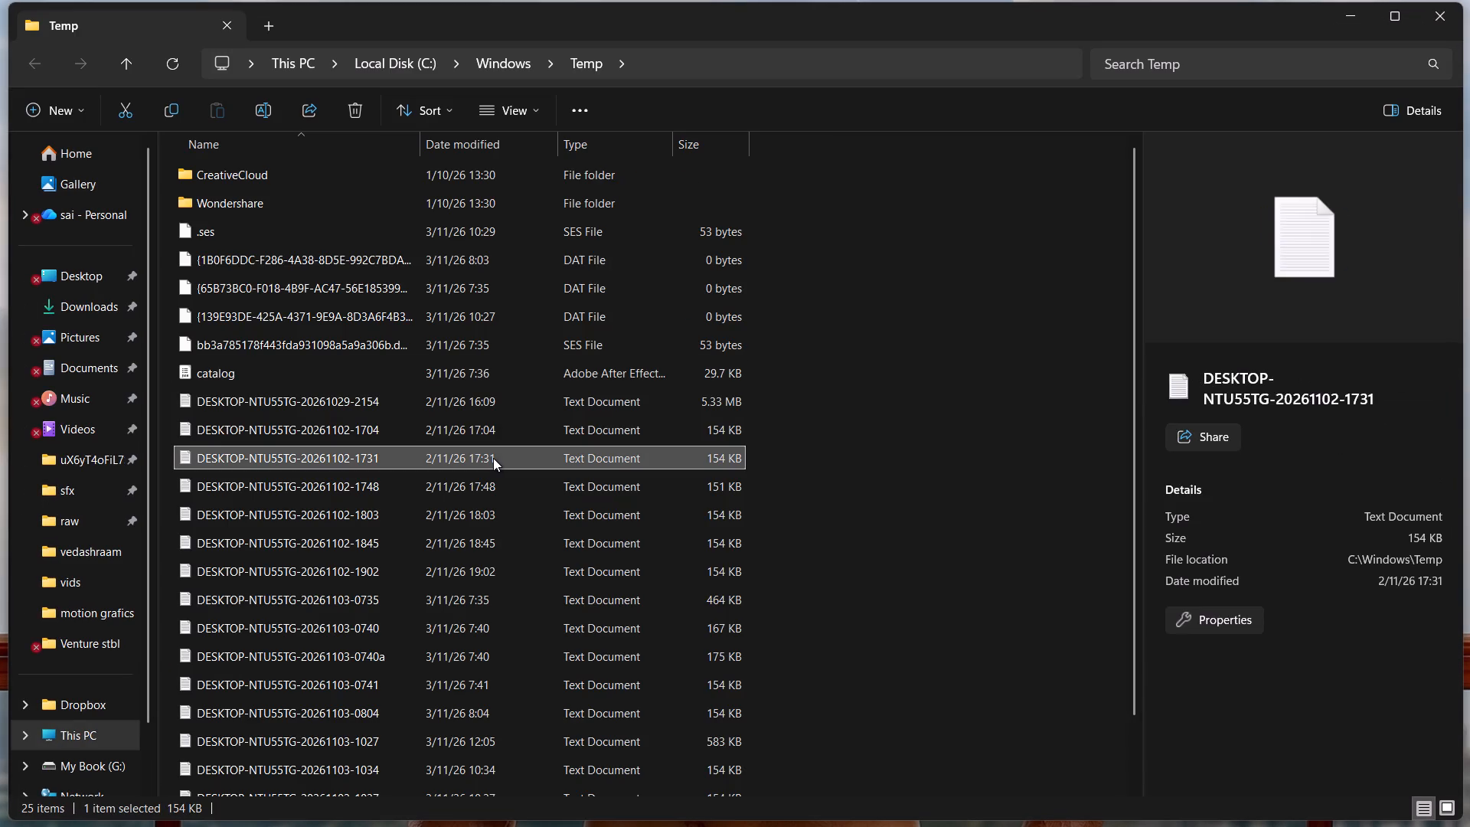
key("ctrl+a")
key("Delete")
left_click(576, 405)
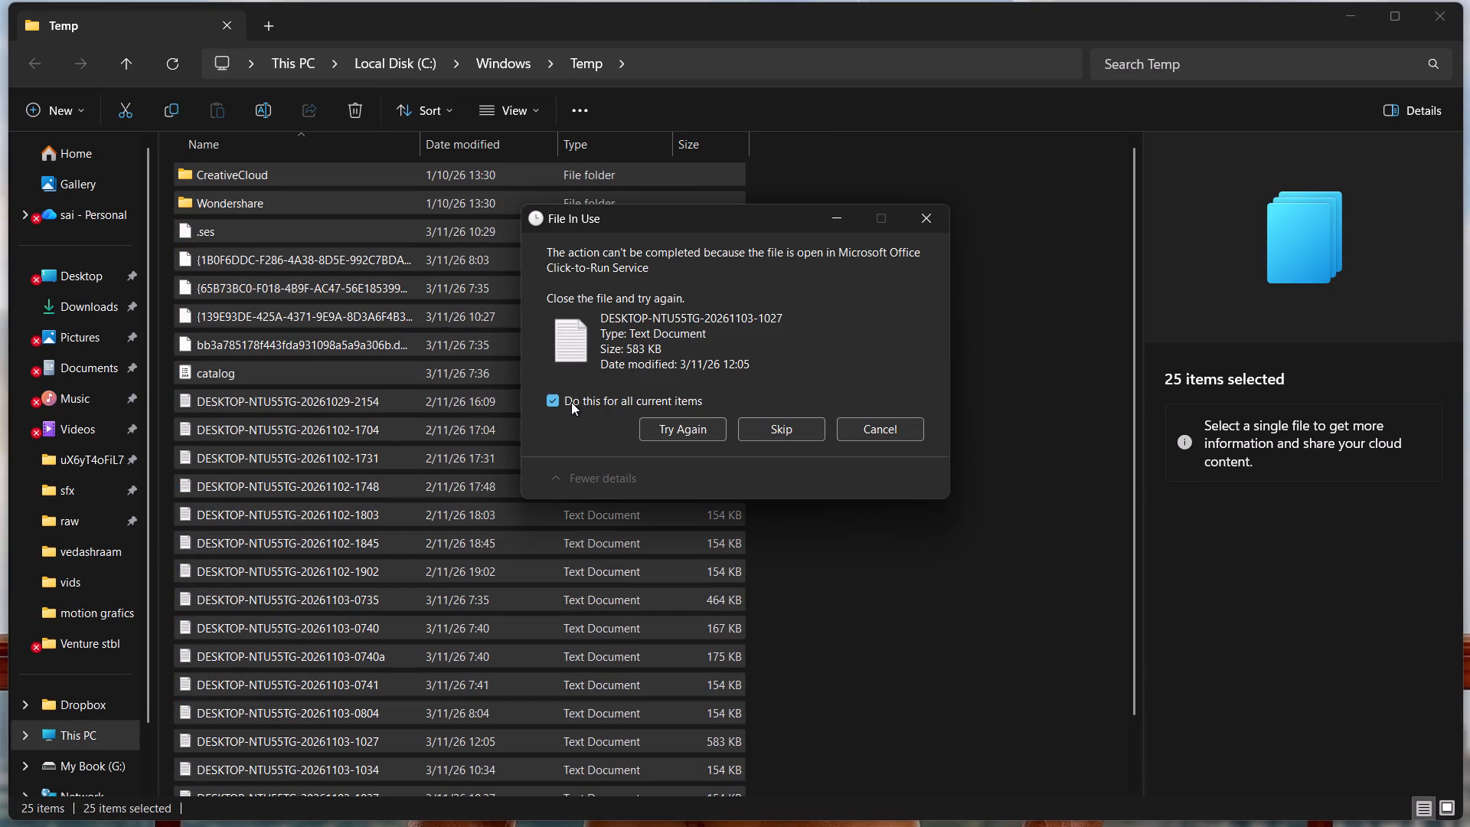
left_click(761, 413)
left_click(770, 446)
left_click(766, 433)
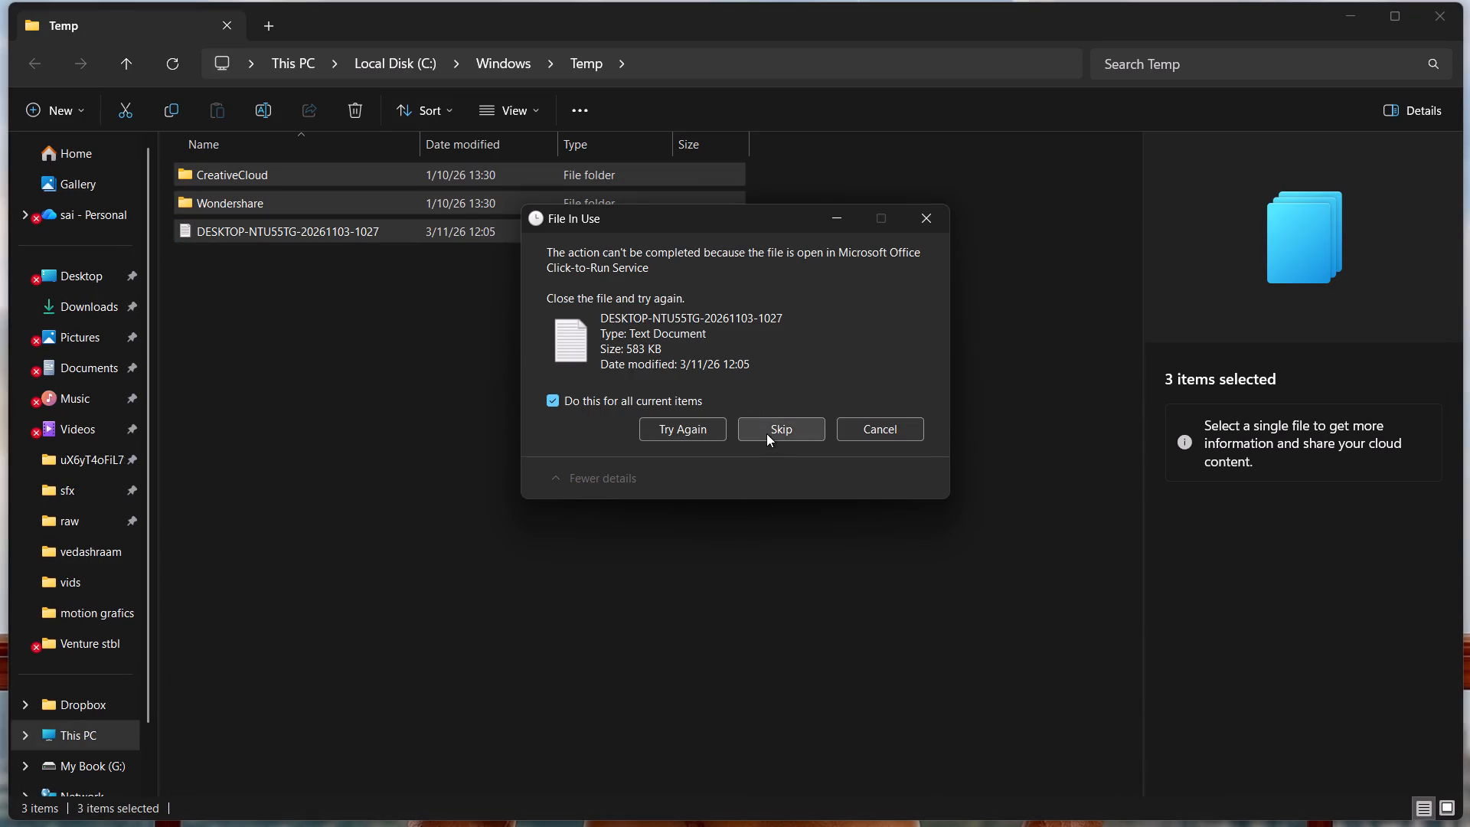
left_click(655, 385)
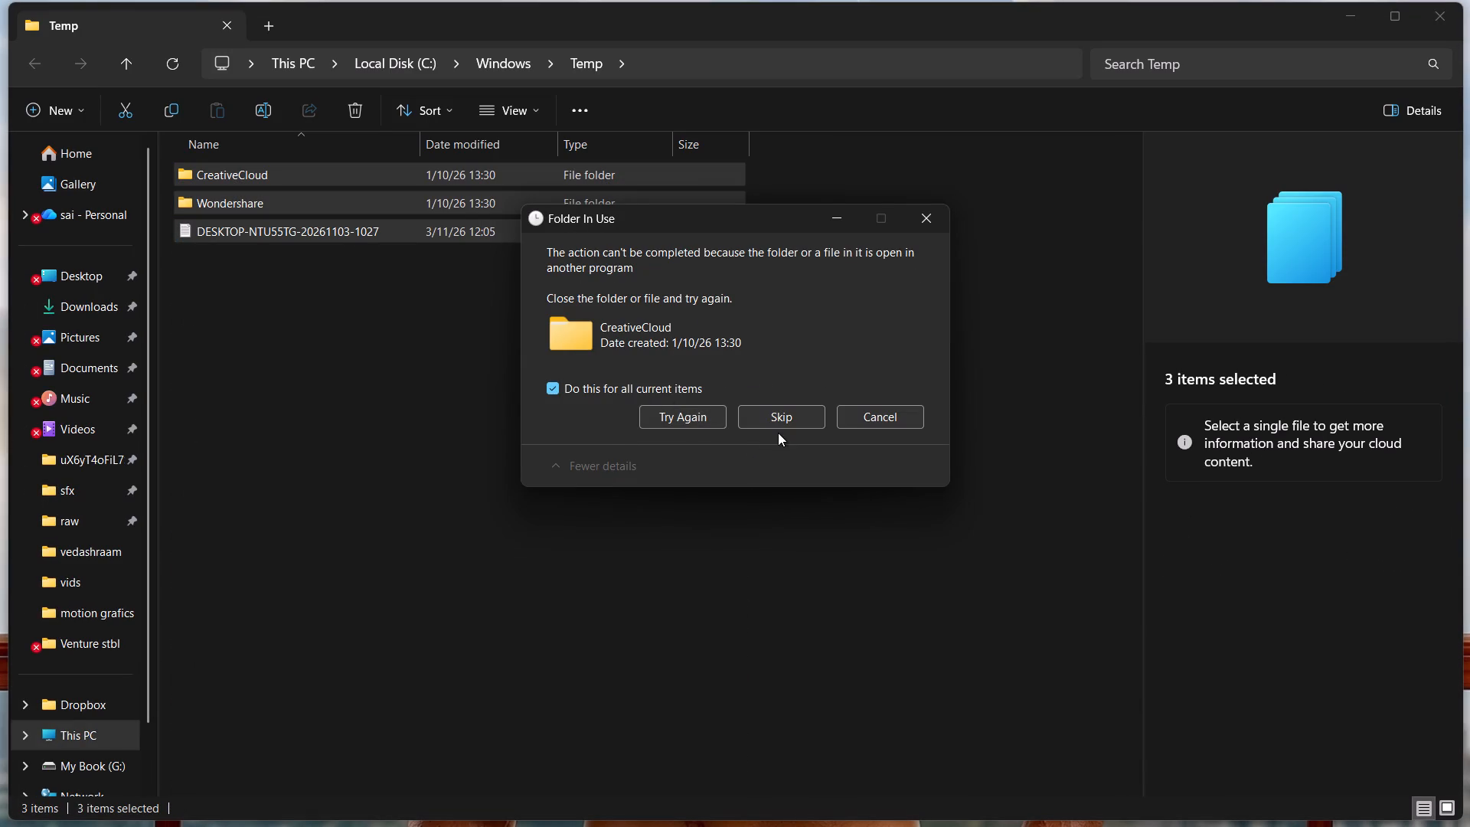
left_click(767, 424)
left_click(1433, 16)
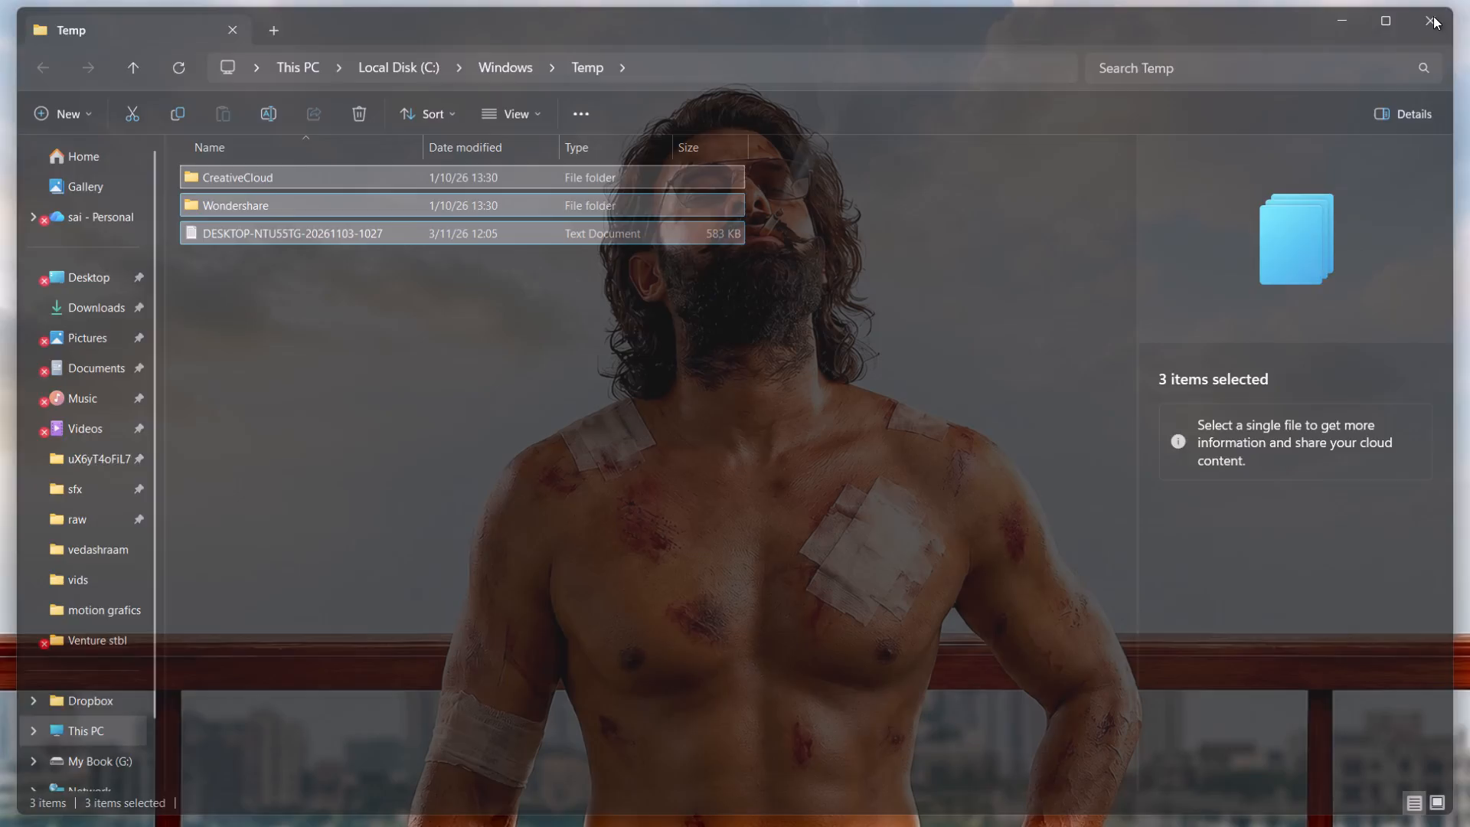
Run prefetch, grant access to the C:\Windows\Prefetch folder, delete all its contents while skipping items in use, and close the window.
key("super+r")
key("Down")
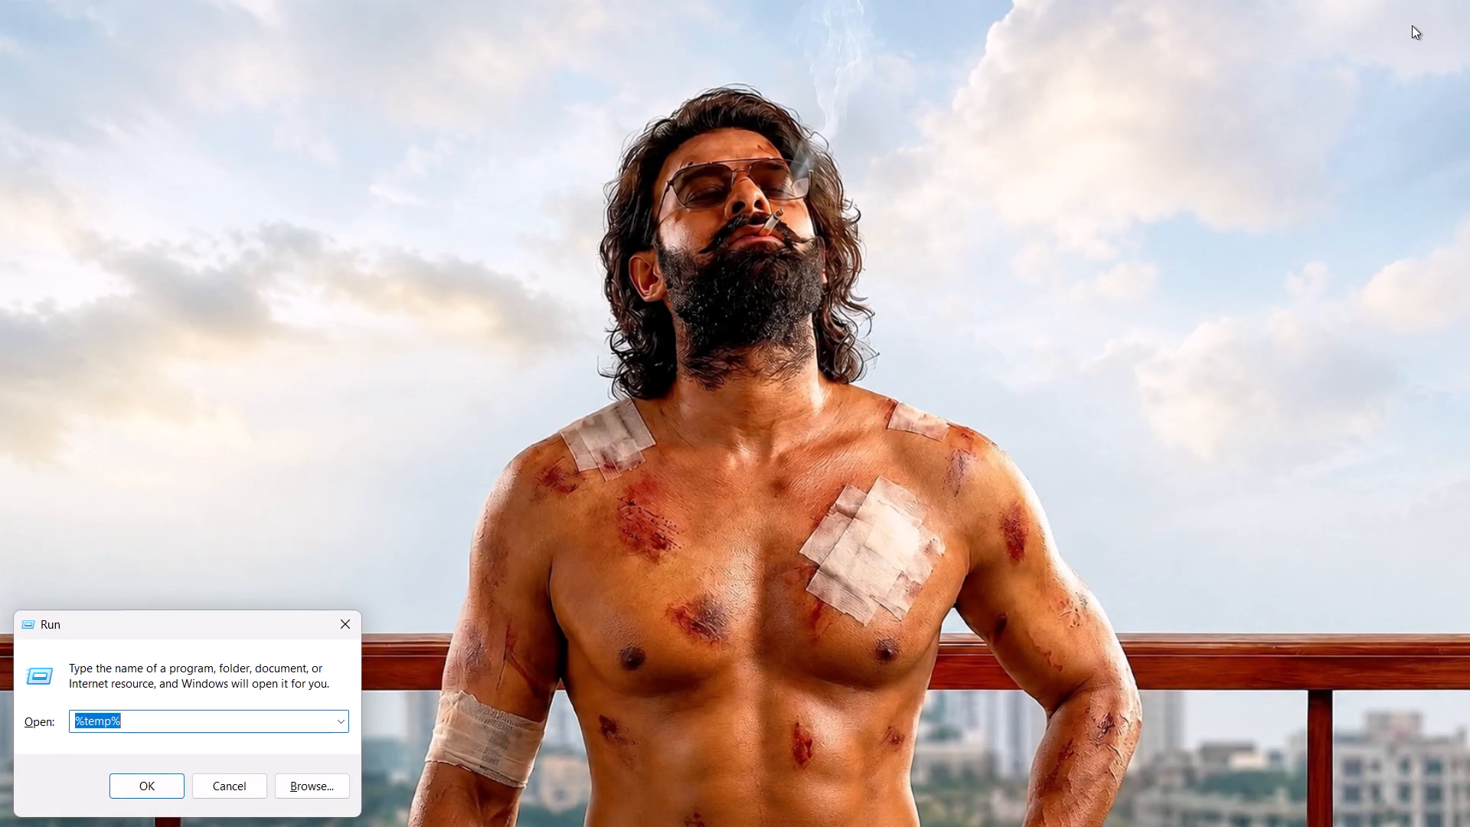
key("Down")
key("Return")
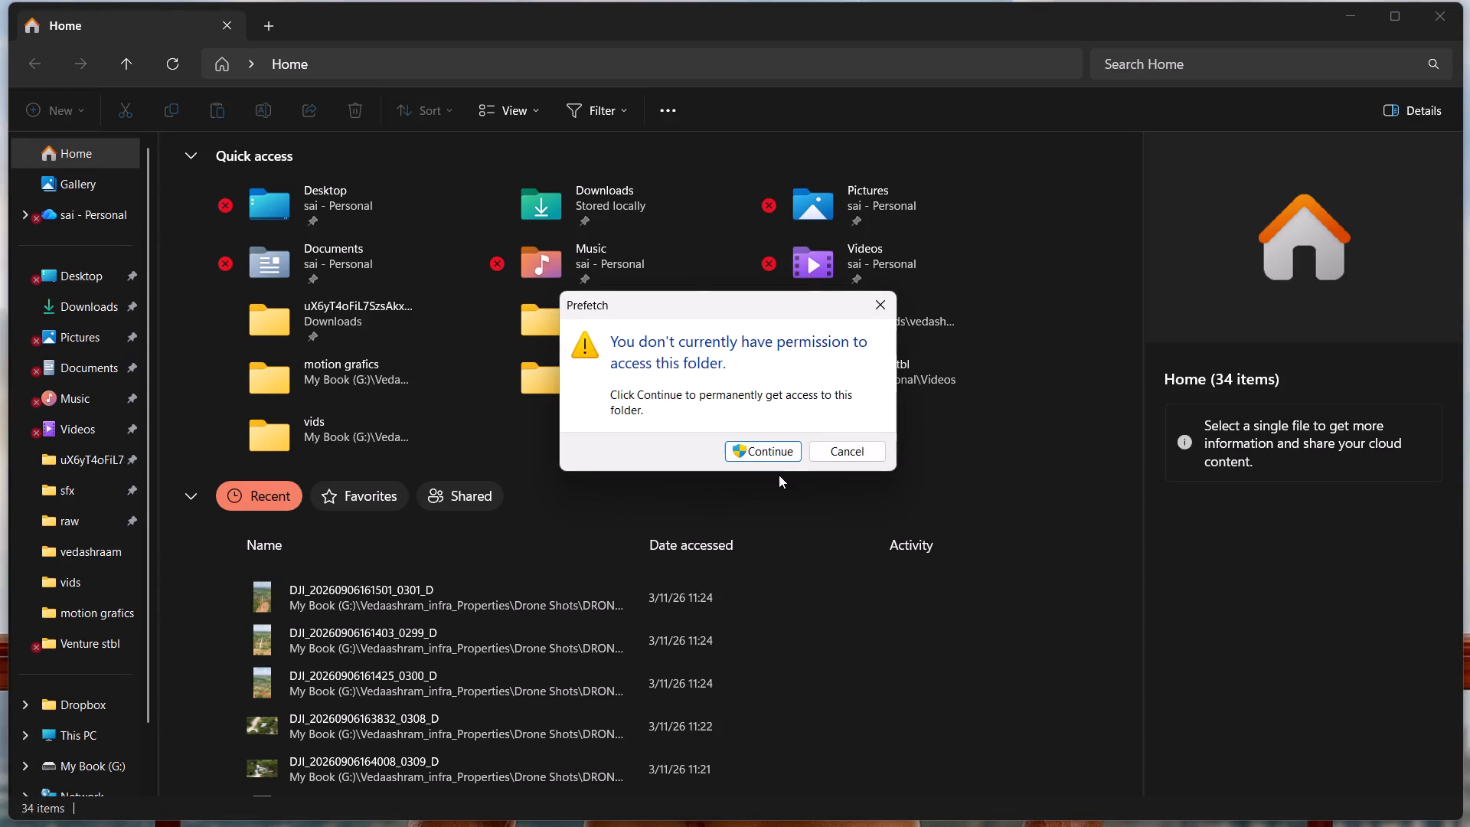
left_click(777, 452)
left_click(358, 462)
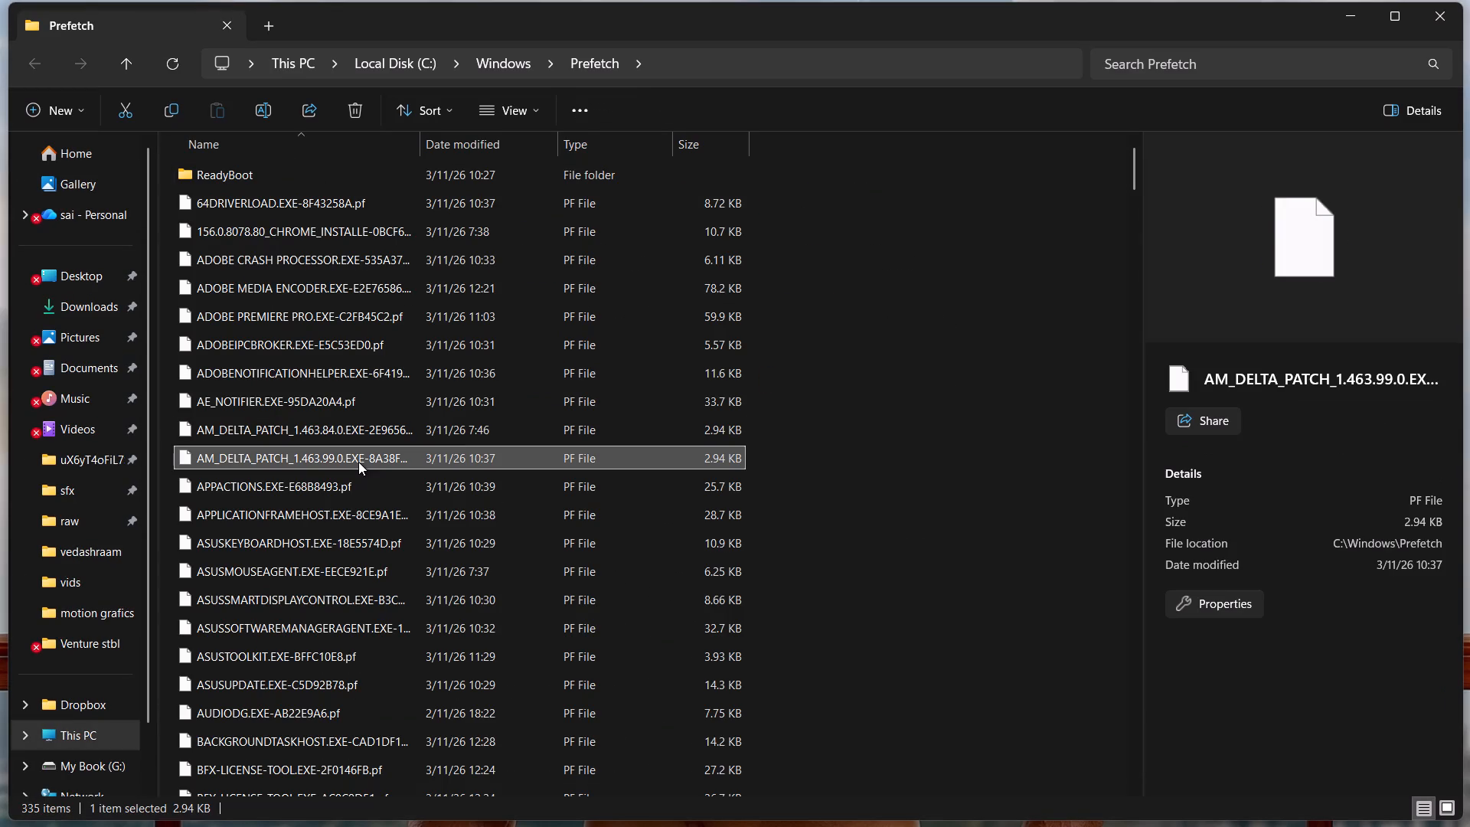
key("ctrl+a")
key("Delete")
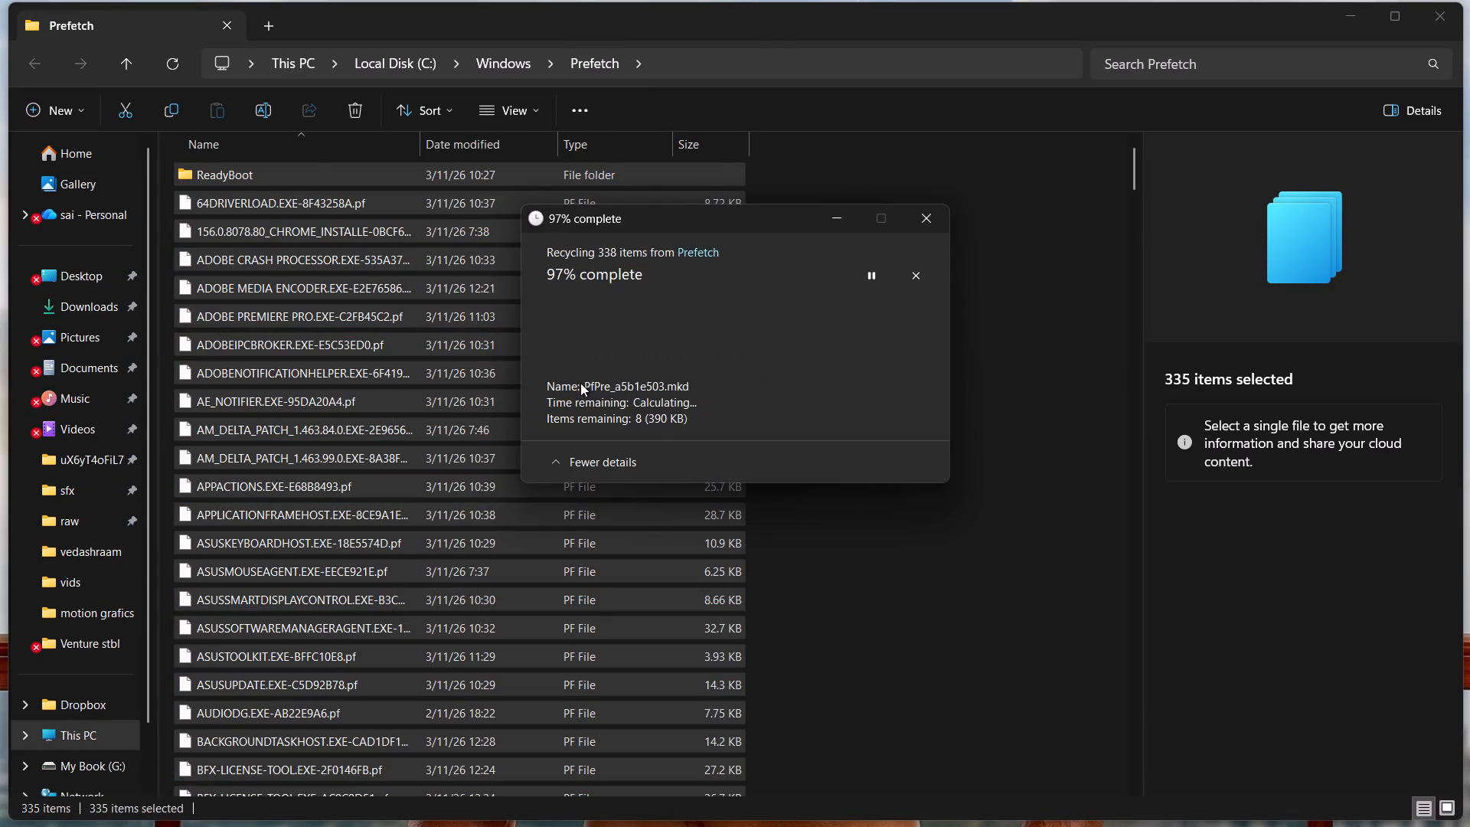
left_click(580, 383)
left_click(756, 403)
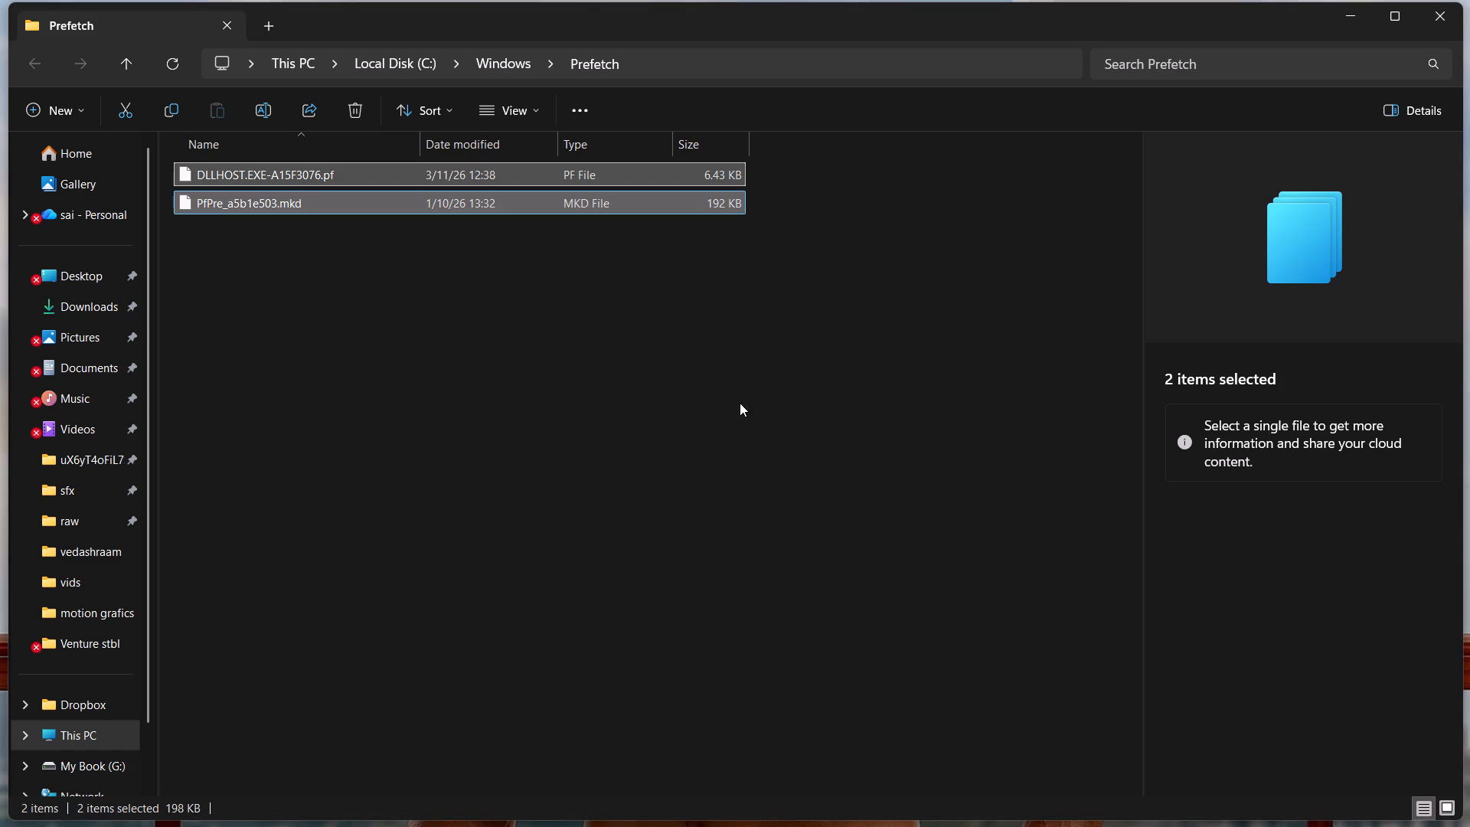
left_click(1429, 4)
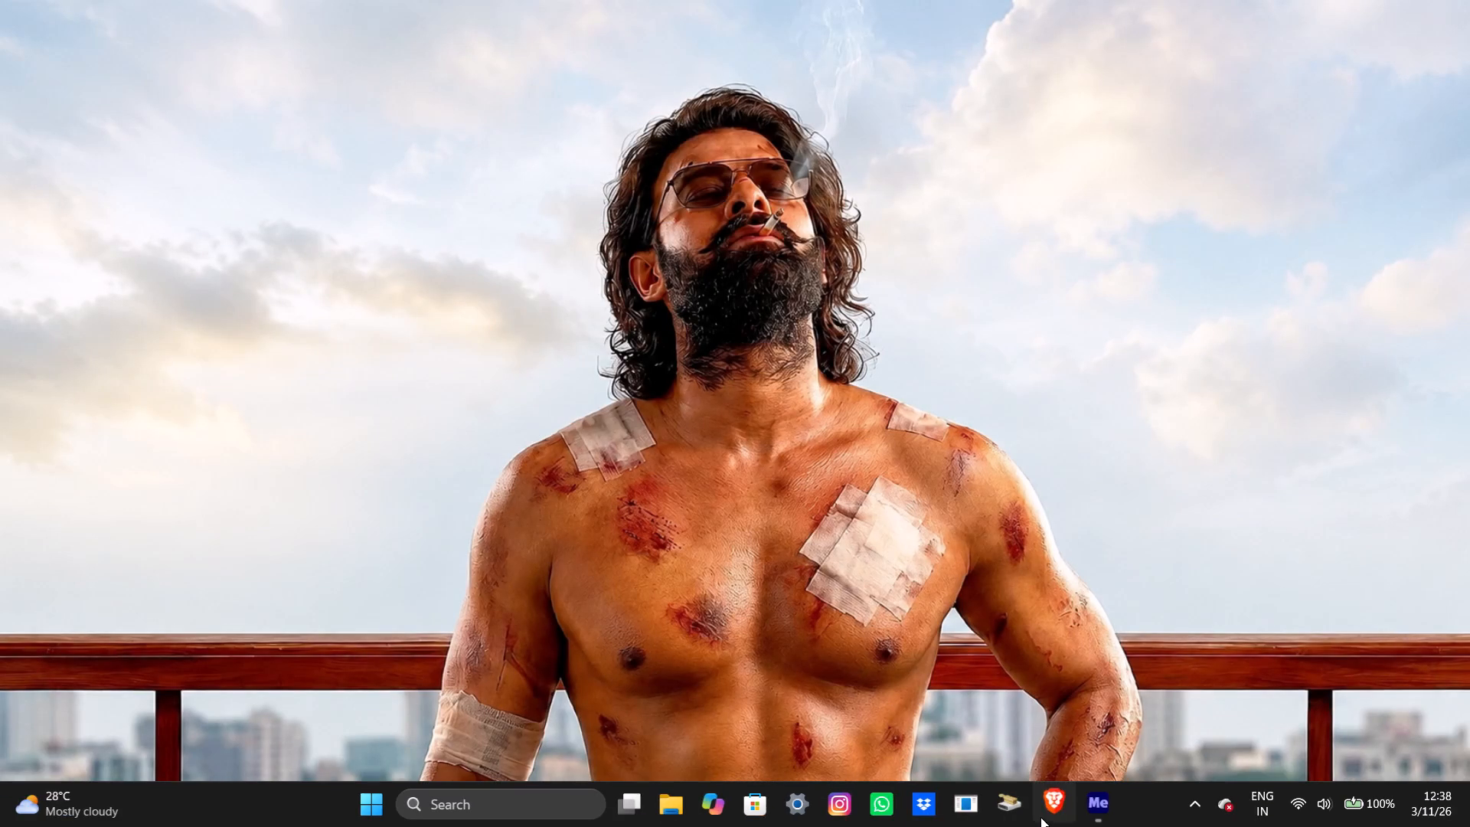
Launch Disk Cleanup.
left_click(1014, 812)
Switch to Adobe Media Encoder and close it.
left_click(1089, 803)
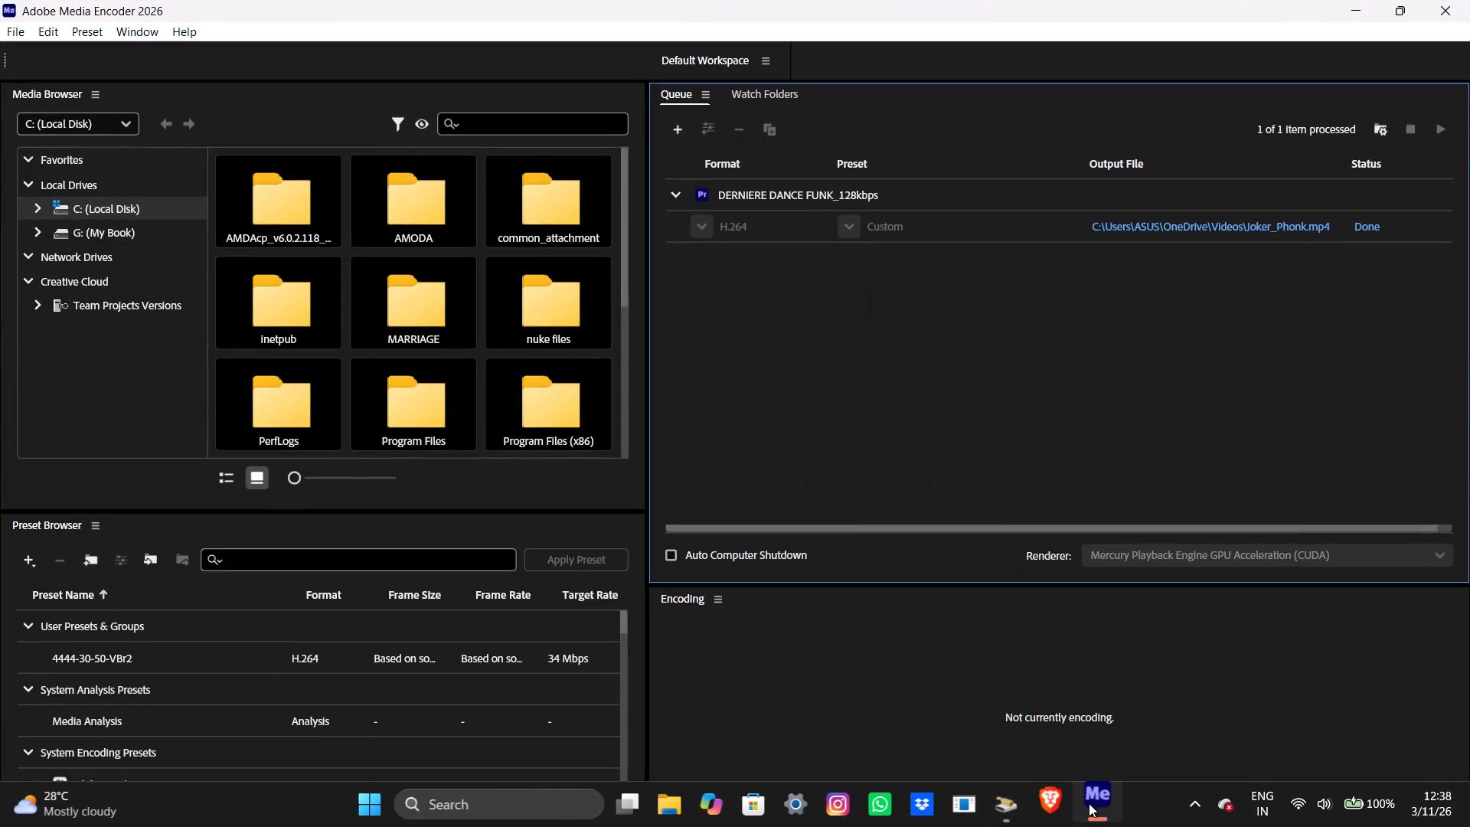
left_click(1469, 0)
Run Disk Cleanup on drive C:, adding DirectX Shader Cache, Delivery Optimization Files, Recycle Bin and Temporary files, and permanently delete all checked categories.
left_click(707, 446)
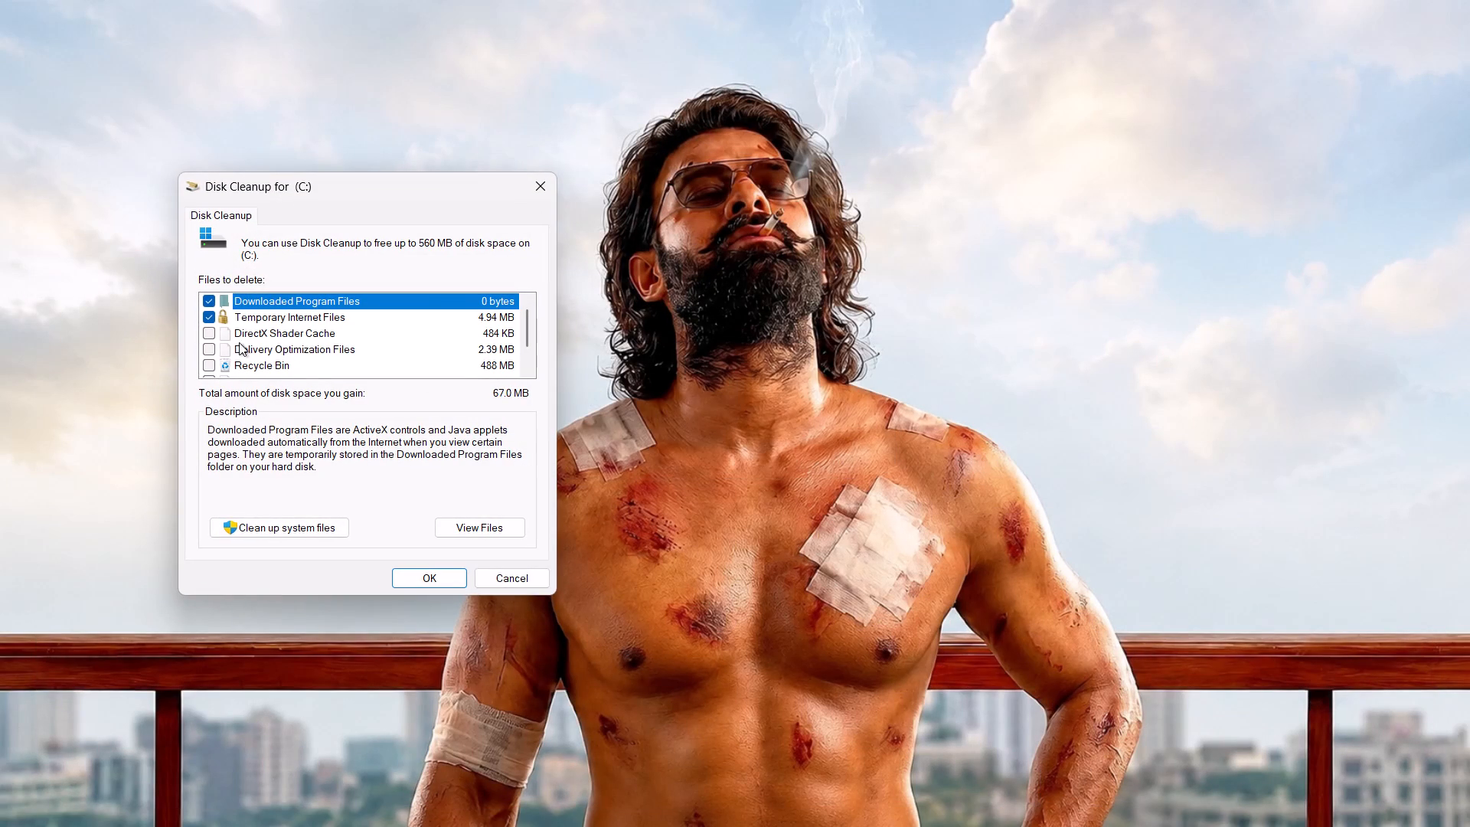
left_click(208, 343)
left_click(208, 336)
scroll(208, 336, "down", 2)
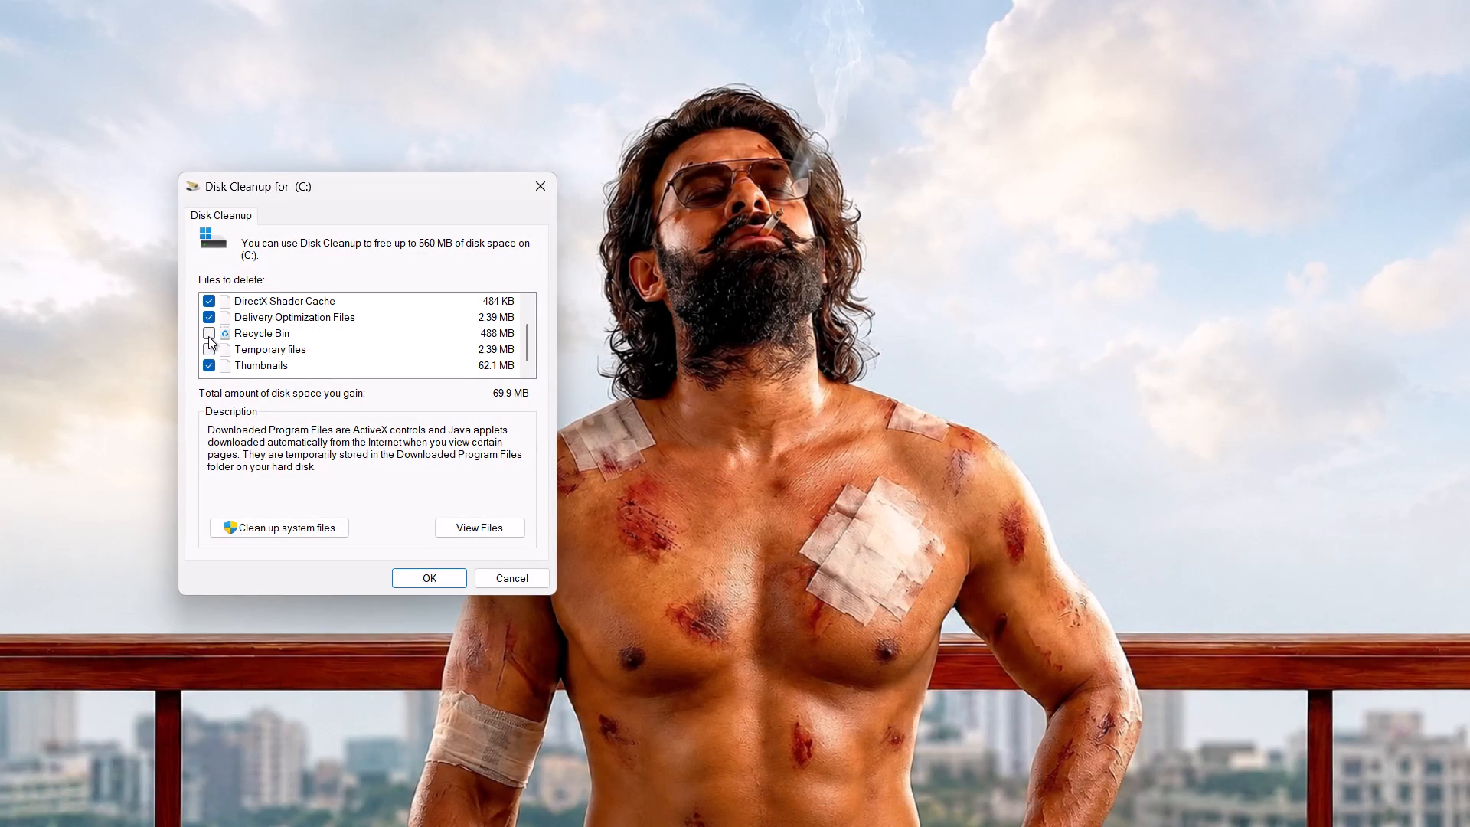
left_click(208, 336)
left_click(204, 348)
scroll(266, 365, "up", 5)
scroll(268, 365, "down", 6)
left_click(426, 571)
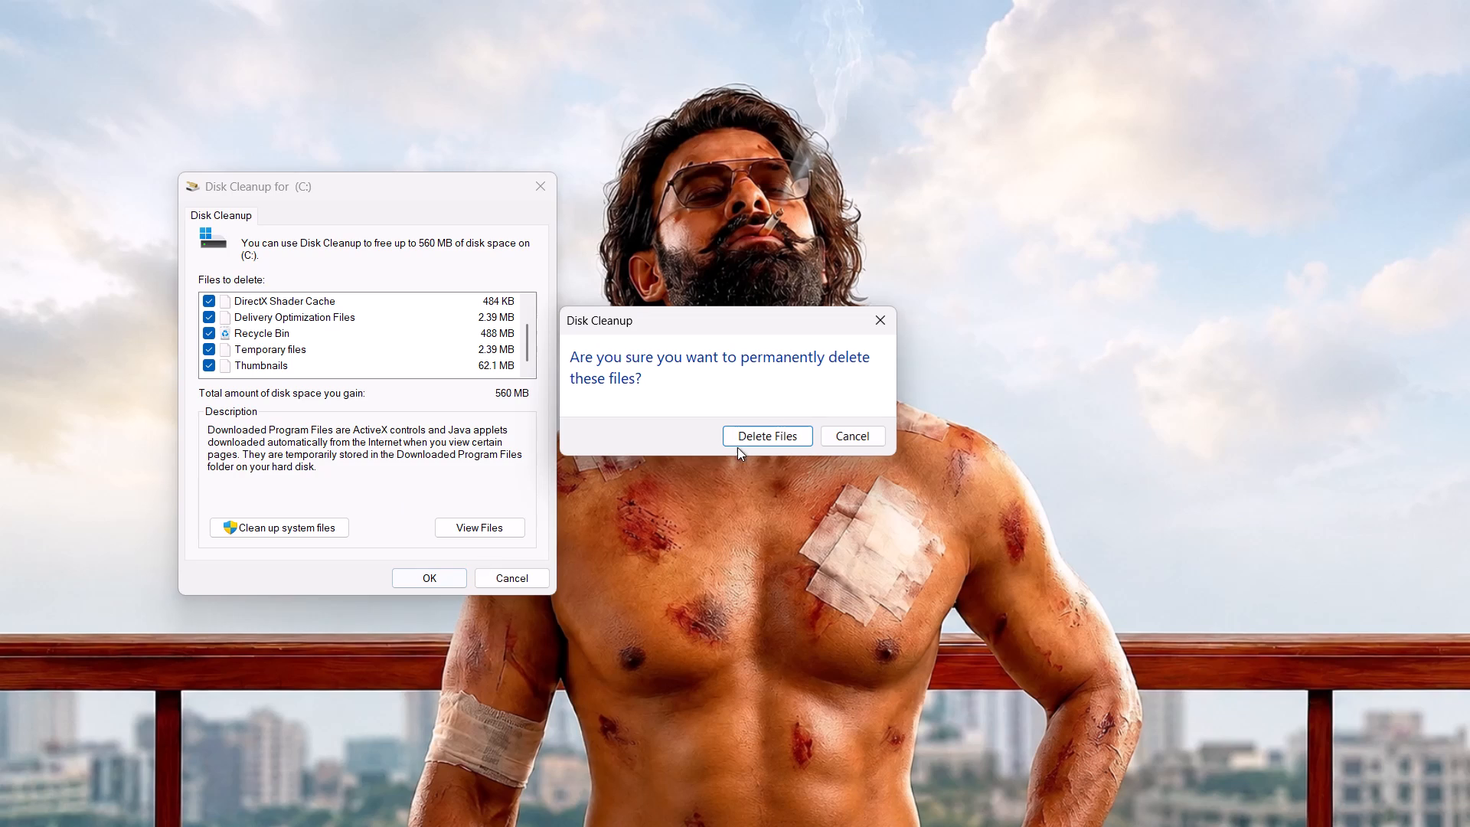
left_click(738, 446)
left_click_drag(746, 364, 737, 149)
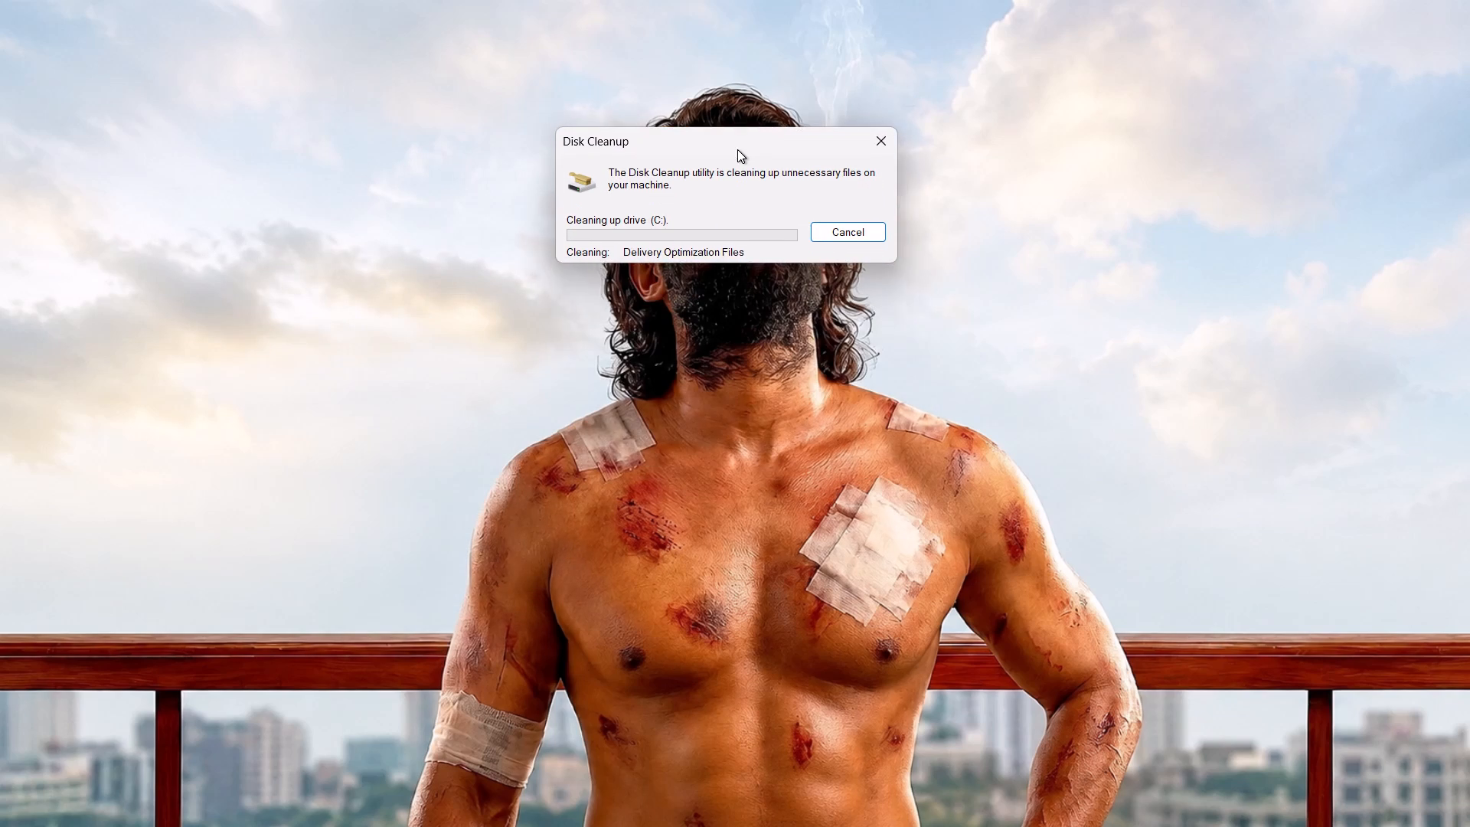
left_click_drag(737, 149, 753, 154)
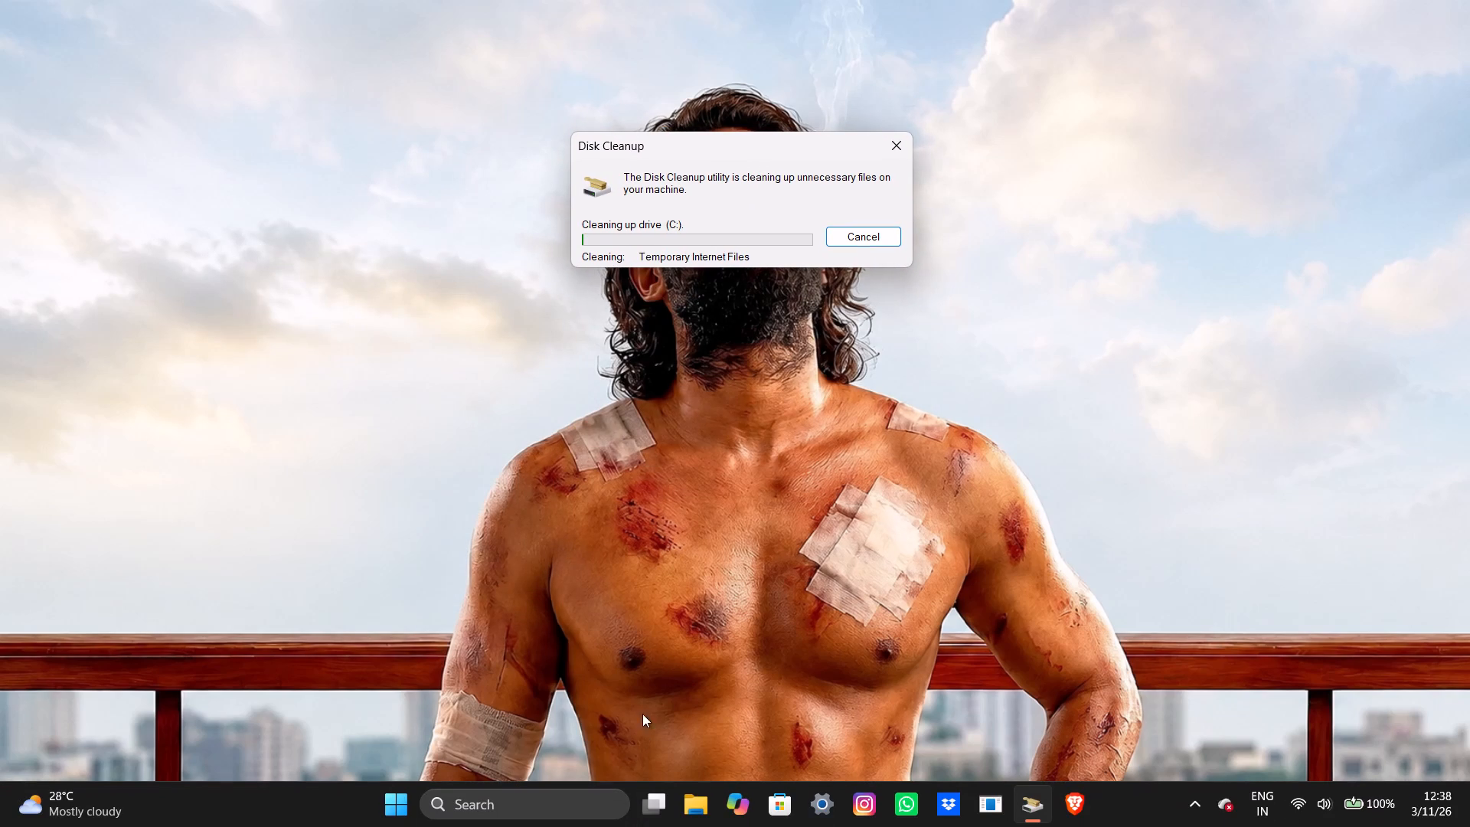
Open the Downloads folder in File Explorer and minimize the window.
left_click(689, 798)
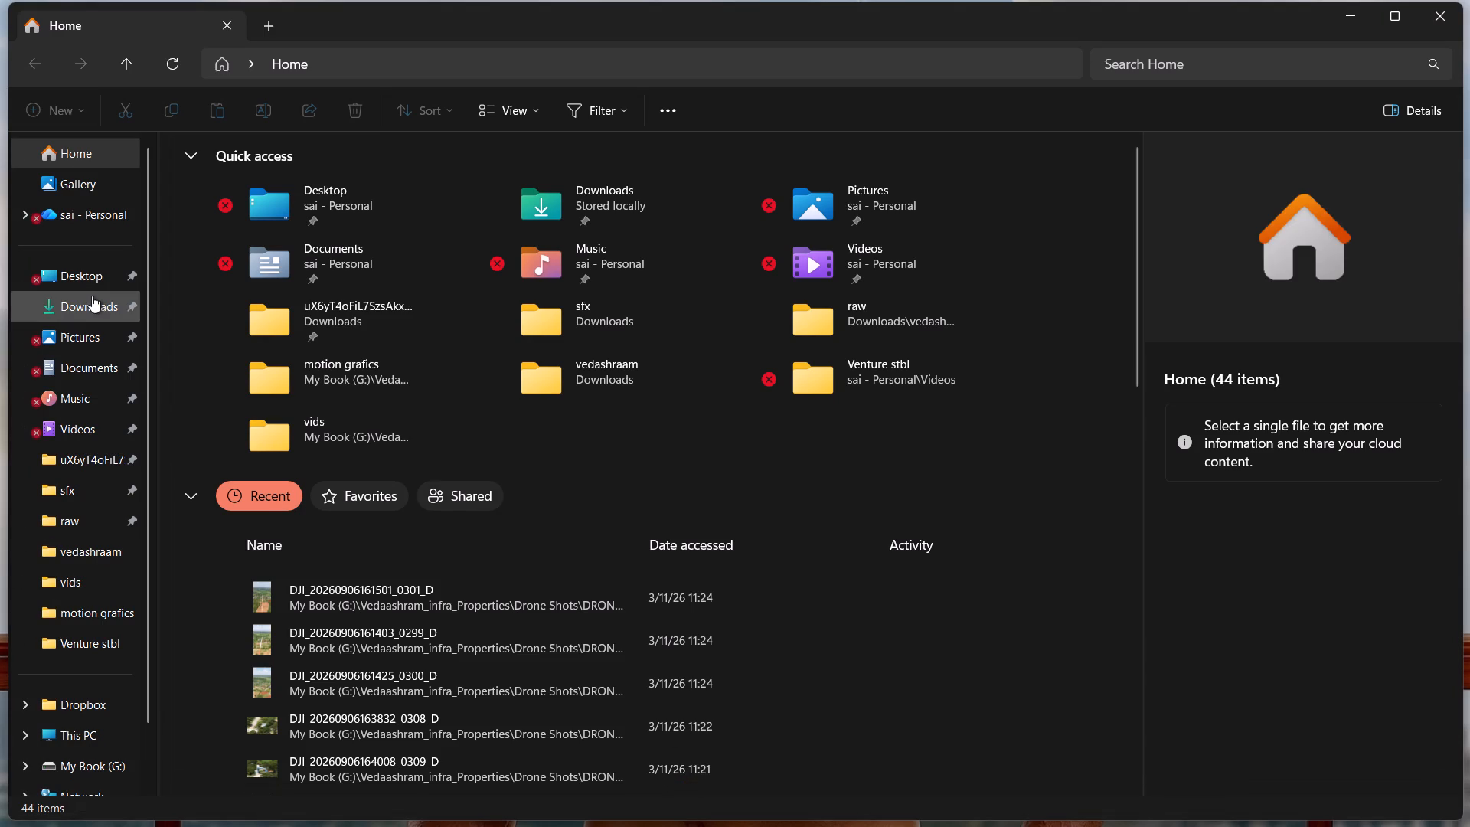
left_click(92, 296)
left_click(1343, 15)
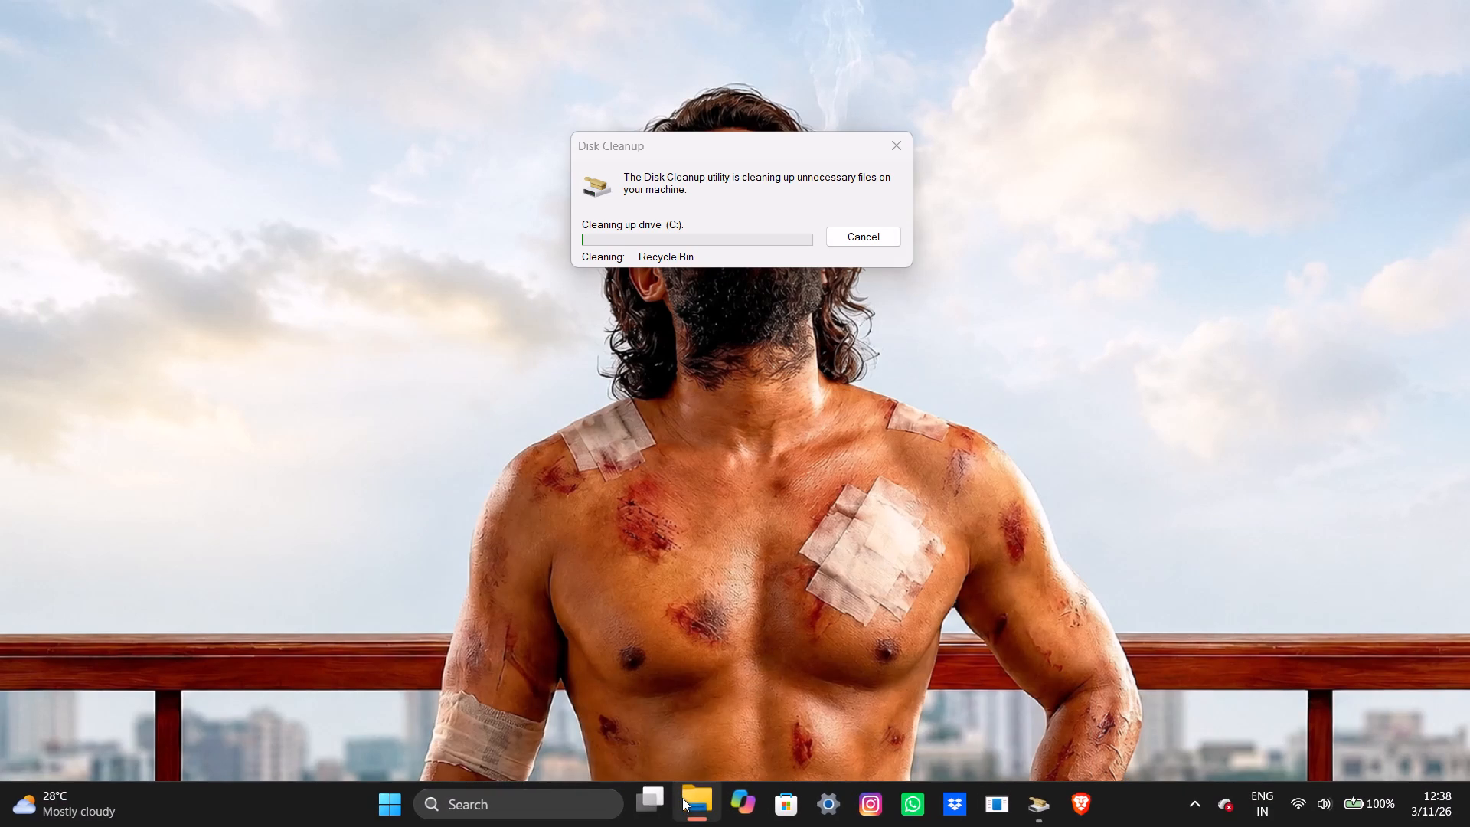
Launch Adobe After Effects 2026.
left_click(390, 795)
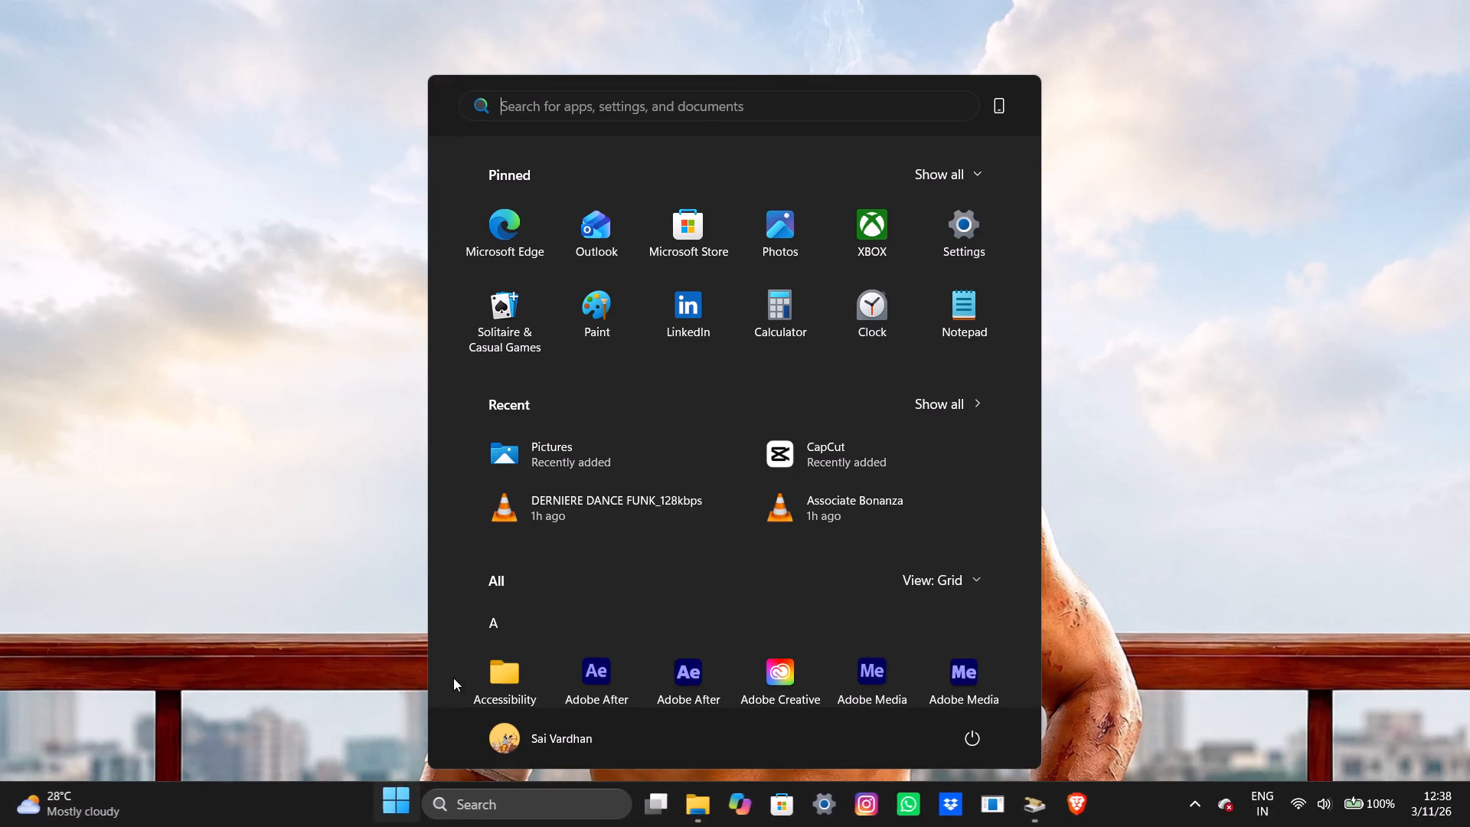
scroll(580, 570, "down", 2)
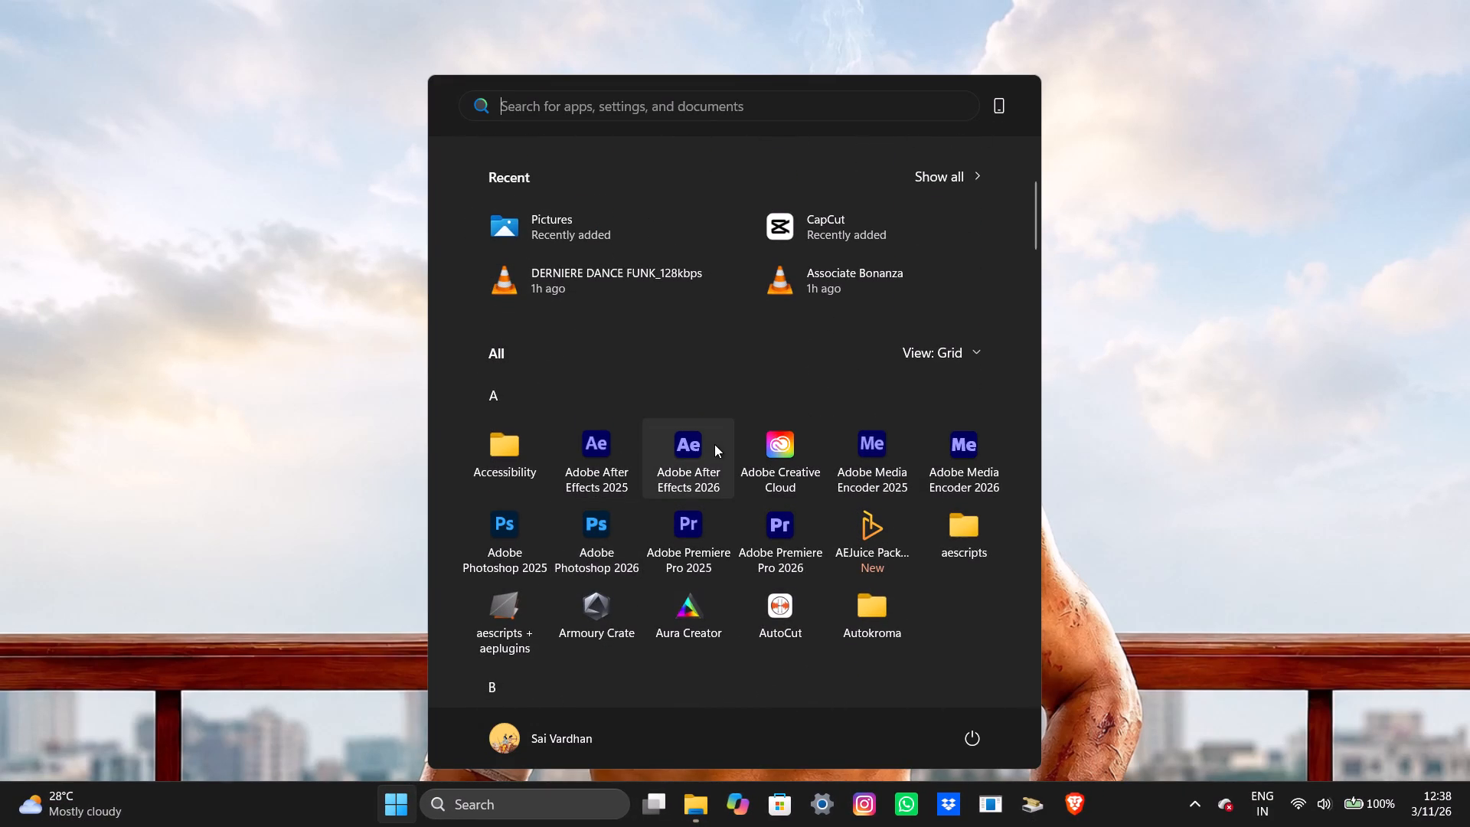
left_click(714, 444)
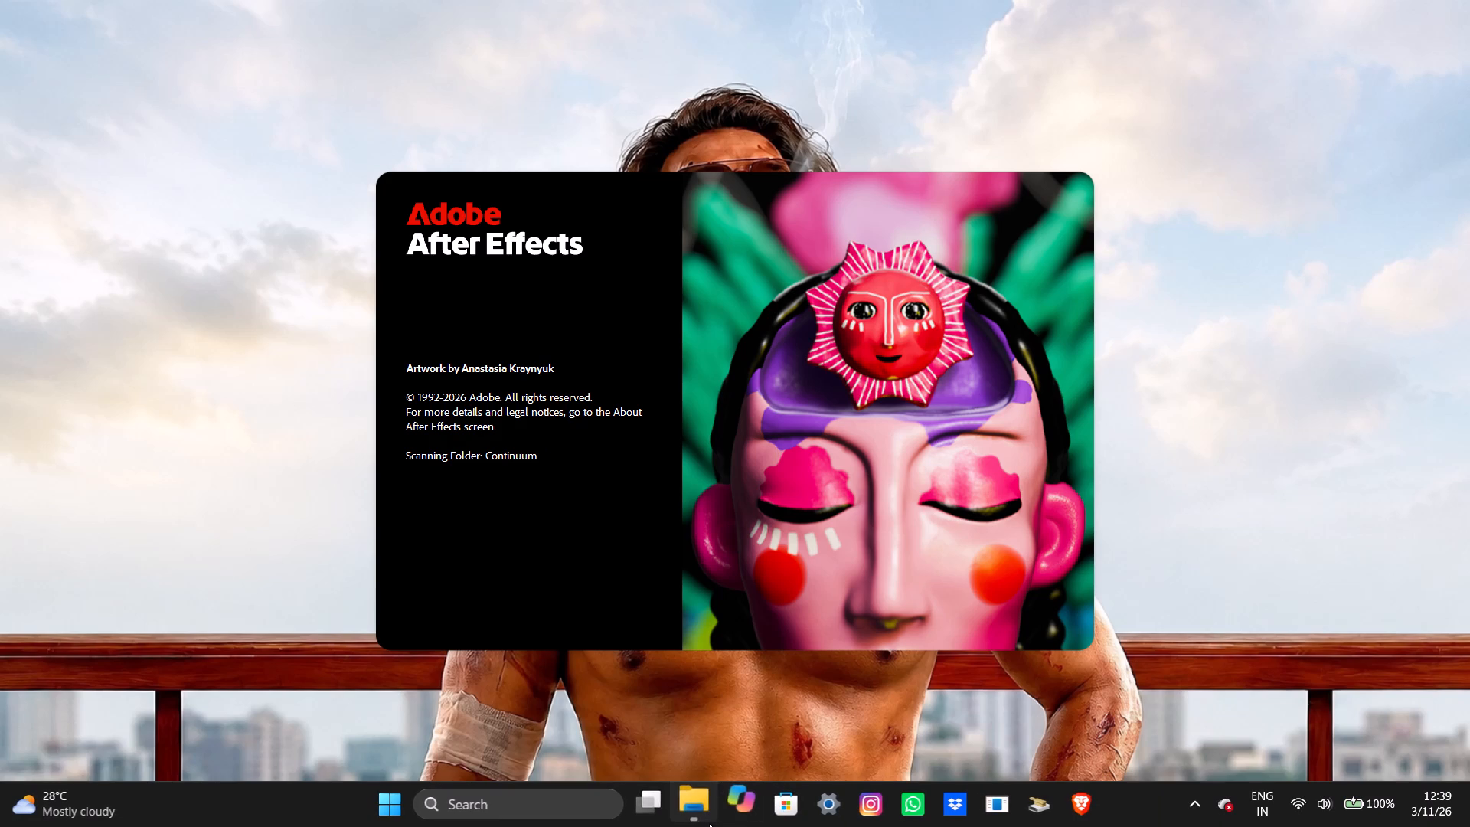
left_click_drag(658, 629, 642, 616)
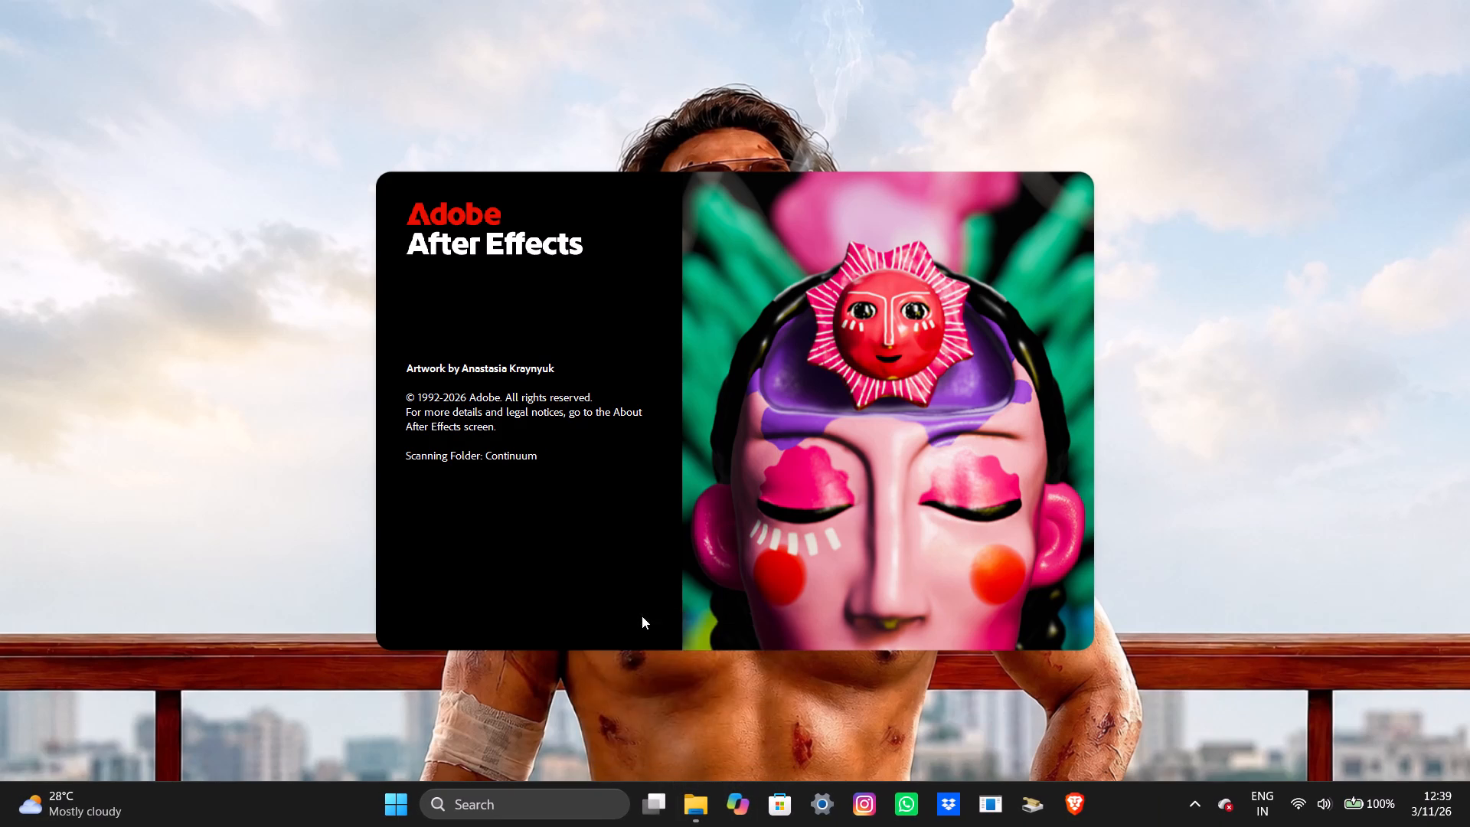
left_click(1343, 11)
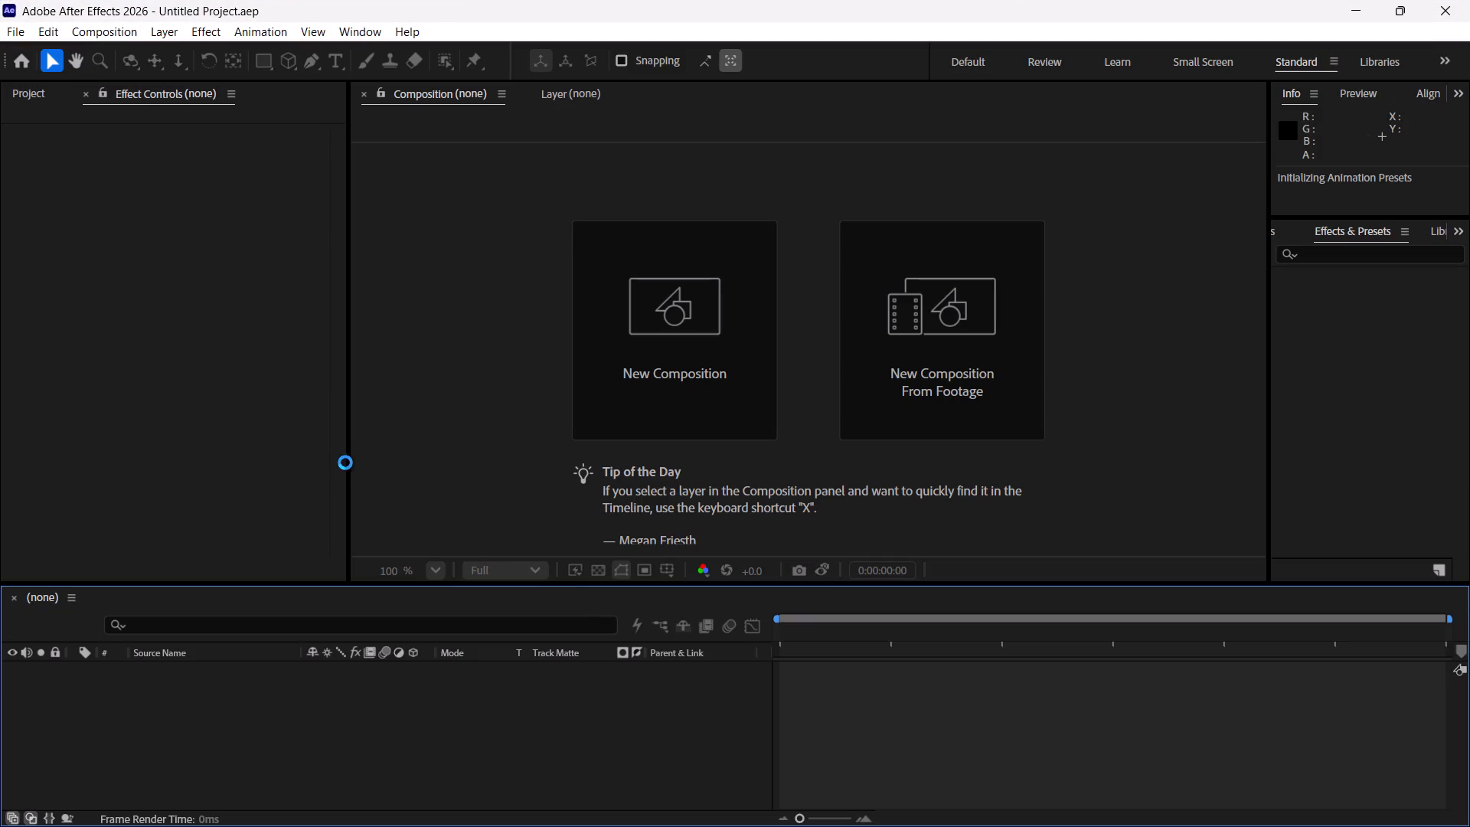
Bring the Project panel to the front in After Effects.
left_click(36, 93)
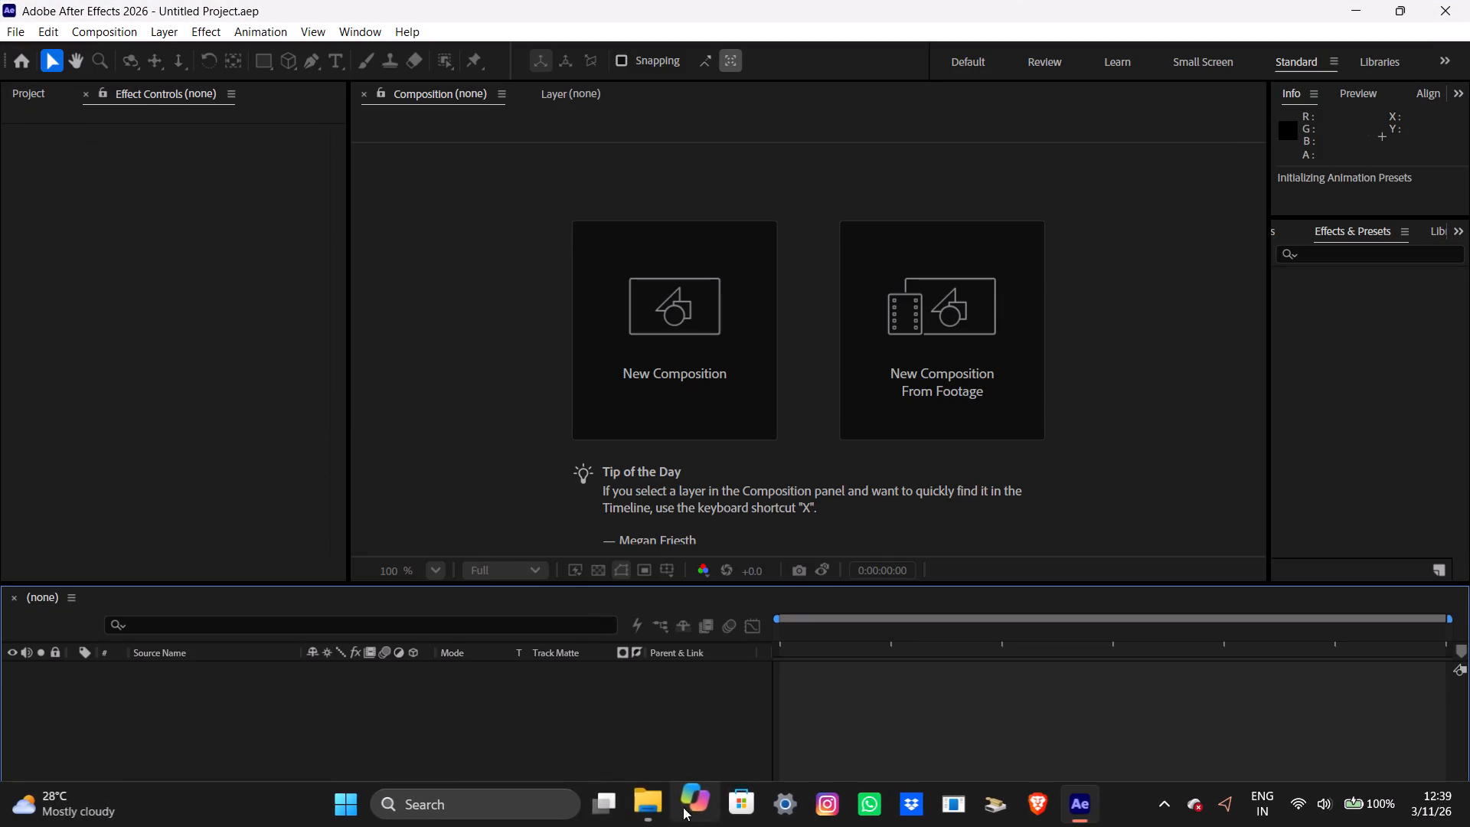
left_click(663, 813)
left_click(911, 511)
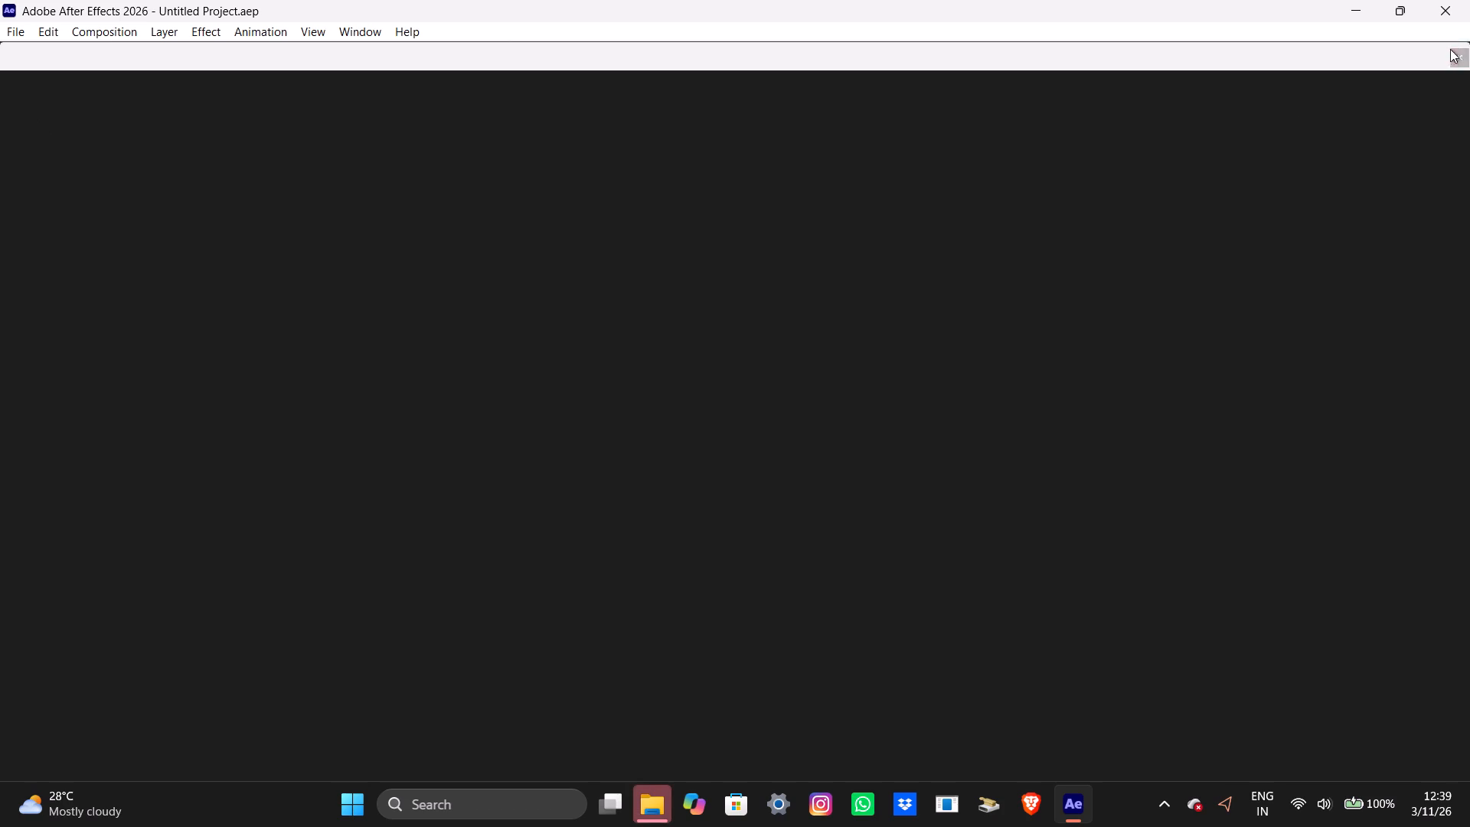
left_click(1451, 54)
left_click(32, 100)
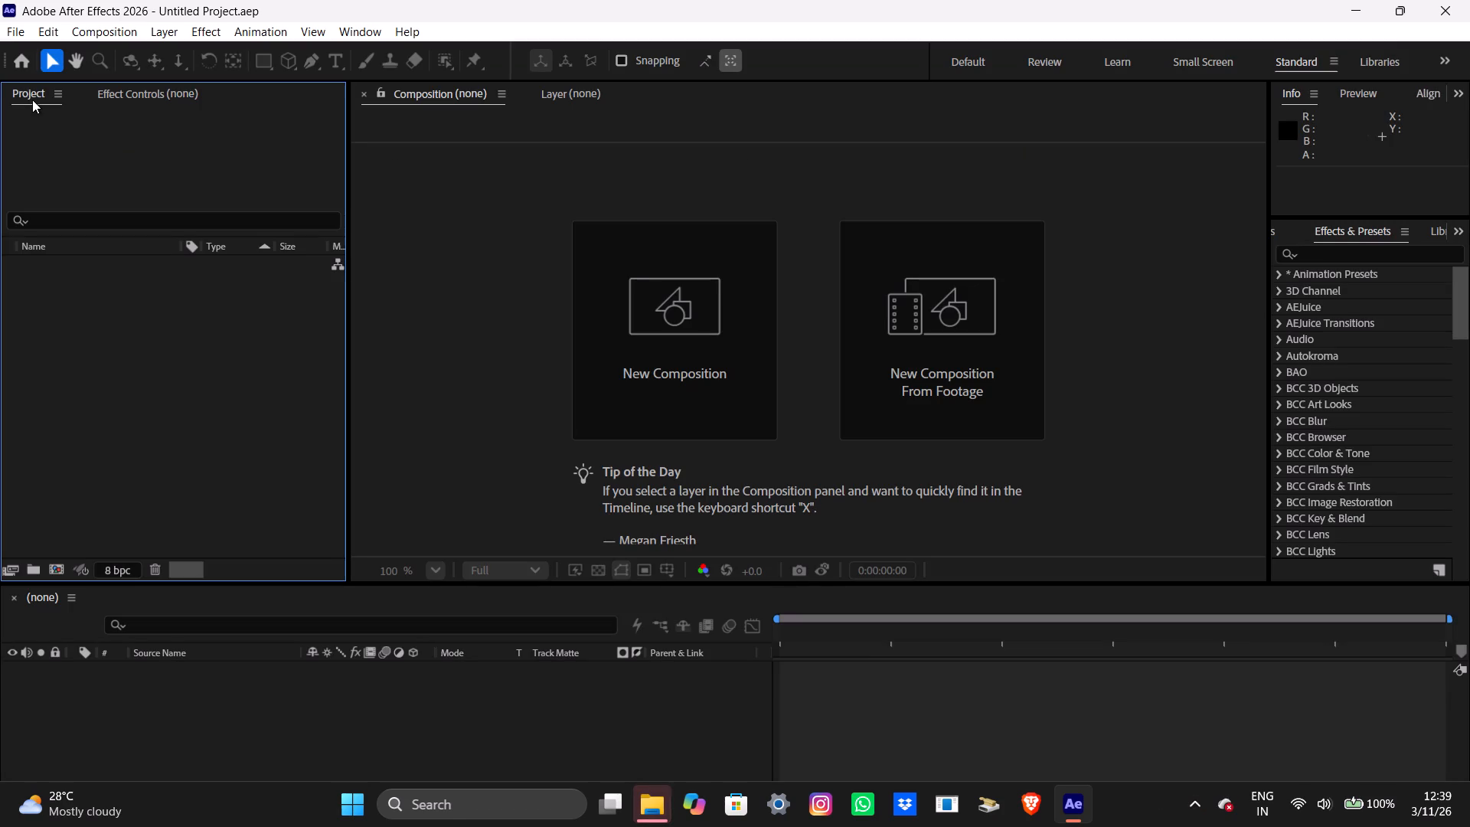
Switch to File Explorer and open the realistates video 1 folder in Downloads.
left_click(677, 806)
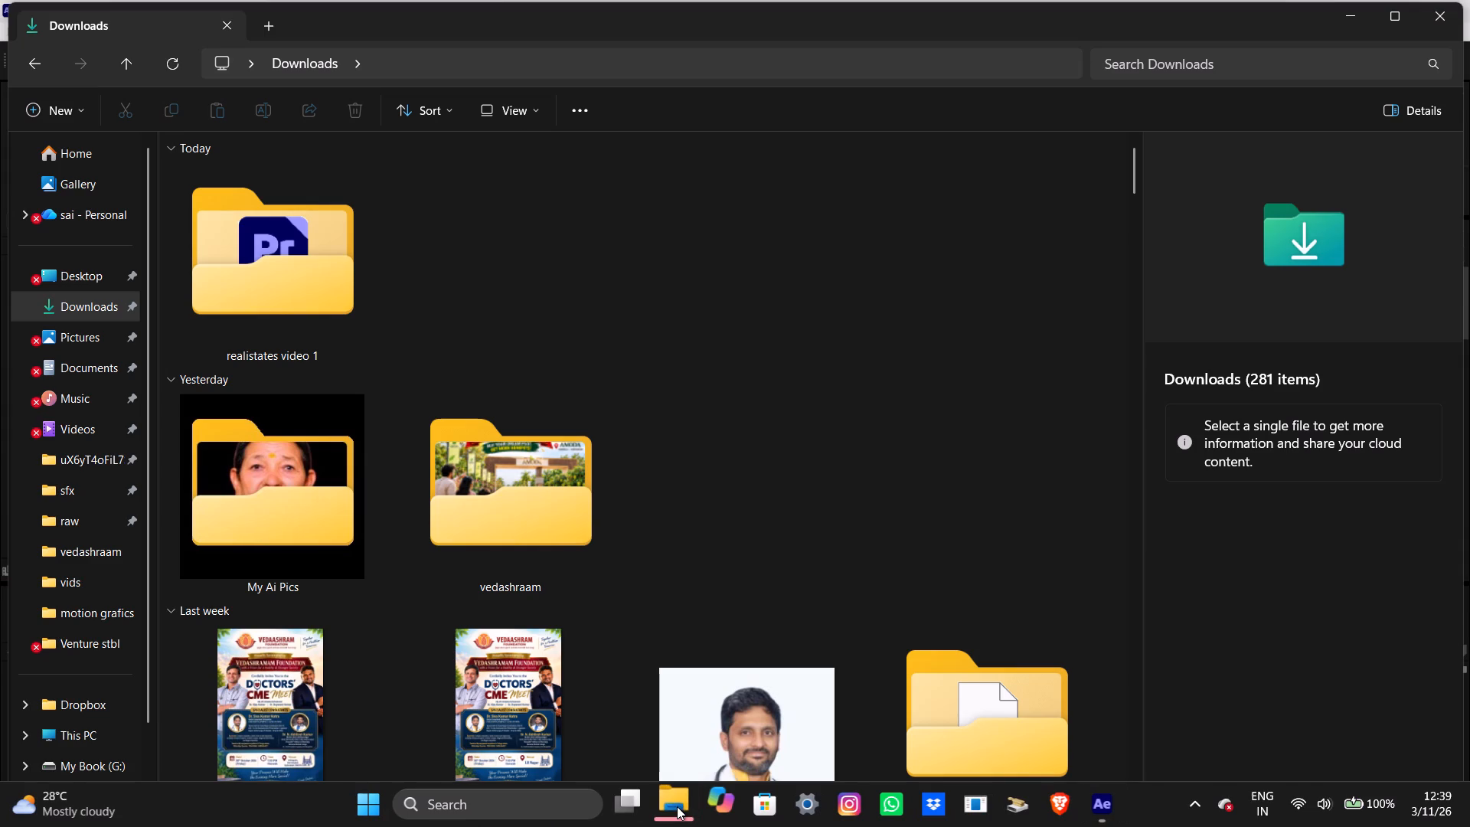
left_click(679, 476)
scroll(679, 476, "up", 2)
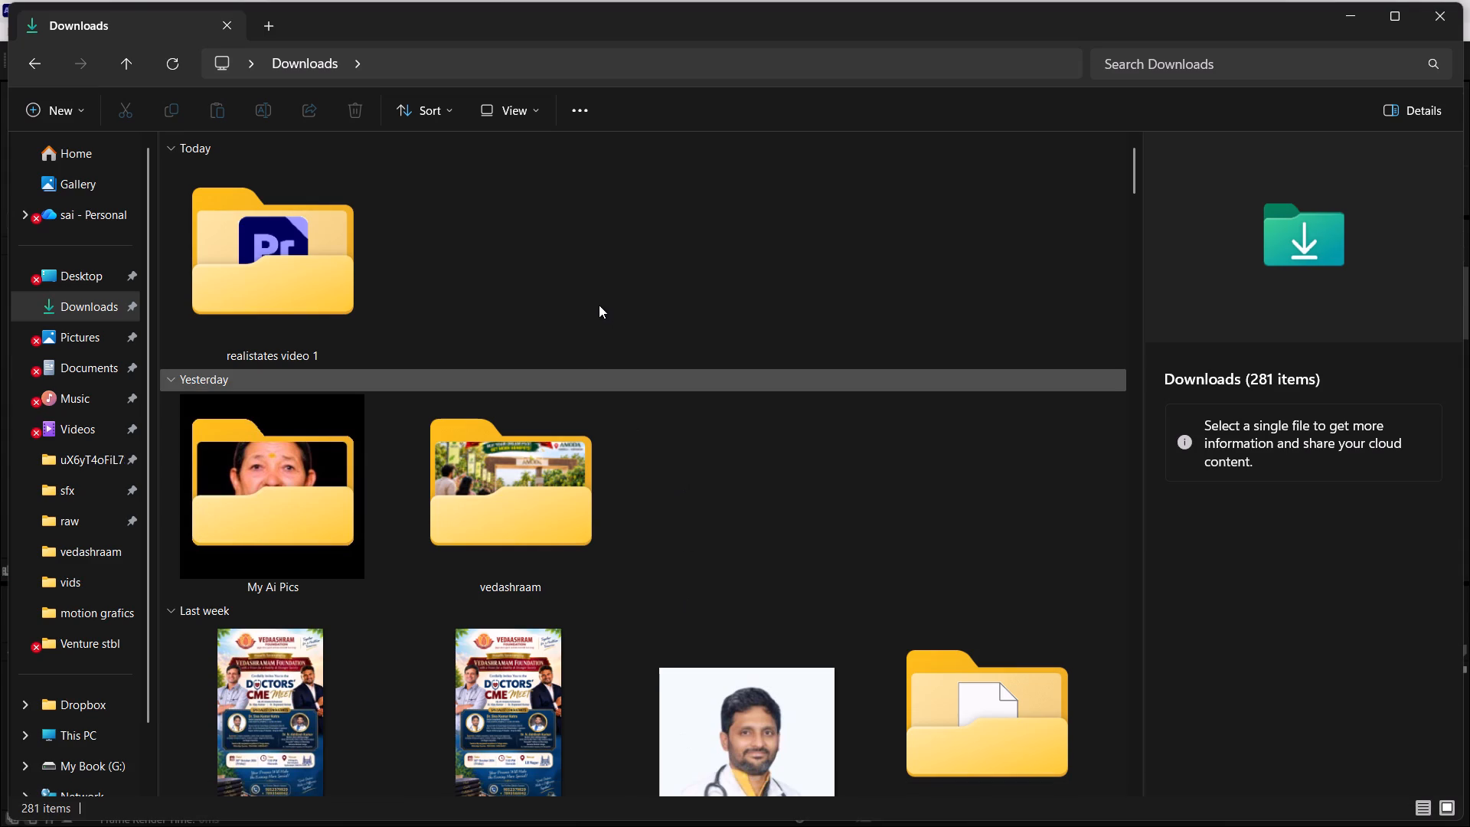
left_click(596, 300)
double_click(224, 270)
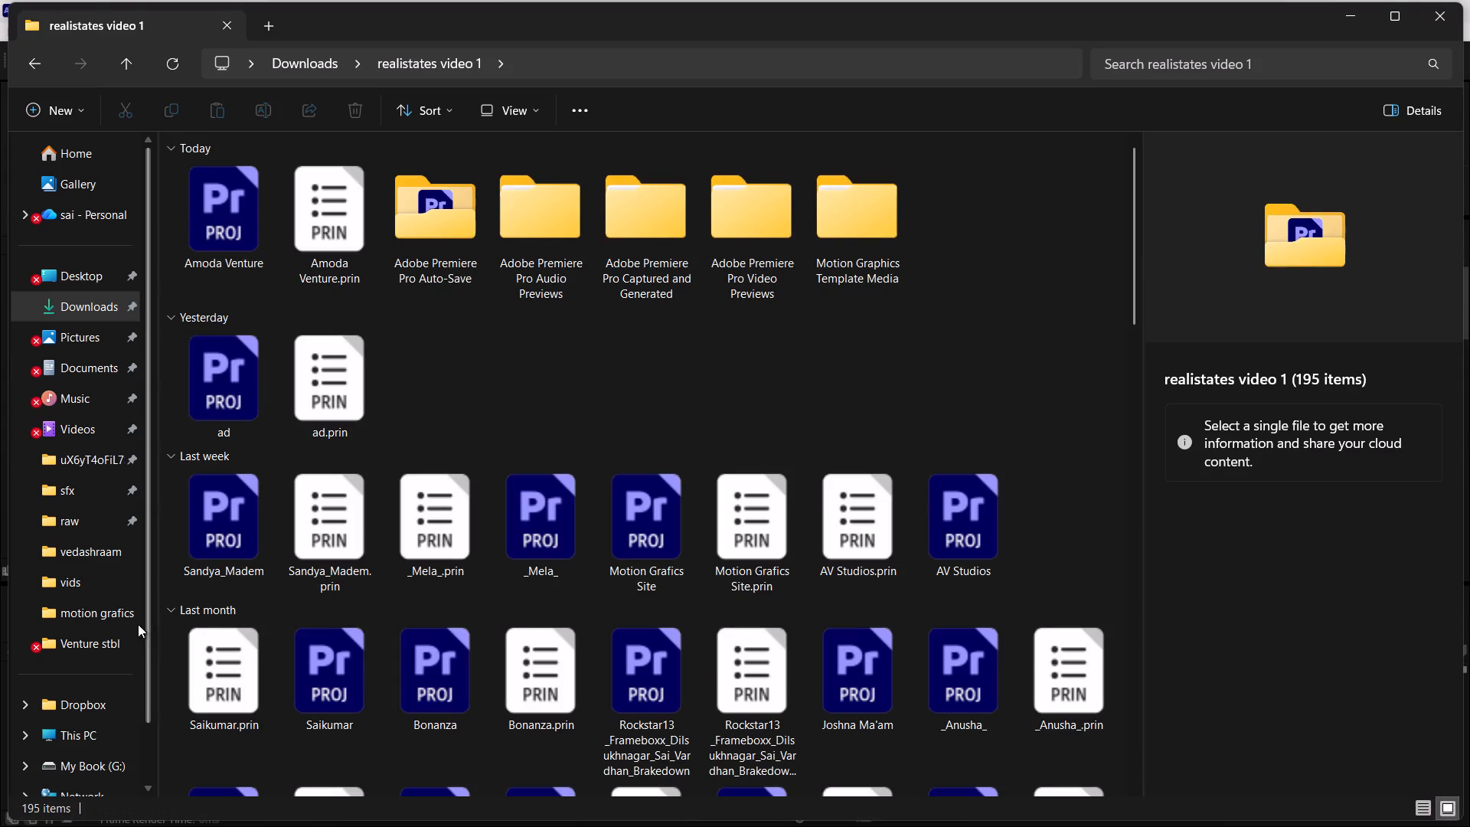
Open Vedaashram_infra_Properties > Drone Shots > DRONE > vids on My Book (G:) and skip the McAfee reactivation offer.
left_click(86, 738)
scroll(348, 668, "up", 4)
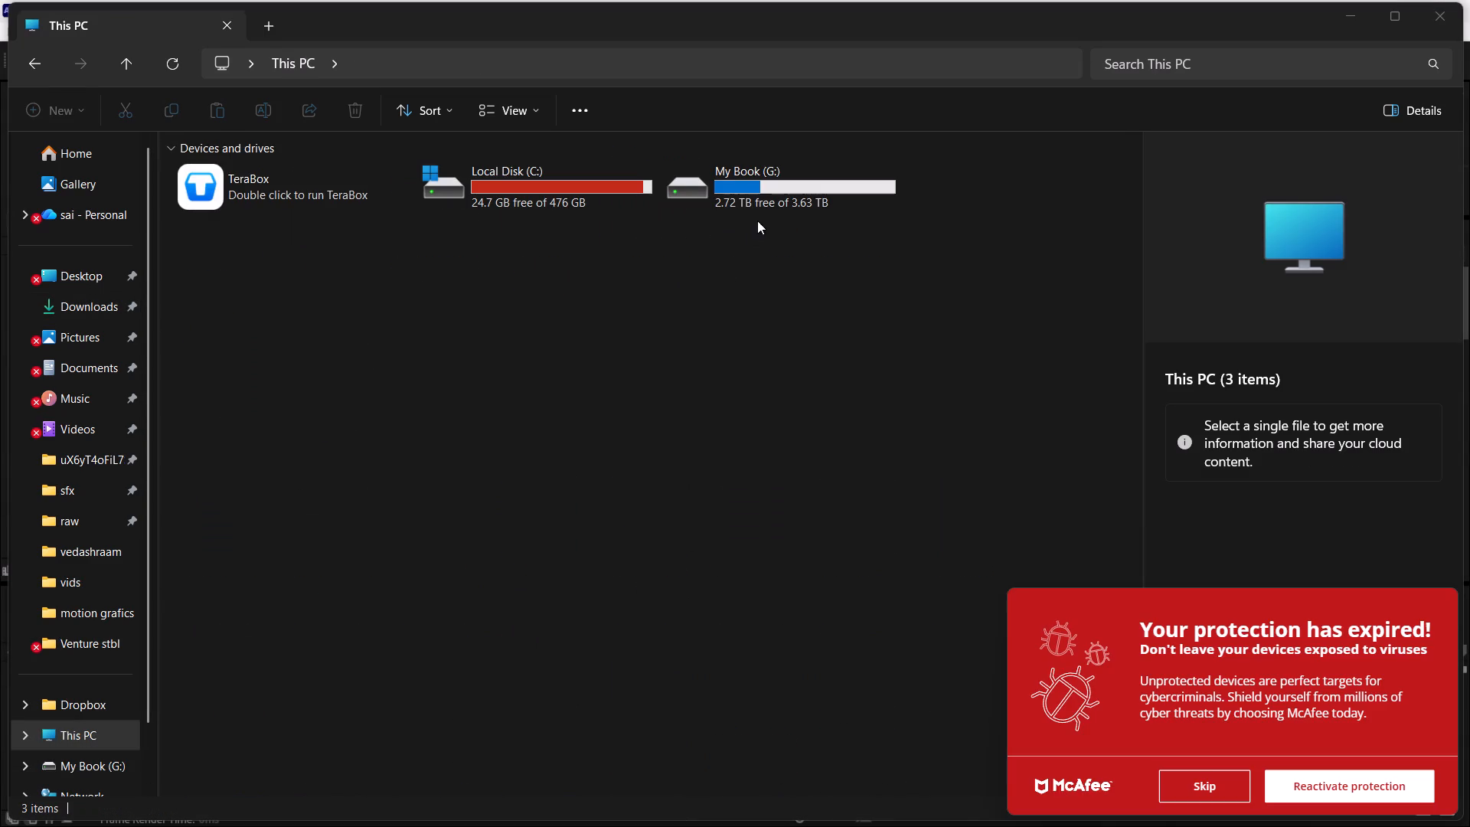
double_click(765, 195)
double_click(361, 232)
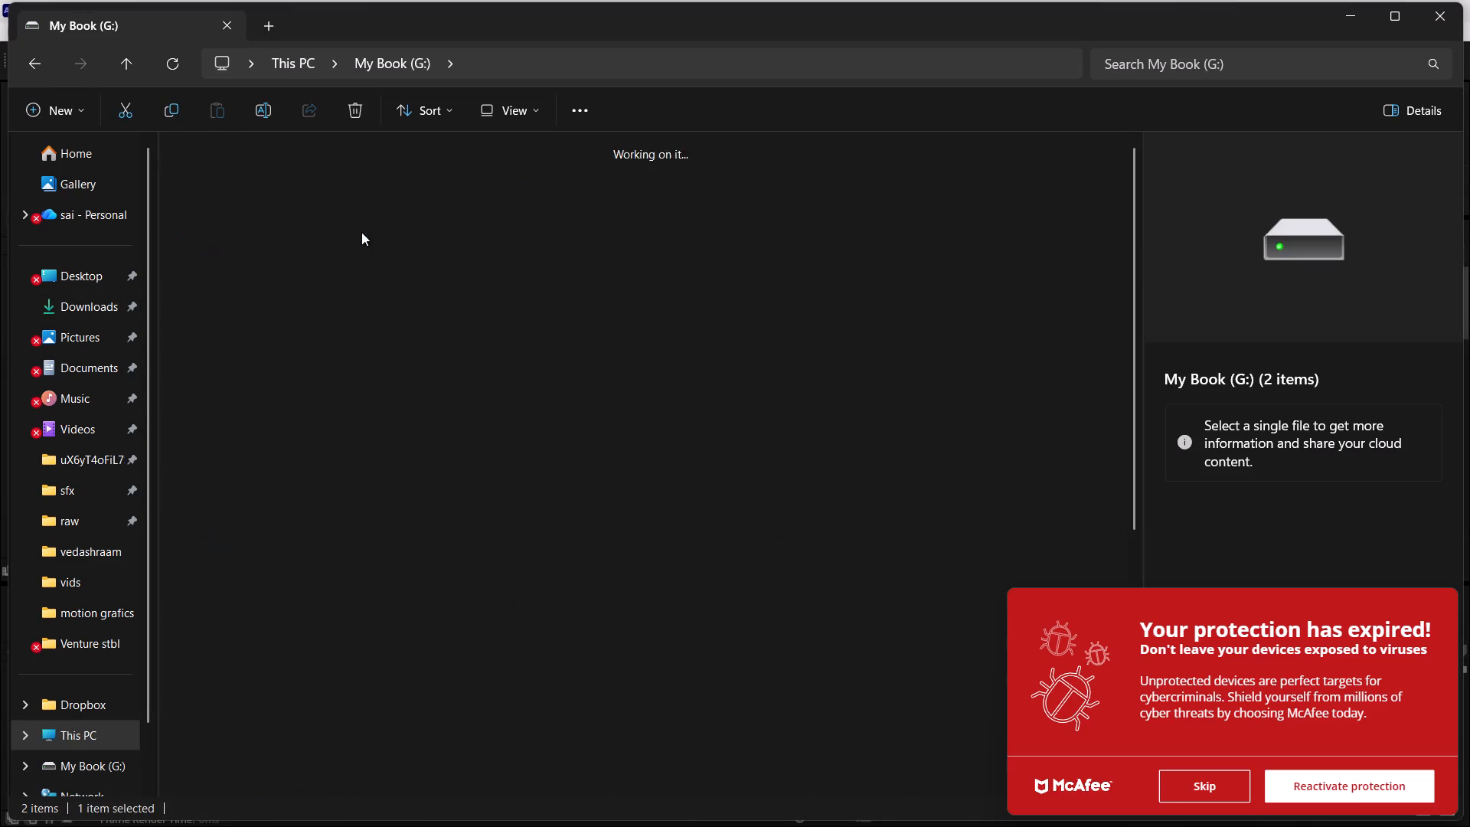
scroll(694, 474, "down", 1)
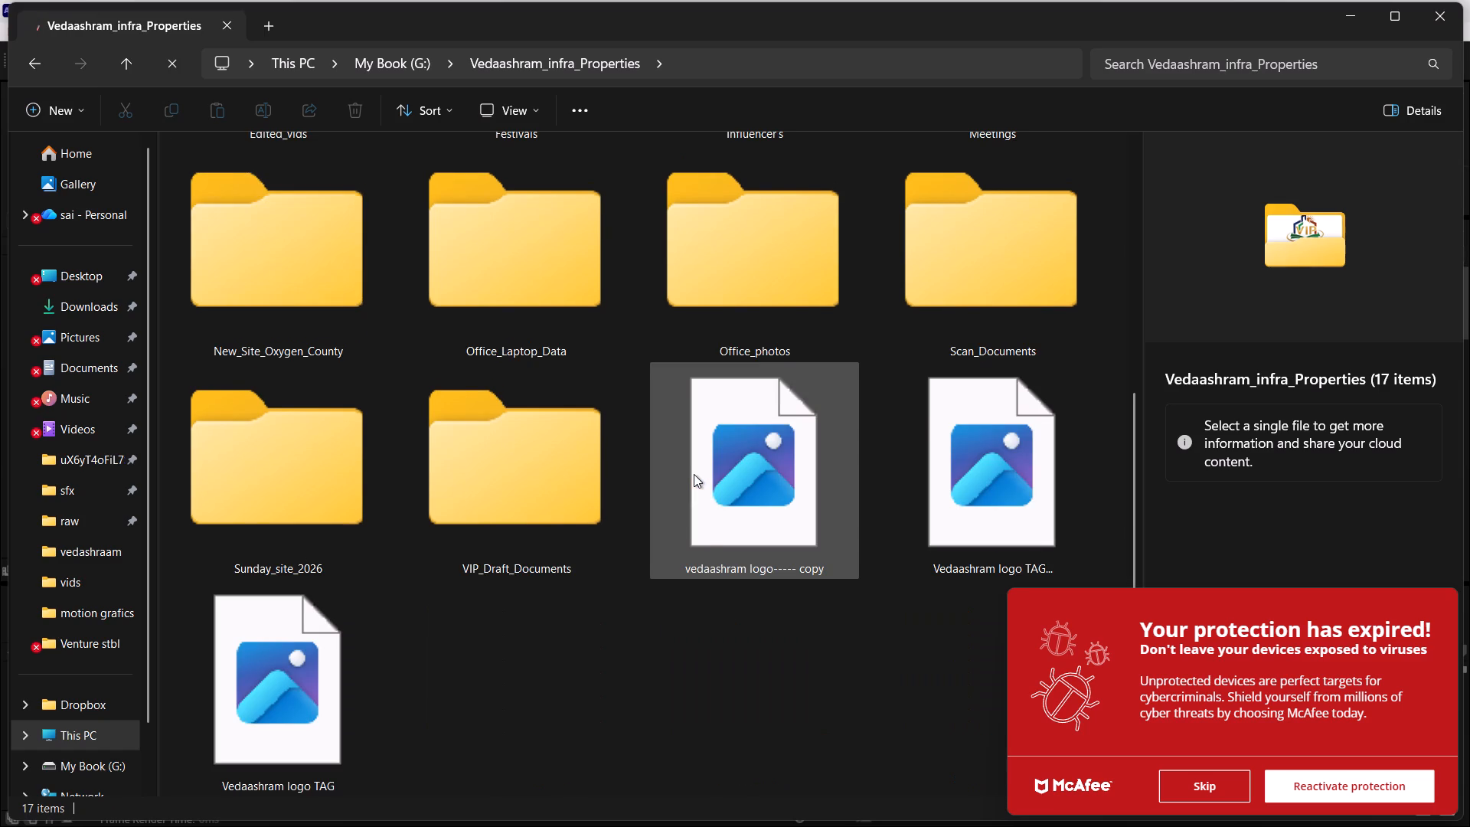
scroll(694, 474, "up", 1)
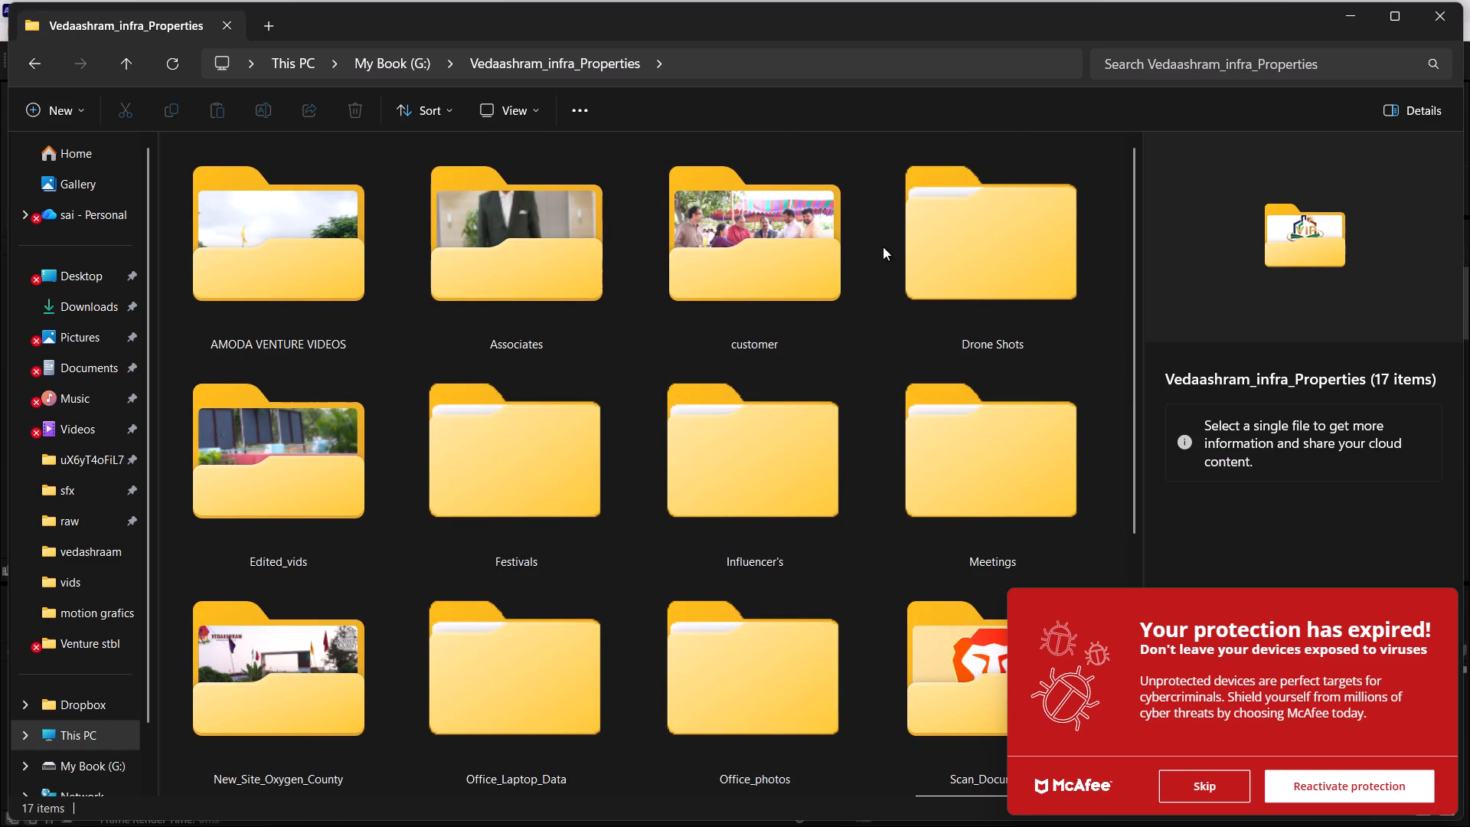
double_click(939, 237)
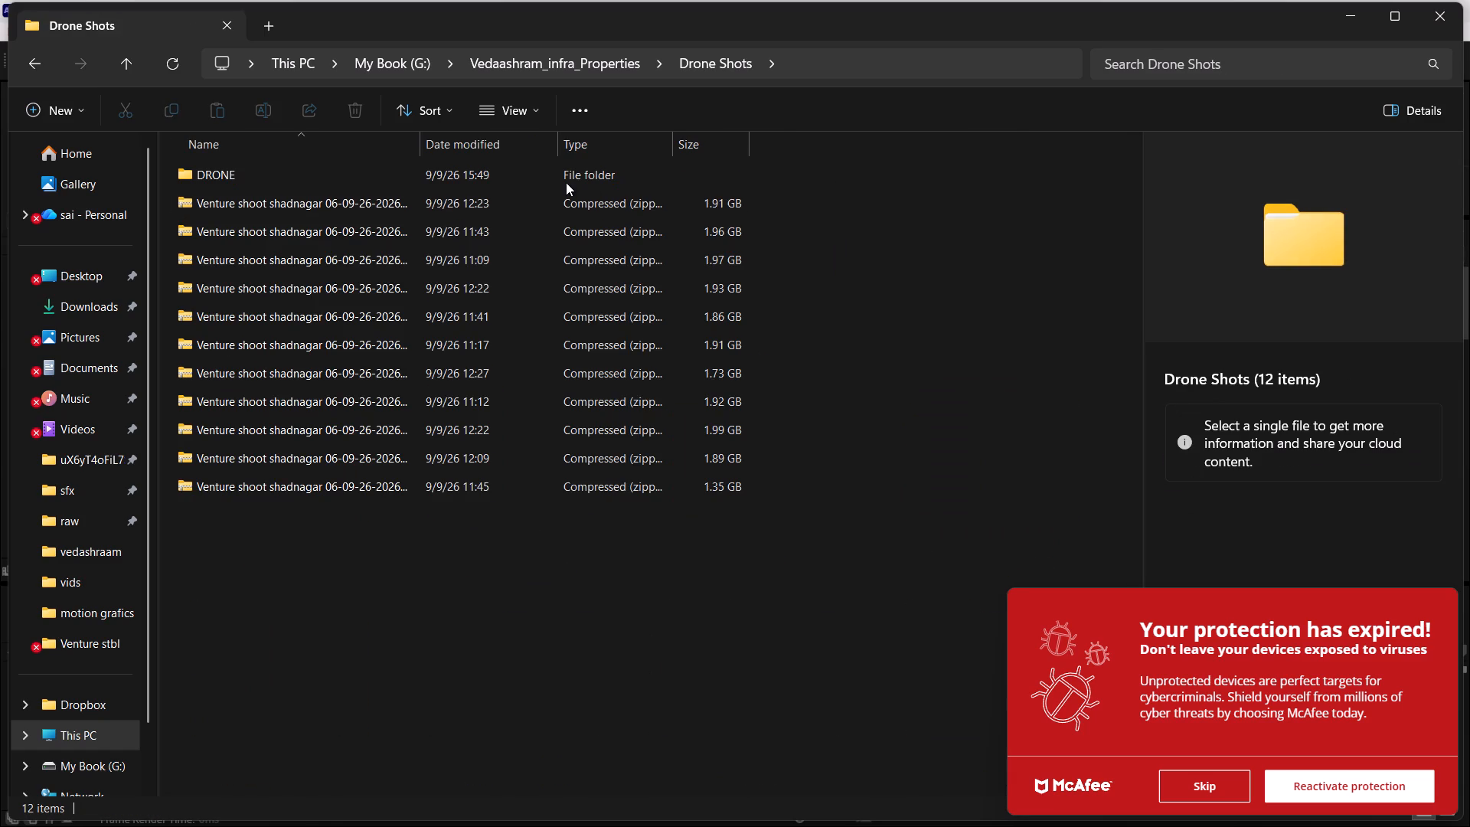
double_click(566, 182)
double_click(504, 204)
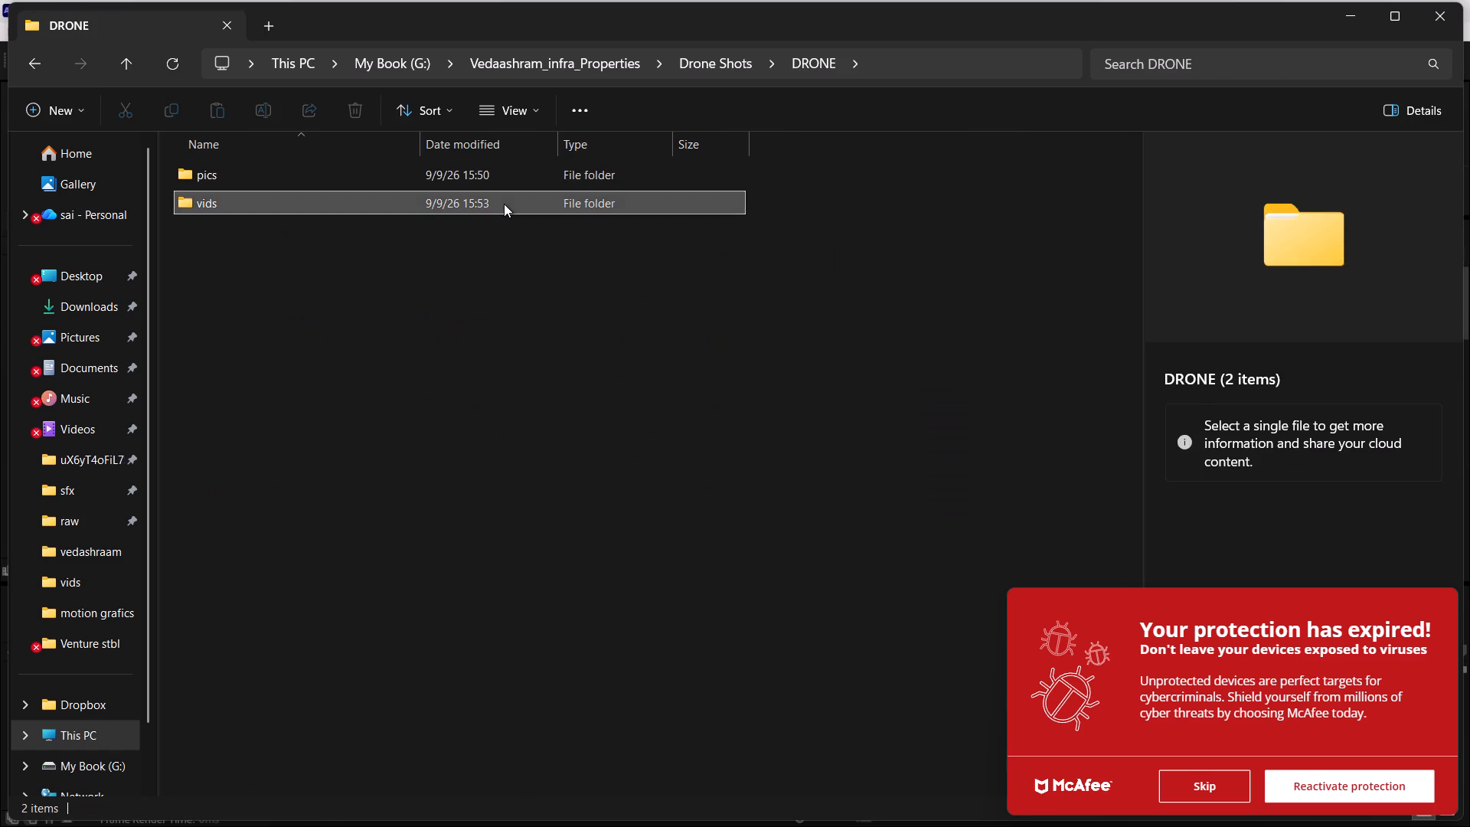
left_click(1192, 778)
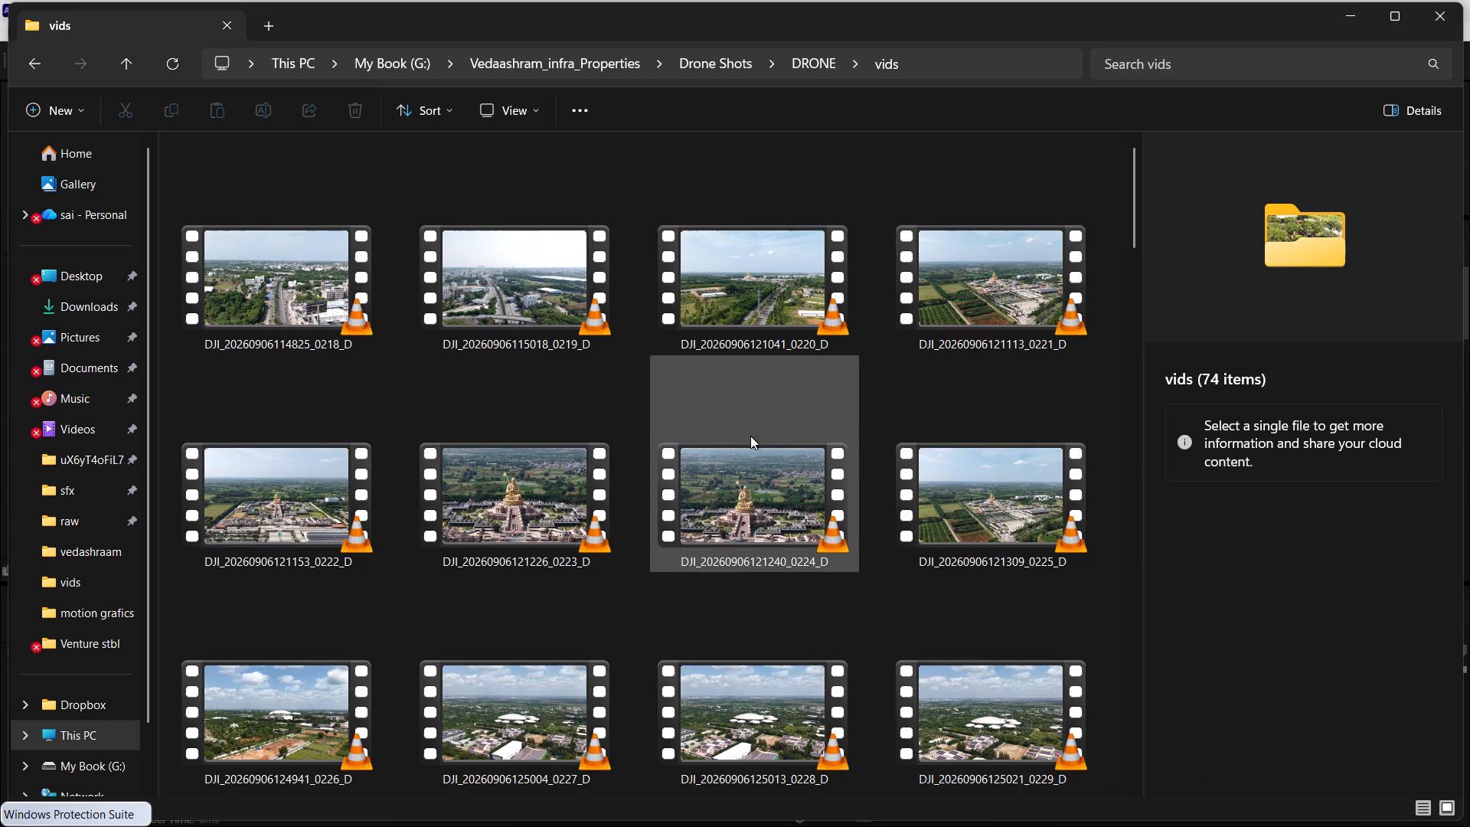
scroll(749, 446, "down", 12)
scroll(783, 461, "up", 1)
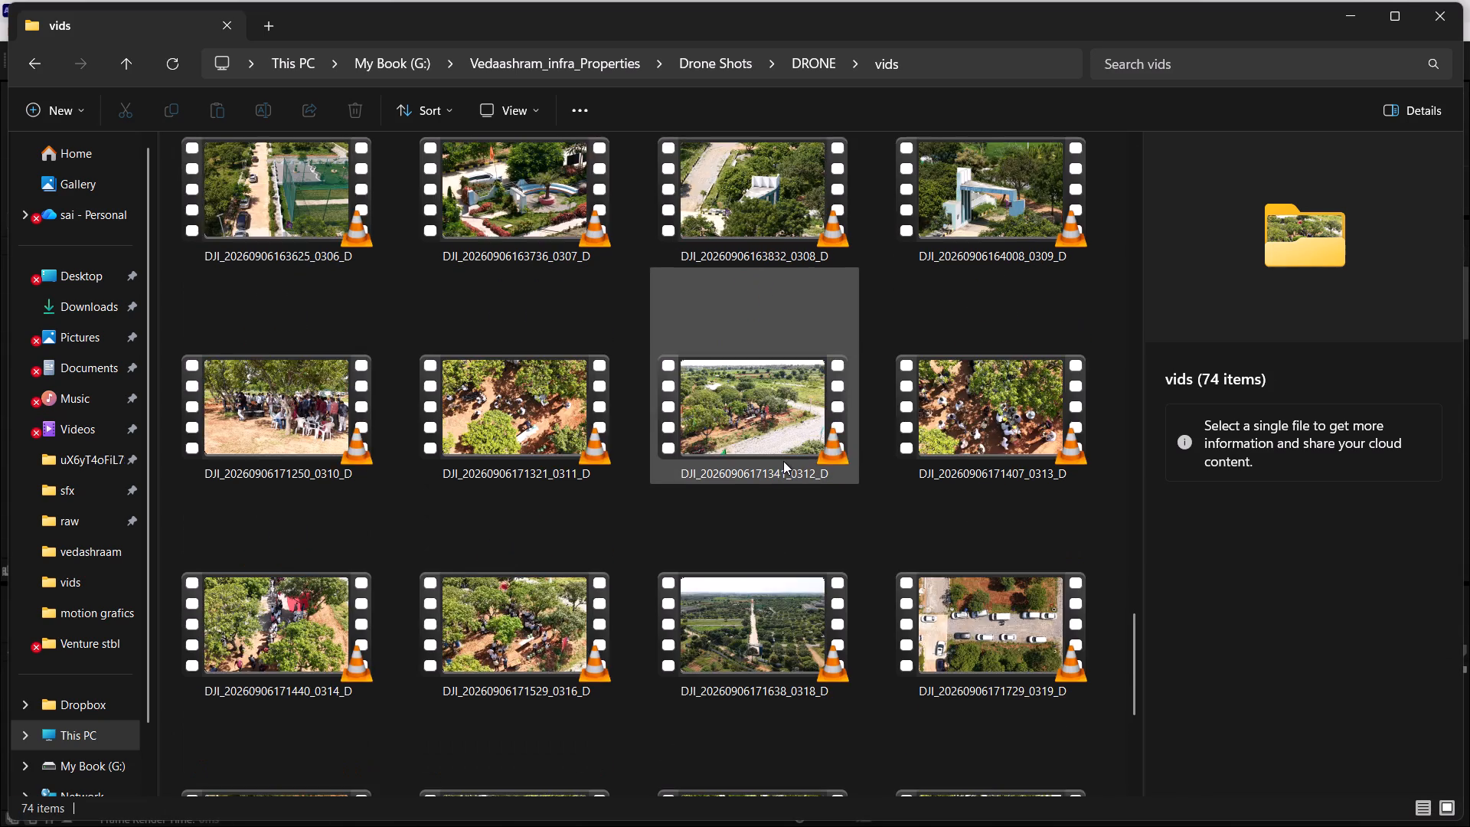
scroll(783, 461, "up", 1)
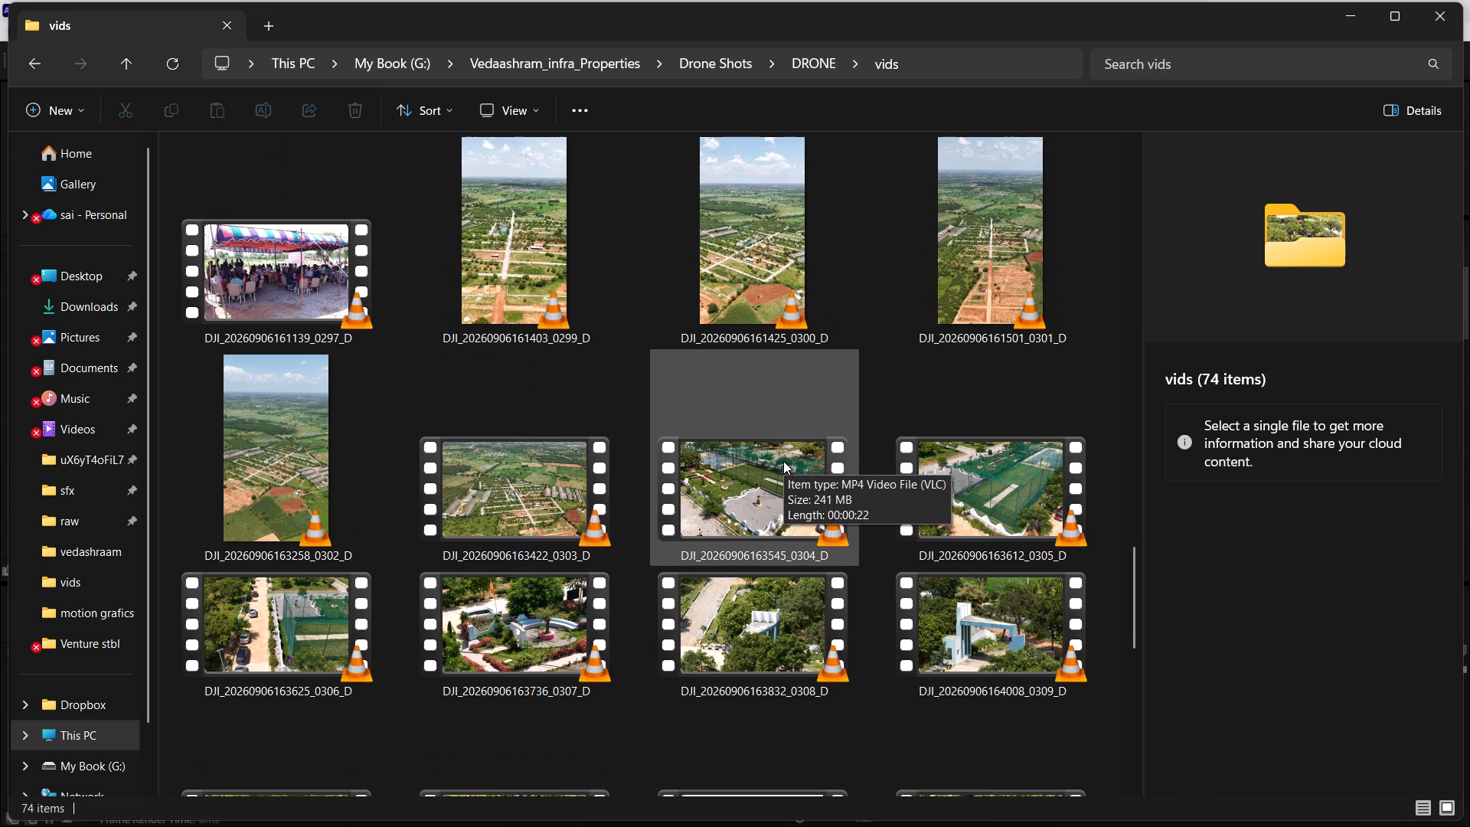
scroll(783, 461, "down", 1)
double_click(801, 257)
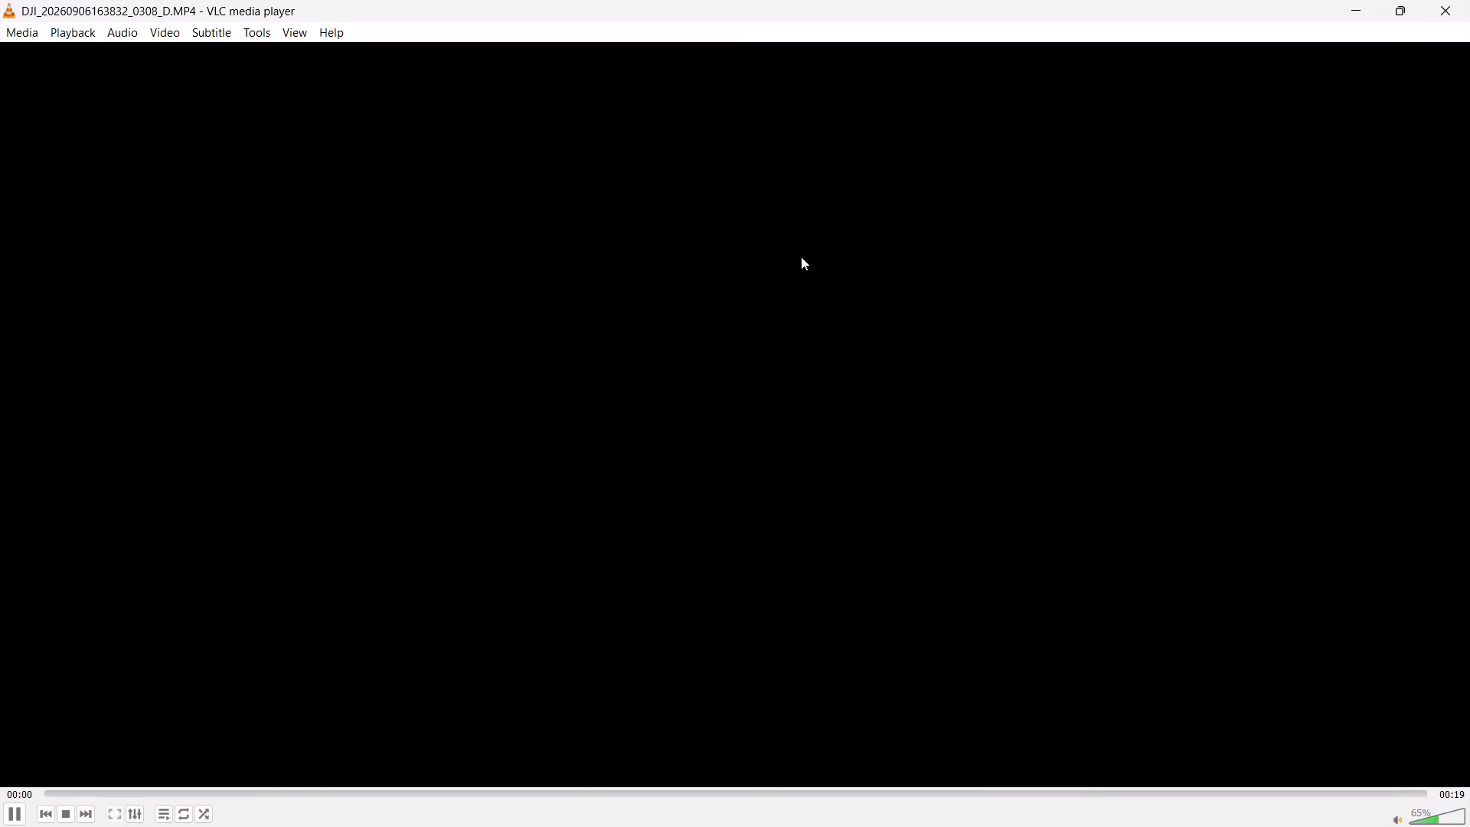
left_click(736, 802)
left_click(733, 801)
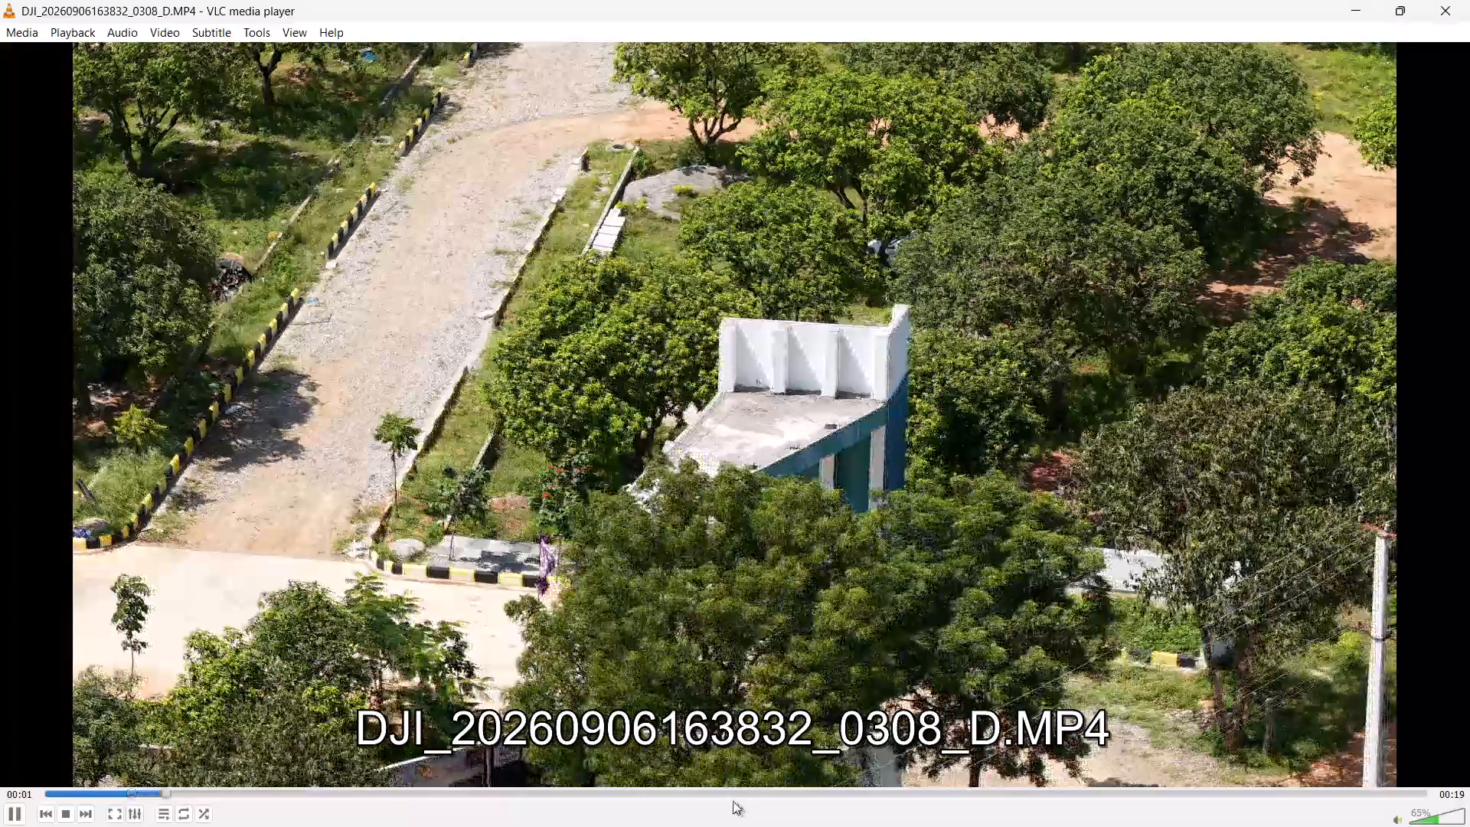
left_click(725, 797)
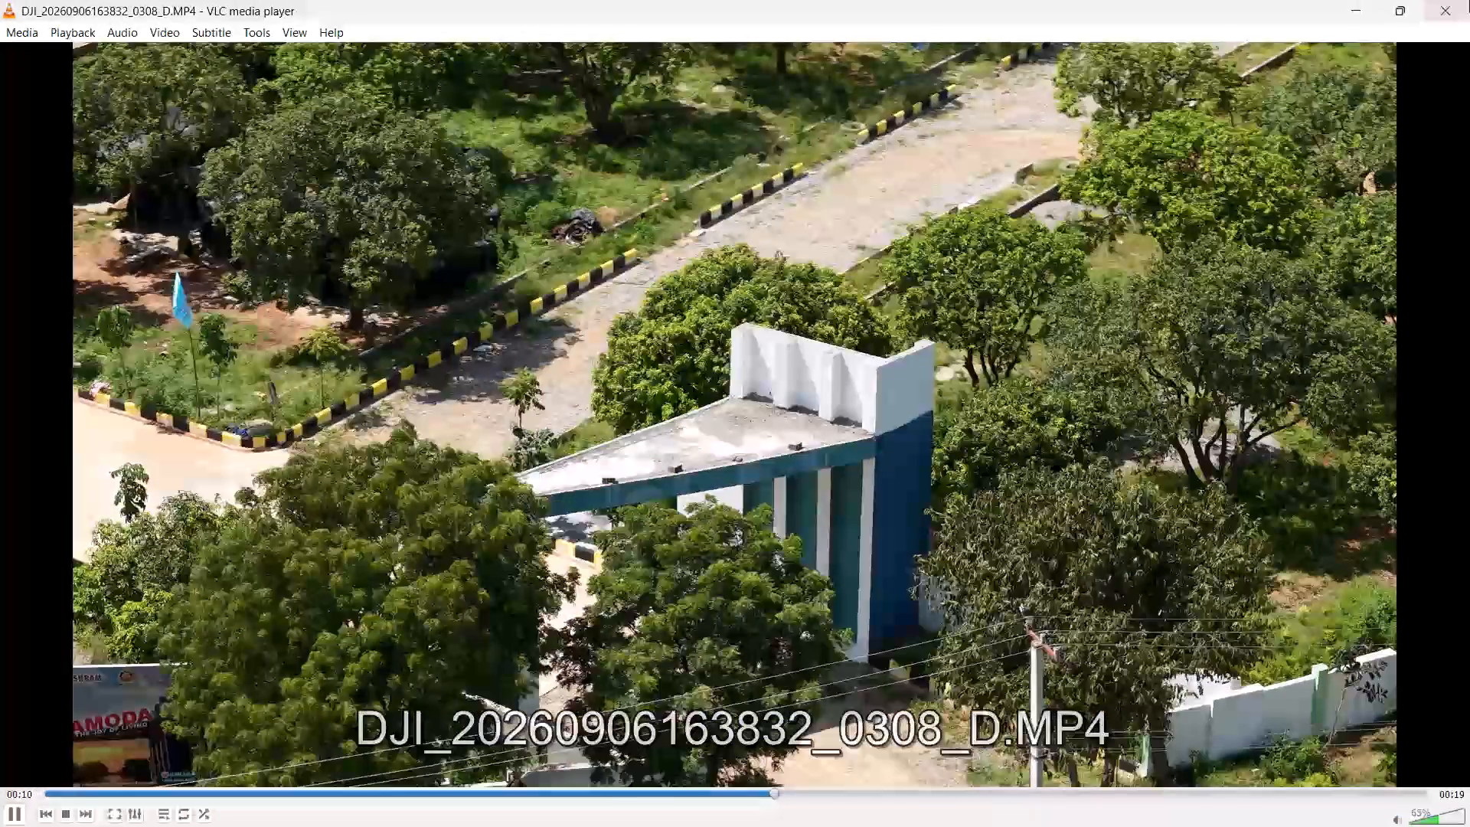
left_click(1469, 0)
left_click(817, 331)
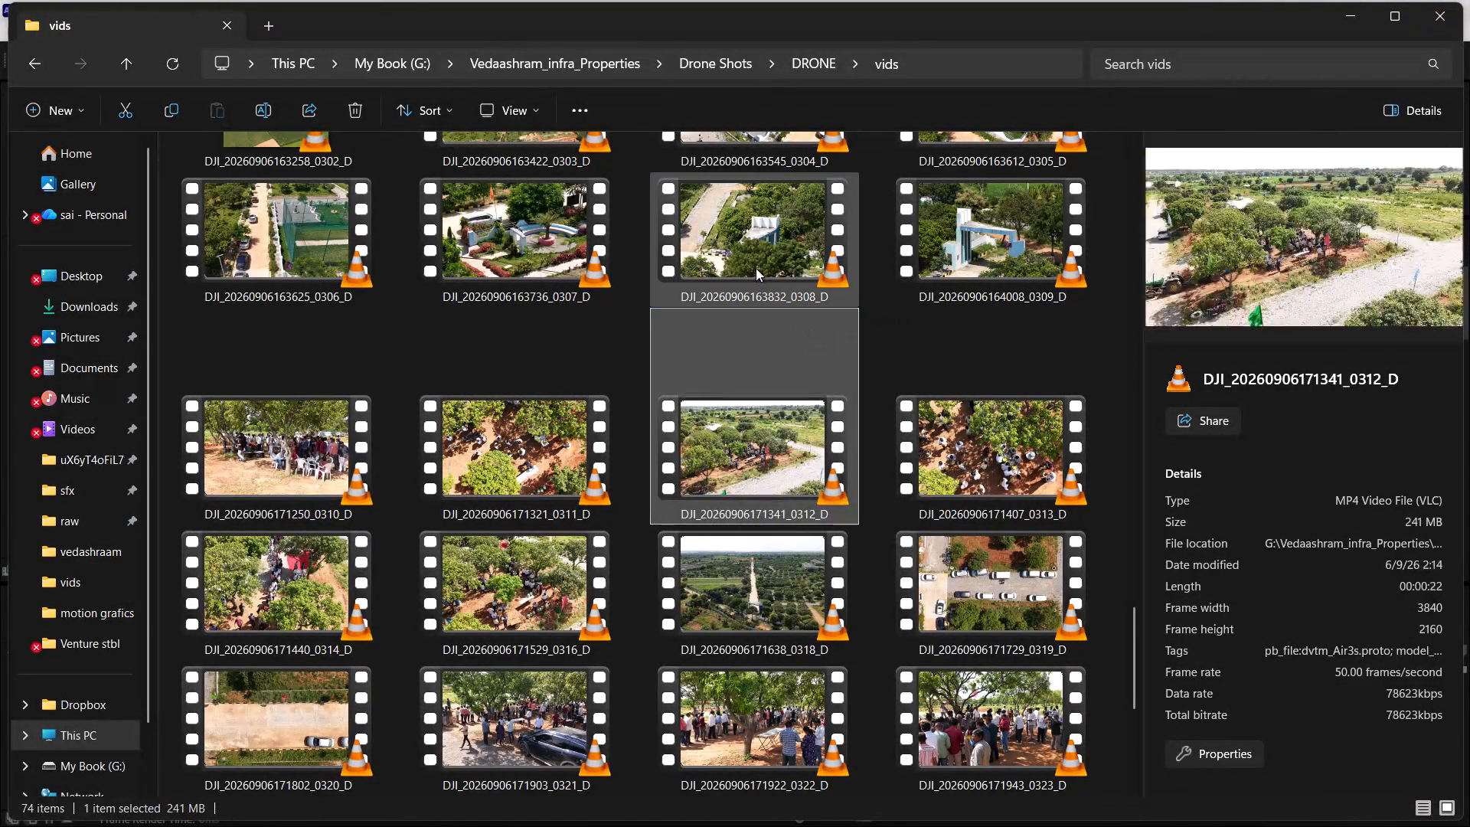
left_click(756, 268)
left_click_drag(743, 263, 154, 254)
key("alt+Tab")
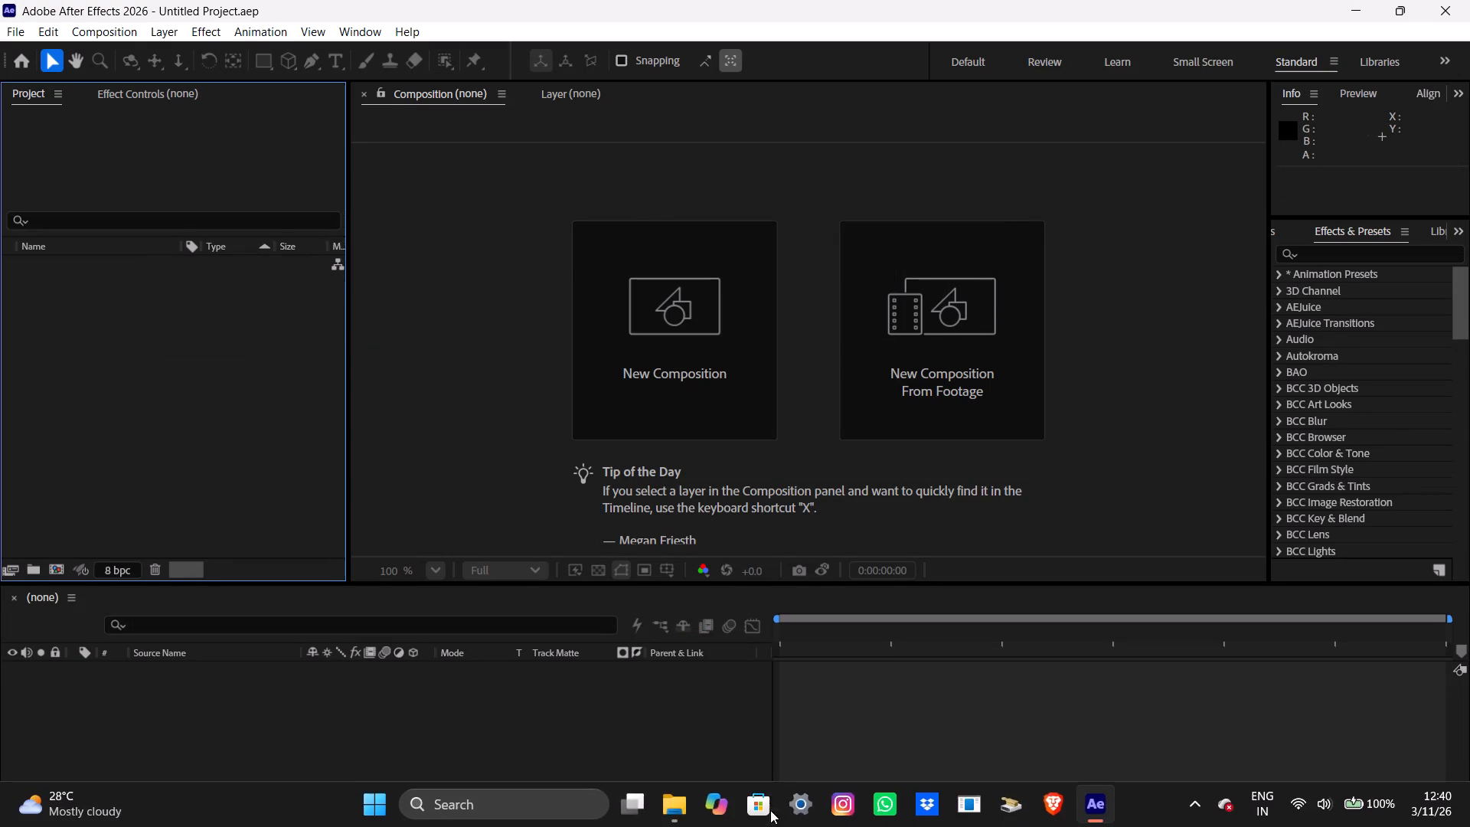
left_click(675, 806)
left_click_drag(750, 230, 805, 351)
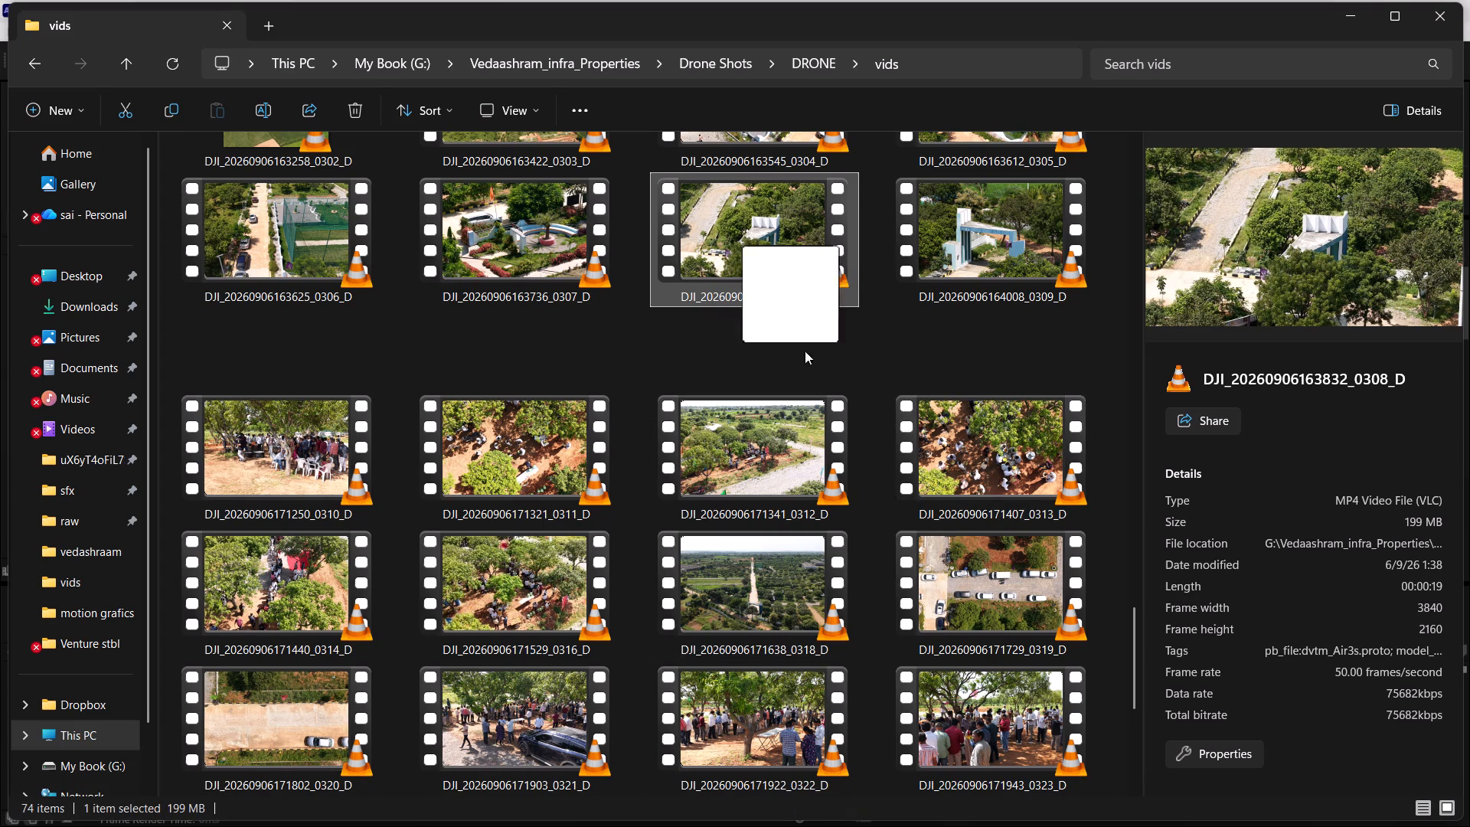
left_click_drag(805, 351, 205, 376)
key("alt+Tab")
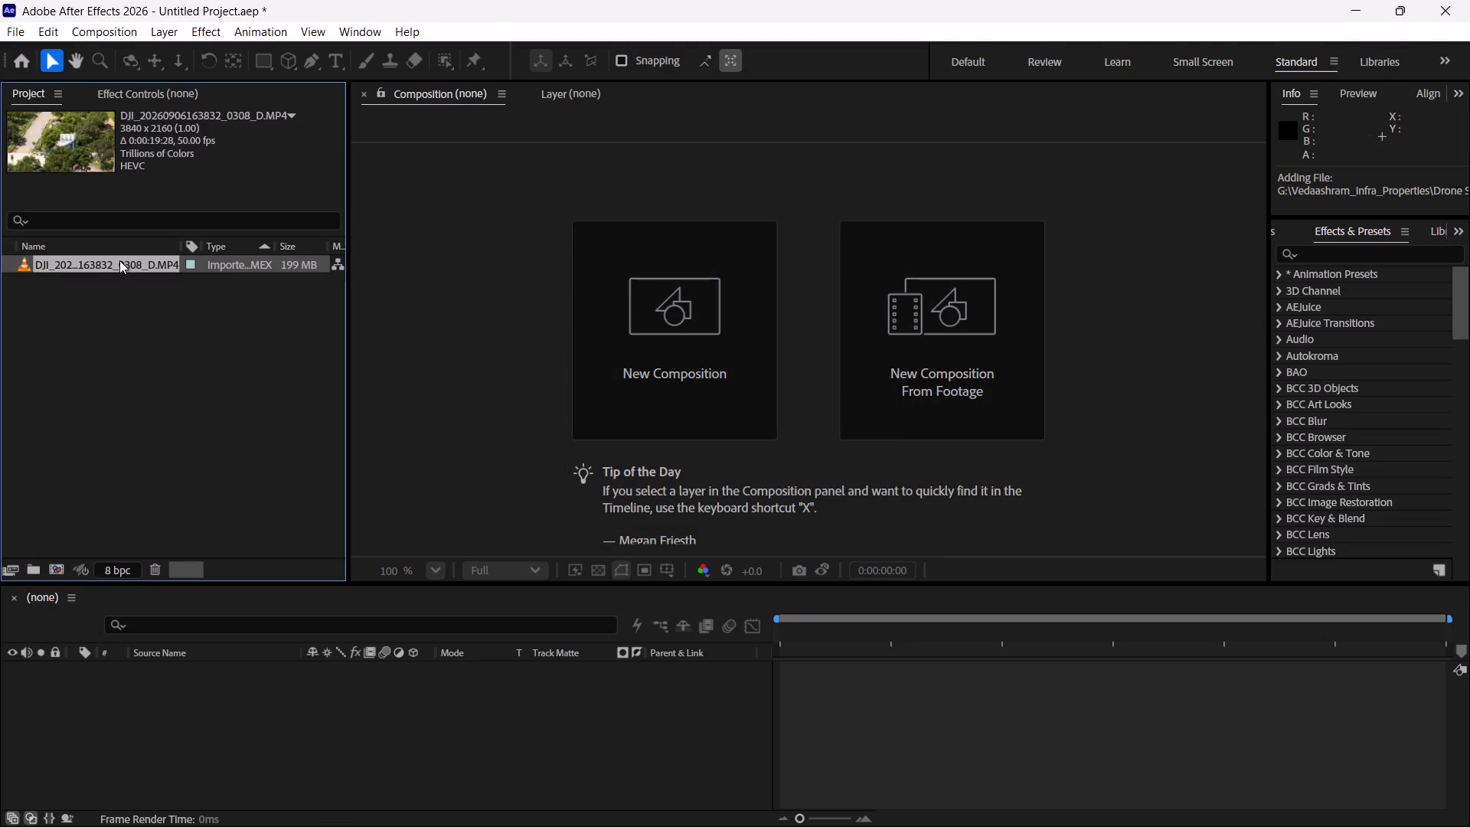
Open the imported drone clip in the Footage viewer, scrub through it, and set its In point at 0:00:13:38.
left_click_drag(119, 260, 96, 505)
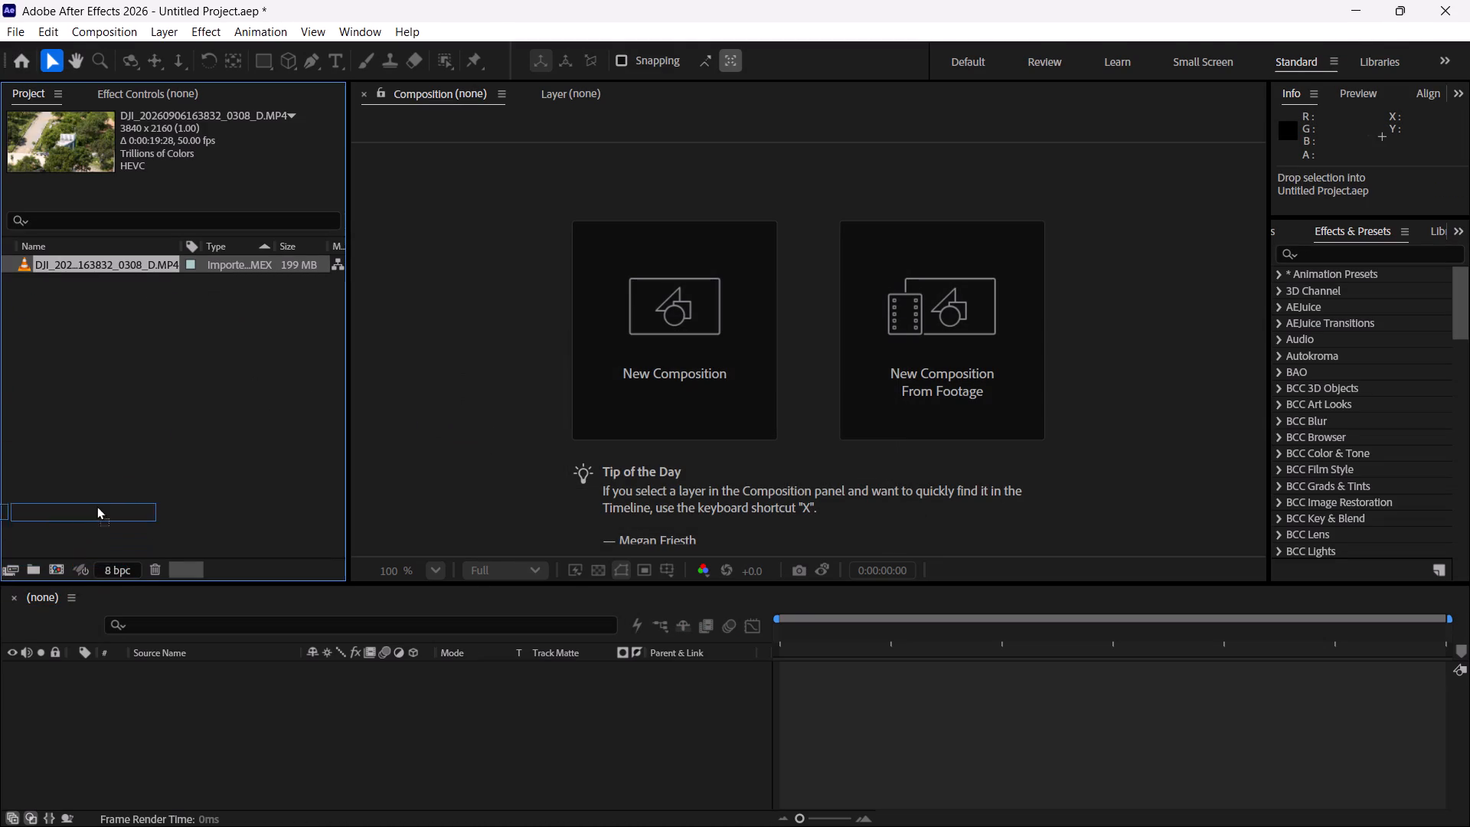
left_click_drag(96, 505, 149, 419)
double_click(192, 262)
double_click(153, 257)
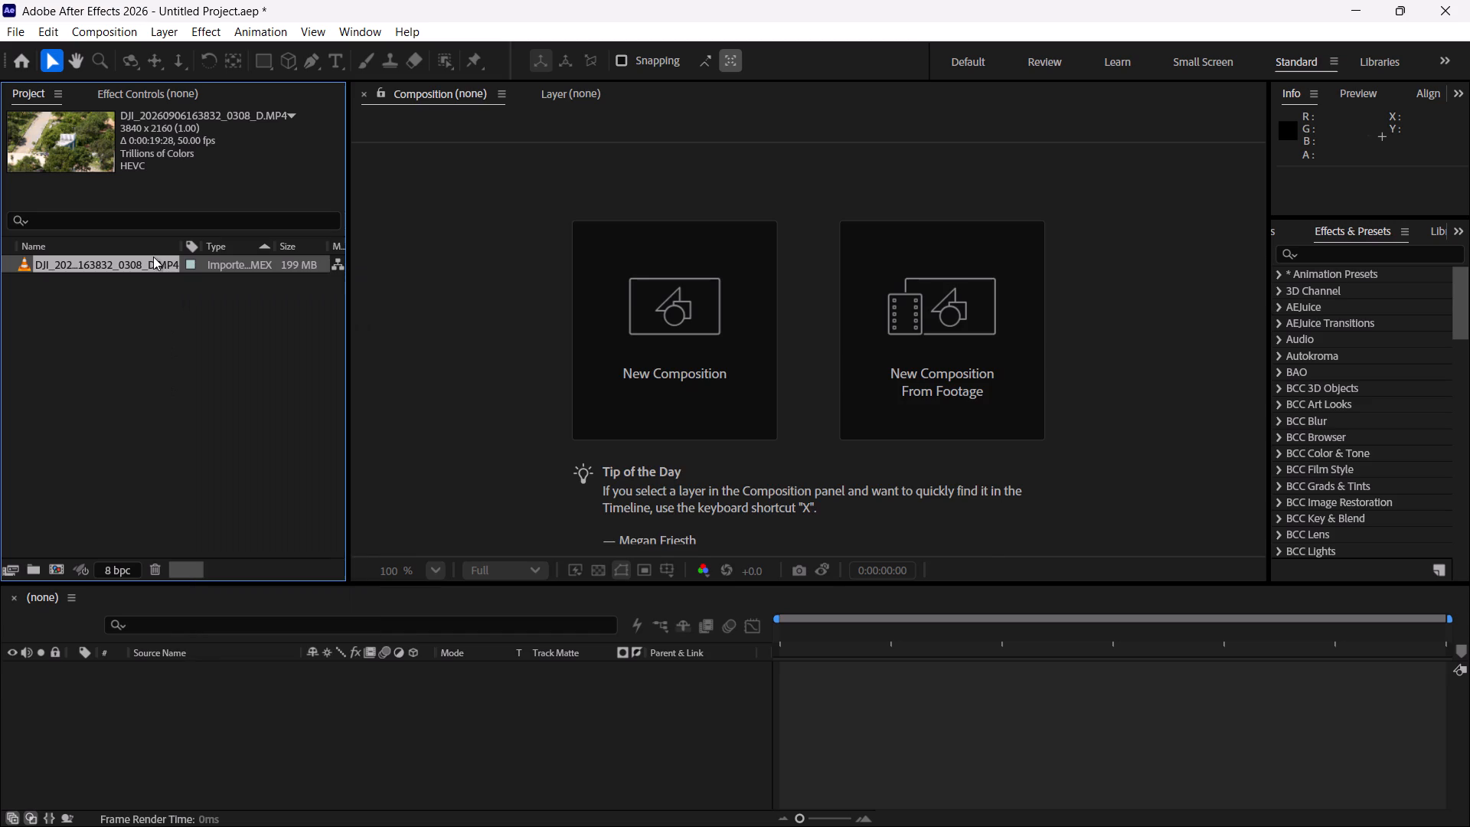
left_click_drag(568, 535, 626, 532)
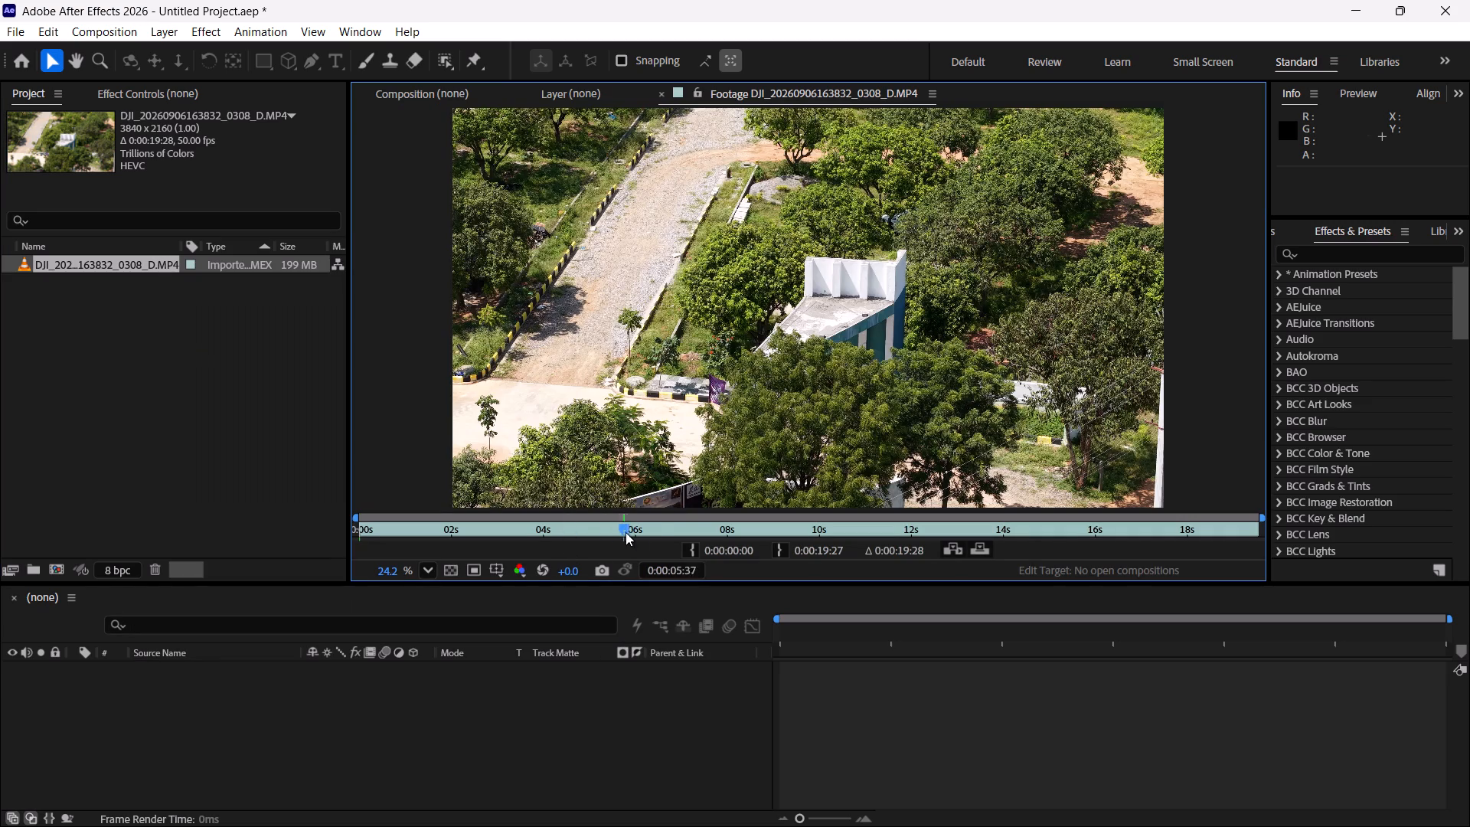
left_click_drag(626, 532, 913, 522)
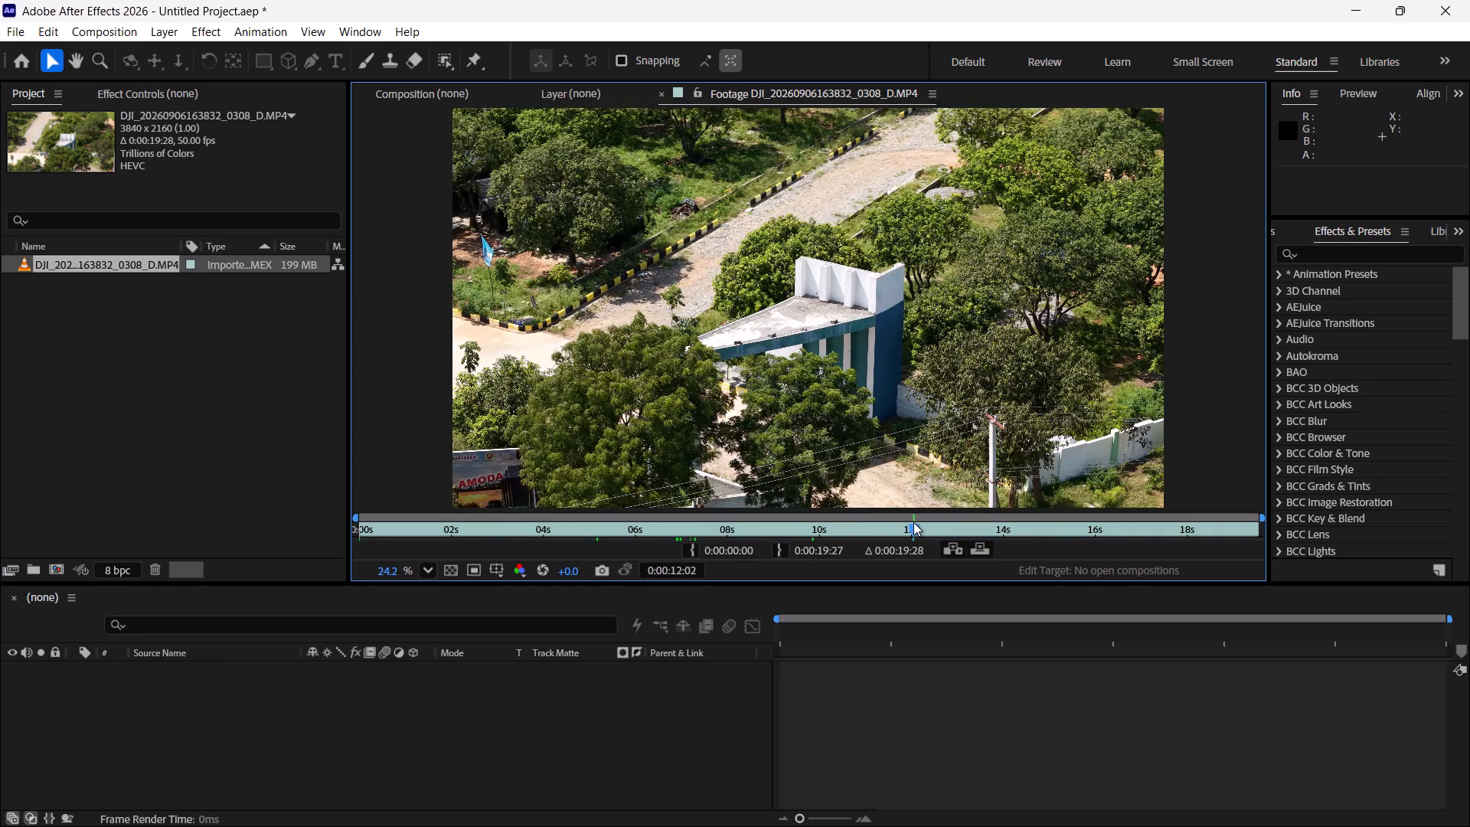
left_click_drag(913, 522, 1077, 533)
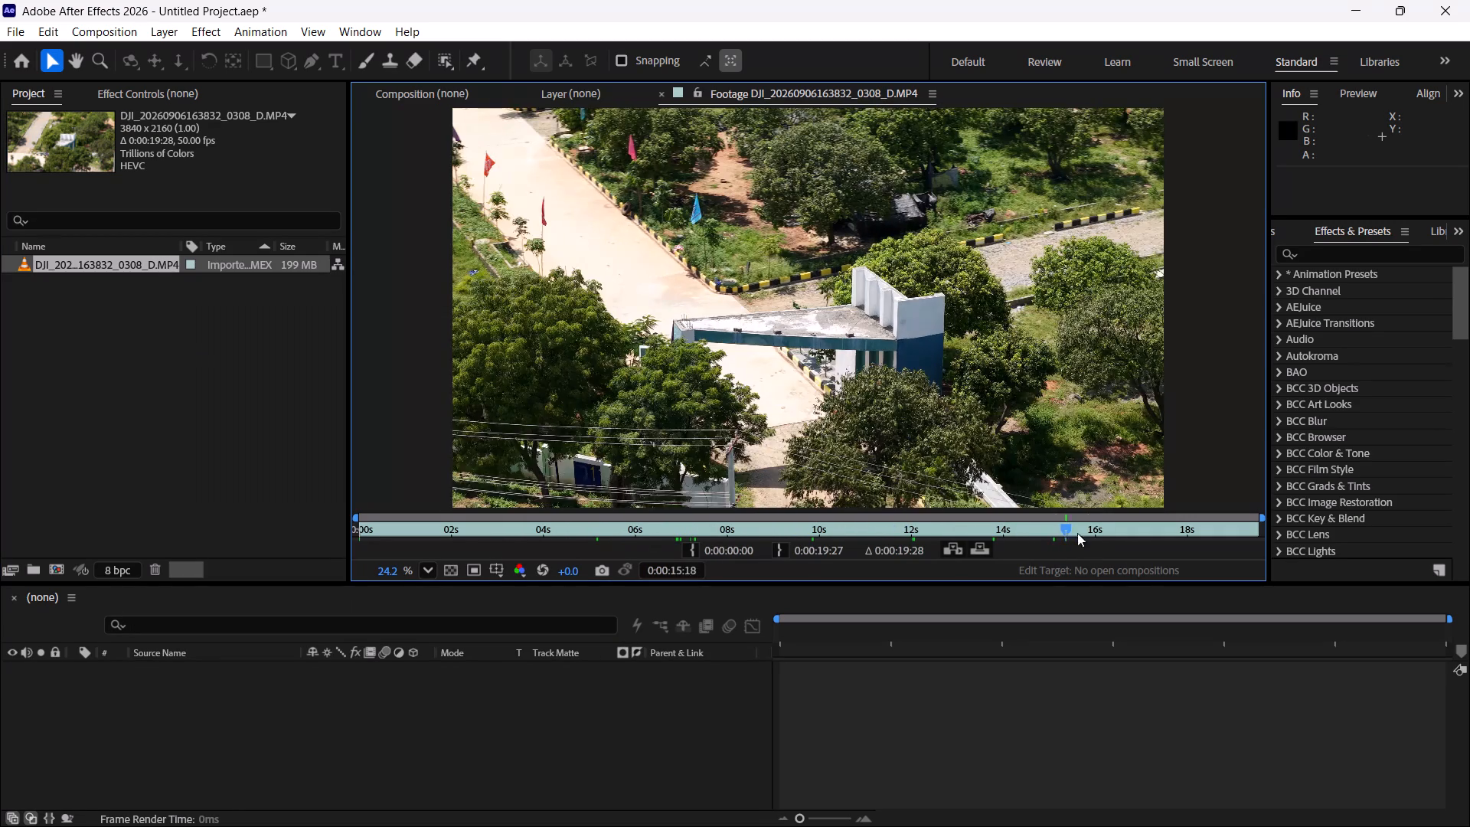
left_click_drag(1077, 533, 1157, 535)
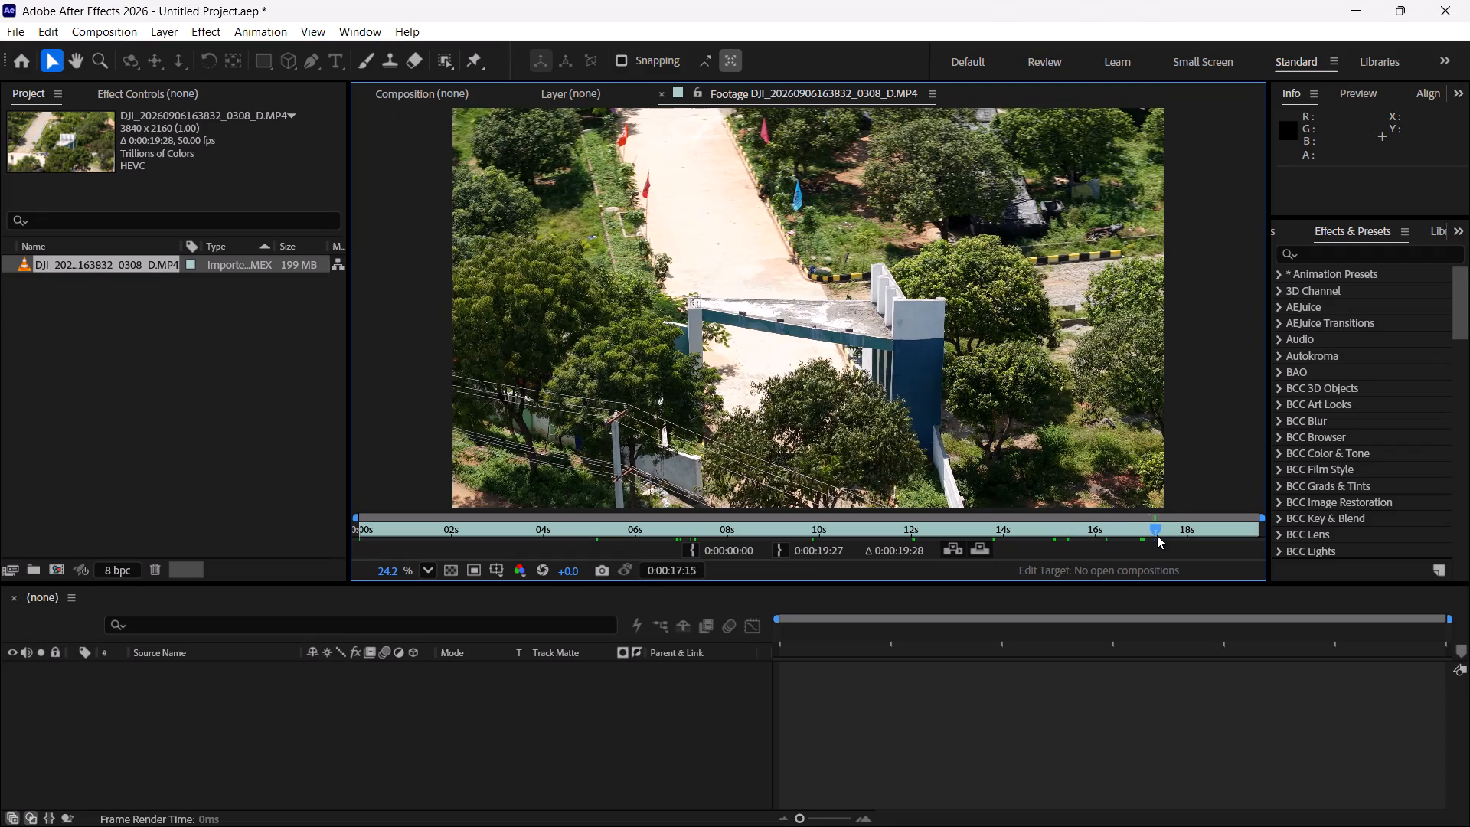
left_click_drag(1157, 535, 1017, 546)
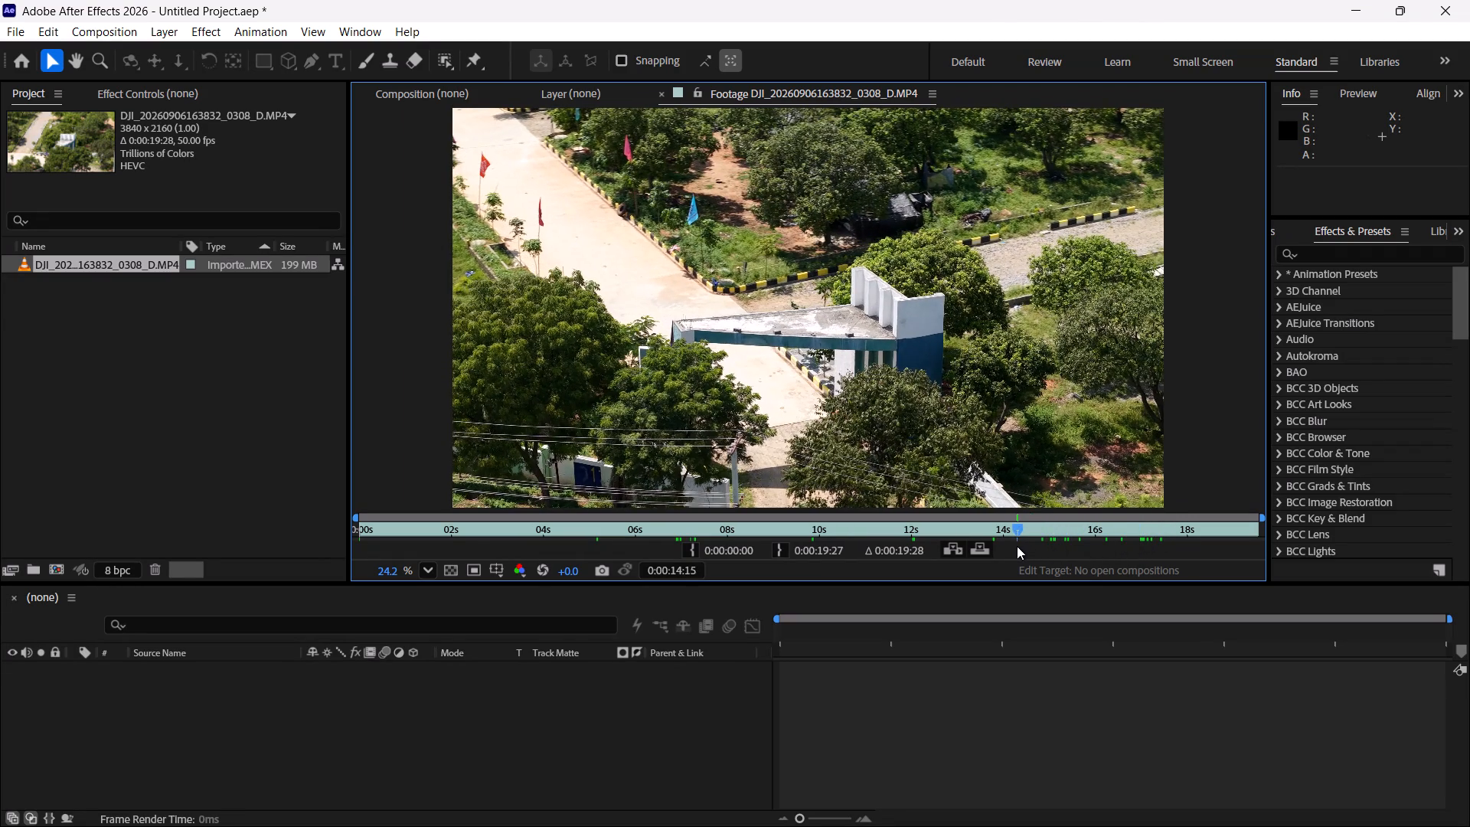
left_click_drag(1017, 546, 994, 546)
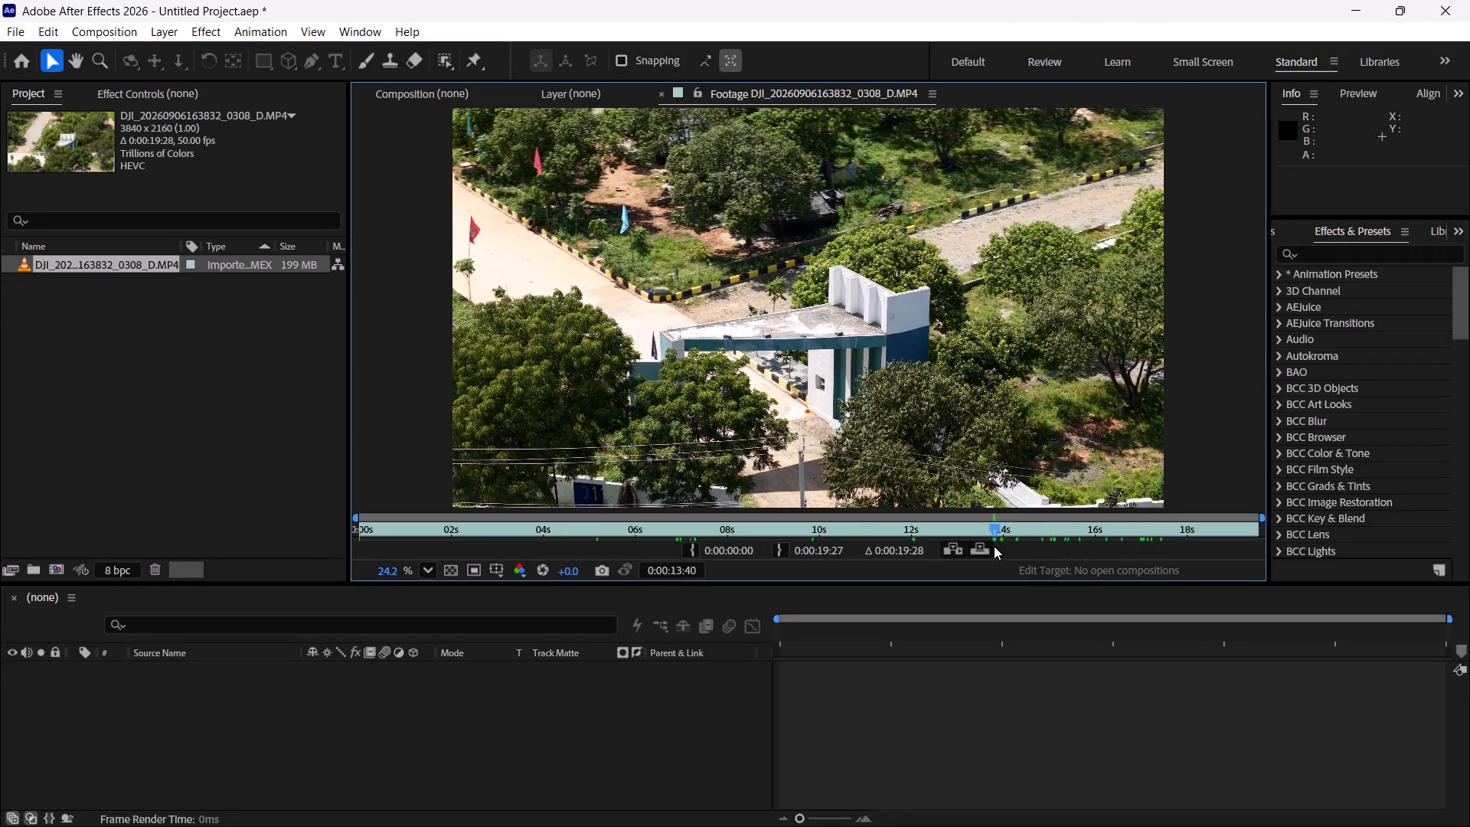
left_click_drag(994, 546, 991, 546)
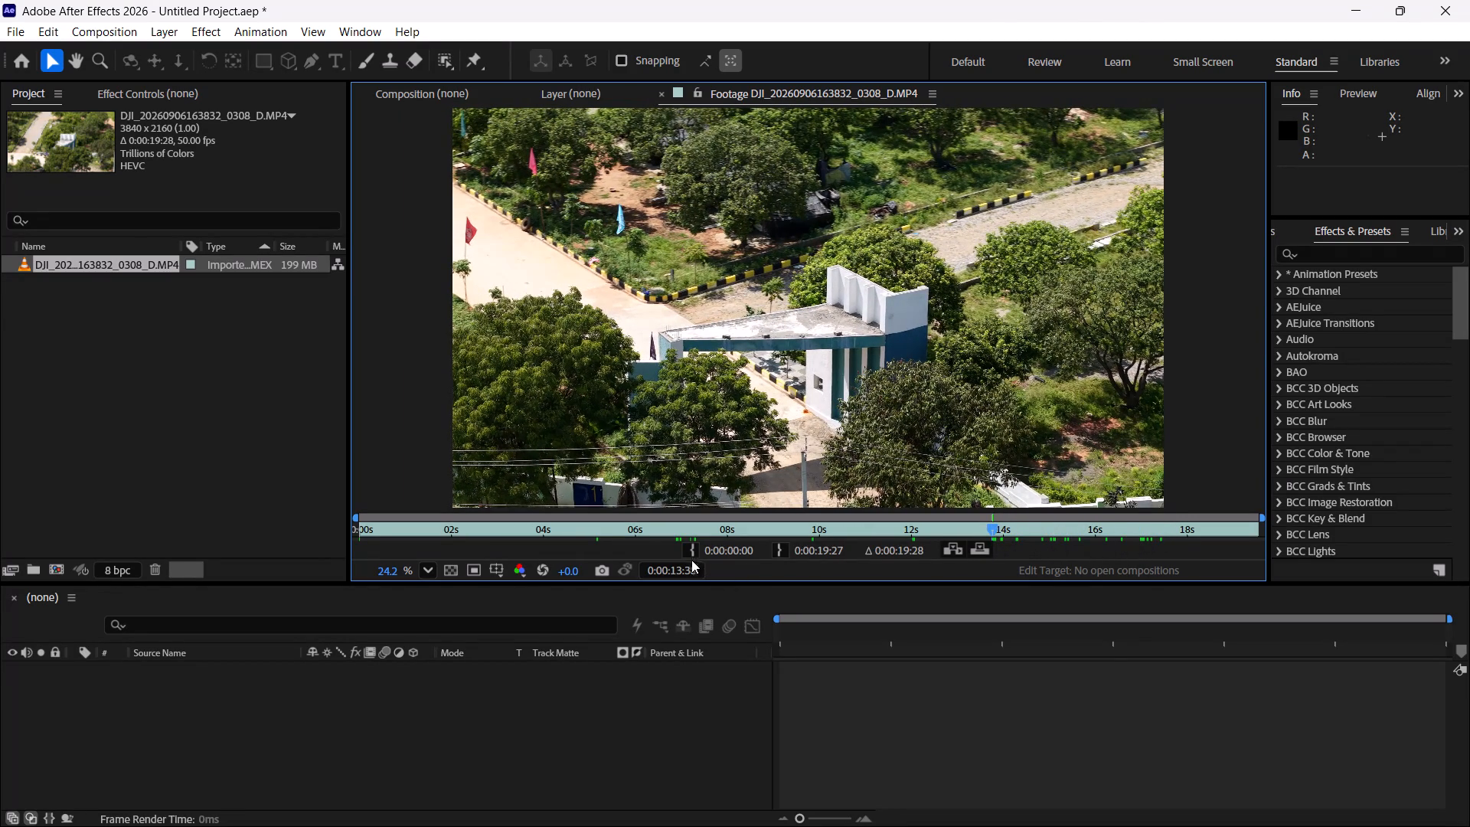
left_click(691, 551)
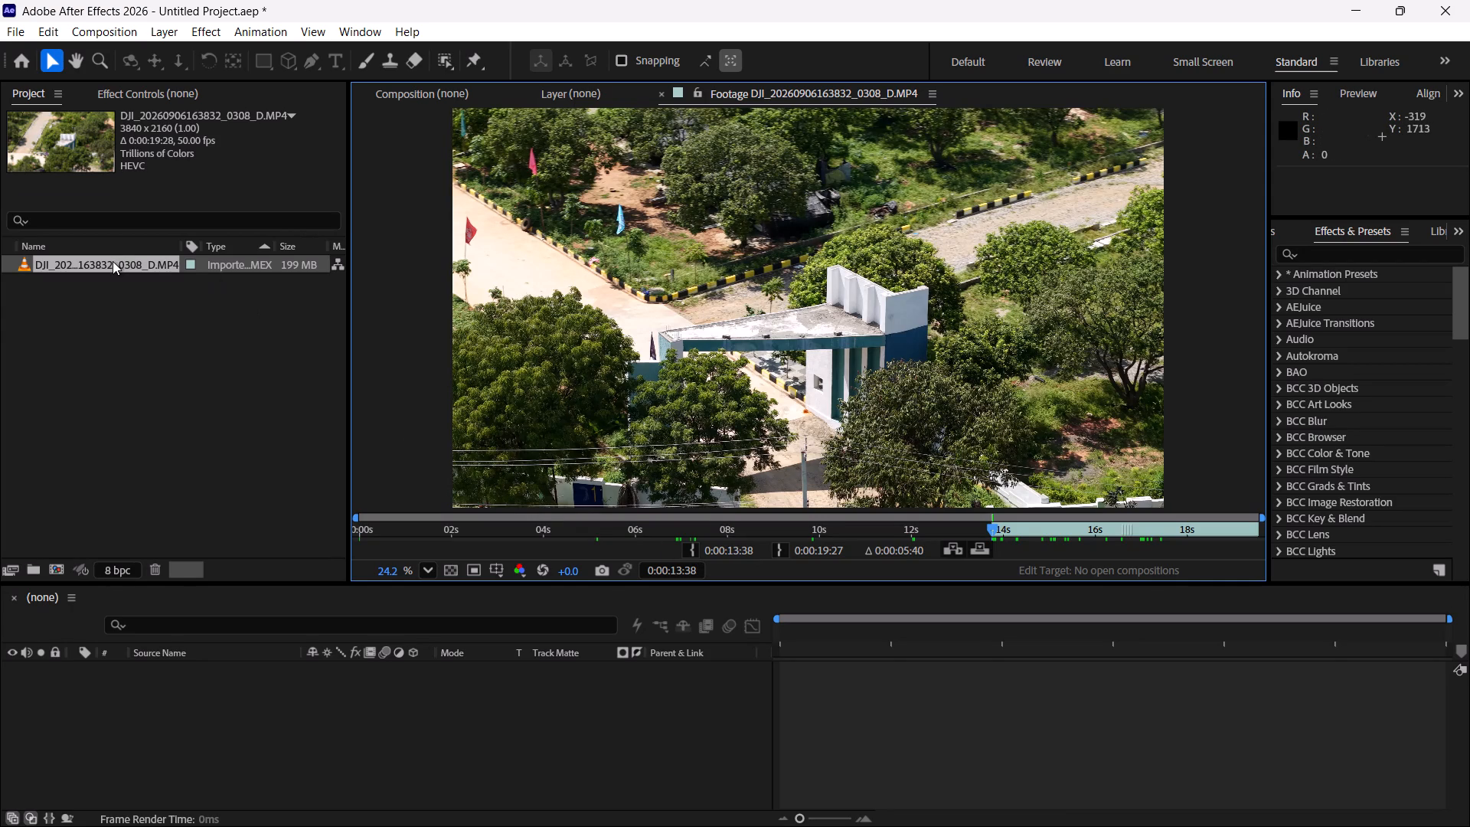
left_click_drag(113, 261, 63, 572)
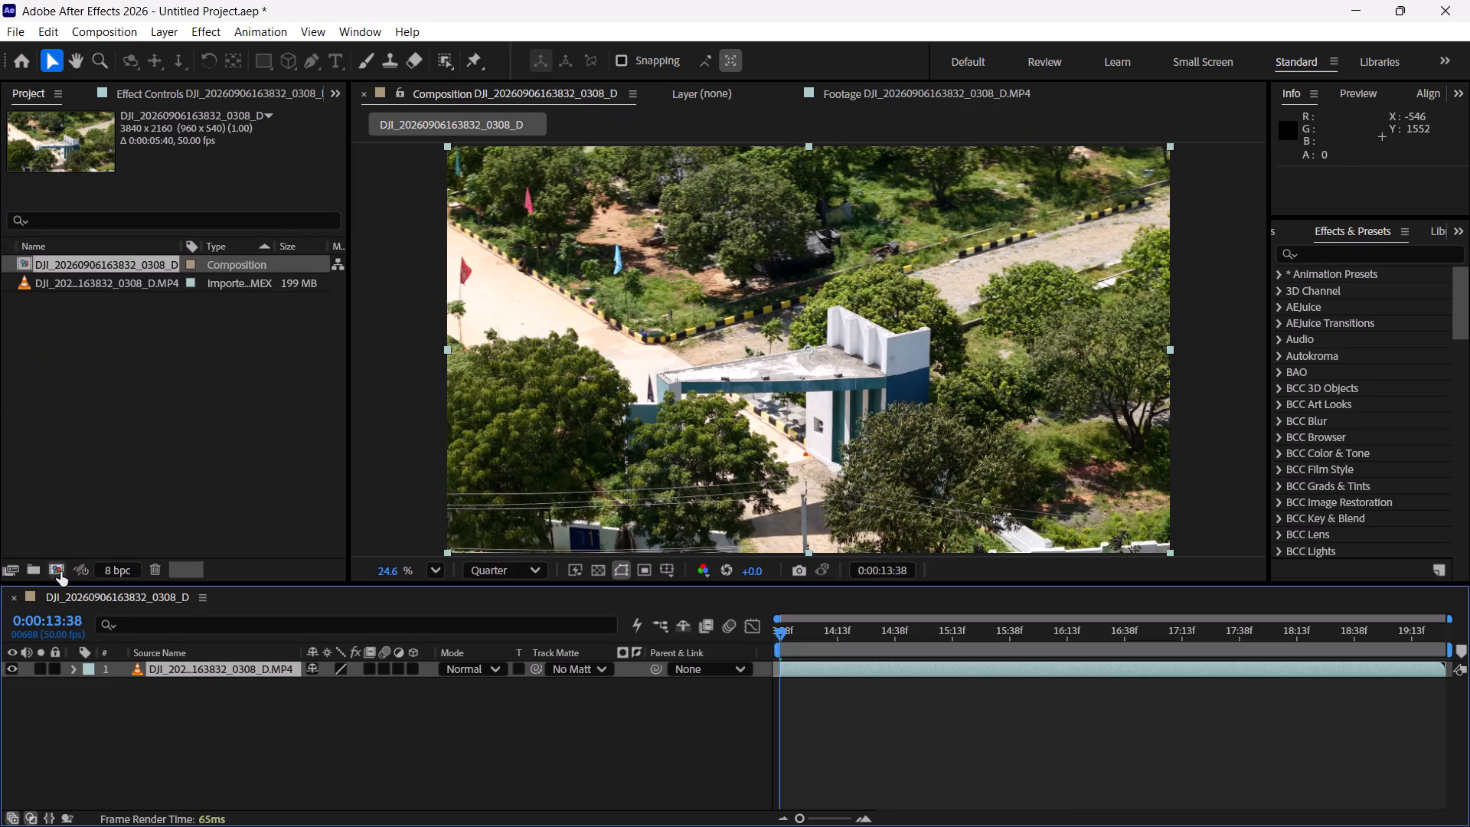
Scrub through the opening frames of the composition and preview playback from its start.
left_click_drag(802, 637, 822, 636)
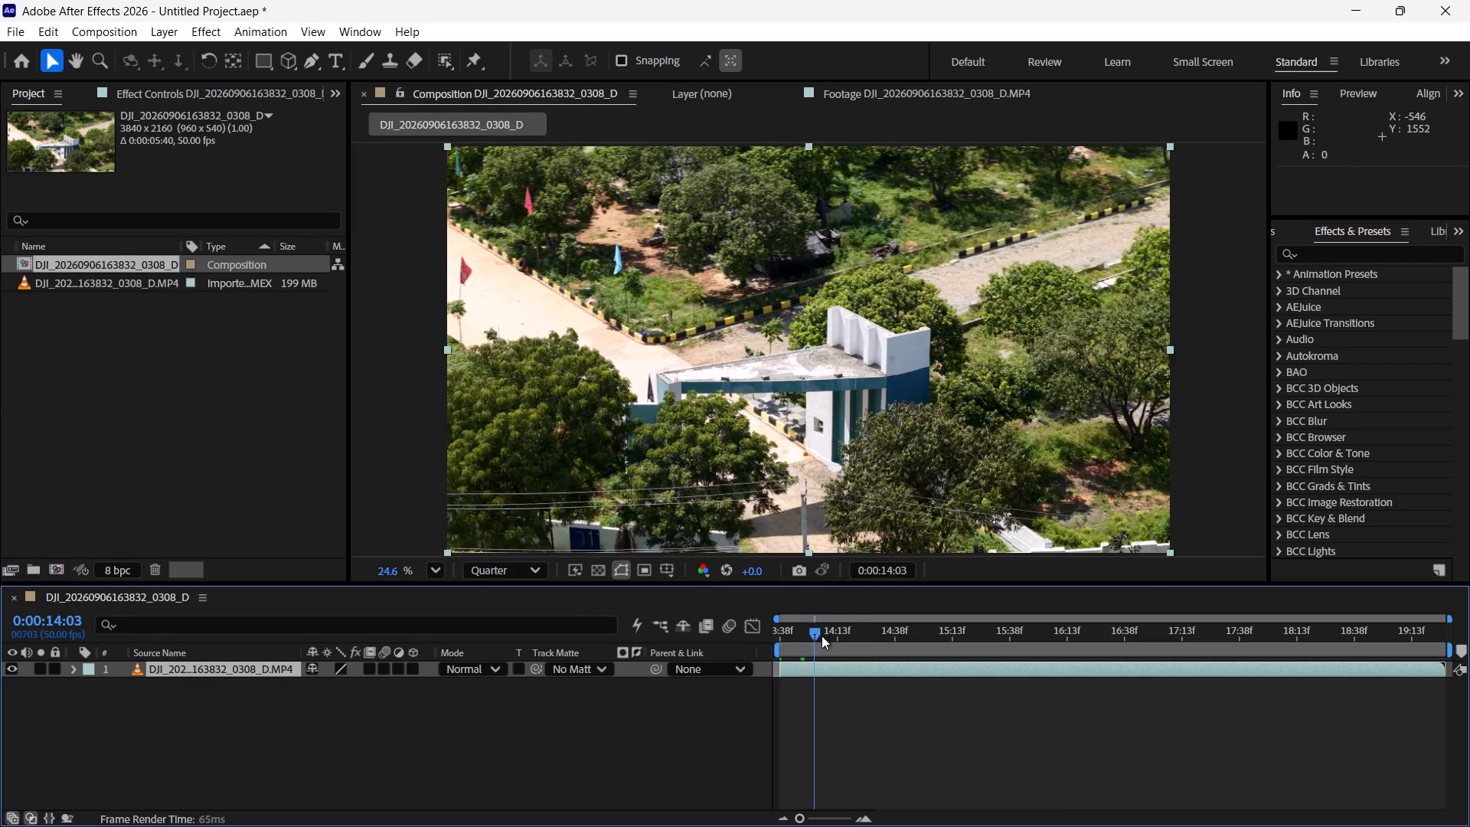
left_click_drag(822, 636, 800, 650)
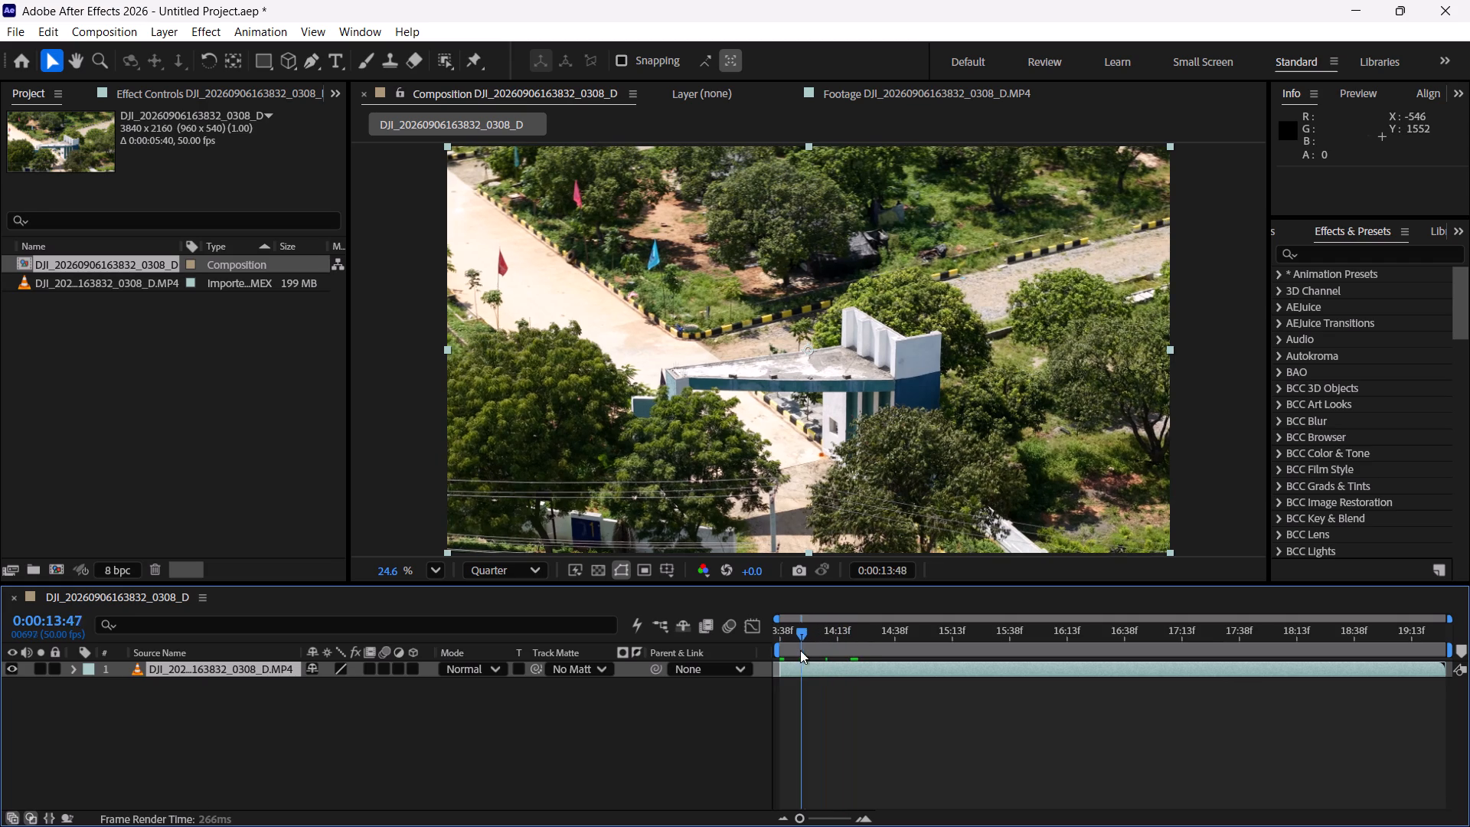
left_click_drag(800, 650, 812, 695)
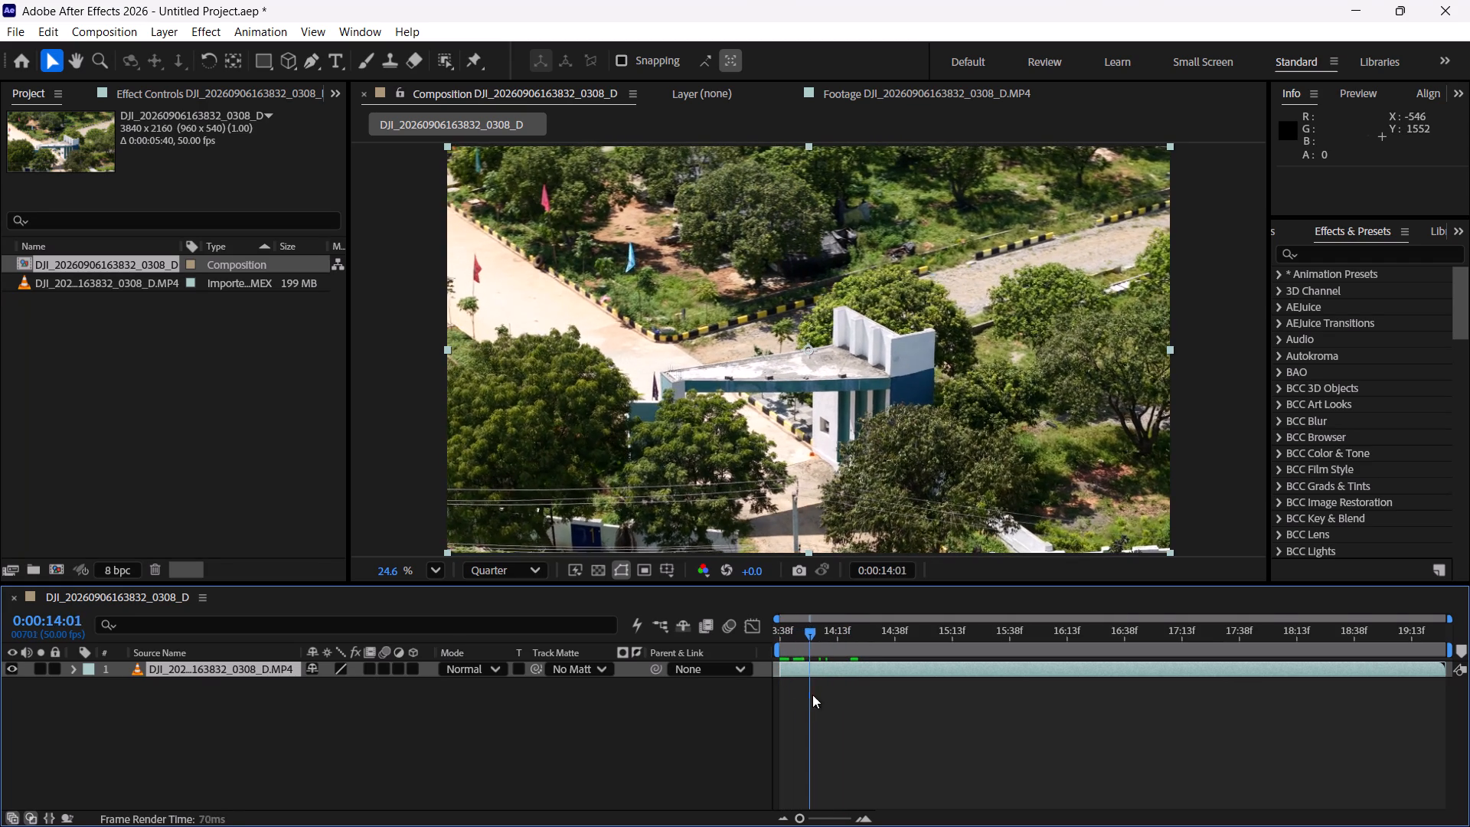
left_click_drag(812, 695, 786, 707)
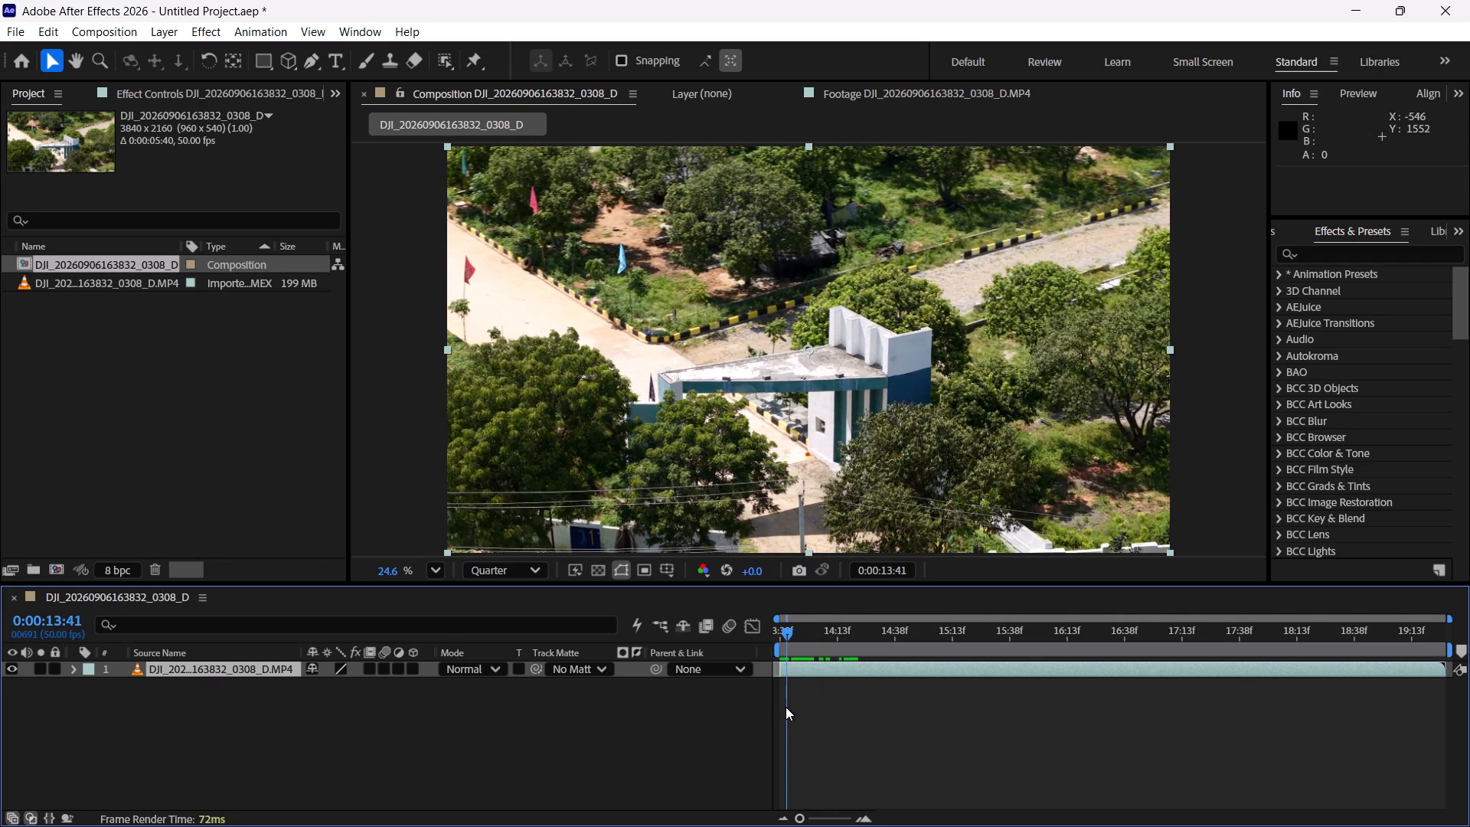
left_click_drag(786, 707, 822, 719)
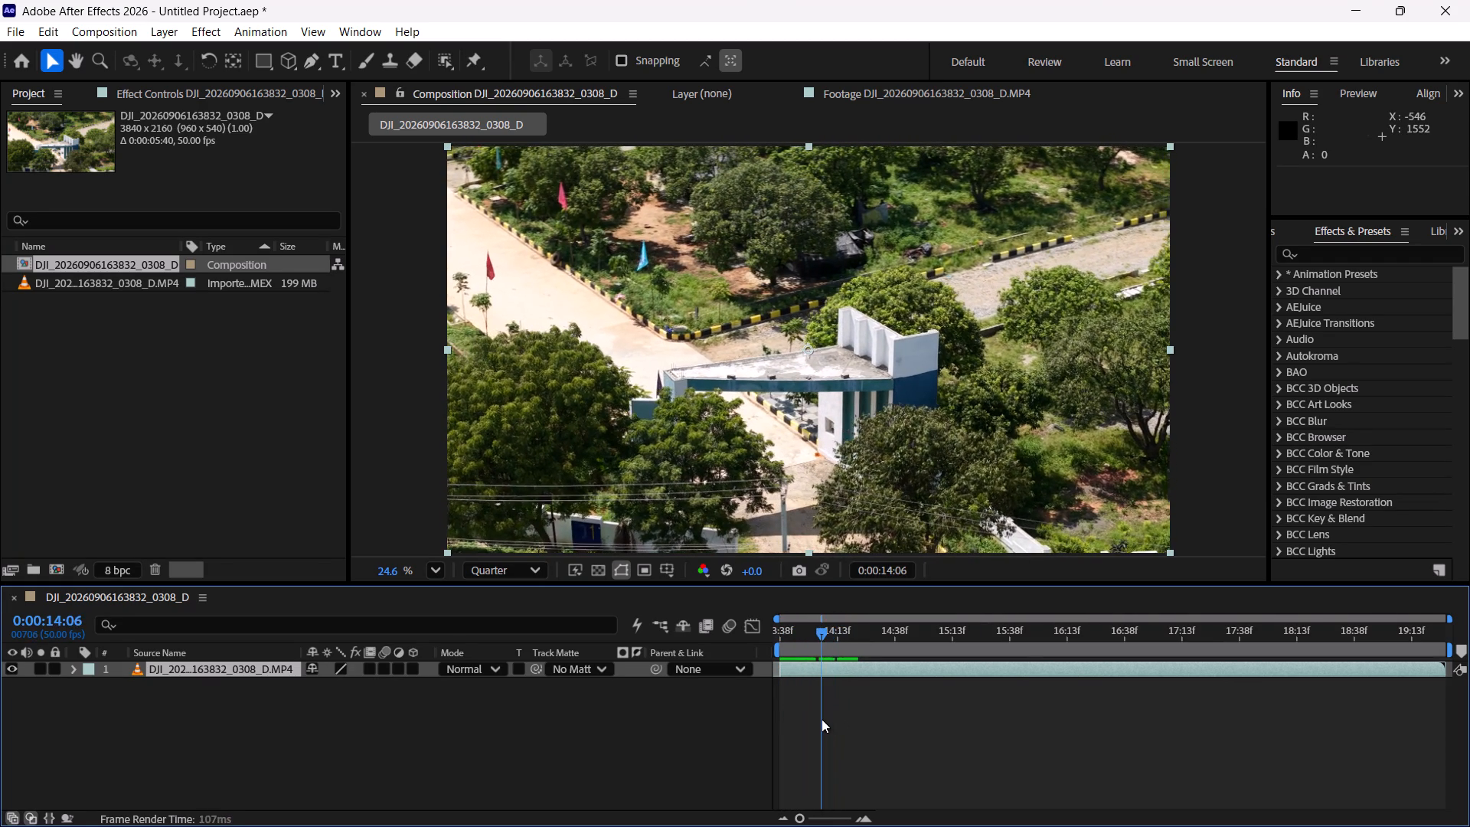
left_click_drag(822, 719, 780, 724)
key("space")
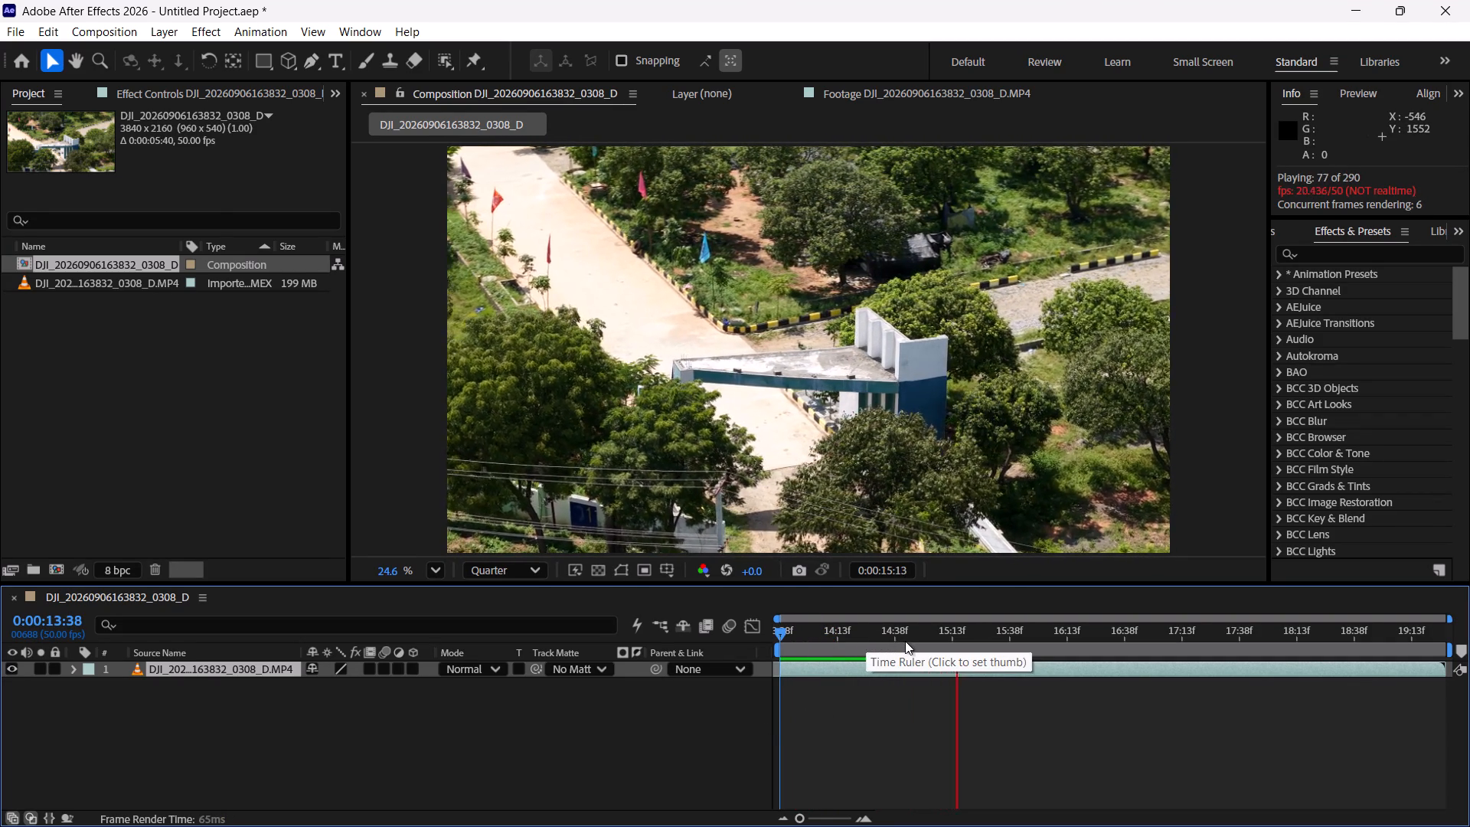
left_click_drag(905, 641, 670, 671)
left_click(164, 718)
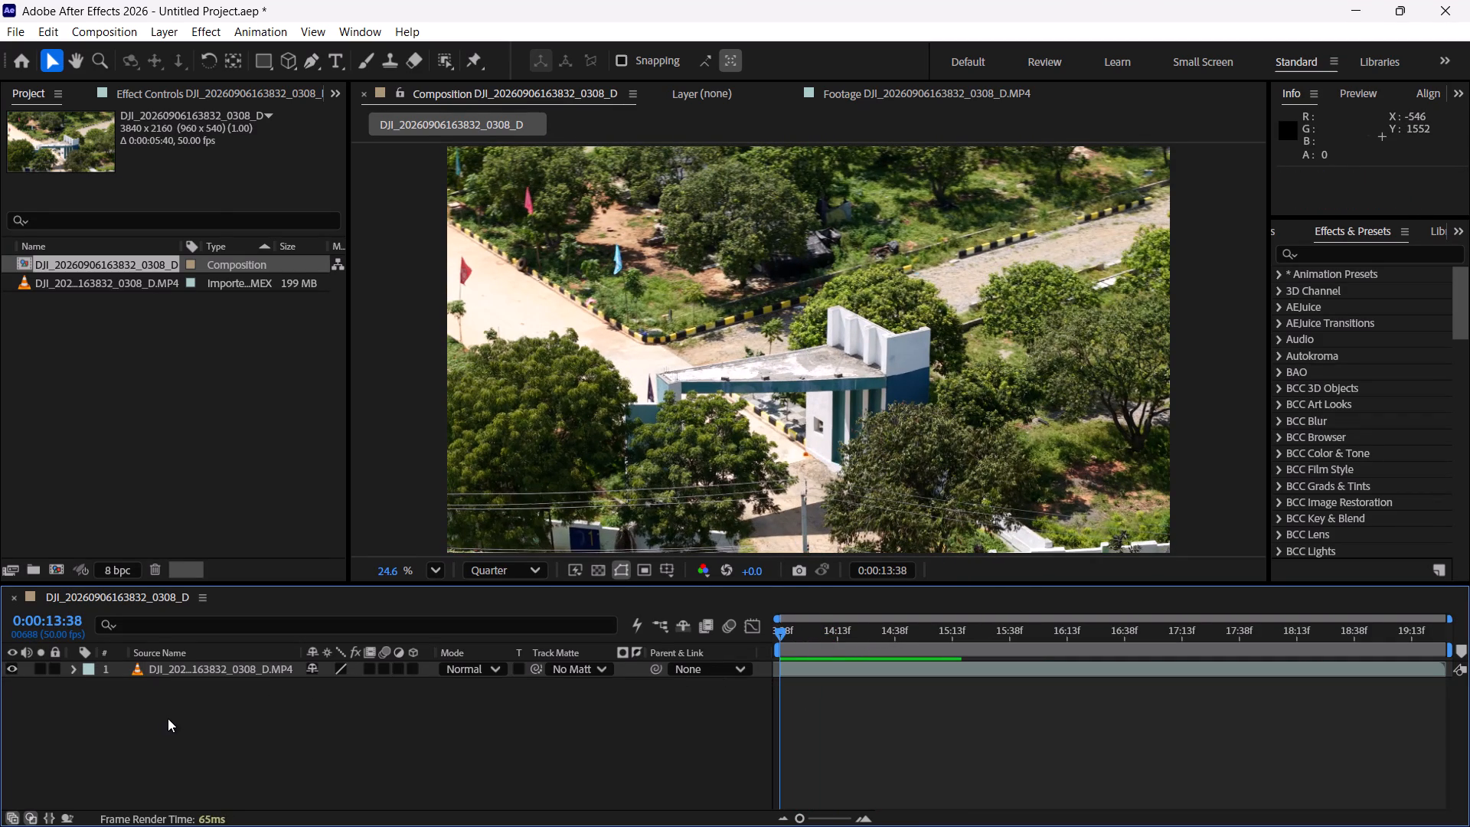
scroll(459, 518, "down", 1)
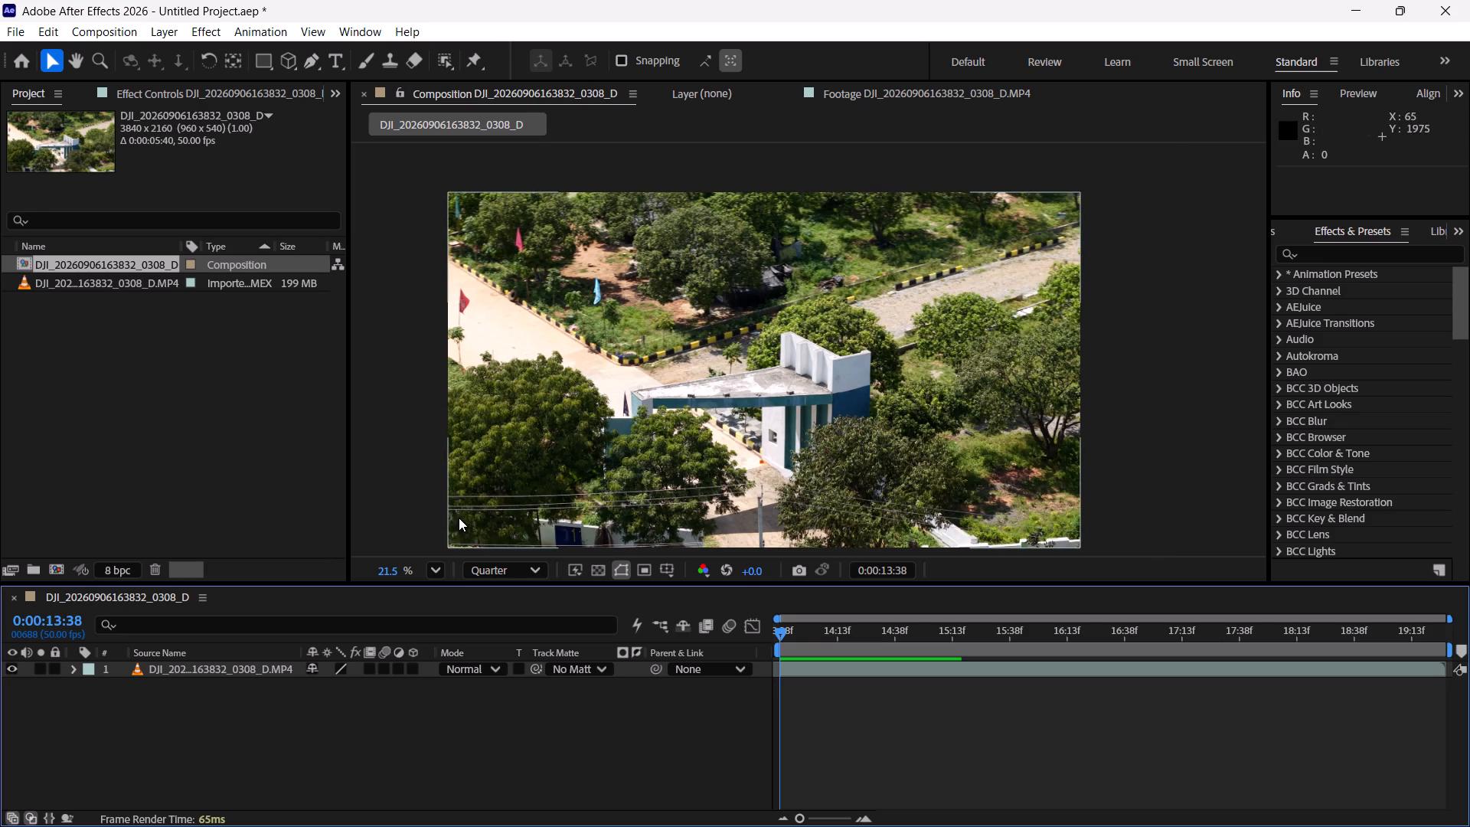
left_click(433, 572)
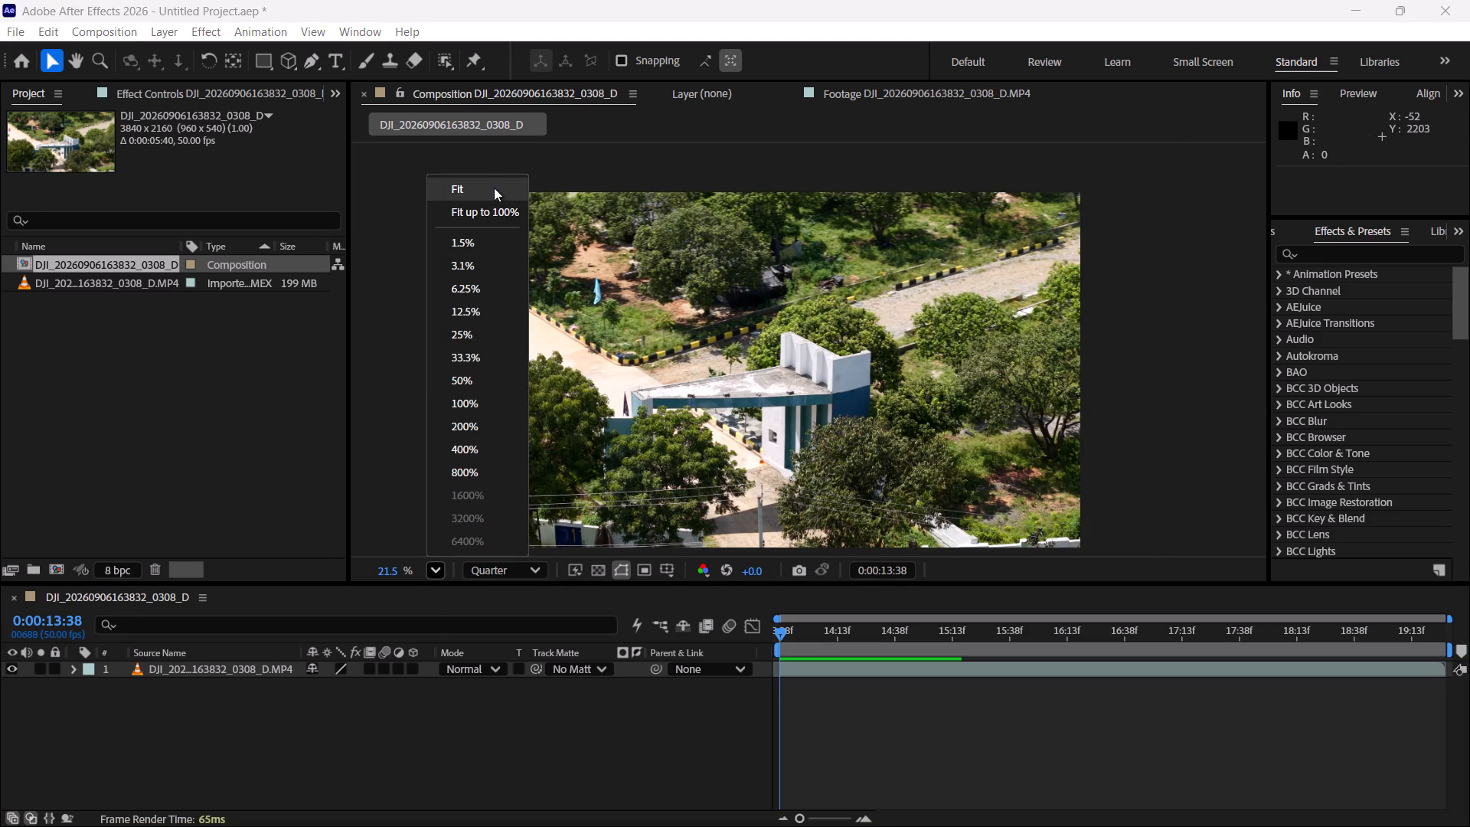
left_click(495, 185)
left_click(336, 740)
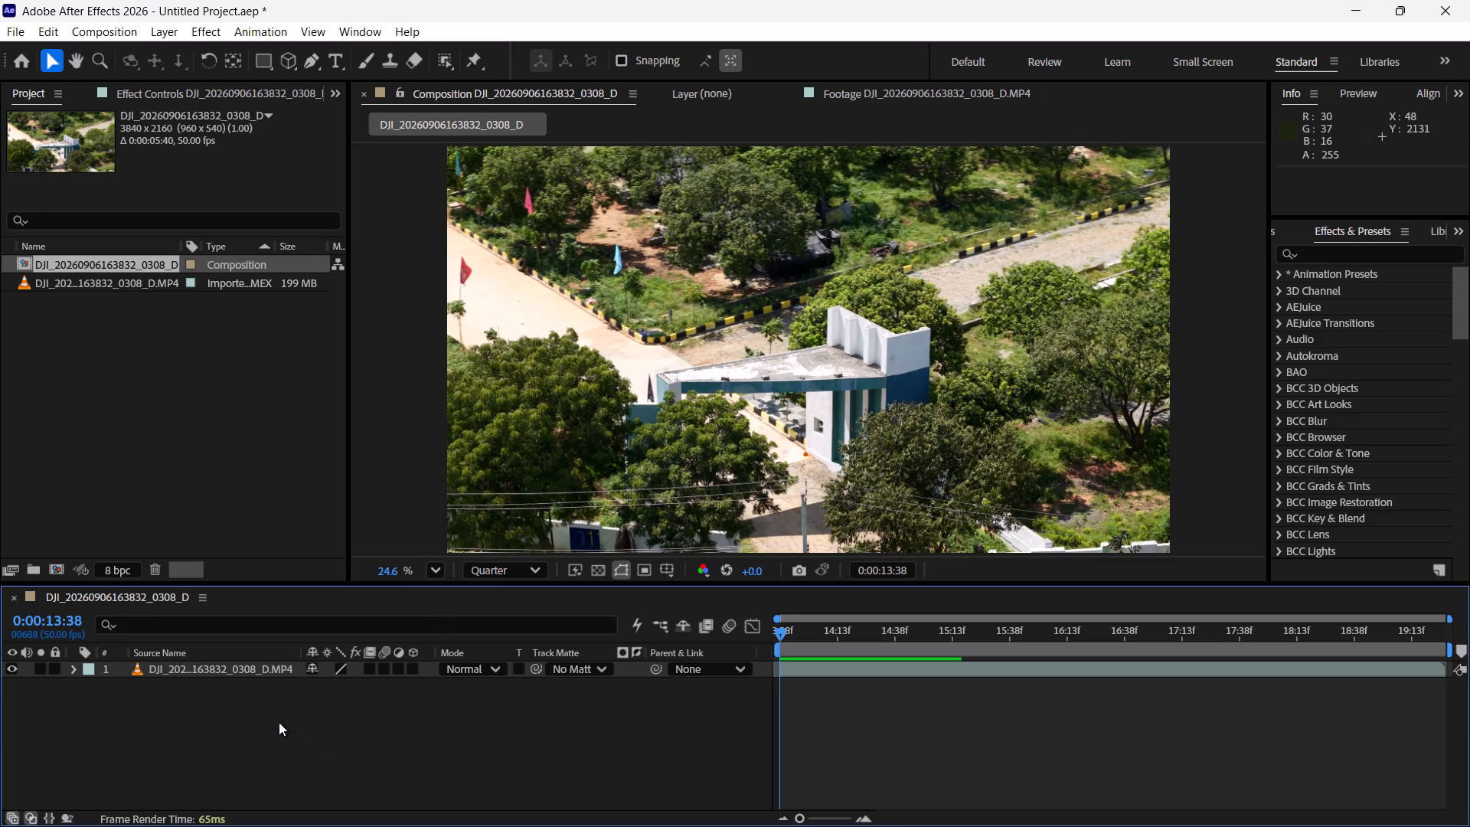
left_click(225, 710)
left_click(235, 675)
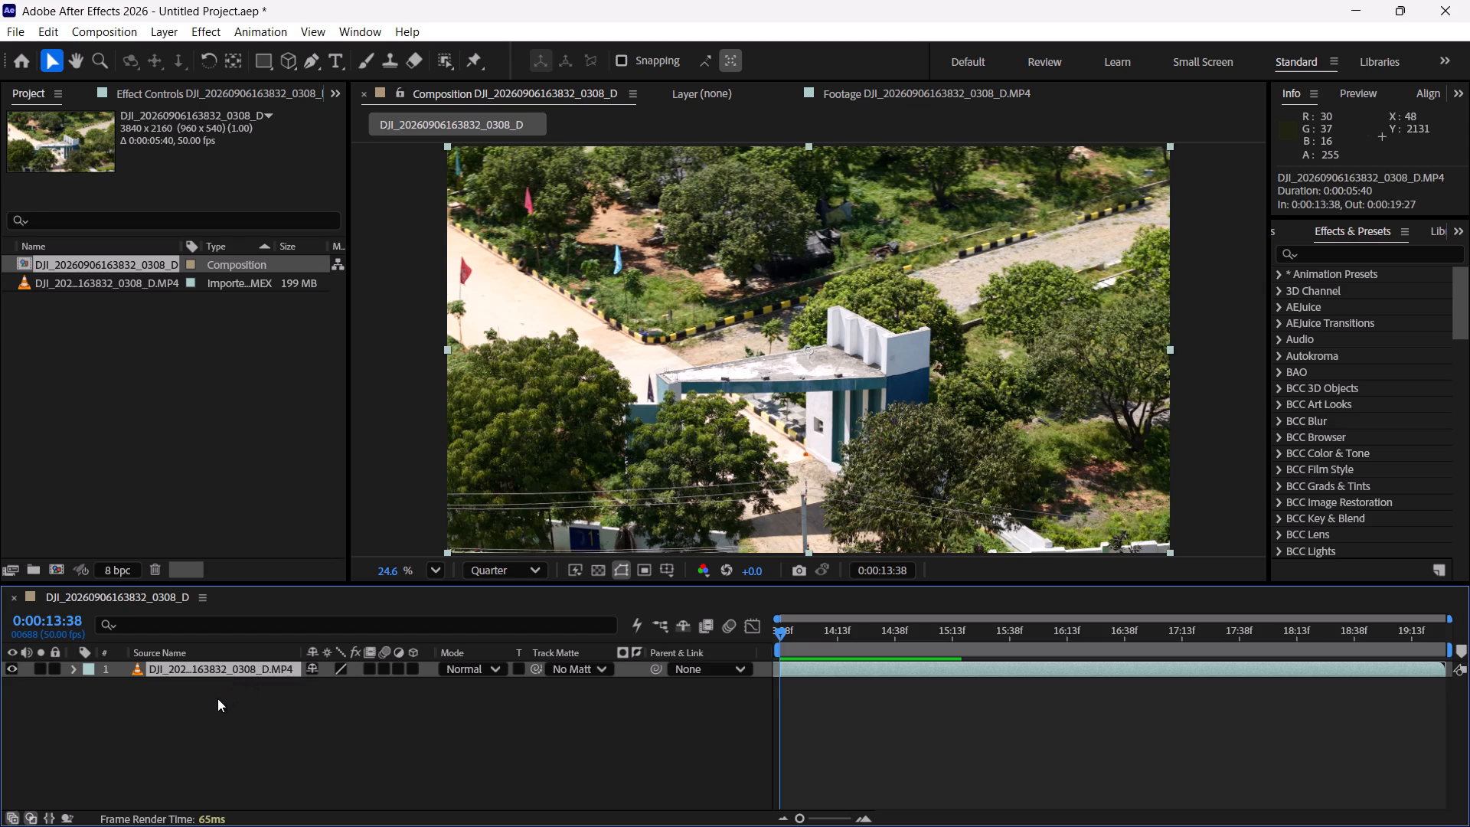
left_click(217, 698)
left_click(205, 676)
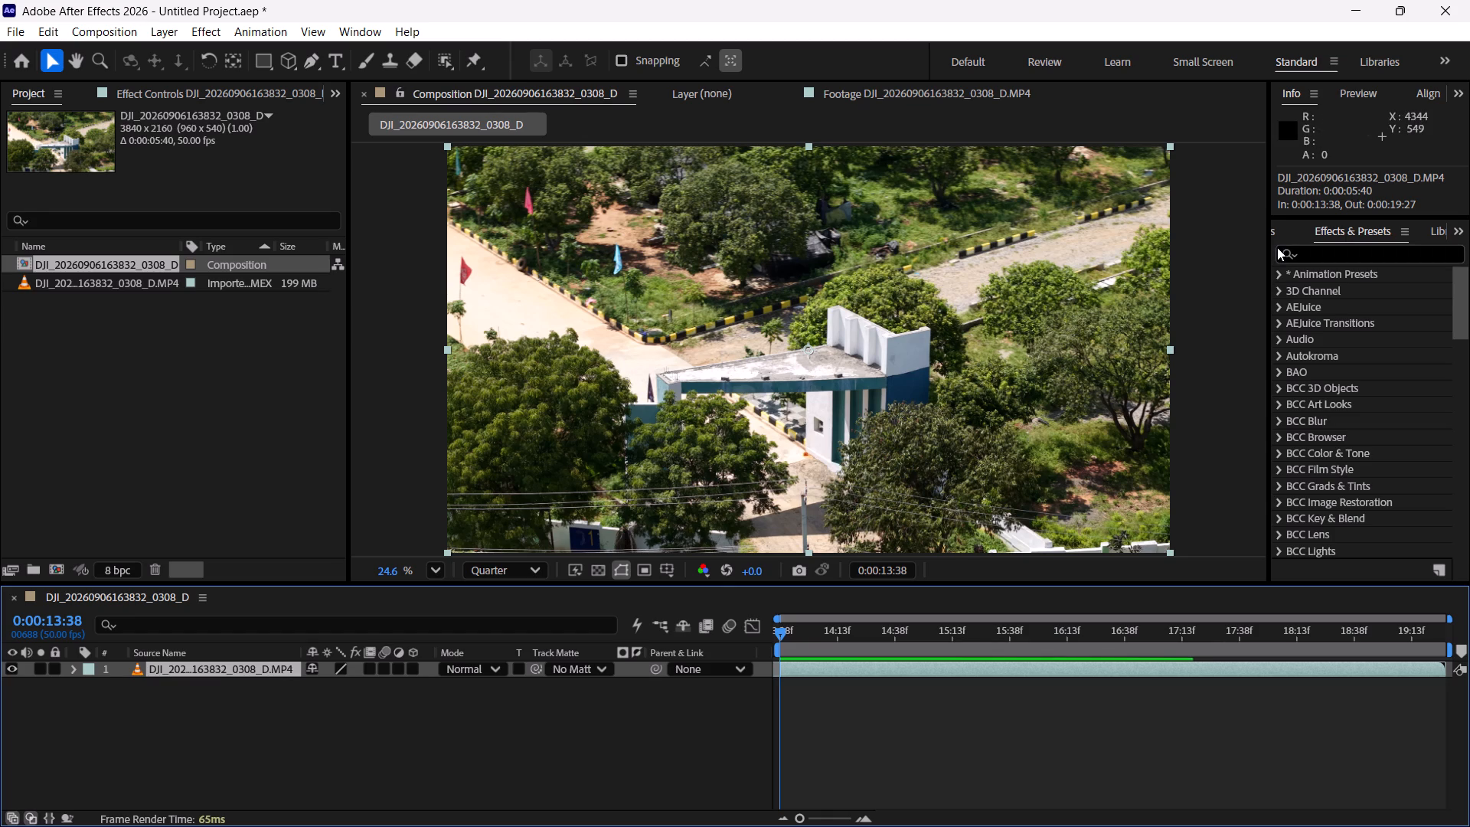
Widen the Effects & Presets area slightly.
left_click_drag(1269, 249, 1254, 249)
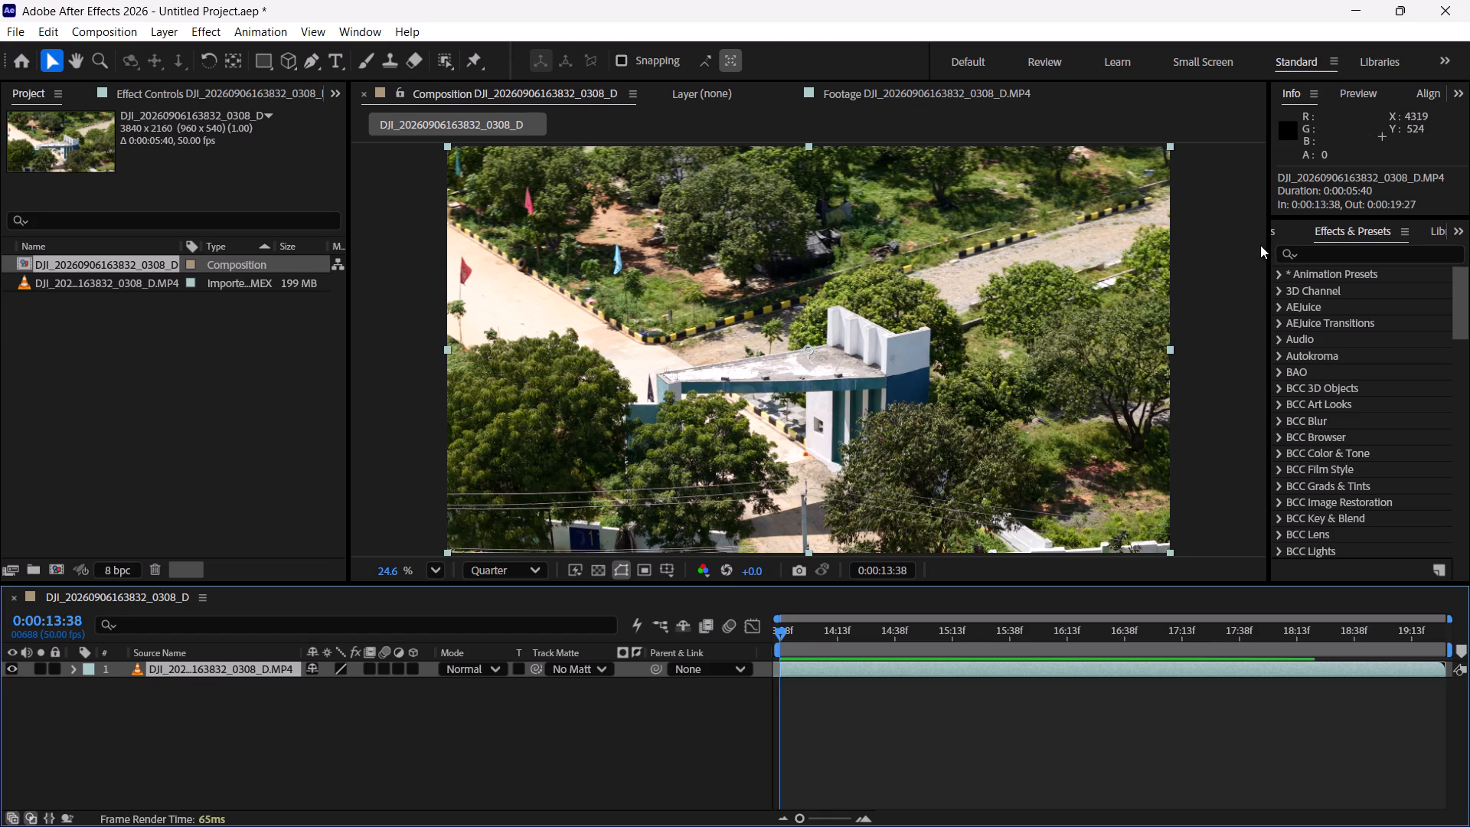
left_click_drag(1269, 242, 1260, 242)
left_click_drag(1260, 242, 1253, 242)
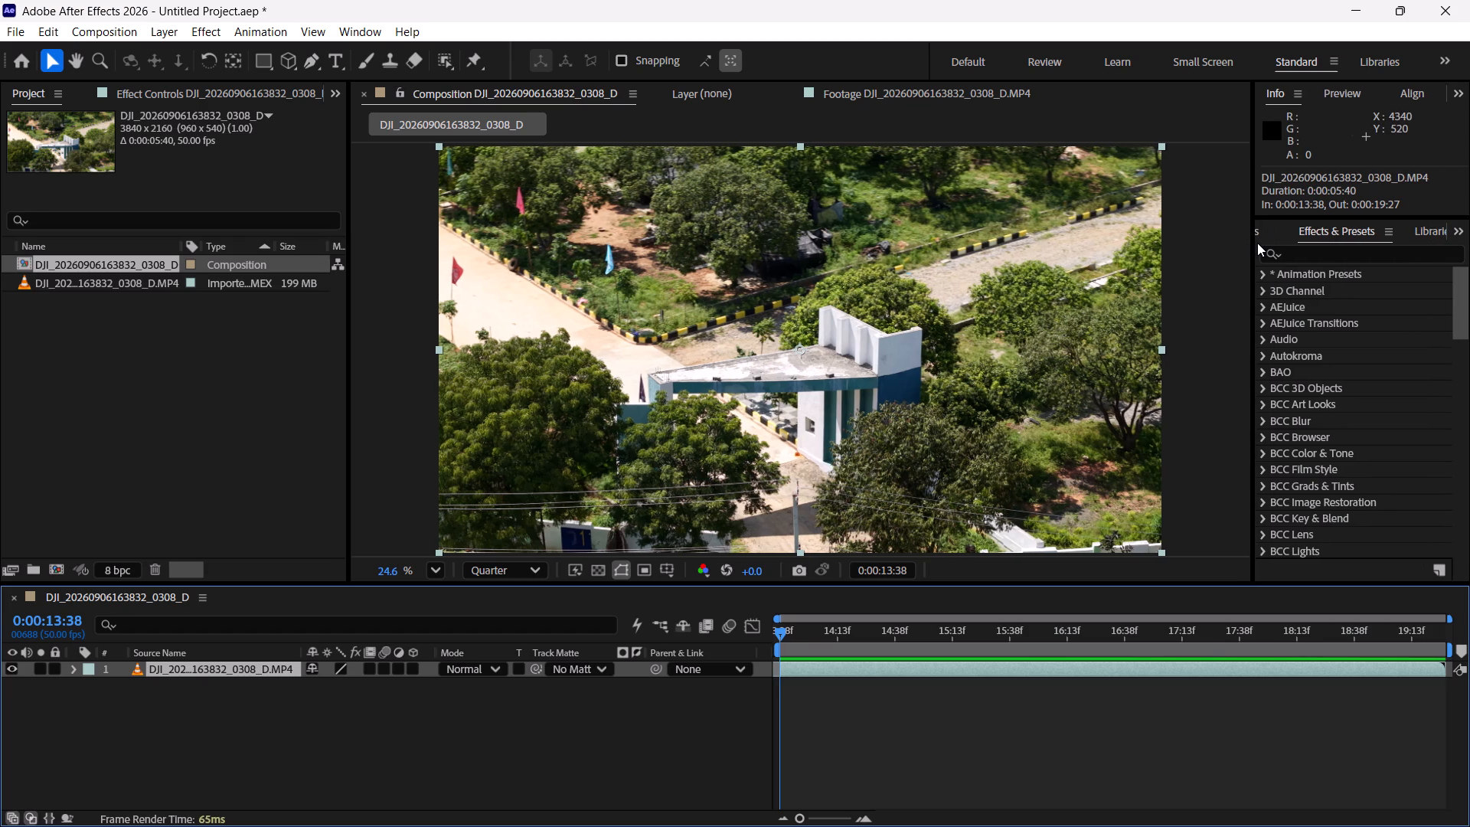
Search the effects for "camer" and apply 3D Camera Tracker to the drone clip layer.
left_click(844, 790)
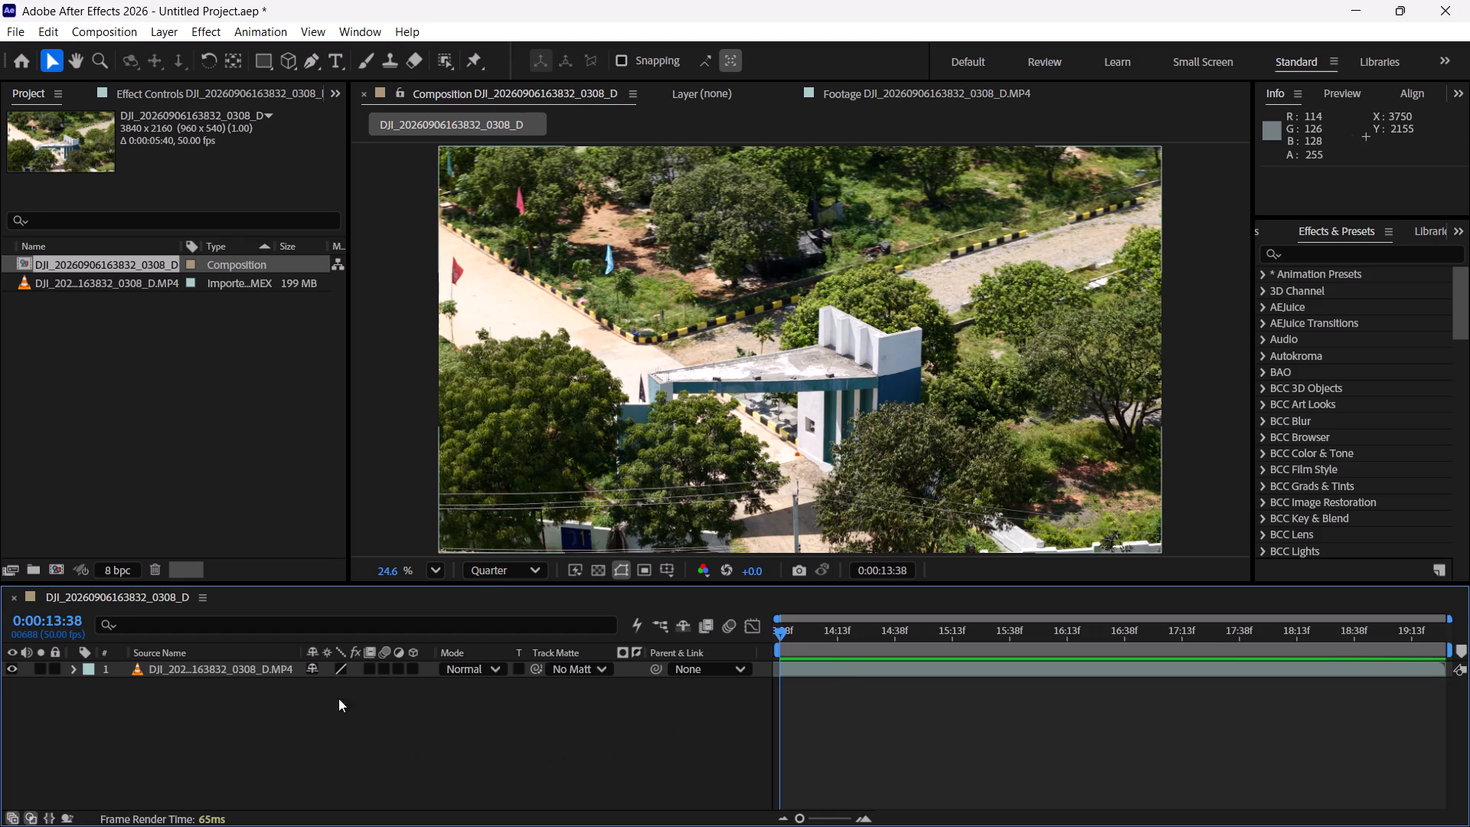
left_click(266, 668)
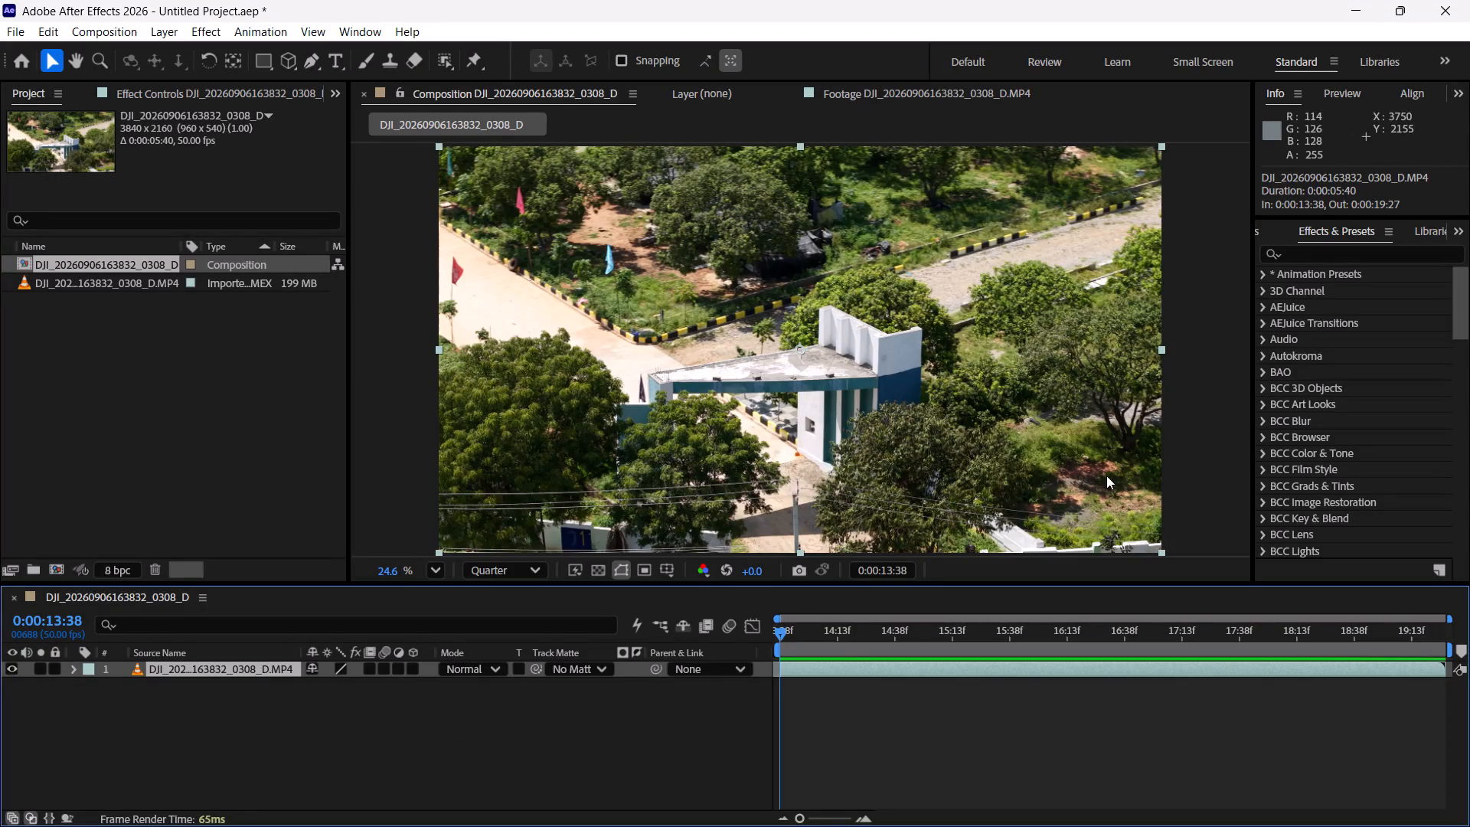
left_click(1315, 251)
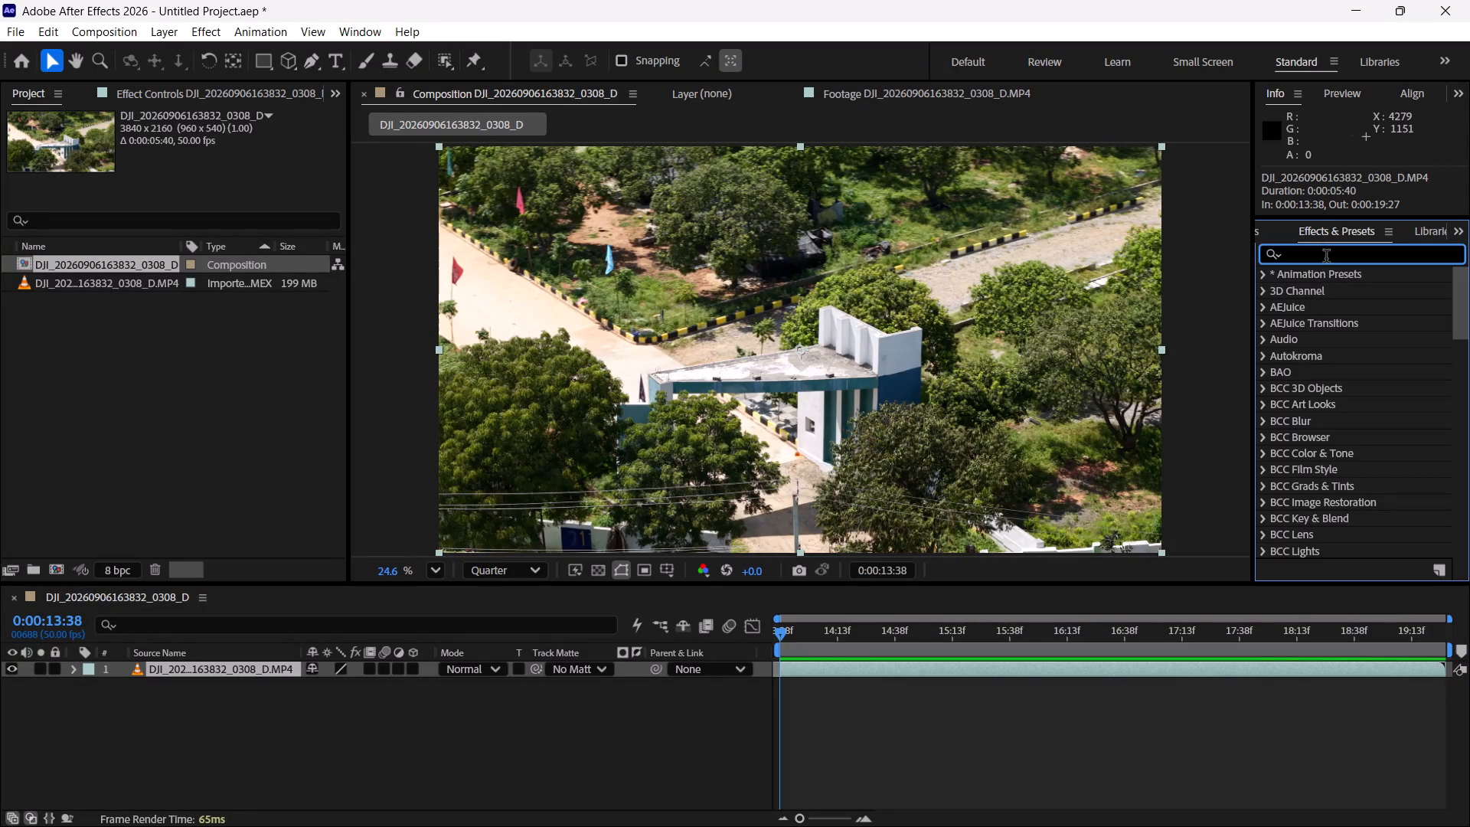
left_click(1305, 252)
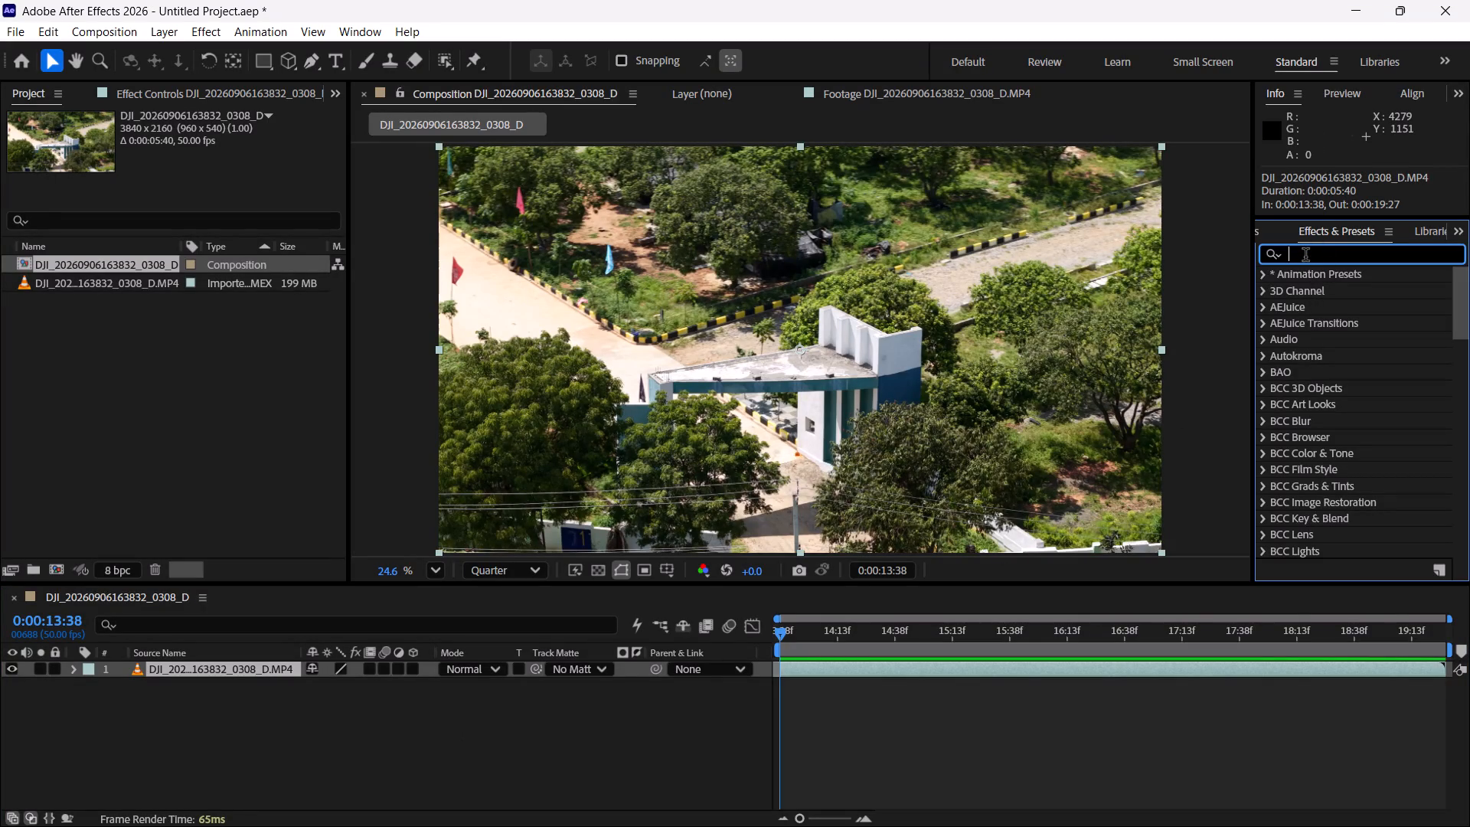
left_click(1305, 257)
type("camer")
scroll(1324, 304, "down", 4)
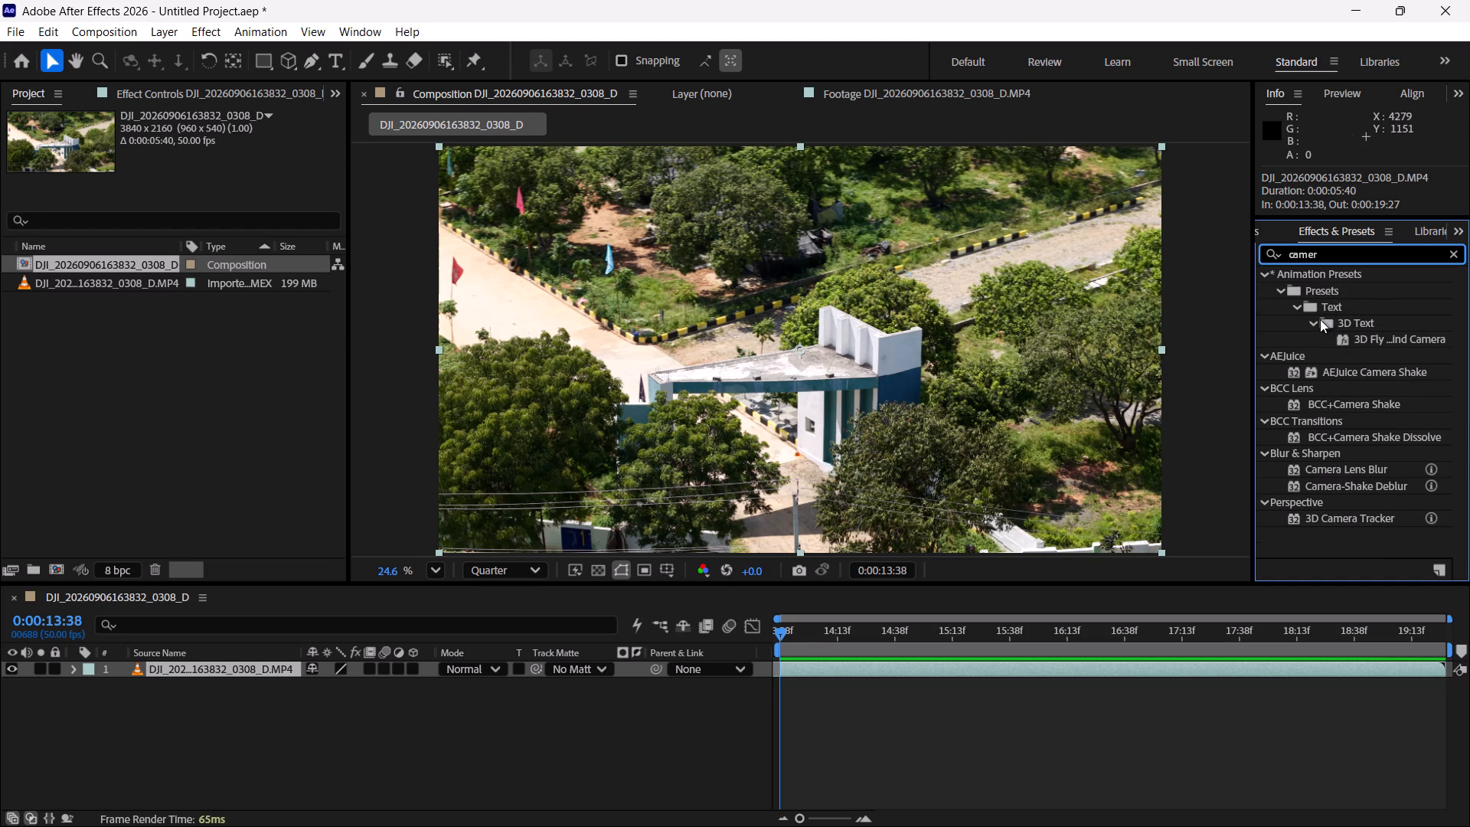
left_click(1354, 526)
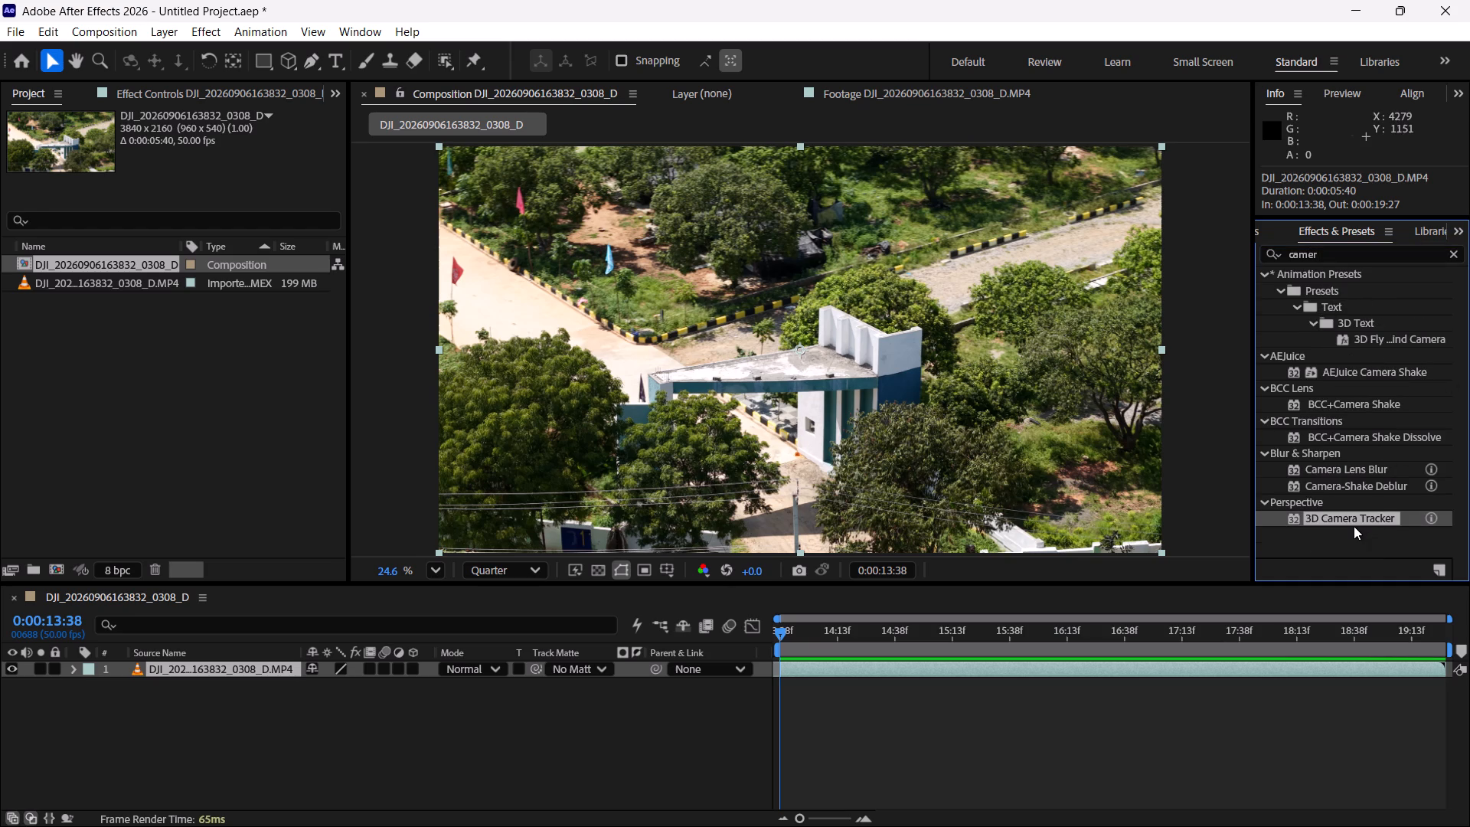
left_click_drag(1383, 524, 929, 664)
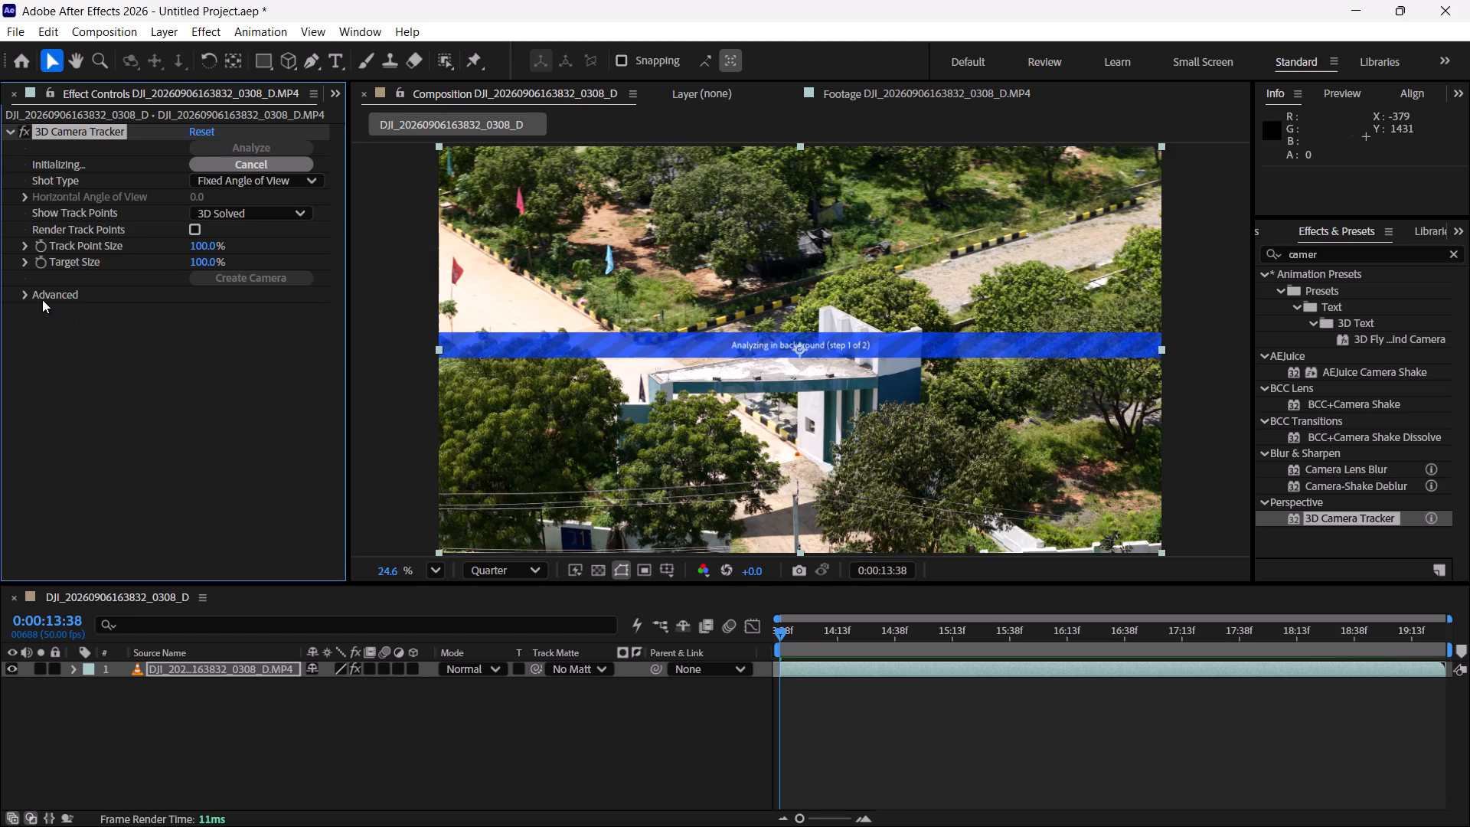
Turn on Detailed Analysis in the Advanced settings of the 3D Camera Tracker.
left_click(32, 297)
left_click(28, 296)
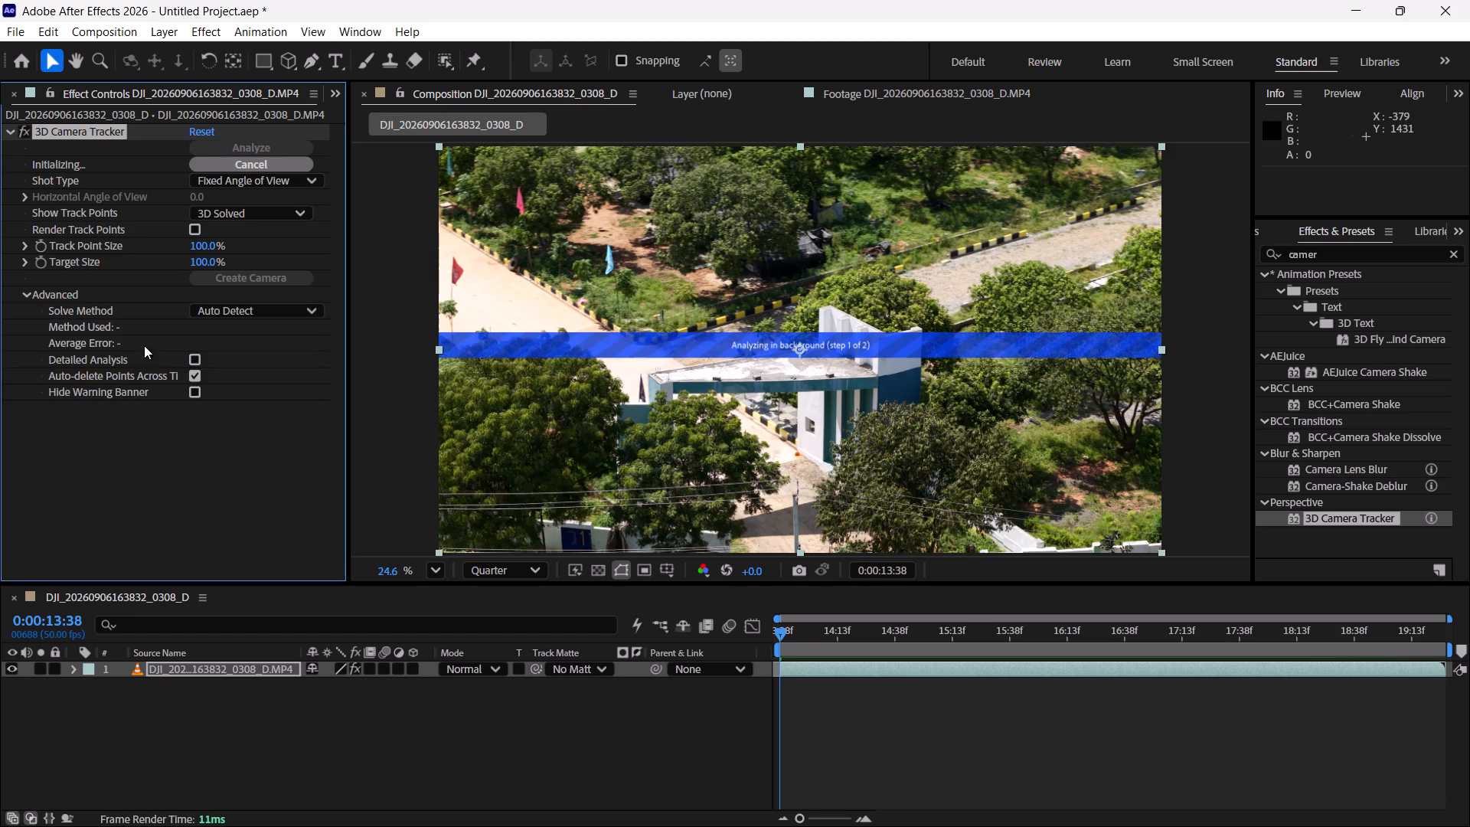
left_click(198, 361)
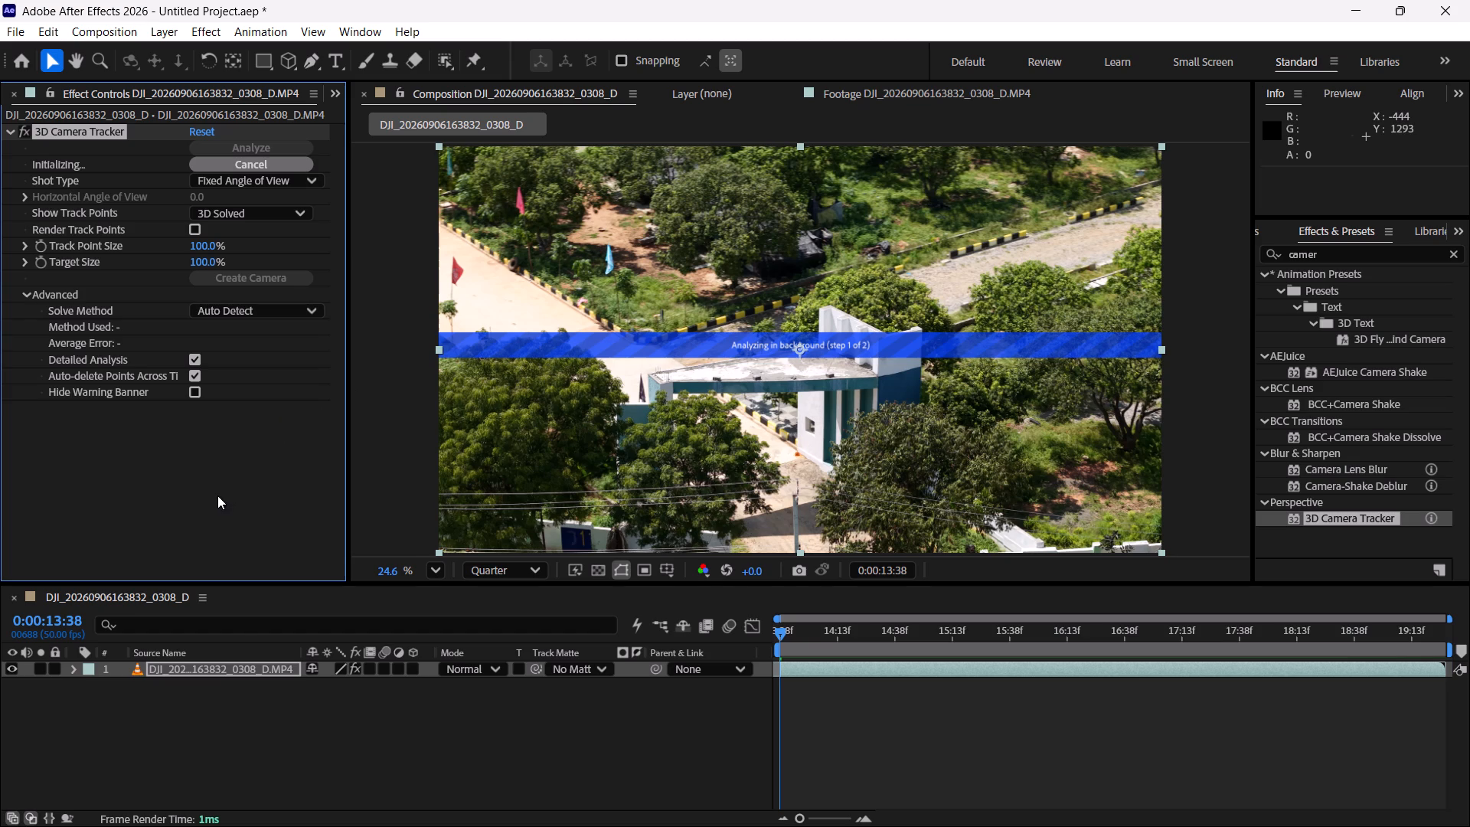
left_click(95, 456)
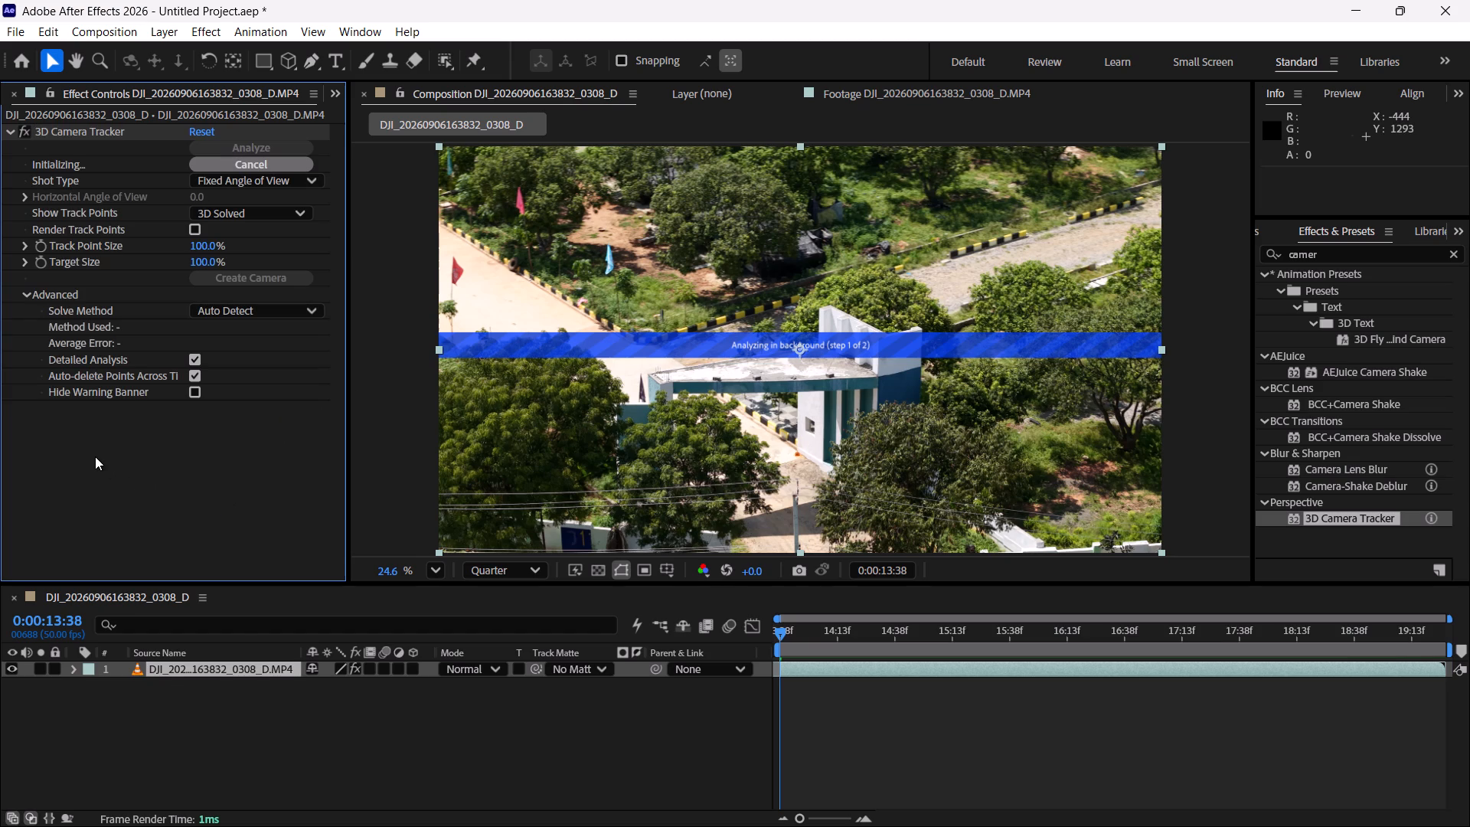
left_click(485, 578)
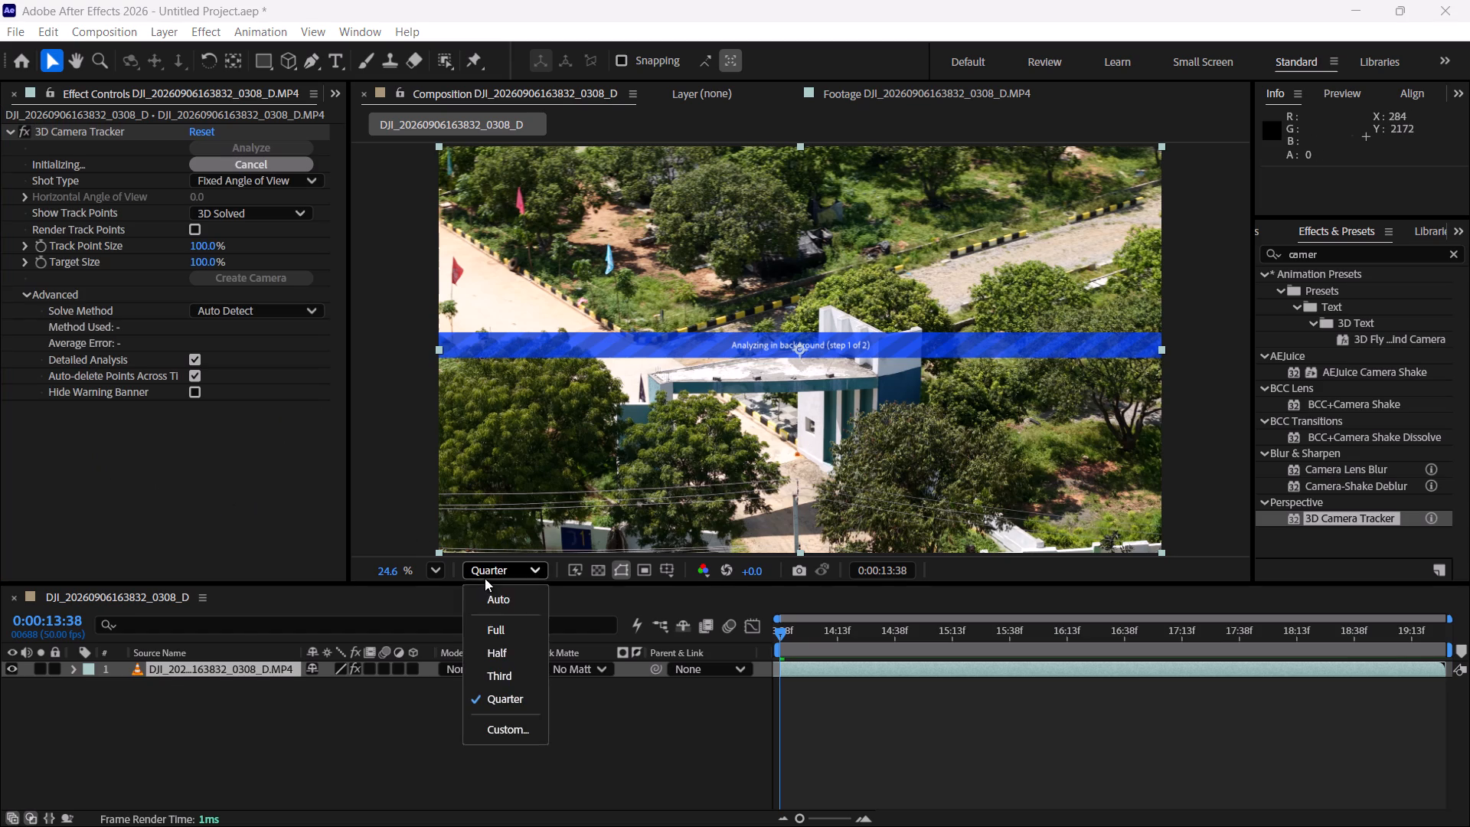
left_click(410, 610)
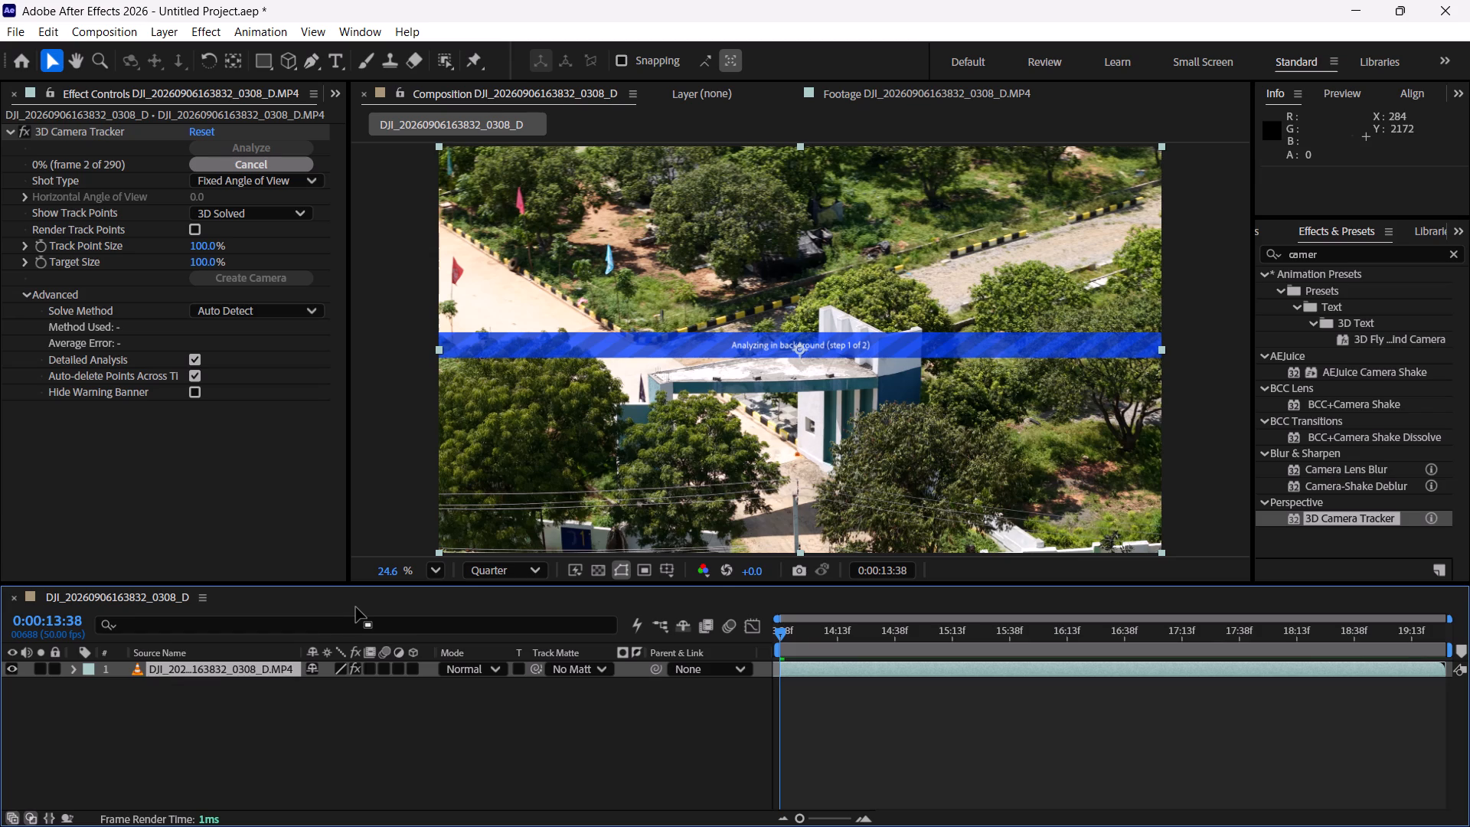
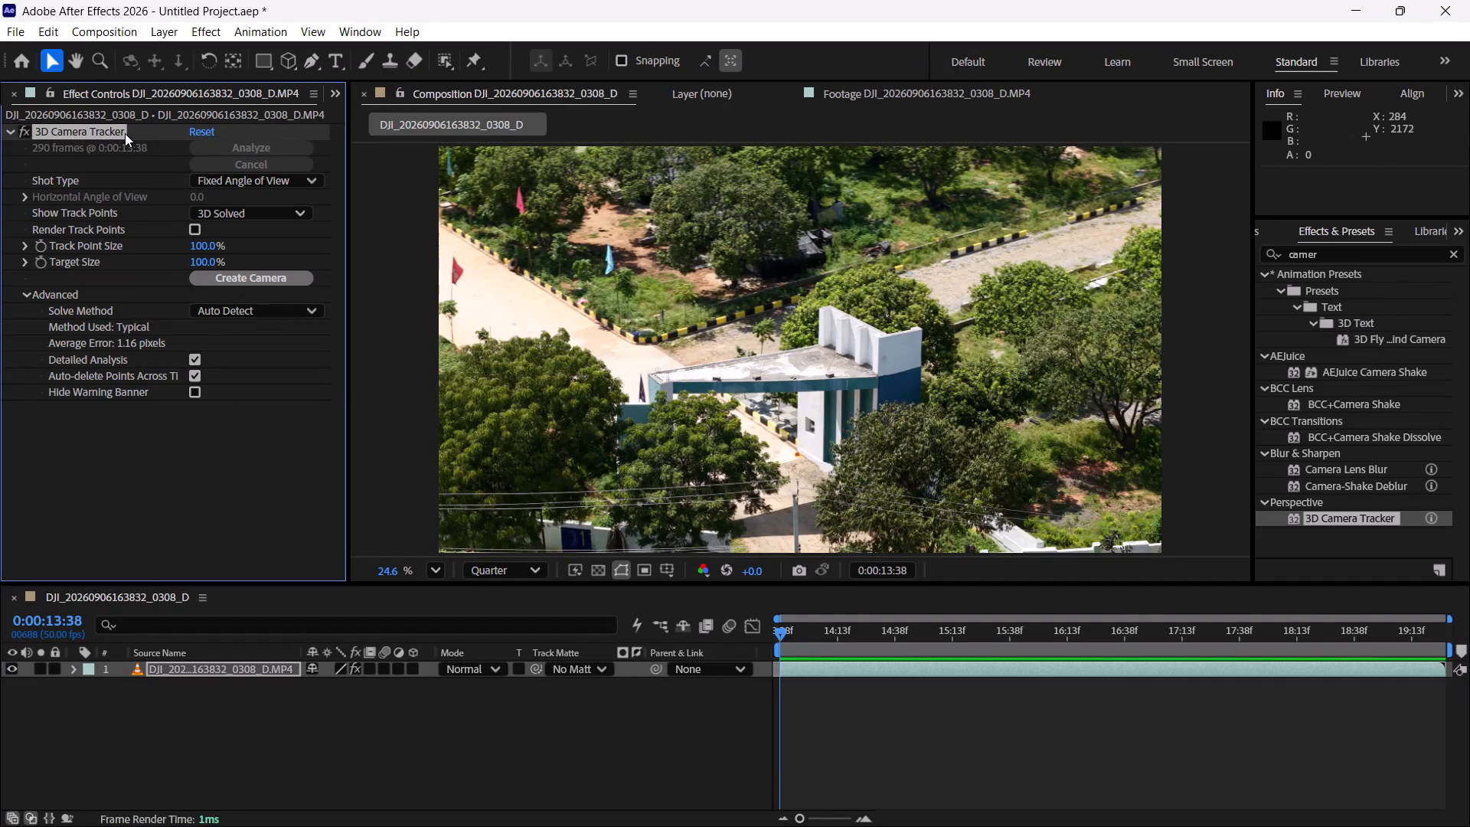
Create text and a camera from three track points on the entrance gate's flat roof, beside the white fins, at 0:00:13:38.
left_click(781, 380)
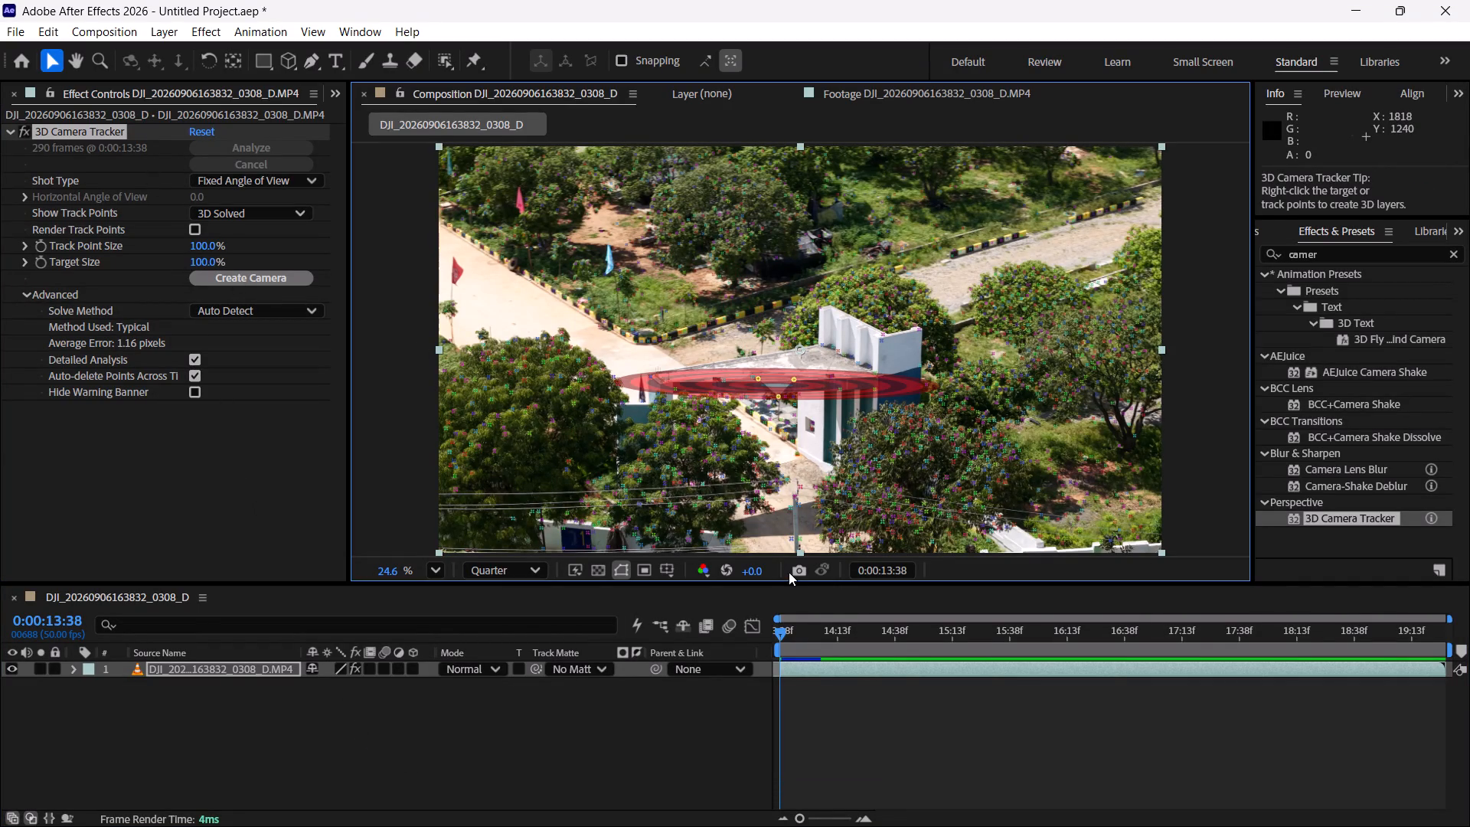
left_click_drag(782, 636, 880, 640)
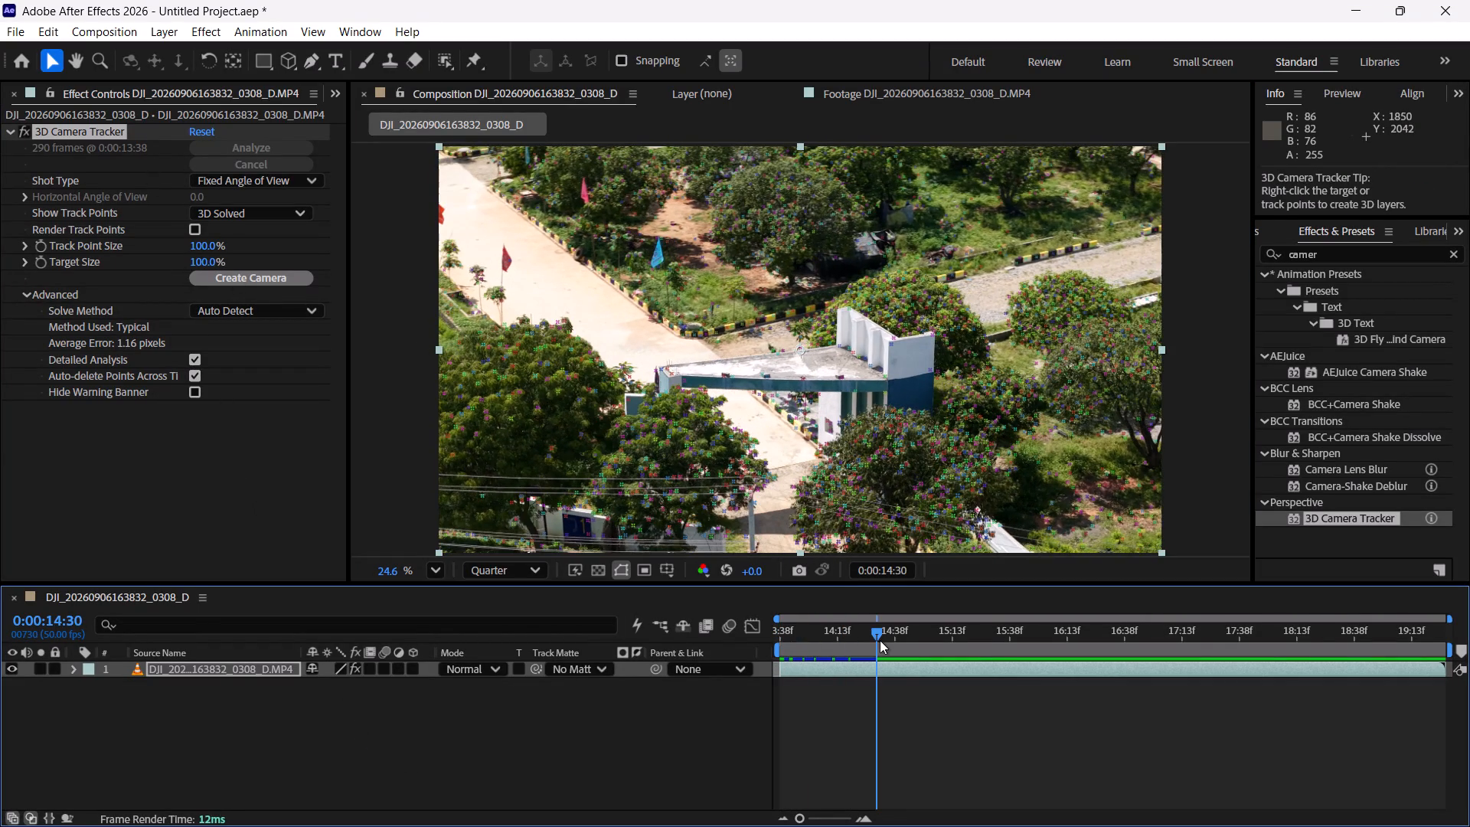
left_click_drag(880, 640, 746, 642)
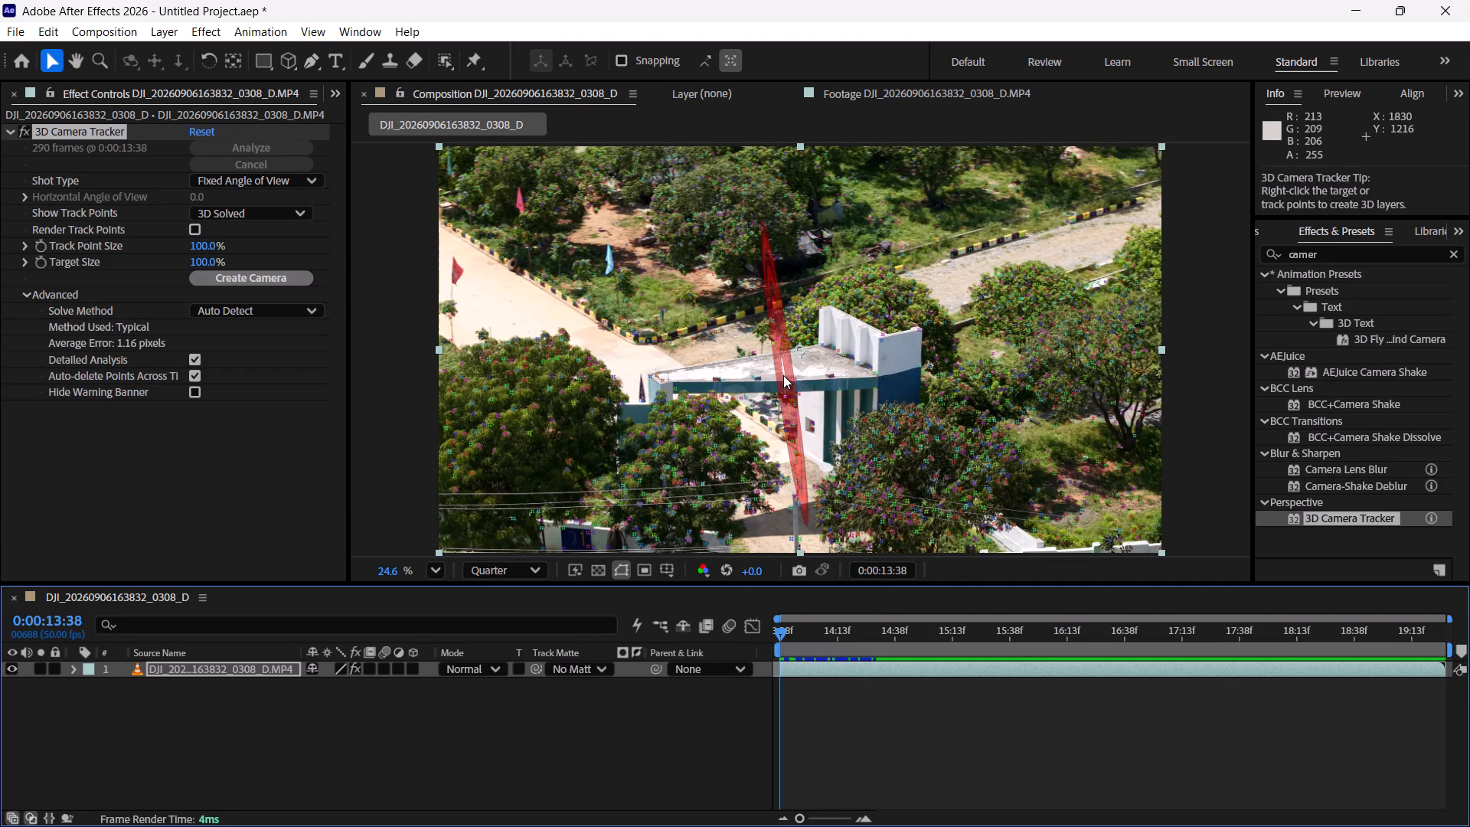
scroll(783, 375, "up", 4)
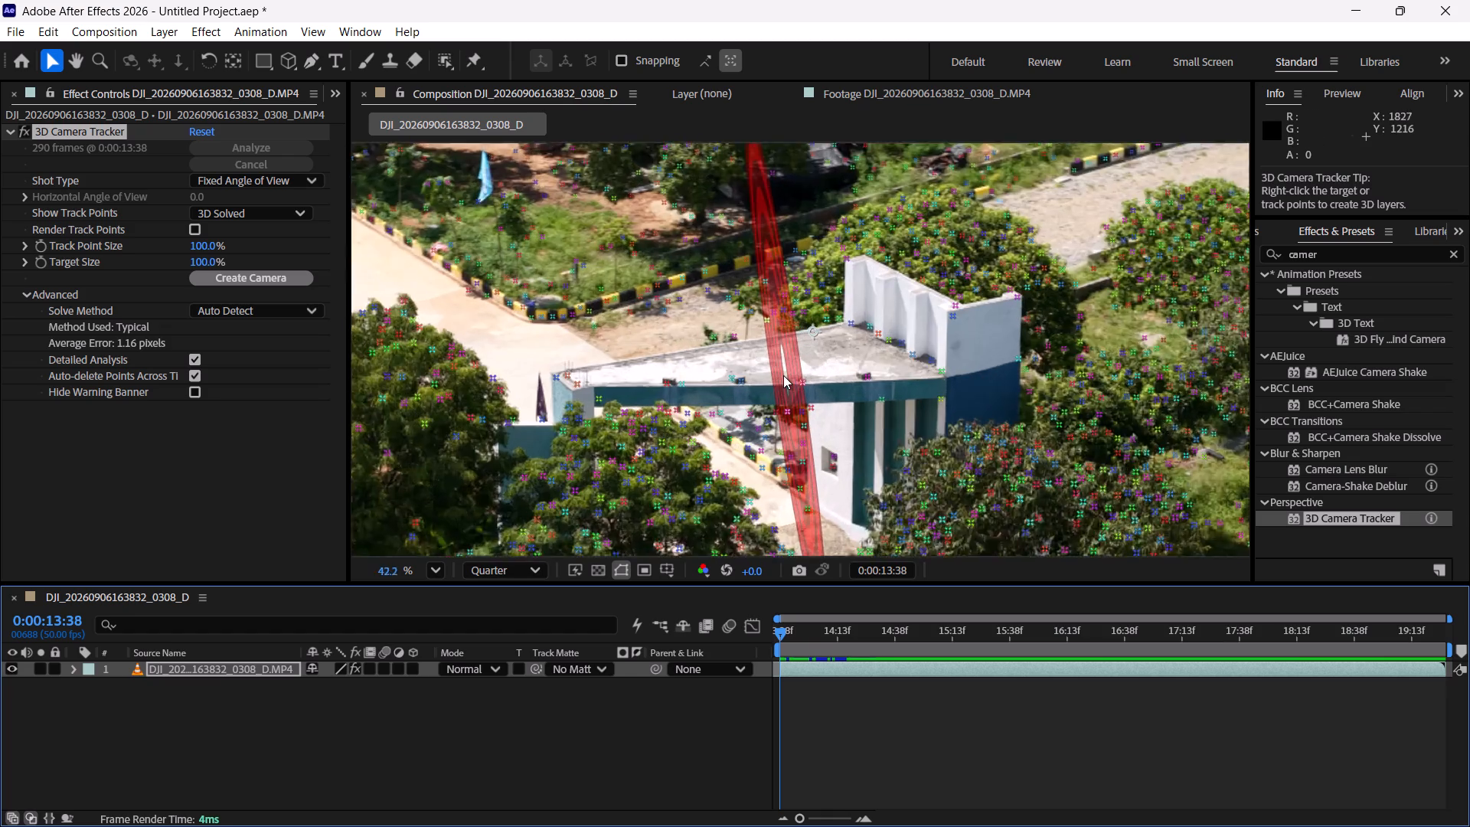
scroll(783, 375, "up", 5)
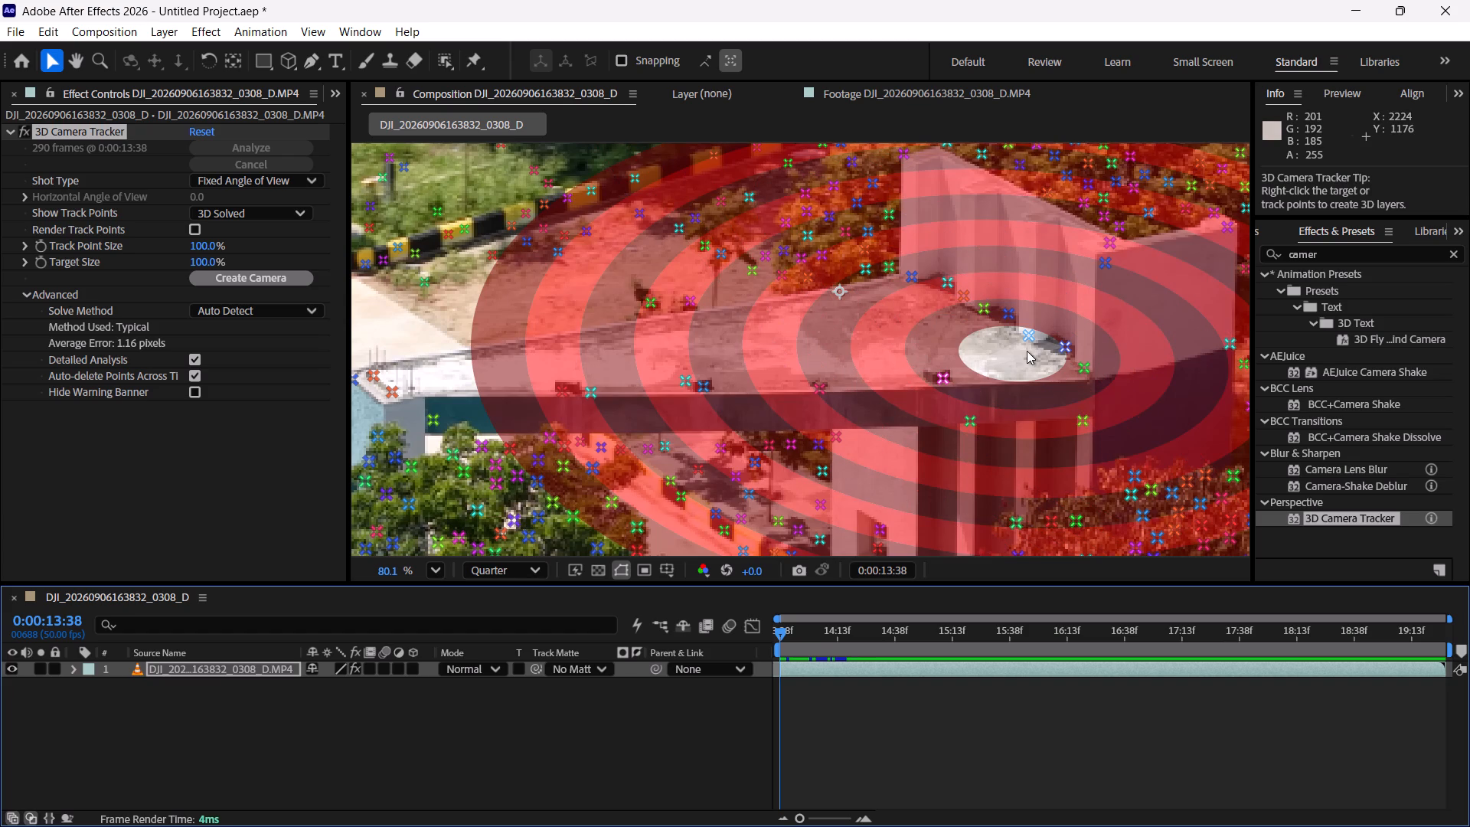
left_click(1027, 351)
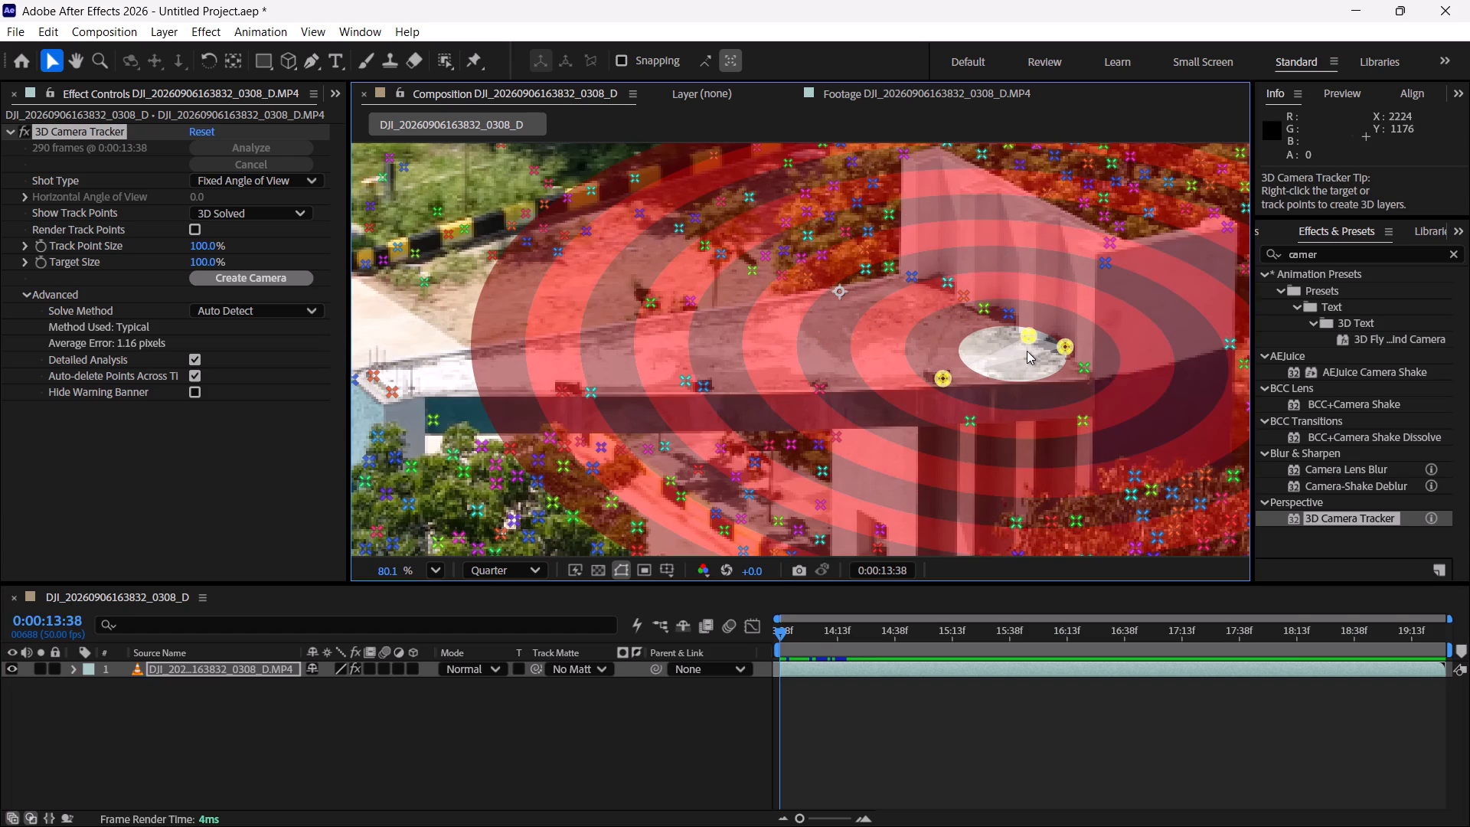
right_click(1013, 358)
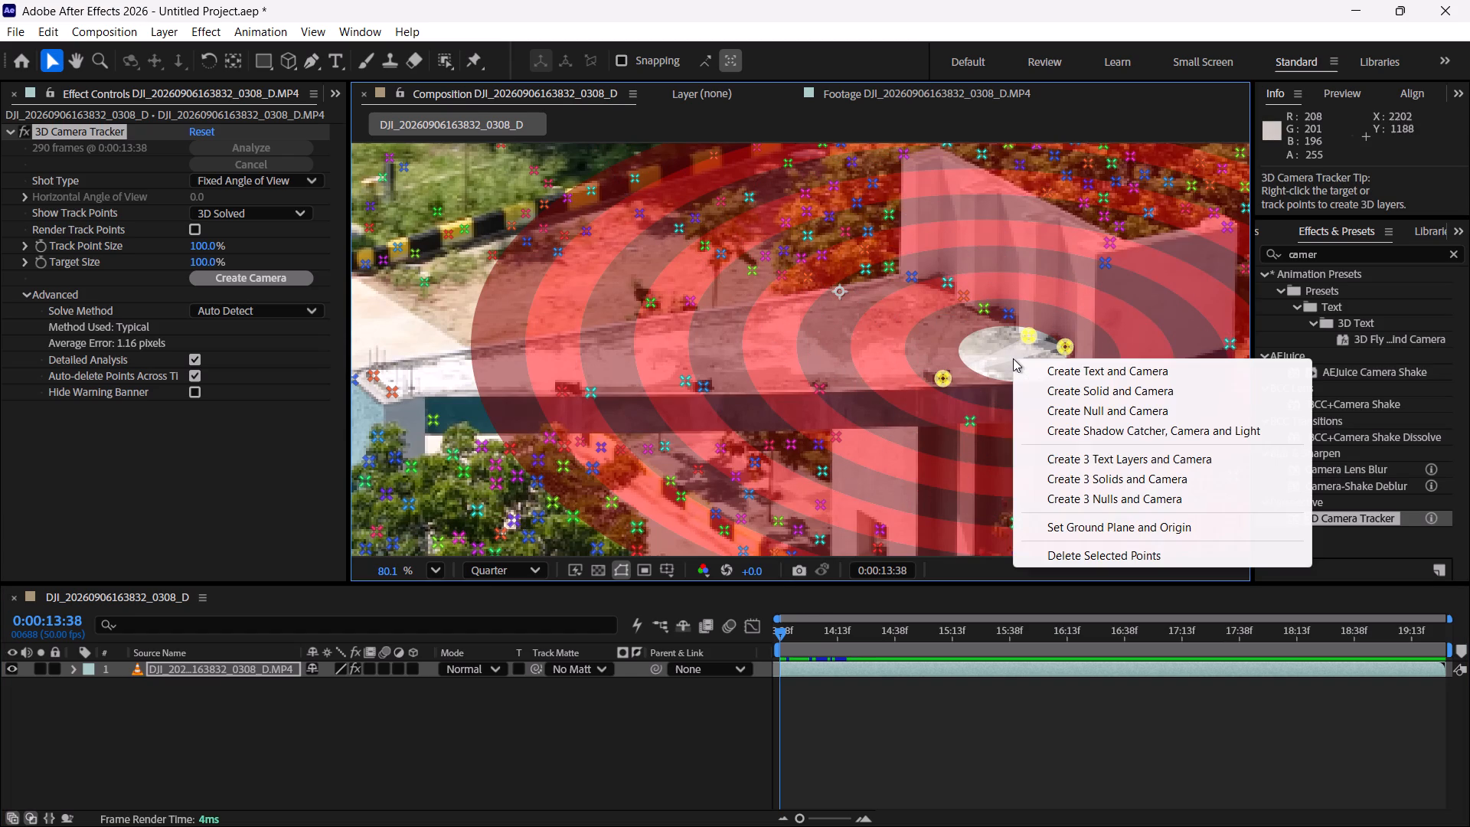
left_click(1109, 379)
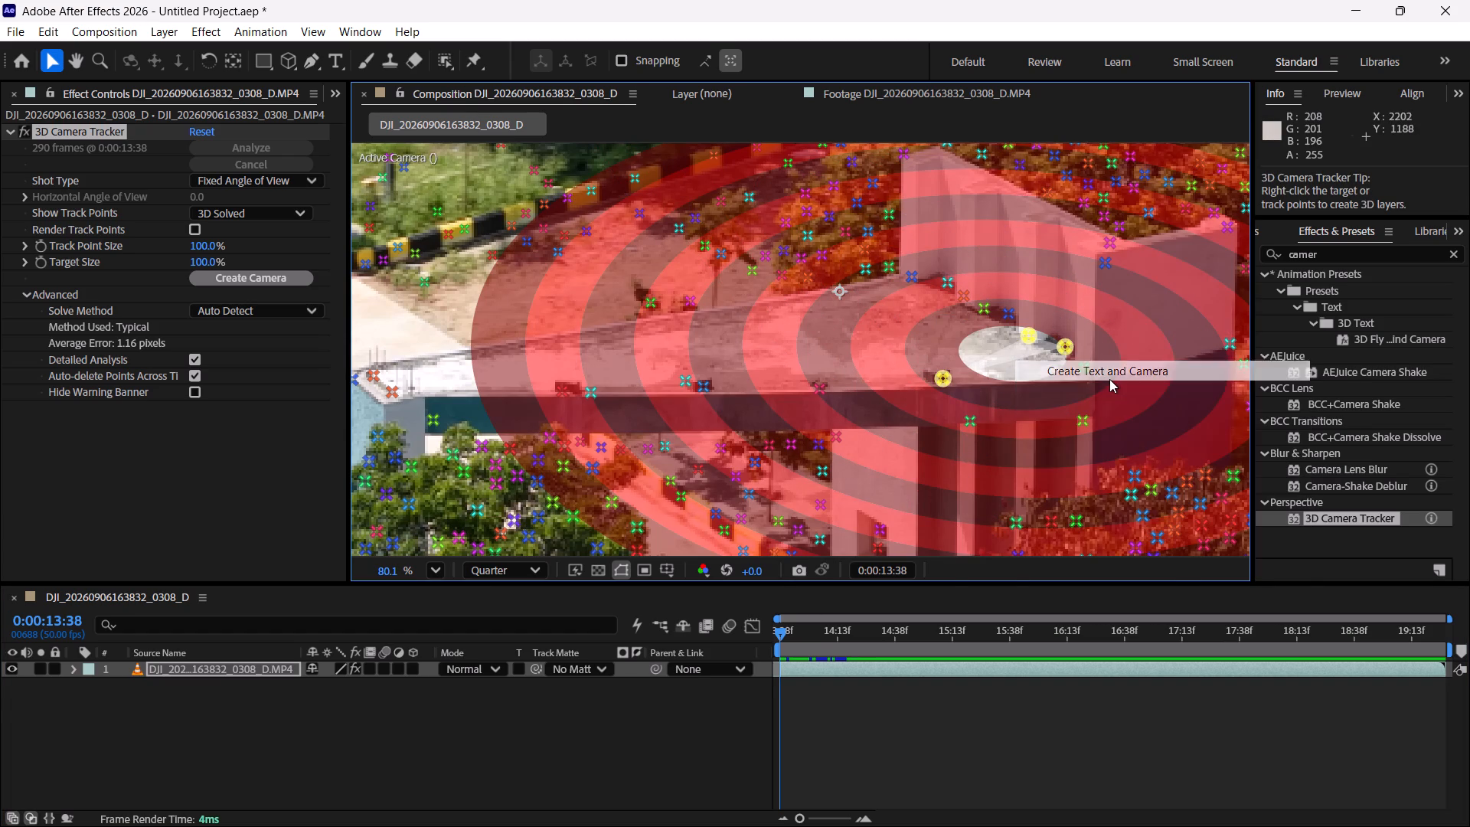
Scrub through the composition to check how the new text follows the tracked footage, returning to the start at 0:00:13:38.
scroll(809, 513, "down", 2)
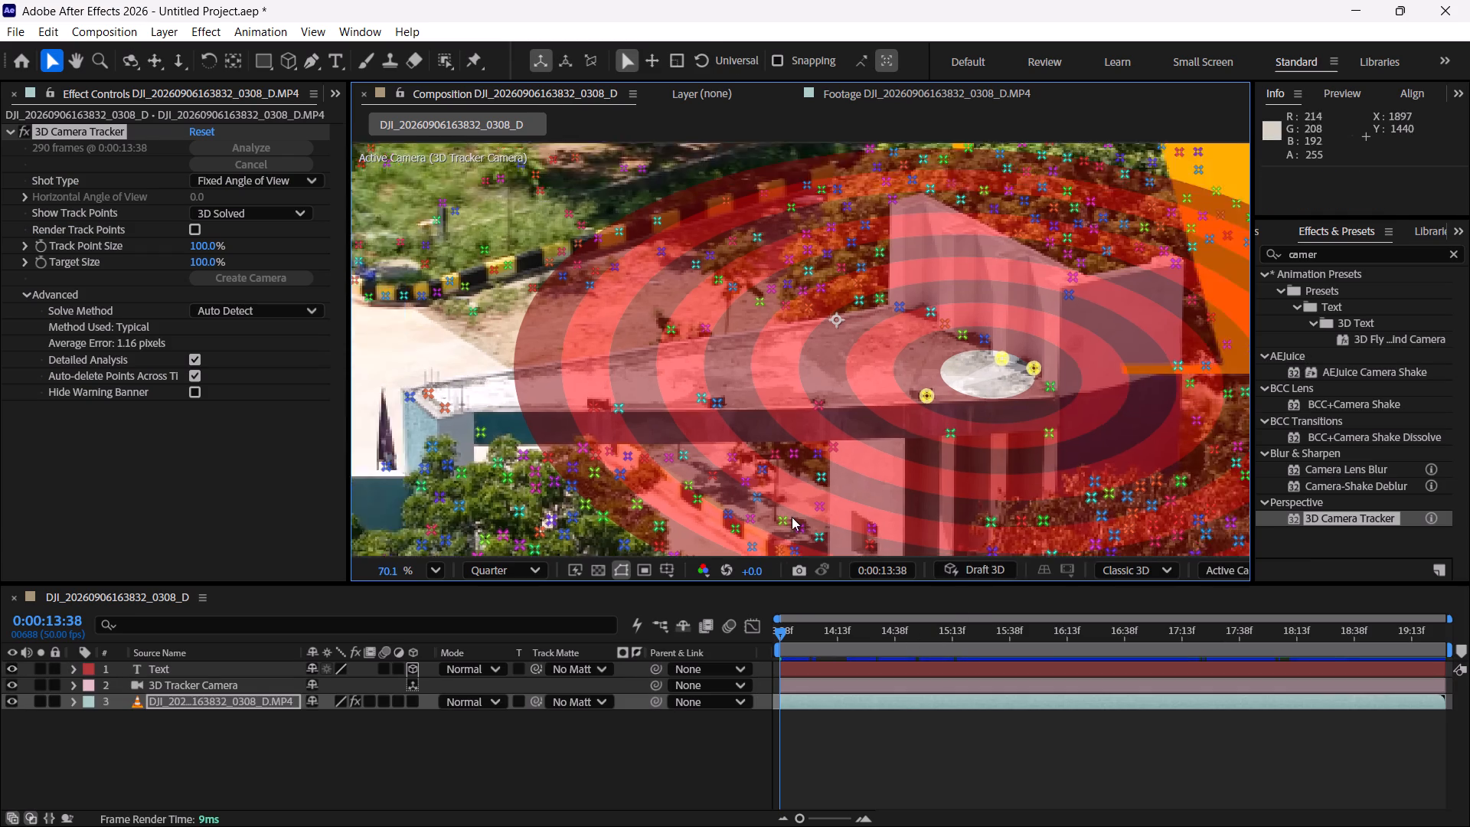
scroll(792, 517, "down", 5)
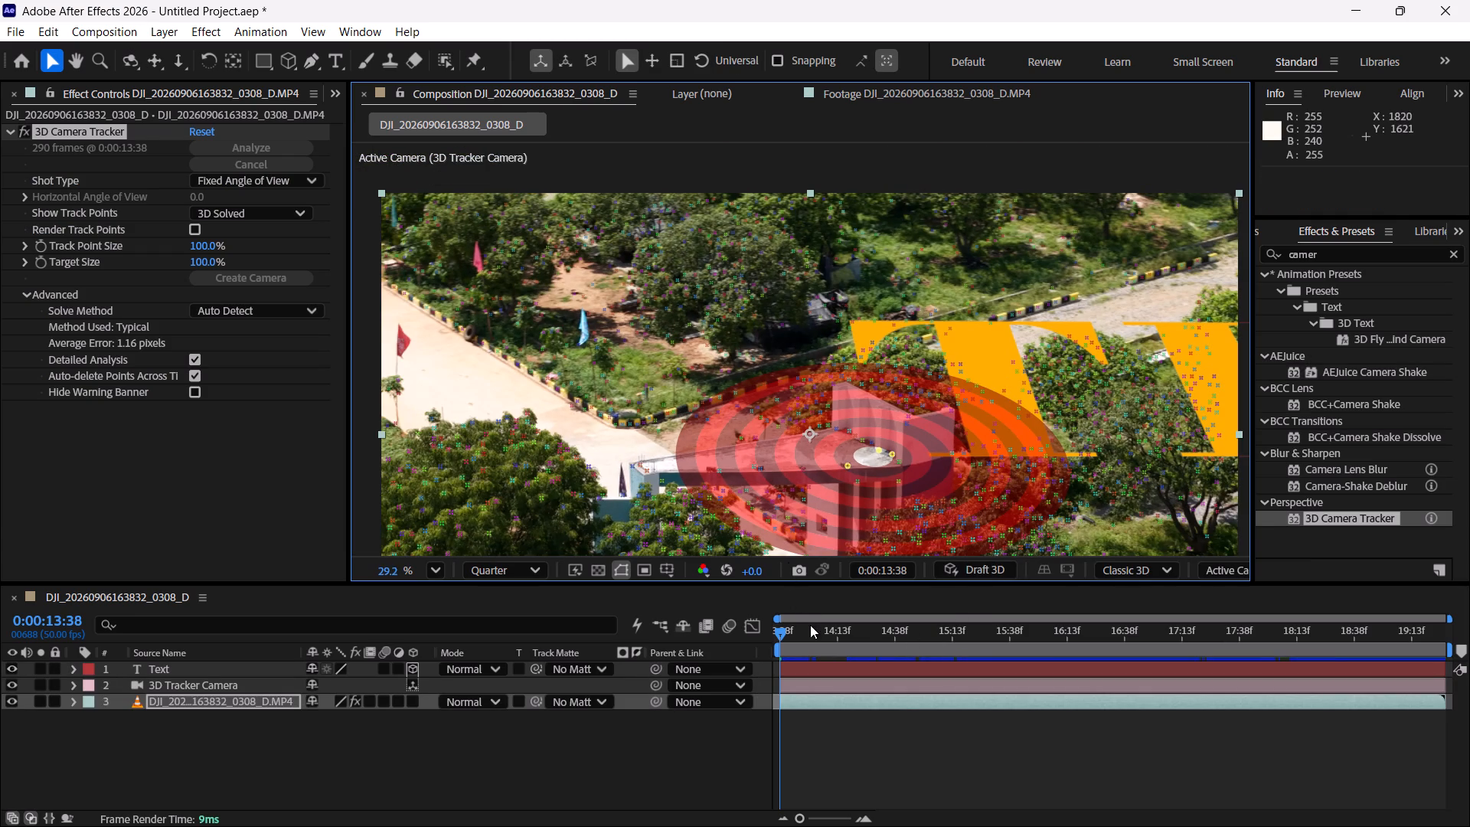
left_click_drag(809, 636, 1292, 625)
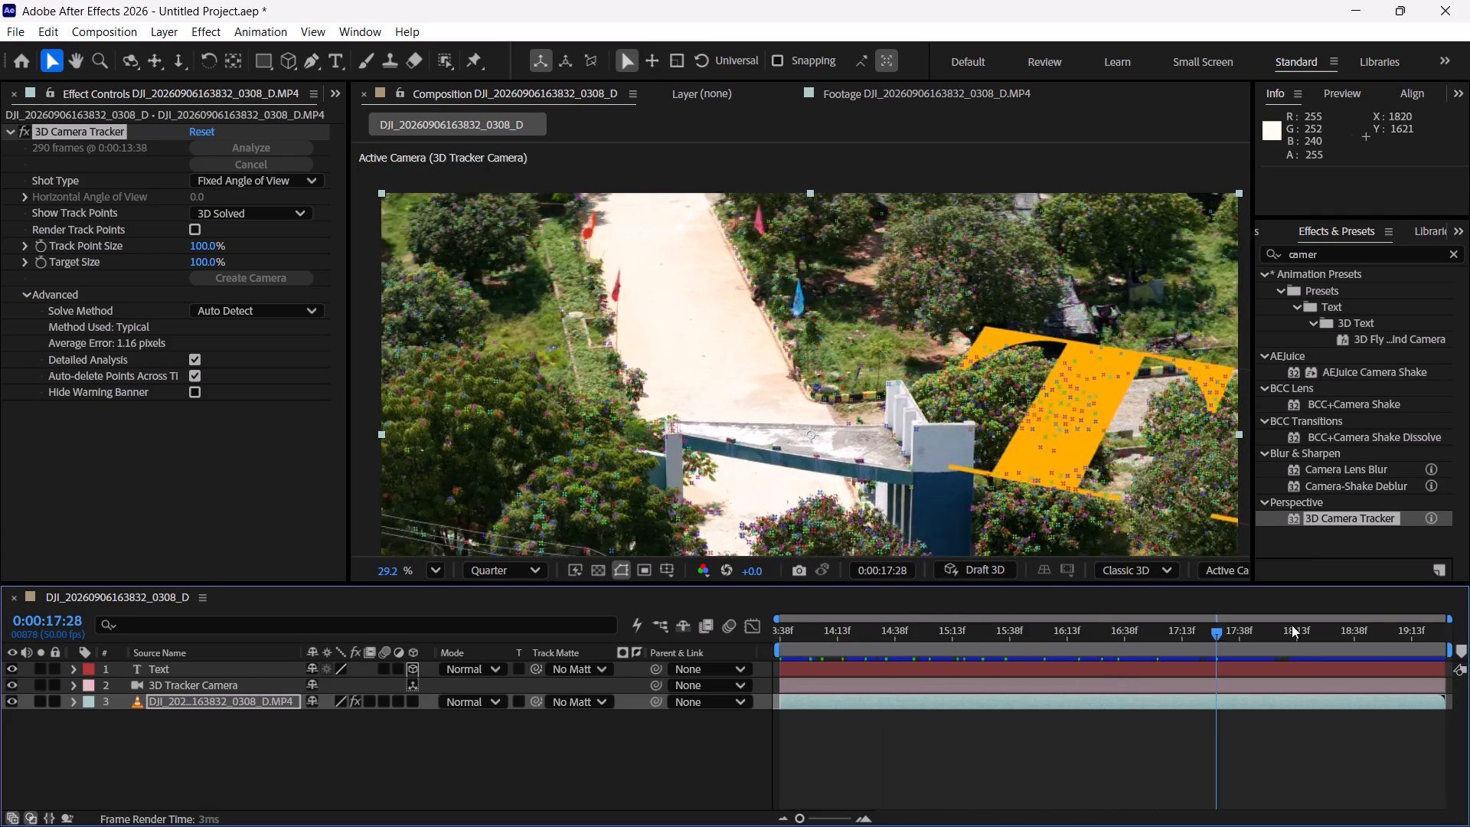
left_click_drag(1292, 625, 1311, 642)
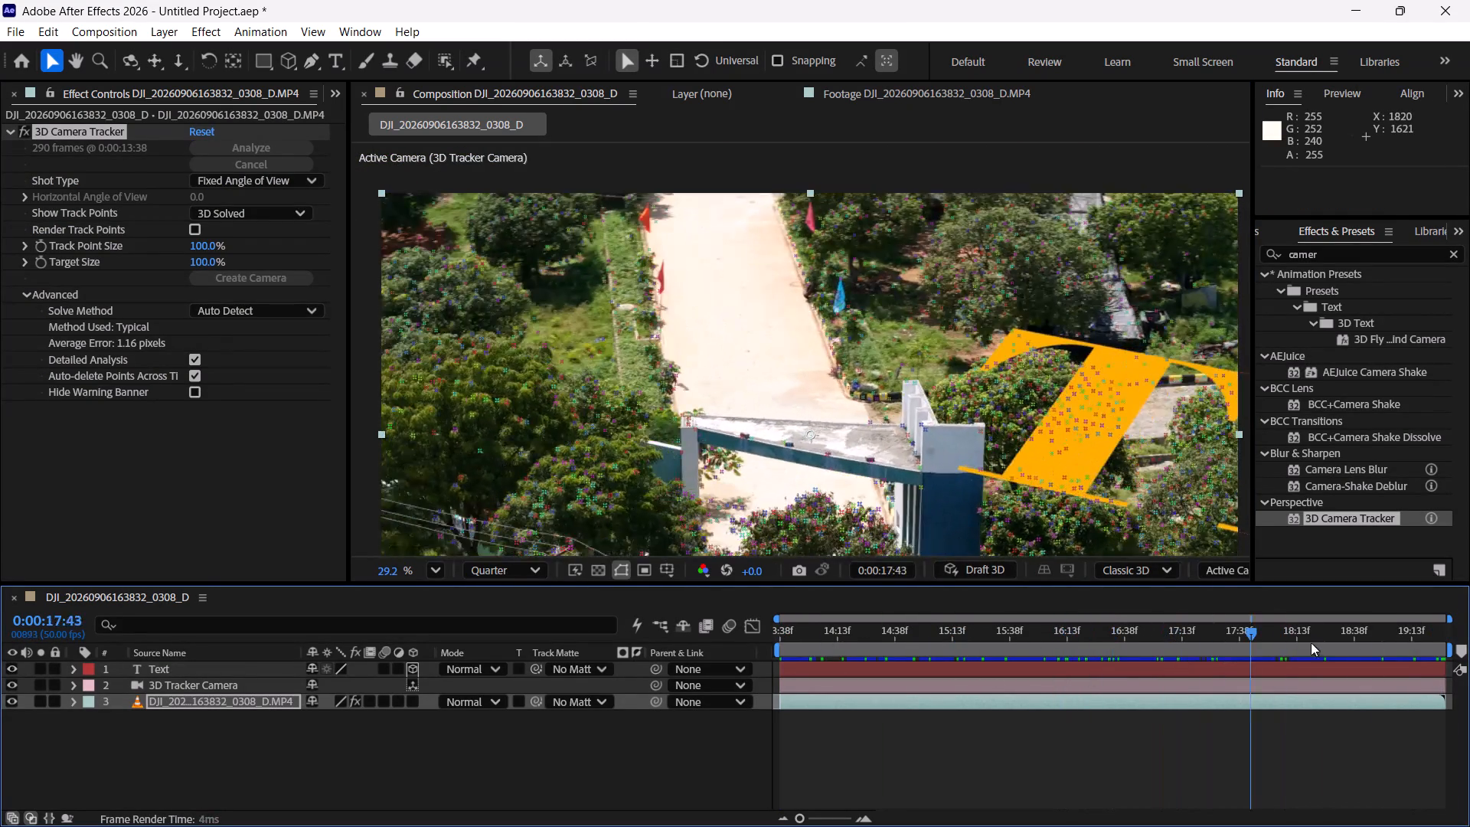
left_click_drag(1311, 642, 750, 653)
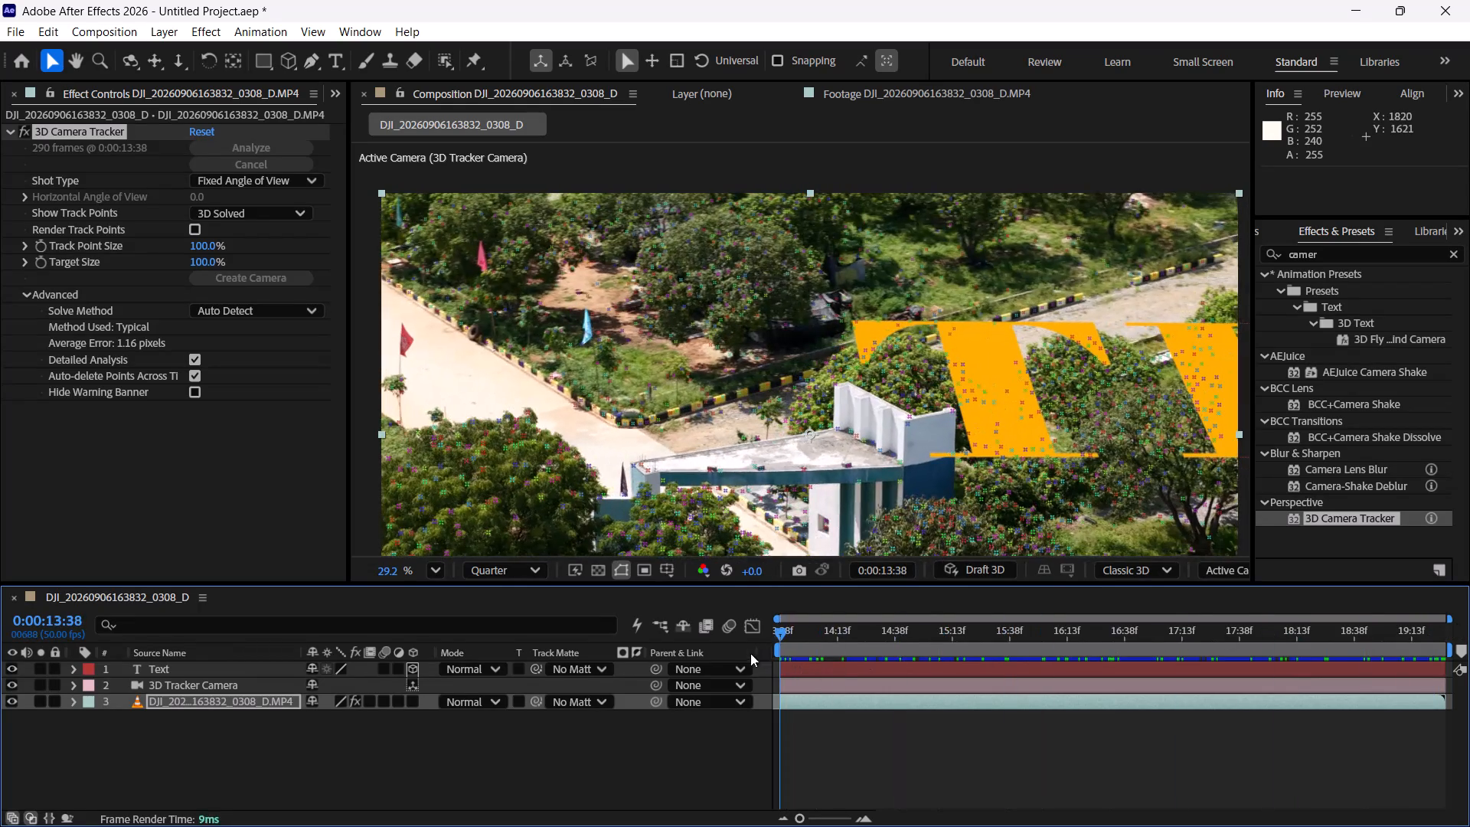
left_click_drag(750, 653, 735, 651)
Replace the placeholder content of the new text layer with "AMODA".
left_click(286, 762)
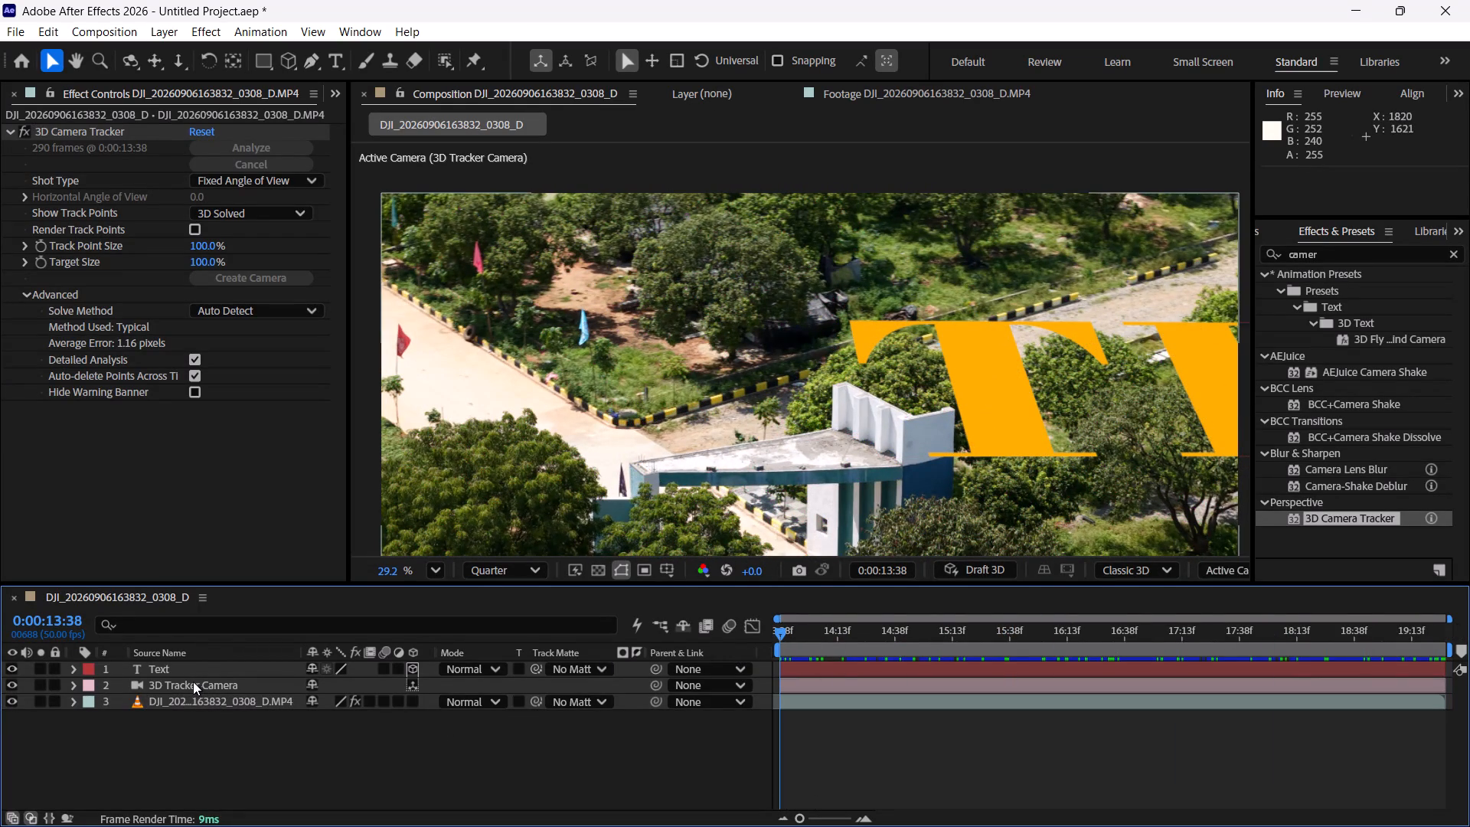
double_click(167, 669)
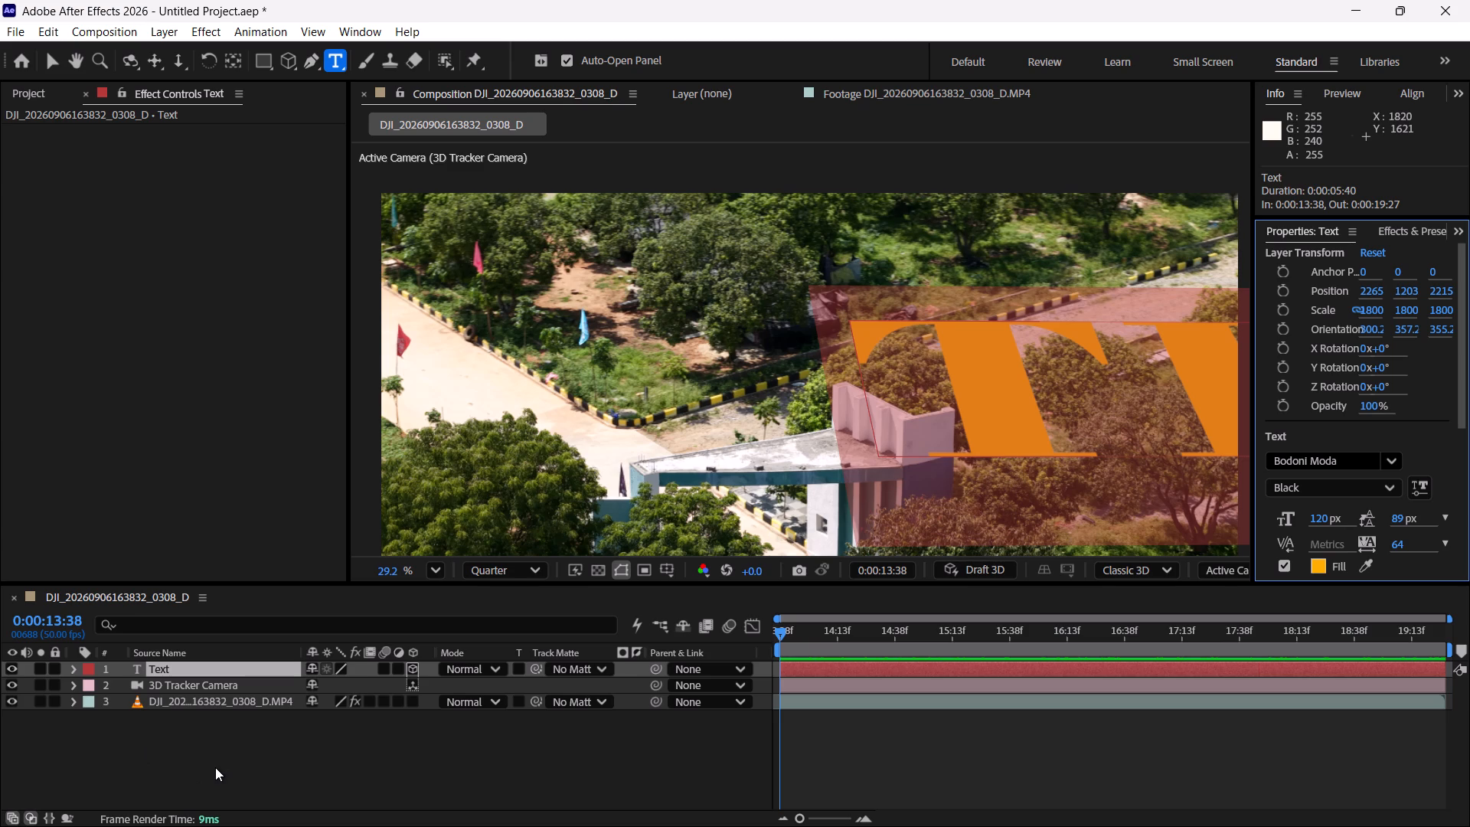
key("shift+a")
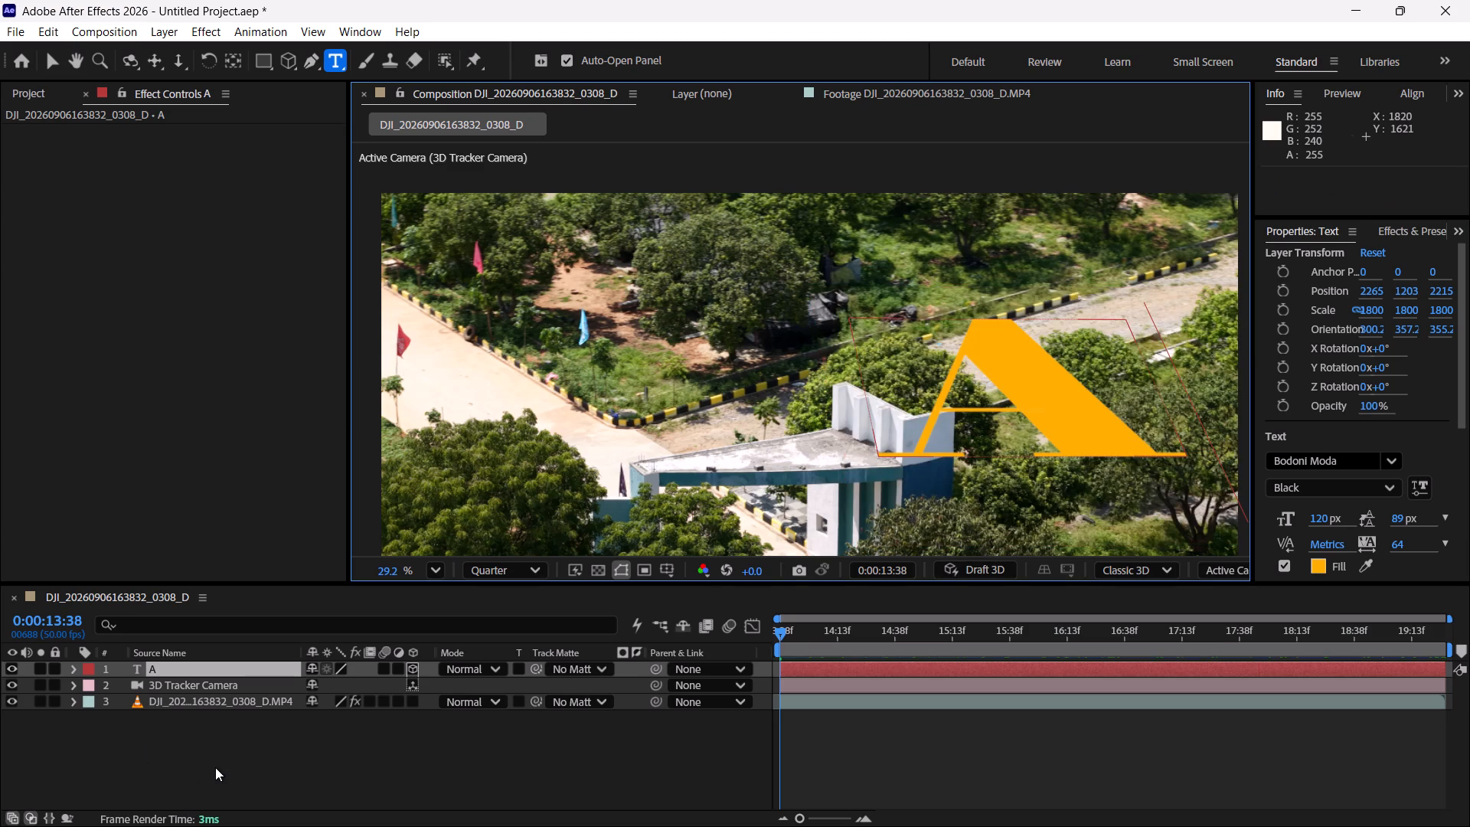
type("MODA")
left_click(201, 761)
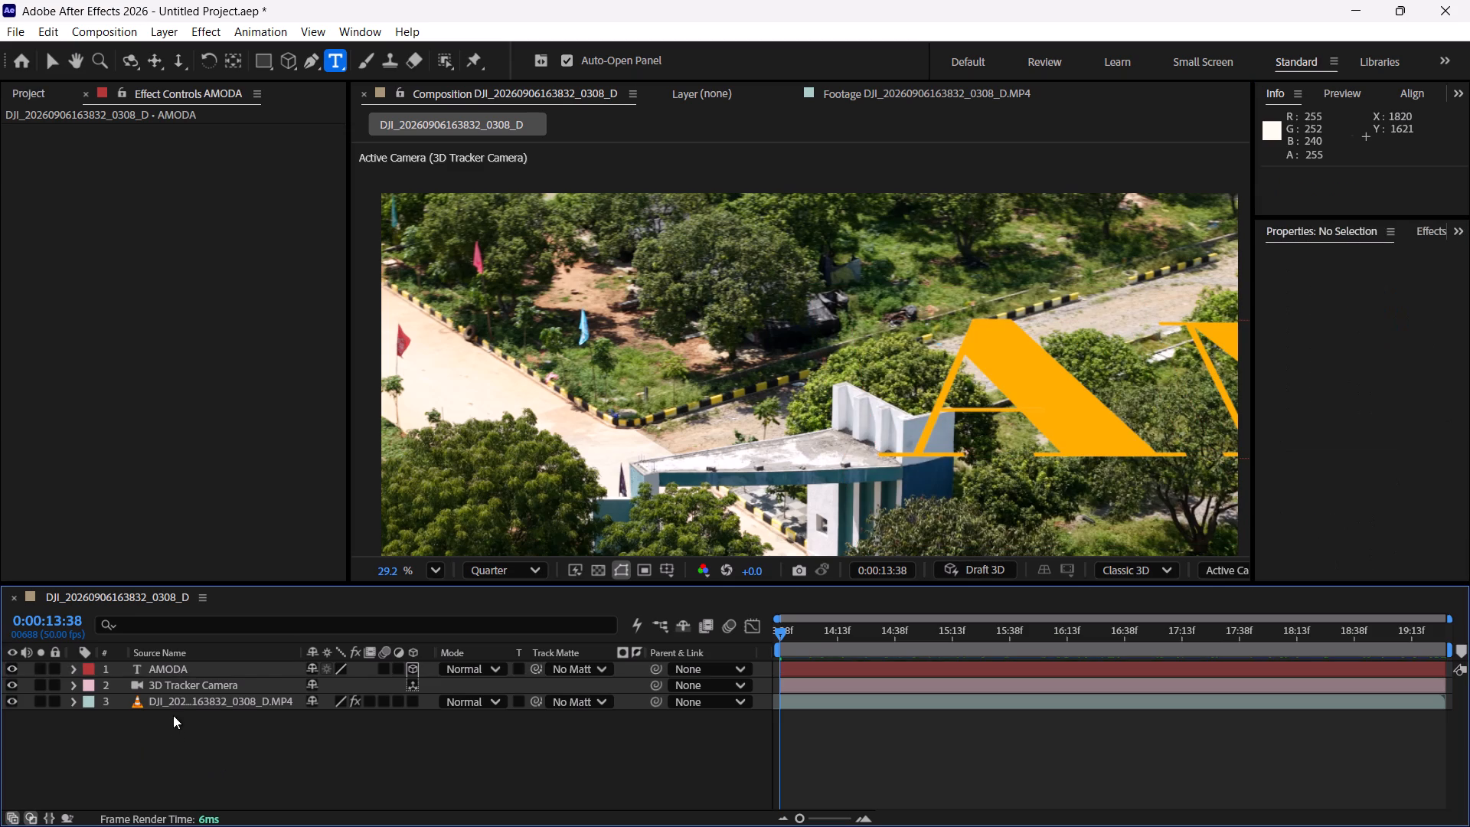
Center the AMODA layer's anchor point within its text and return to the Selection tool.
left_click(181, 664)
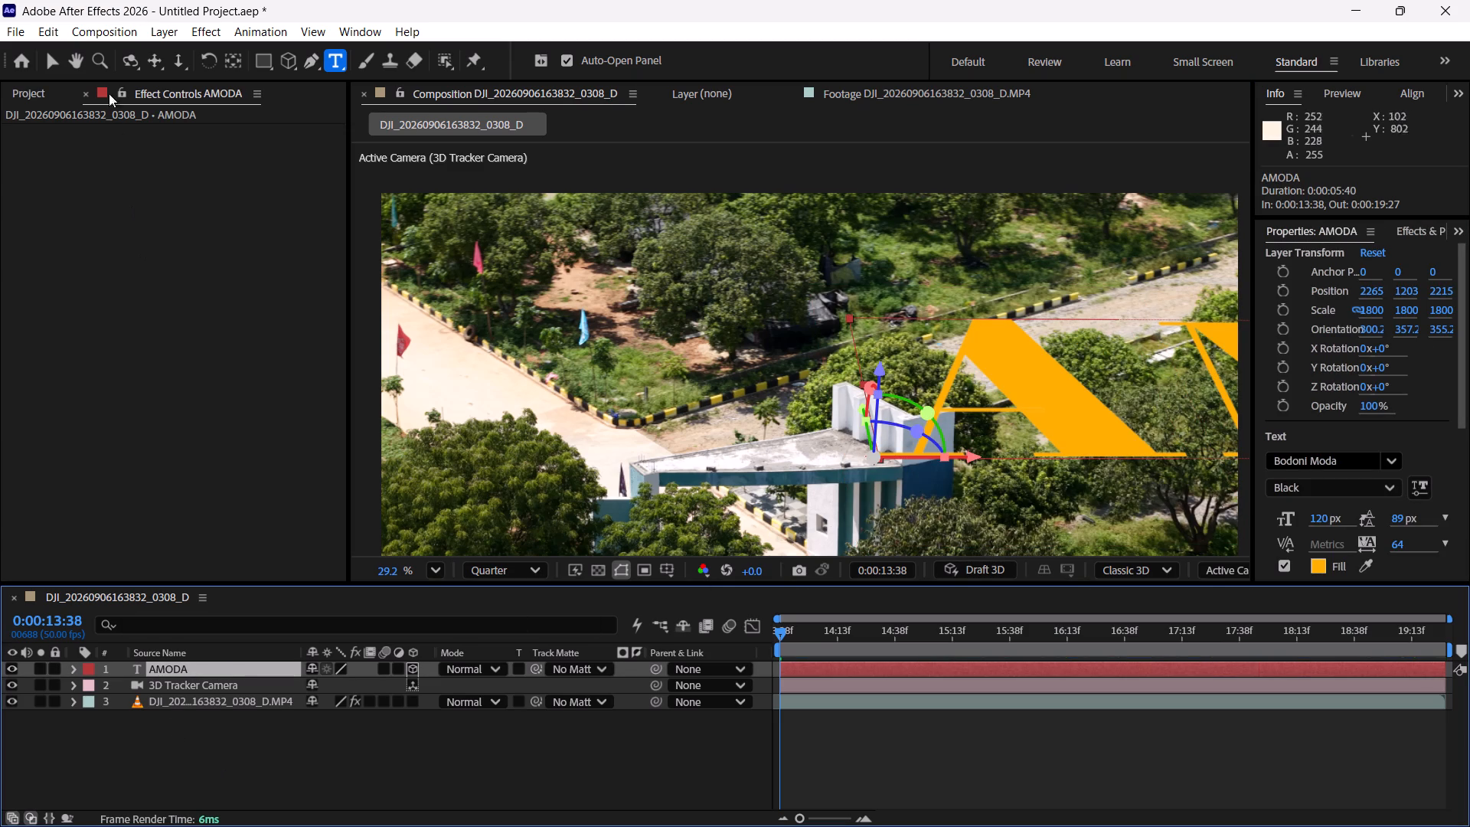
left_click(229, 59)
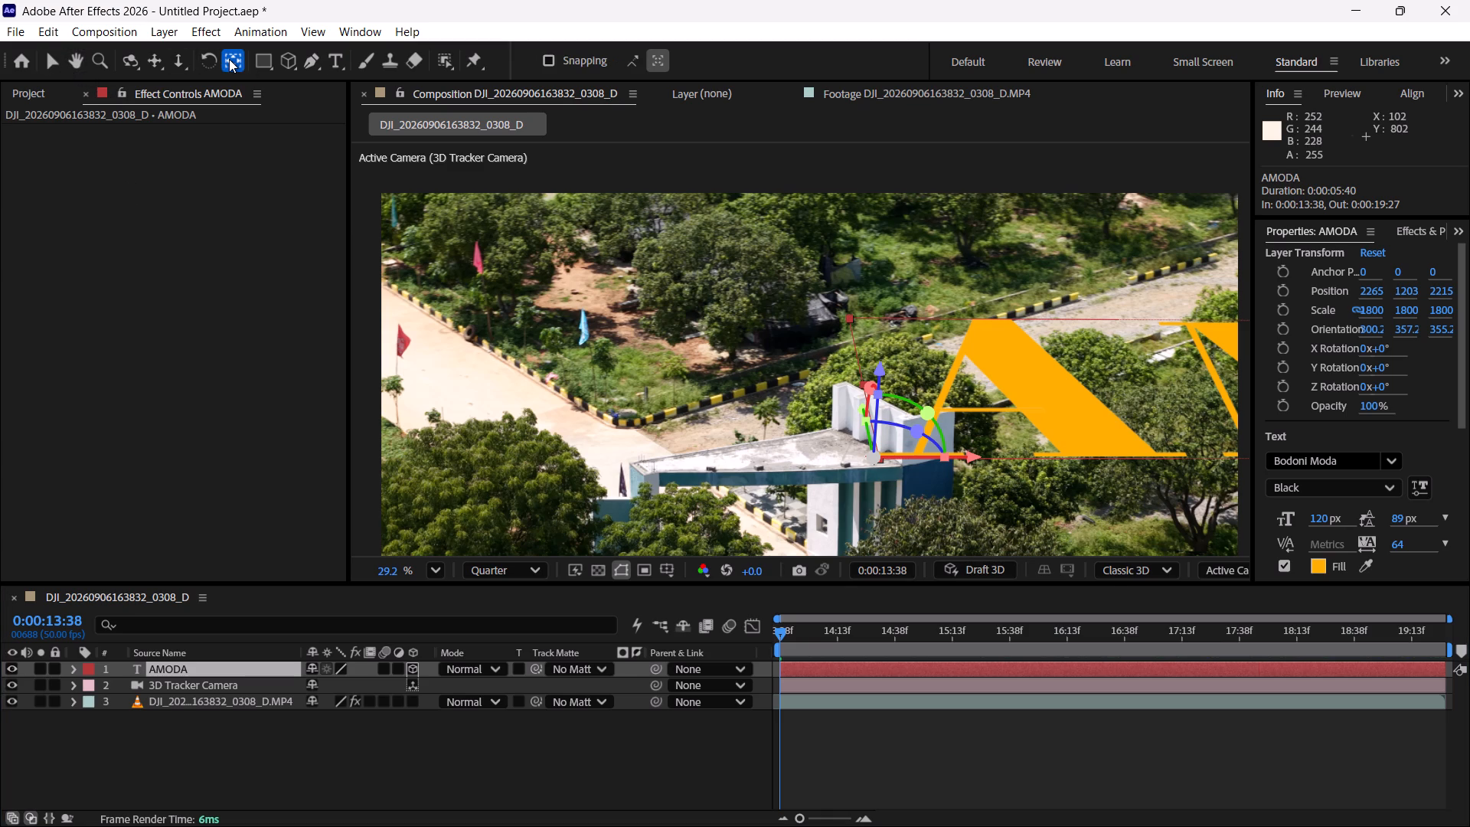
triple_click(229, 59, "ctrl")
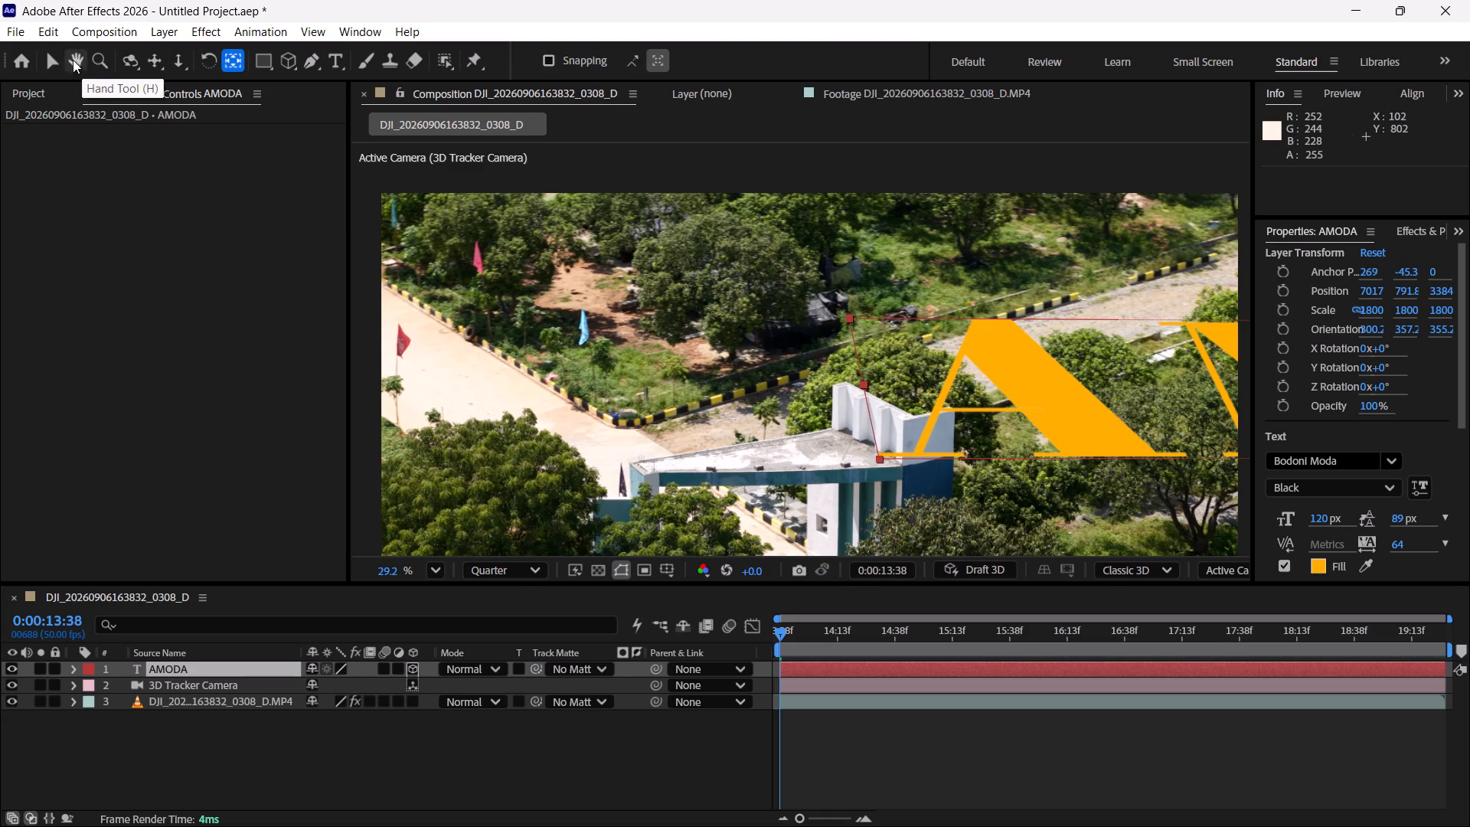
left_click(48, 58)
Move the AMODA text along its X axis into the frame, to about 2763, 792, 2971.
scroll(632, 427, "down", 8)
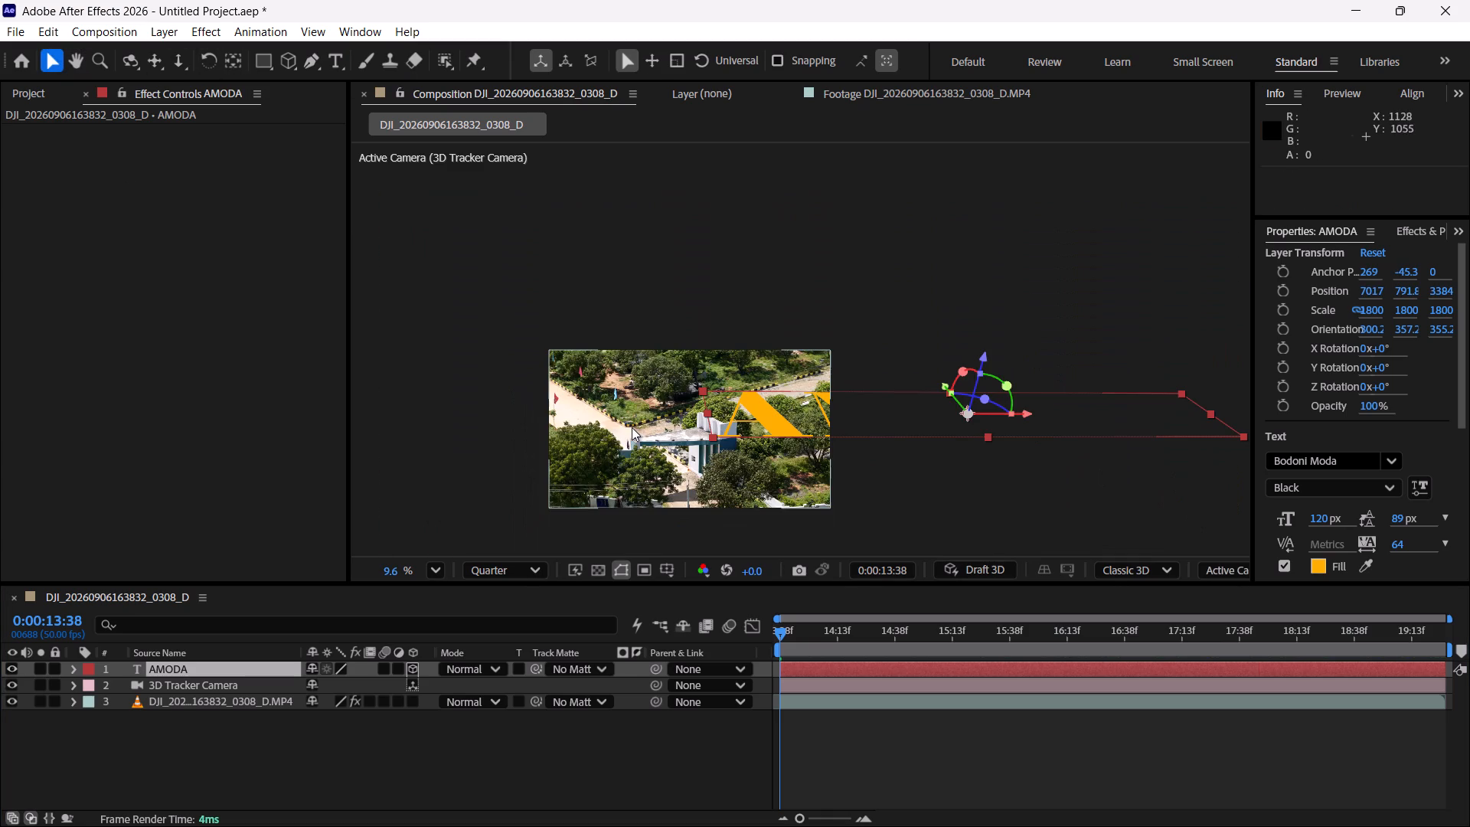
left_click_drag(1025, 407, 789, 443)
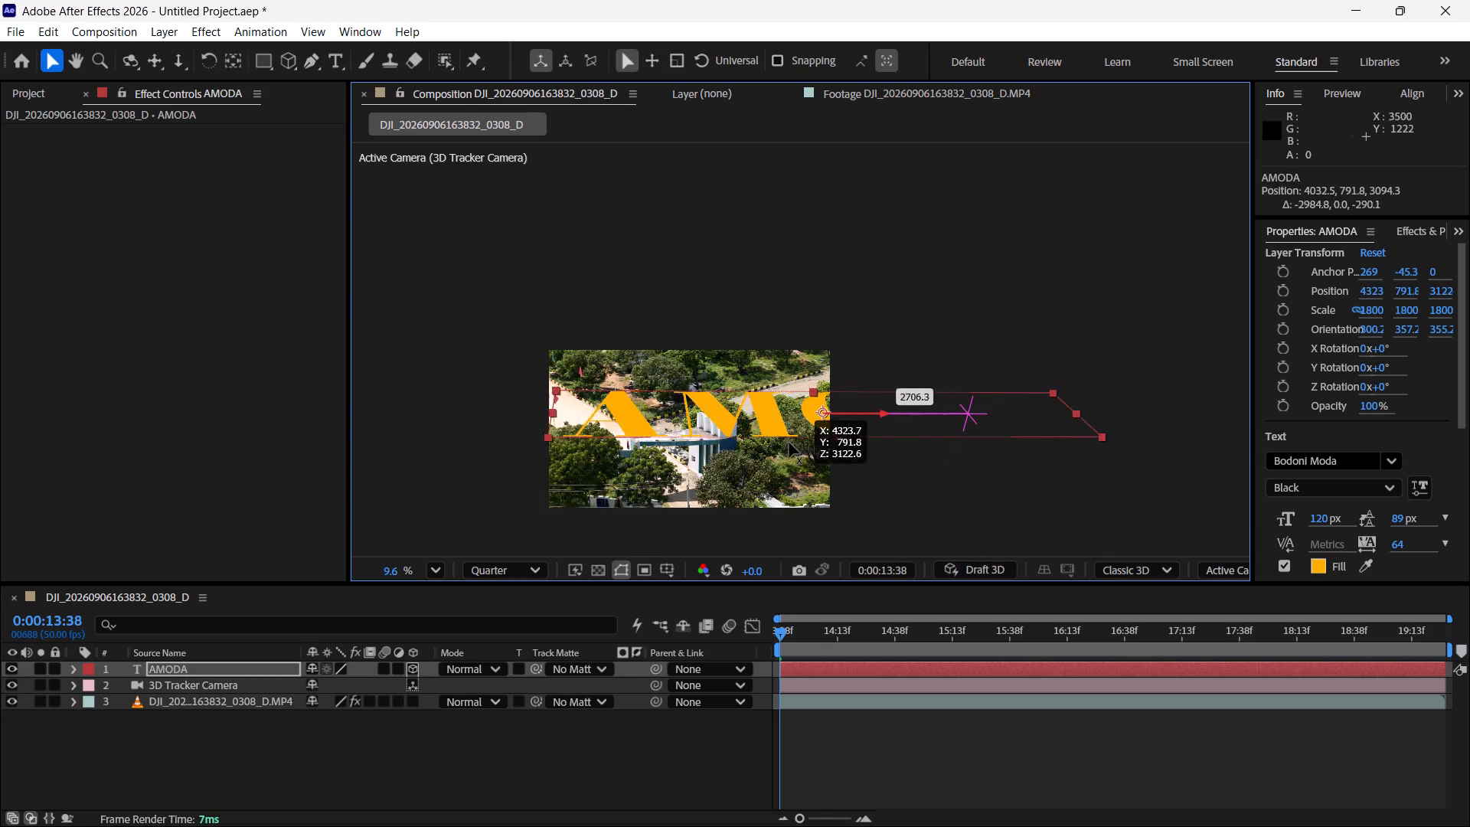
left_click_drag(789, 443, 712, 445)
Scale the AMODA text layer down uniformly to 595%.
key("s")
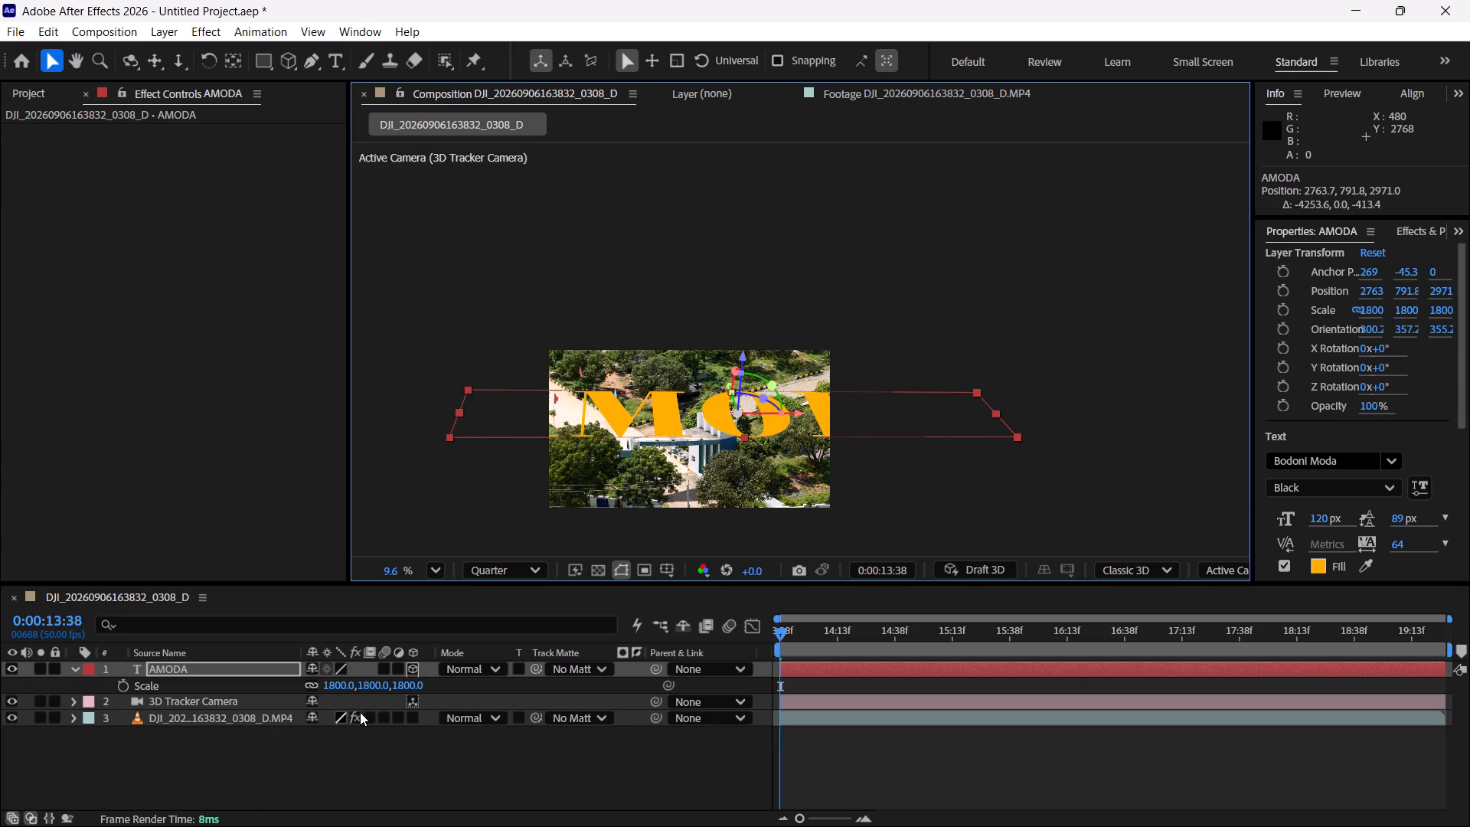
left_click_drag(387, 686, 73, 721)
left_click_drag(420, 685, 122, 688)
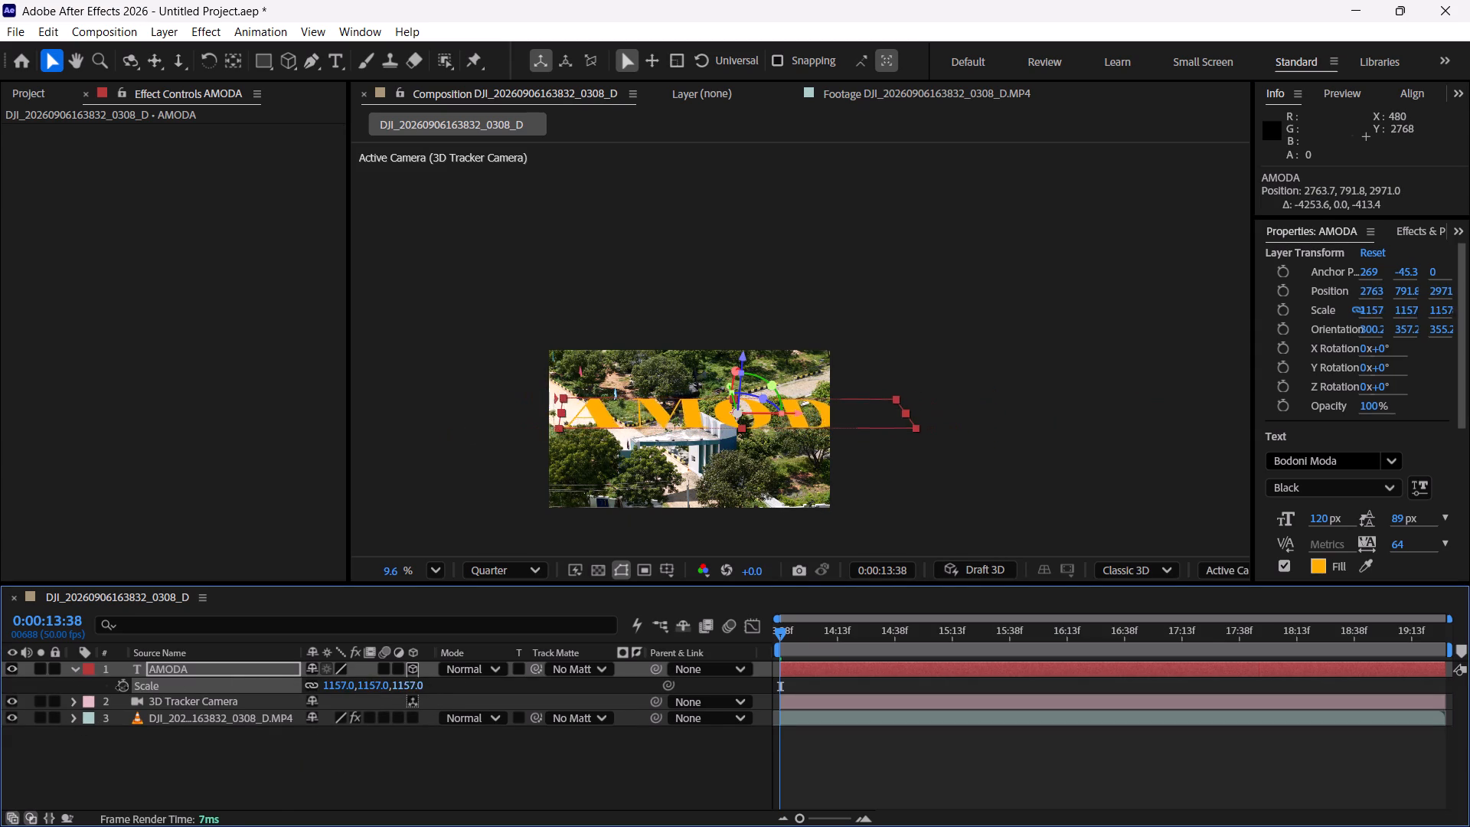
left_click_drag(122, 688, 0, 696)
left_click_drag(377, 683, 127, 680)
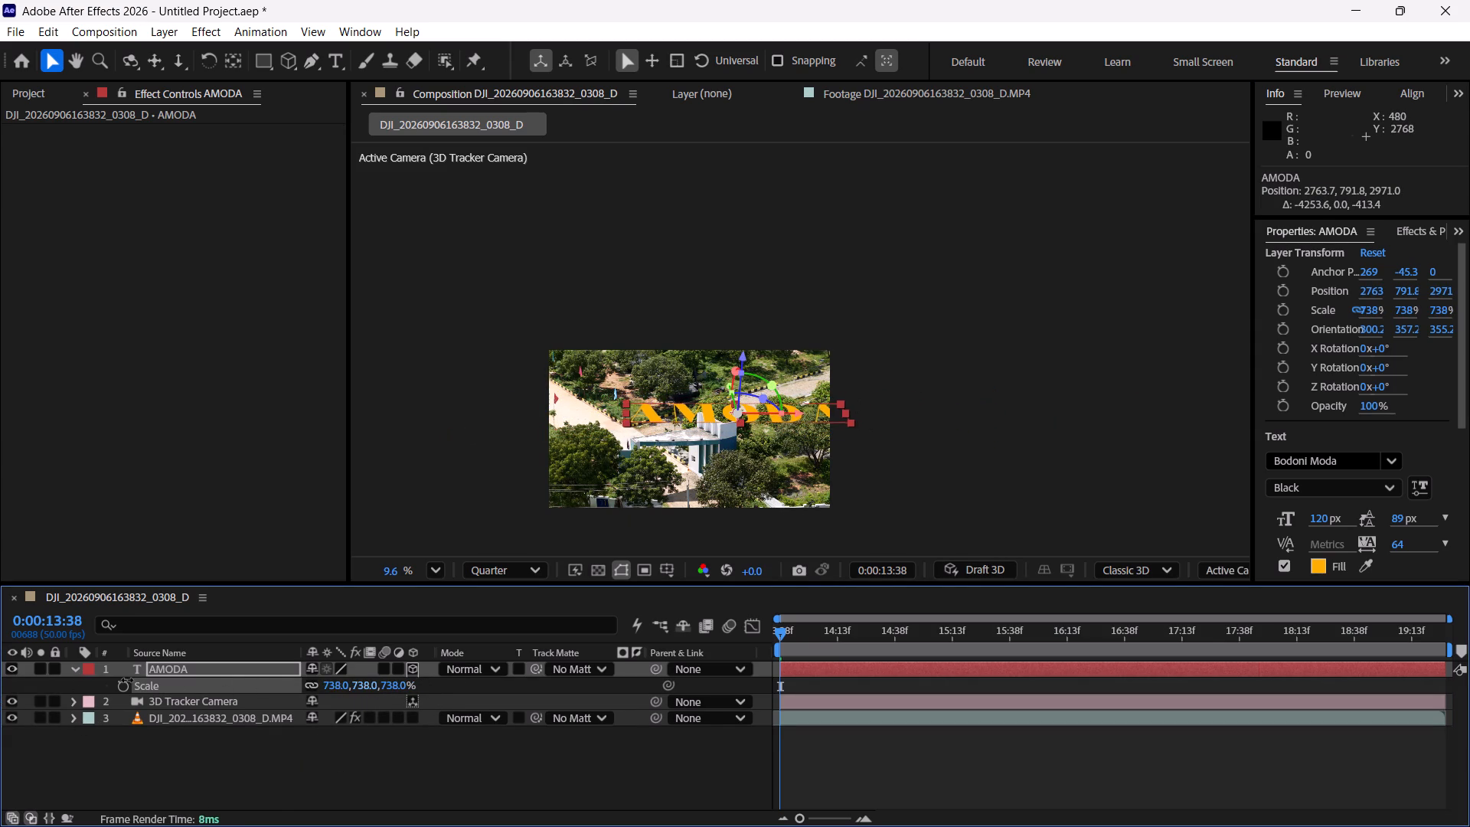
left_click_drag(127, 680, 126, 680)
scroll(496, 408, "up", 13)
scroll(573, 398, "down", 4)
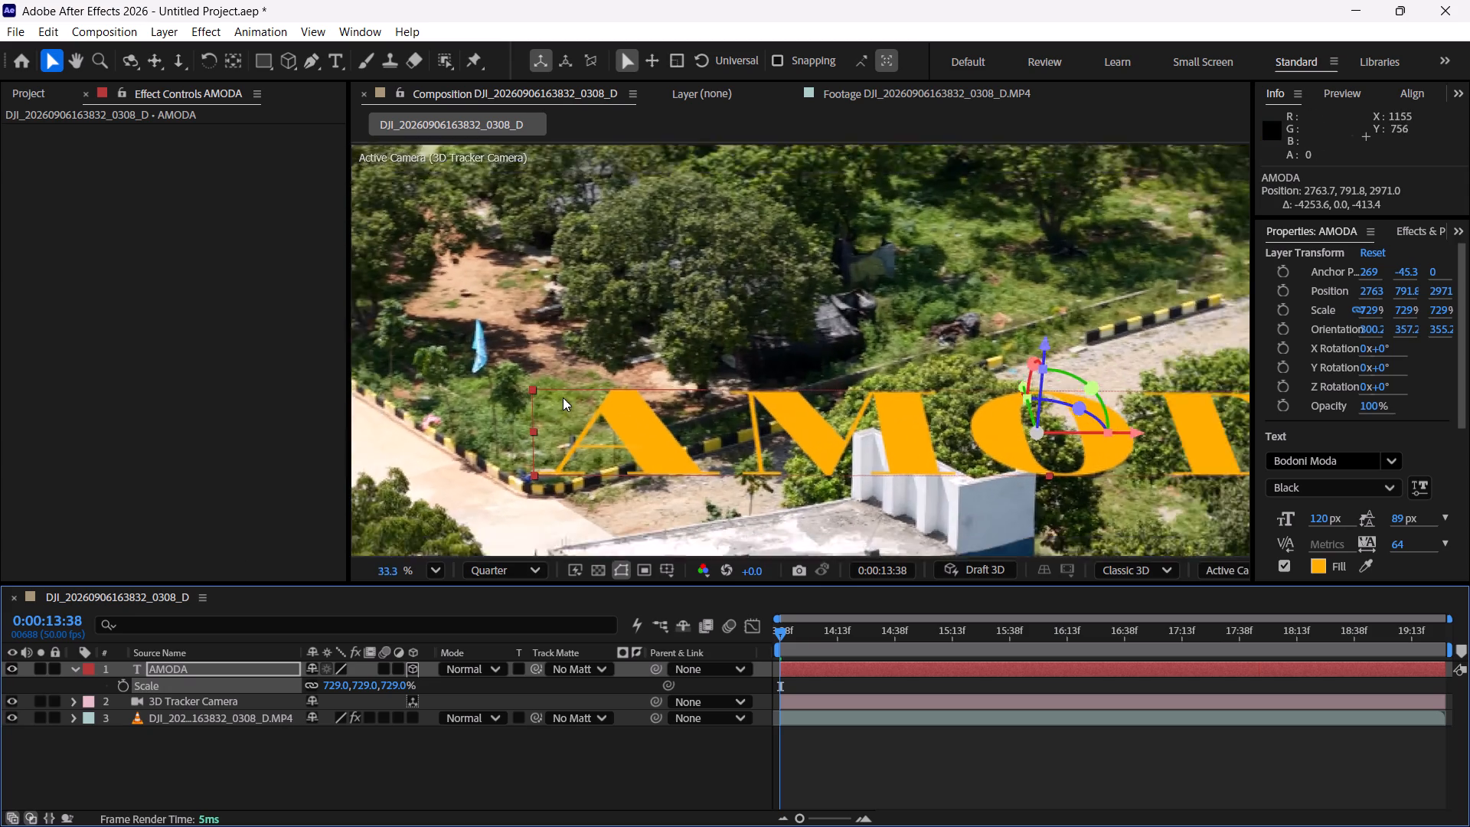
scroll(563, 397, "down", 5)
scroll(596, 475, "up", 7)
left_click_drag(376, 688, 350, 688)
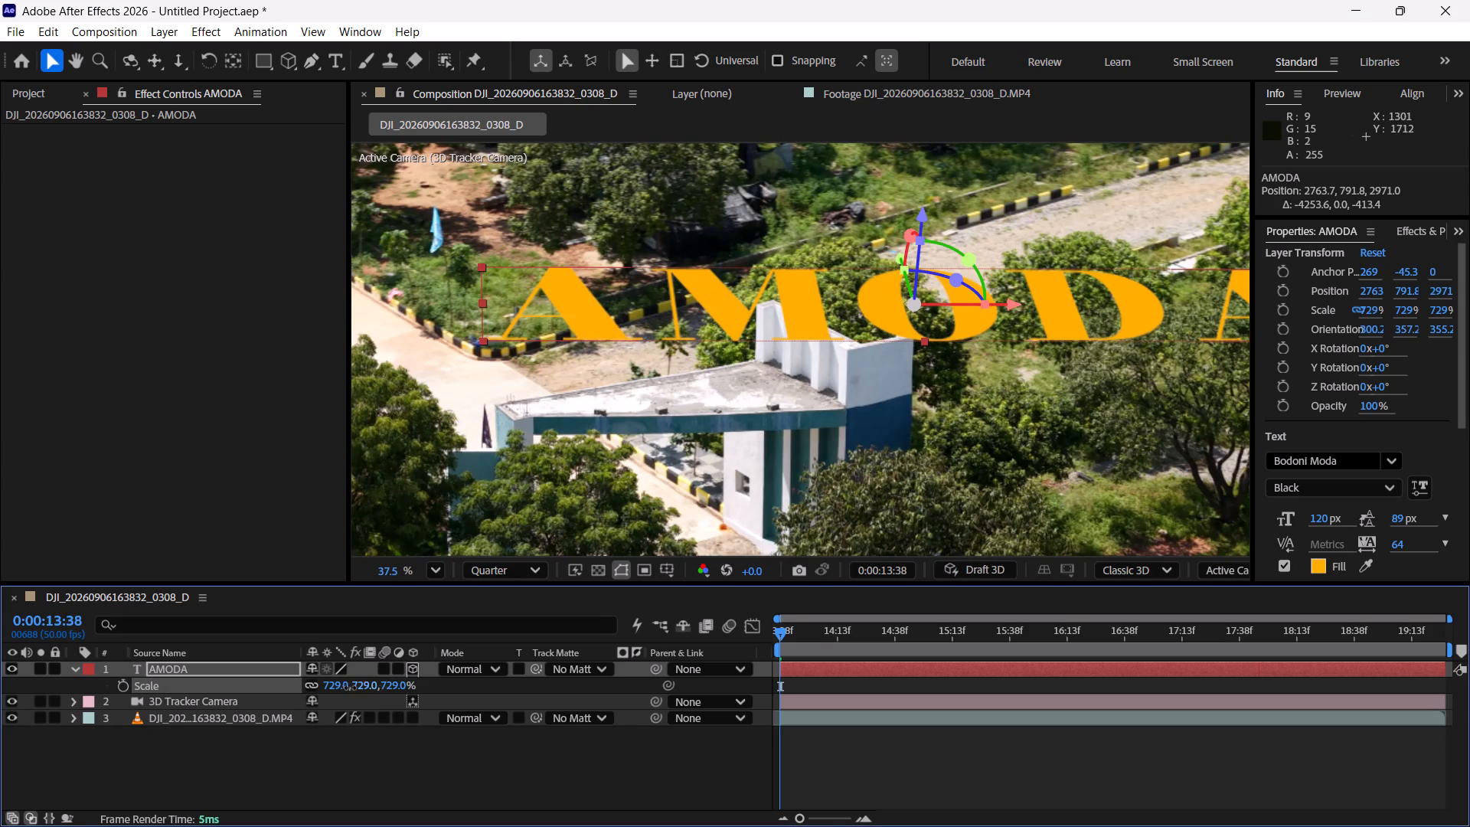
left_click_drag(350, 688, 247, 687)
Move the AMODA text over the gate, to about 1952, 1138, 2971.
left_click_drag(917, 311, 707, 375)
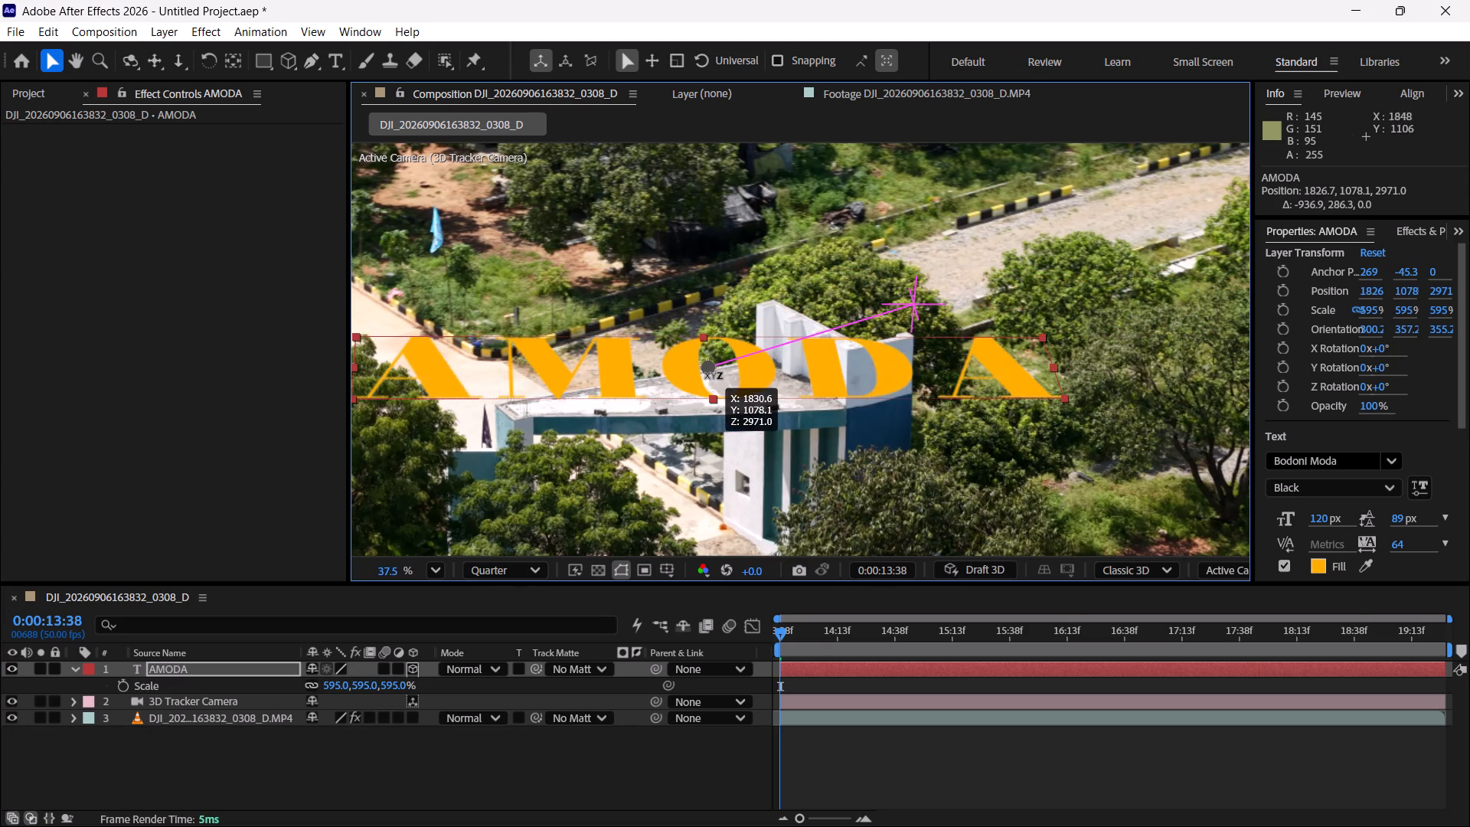
left_click_drag(707, 375, 734, 388)
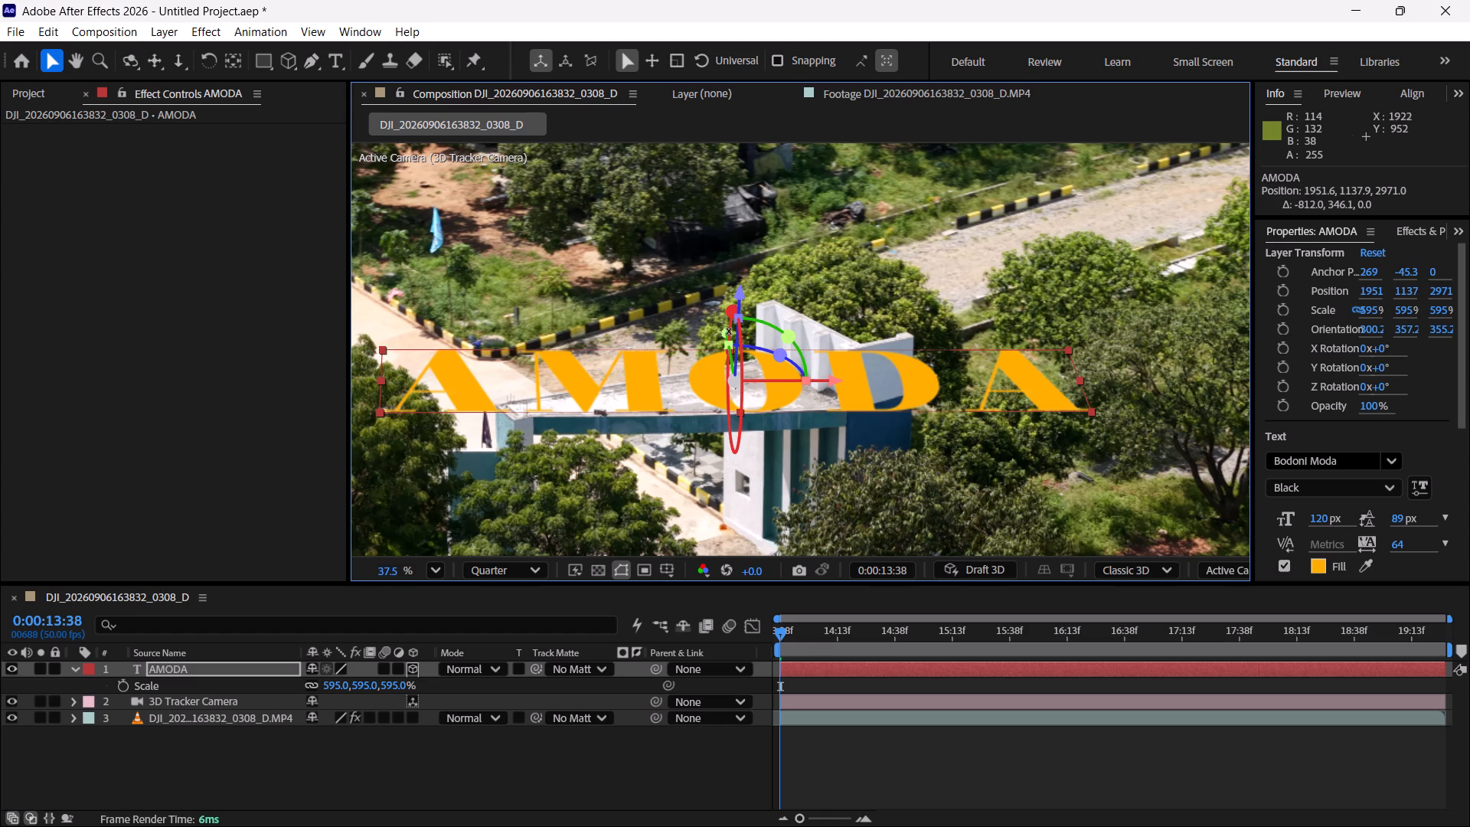
Rotate the AMODA text about its X axis by about 71° so it stands upright.
left_click_drag(728, 331, 750, 362)
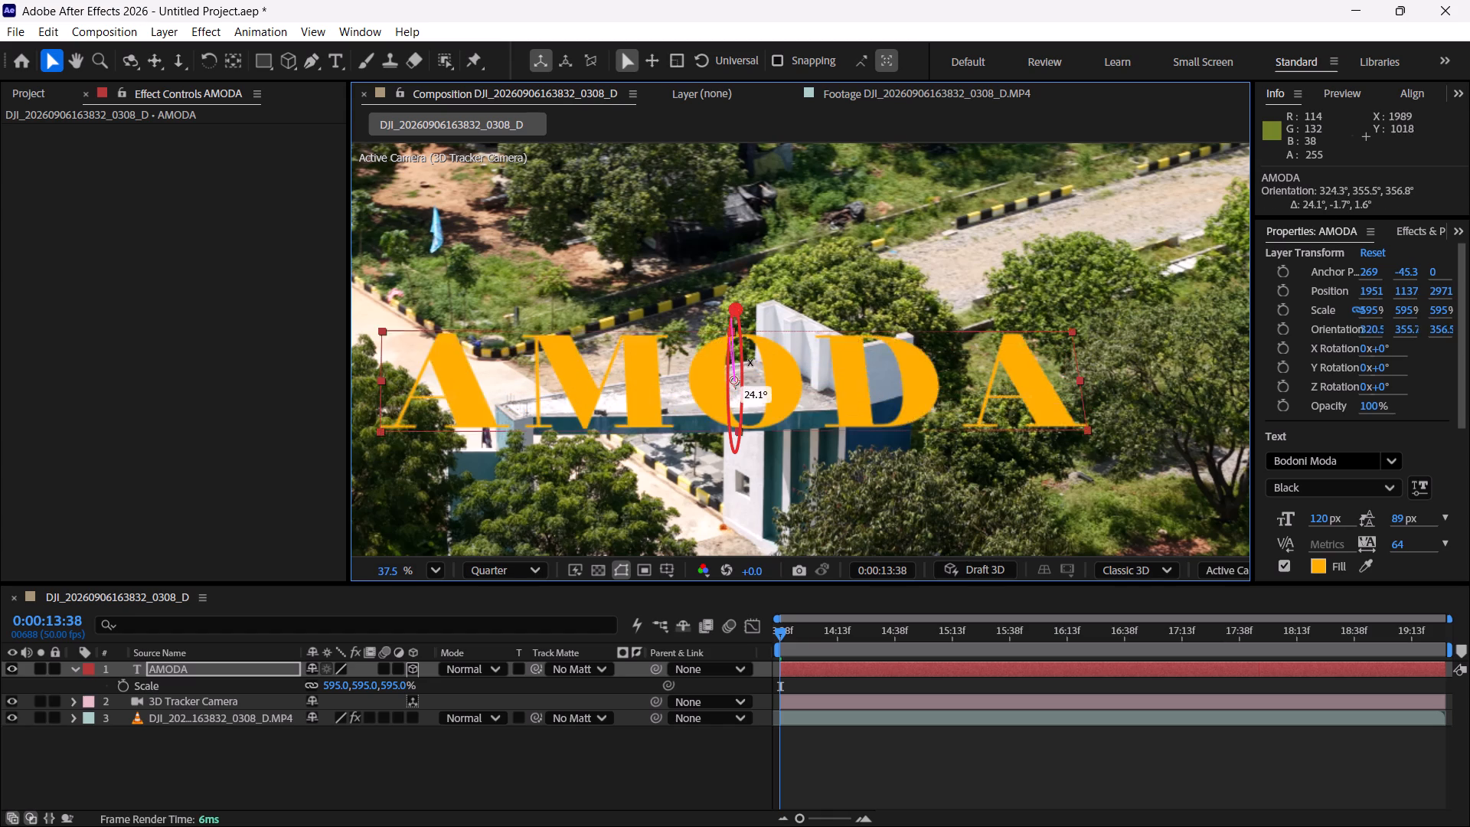
left_click_drag(750, 362, 753, 387)
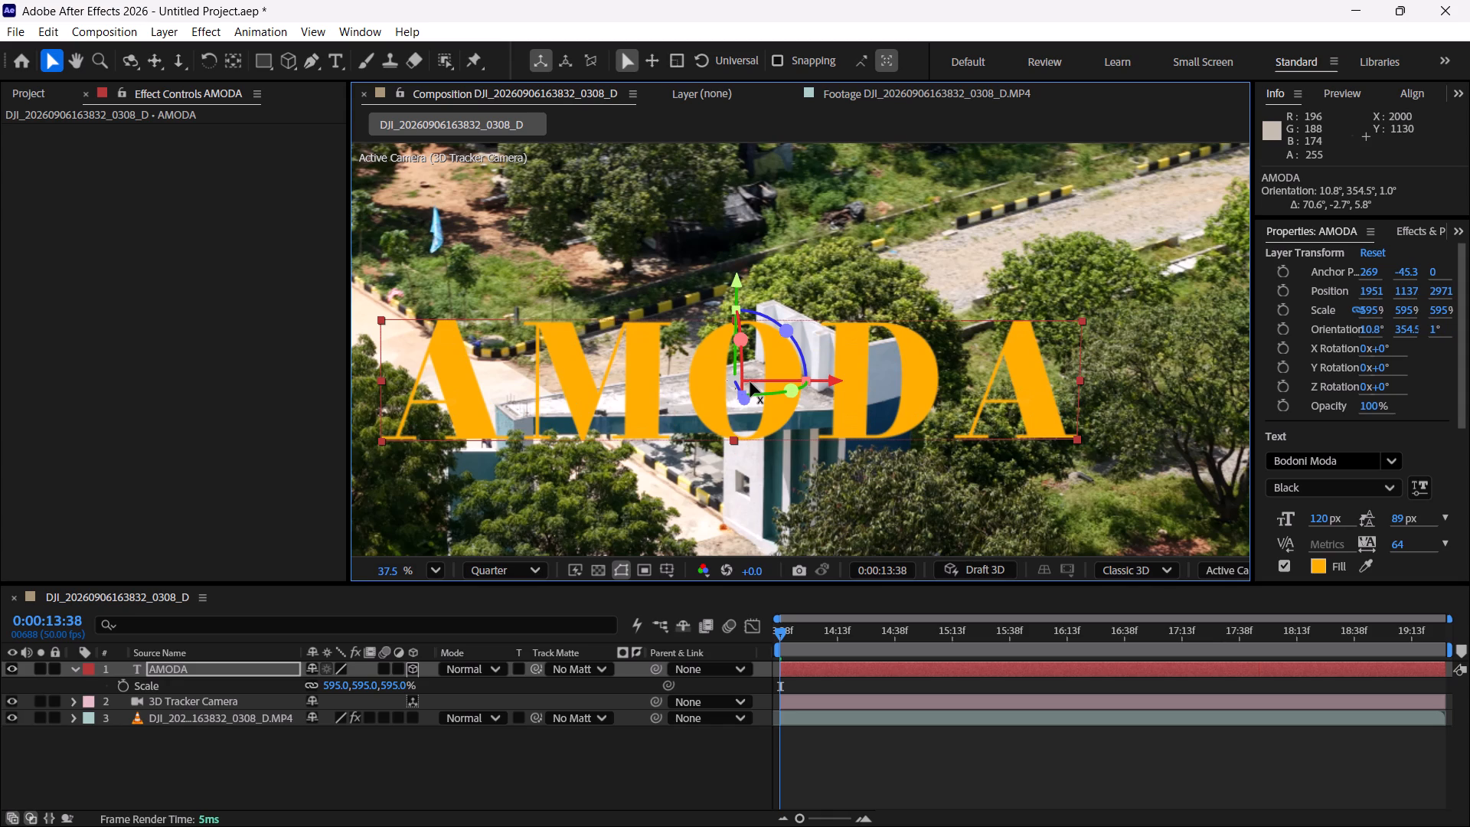
Push the AMODA text back in depth and raise it above the gate beam, to about 2181, 1048, 5140.
left_click_drag(749, 405, 1145, 728)
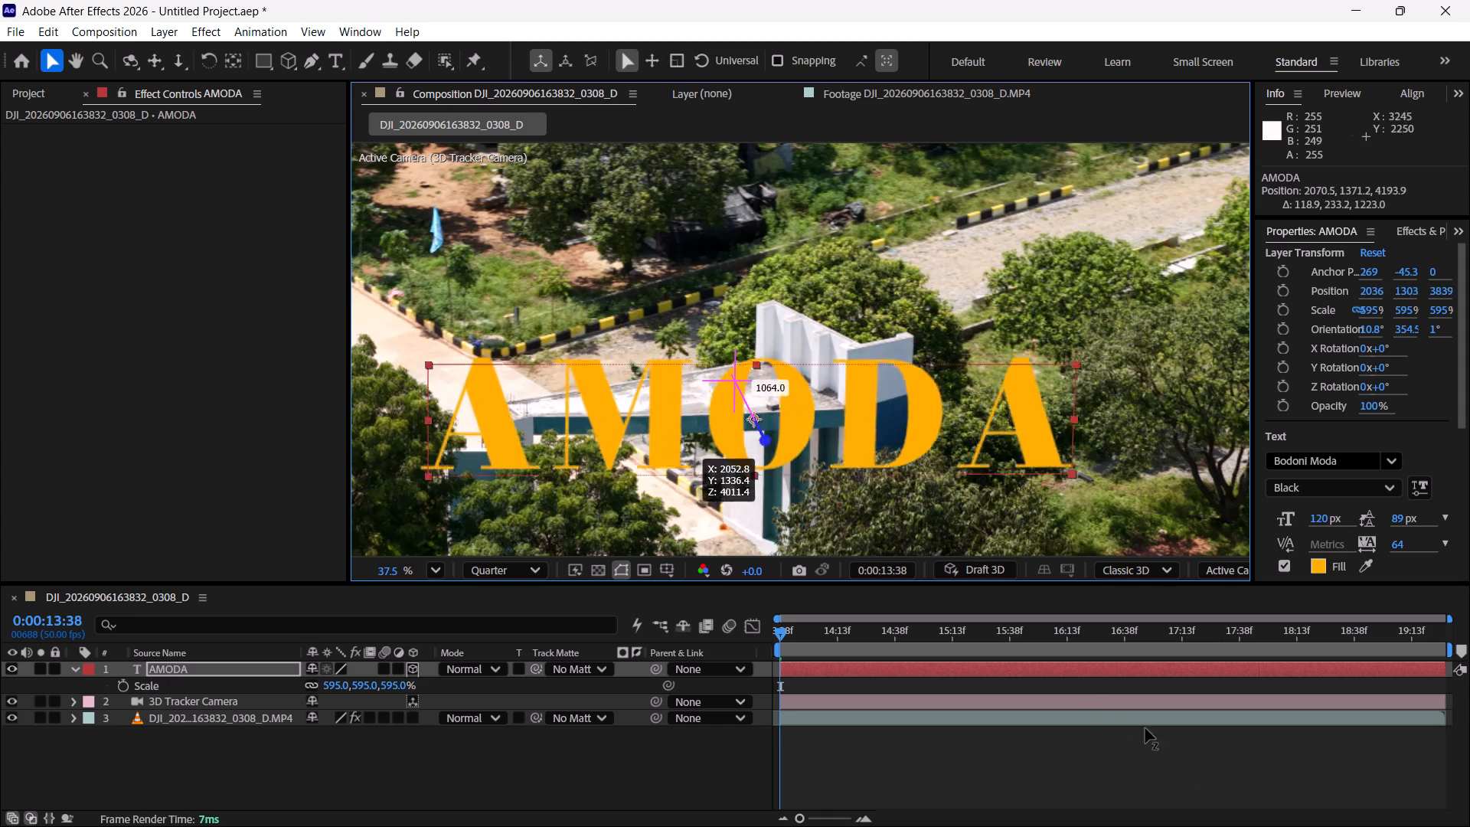
left_click_drag(1145, 728, 1414, 826)
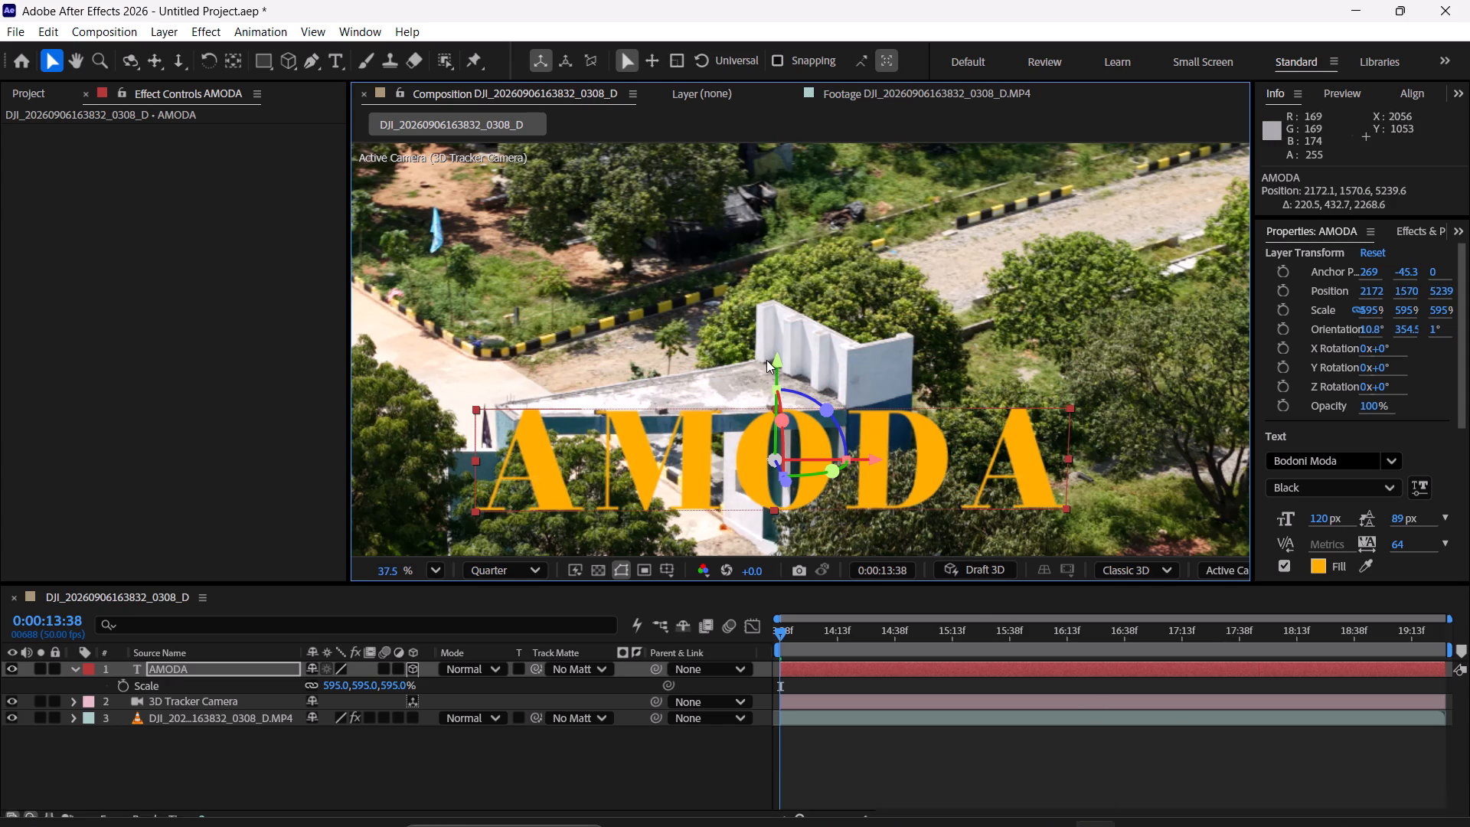
left_click_drag(769, 362, 767, 256)
left_click(232, 789)
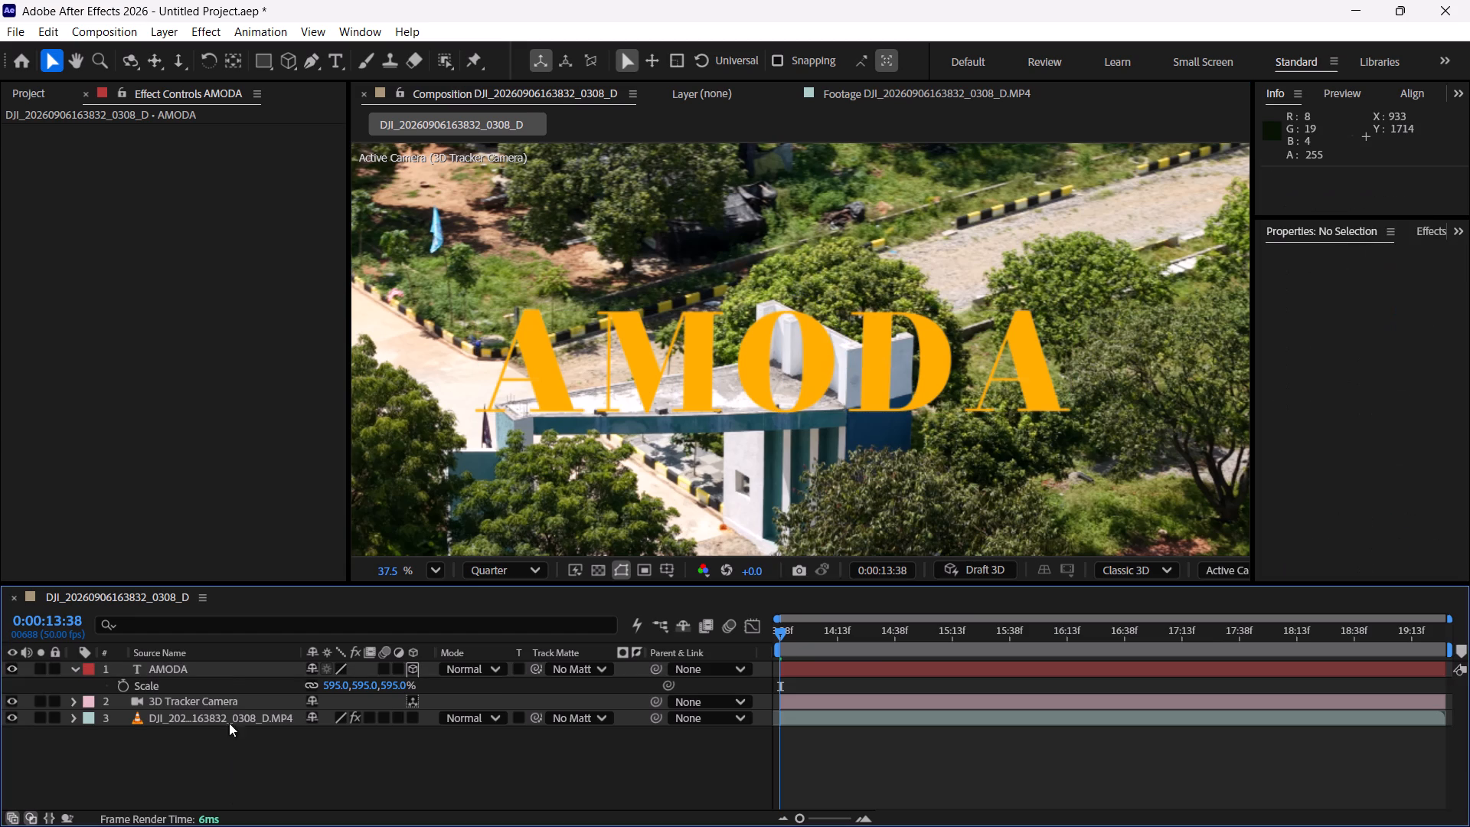
Increase the AMODA layer's Z position to about 12693.
left_click(227, 671)
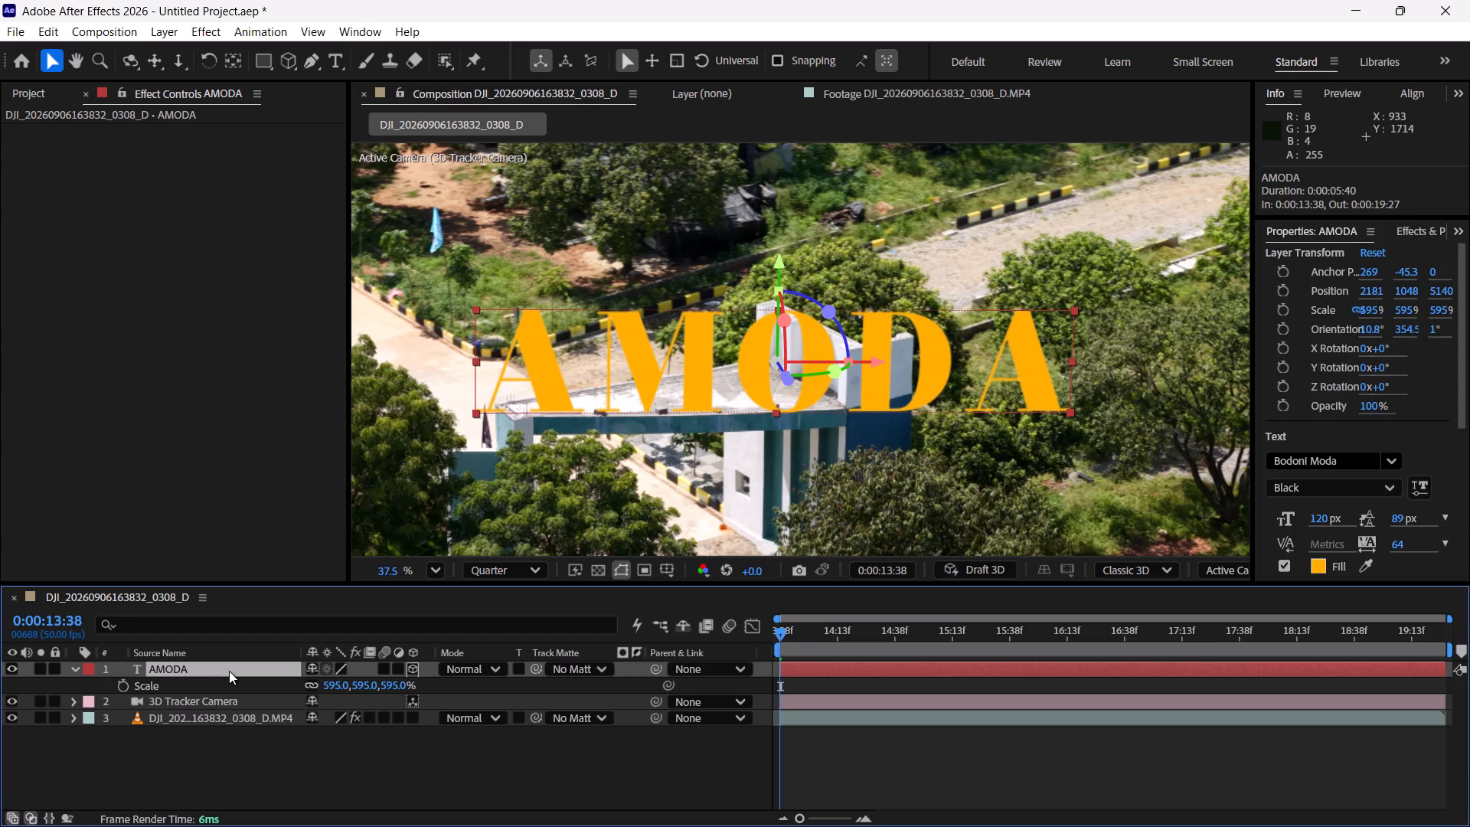
key("p")
left_click_drag(397, 689, 1469, 704)
left_click_drag(384, 682, 1469, 533)
left_click_drag(378, 691, 1469, 559)
left_click_drag(392, 685, 426, 679)
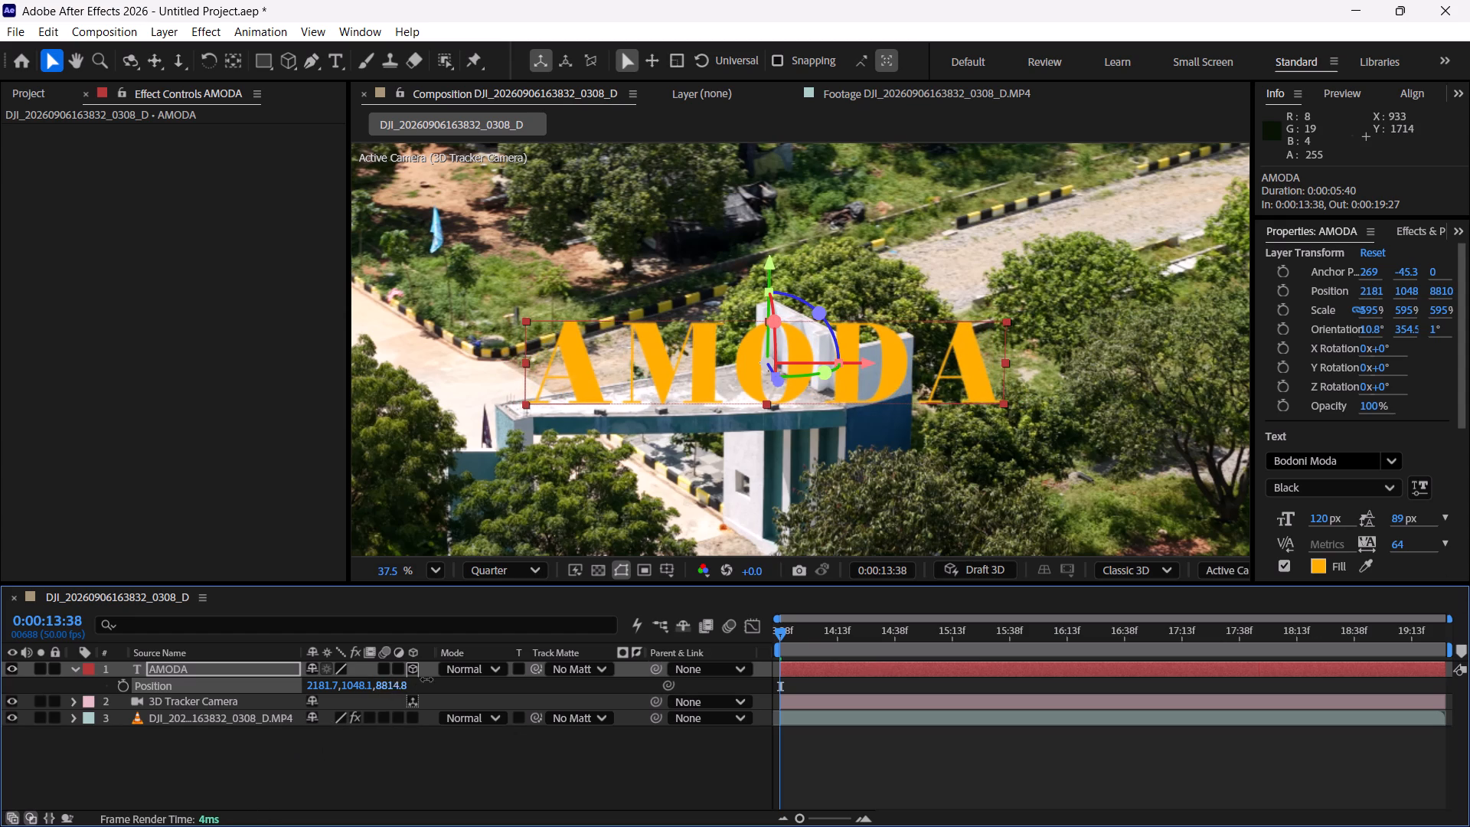
left_click_drag(426, 679, 1469, 545)
left_click_drag(397, 689, 609, 670)
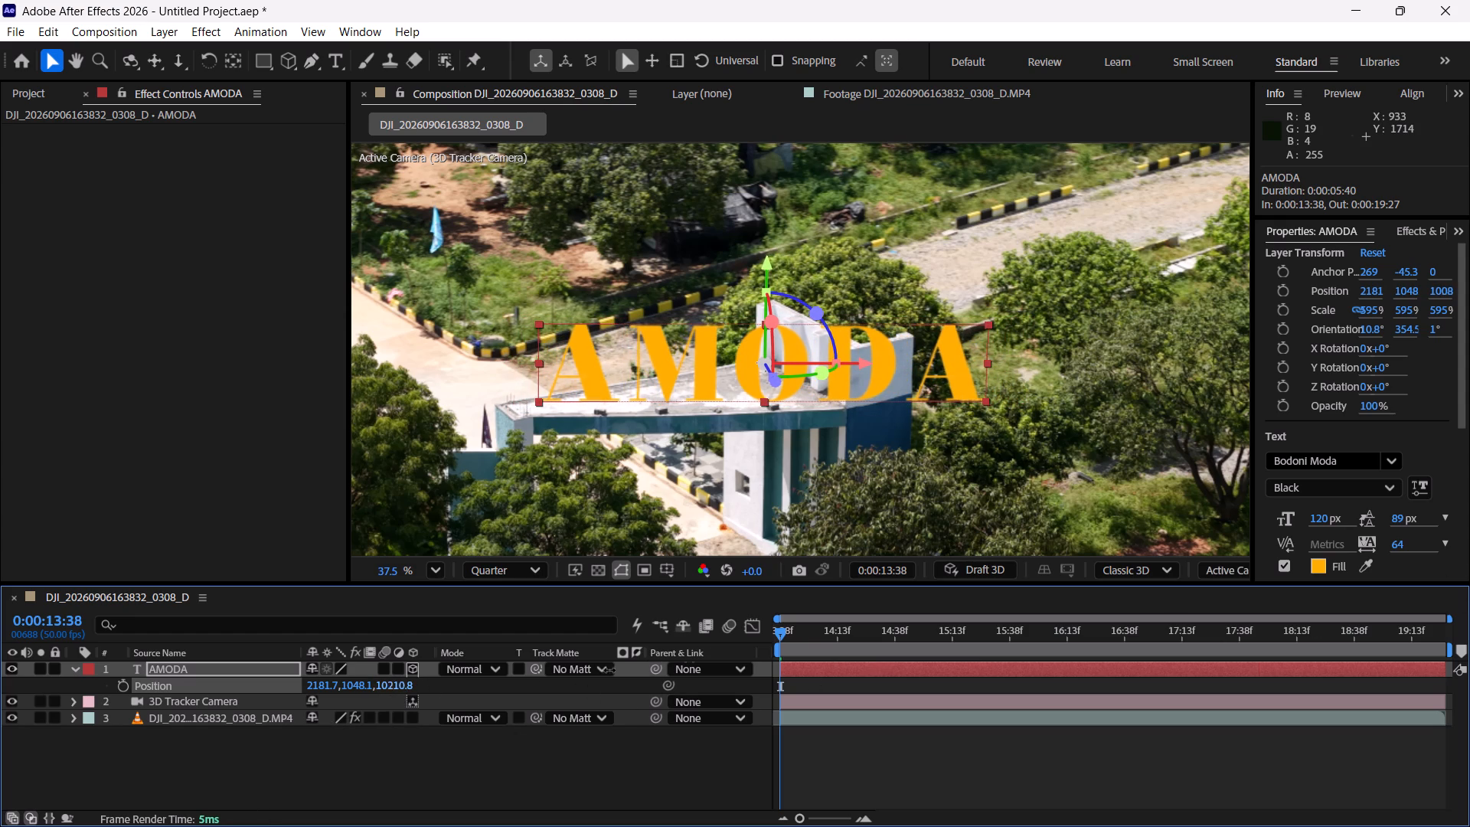
left_click_drag(609, 670, 1469, 533)
left_click_drag(387, 688, 1469, 496)
Lower the AMODA text onto the gate roof and shift it along its X axis, to about 1742, 1148, 12669.
scroll(615, 469, "up", 4)
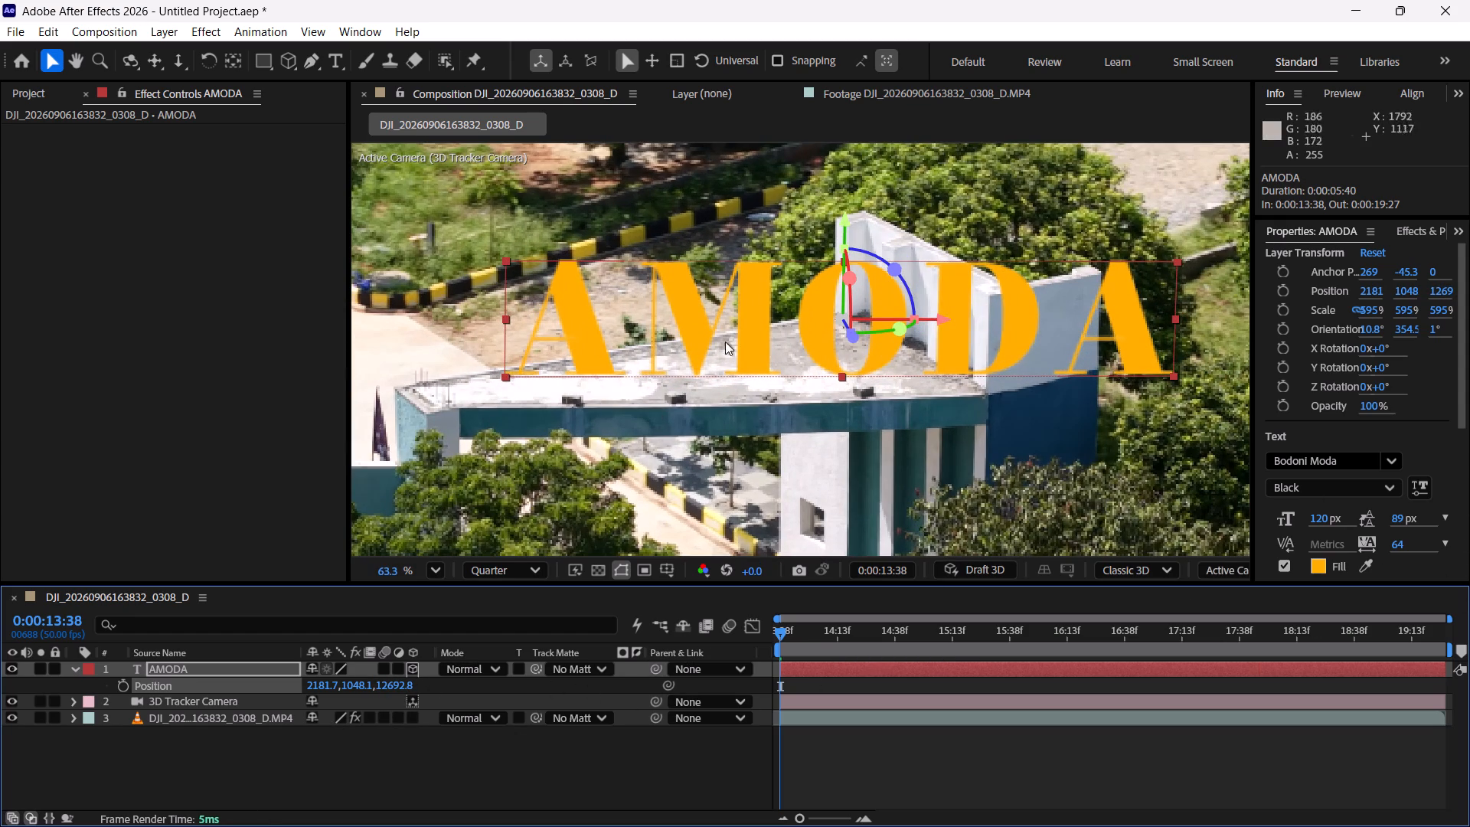
left_click_drag(848, 230, 848, 254)
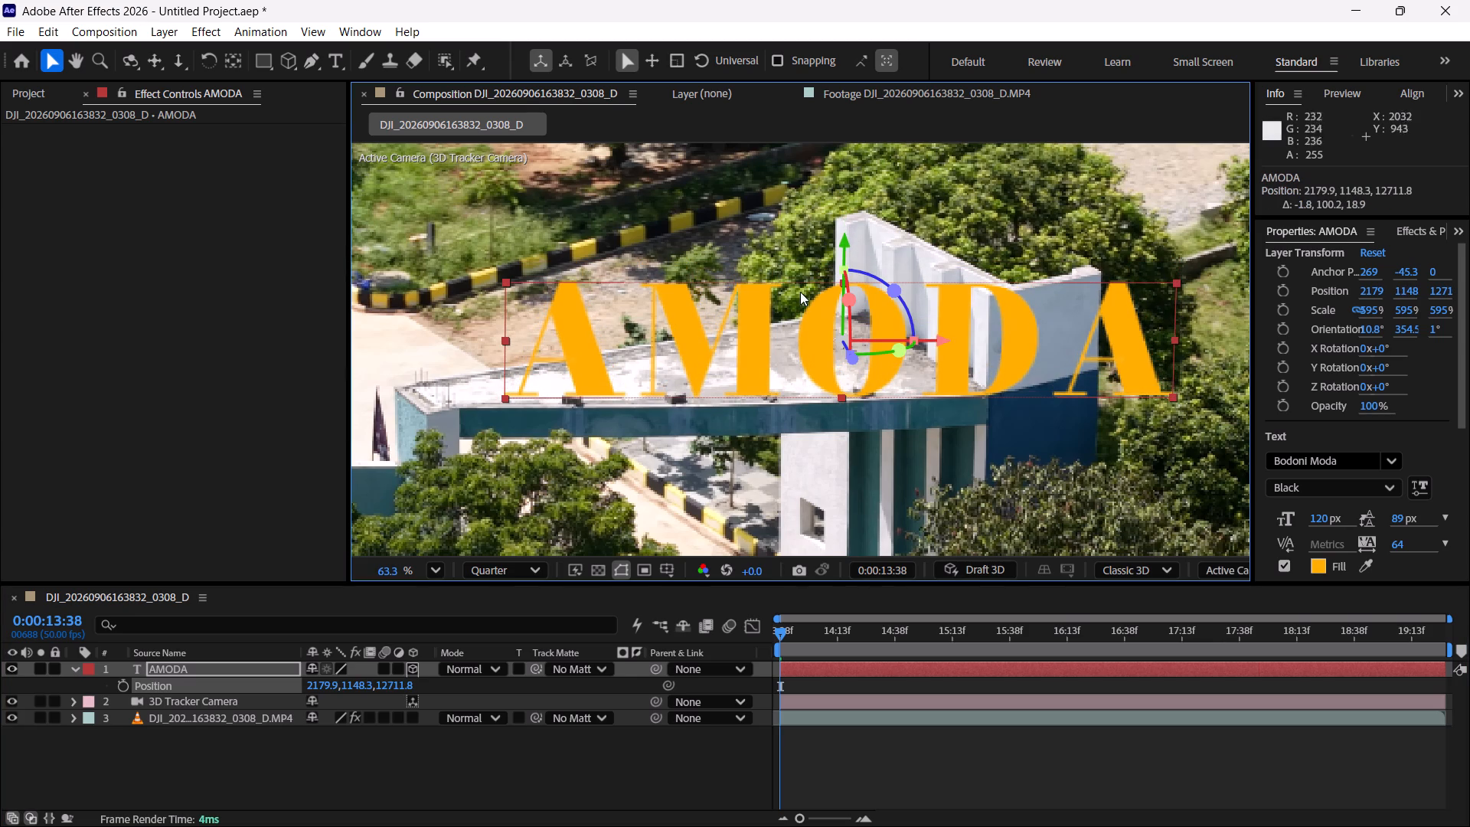
left_click_drag(932, 340, 837, 345)
Scrub through the start of the clip at full-frame view to check how the AMODA text sticks to the gate roof.
left_click_drag(821, 637, 880, 626)
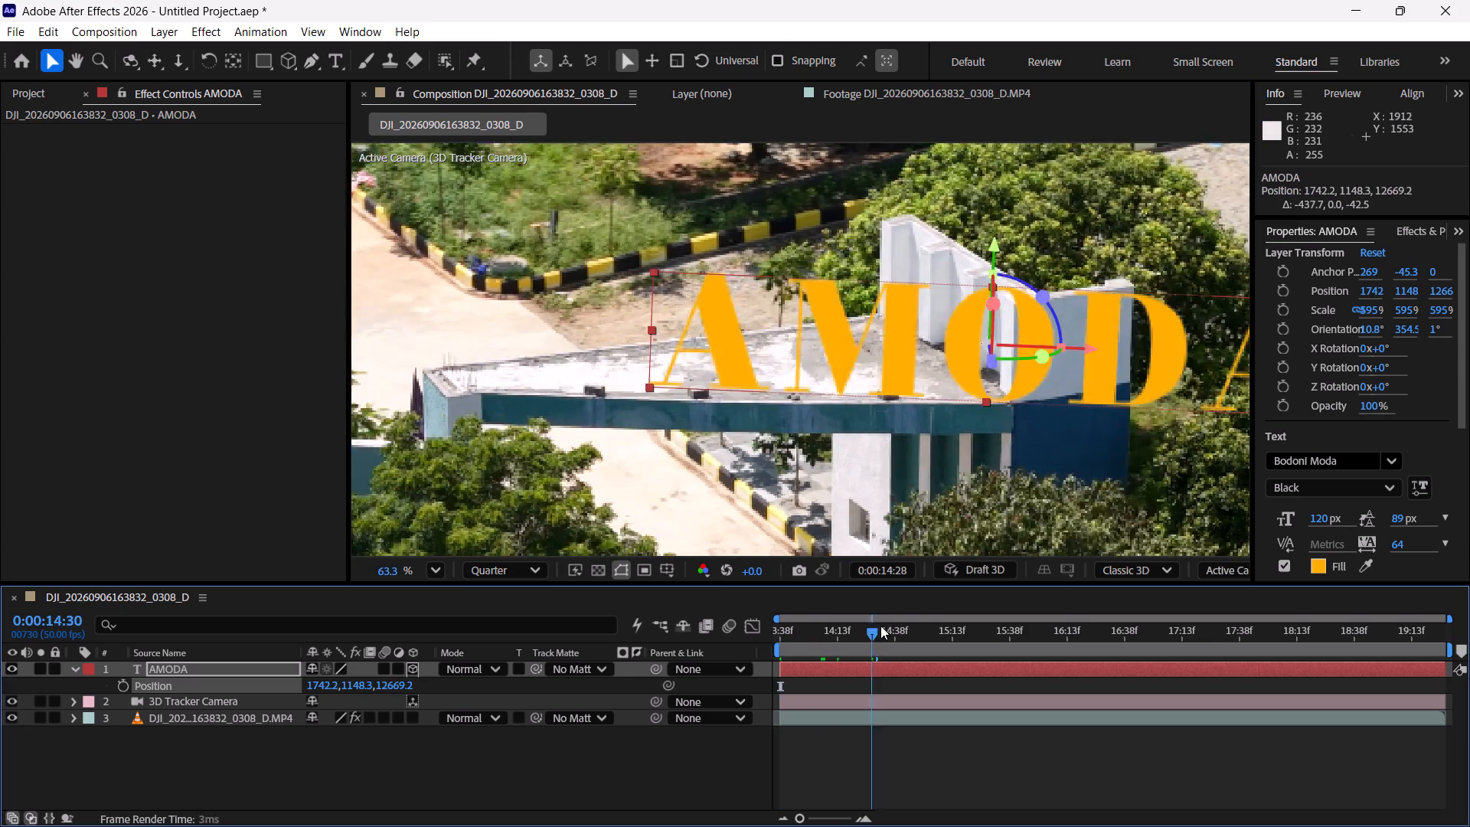
left_click_drag(880, 626, 733, 636)
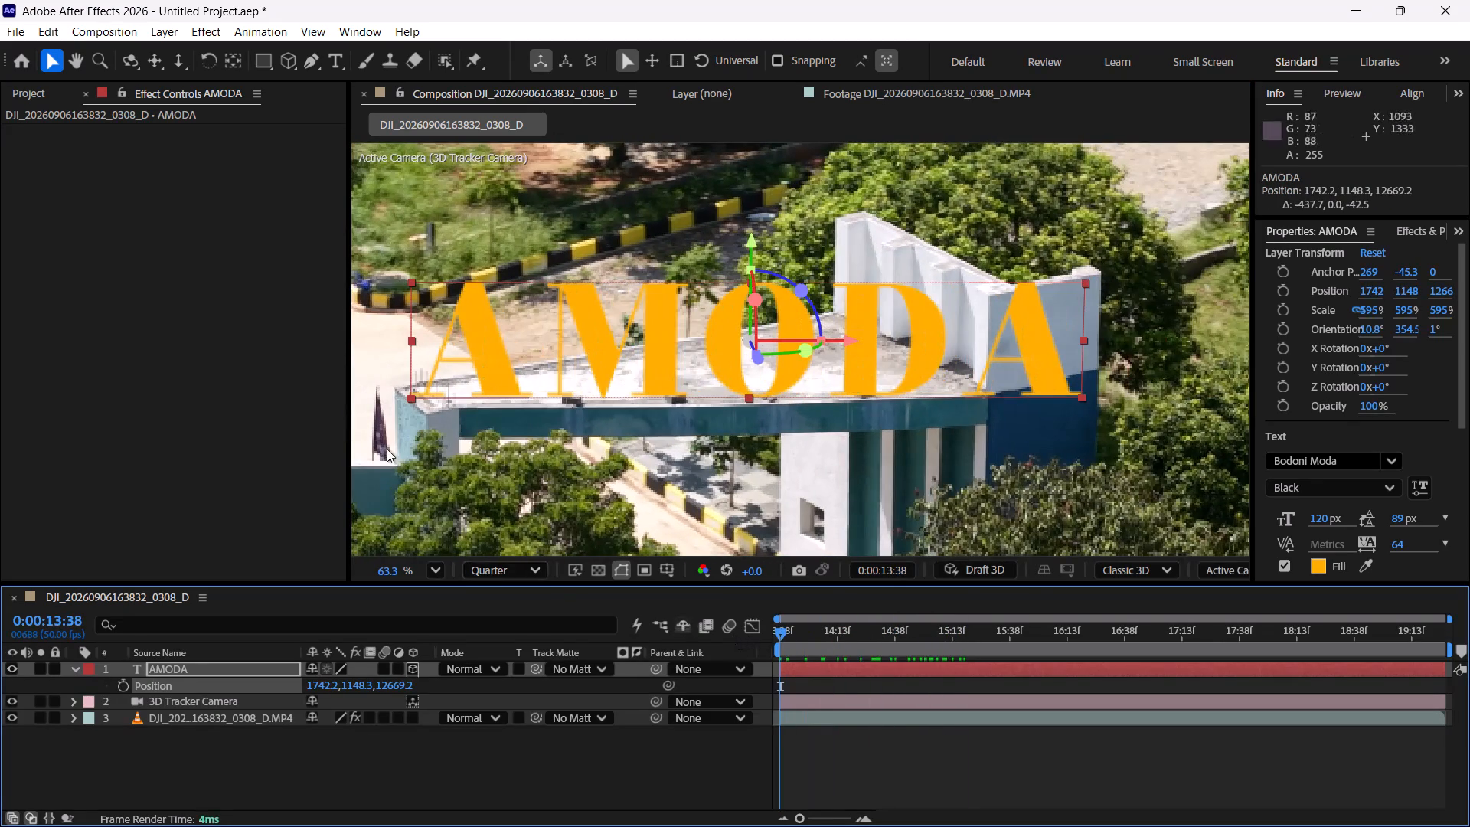
scroll(387, 449, "down", 7)
left_click(433, 566)
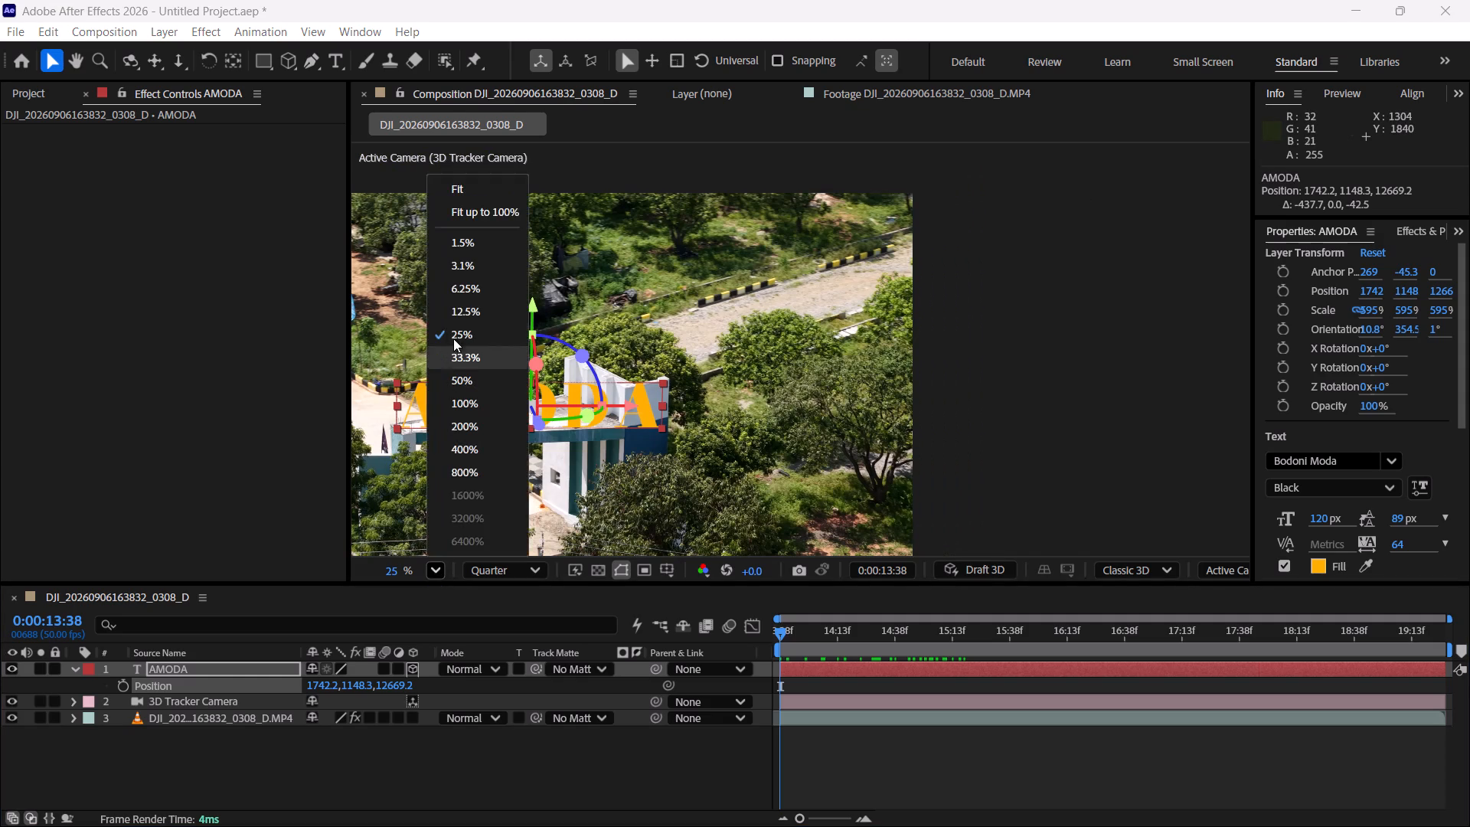
left_click(476, 184)
left_click_drag(807, 635, 920, 633)
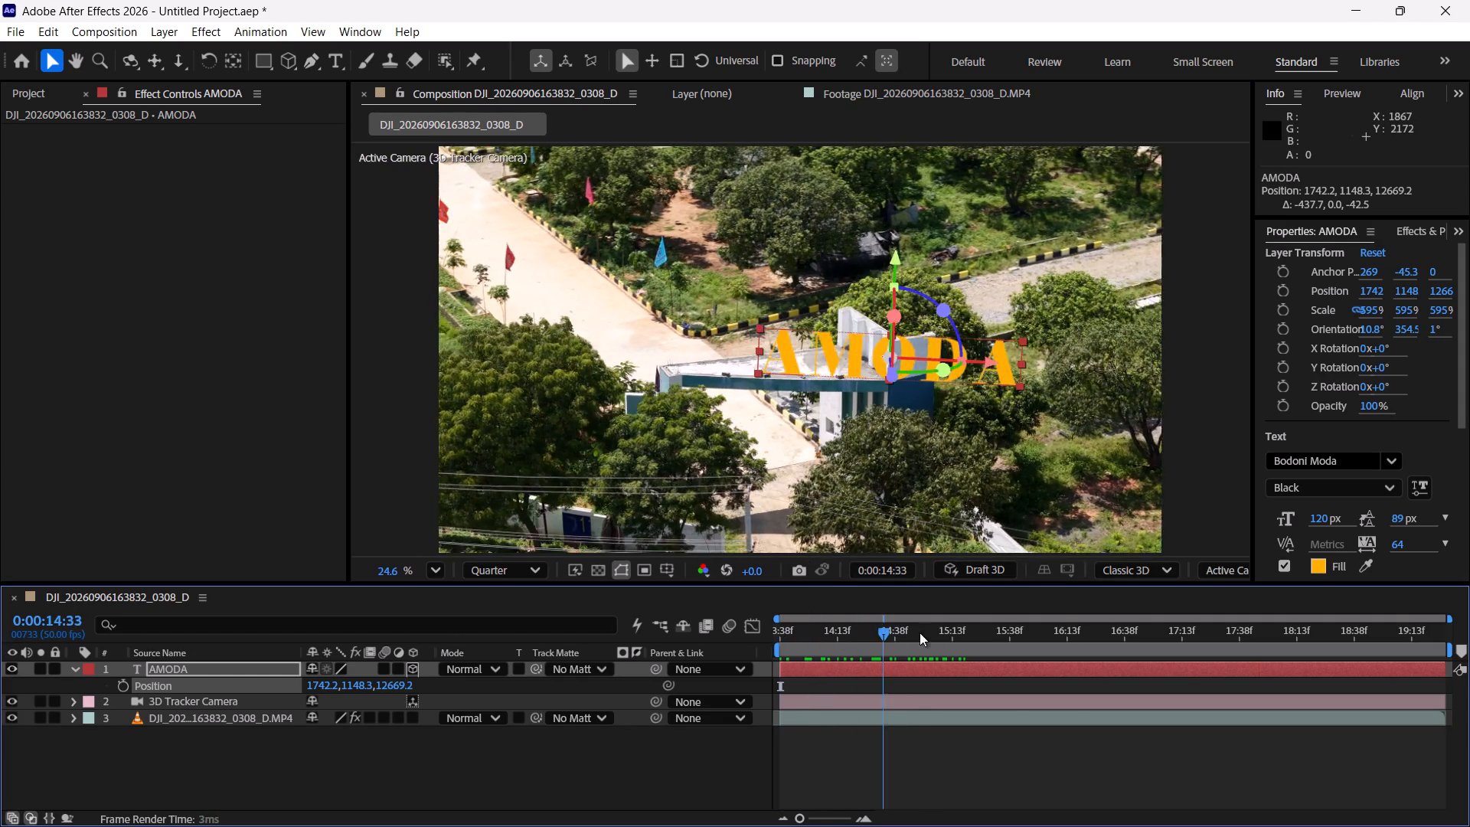
left_click_drag(920, 633, 750, 722)
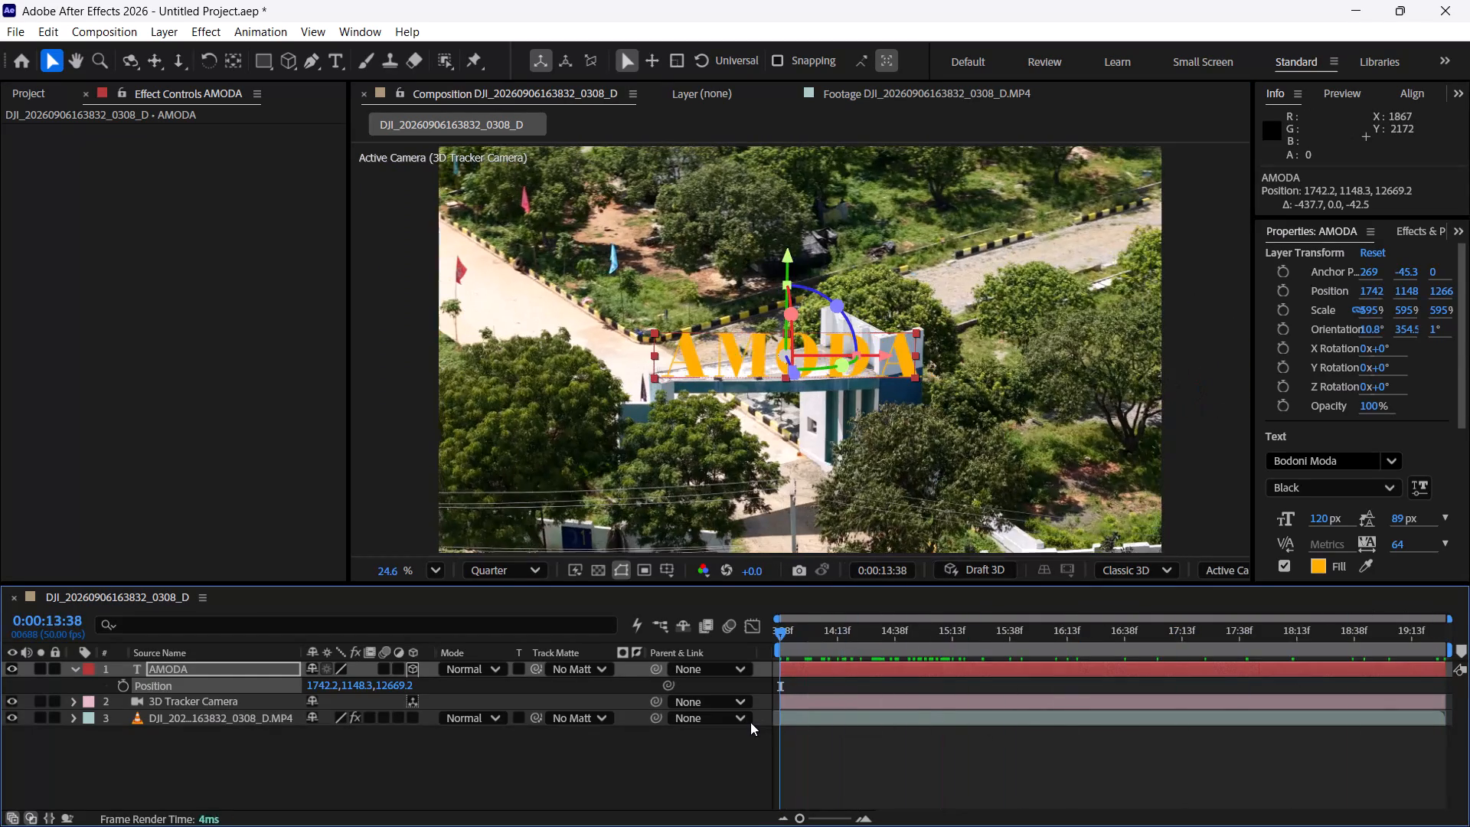
left_click_drag(750, 722, 725, 722)
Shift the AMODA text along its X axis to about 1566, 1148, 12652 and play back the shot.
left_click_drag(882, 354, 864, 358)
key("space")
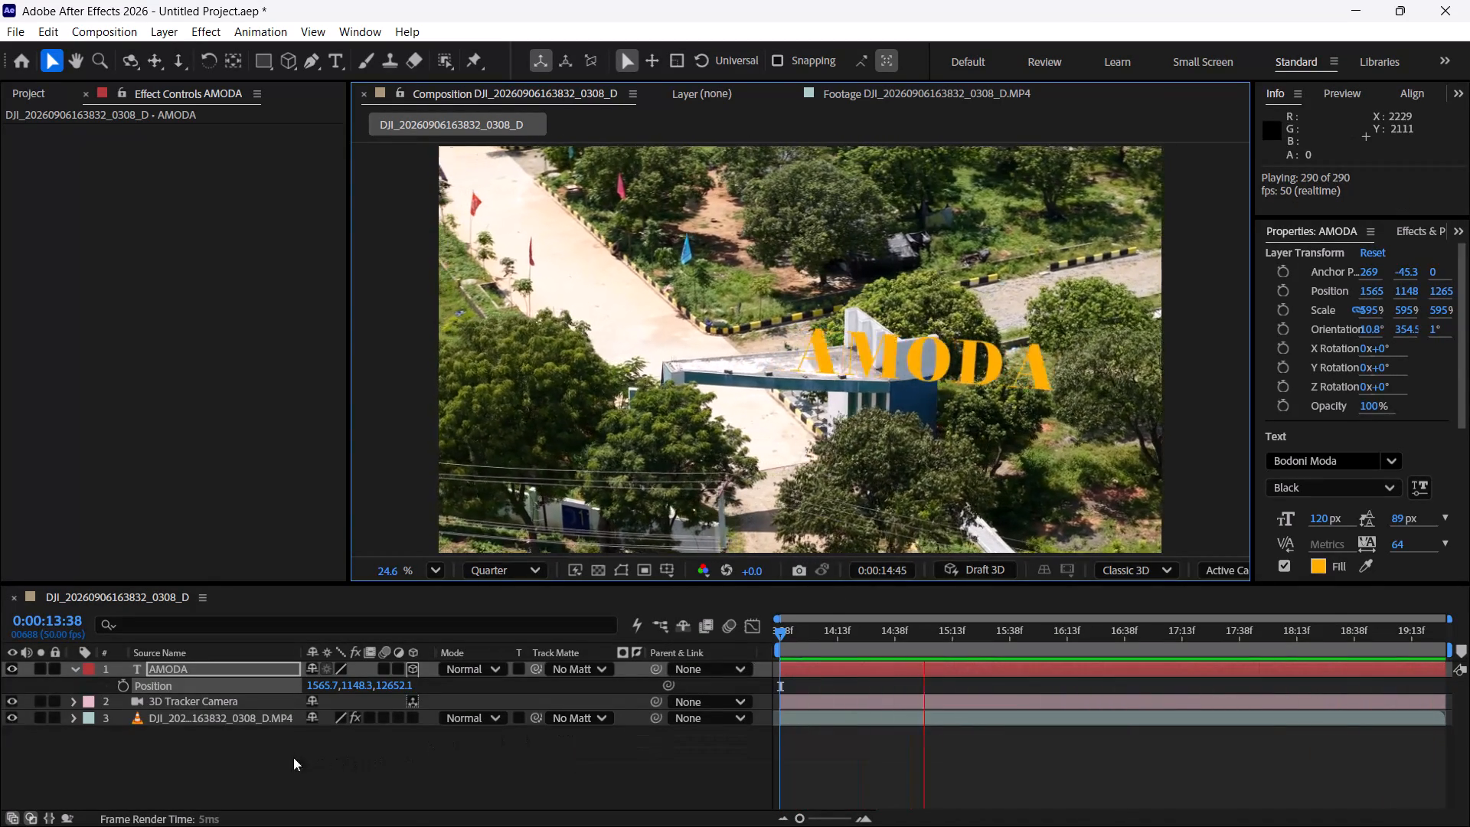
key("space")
Delete the AMODA text layer.
left_click(253, 763)
left_click(210, 671)
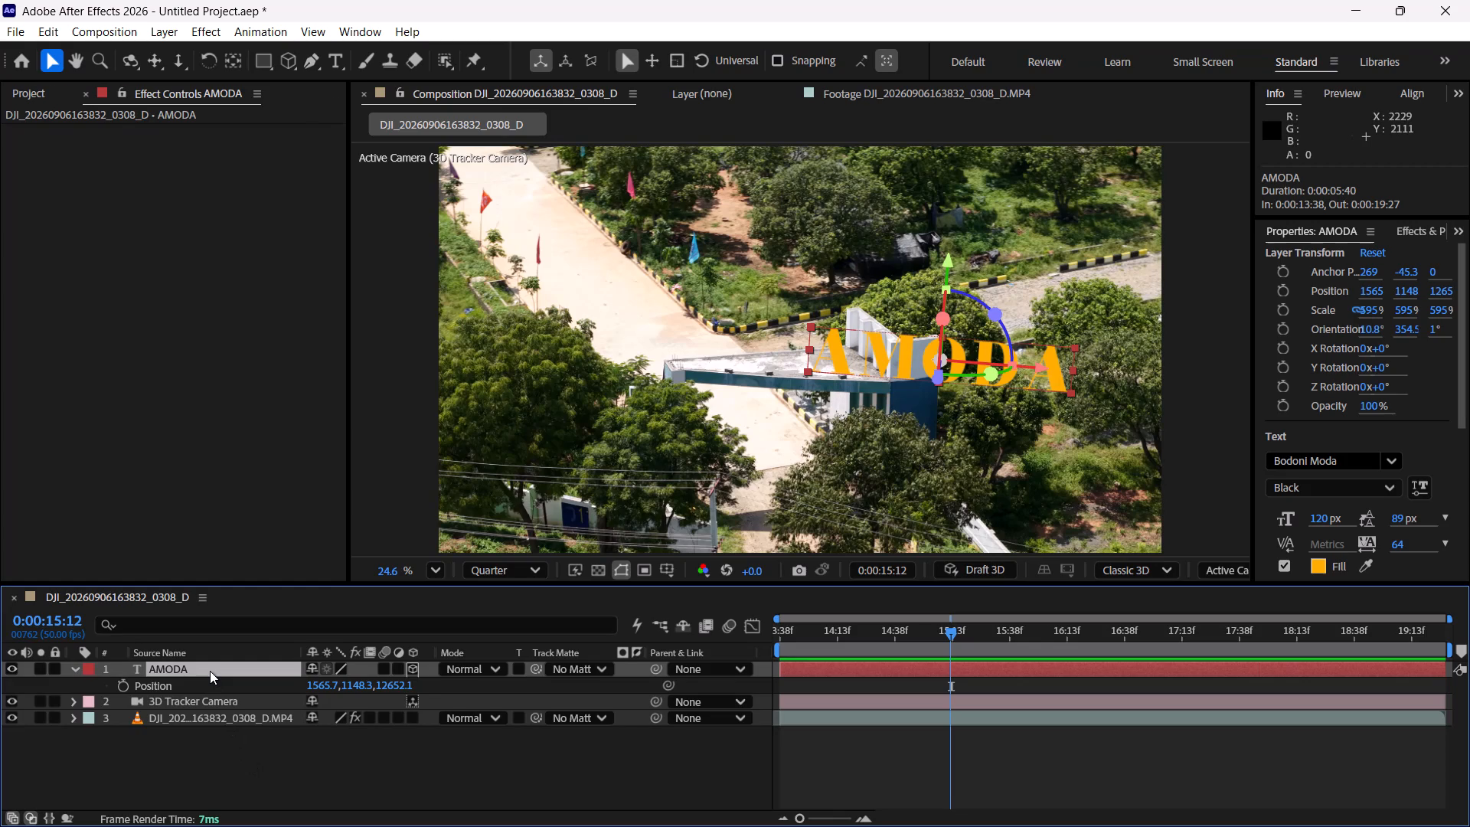
key("Delete")
Create a new tracked text layer from the 3D Camera Tracker target lying along the gate's front beam and scrub through the clip.
left_click(207, 671)
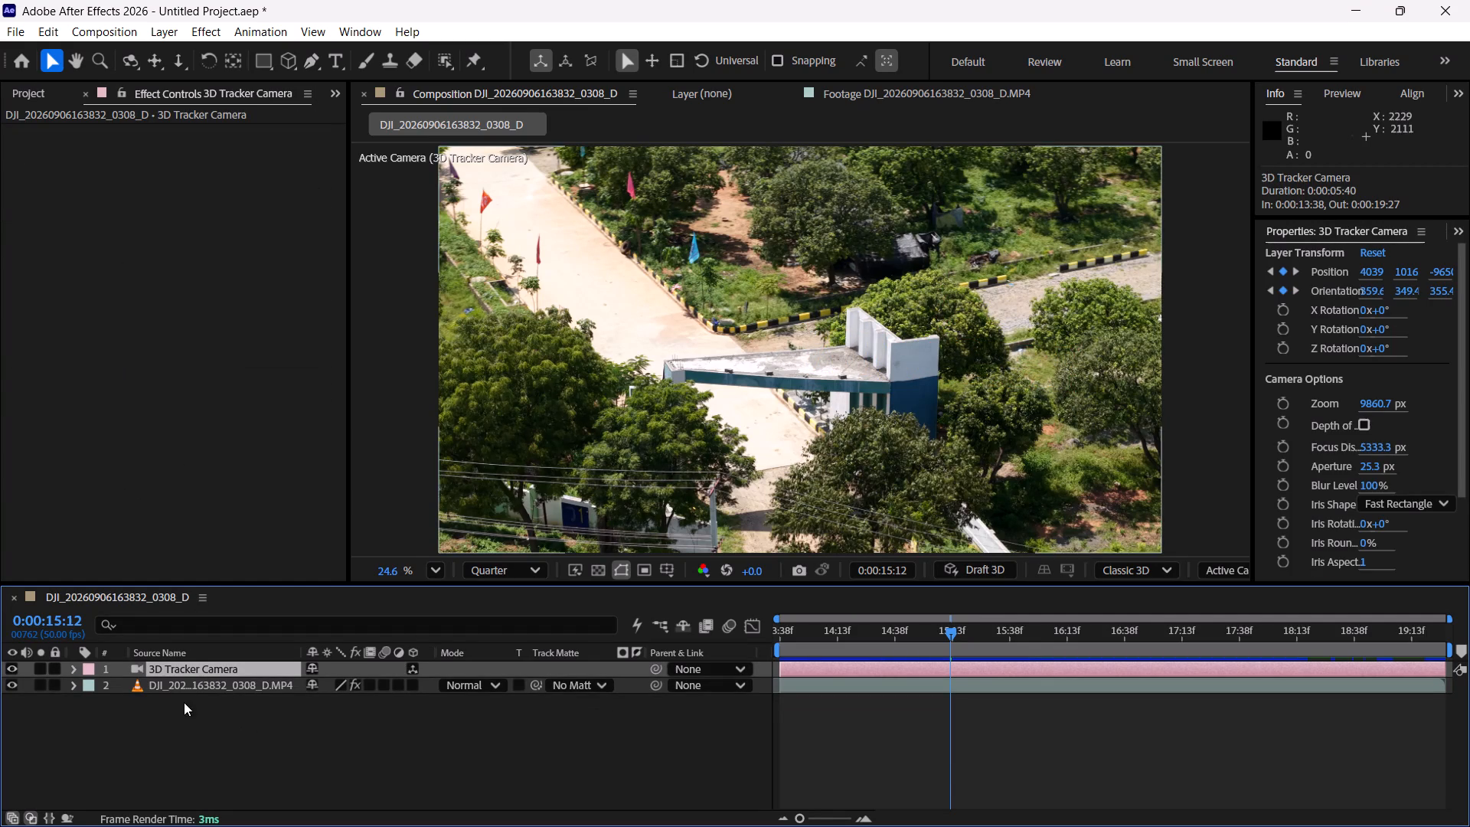
left_click(184, 676)
left_click(176, 686)
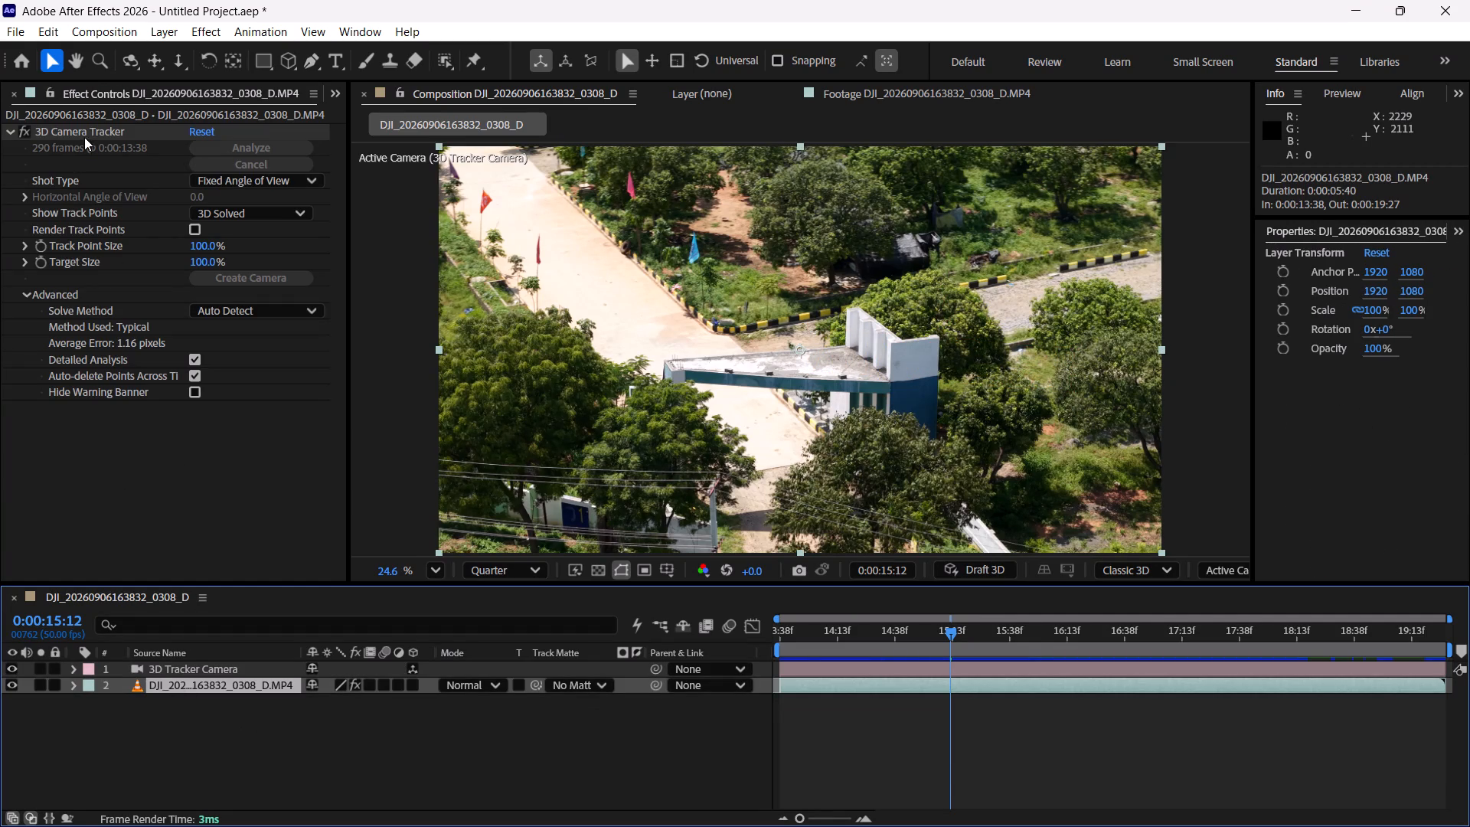
left_click(84, 128)
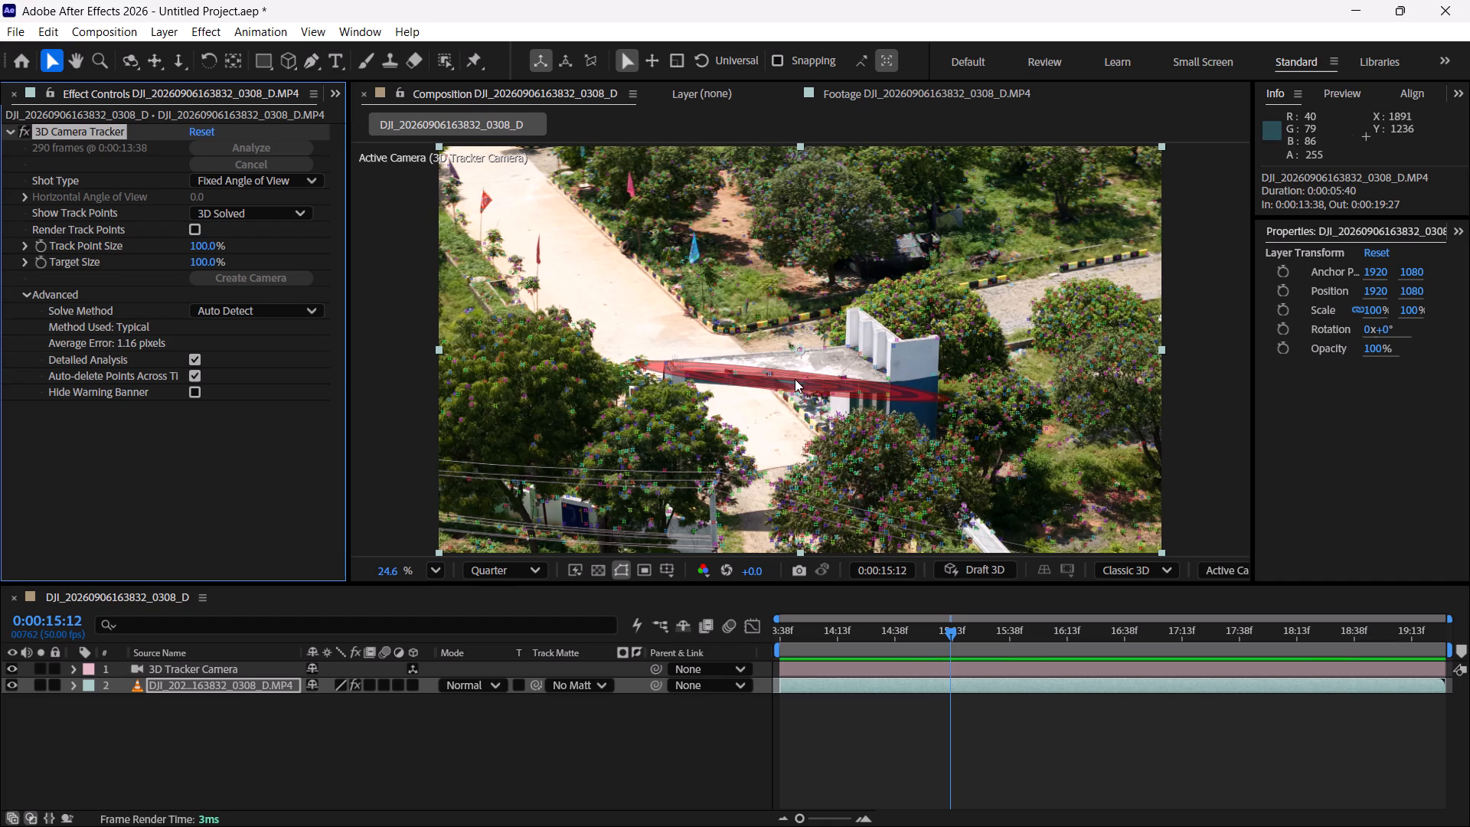
left_click(795, 379)
right_click(795, 379)
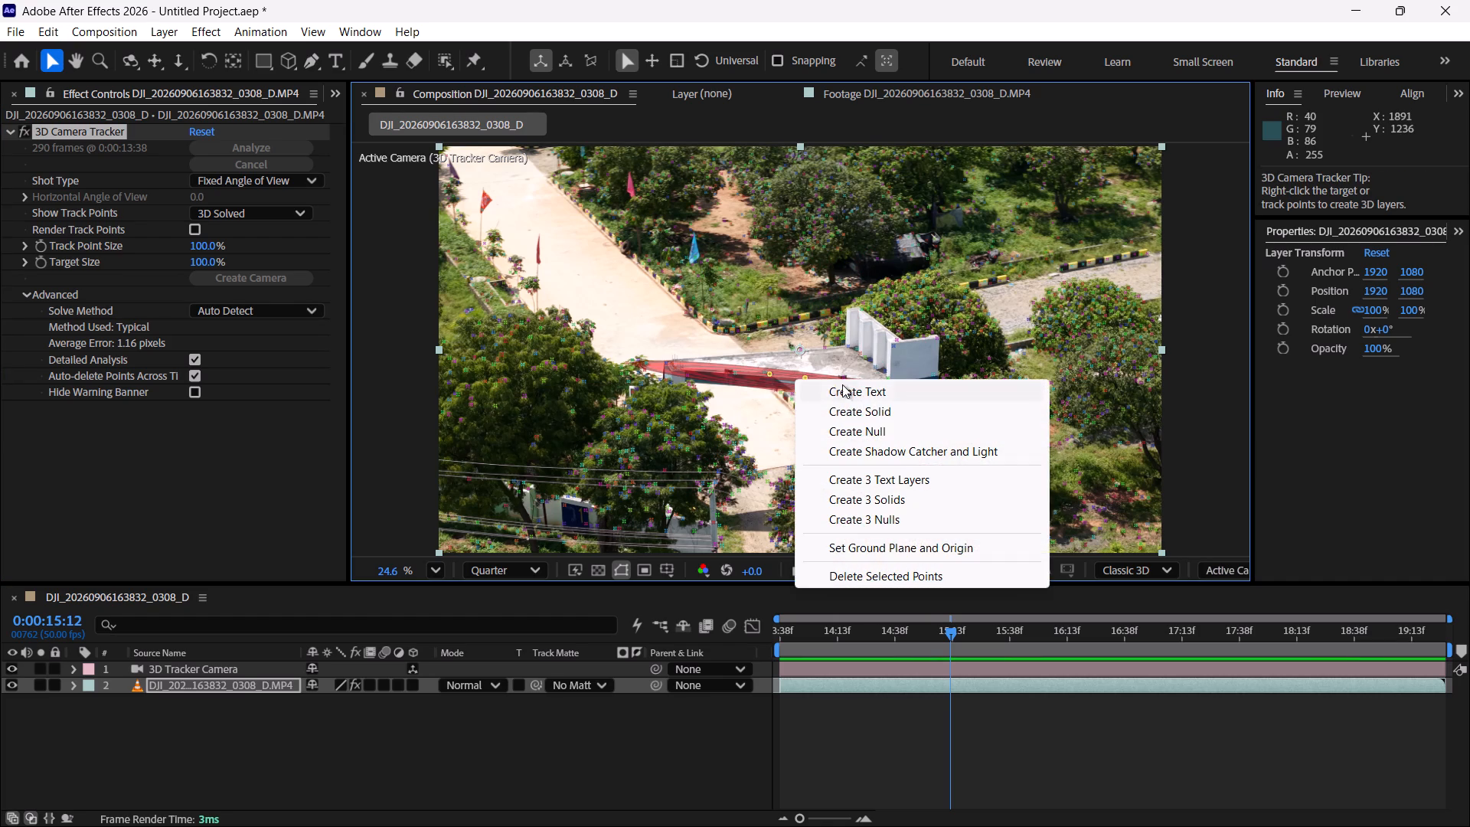
left_click(842, 386)
left_click_drag(958, 636, 1351, 668)
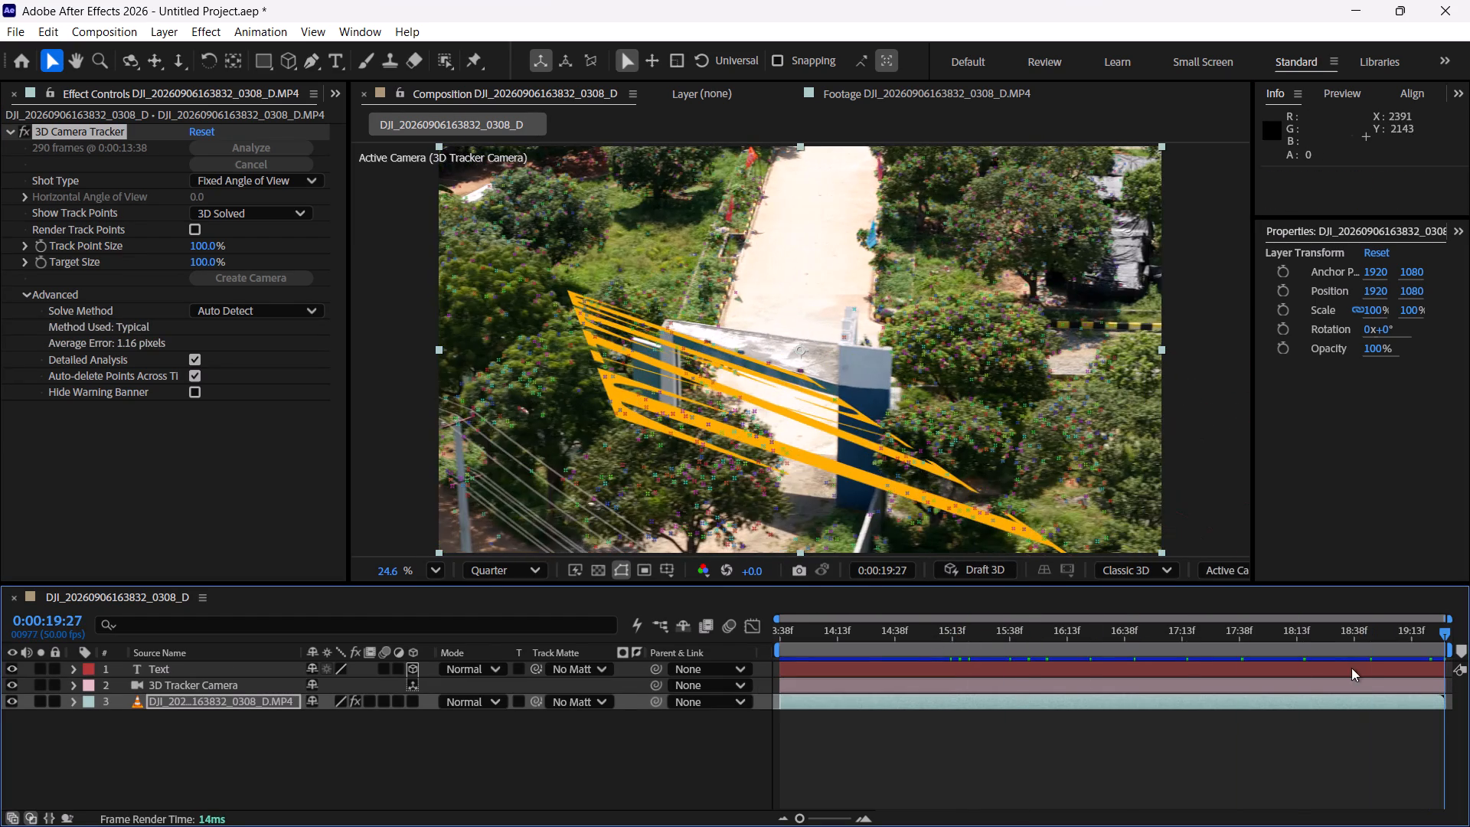
left_click_drag(1351, 668, 742, 714)
left_click(366, 810)
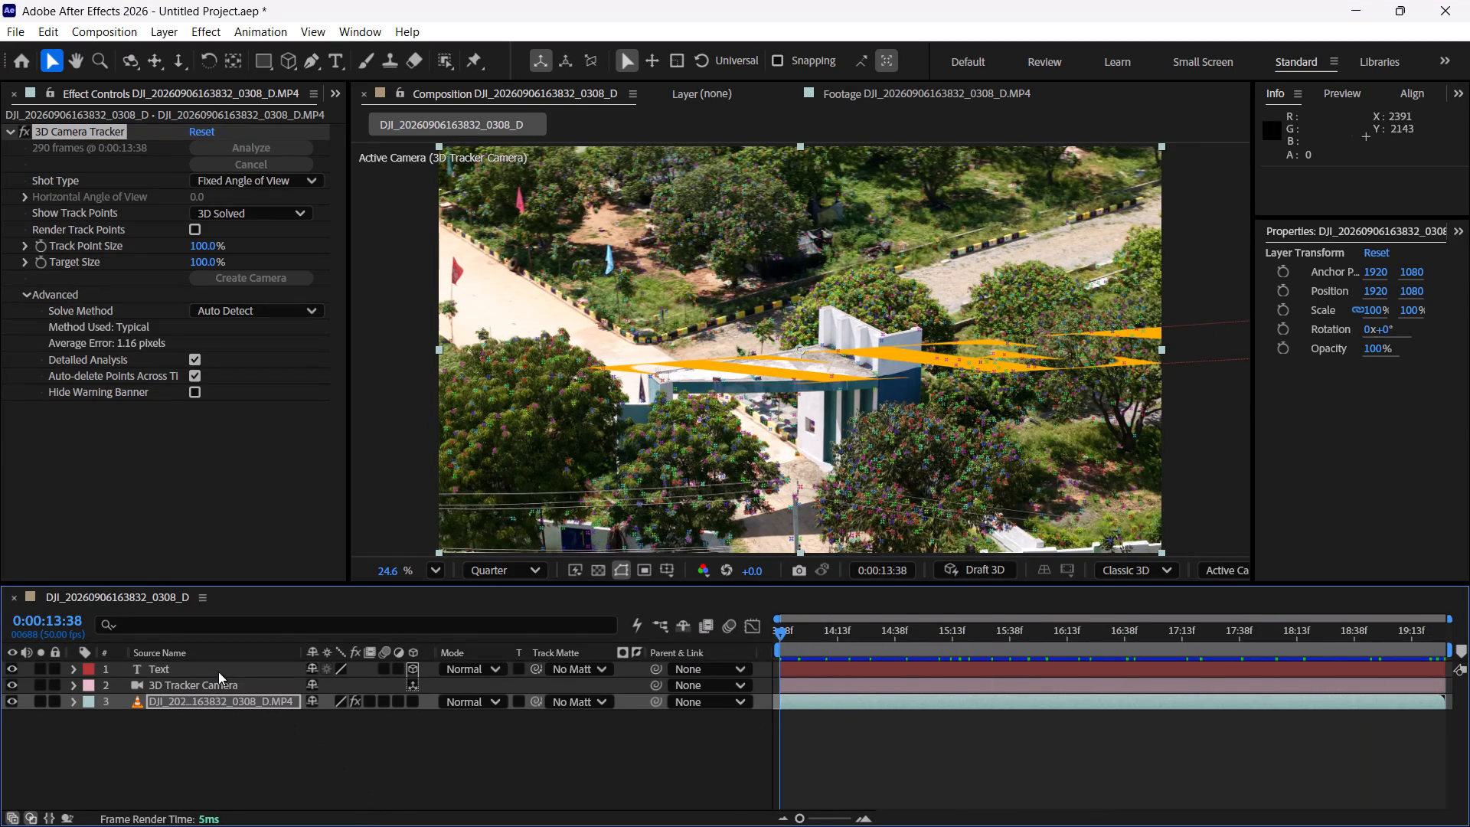
Replace the new text layer's content with AMODA.
double_click(218, 672)
key("shift+a")
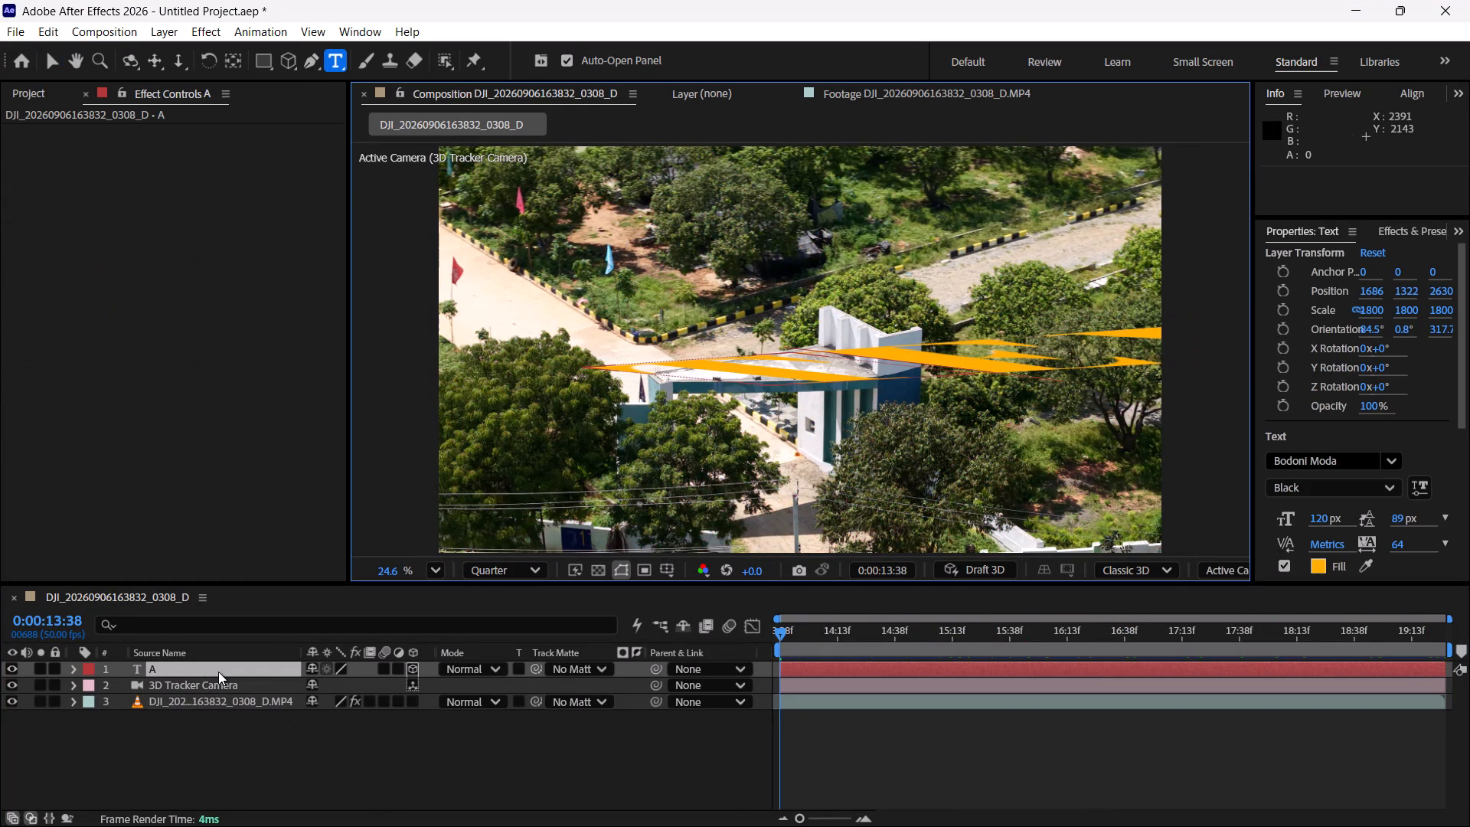
type("MO")
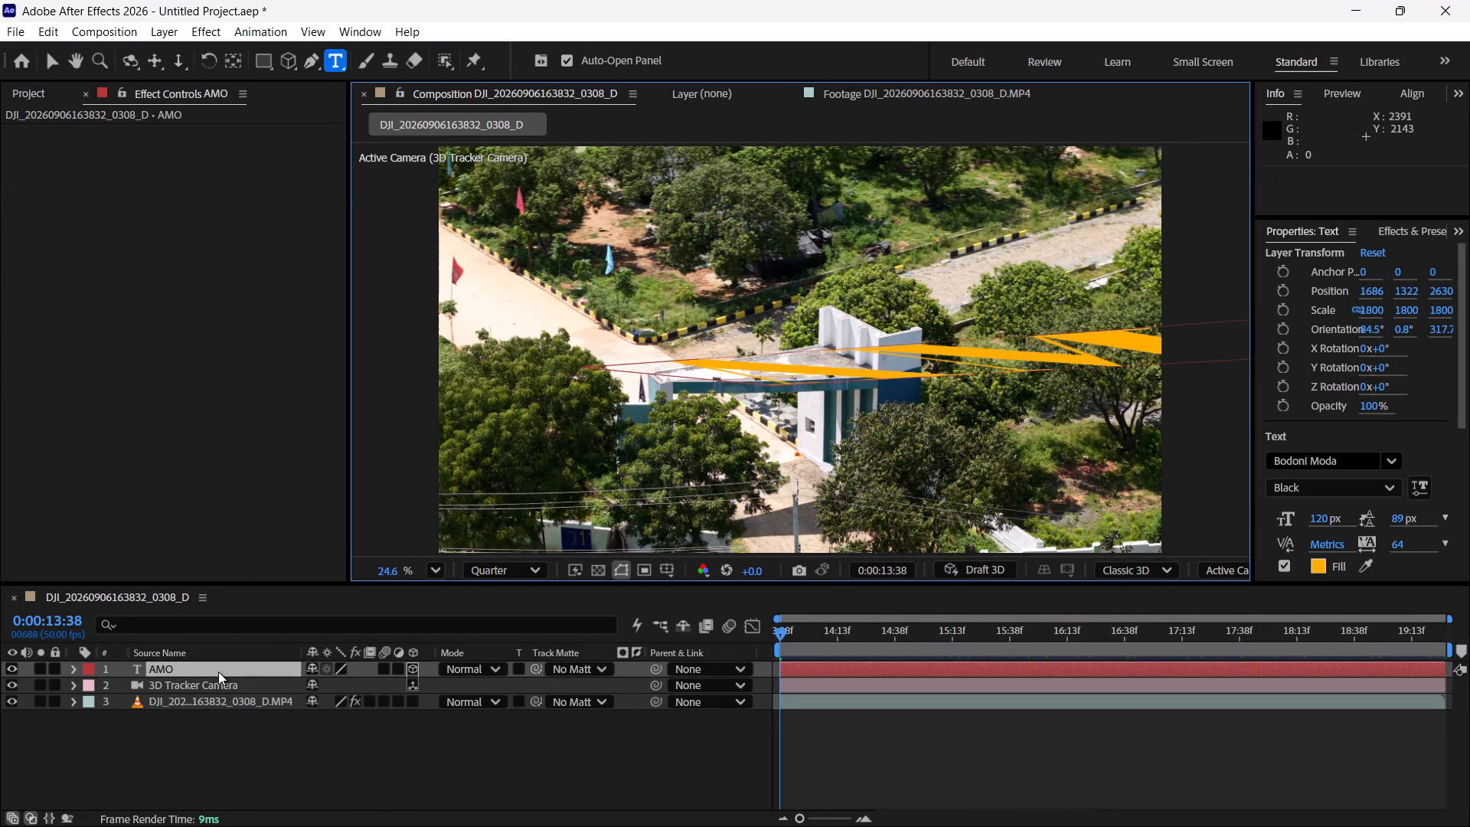
type("DA")
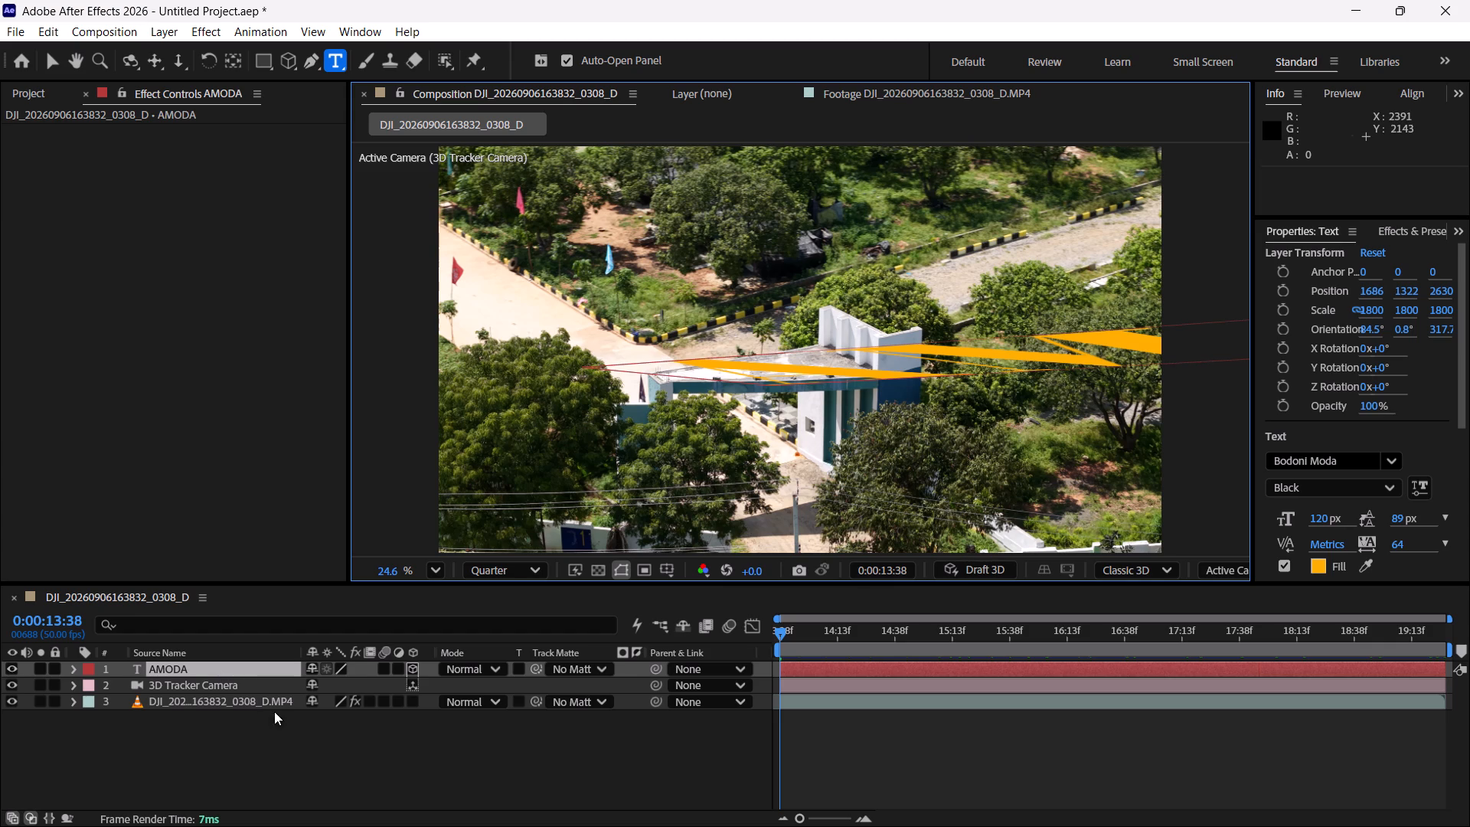
left_click(260, 737)
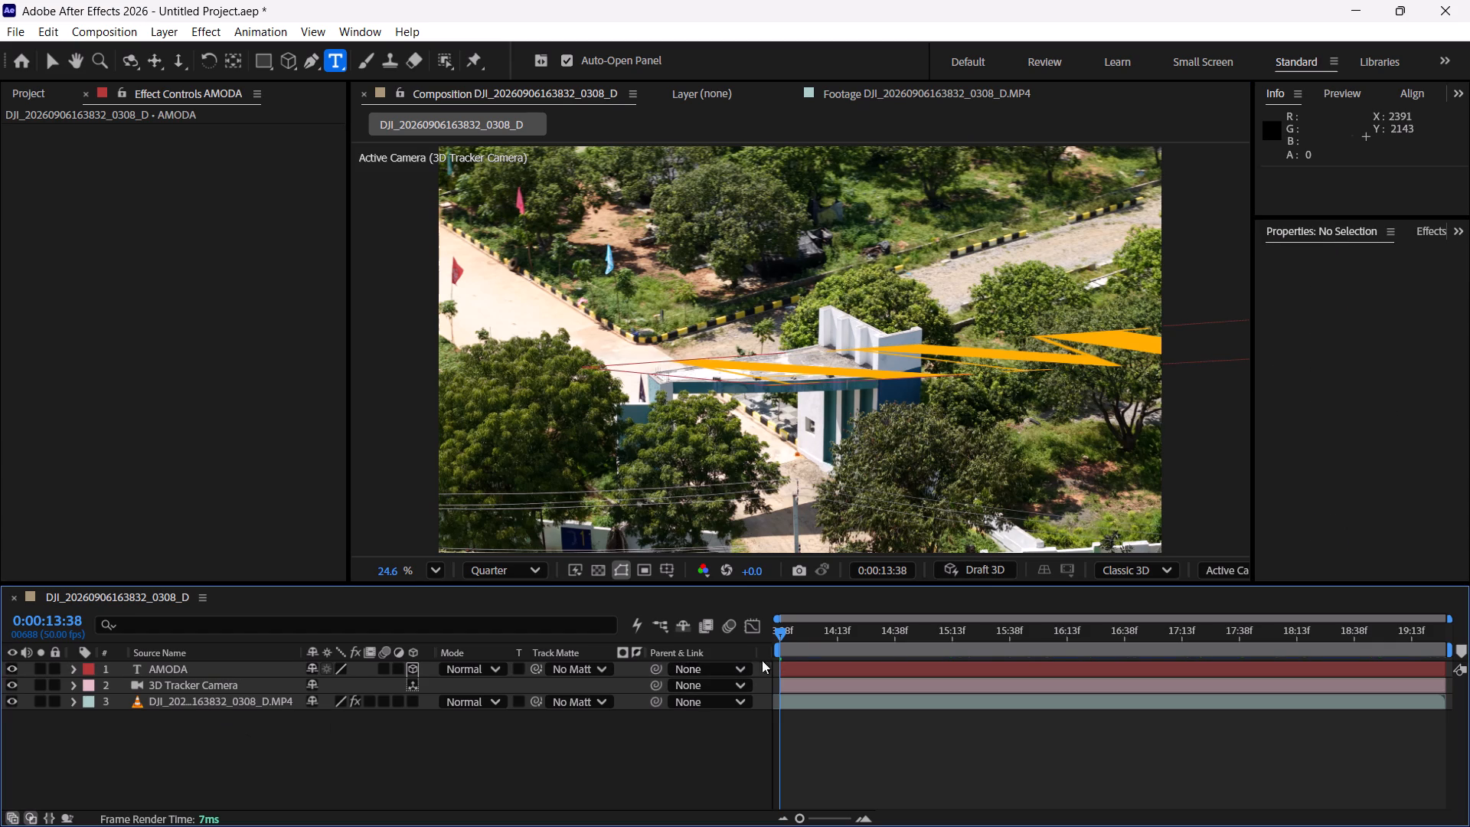
Rotate the AMODA text upright about its X axis, to an orientation of about 8.9°, 41.5°, 351°, and check it across the clip.
left_click(249, 668)
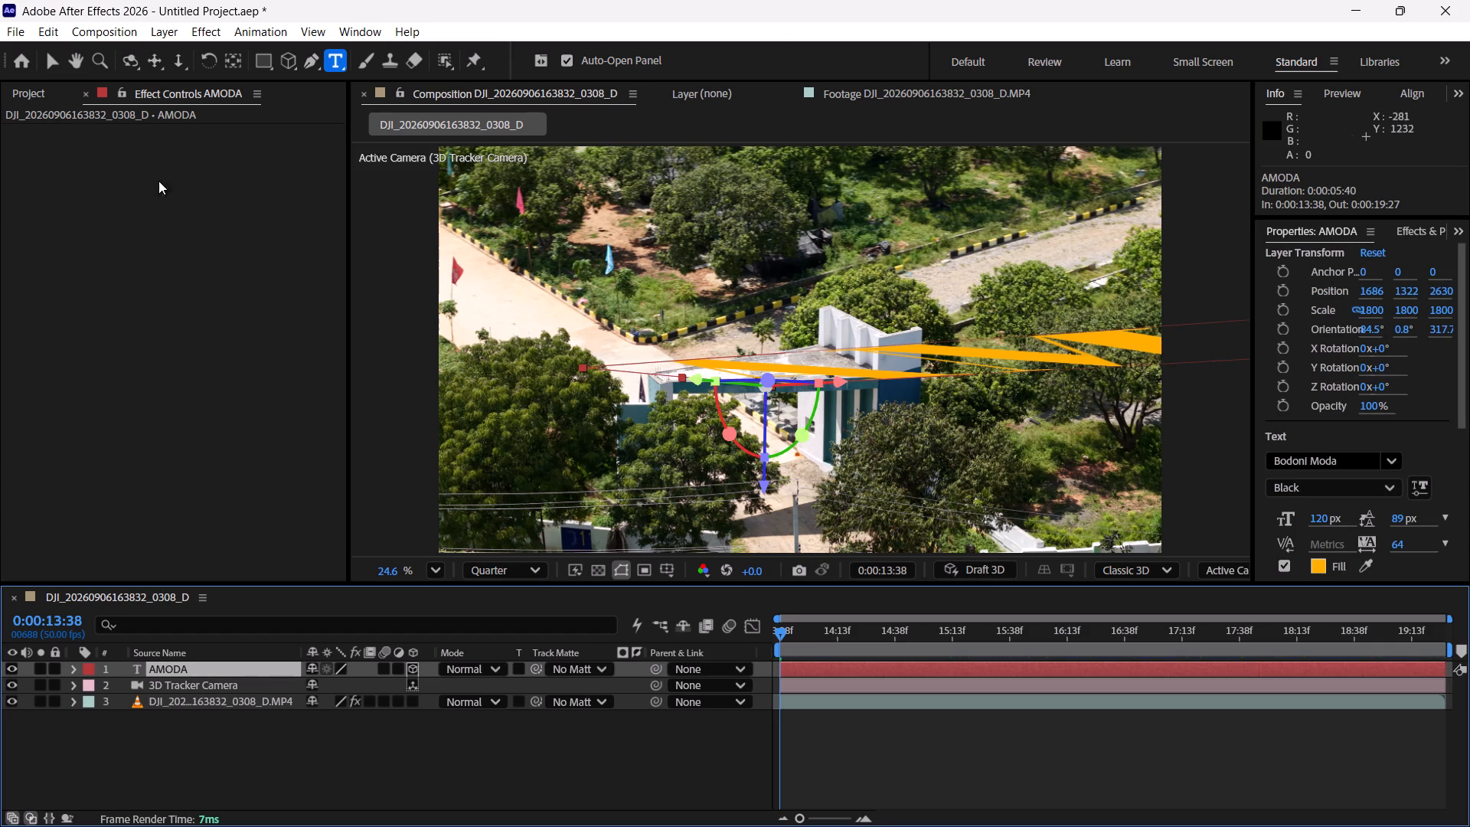
left_click(52, 50)
left_click_drag(736, 443, 735, 443)
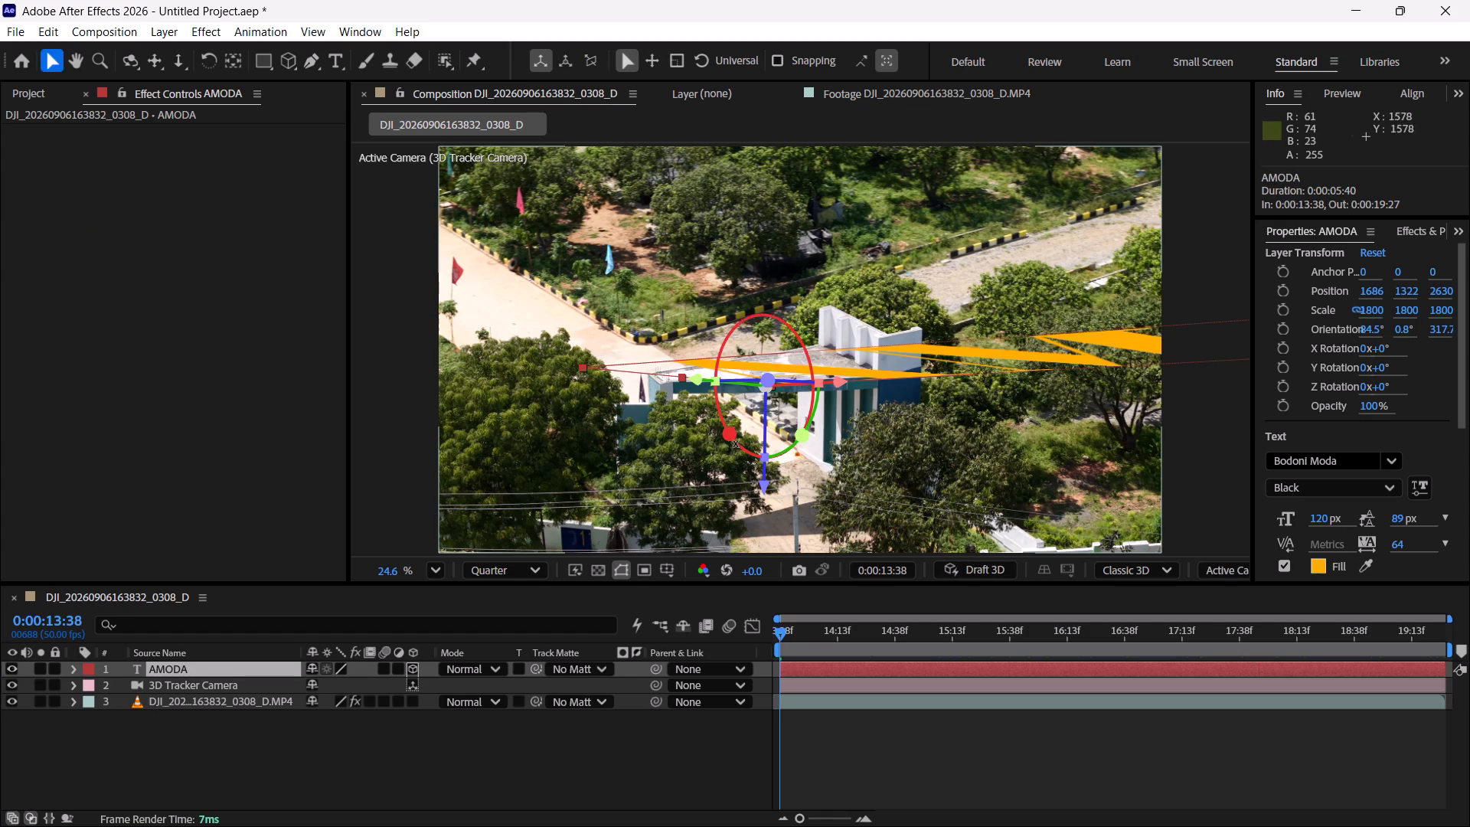
left_click_drag(735, 443, 740, 361)
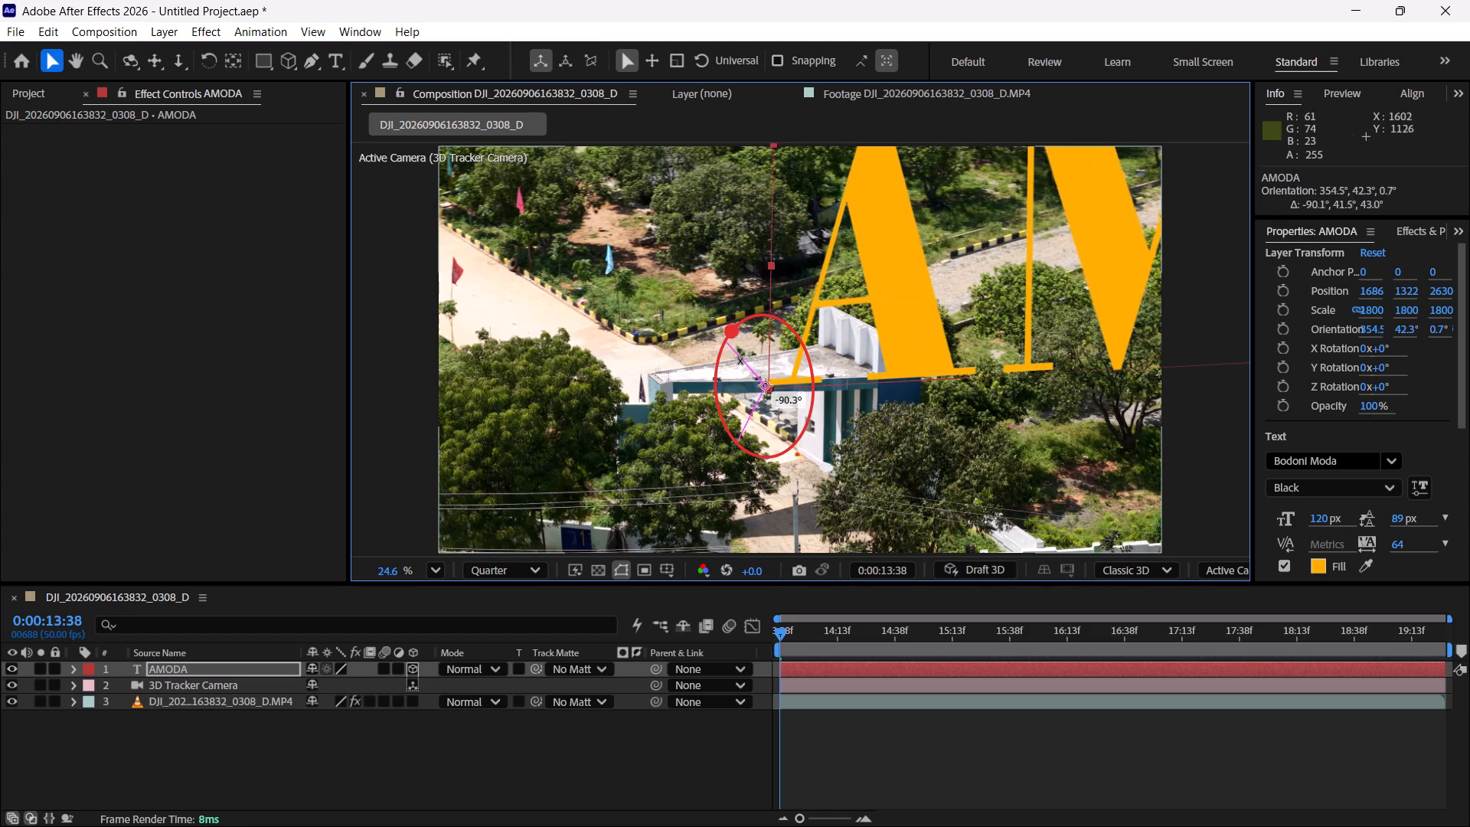
left_click_drag(740, 361, 737, 365)
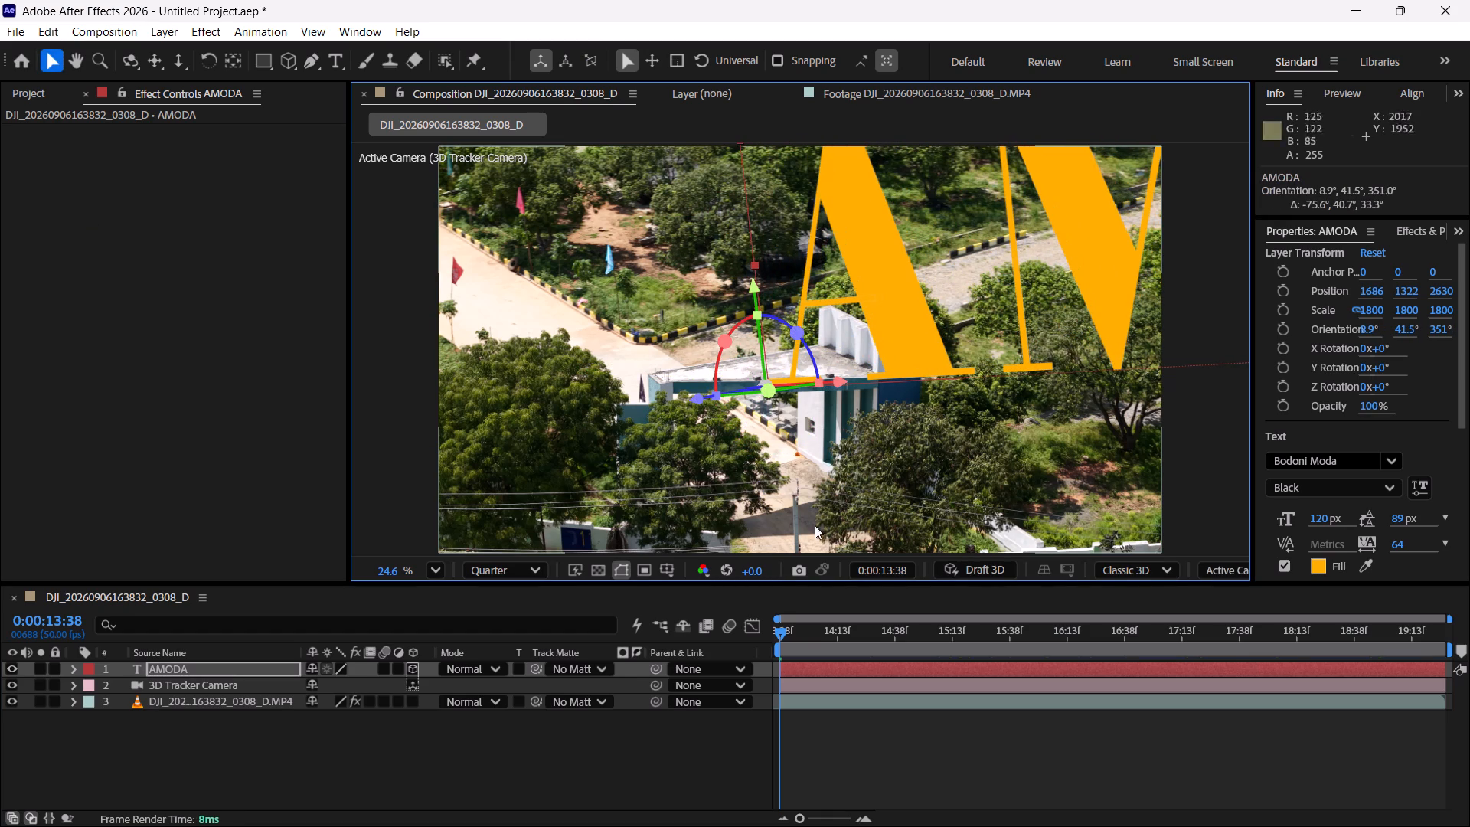
left_click_drag(814, 636, 1469, 607)
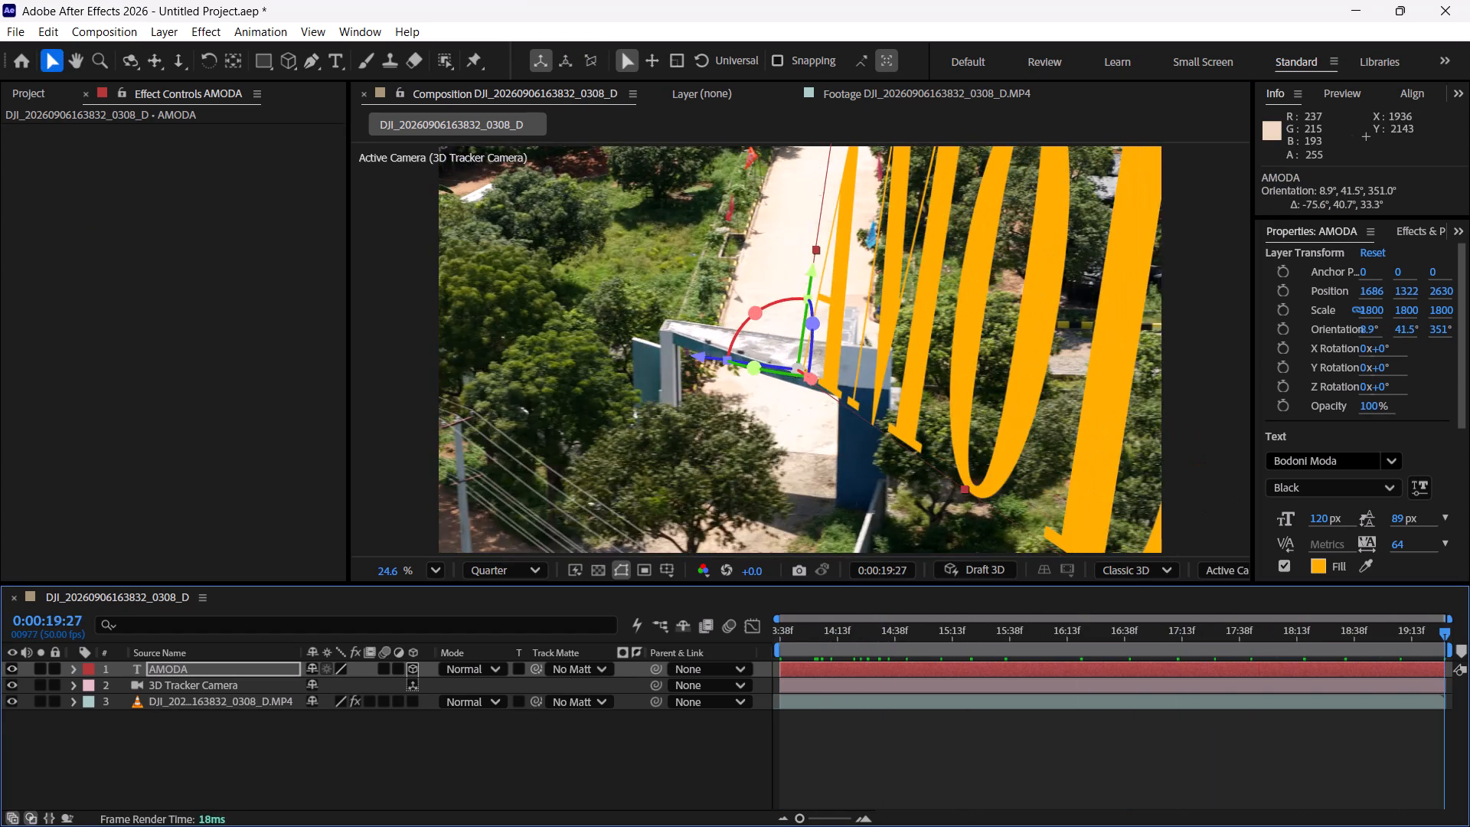
left_click_drag(1469, 607, 549, 712)
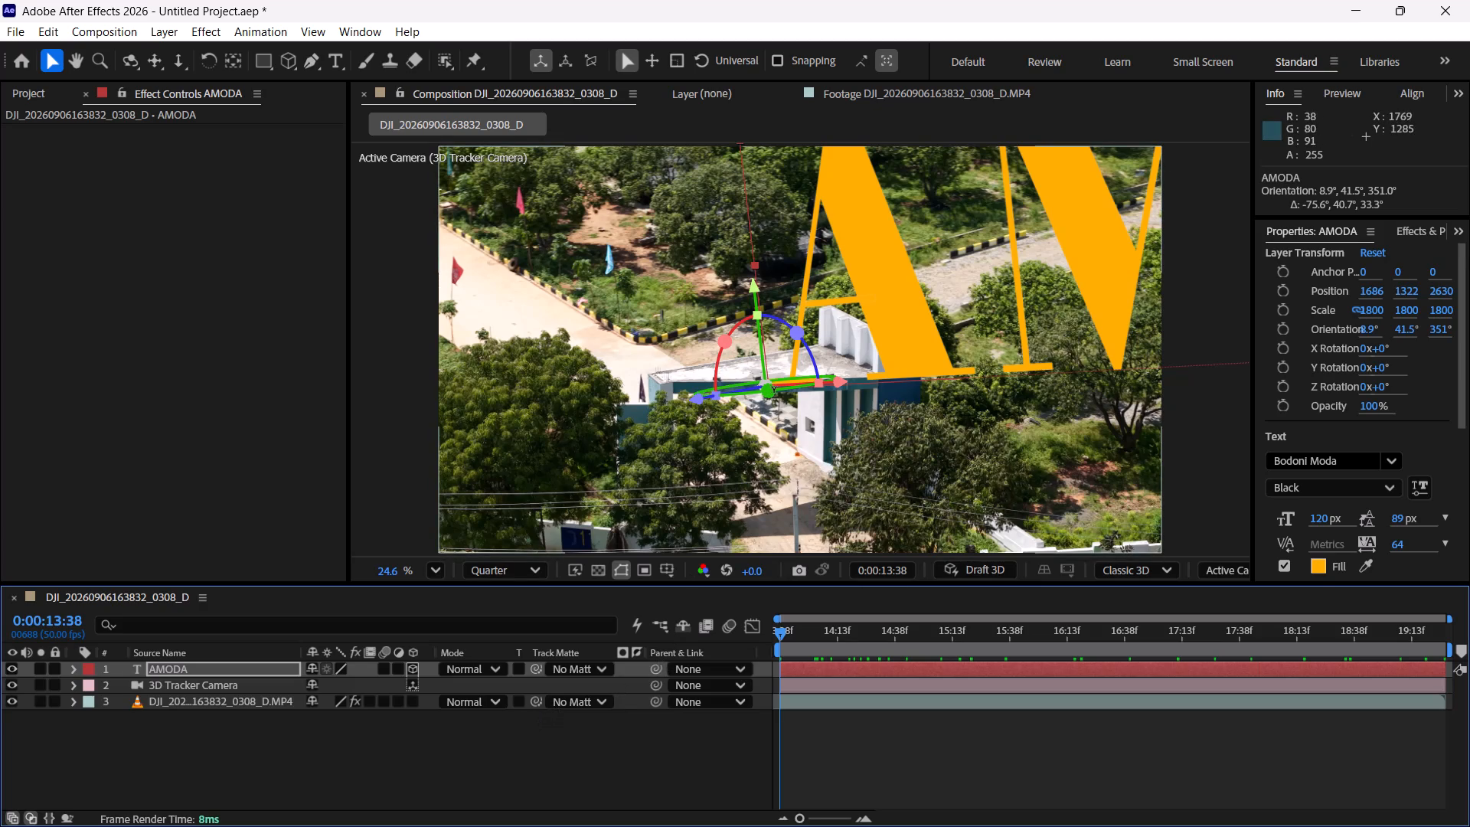
Rotate the AMODA text about its Y axis towards the gate's front, to an orientation of about 0.2°, 338.2°, 352.8°.
left_click_drag(769, 388, 795, 387)
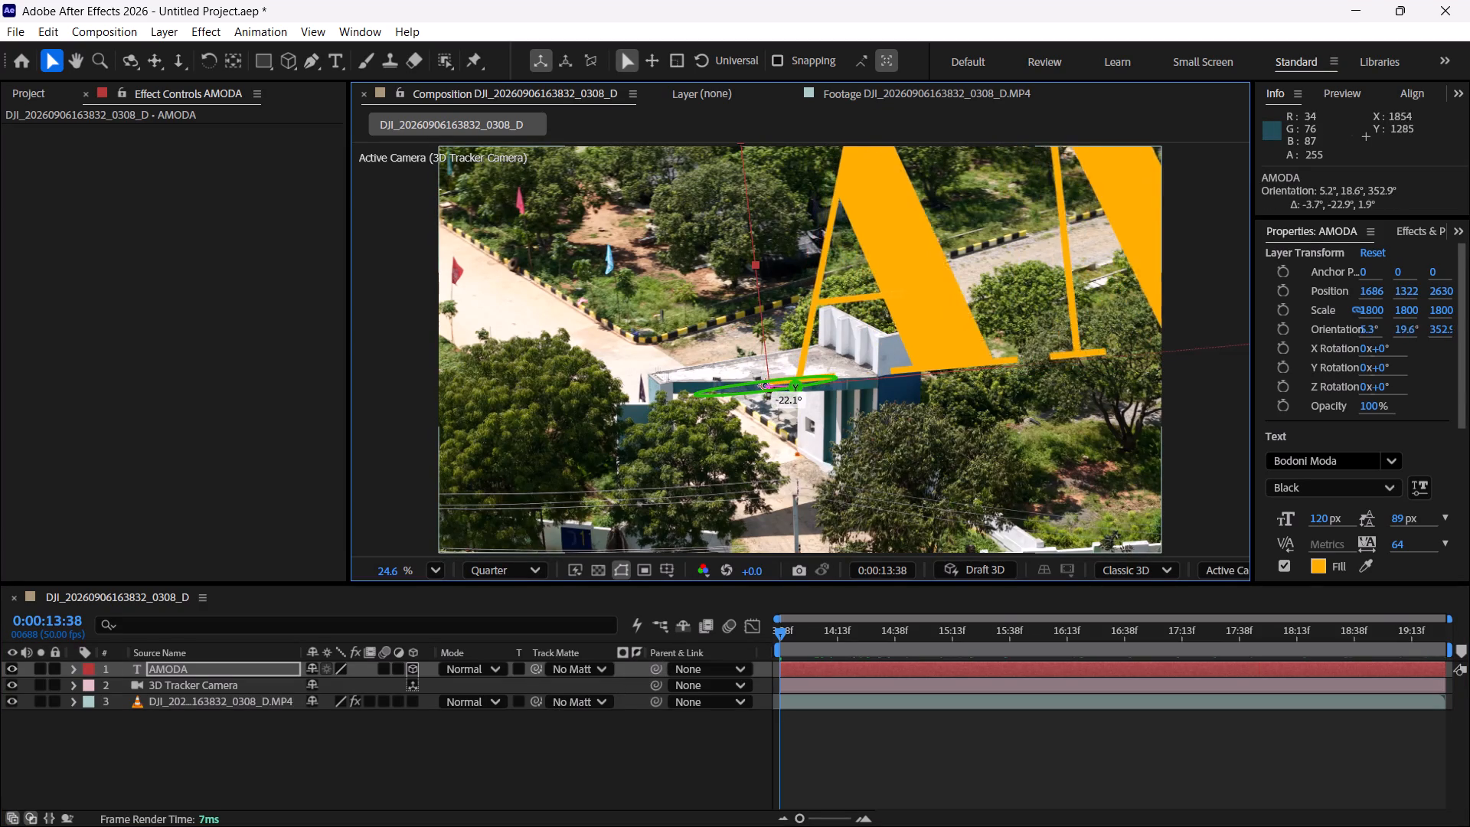
left_click_drag(795, 387, 831, 378)
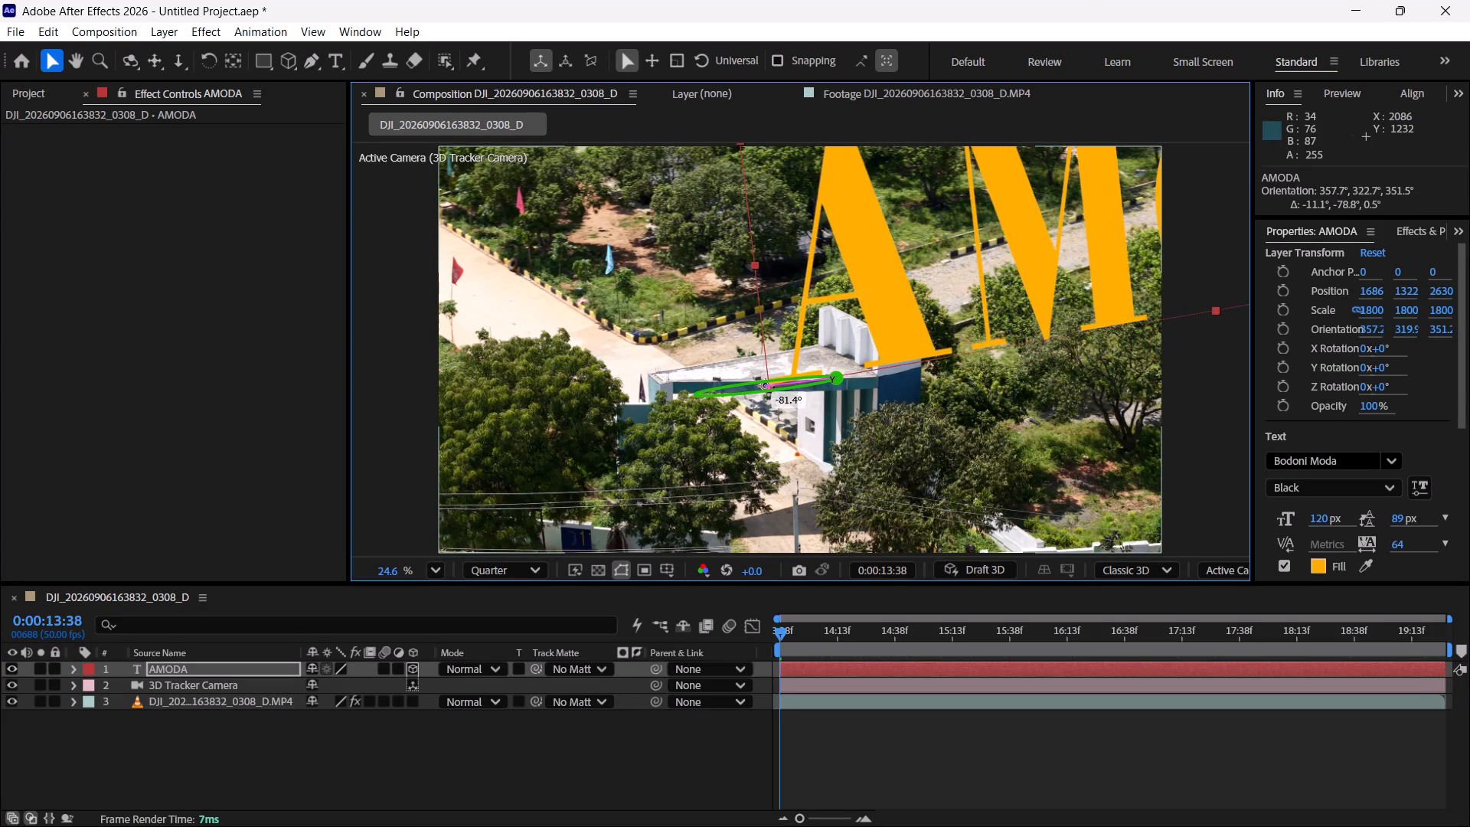
left_click_drag(831, 378, 824, 378)
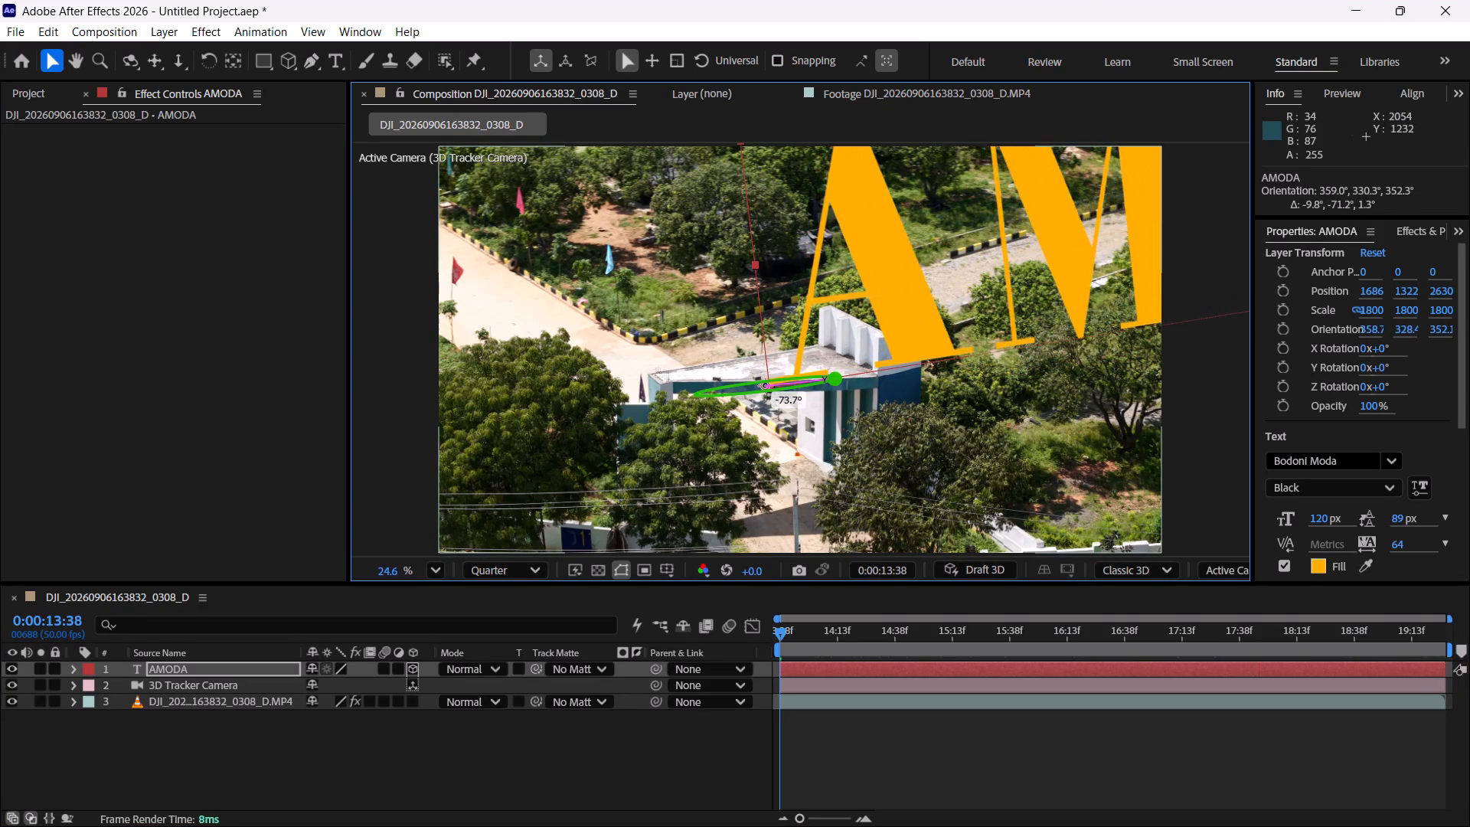
left_click_drag(824, 378, 819, 380)
left_click_drag(857, 636, 965, 632)
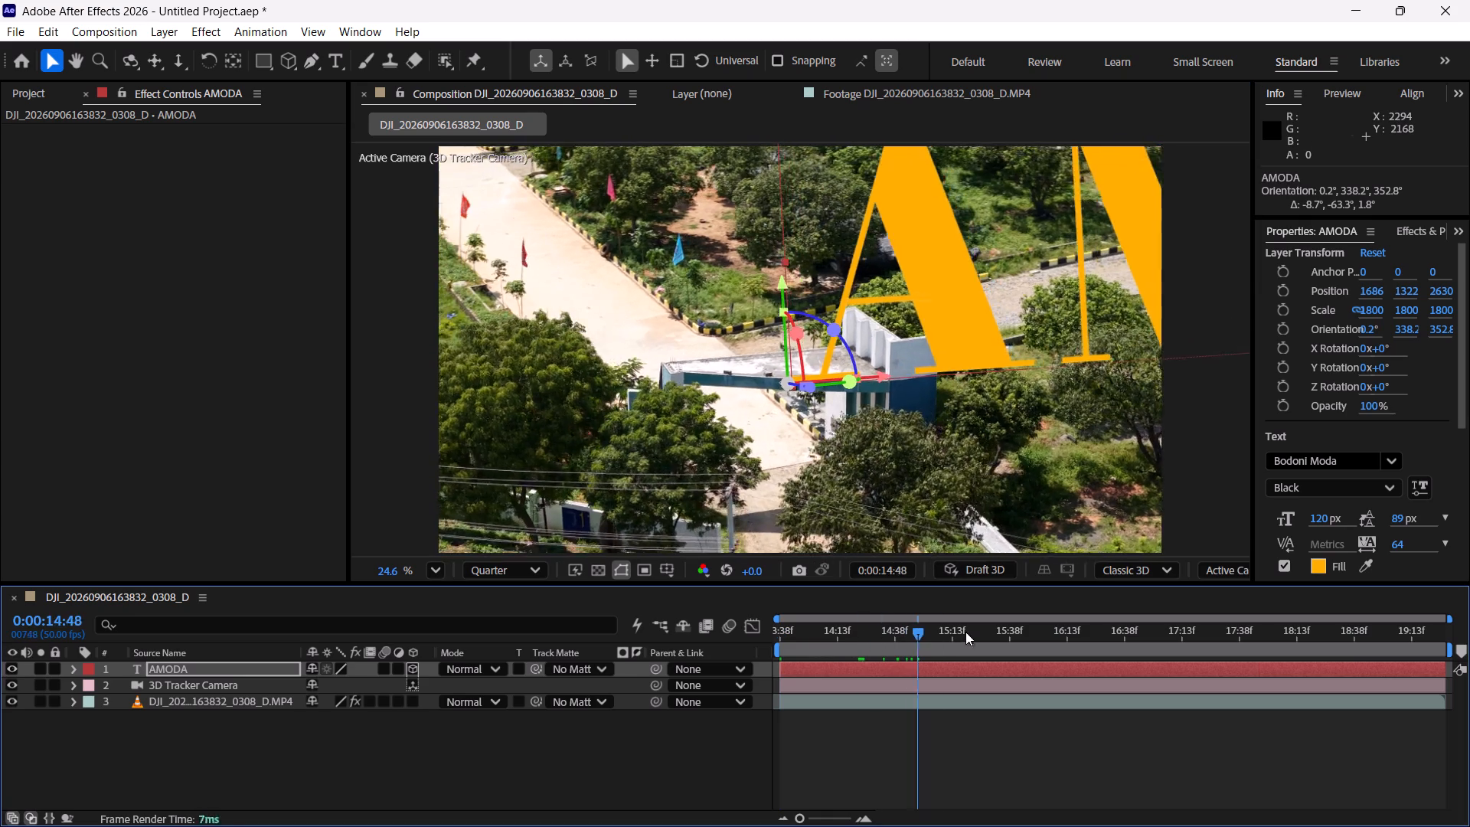
left_click_drag(965, 632, 622, 693)
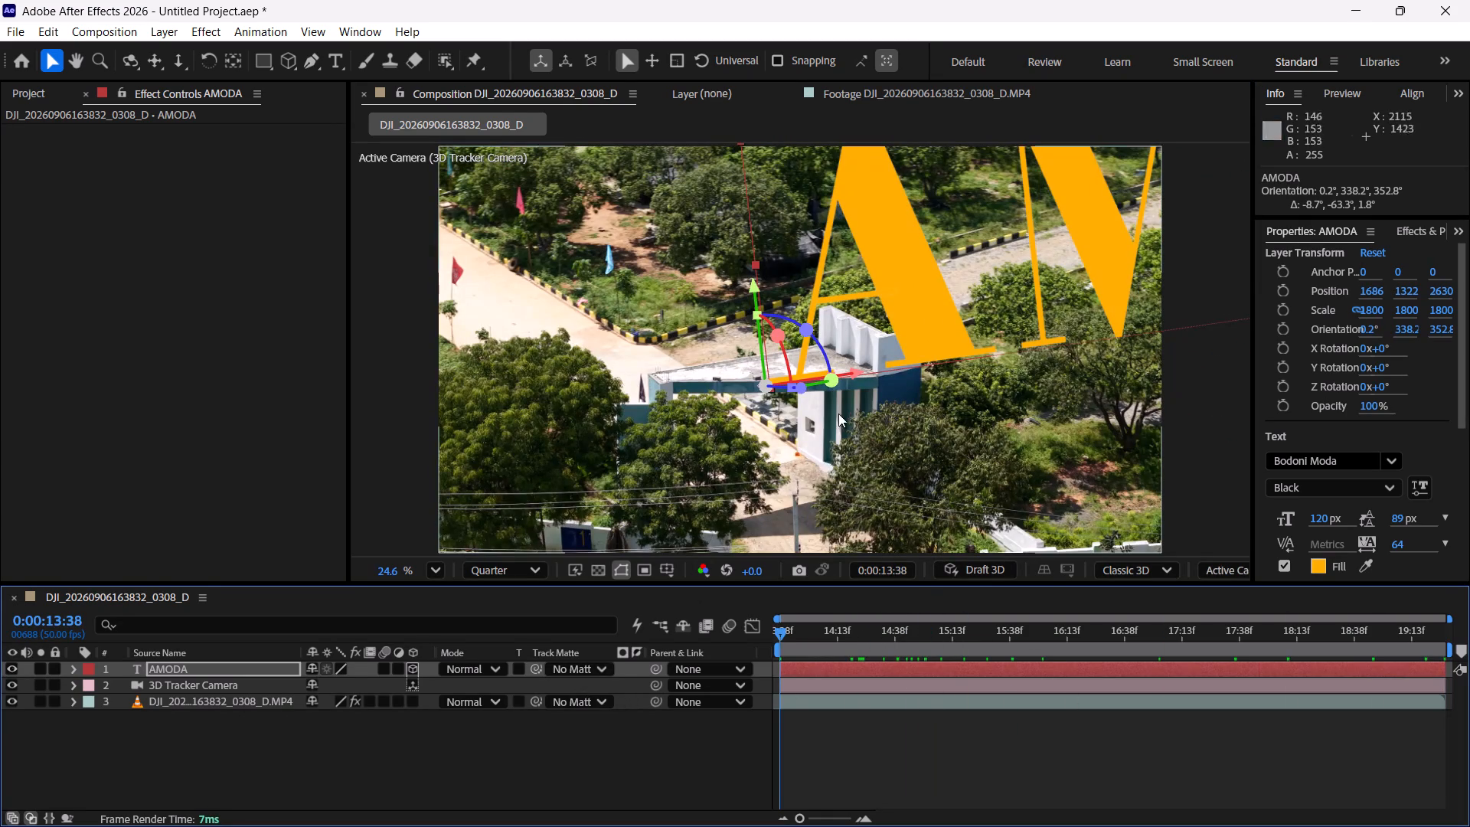
Move the AMODA text along its X axis to the gate's free end, to about 482, 1489, 2150, and scrub to check.
left_click_drag(857, 371, 669, 383)
left_click_drag(820, 632, 958, 685)
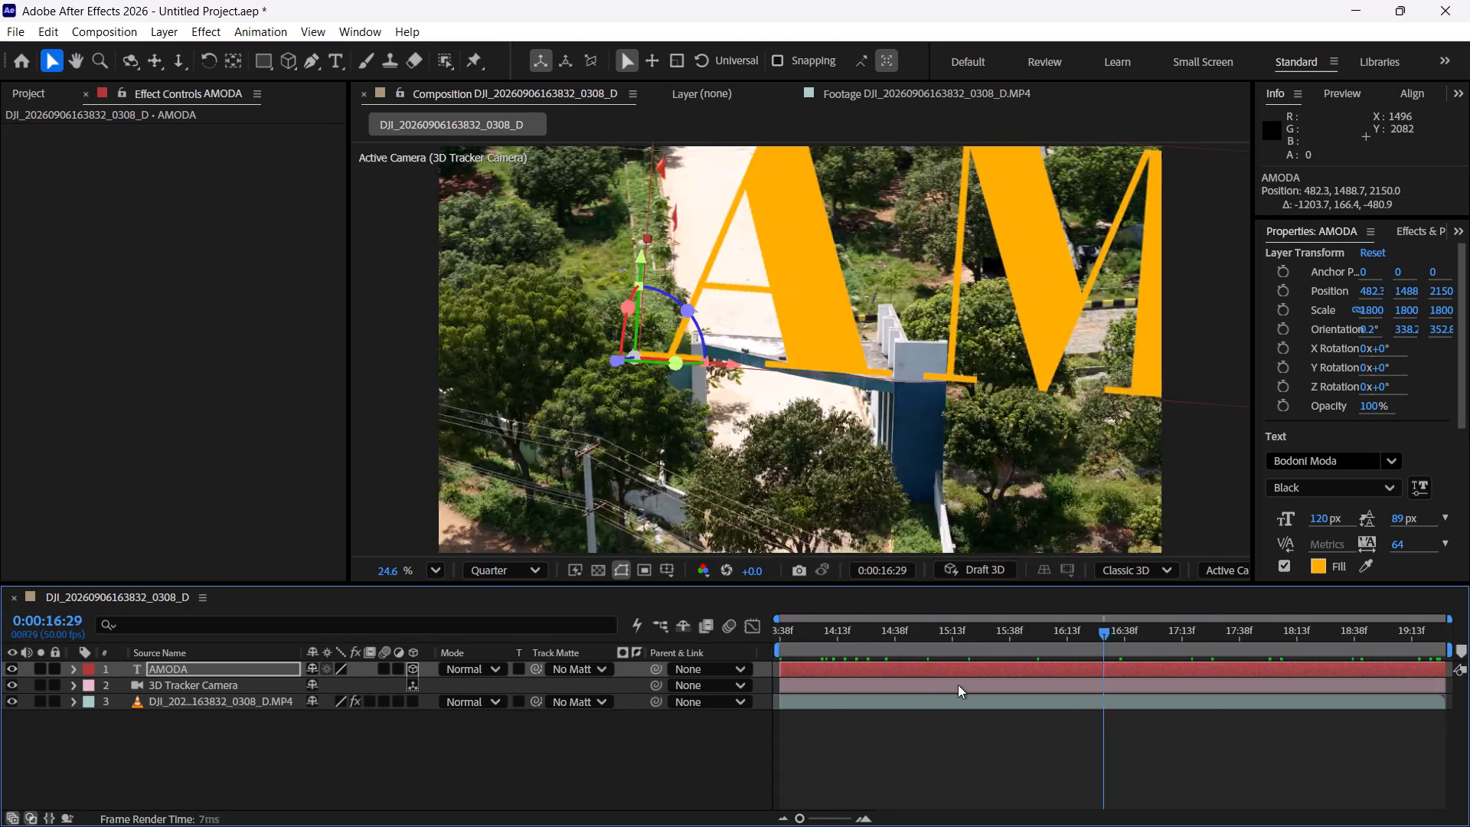
left_click_drag(958, 685, 685, 719)
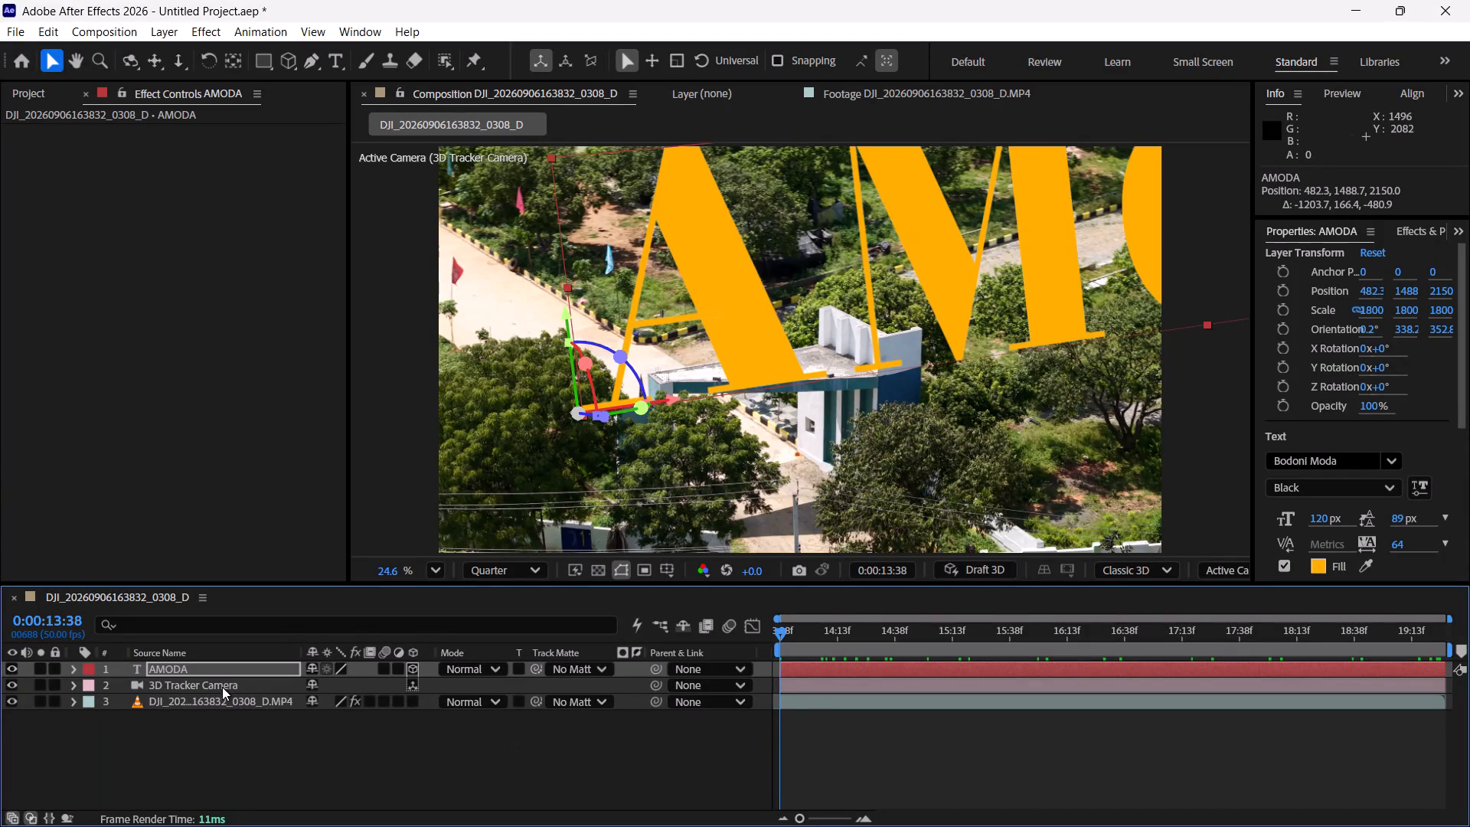
Scale the AMODA text down uniformly to 362% to suit the gate's width, checking the size across the clip.
key("s")
left_click_drag(375, 685, 340, 685)
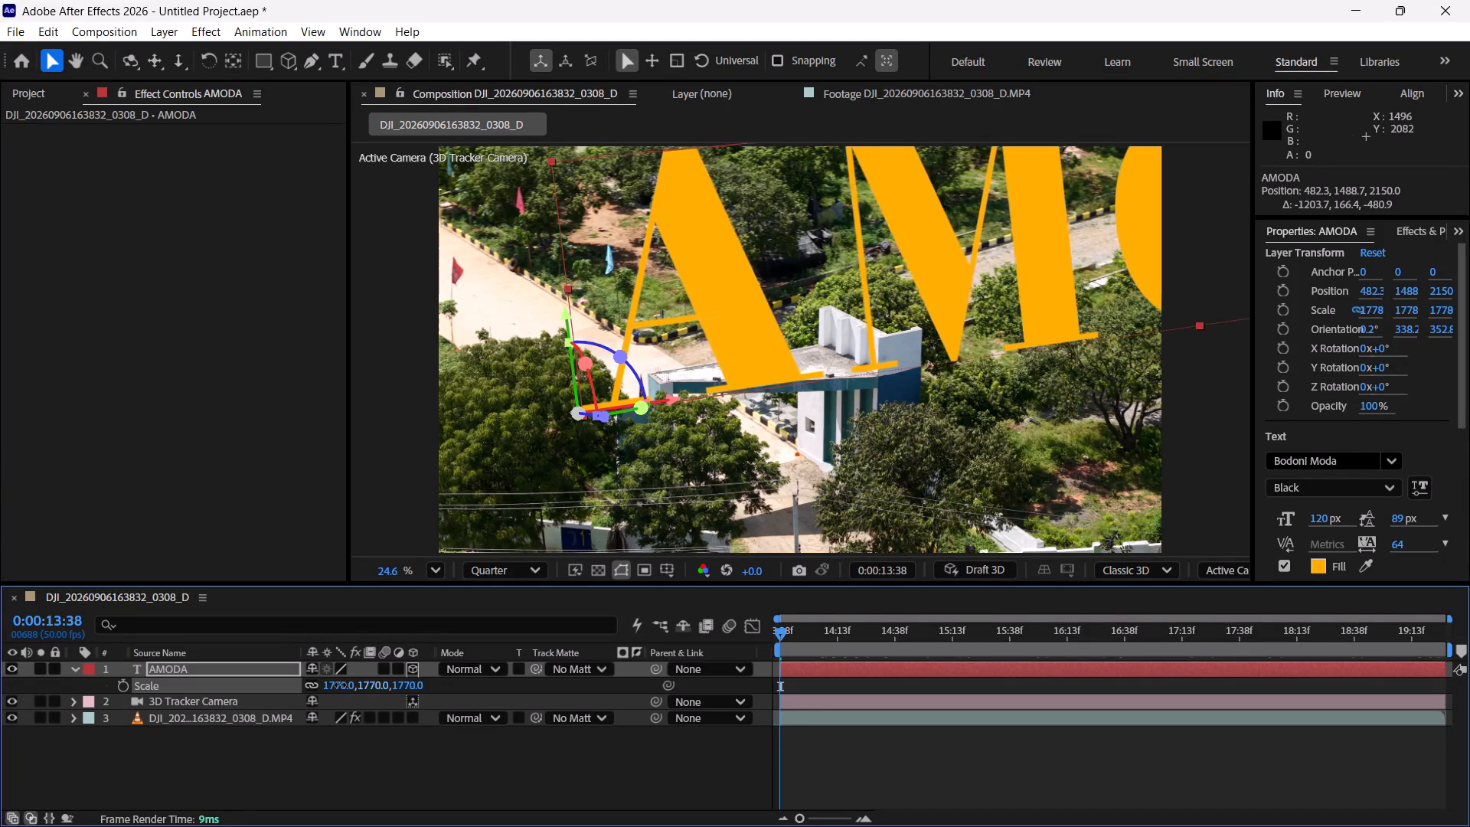
left_click_drag(340, 685, 0, 719)
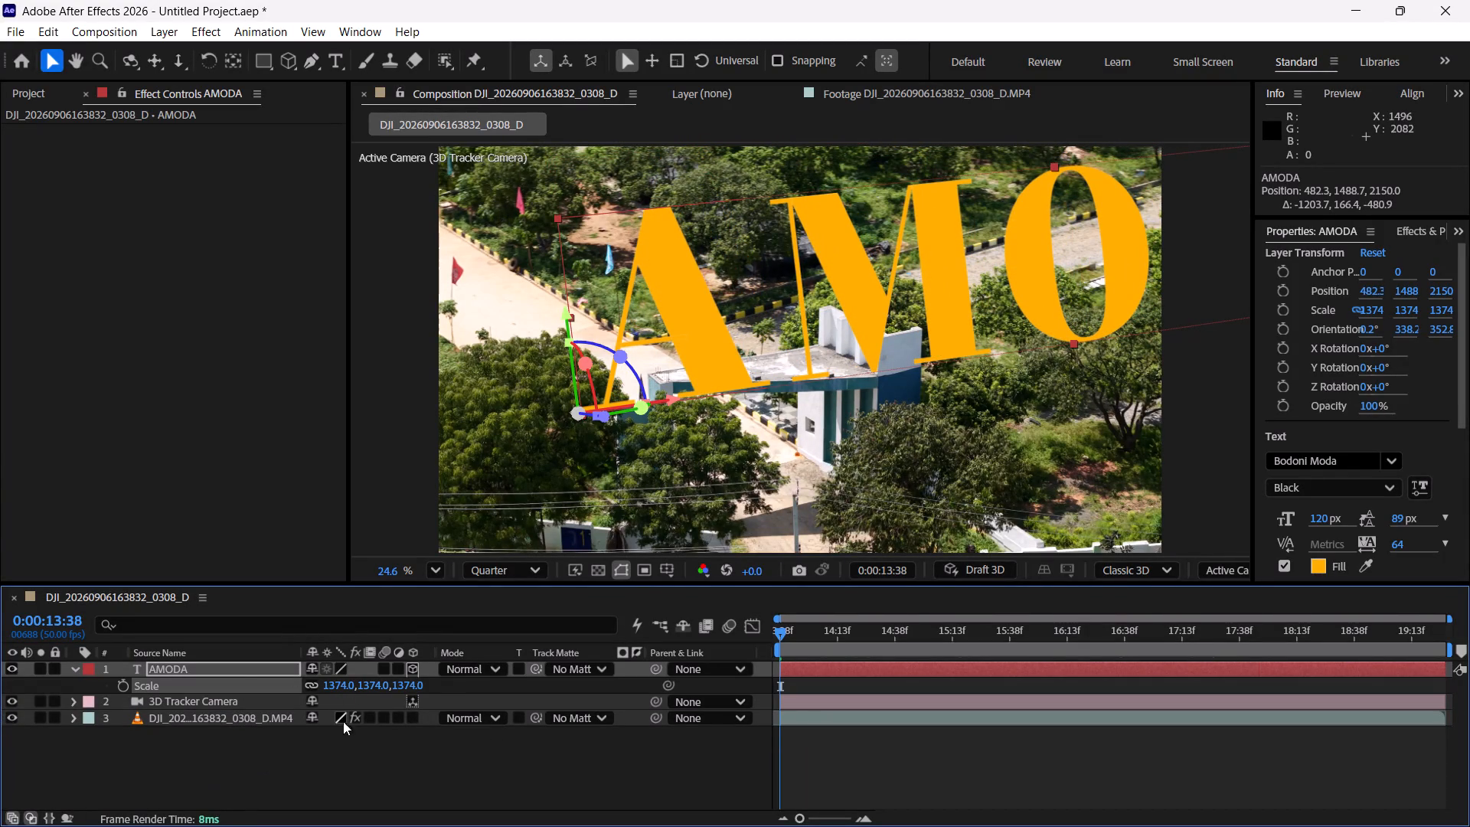
left_click_drag(420, 687, 0, 719)
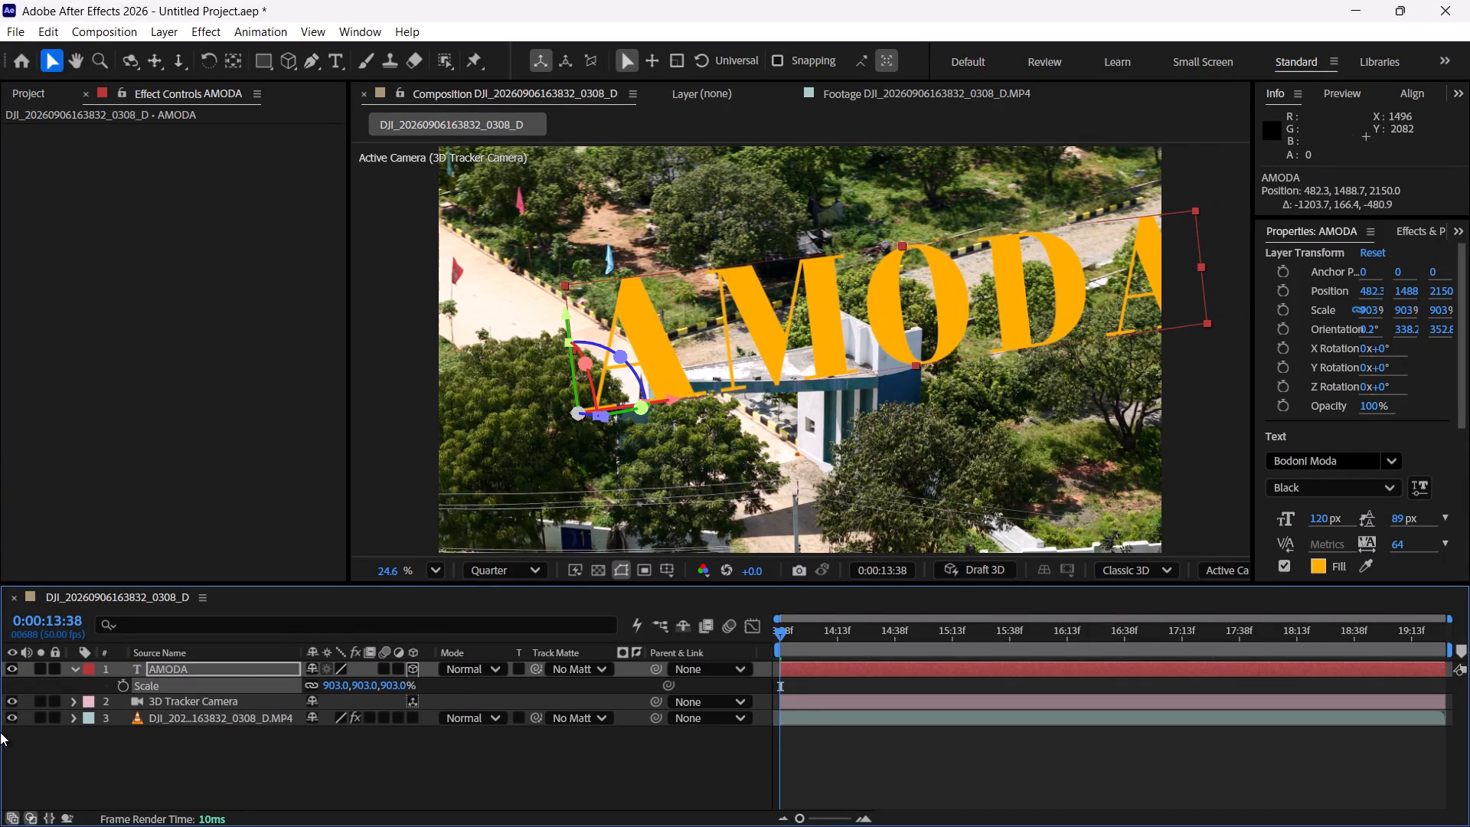
left_click_drag(844, 637, 1321, 559)
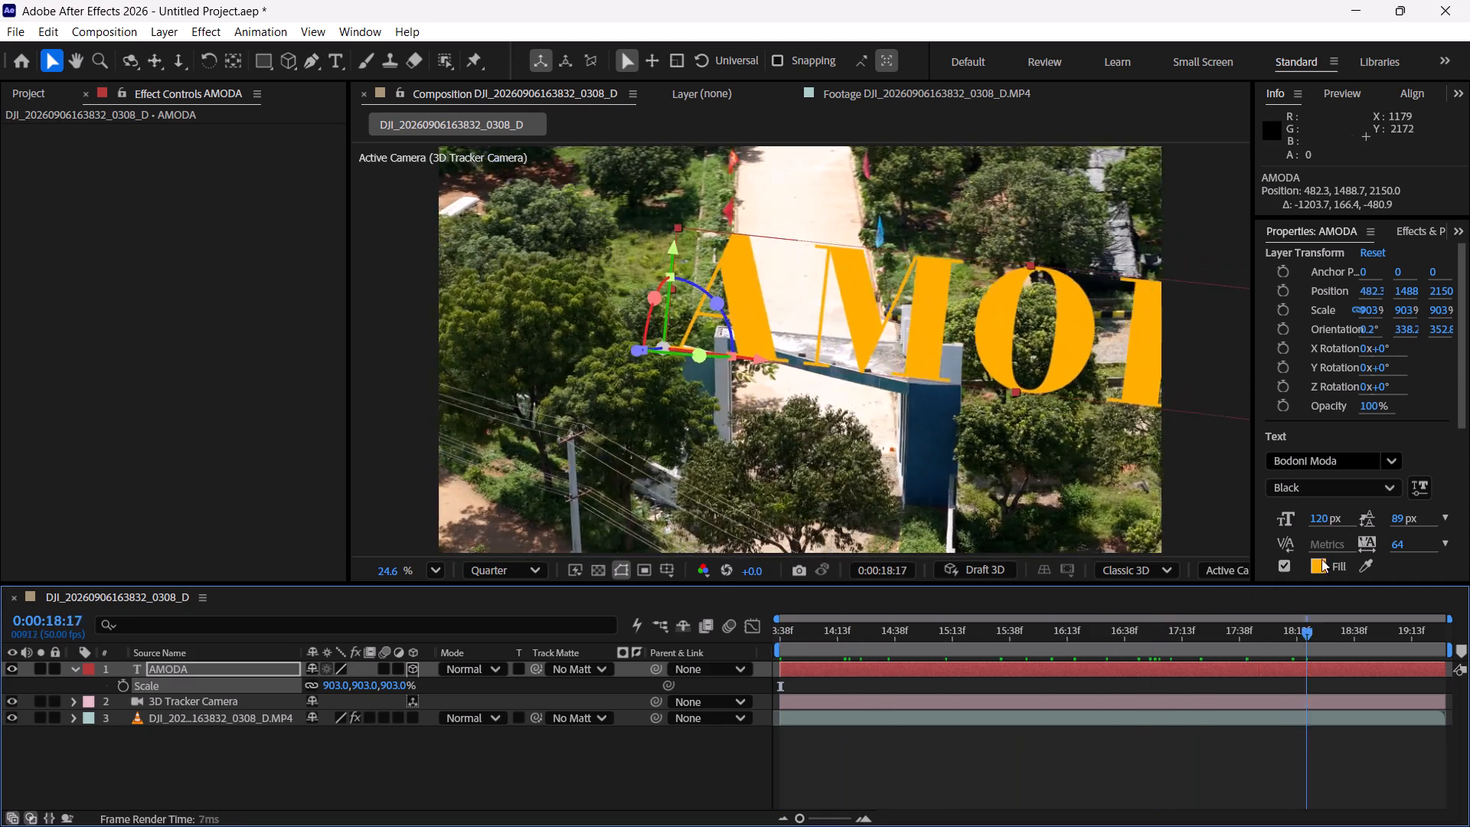
left_click_drag(1321, 559, 647, 702)
left_click_drag(401, 681, 400, 681)
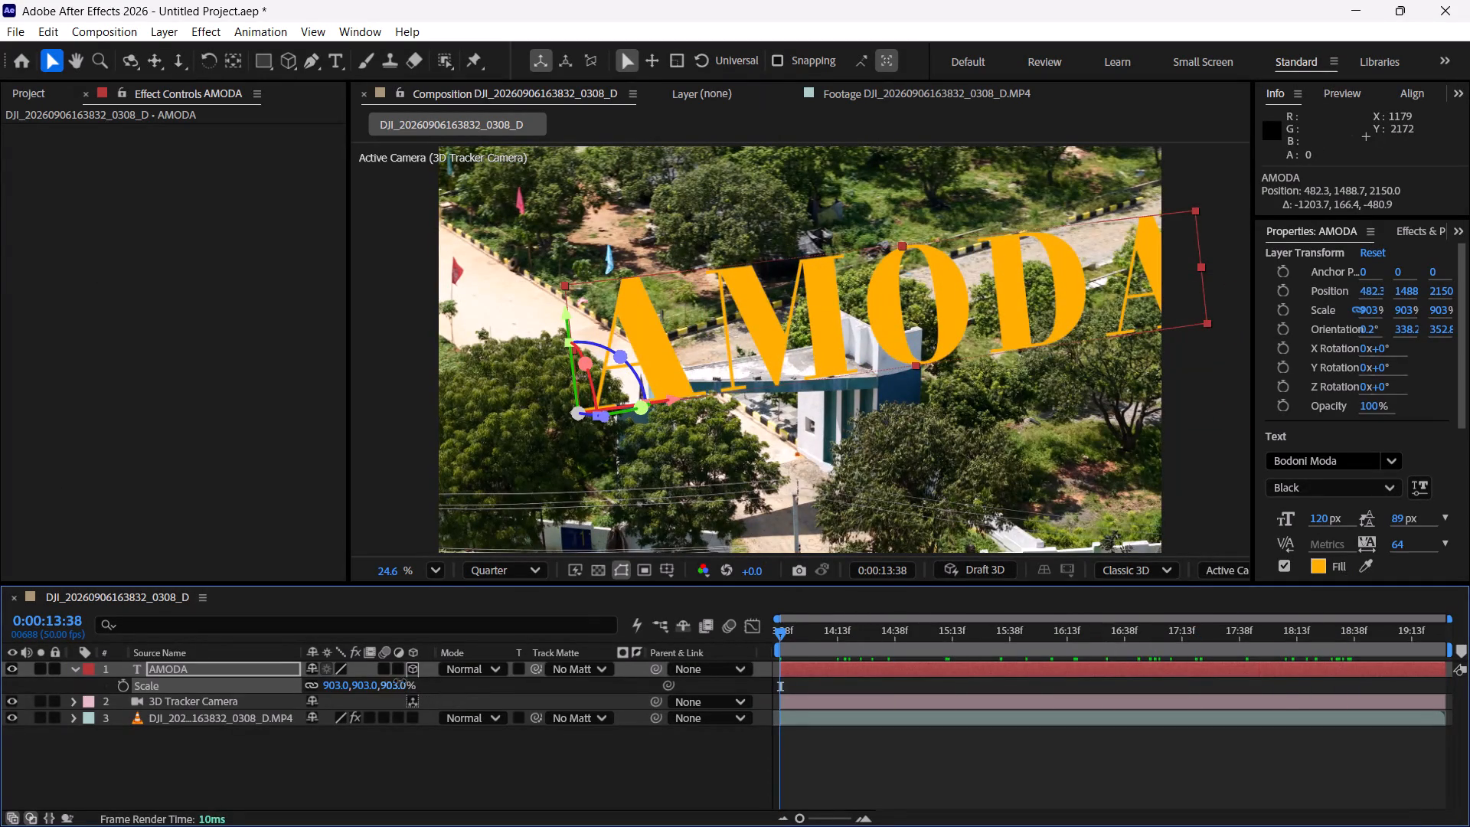
left_click_drag(400, 681, 24, 695)
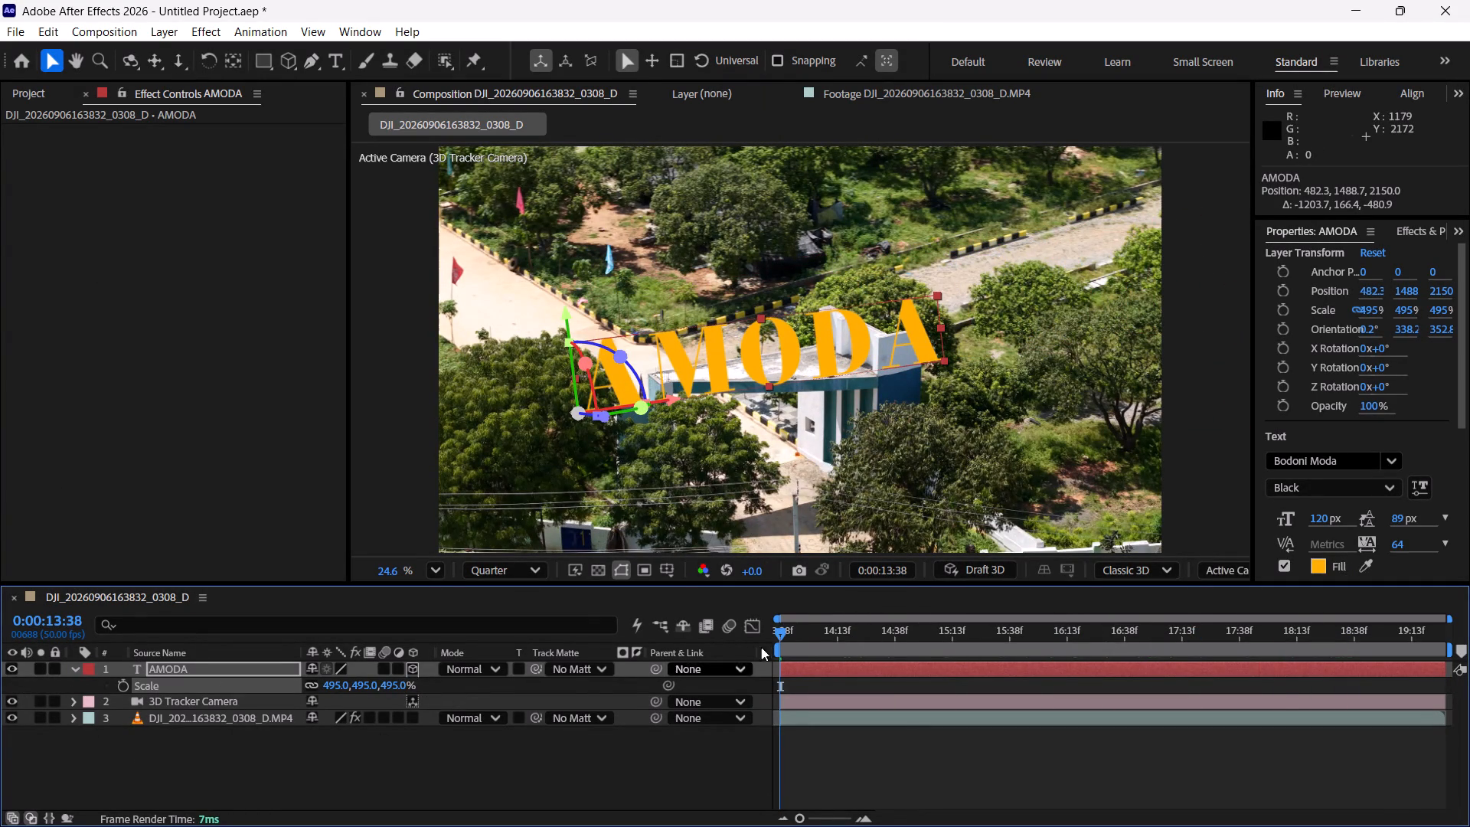
left_click_drag(799, 636, 955, 680)
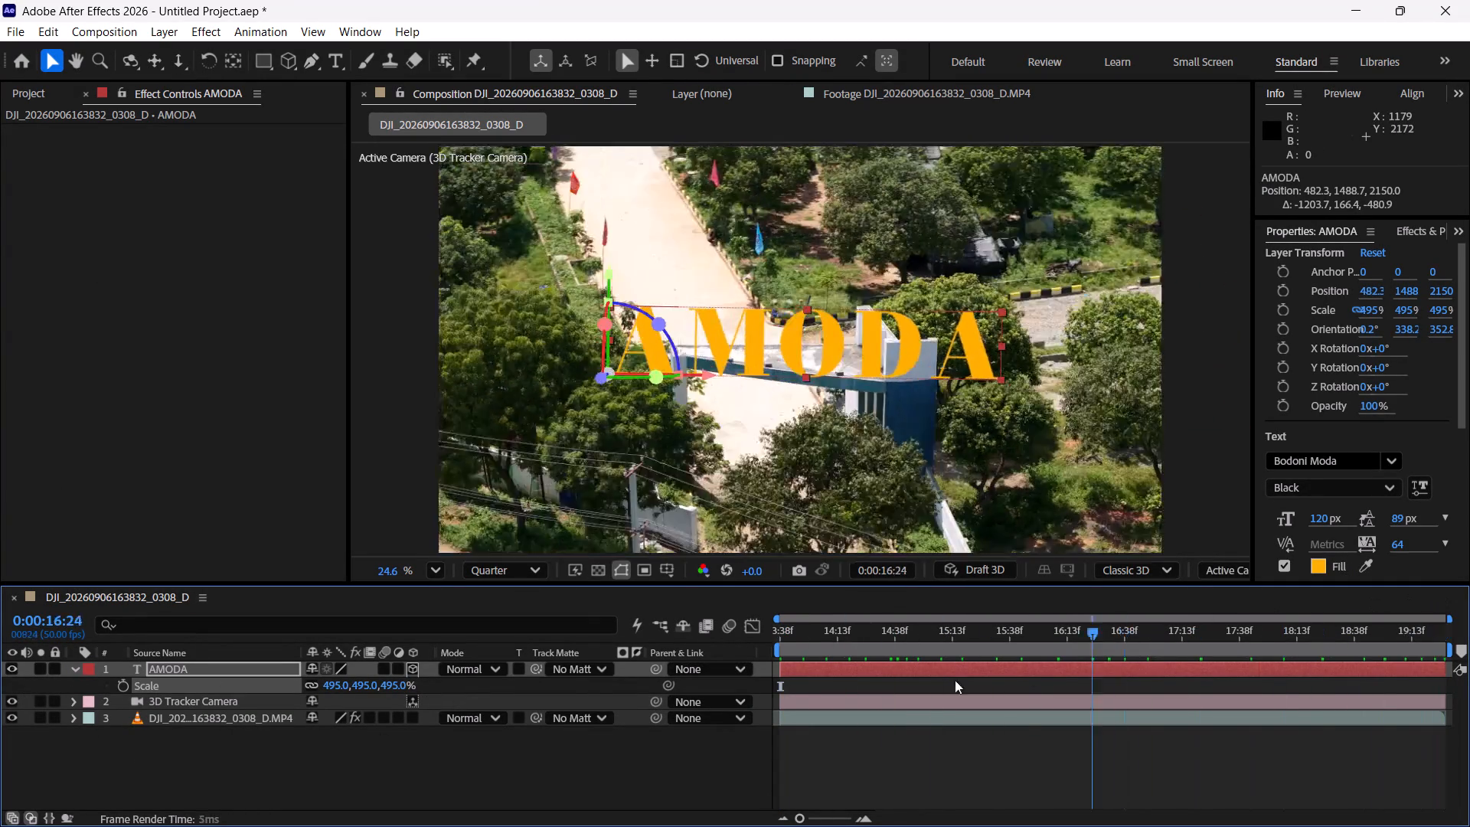
left_click_drag(955, 680, 547, 692)
left_click_drag(387, 685, 277, 685)
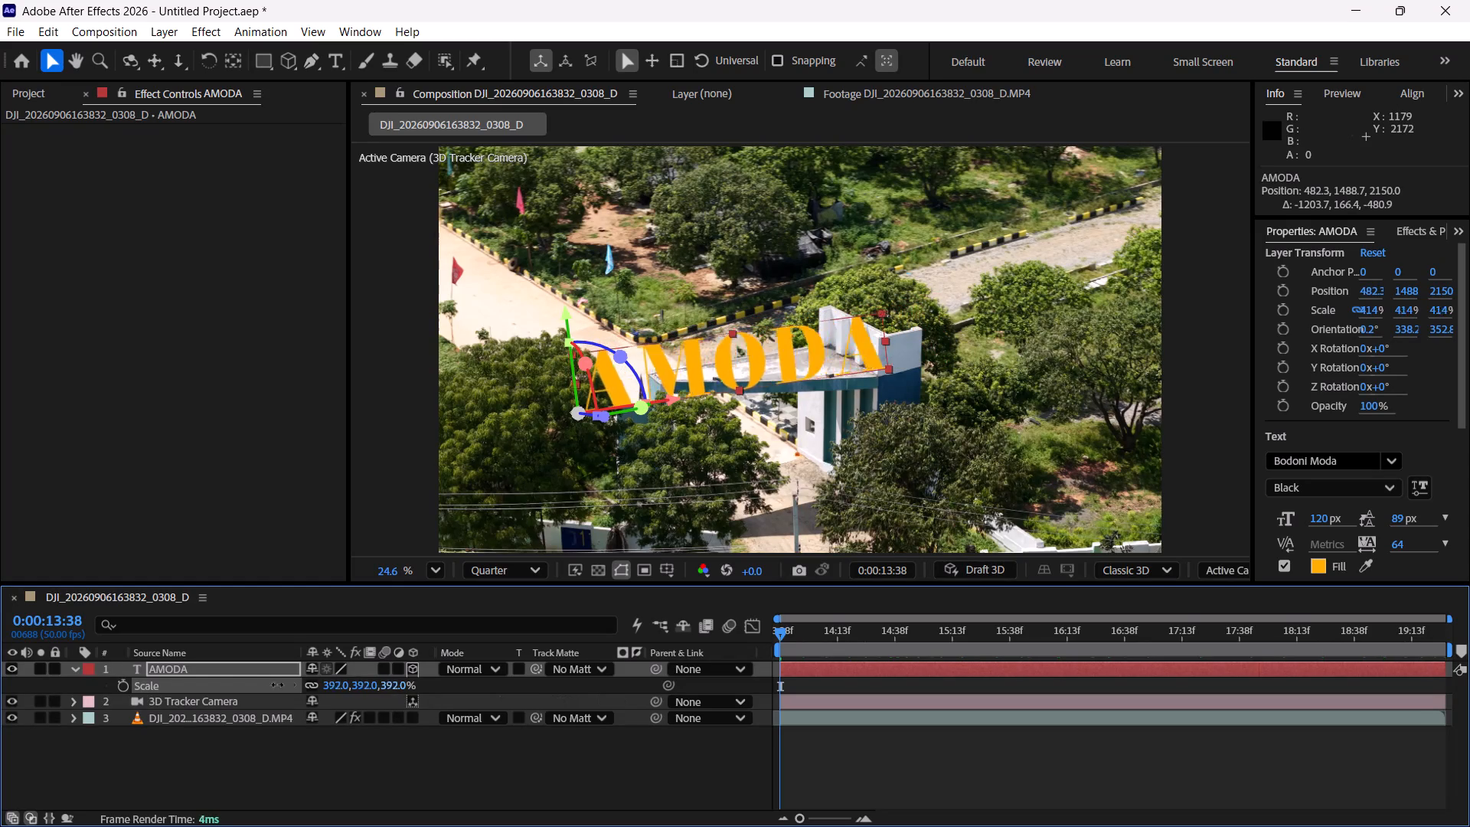
left_click_drag(277, 685, 258, 683)
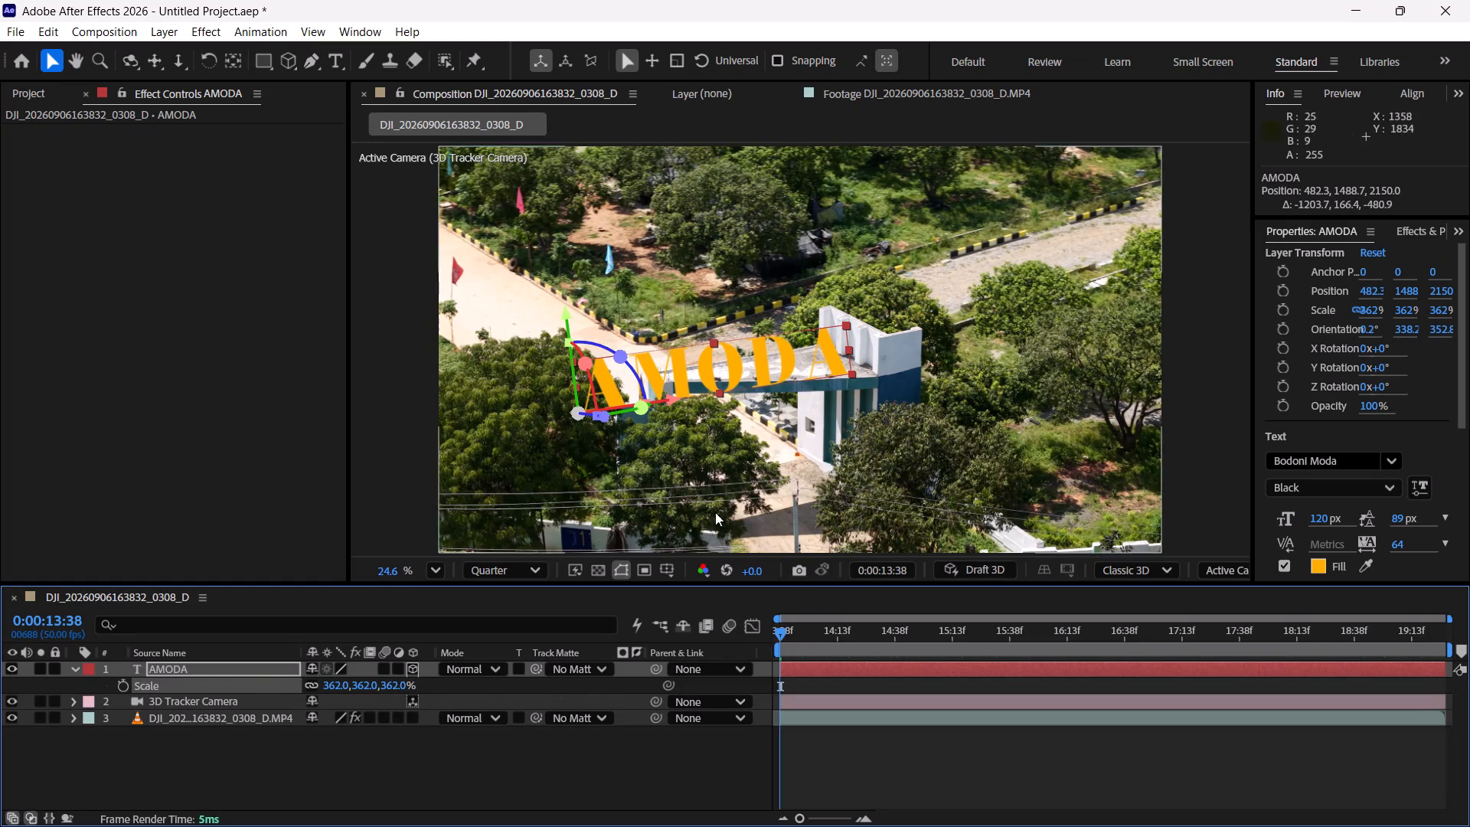
left_click_drag(801, 646, 841, 672)
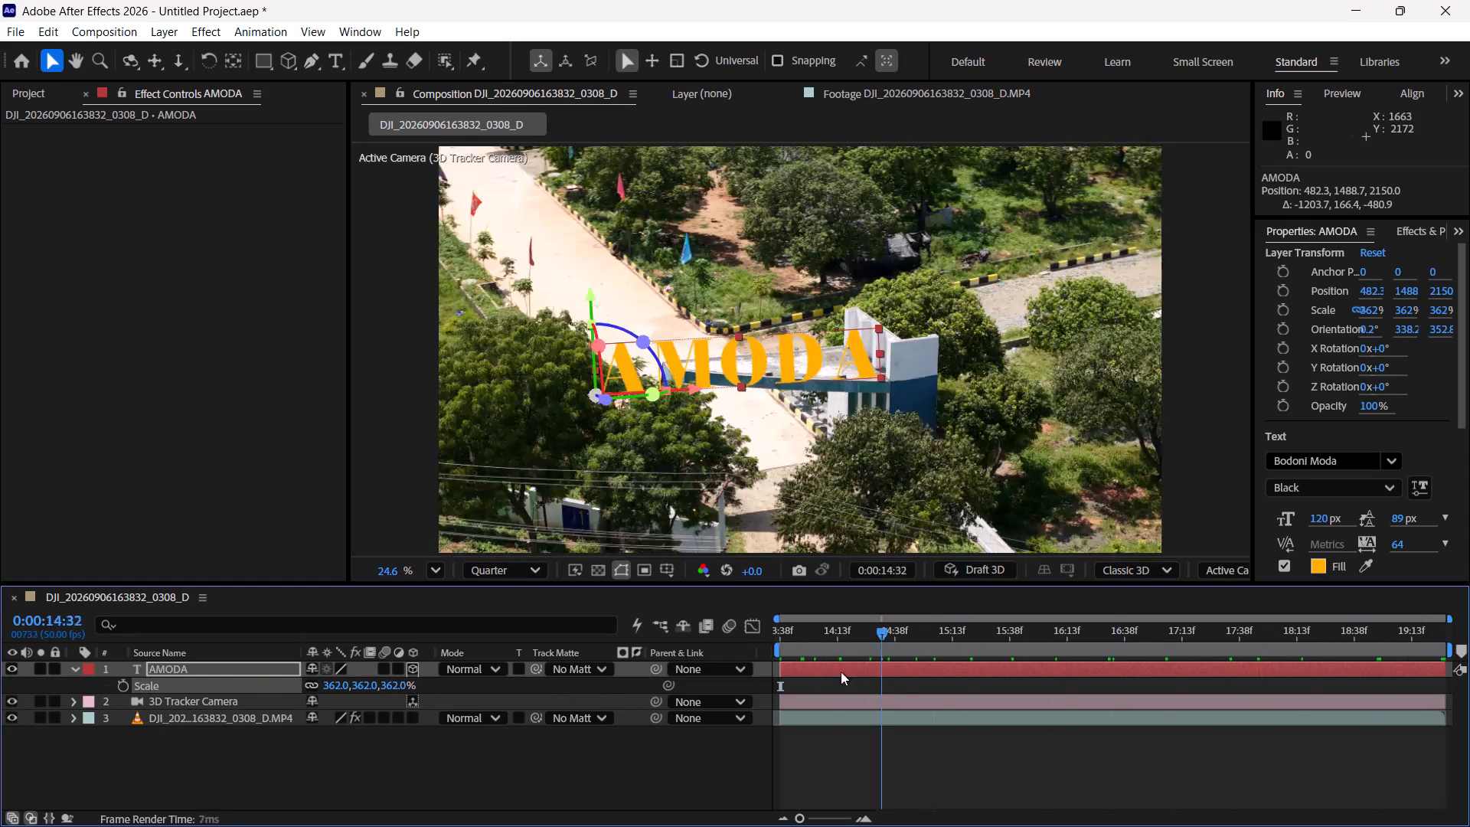
left_click_drag(841, 672, 684, 708)
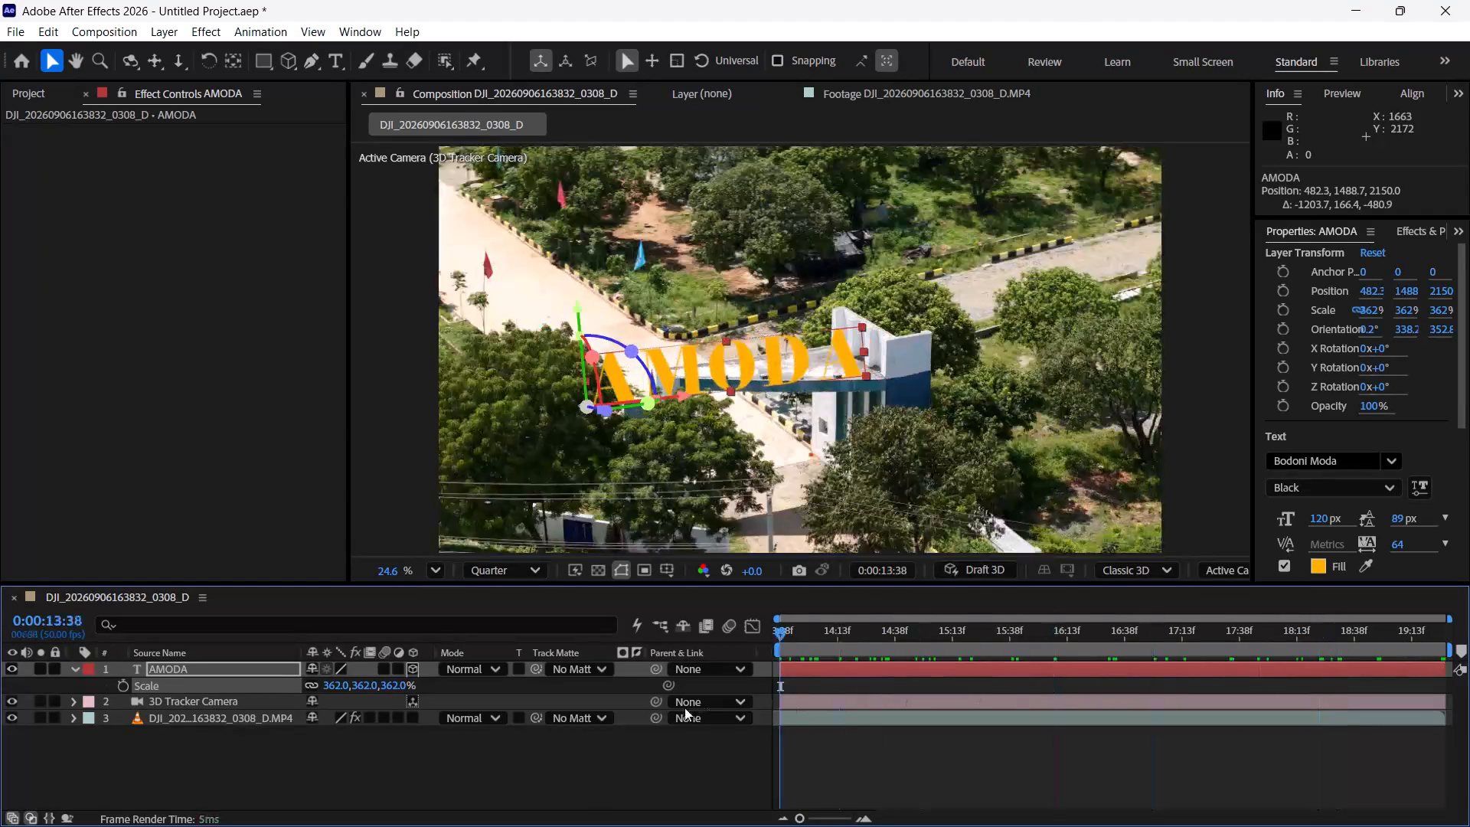
left_click_drag(684, 708, 658, 708)
left_click(208, 790)
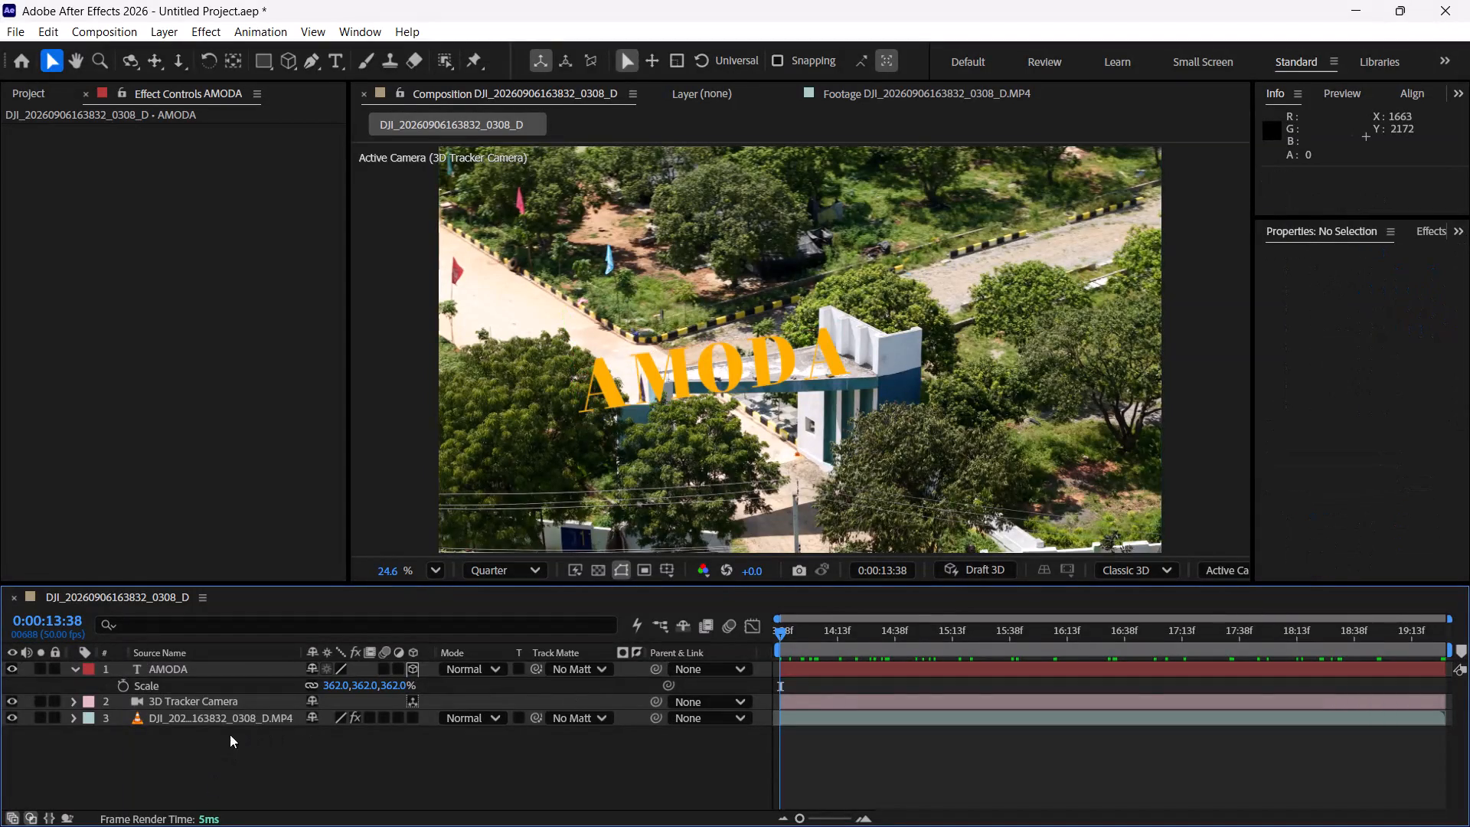
Centre the anchor point within the AMODA text and check the text from start to end of the clip.
left_click(223, 670)
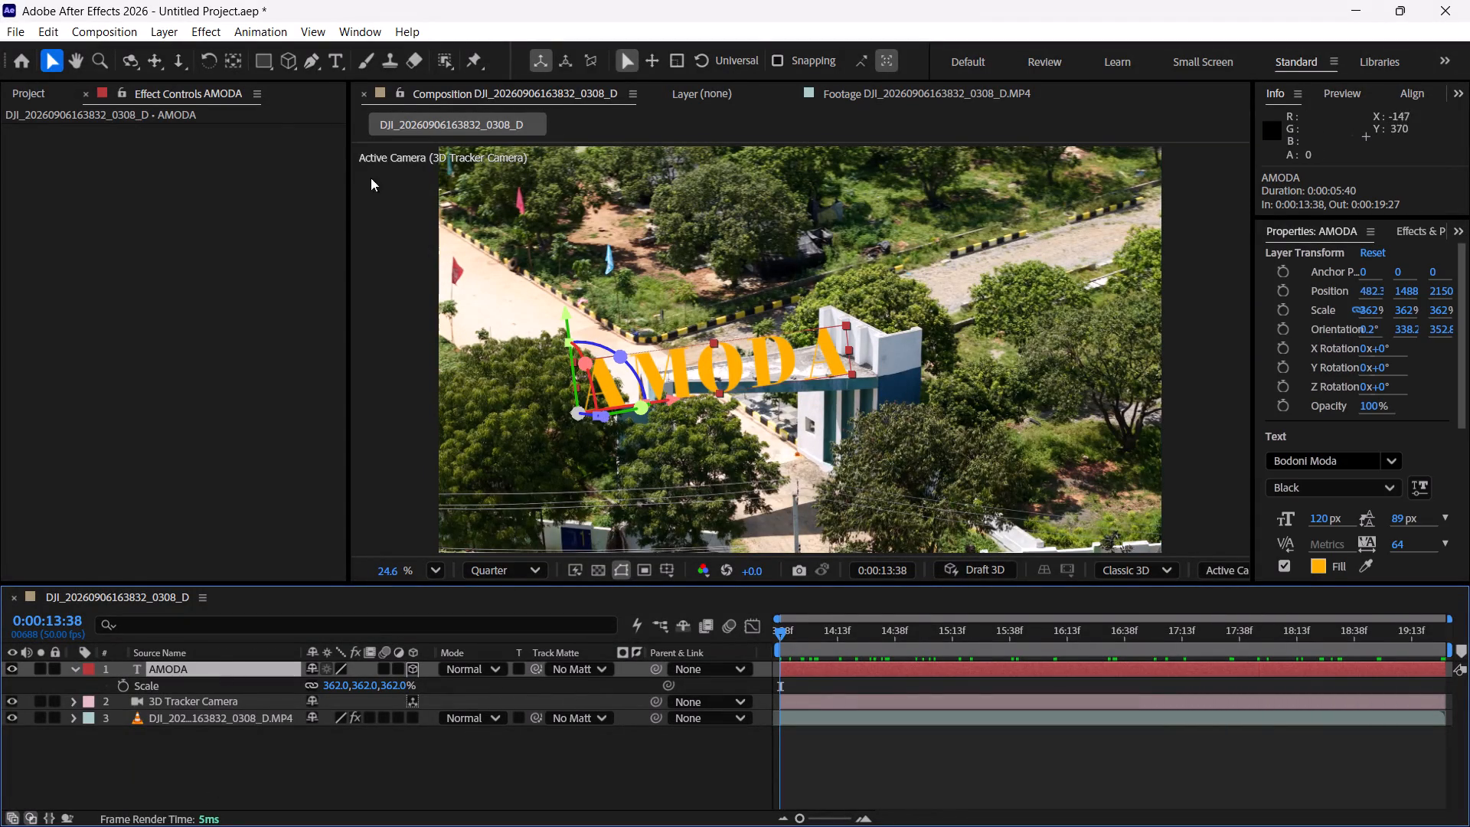
left_click(241, 61)
triple_click(241, 61, "ctrl")
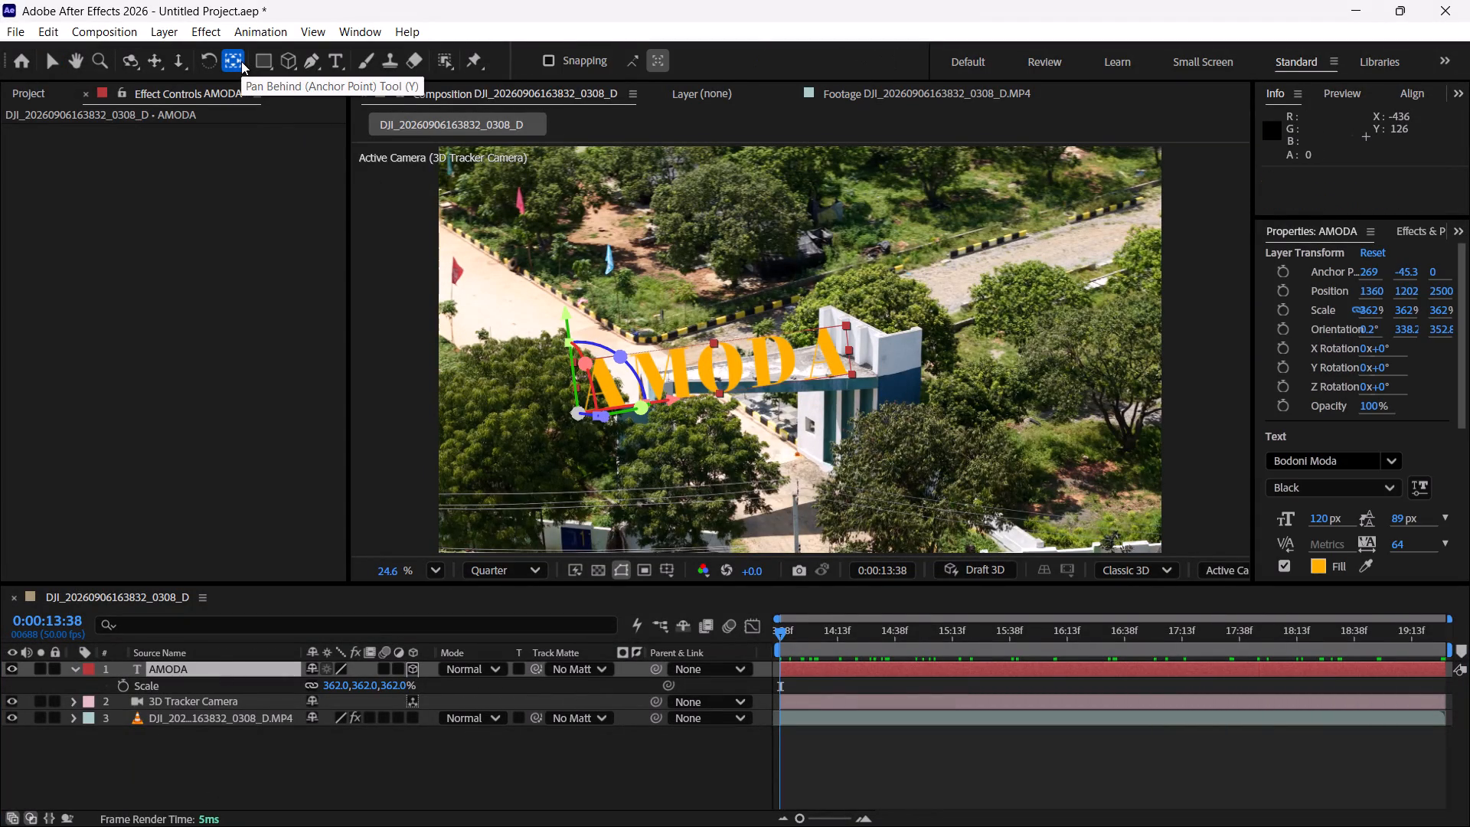
left_click(46, 64)
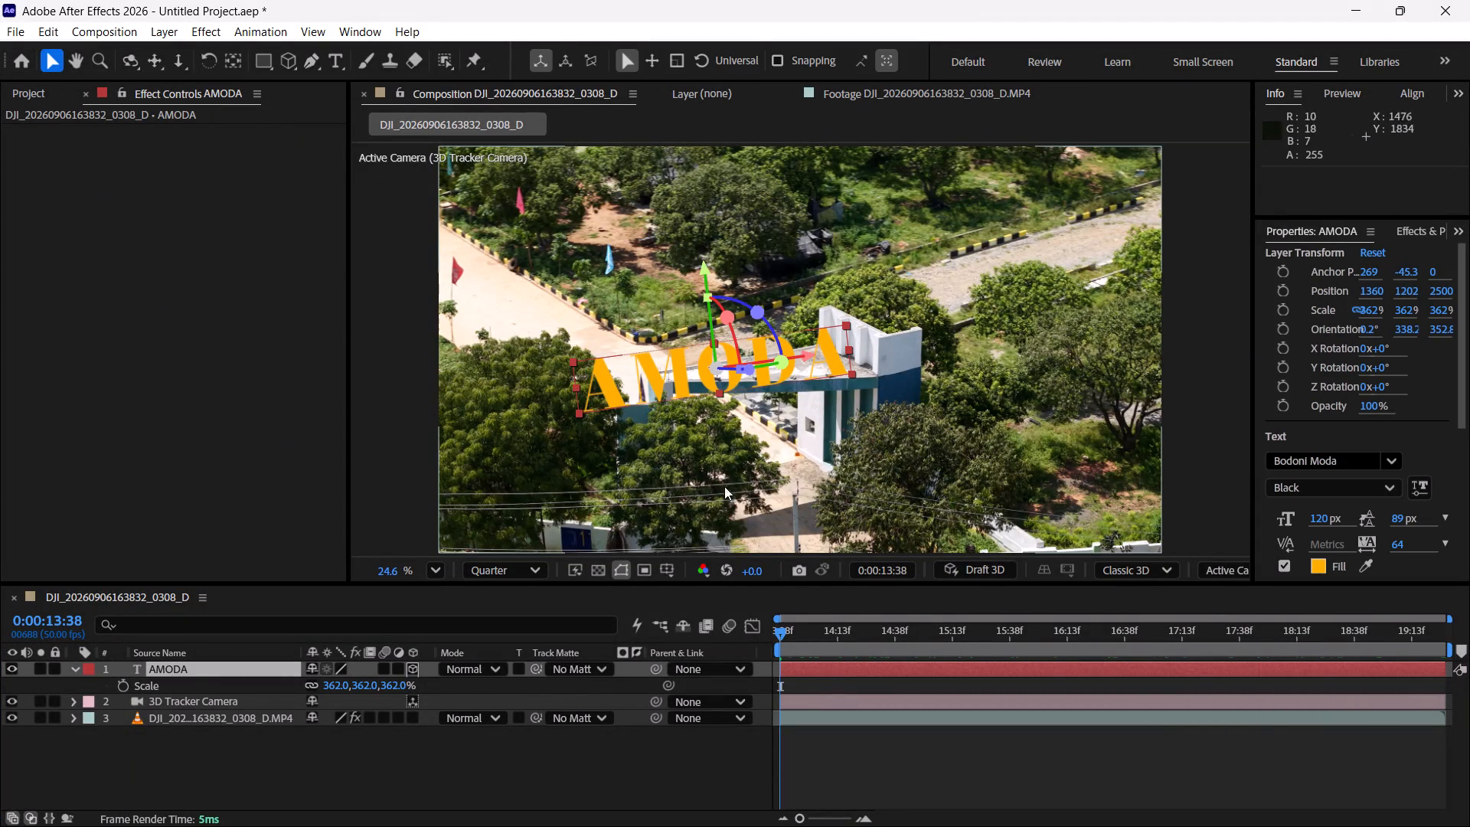
left_click_drag(817, 633, 1469, 637)
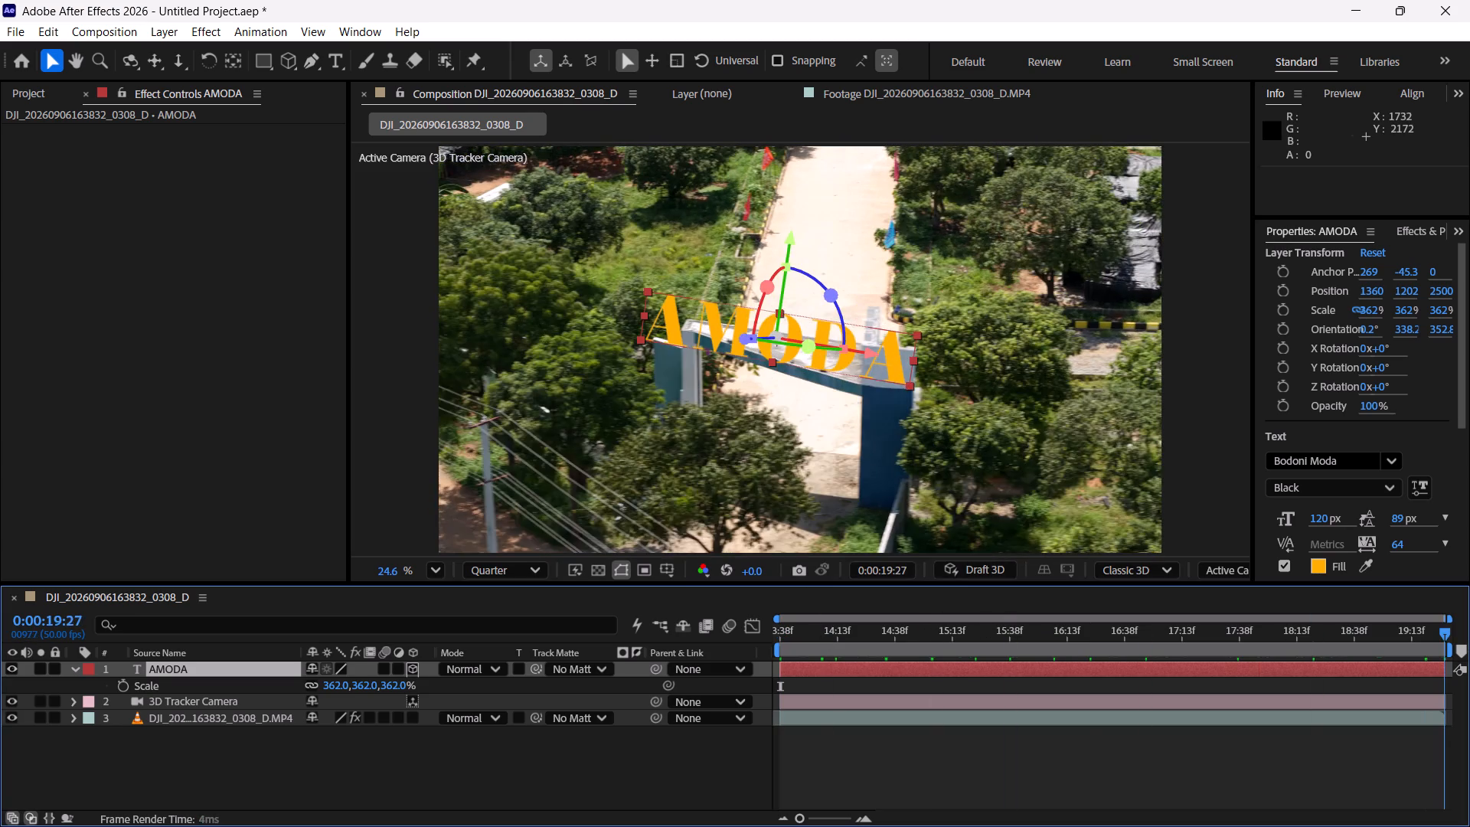
left_click_drag(1469, 637, 713, 736)
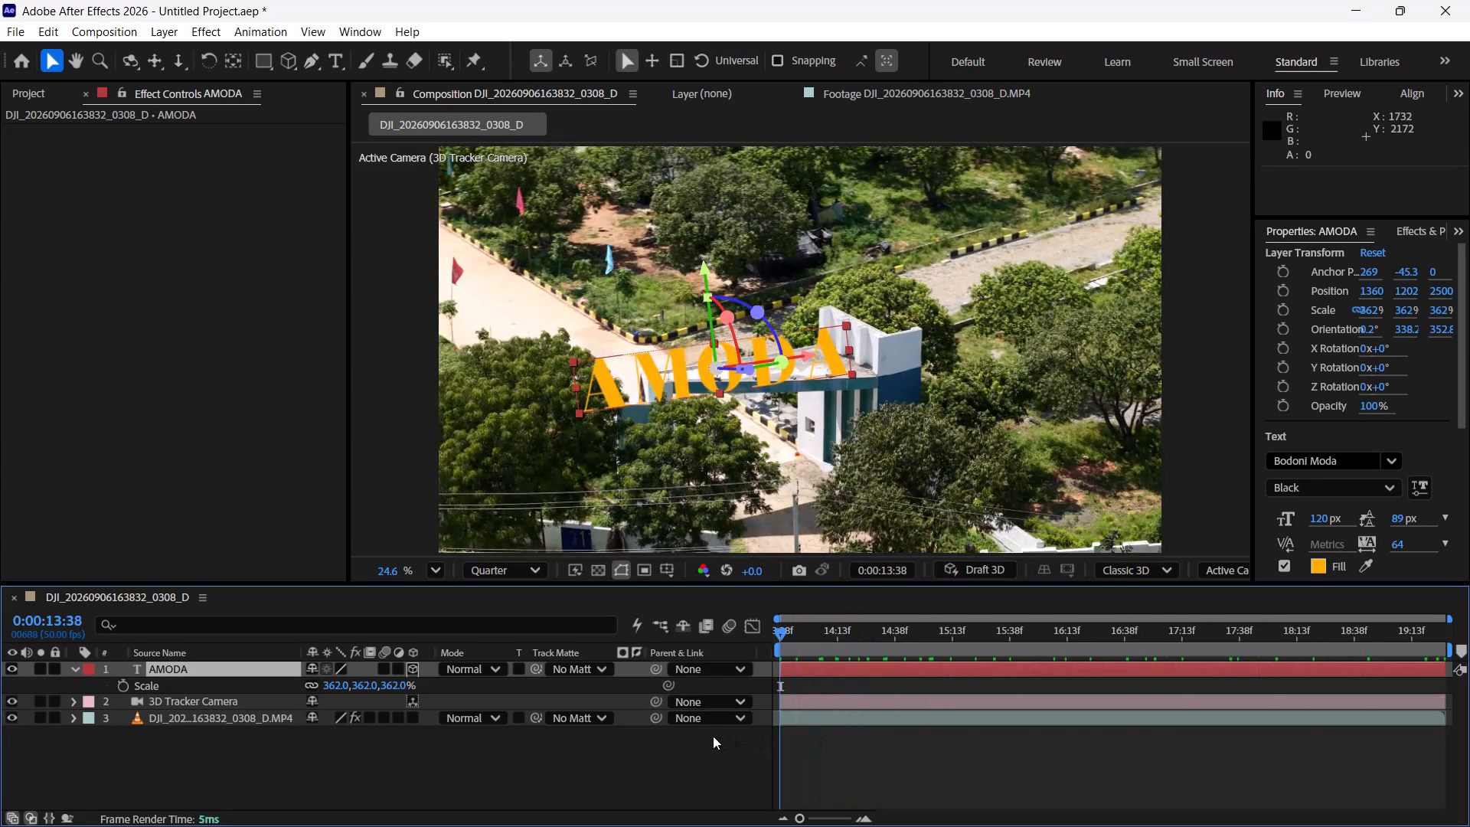
left_click_drag(713, 736, 666, 730)
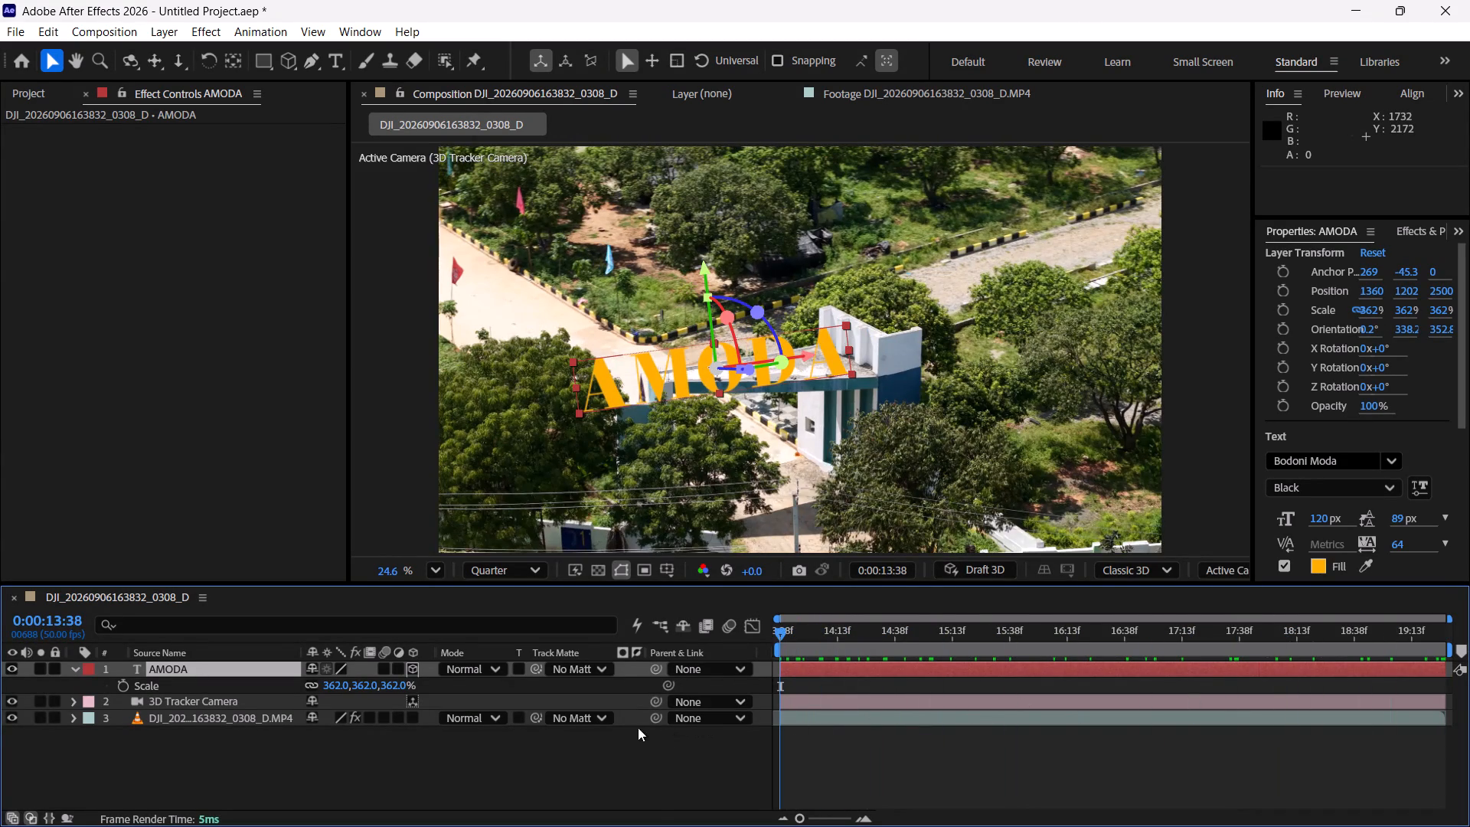
Move the AMODA text along its X axis over the gate, to about 1566, 1174, 2582, and scrub to check.
left_click_drag(808, 361, 831, 358)
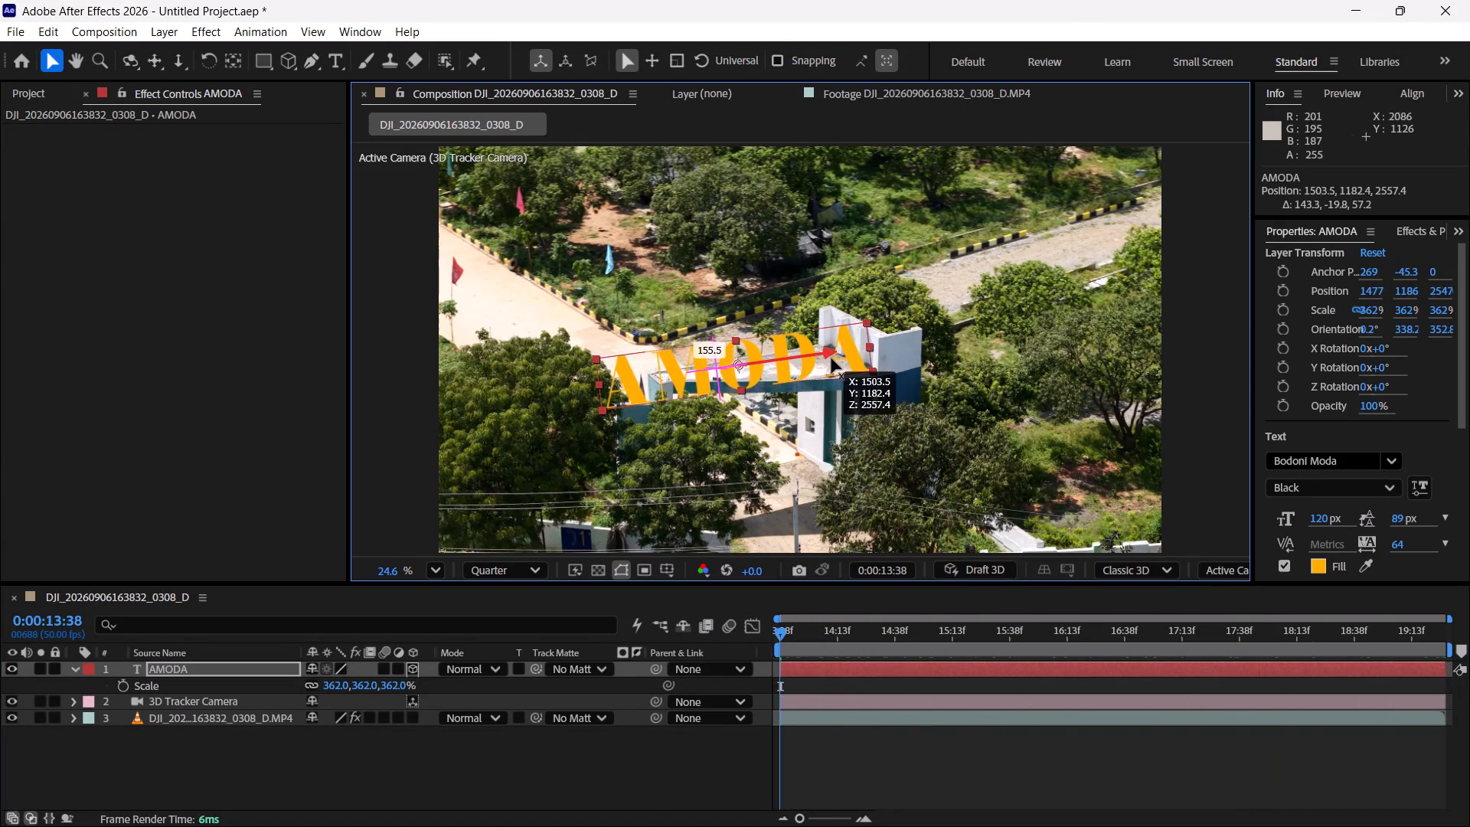
left_click_drag(831, 358, 841, 357)
left_click_drag(824, 624, 937, 614)
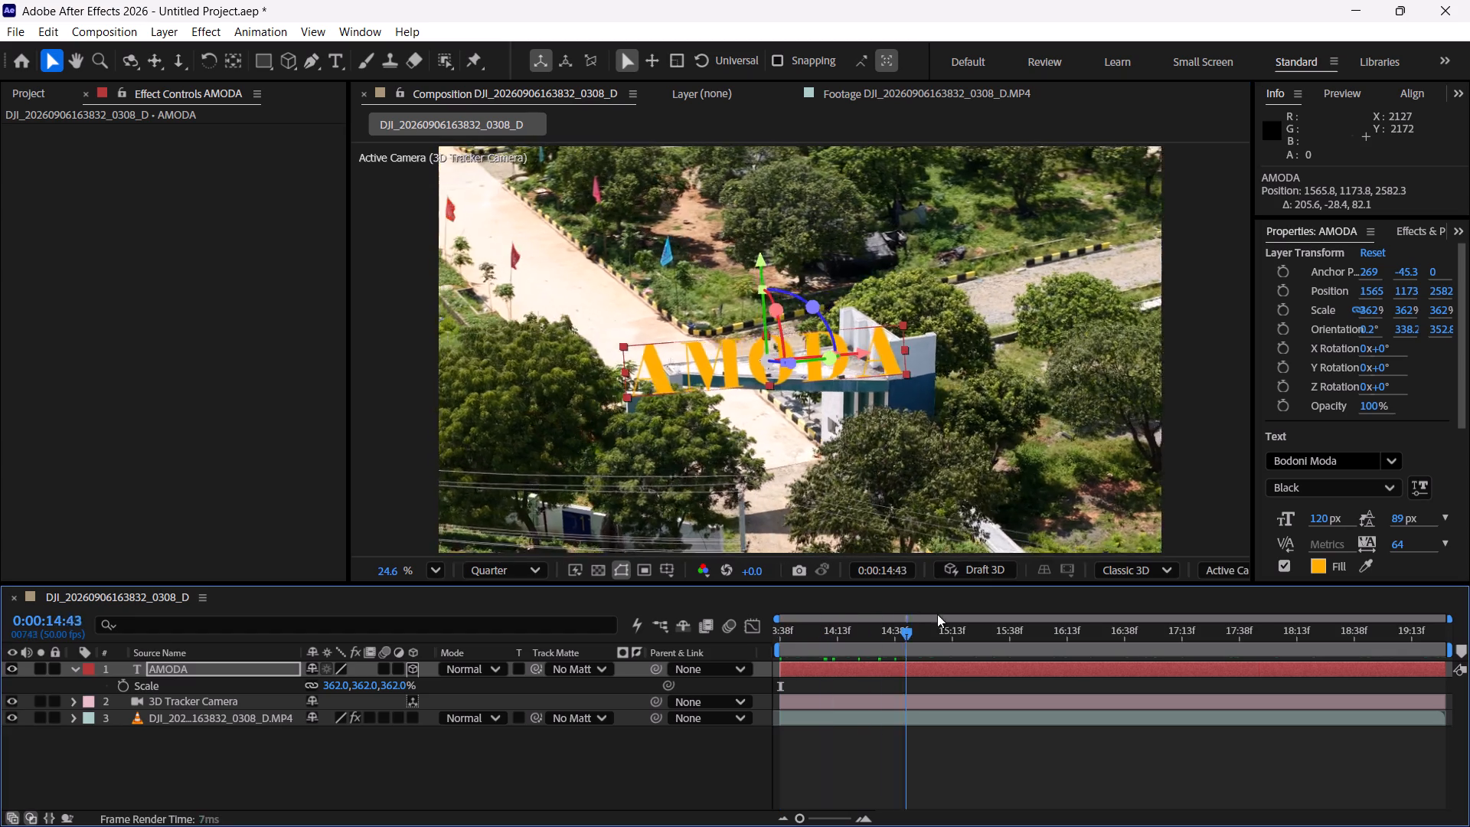
left_click_drag(937, 614, 590, 725)
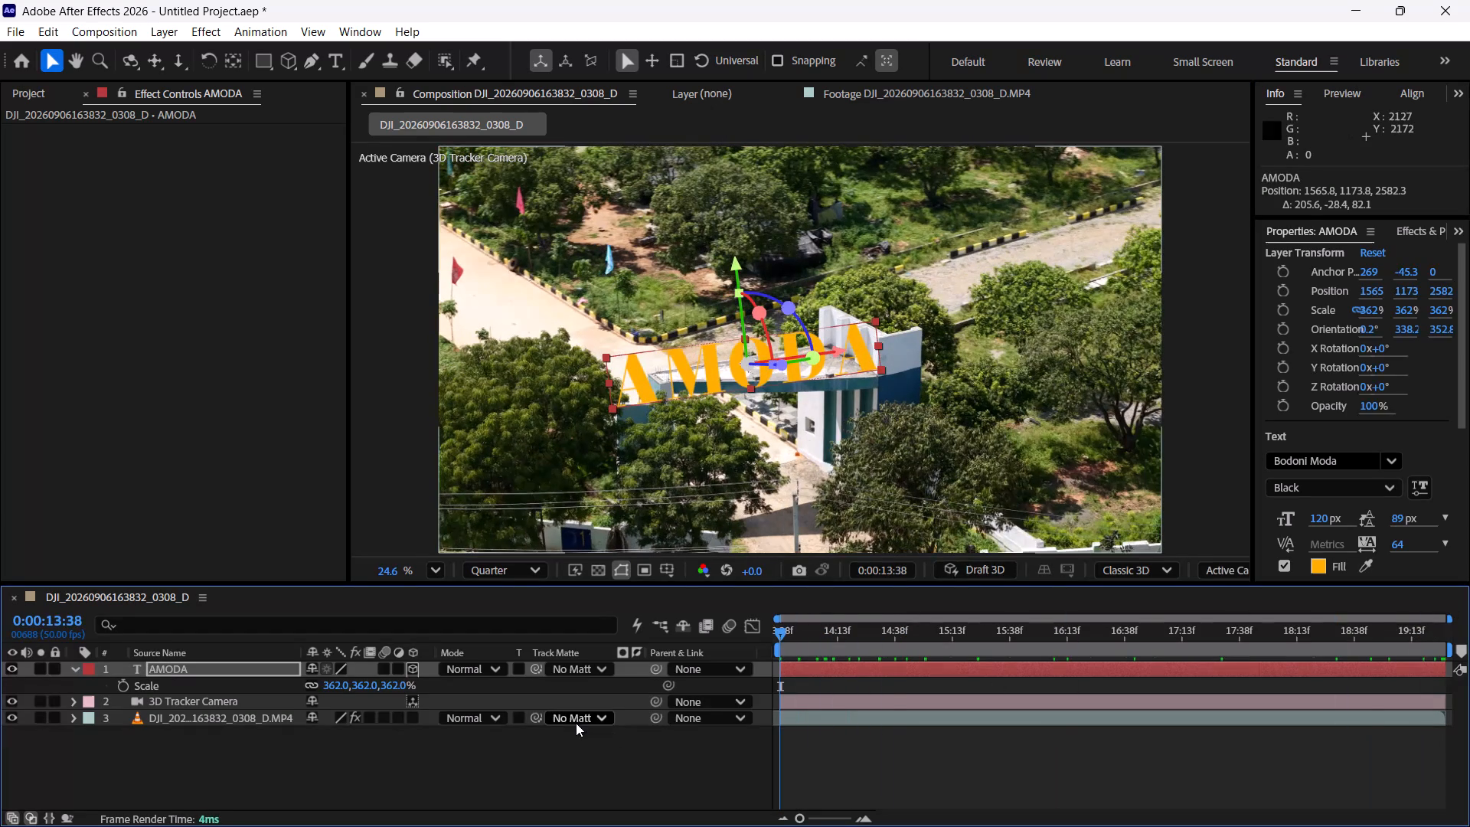
Reduce the AMODA text's scale uniformly to 284%.
left_click_drag(387, 689, 355, 691)
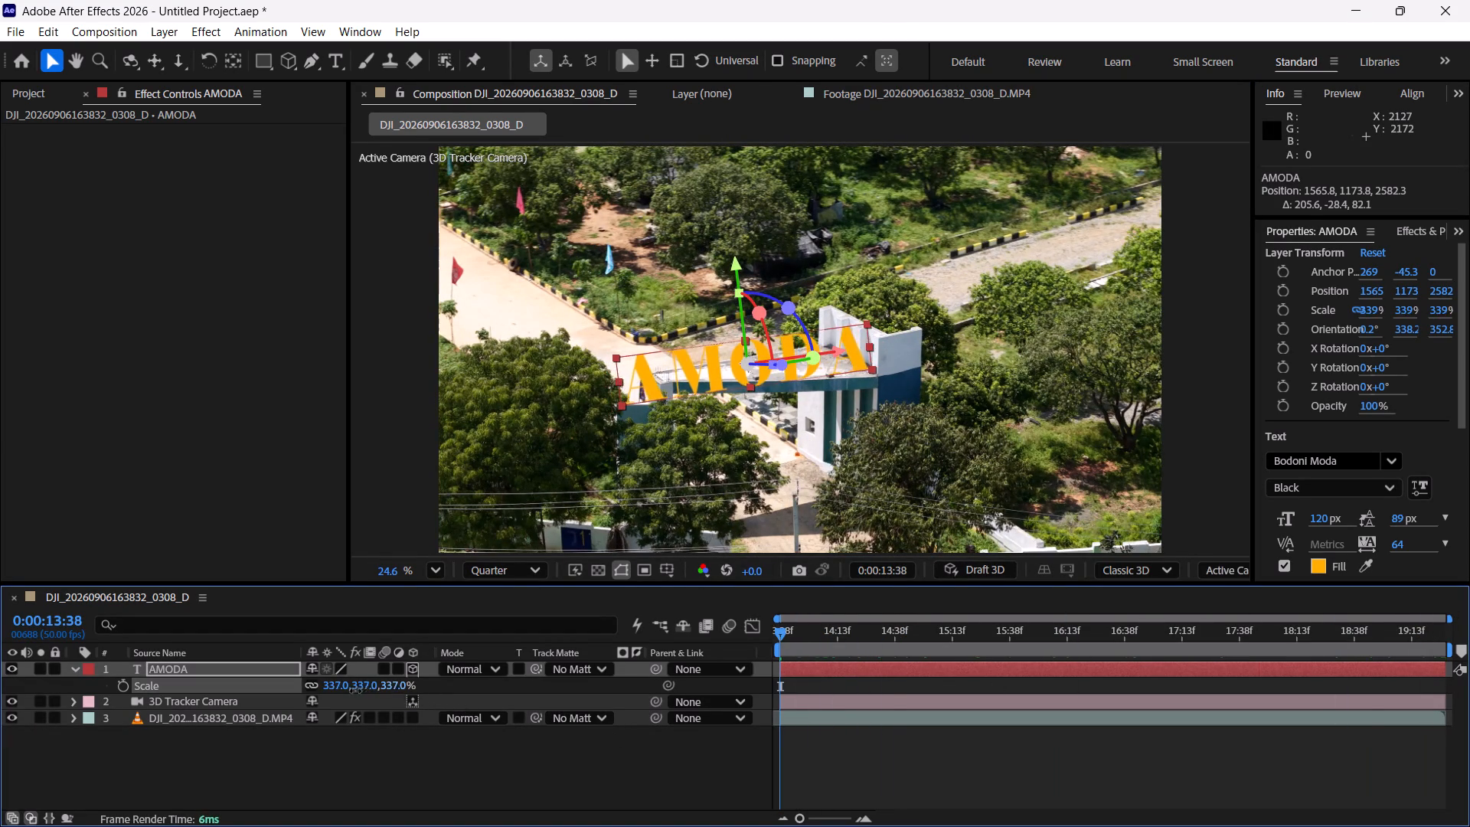
left_click_drag(355, 691, 315, 691)
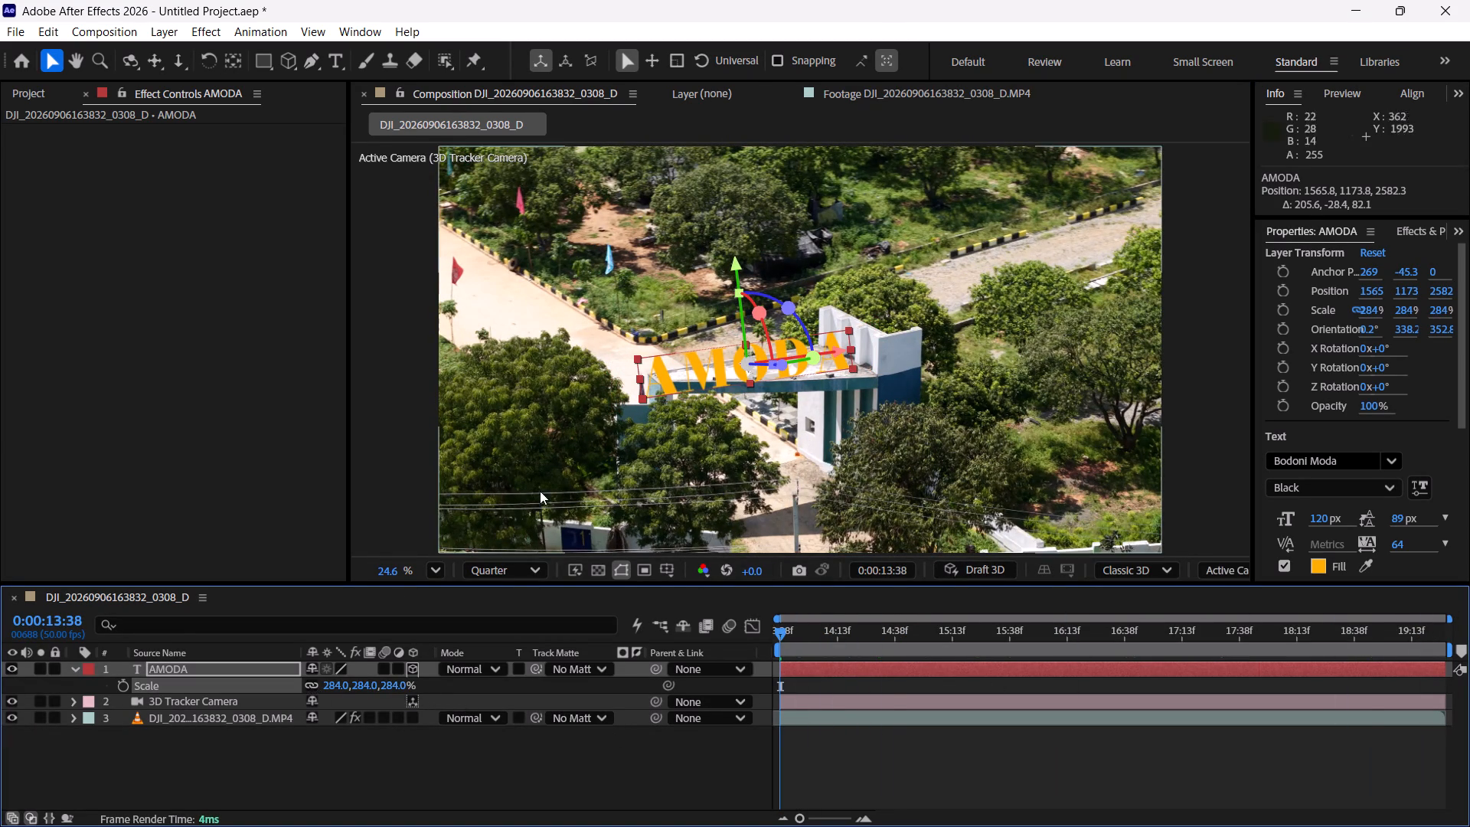
Tilt the AMODA text about its X axis, to an orientation of about 13°, 337.2°, 357.6°.
left_click_drag(758, 324, 763, 332)
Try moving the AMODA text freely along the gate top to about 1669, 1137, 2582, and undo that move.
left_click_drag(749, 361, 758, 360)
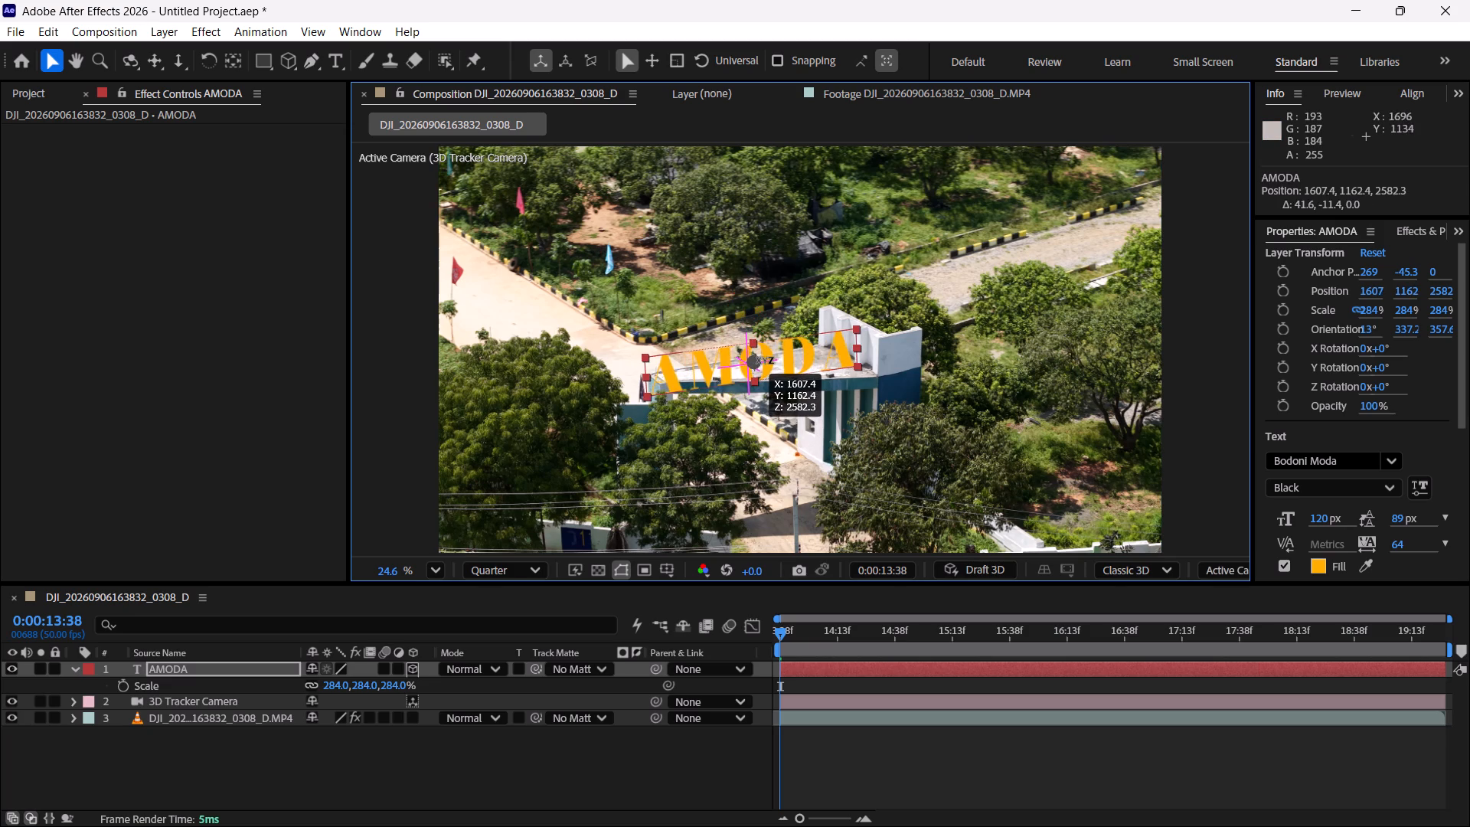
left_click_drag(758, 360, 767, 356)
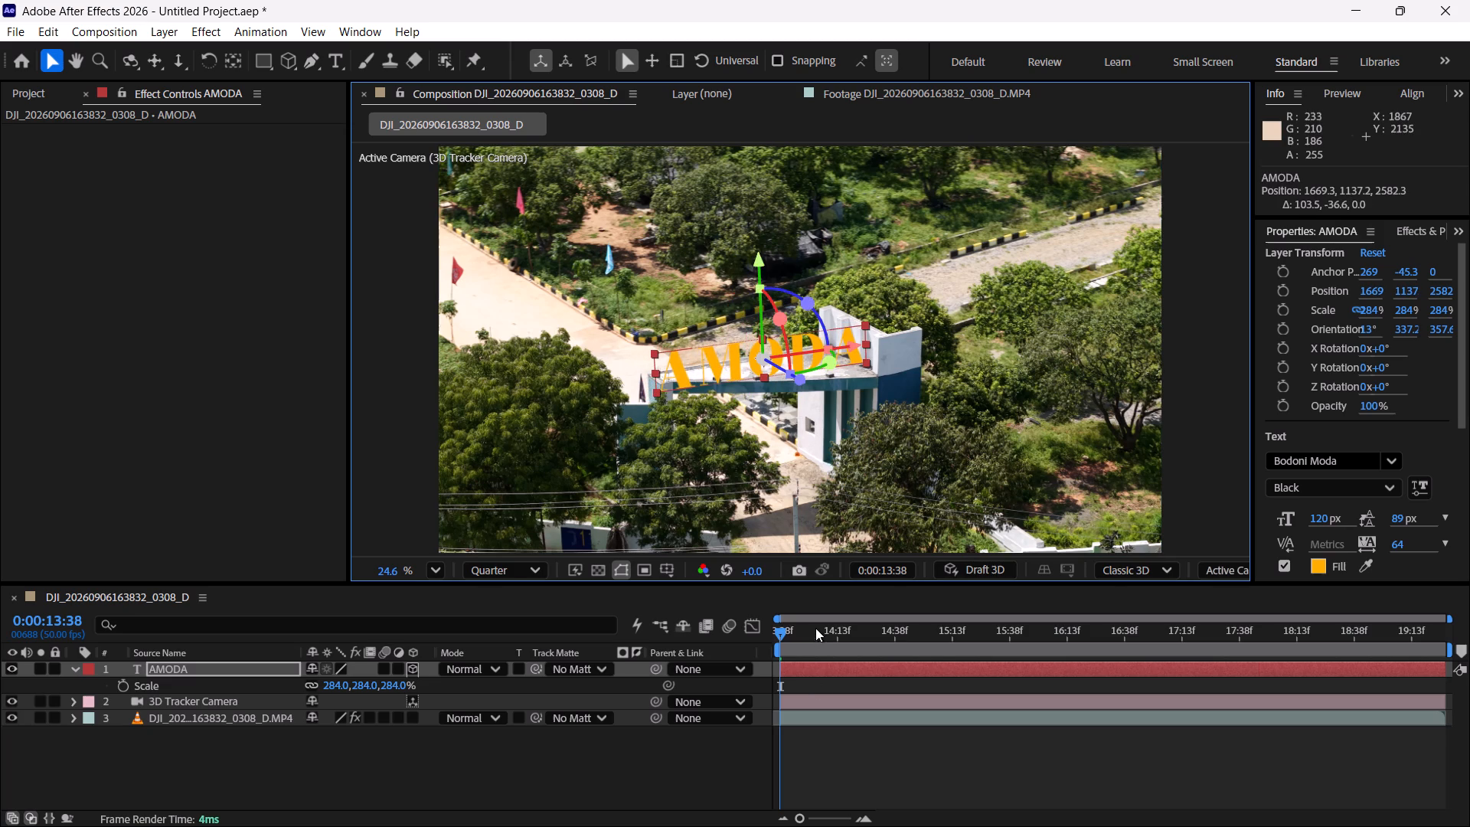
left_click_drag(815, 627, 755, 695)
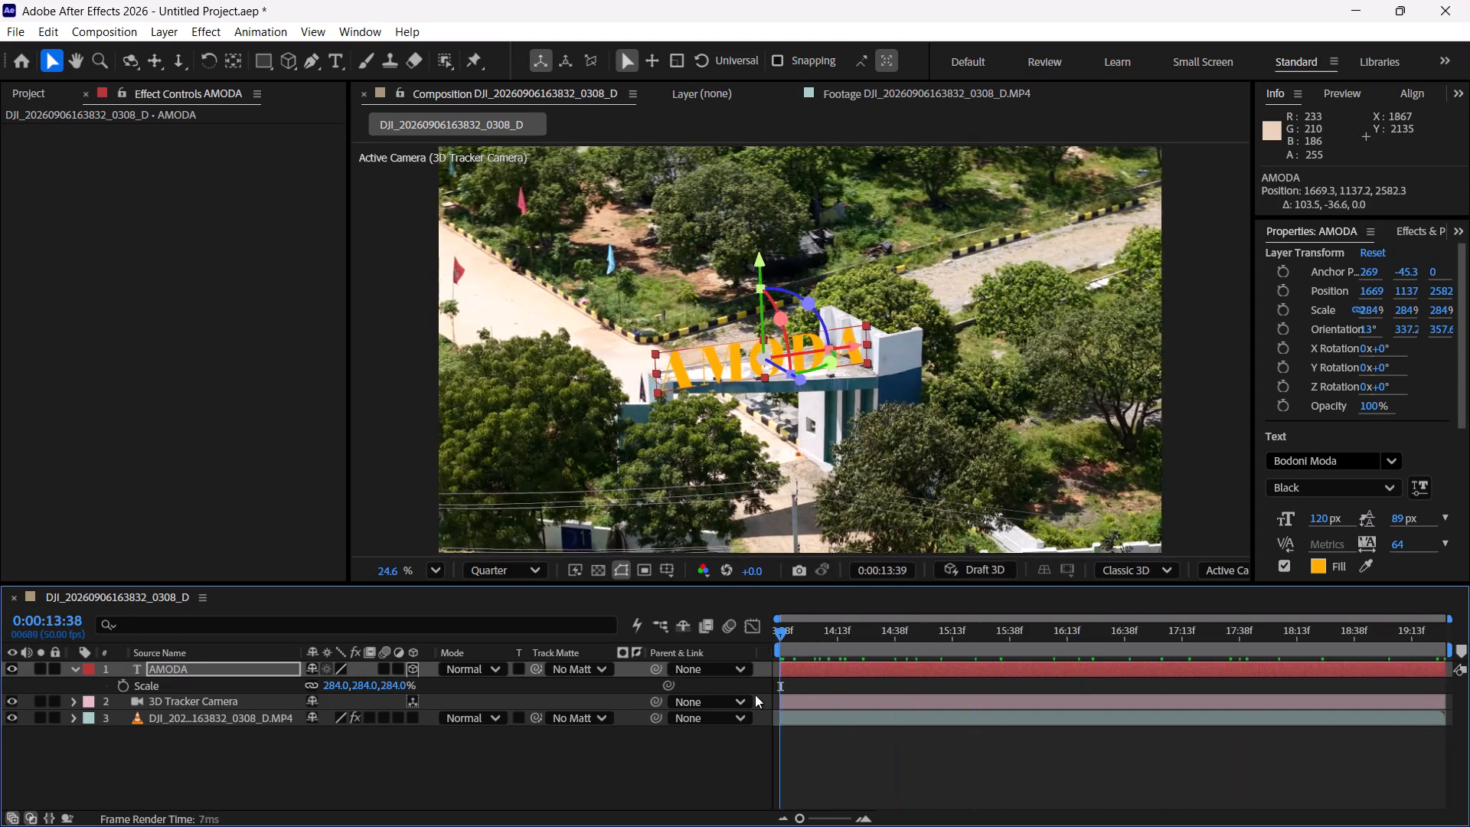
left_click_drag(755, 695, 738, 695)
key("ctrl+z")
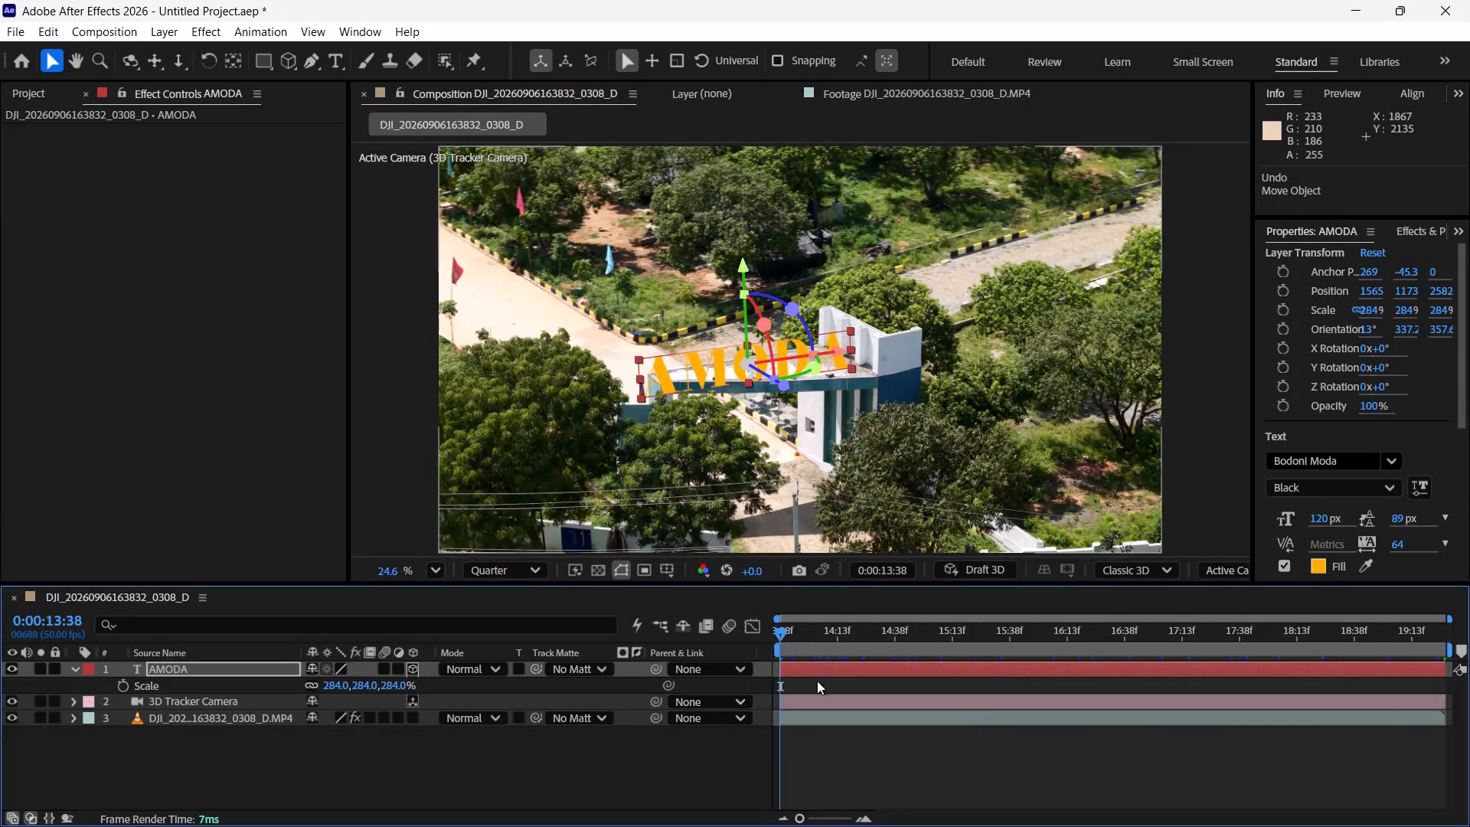
Scrub through to the clip's end and examine how the AMODA text sits on the gate with nothing selected.
left_click_drag(817, 643, 1318, 637)
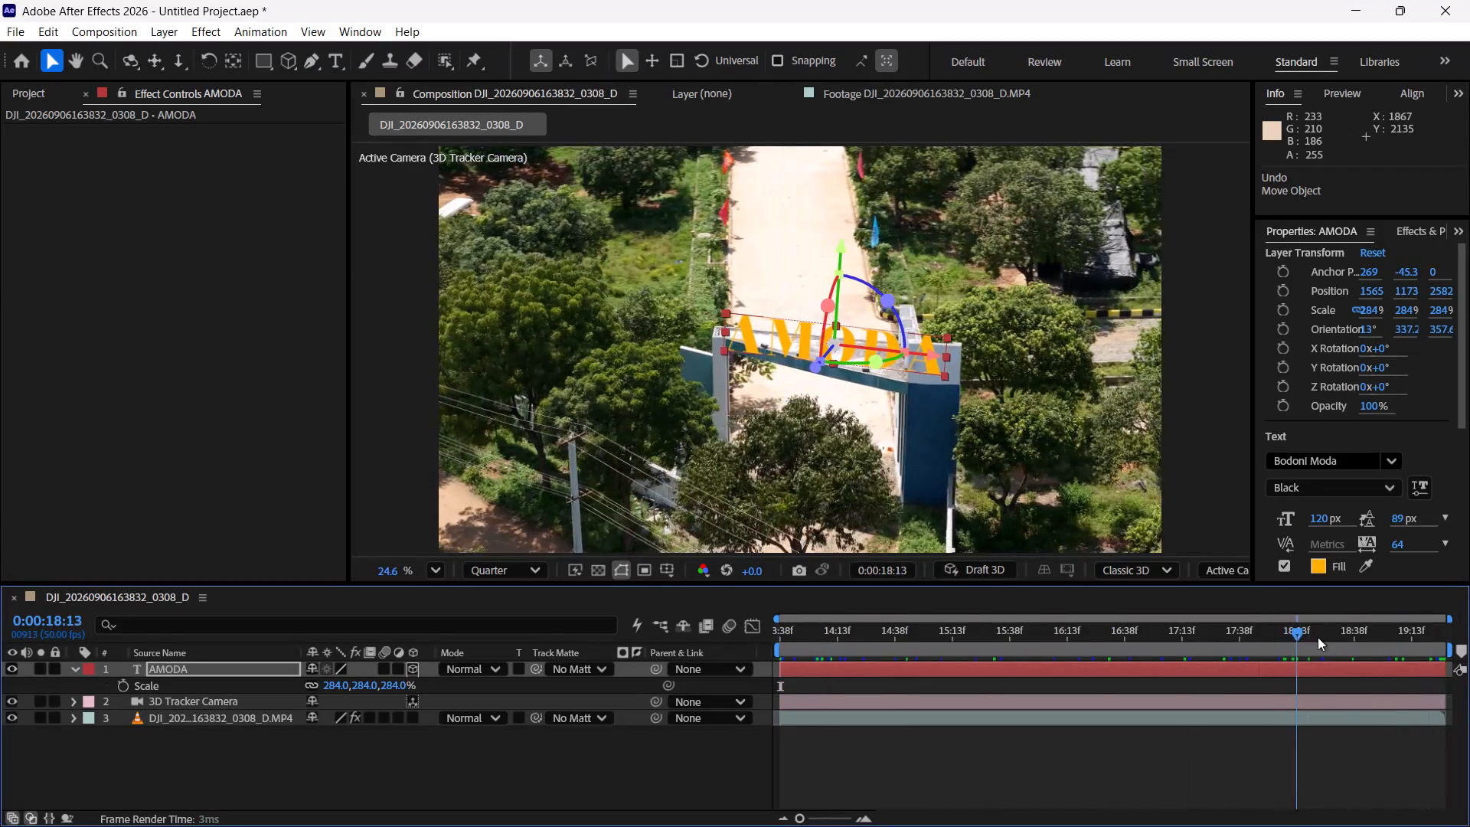
left_click_drag(1318, 637, 877, 709)
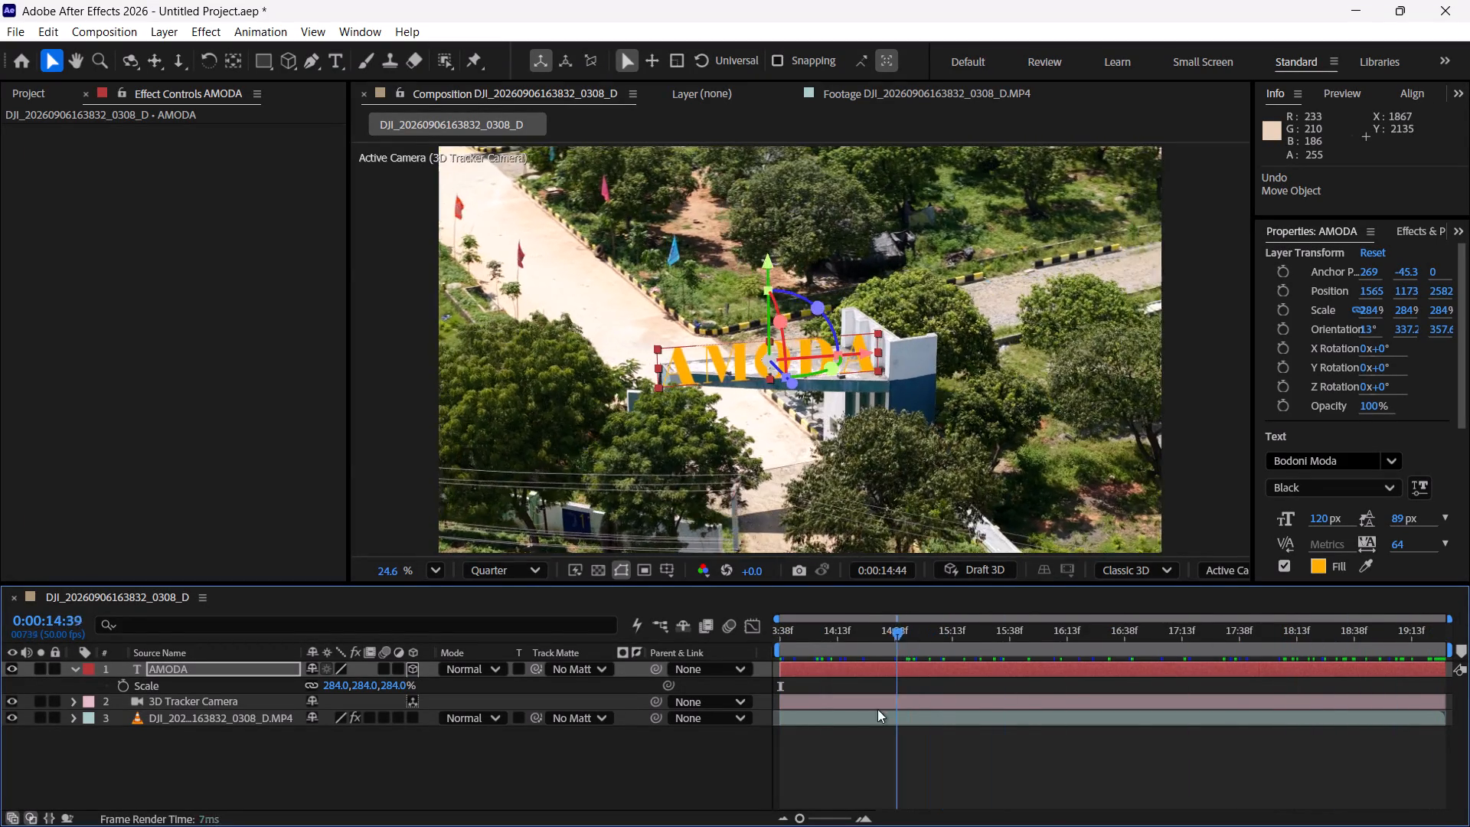
left_click_drag(877, 709, 964, 700)
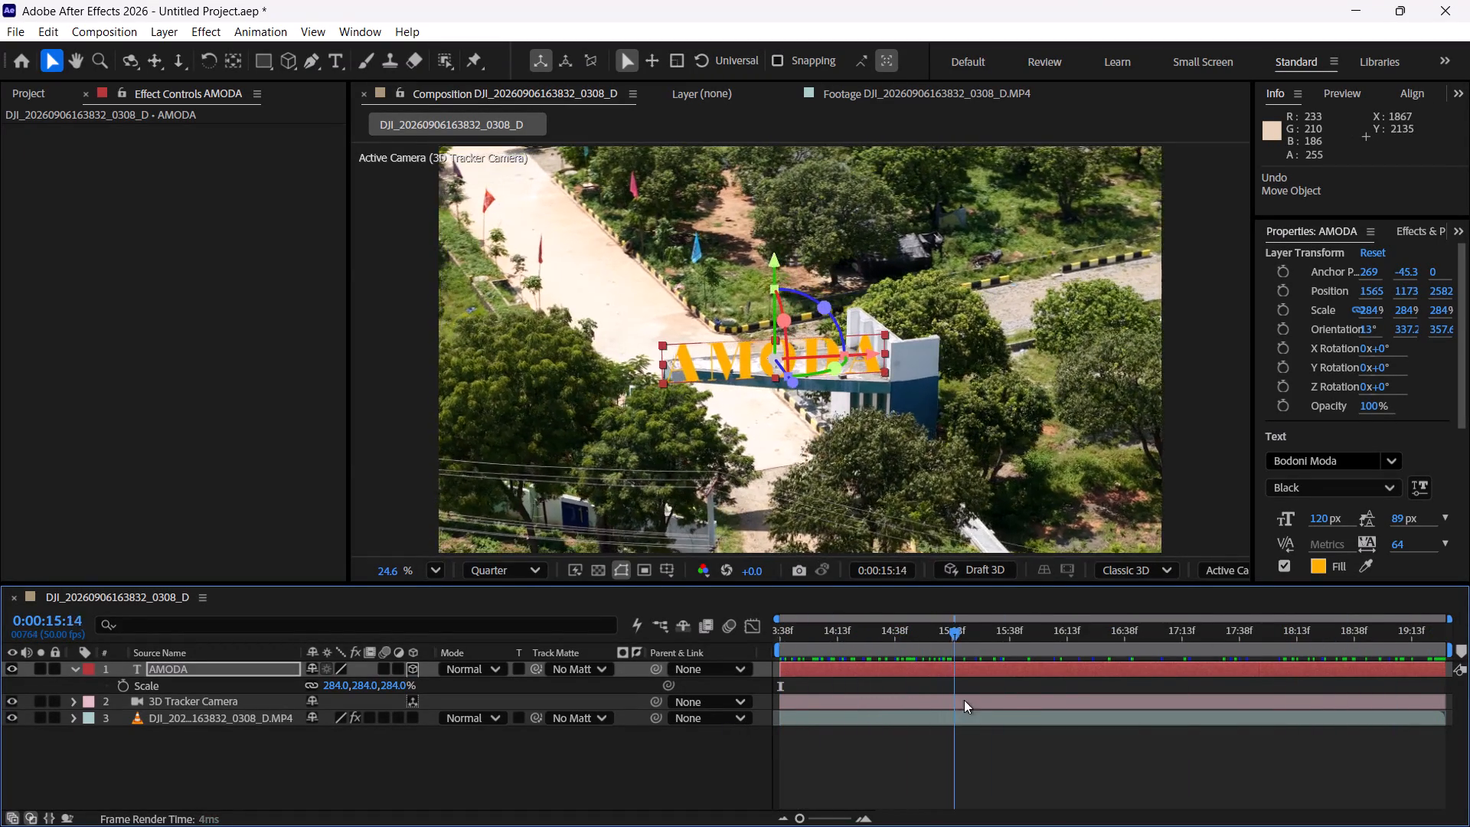
left_click_drag(964, 700, 1469, 694)
left_click(279, 773)
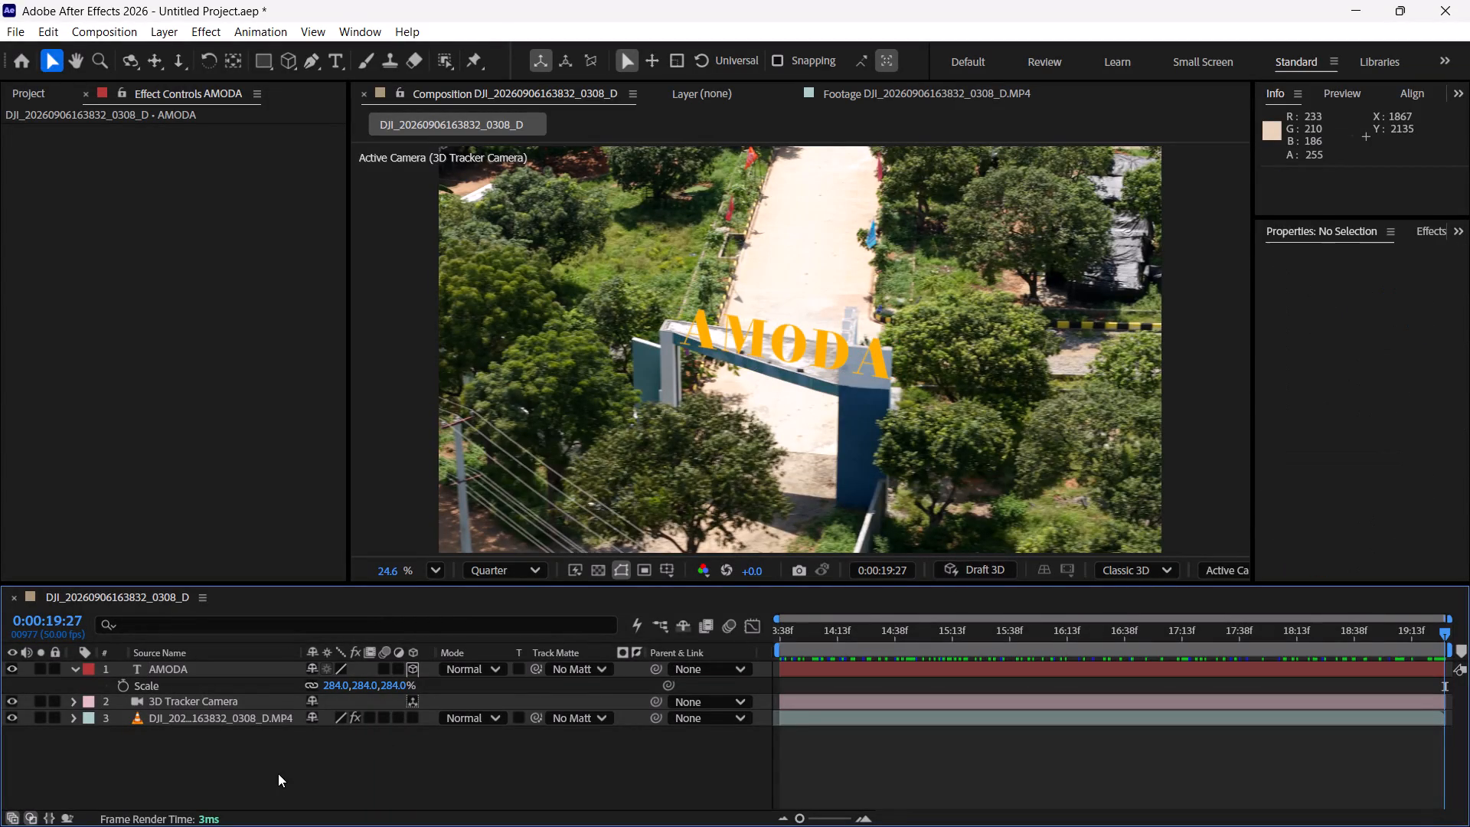
left_click(187, 785)
Search the fonts for "bold" and preview the matches on the AMODA text, from Almendra Bold through Cormorant Bold Italic.
left_click(217, 674)
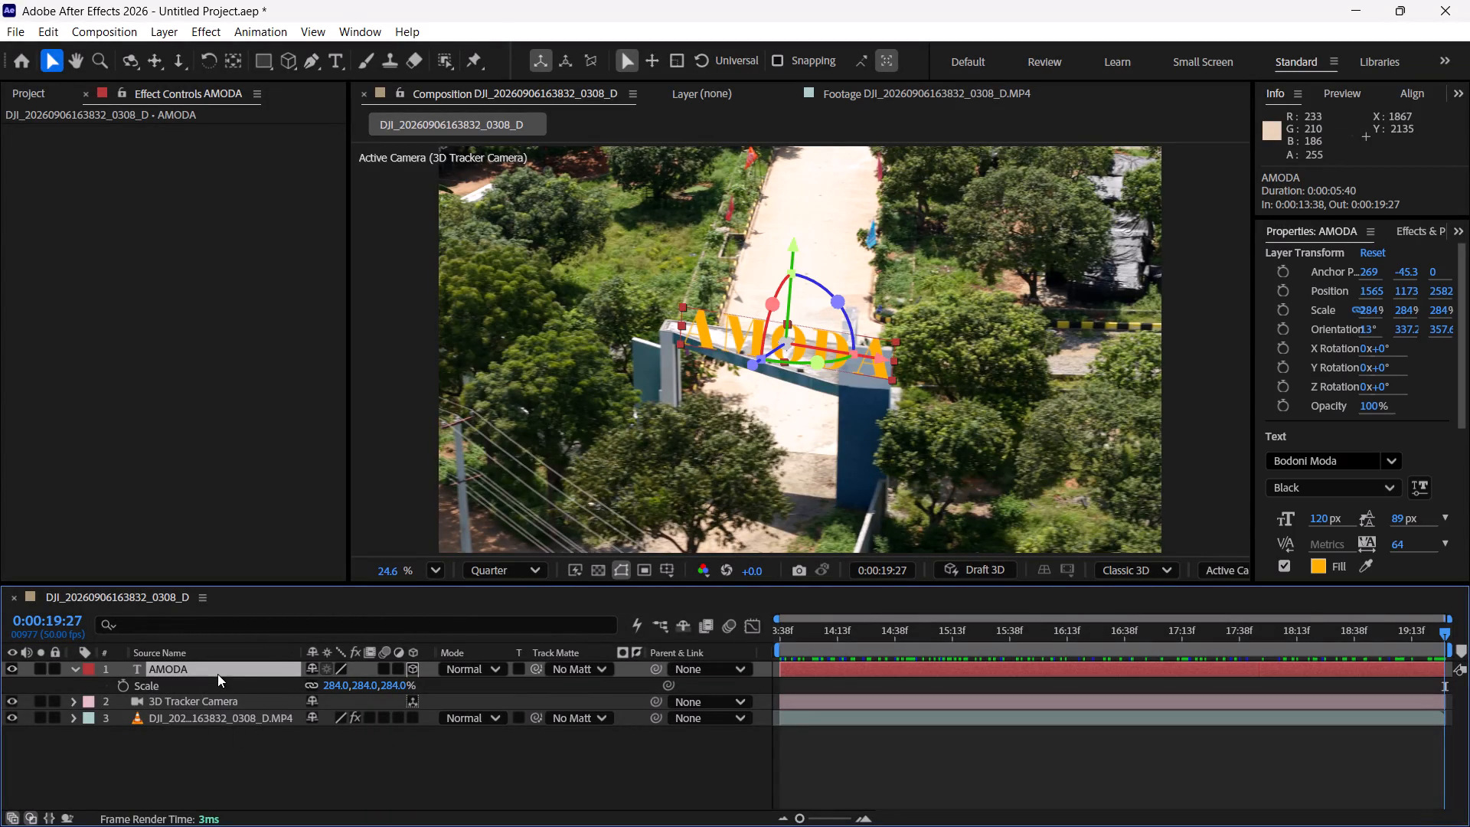
left_click(1340, 460)
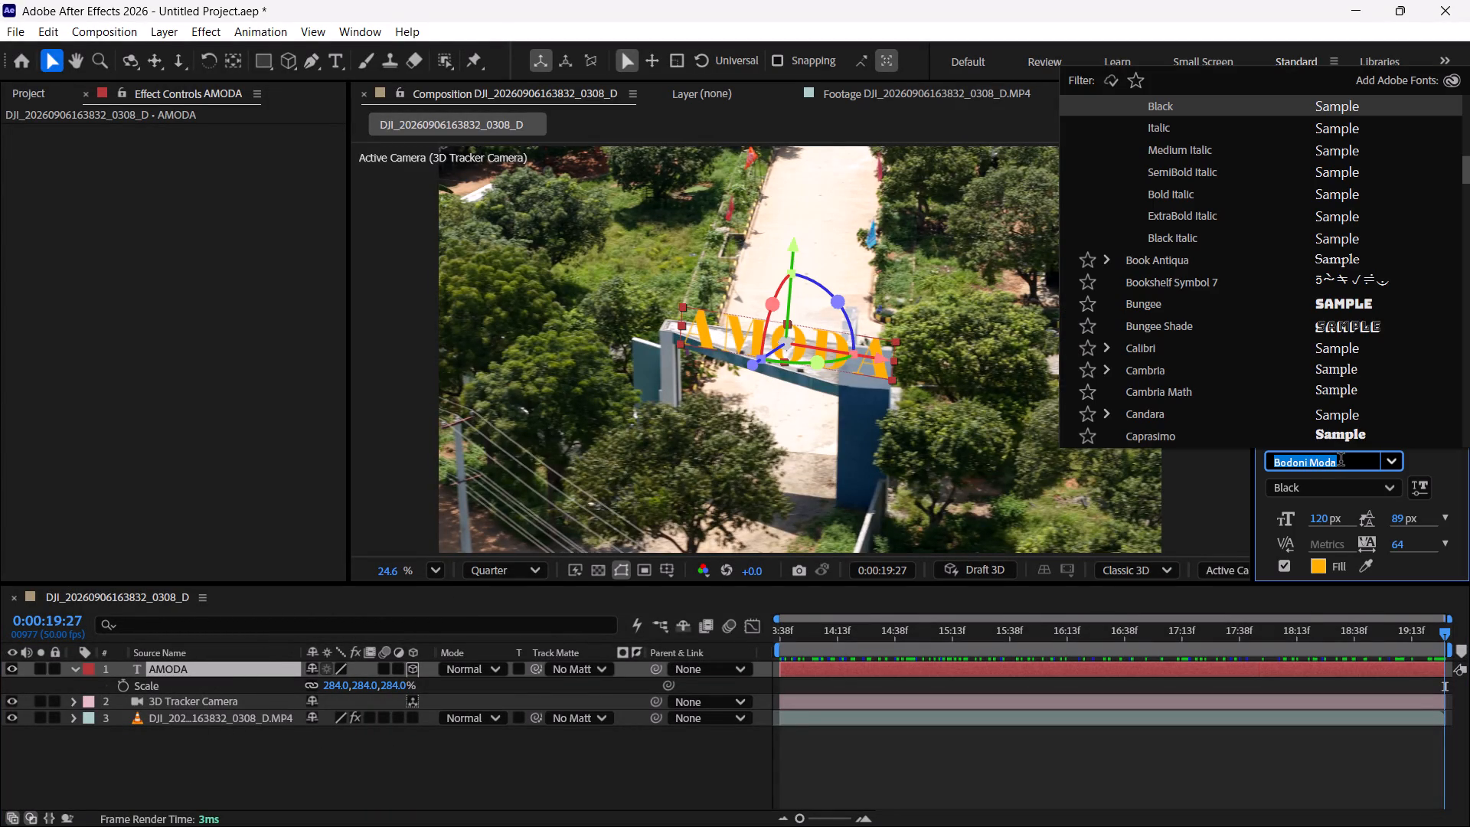
type("bold")
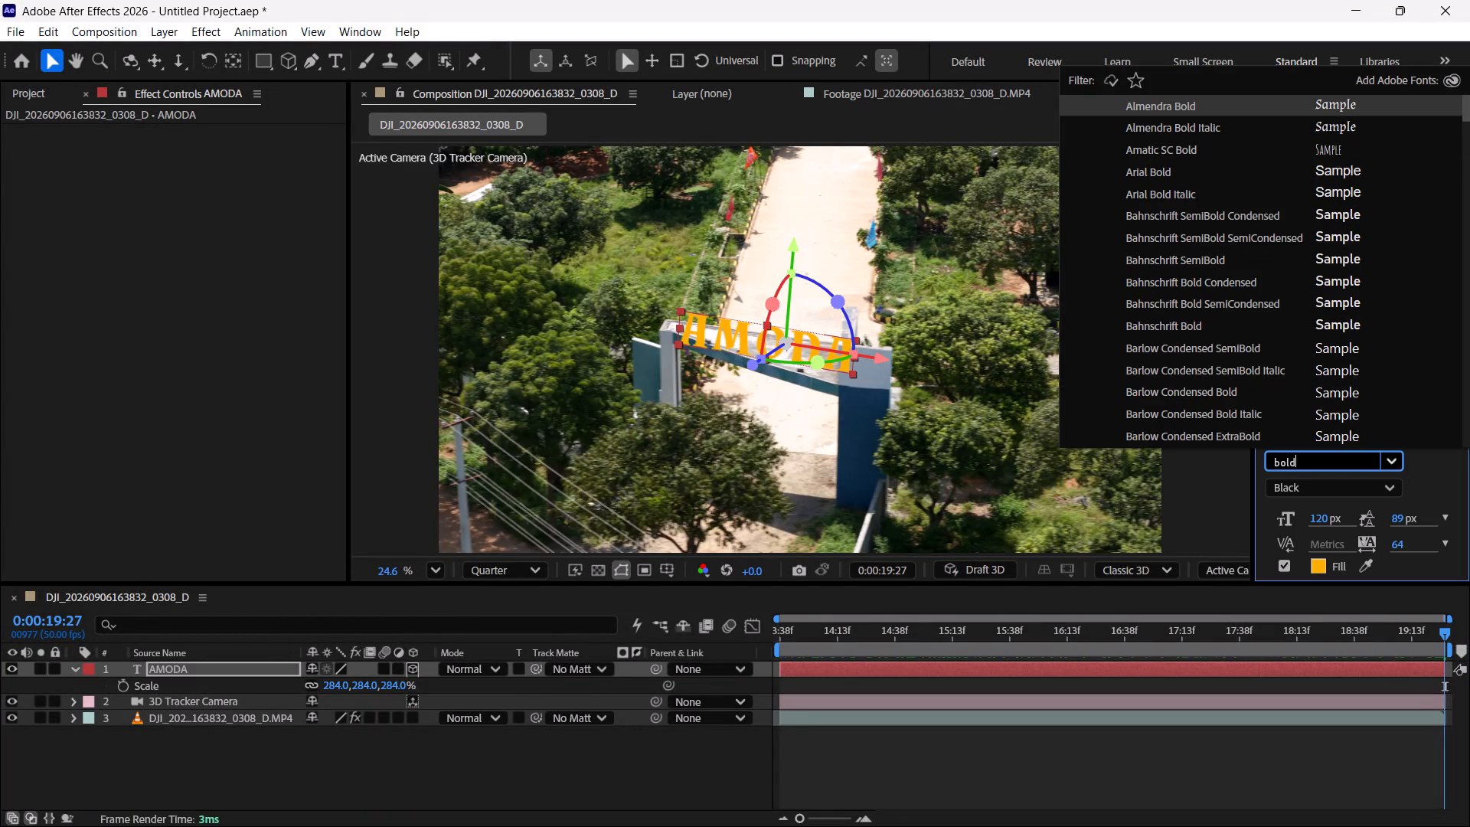
key("Down")
key("Down")
key("Down")
key("Down")
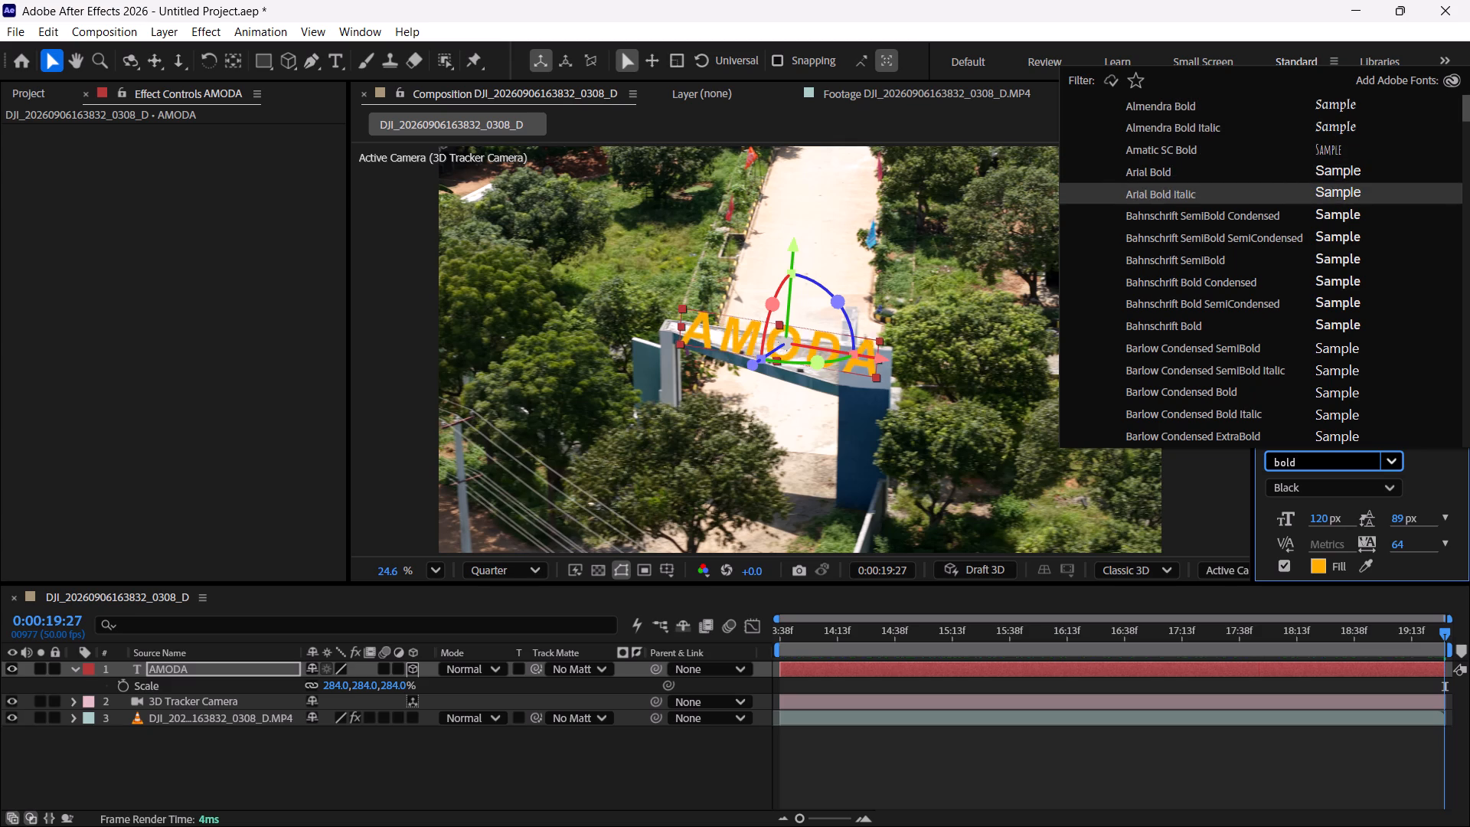
key("Down")
key("Down")
key("Down")
key("Down")
key("Down")
key("Down")
key("Down")
key("Down")
key("Down")
key("Up")
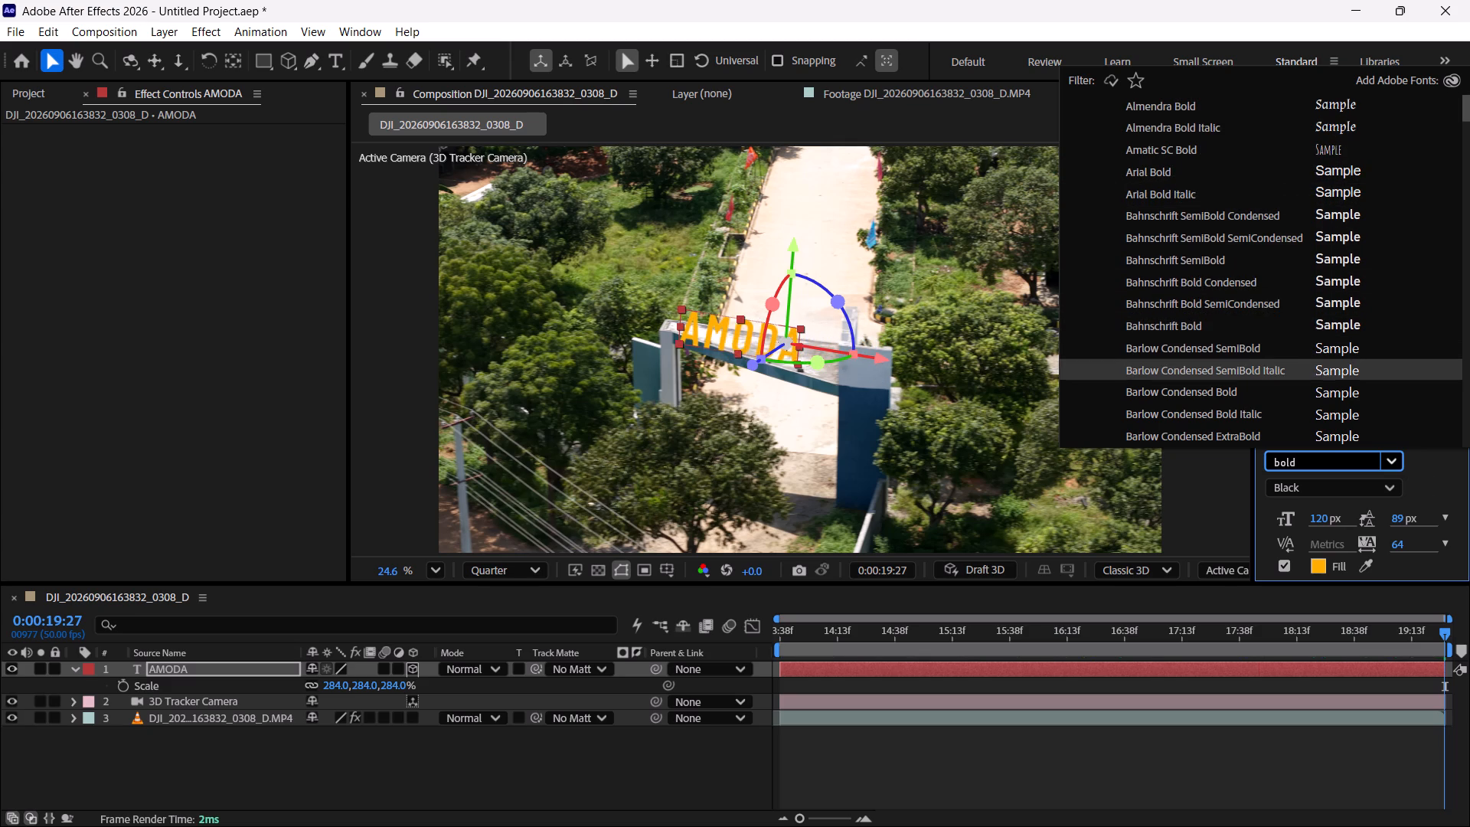
key("Down")
key("Down")
key("Down")
key("Down")
key("Down")
key("Down")
key("Down")
key("Down")
key("Down")
key("Down")
key("Down")
key("Down")
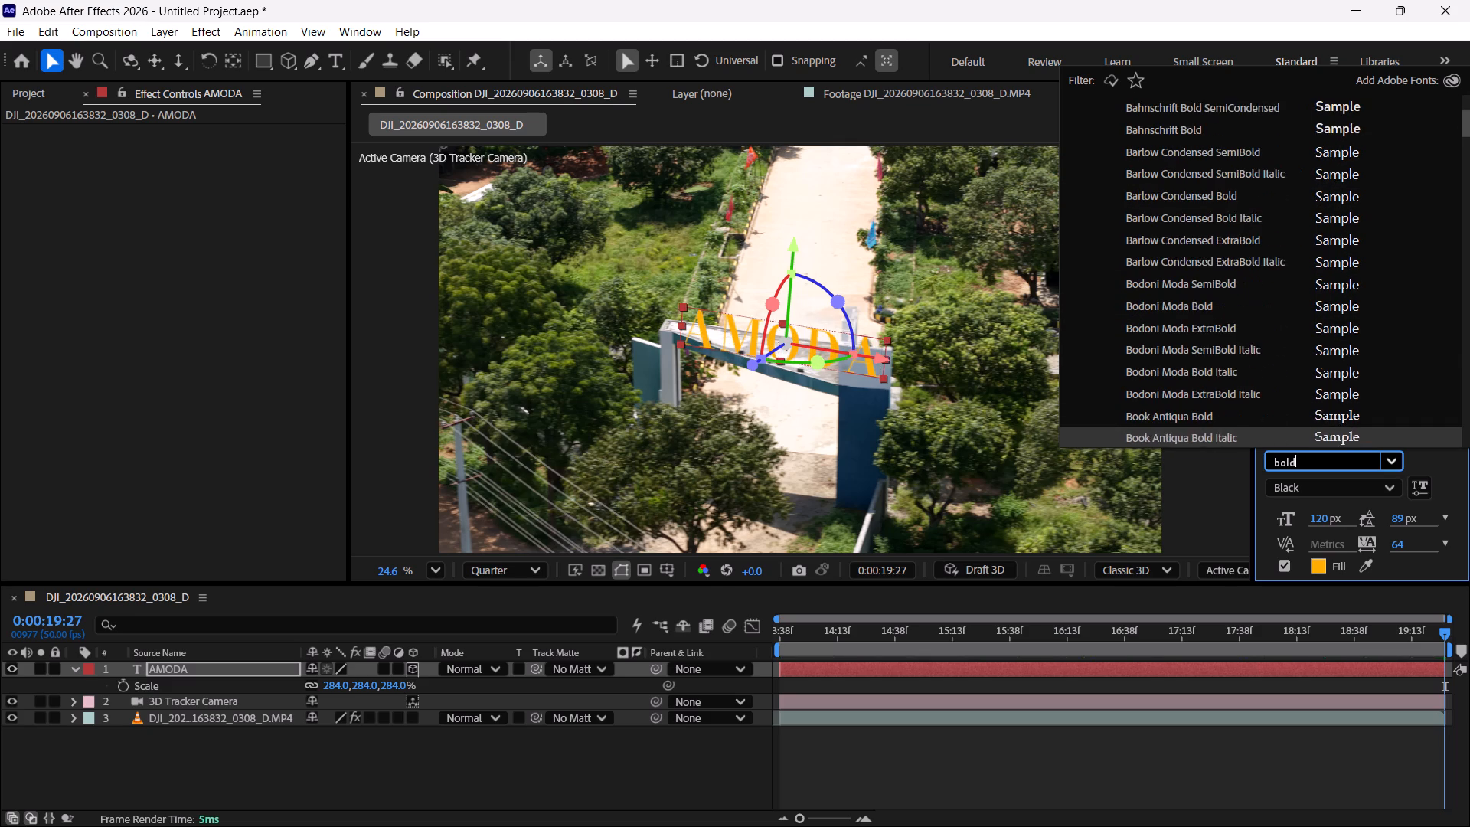
key("Down")
key("Down")
key("Up")
key("Up")
key("Down")
key("Down")
key("Down")
key("Down")
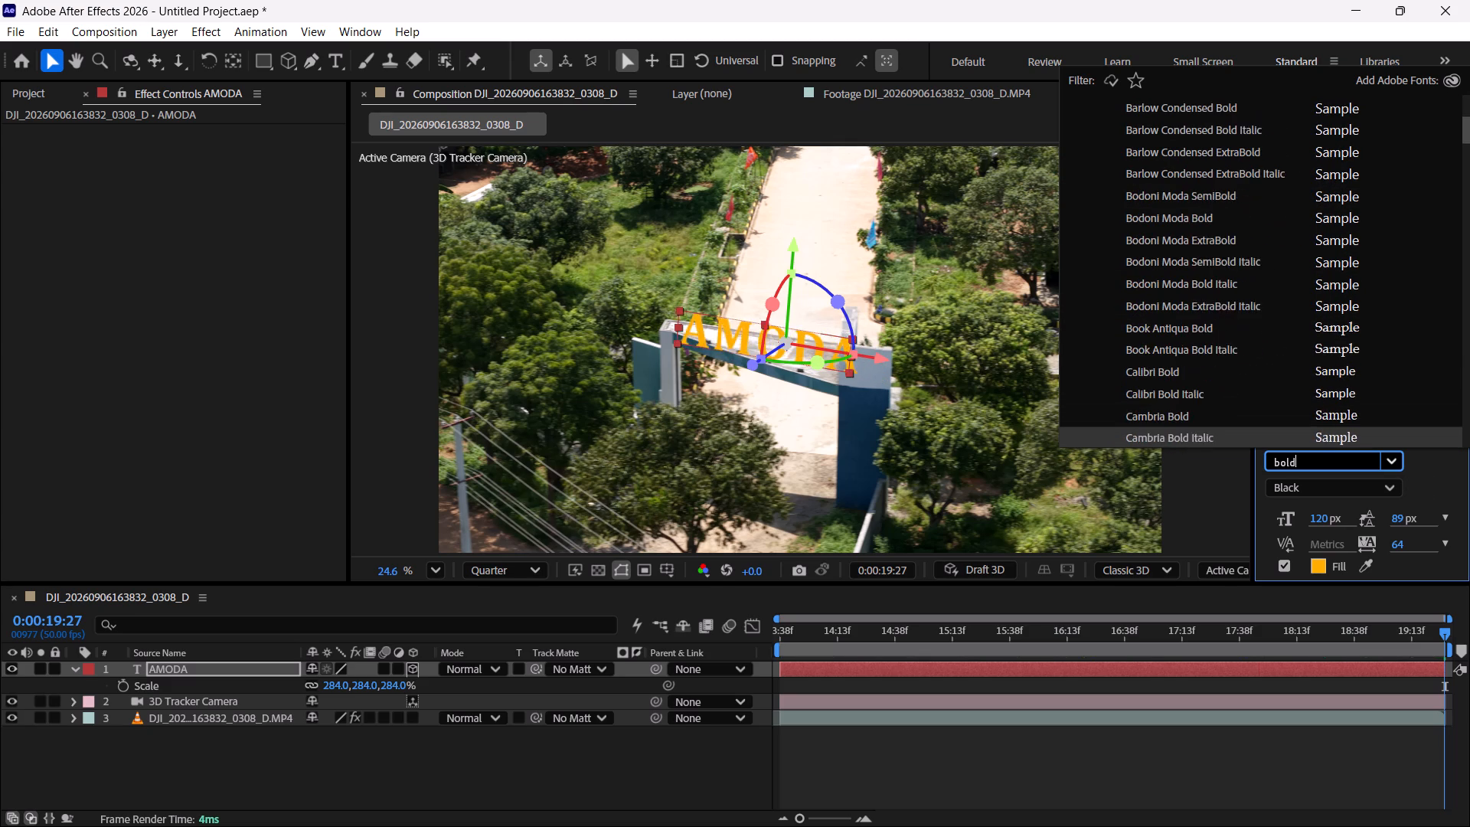
key("Down")
key("Down")
key("Down")
key("Down")
key("Down")
key("Down")
key("Down")
key("Down")
key("Down")
key("Down")
key("Down")
key("Down")
key("Down")
key("Down")
key("Down")
key("Down")
key("Down")
key("Down")
key("Down")
key("Down")
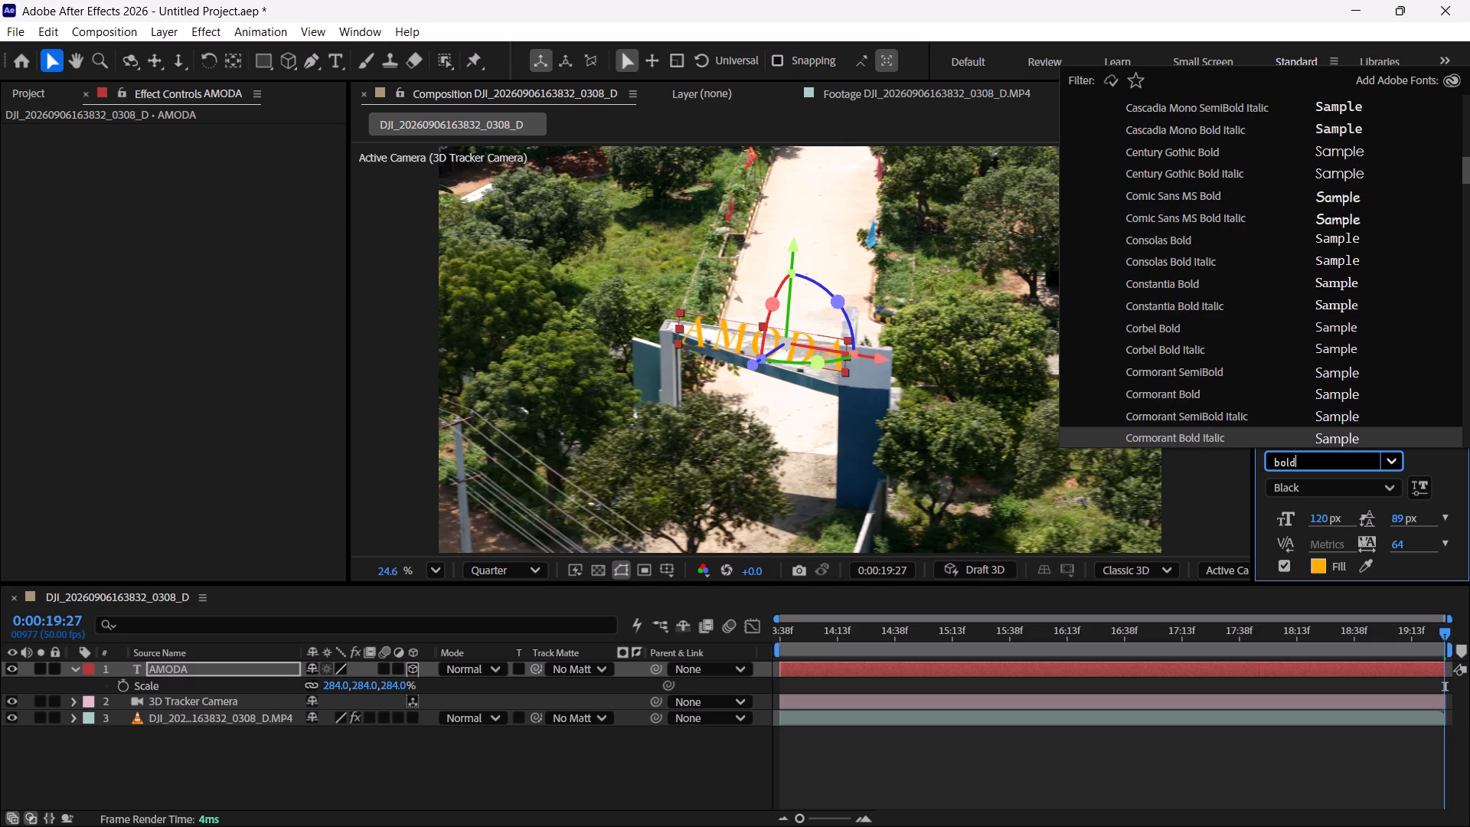
Search the fonts for "lemon" for the AMODA text, replacing the current search term.
key("ctrl+a")
key("shift+l")
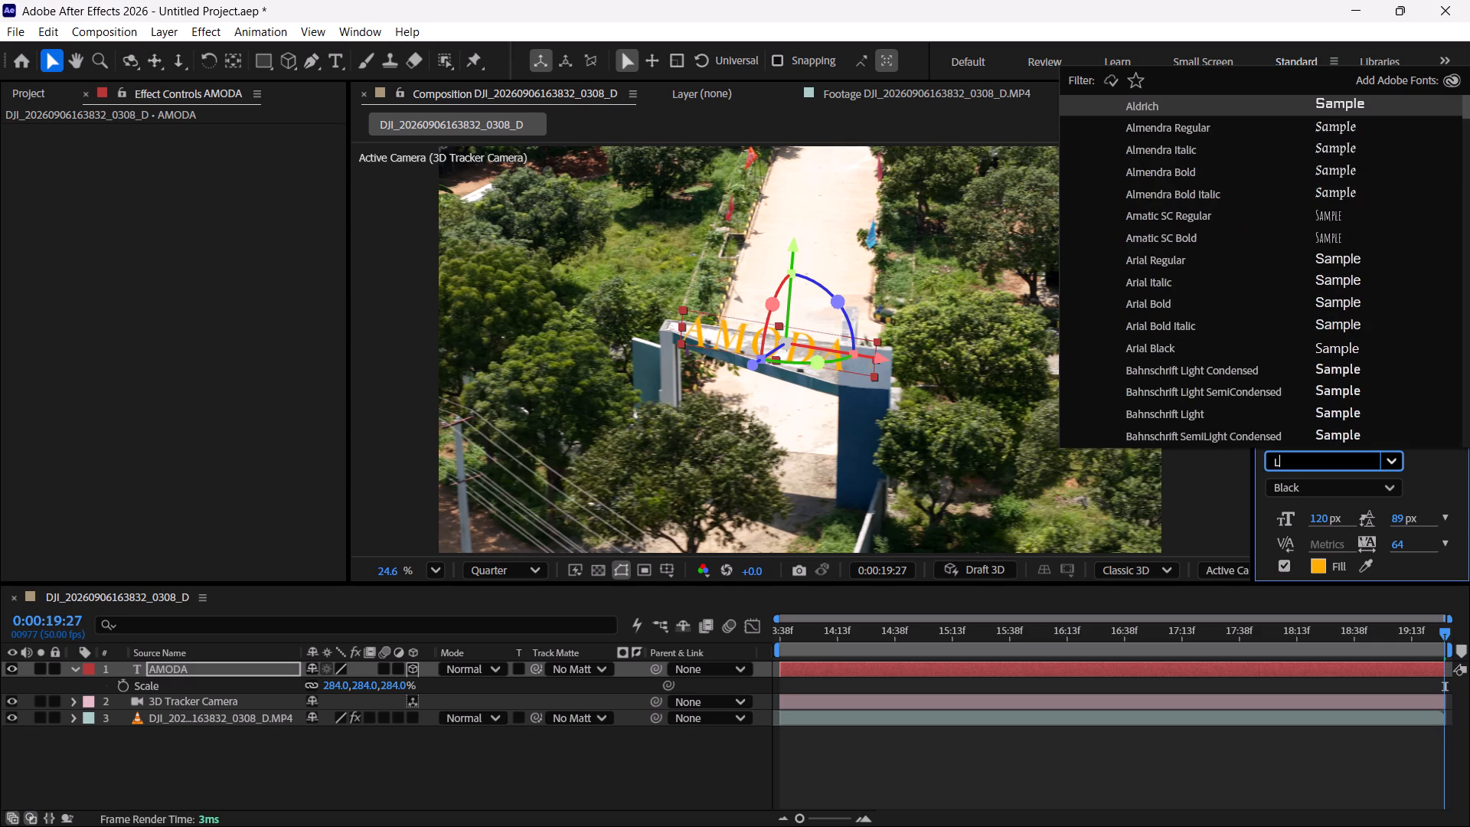
key("BackSpace")
type("lemon")
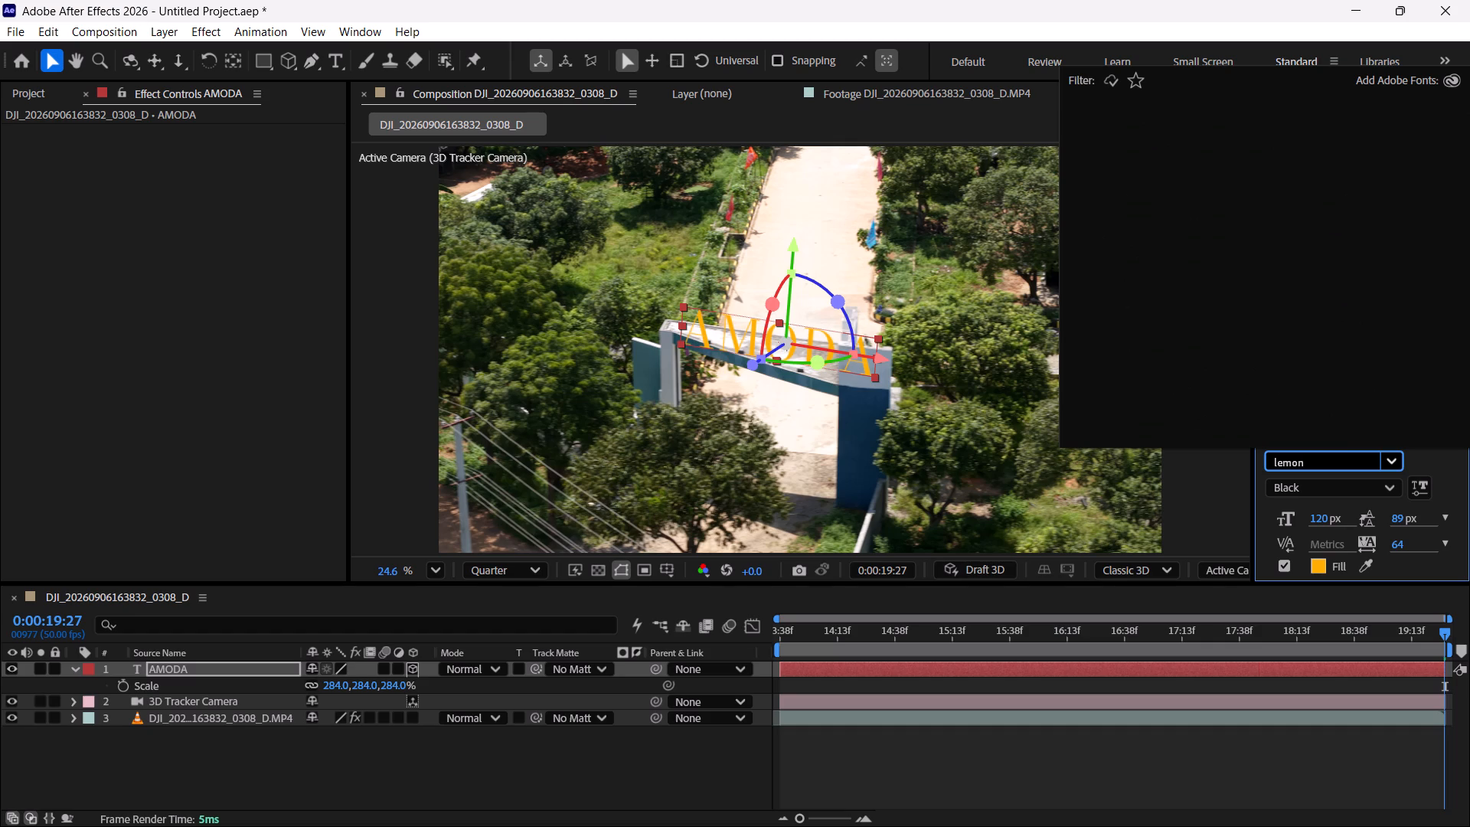
Search the fonts for "milk" instead, and clear that search term from the font name.
key("BackSpace")
key("BackSpace")
key("BackSpace")
key("BackSpace")
key("BackSpace")
key("BackSpace")
type("milk")
key("BackSpace")
key("BackSpace")
key("BackSpace")
key("BackSpace")
key("BackSpace")
key("BackSpace")
key("BackSpace")
key("BackSpace")
key("BackSpace")
key("BackSpace")
key("BackSpace")
key("BackSpace")
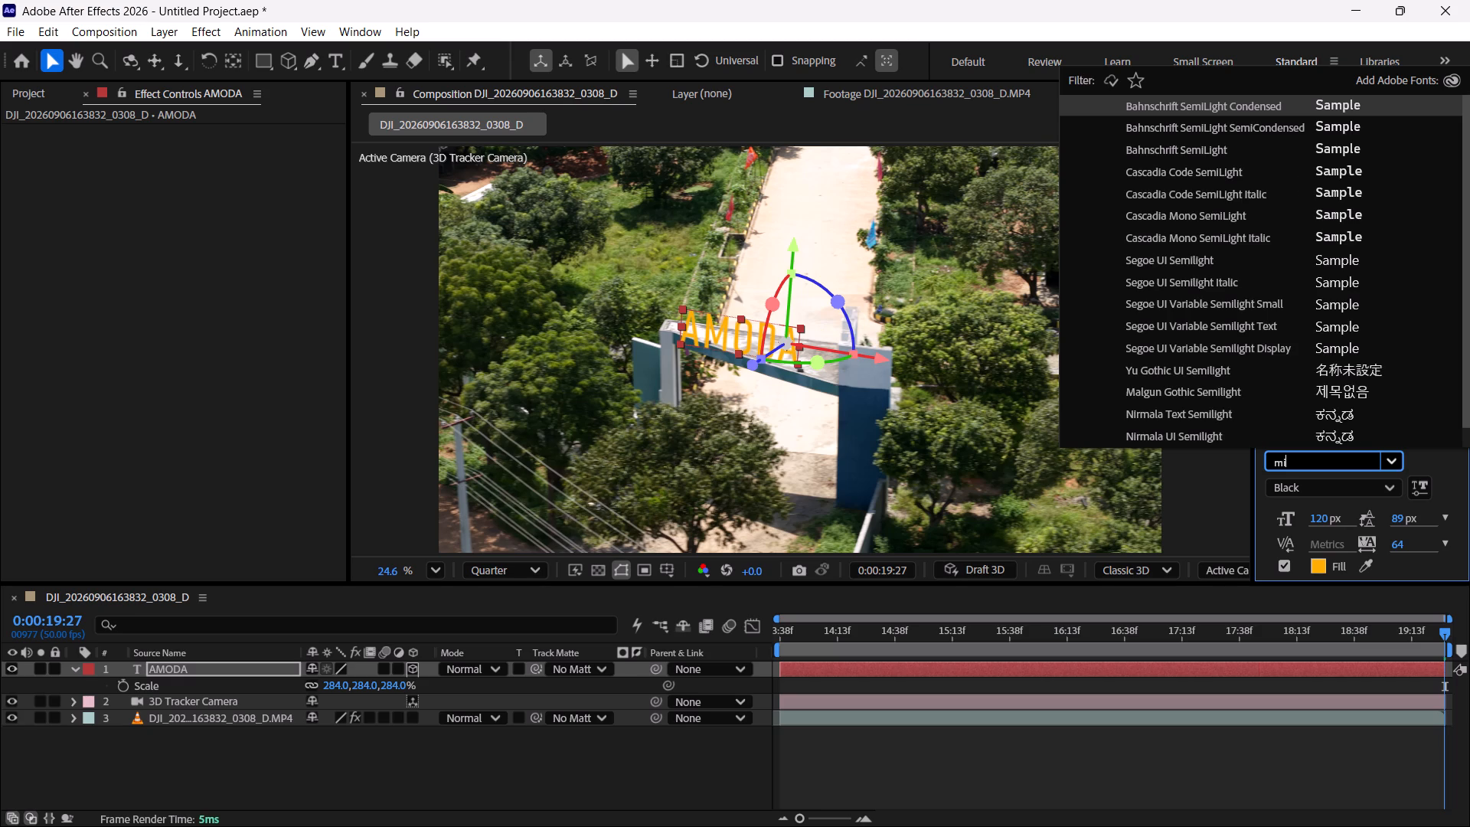
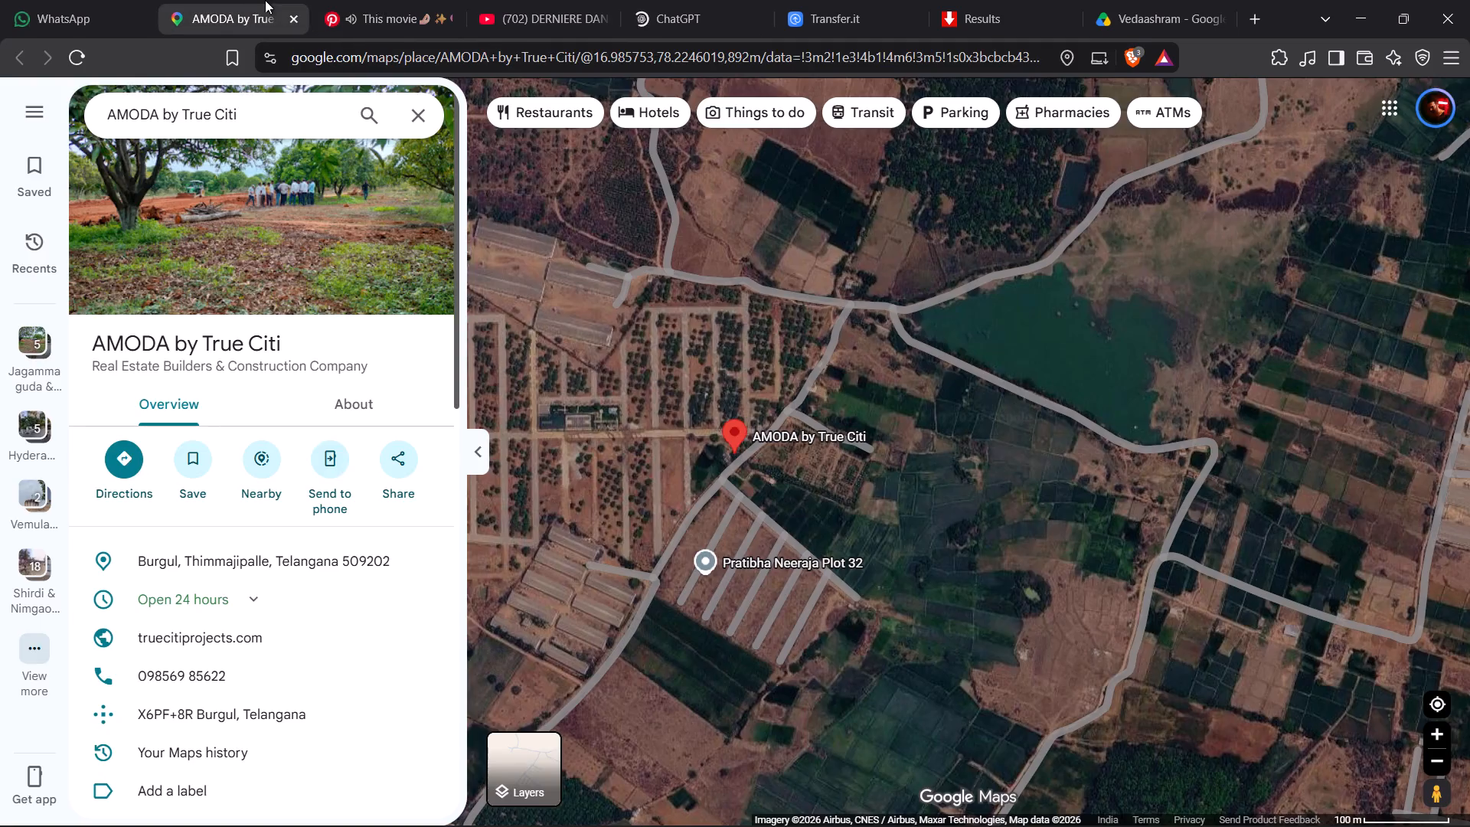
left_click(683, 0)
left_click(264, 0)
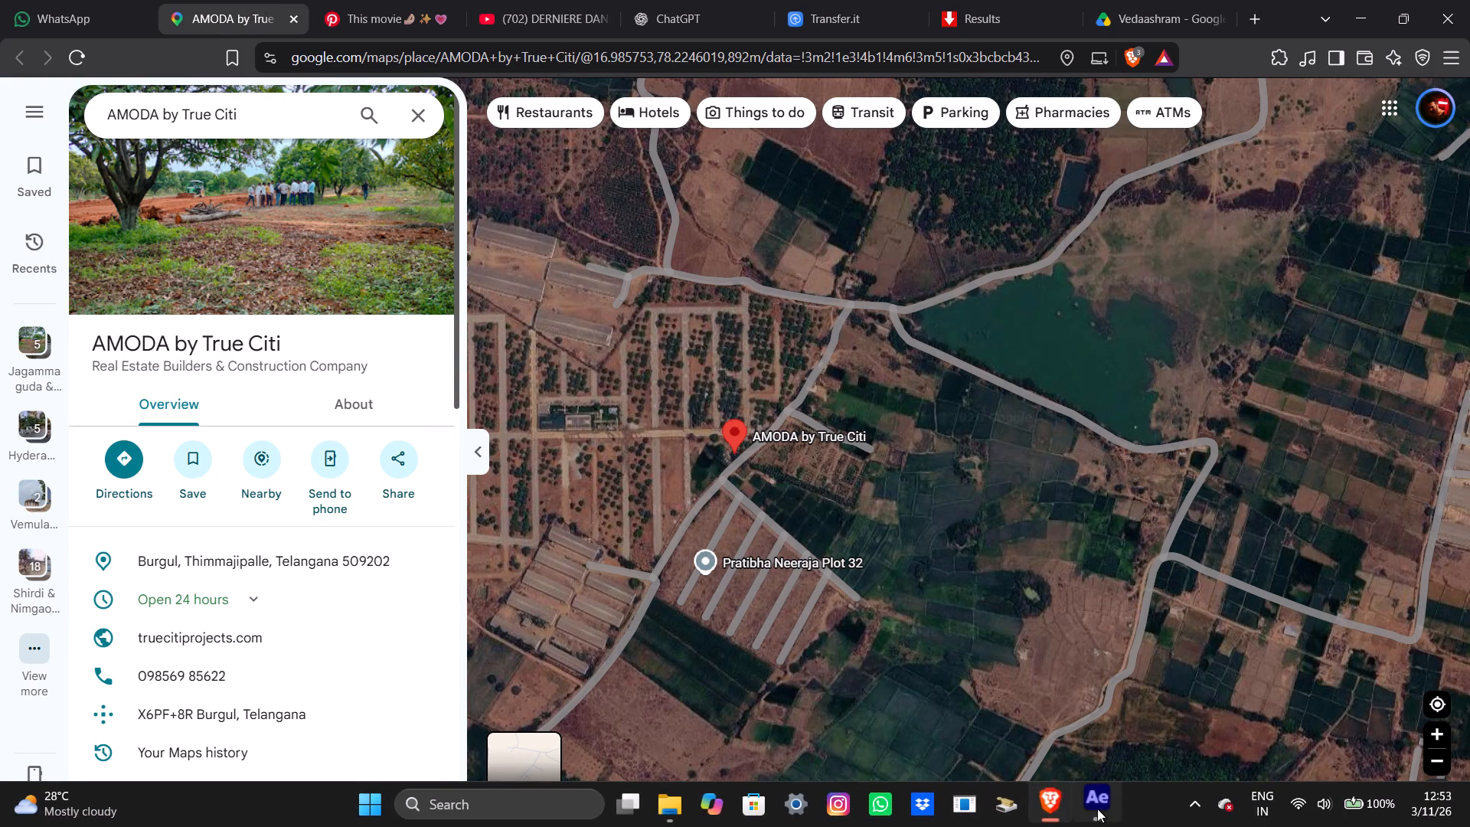
Switch to After Effects and, at 0:00:13:38, shift the AMODA text along the gate to about position 1761.9, 1146.7, 2660.7.
left_click(1097, 809)
left_click_drag(854, 642, 1356, 654)
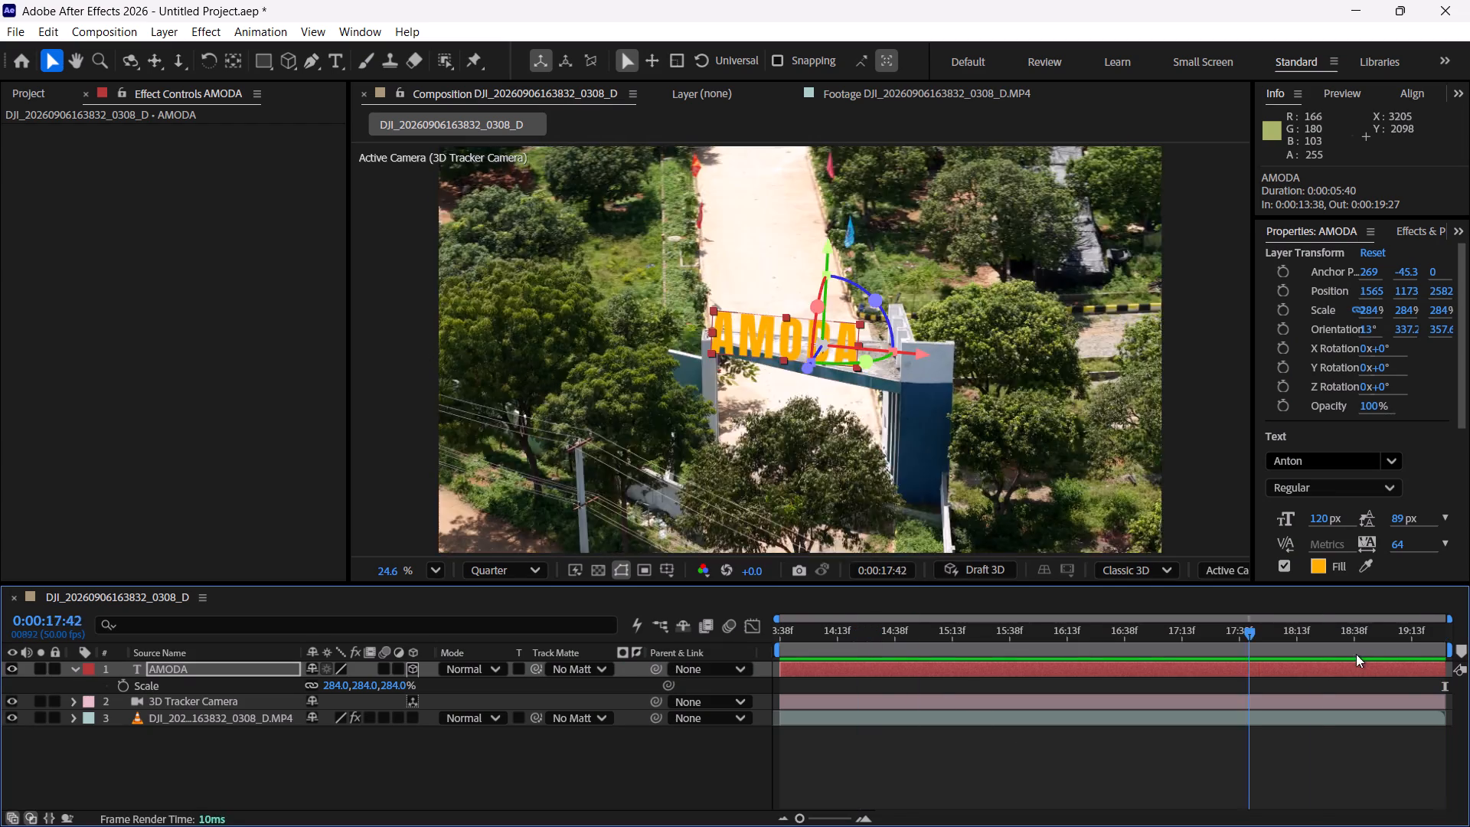
left_click_drag(1356, 654, 608, 700)
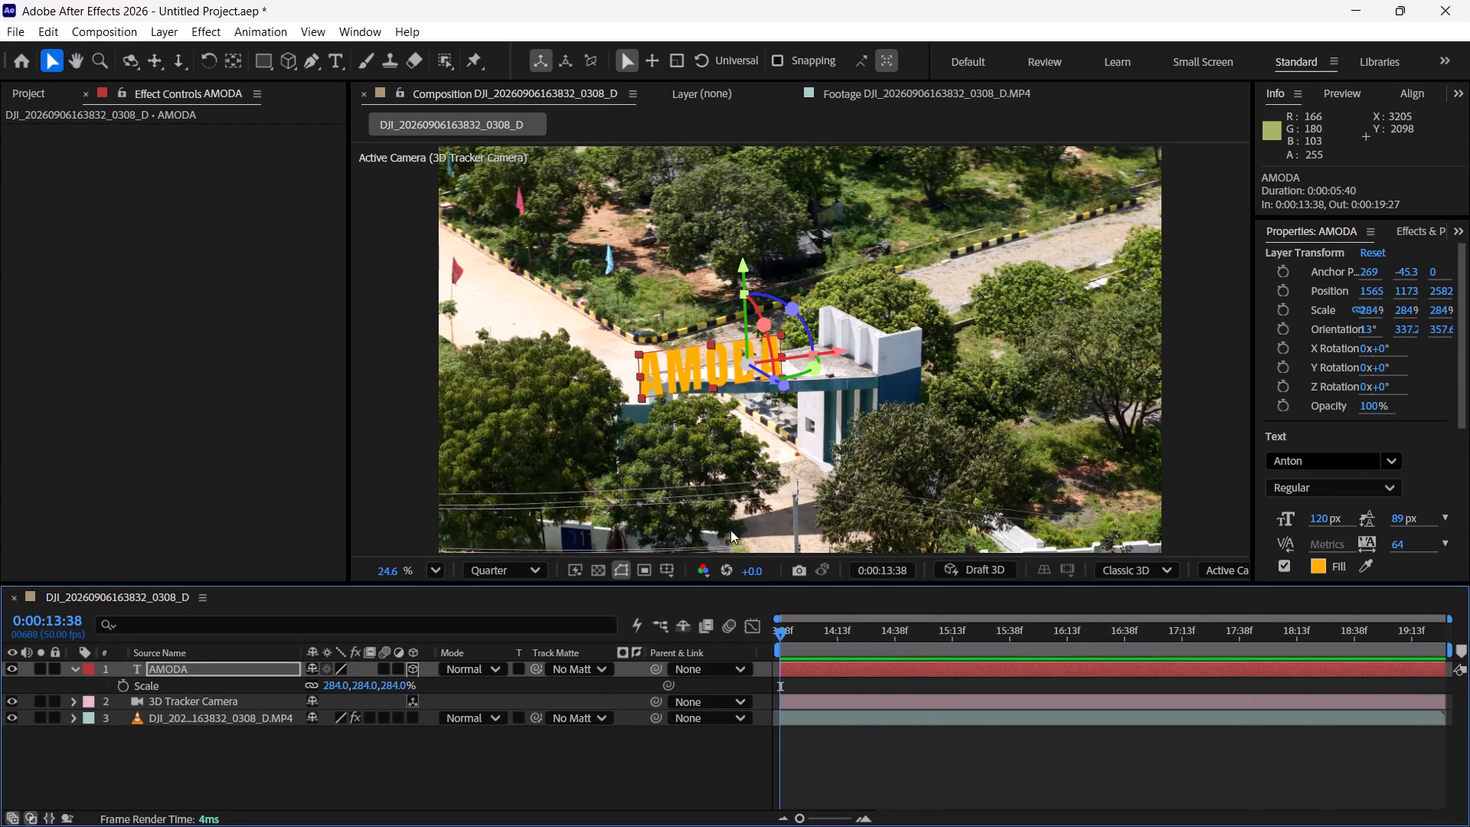
left_click_drag(845, 354, 876, 346)
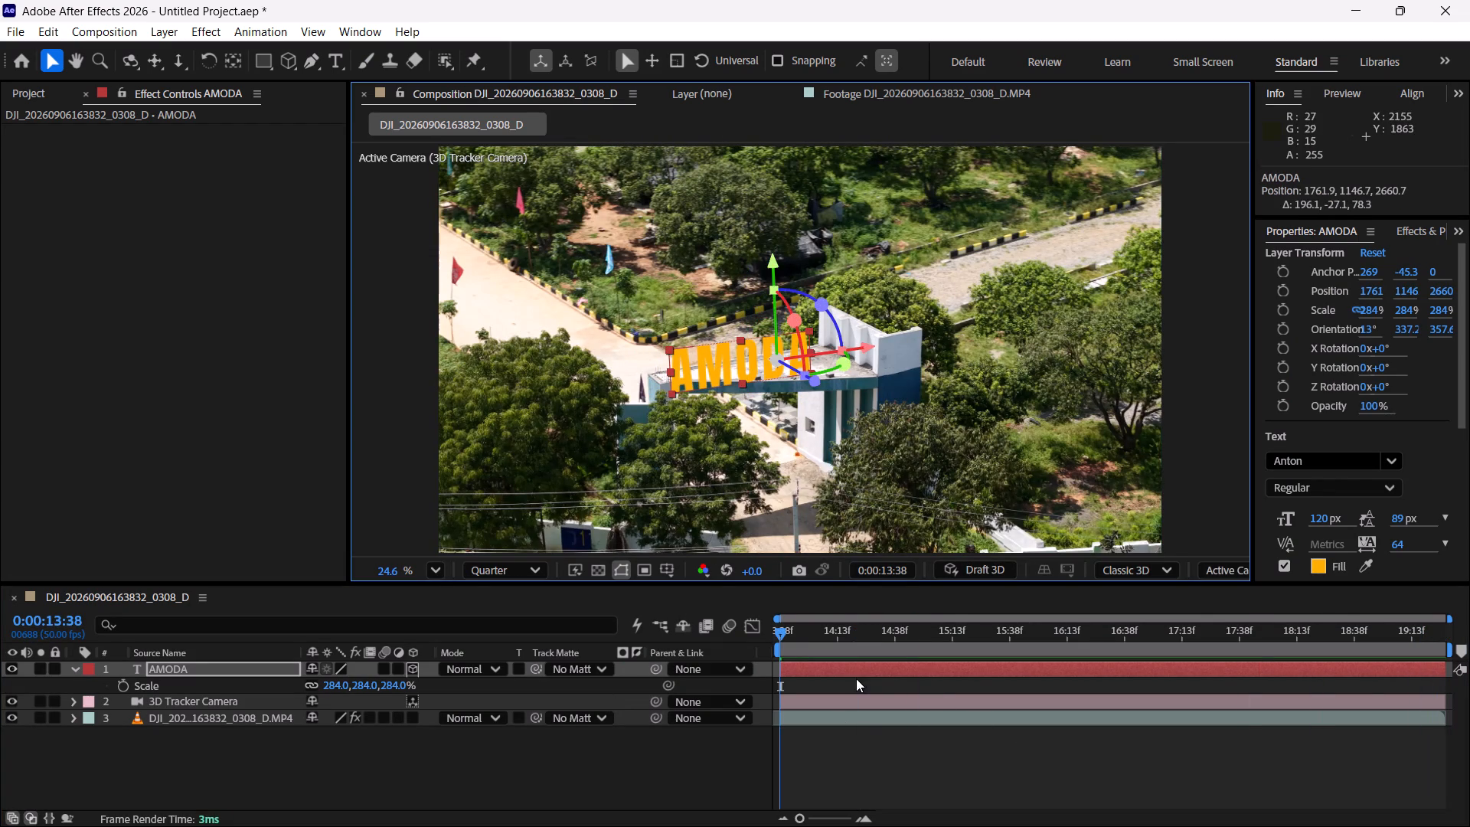
left_click_drag(851, 628, 687, 801)
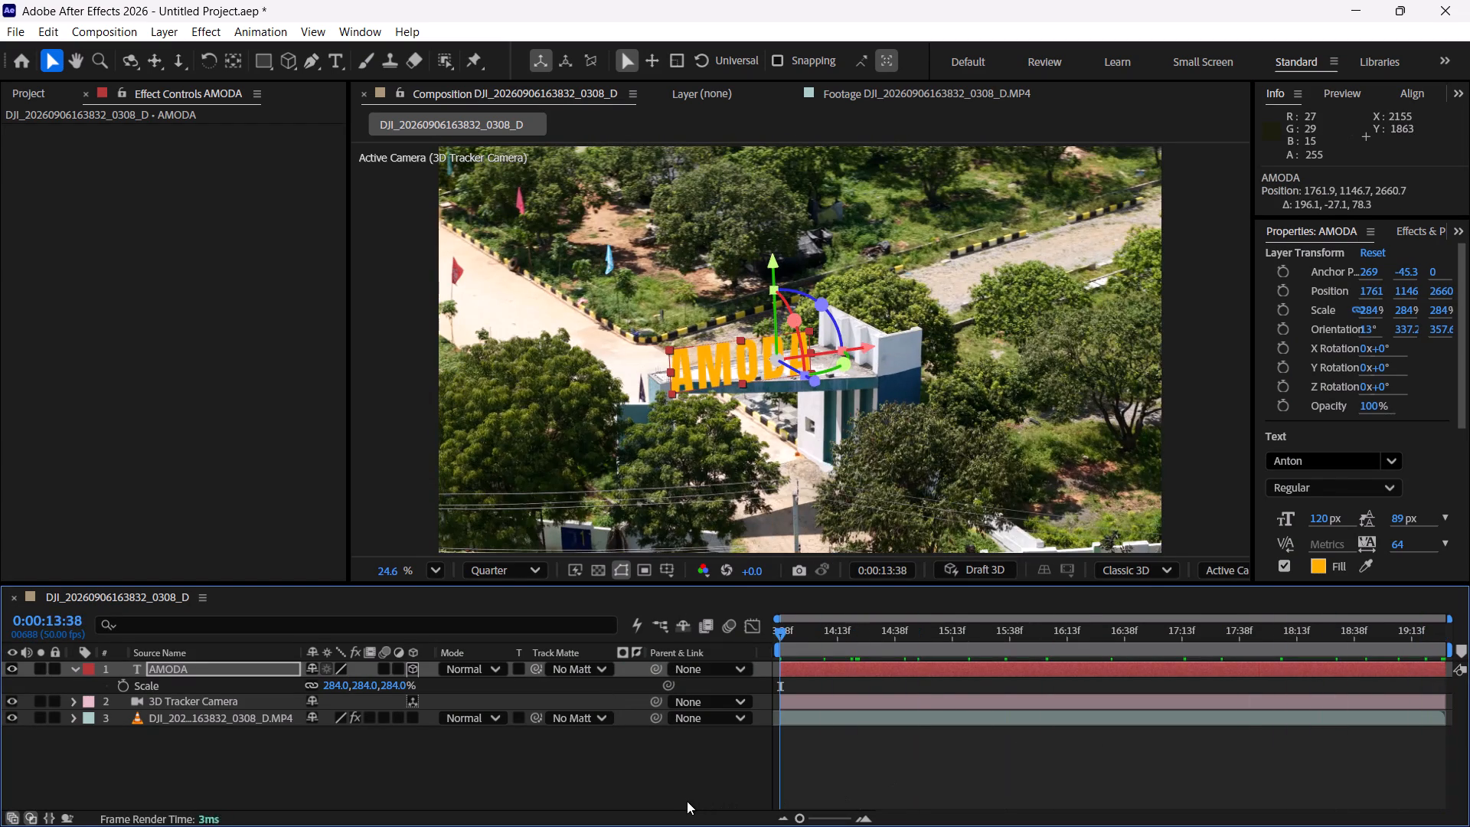
left_click_drag(687, 801, 678, 801)
left_click(612, 793)
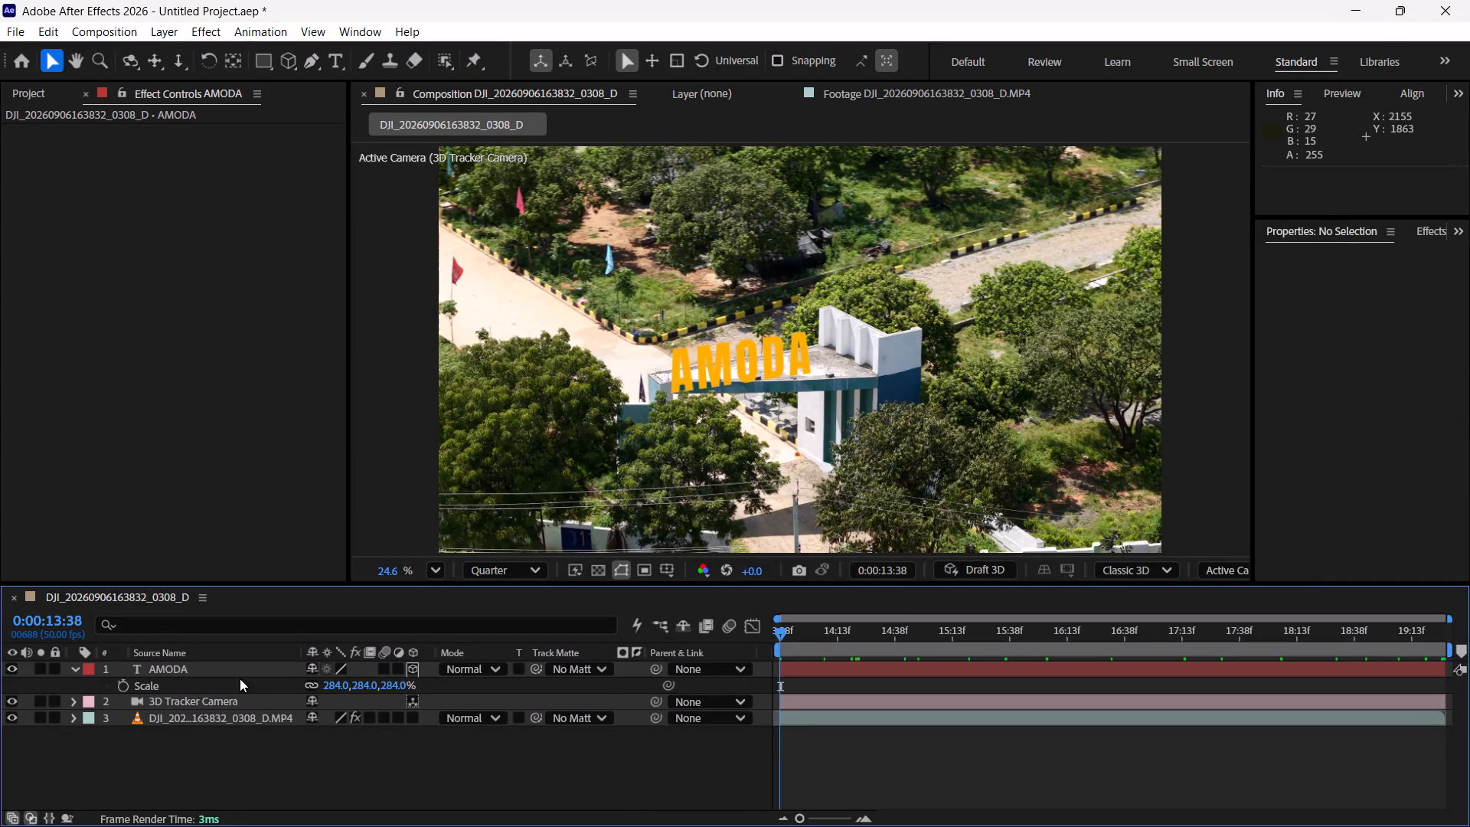
left_click(238, 757)
Preview the fonts following Anton on the AMODA text, down through the Bodoni Moda styles to SemiBold Italic.
left_click(182, 668)
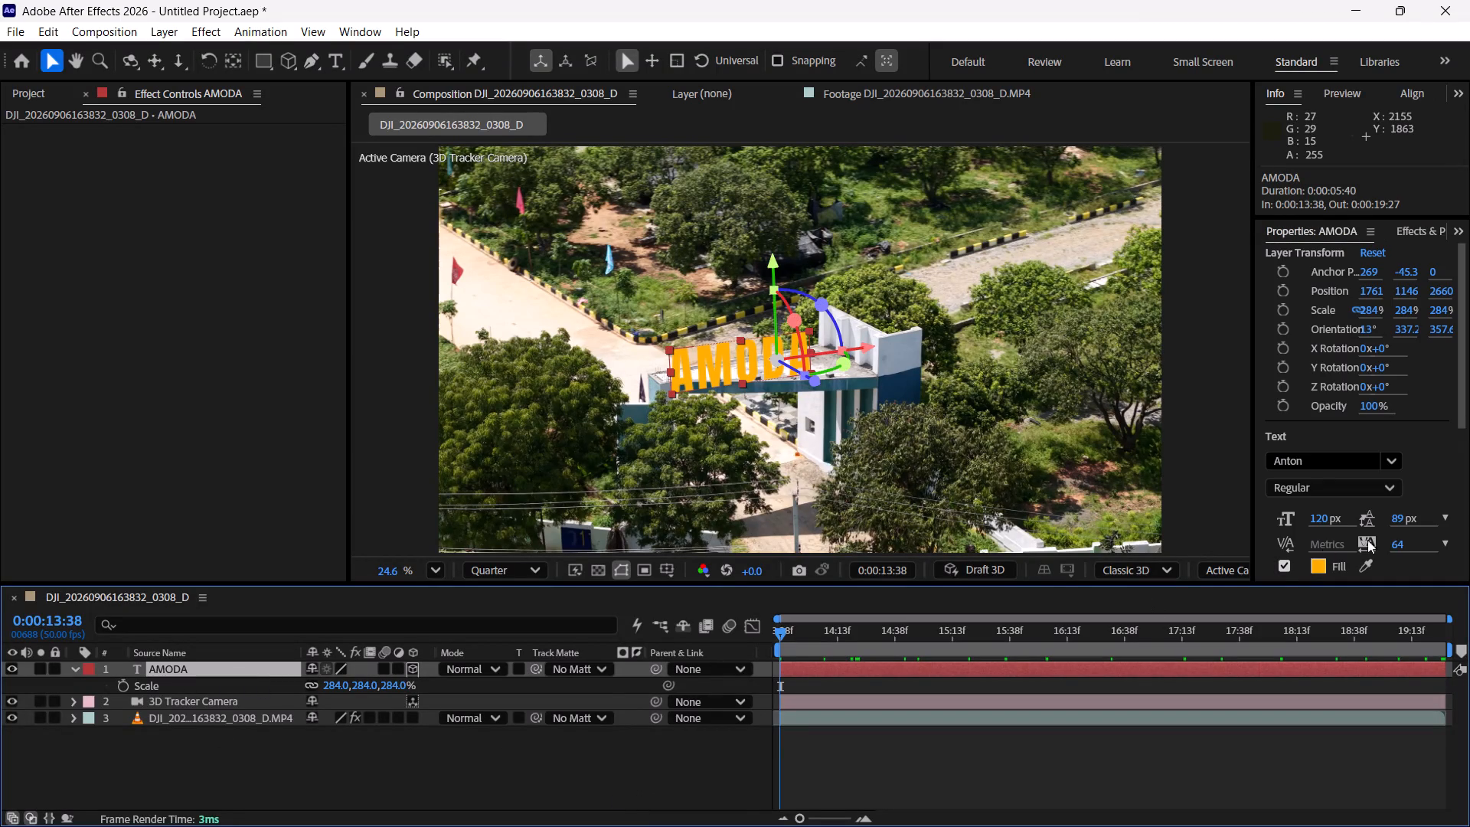
left_click(1400, 469)
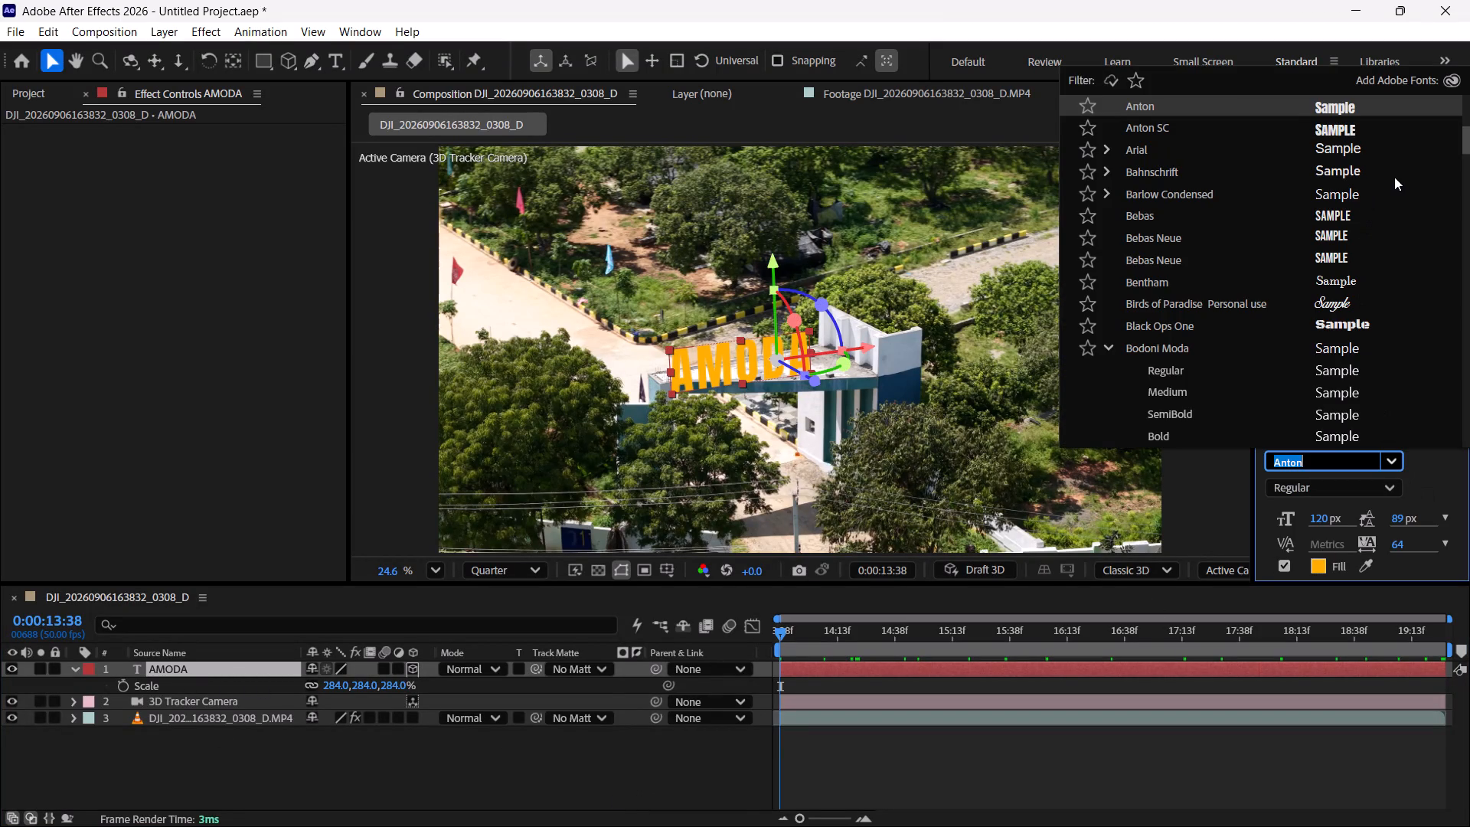
key("Down")
key("Down")
key("Down")
key("Down")
key("Down")
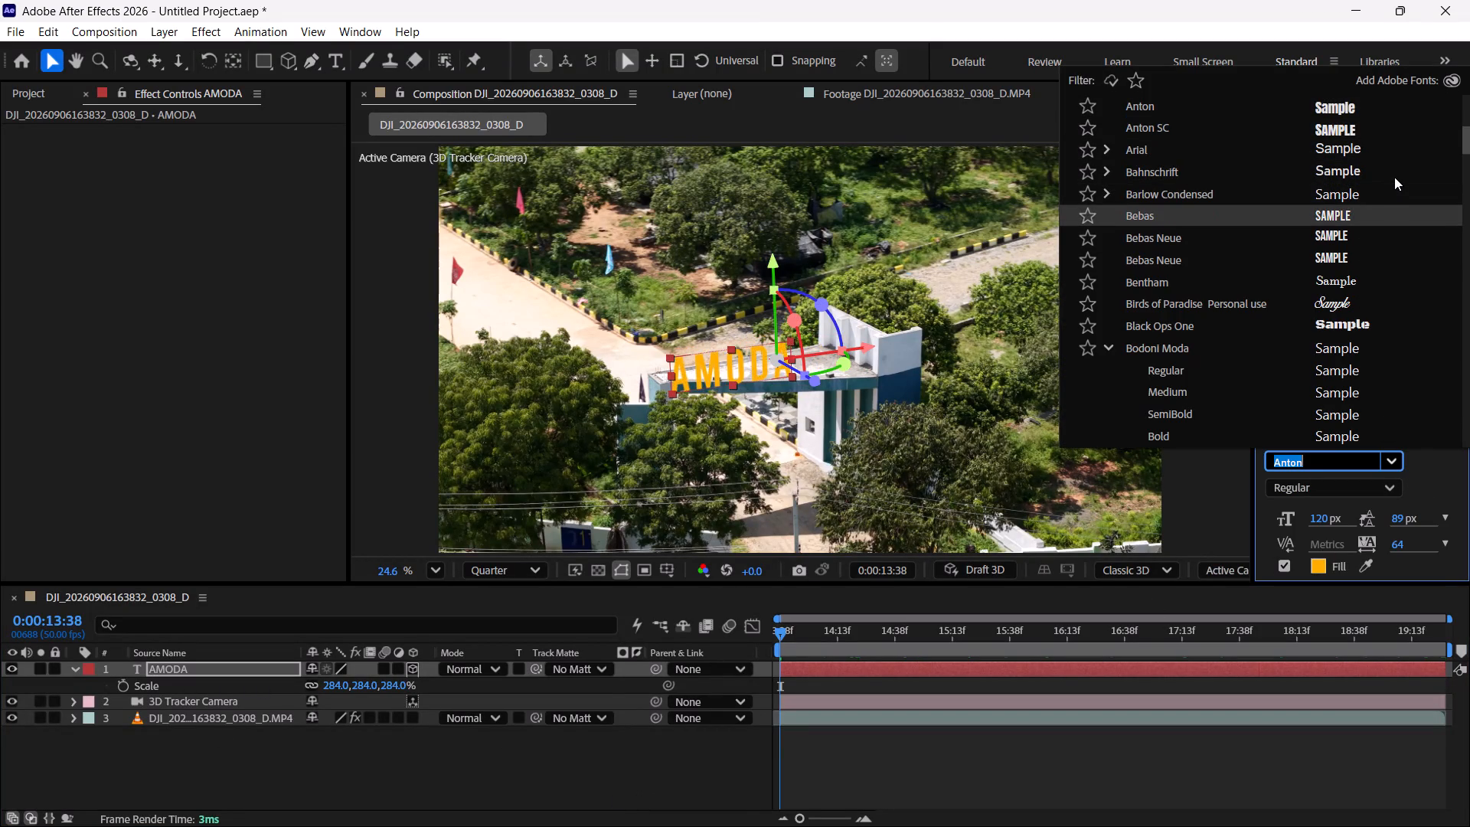
key("Down")
key("Down")
key("Down")
key("Down")
key("Down")
key("Down")
key("Down")
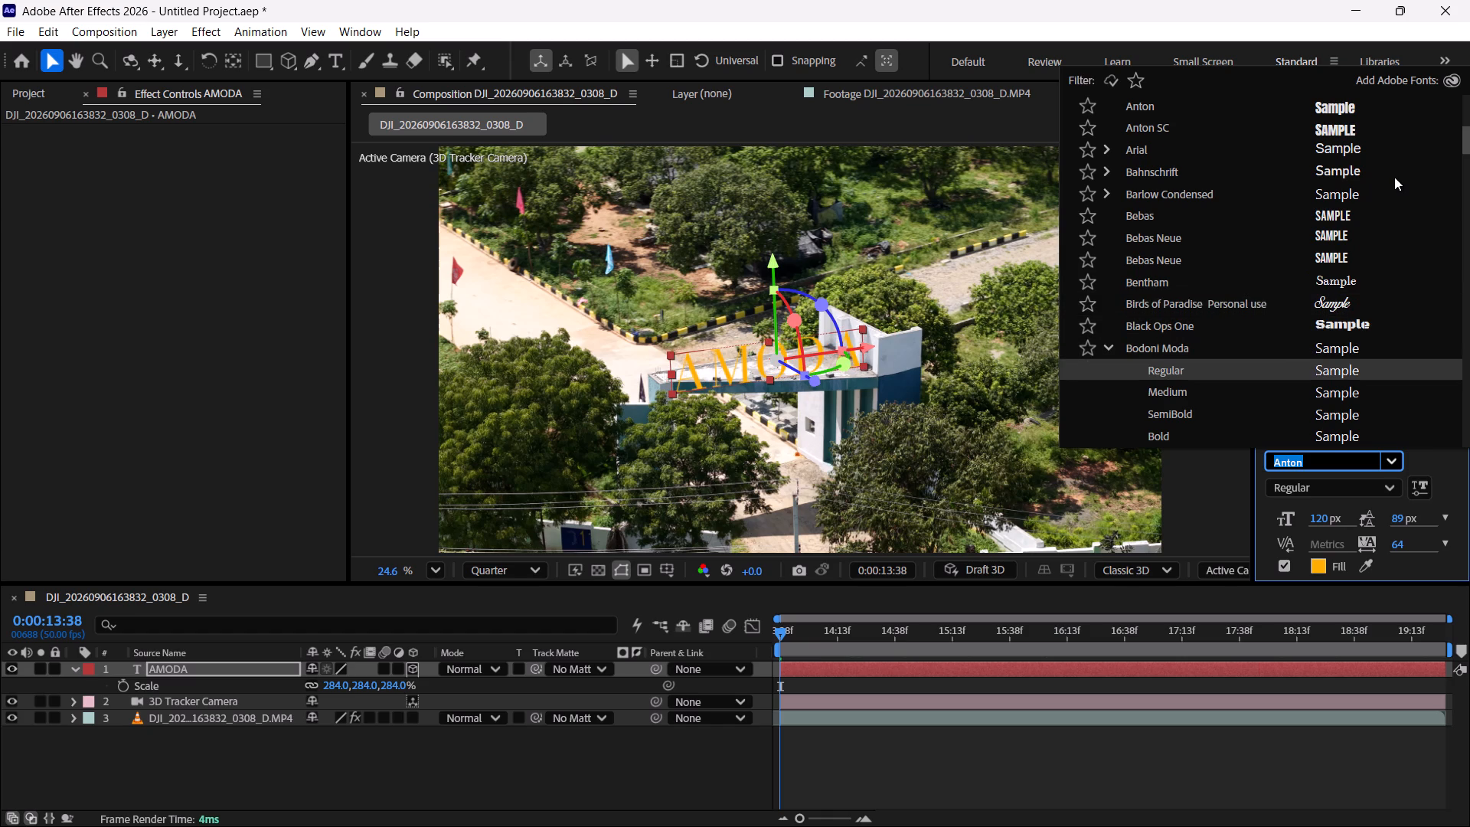
key("Down")
key("Down")
key("Down")
key("Down")
key("Down")
key("Down")
key("Down")
key("Down")
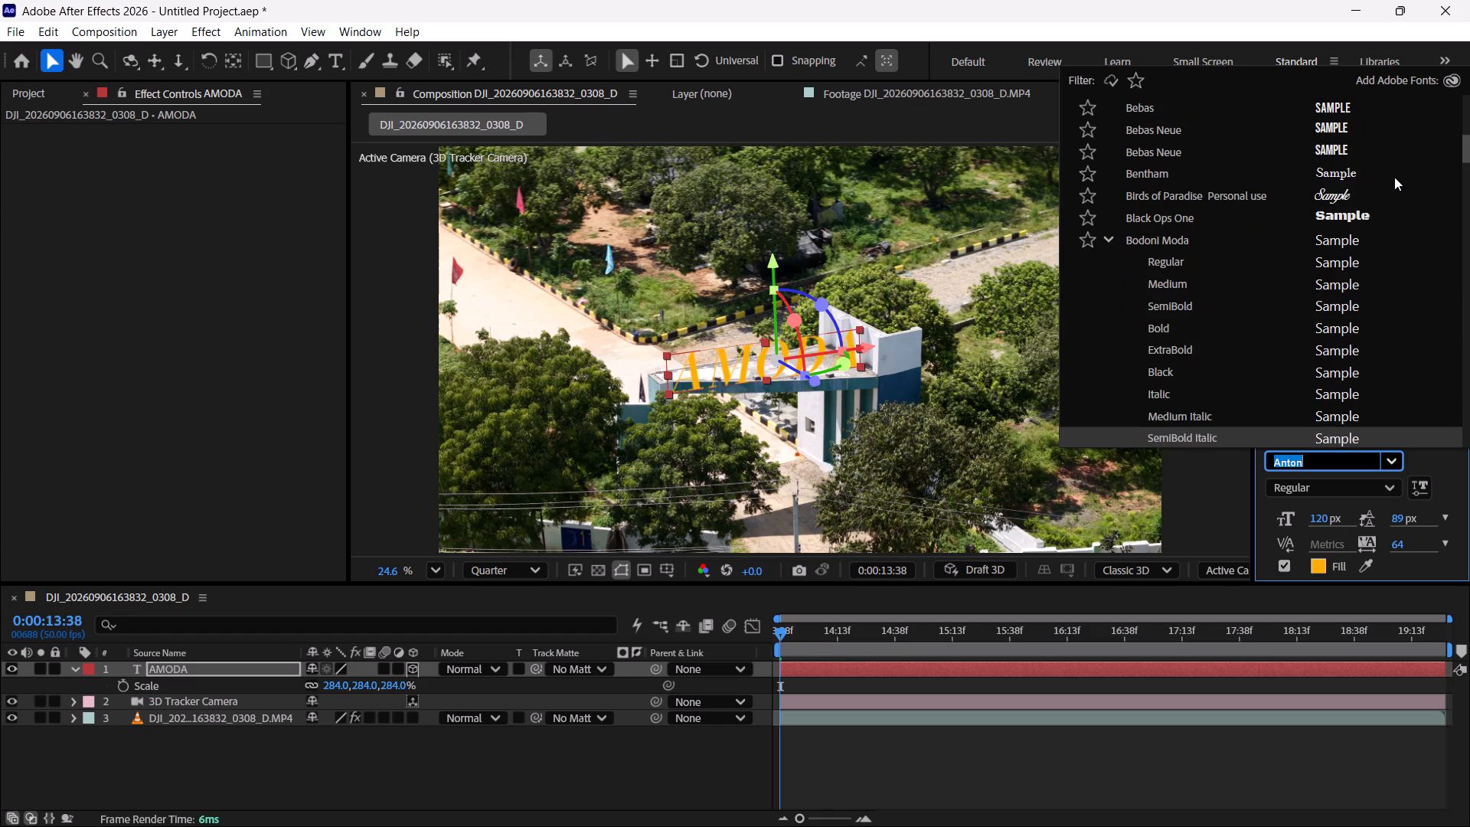
Search the fonts for "bold", compare the Arial and Bahnschrift matches, and apply Arial Bold to the AMODA text.
type("bold")
key("Down")
key("Down")
key("Down")
key("Down")
key("Down")
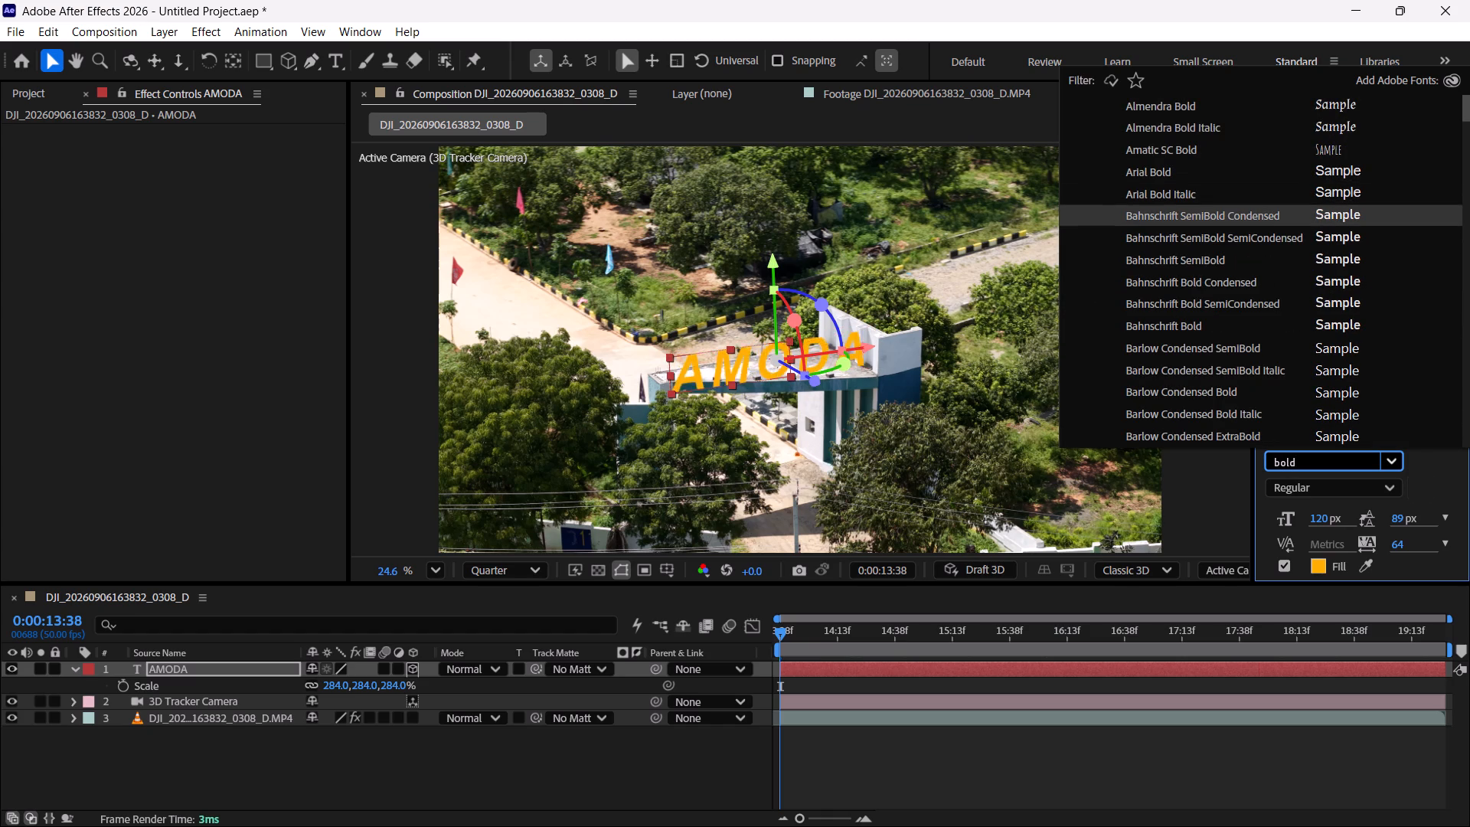
key("Up")
key("Up")
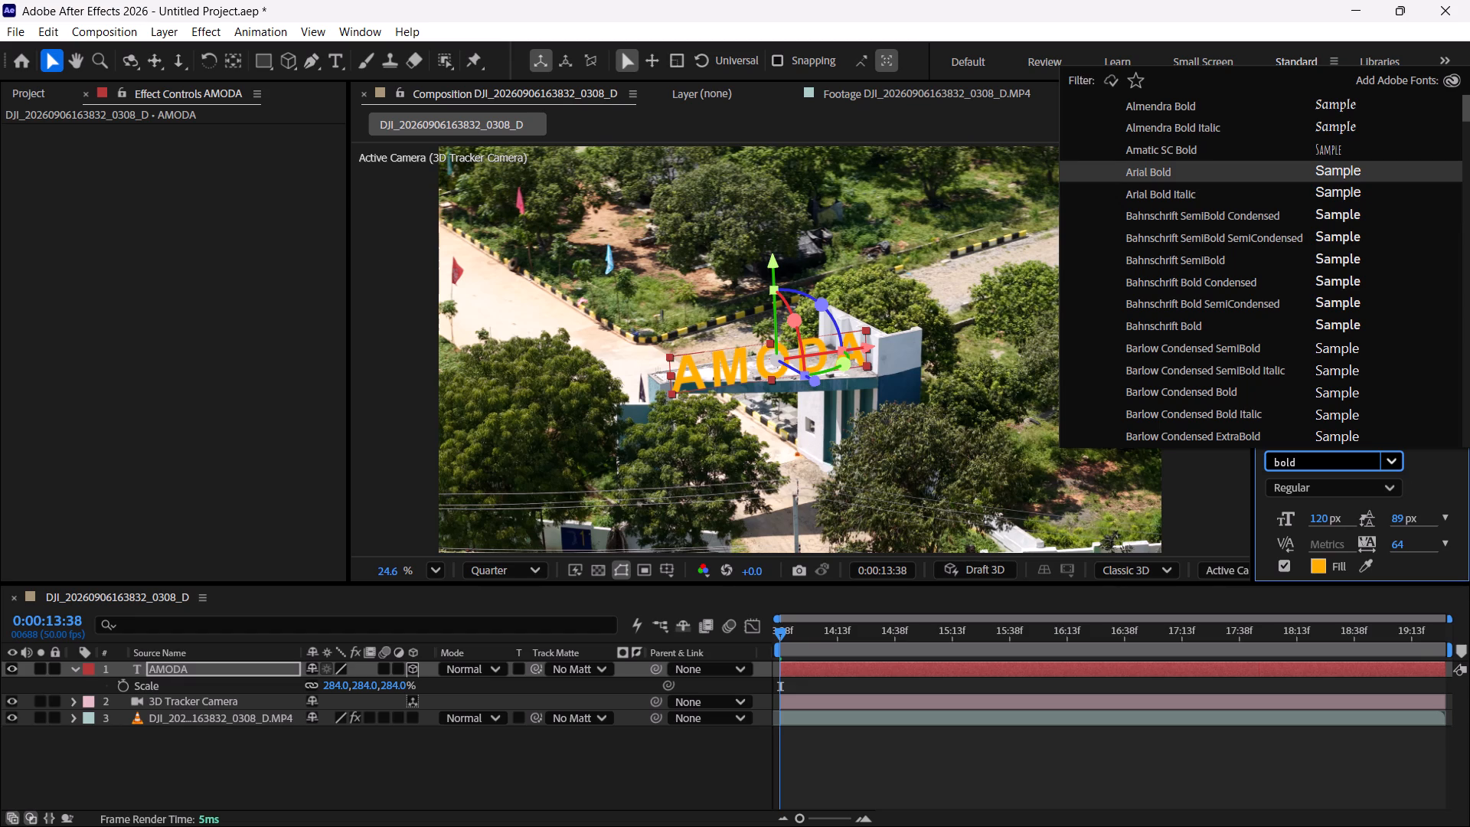
key("Down")
key("Up")
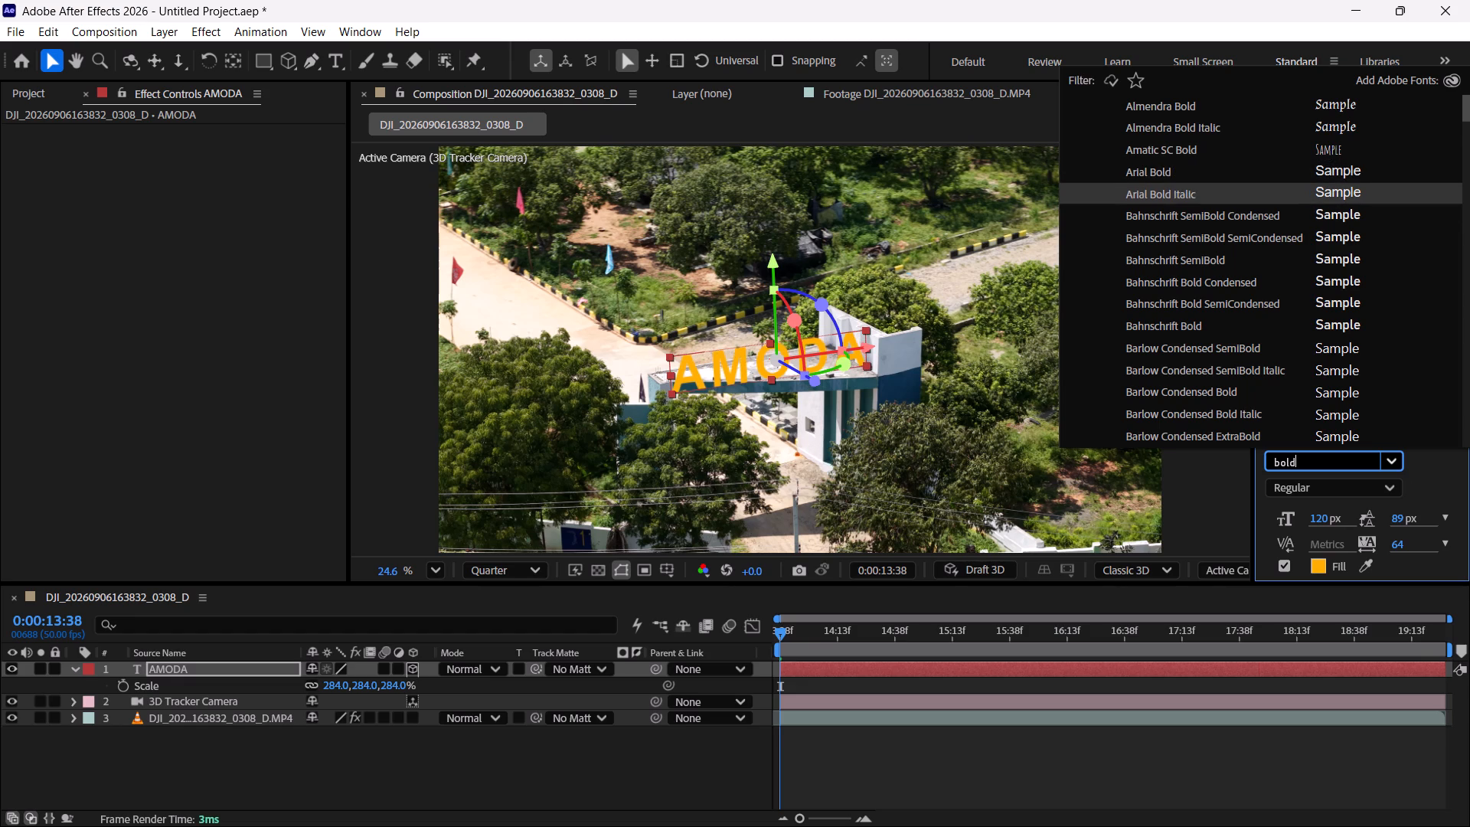
key("Down")
key("Down")
key("Up")
key("Up")
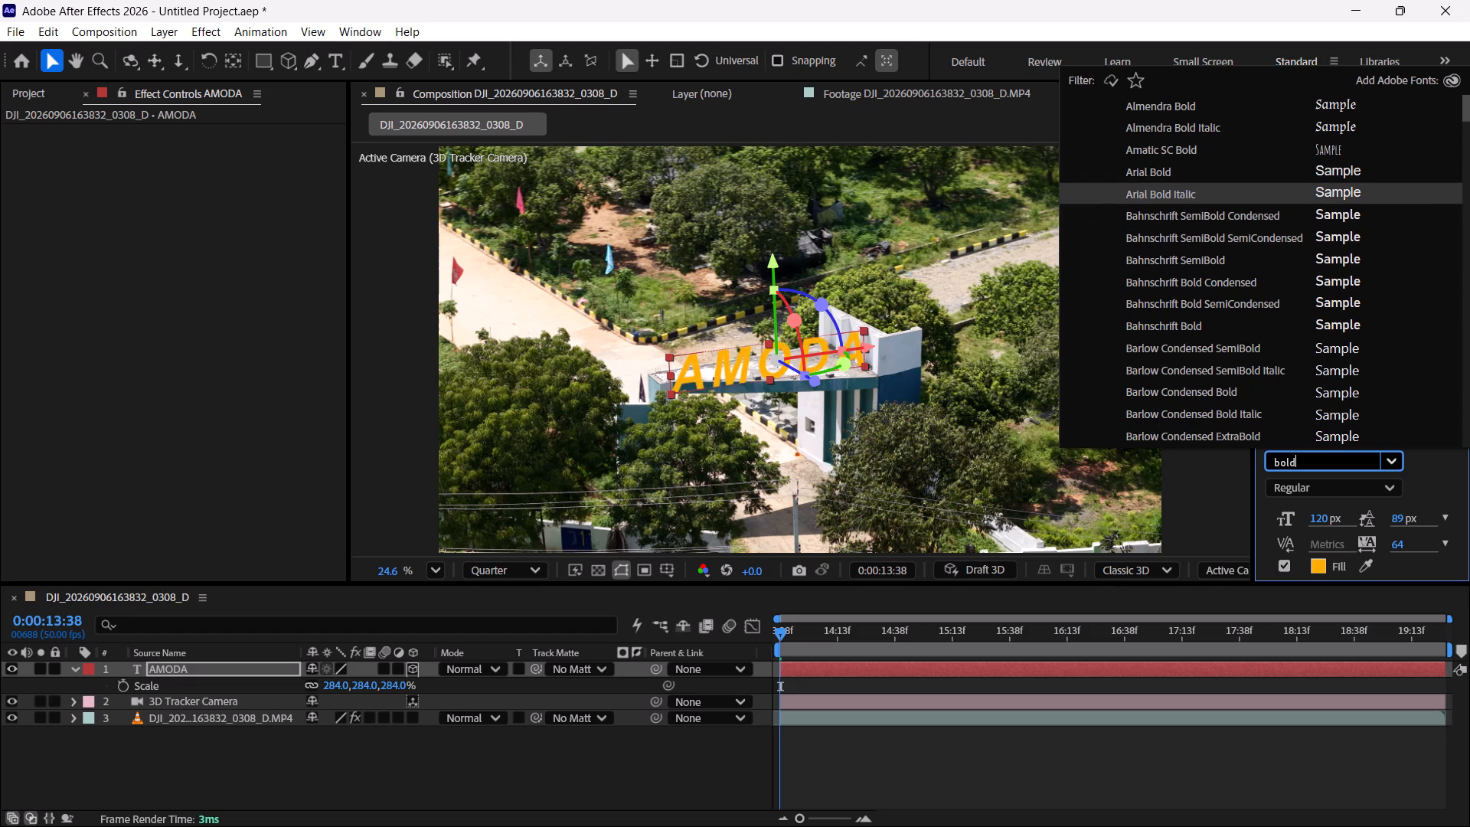
key("Down")
key("Down")
key("Down")
key("Down")
key("Down")
key("Down")
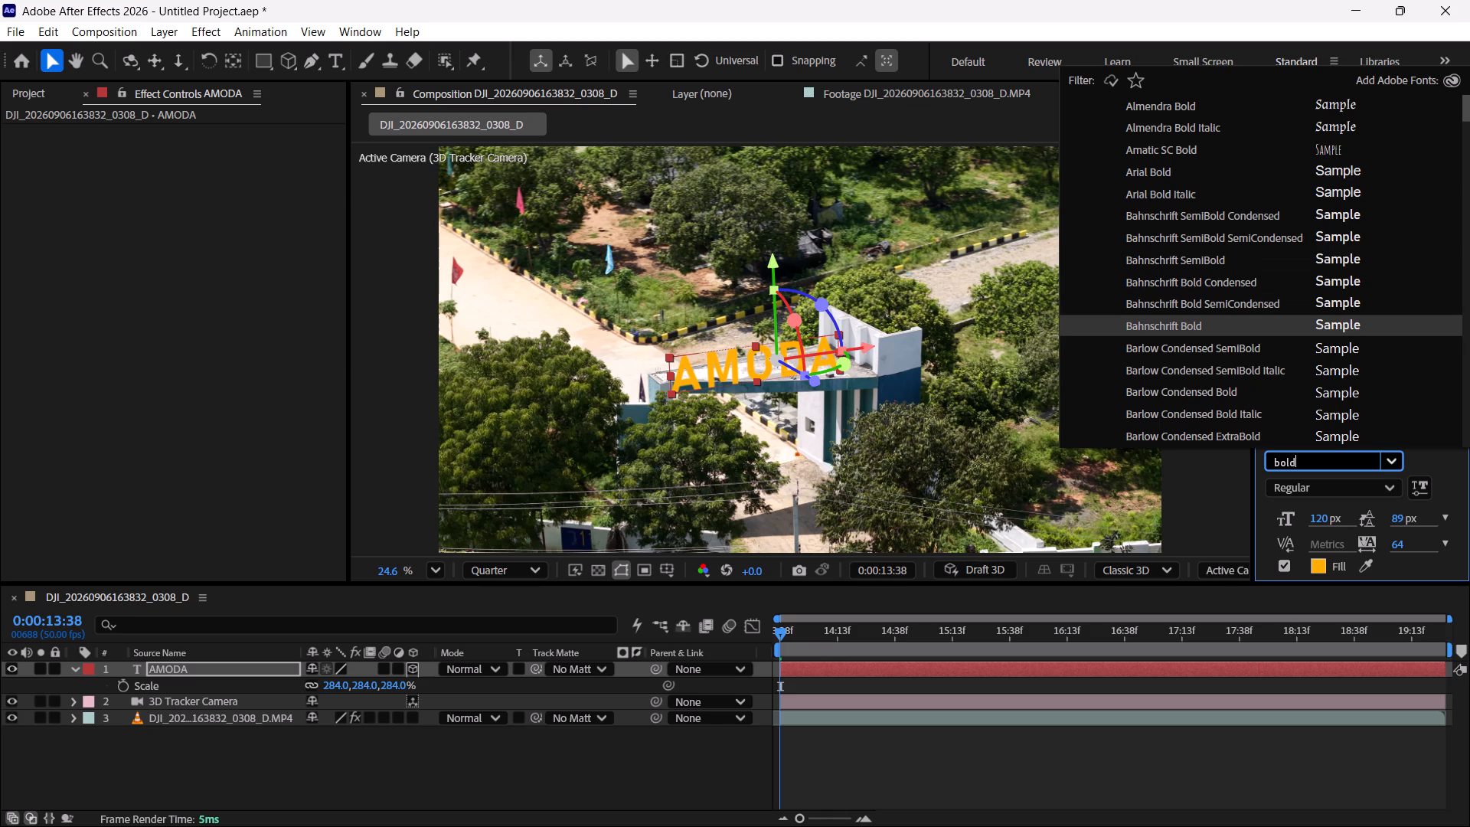
key("Up")
key("Up")
key("Up")
key("Up")
key("Up")
key("Up")
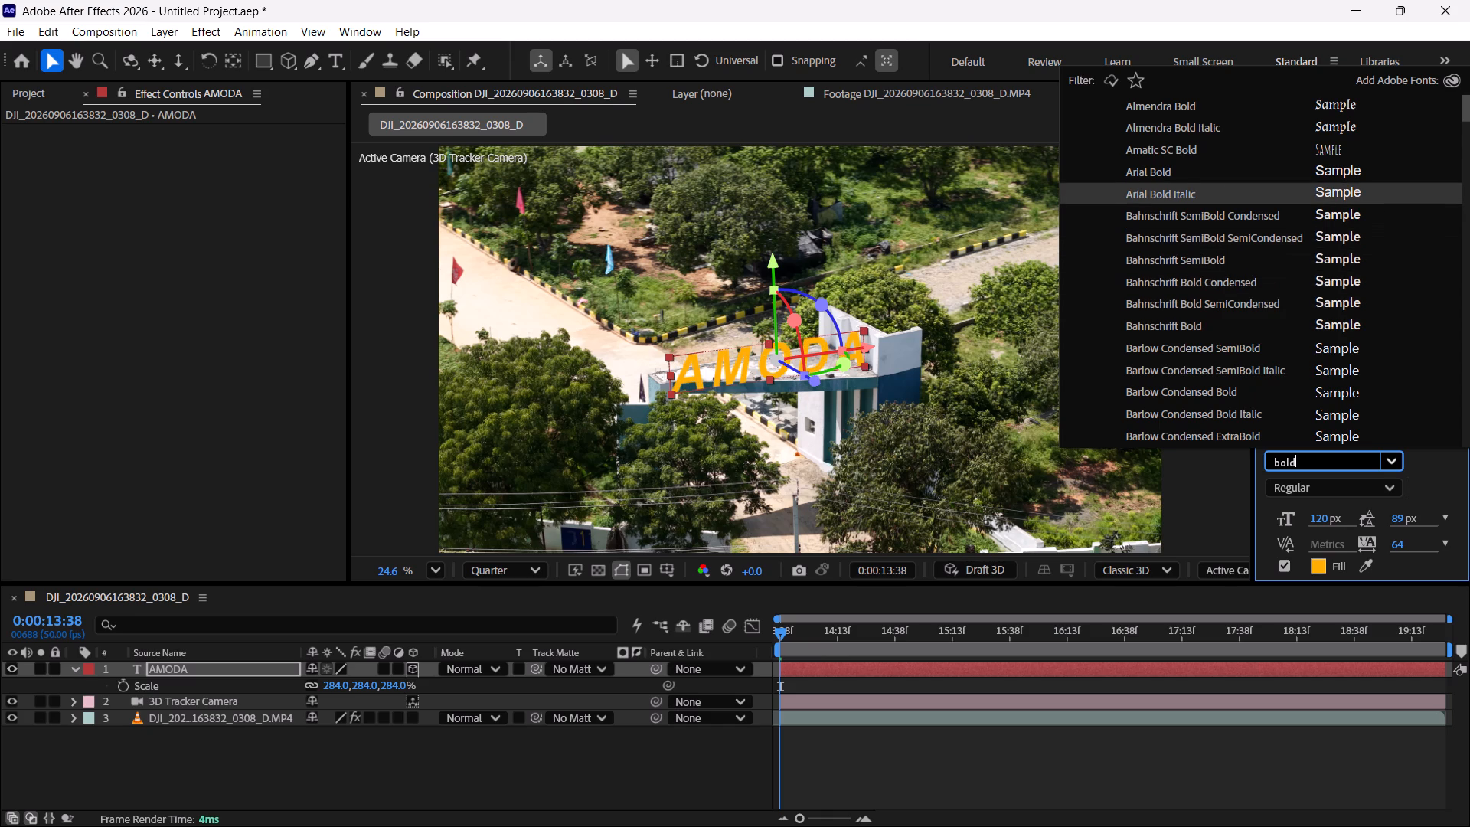
key("Up")
key("Return")
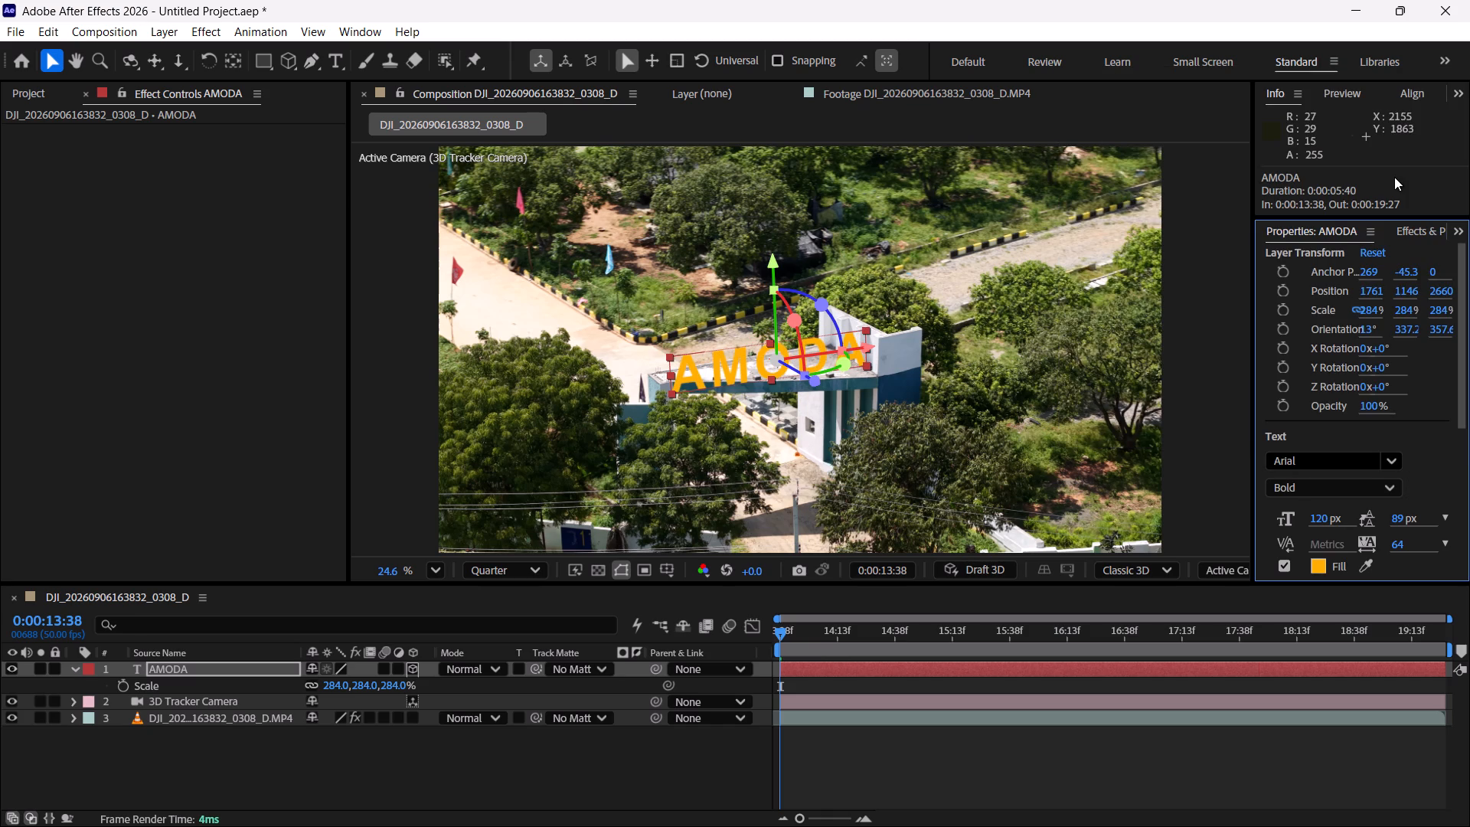
left_click(684, 794)
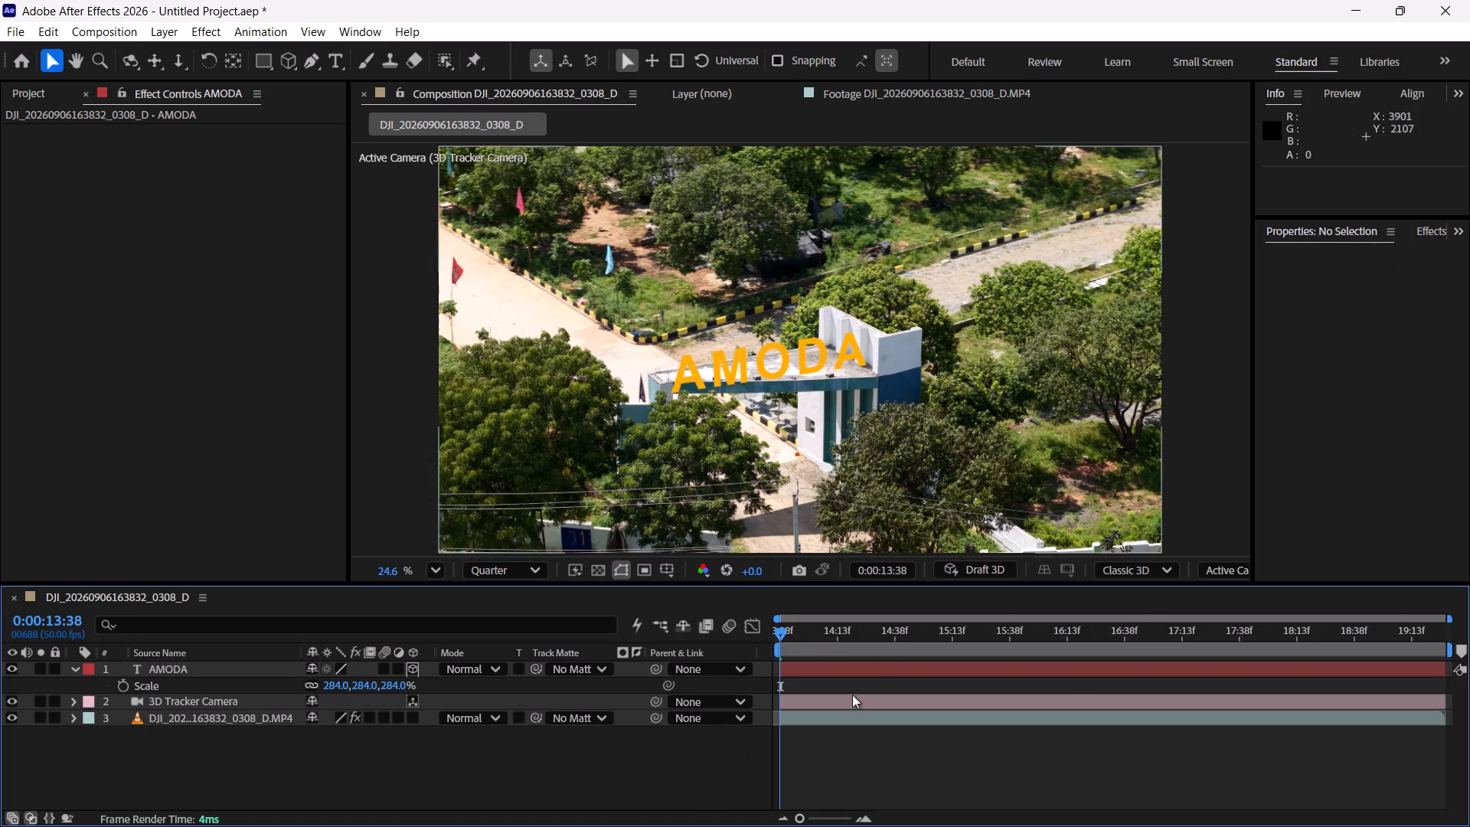
Rotate the AMODA text about its vertical axis to line up with the gate at 0:00:13:38, orientation about 14°, 1°, 357.8°.
left_click_drag(887, 638, 1037, 676)
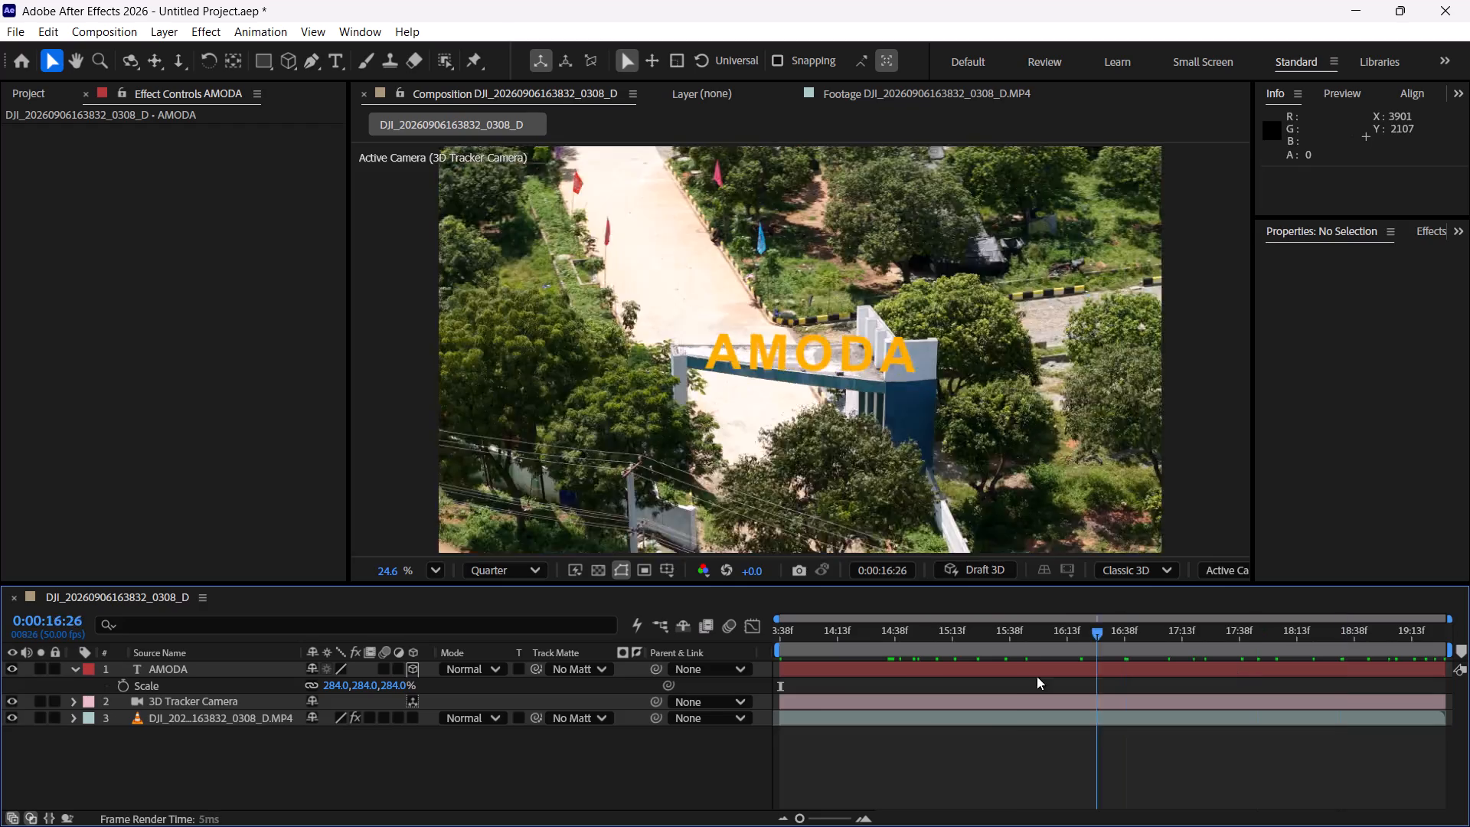
left_click_drag(1037, 676, 715, 691)
left_click(211, 774)
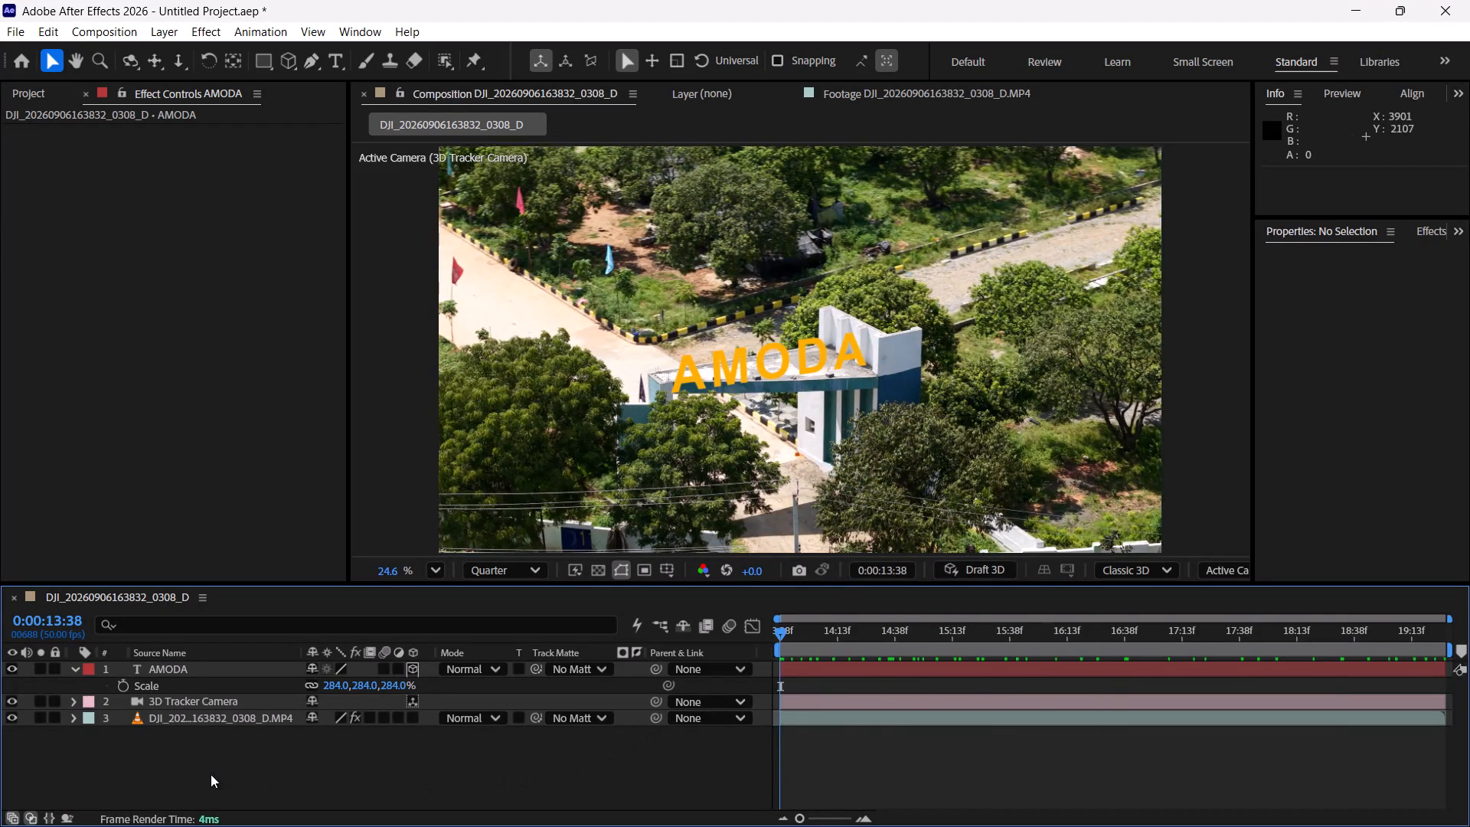
left_click(183, 673)
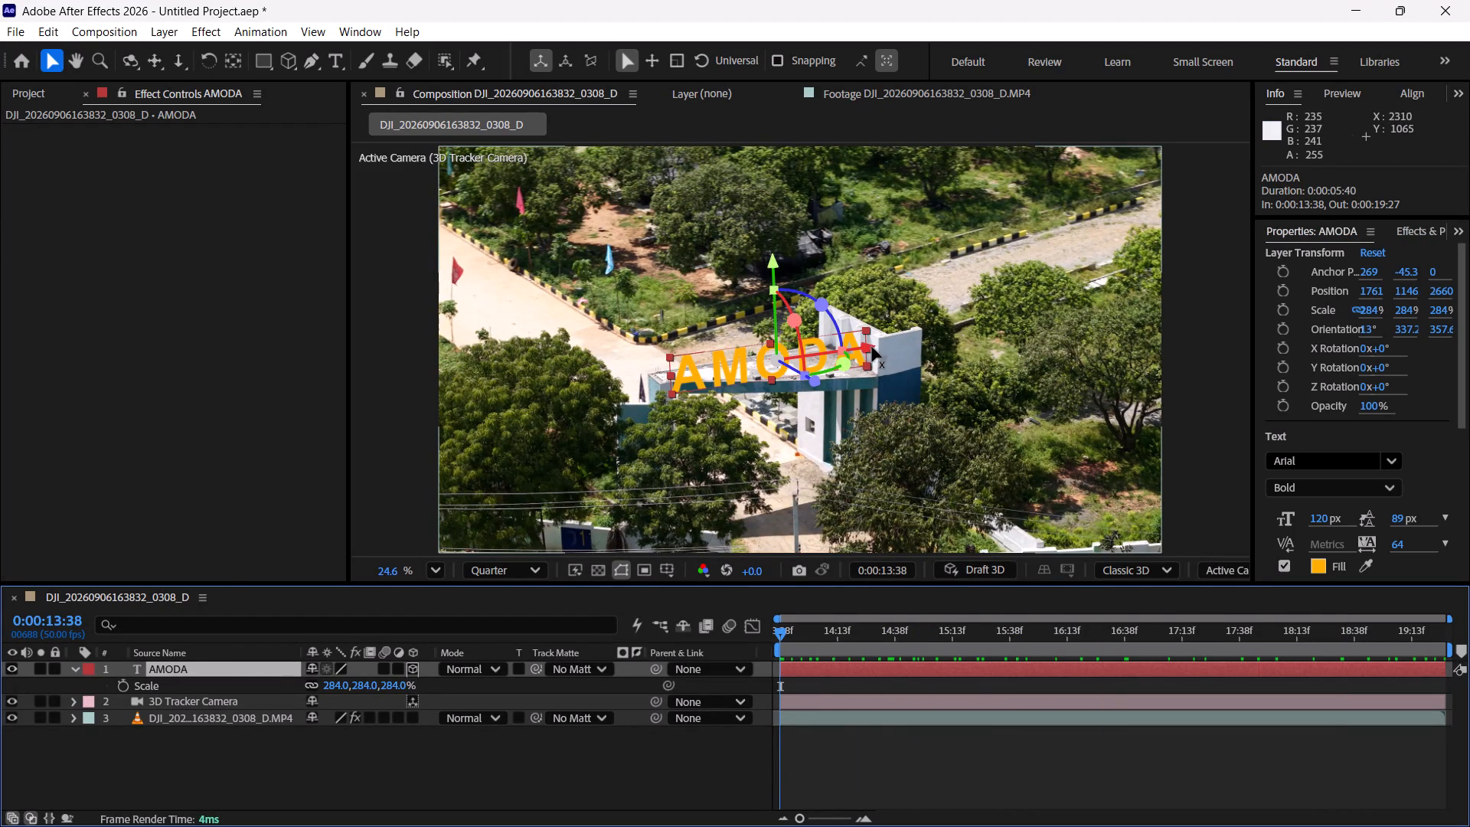
left_click_drag(838, 366, 825, 371)
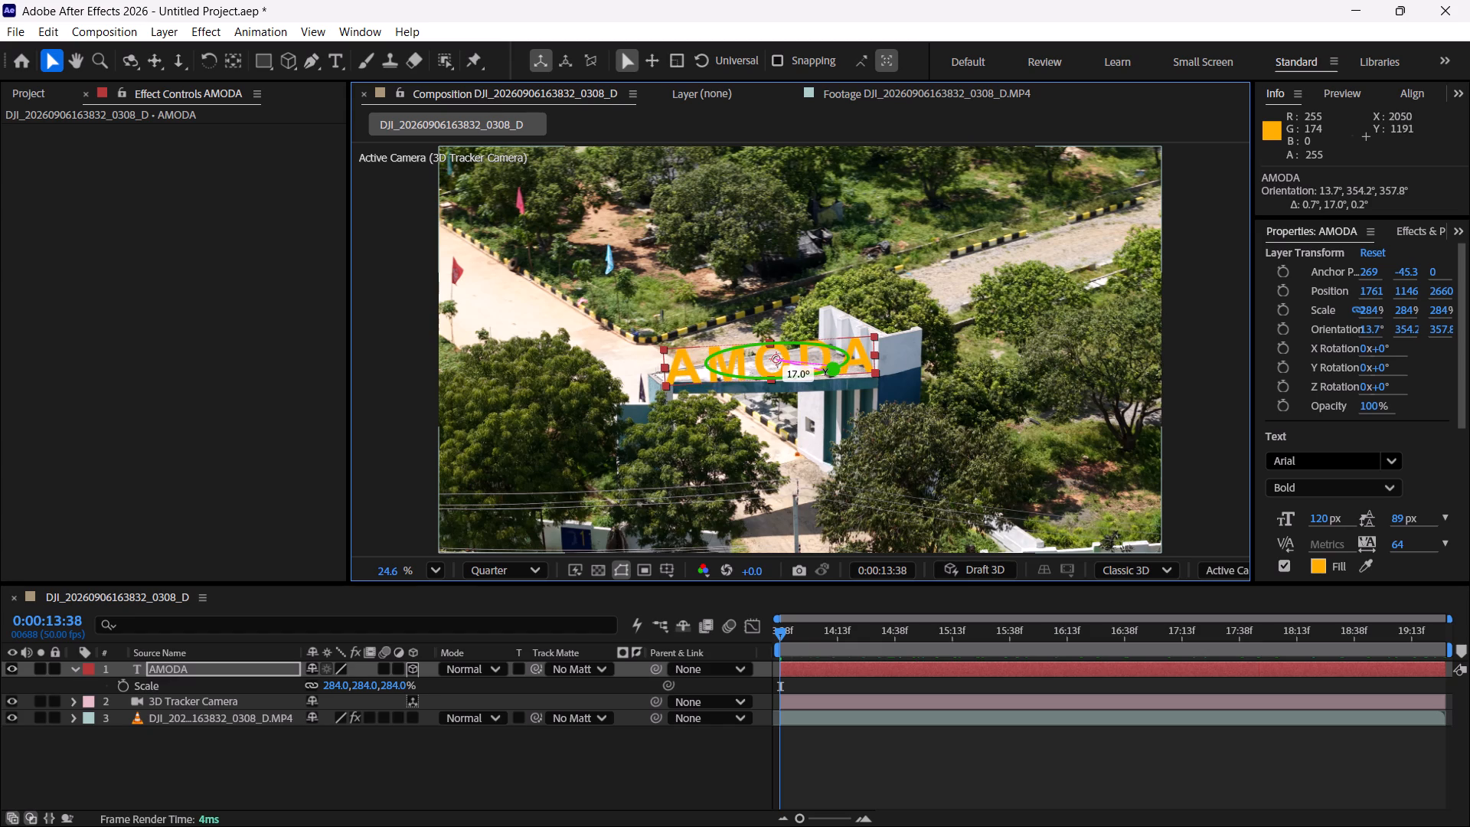
left_click_drag(825, 371, 818, 372)
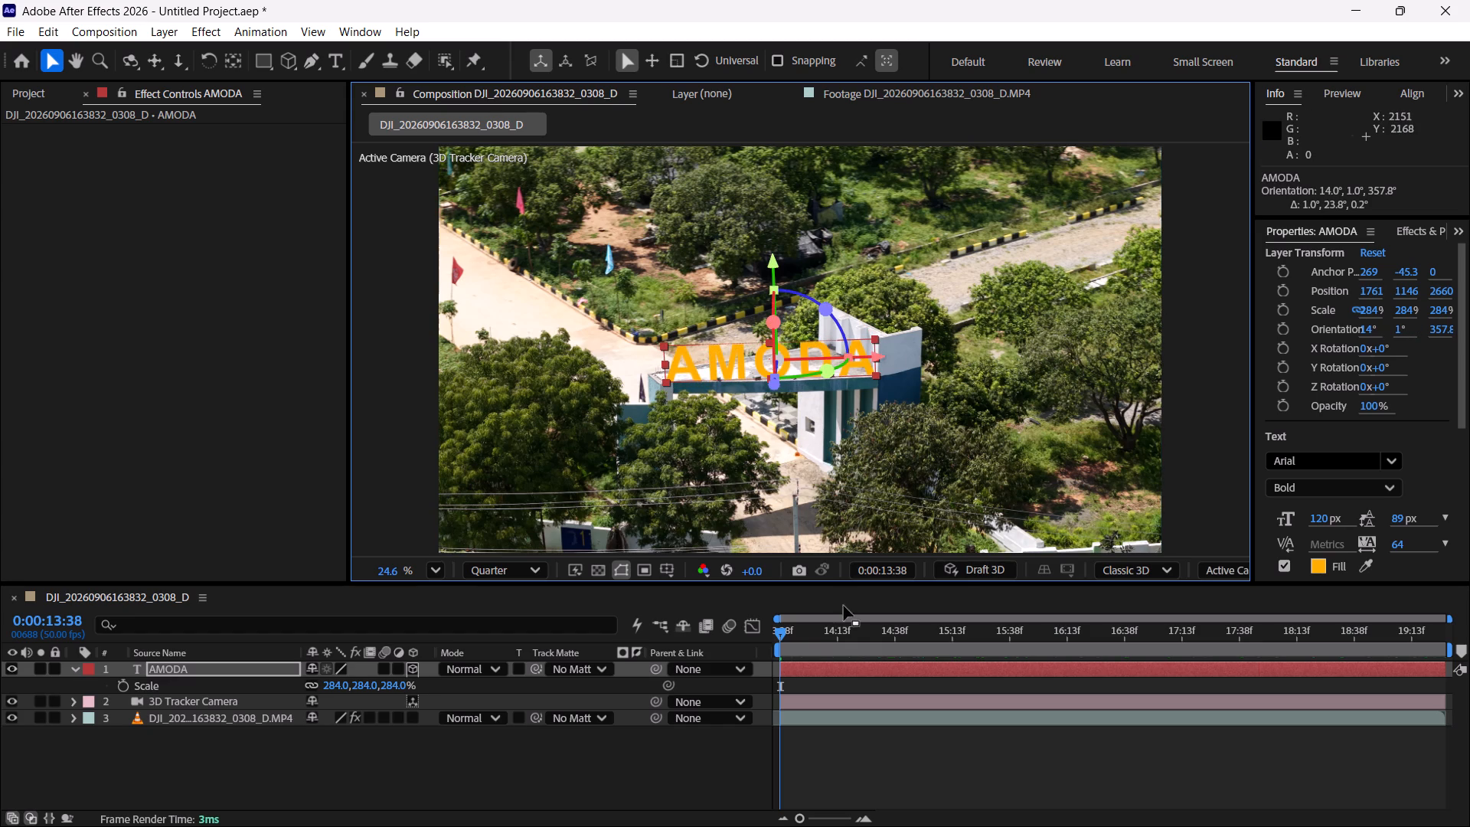
At the last frame, 0:00:19:27, move the AMODA text onto the gate's beam, to about position 1609.3, 1177.6, 2311.0.
left_click_drag(825, 627, 1469, 590)
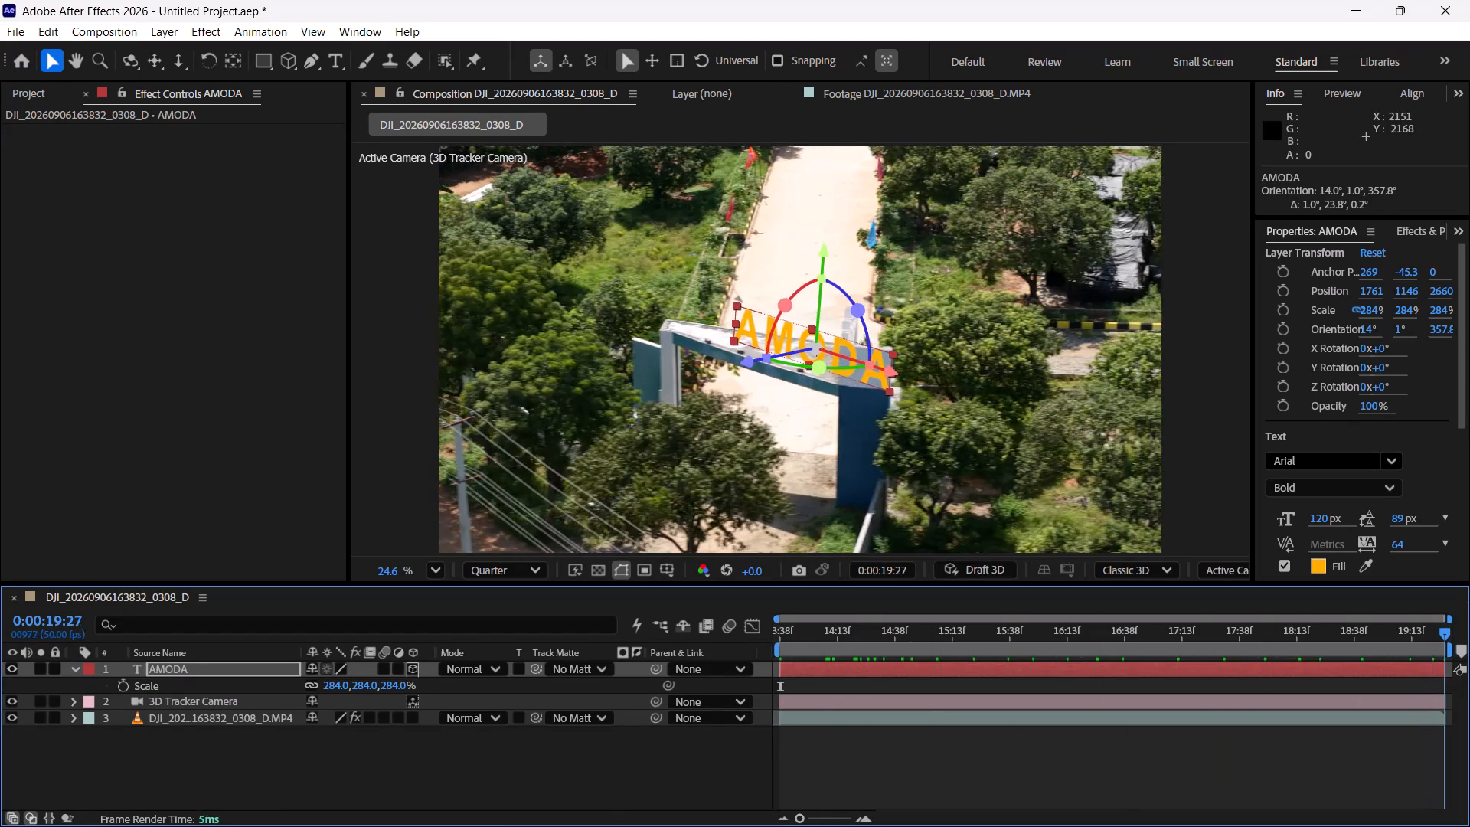
left_click_drag(1469, 590, 784, 651)
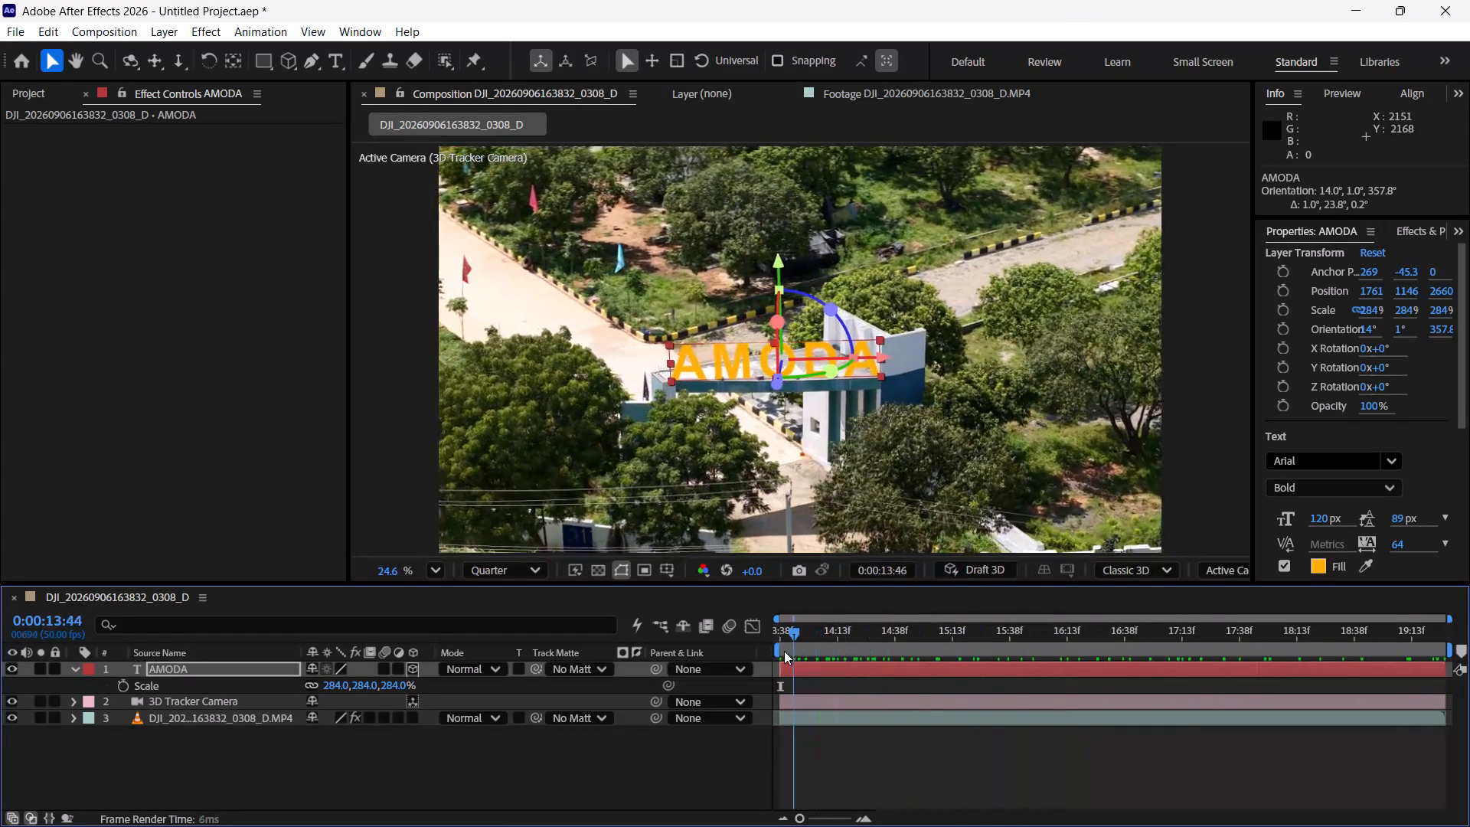
left_click_drag(784, 651, 1469, 582)
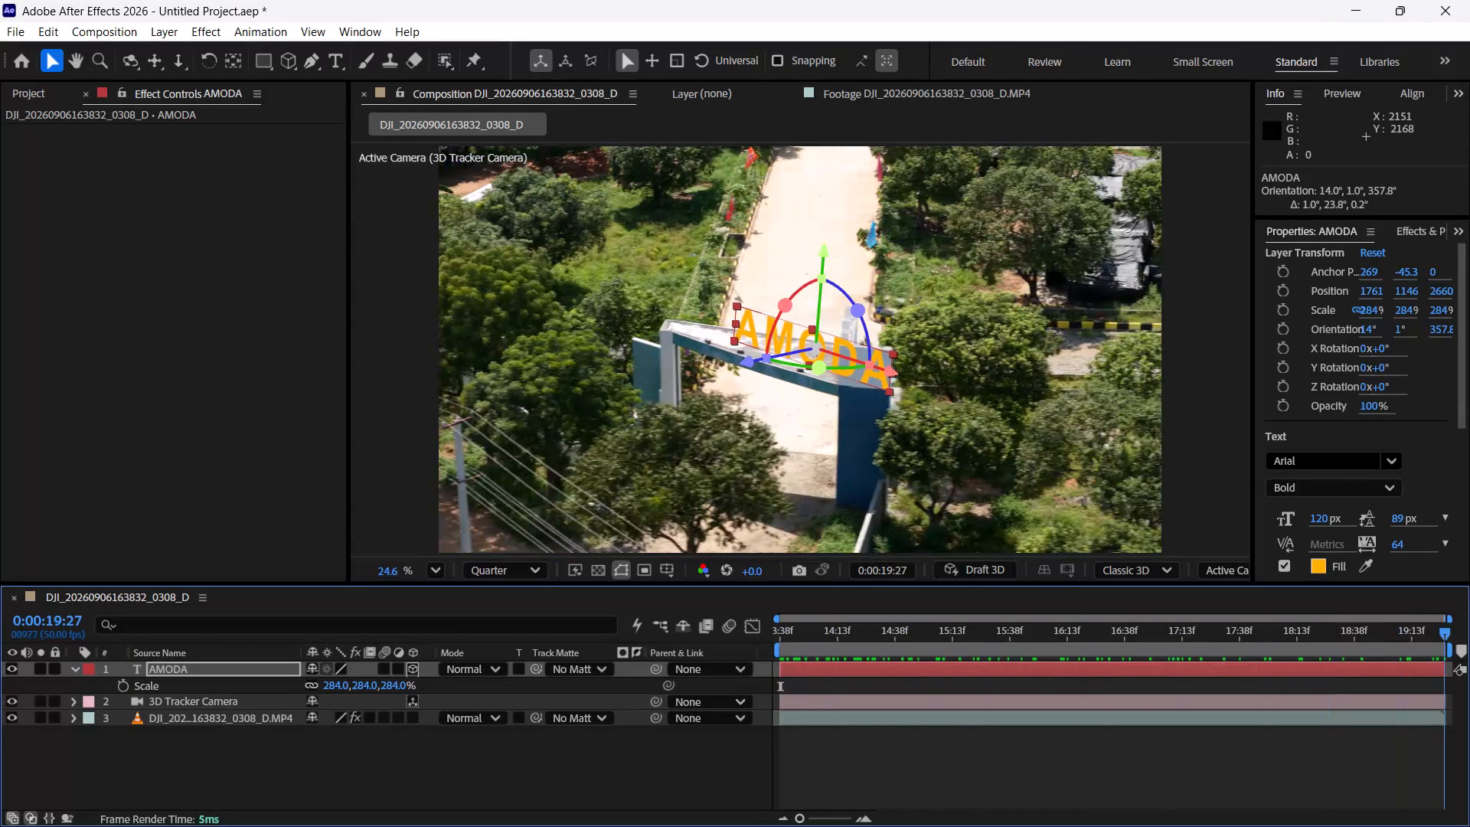
left_click_drag(1469, 582, 1469, 675)
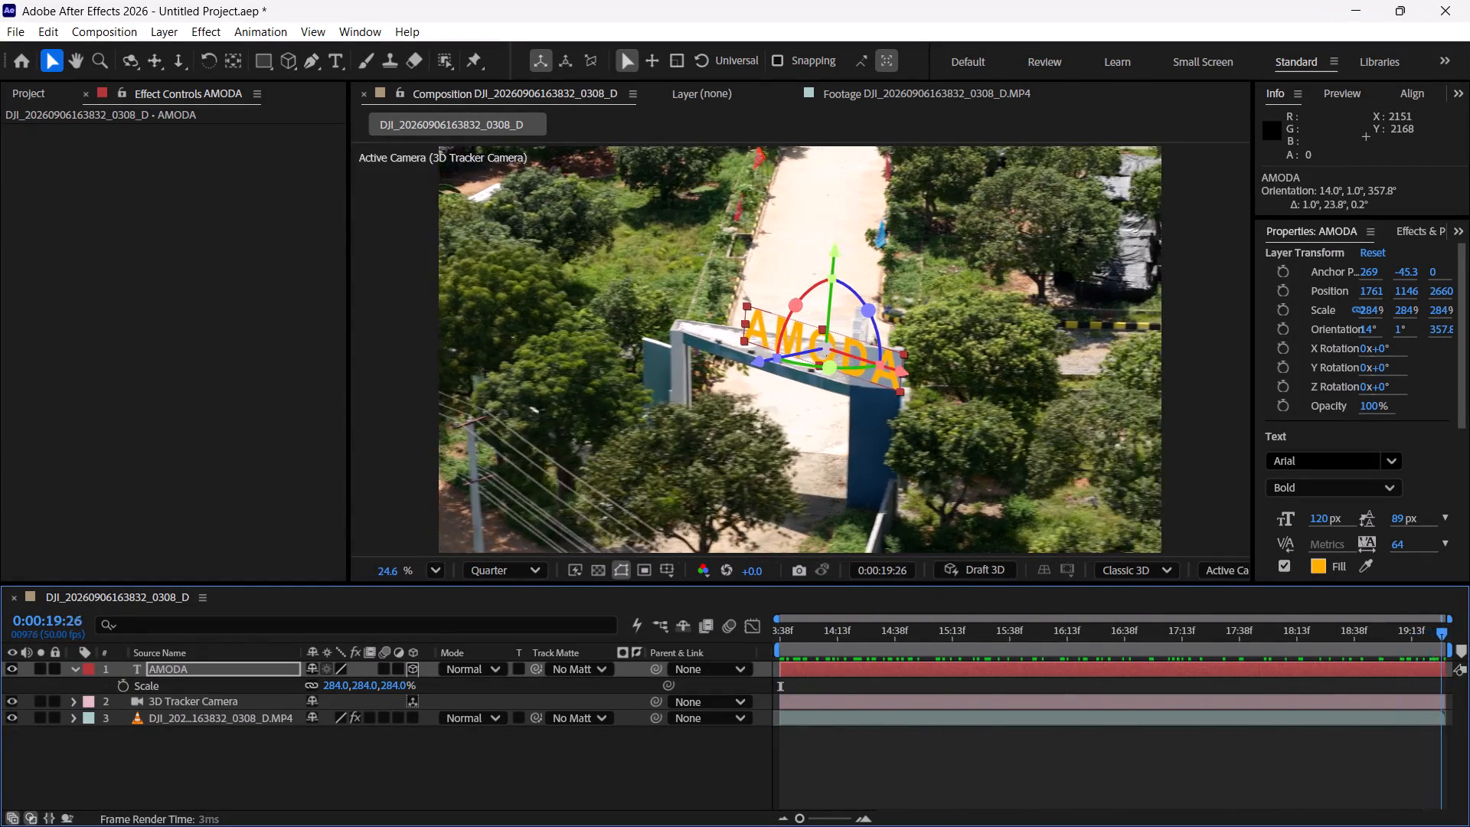
left_click_drag(1469, 675, 1469, 672)
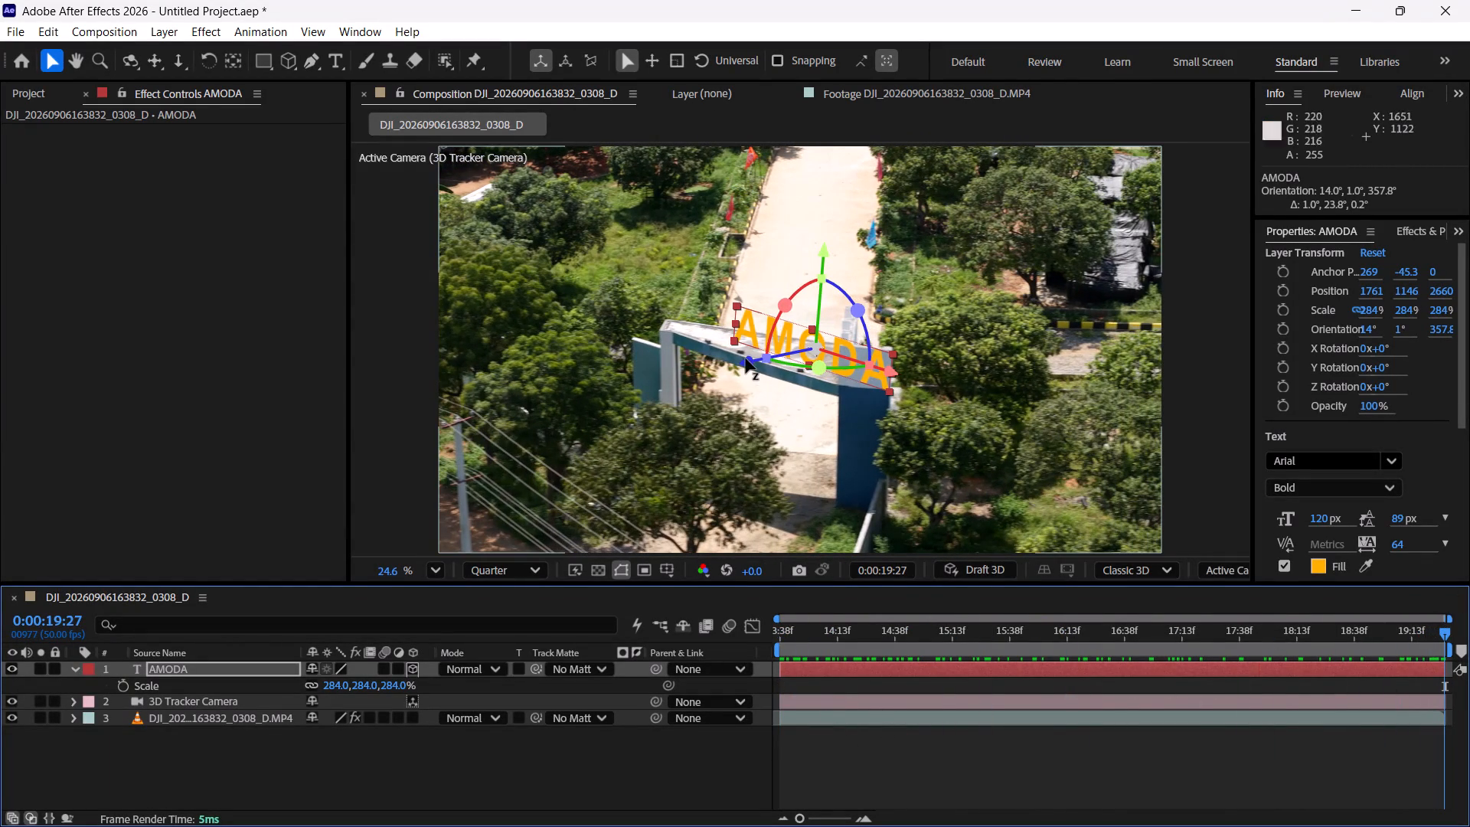
left_click_drag(743, 358, 701, 361)
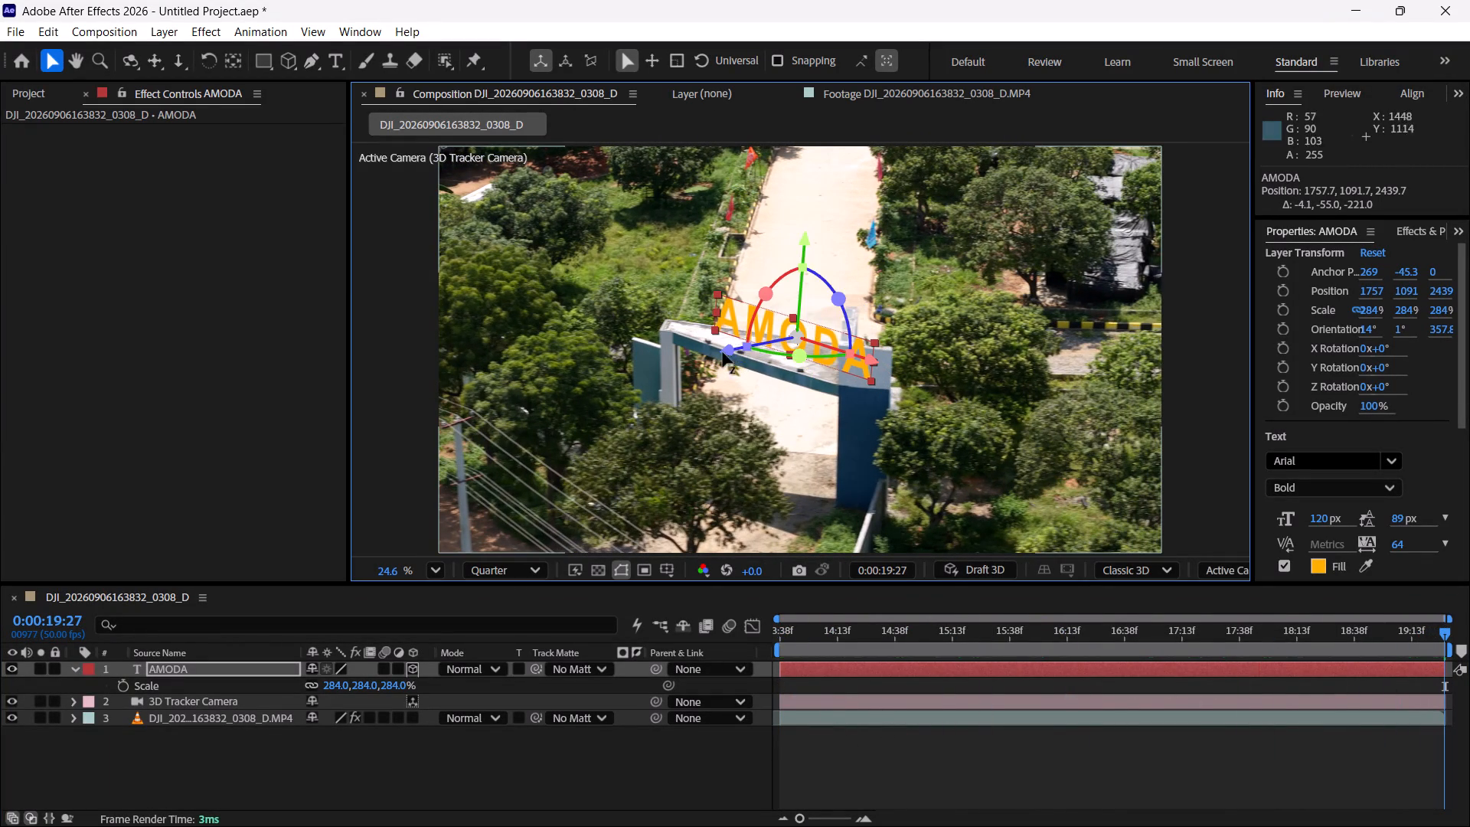
left_click_drag(726, 343, 702, 348)
key("ctrl+z")
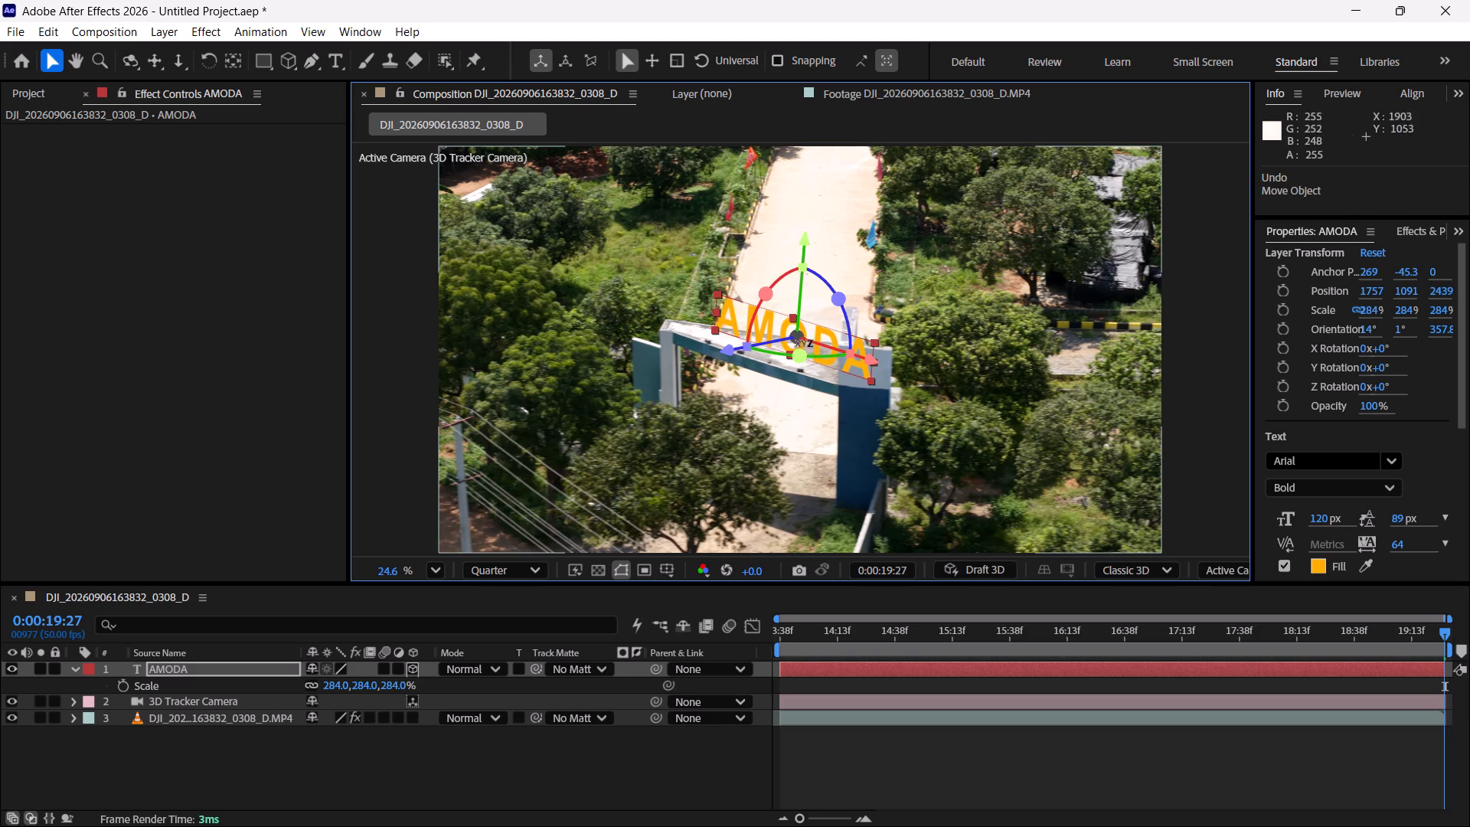
left_click_drag(799, 335, 780, 344)
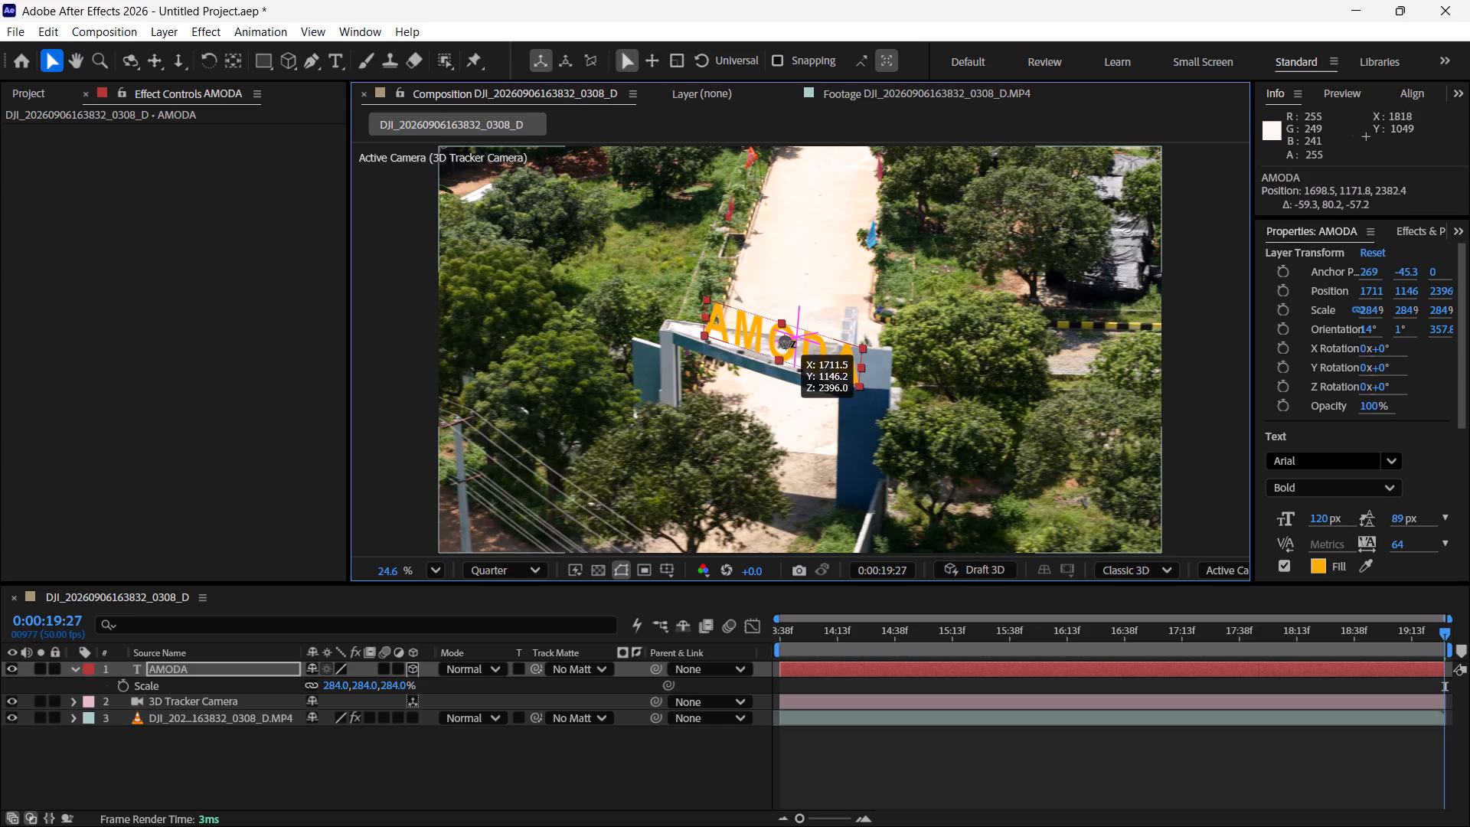
left_click_drag(780, 344, 764, 340)
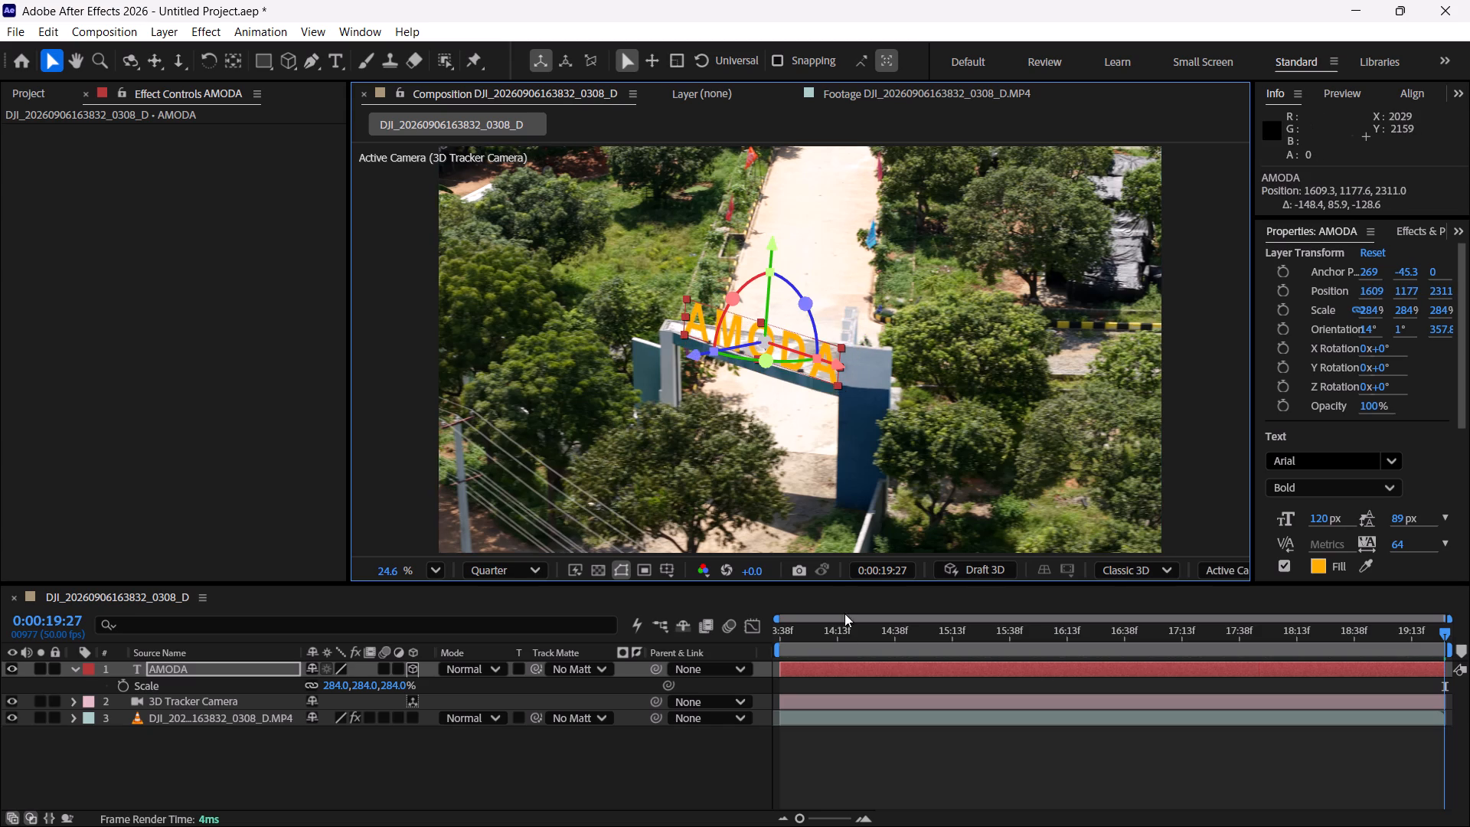
Scrub and play back the clip from 0:00:13:38 to 0:00:19:27 to check how the AMODA text sits on the gate.
left_click_drag(821, 642, 798, 692)
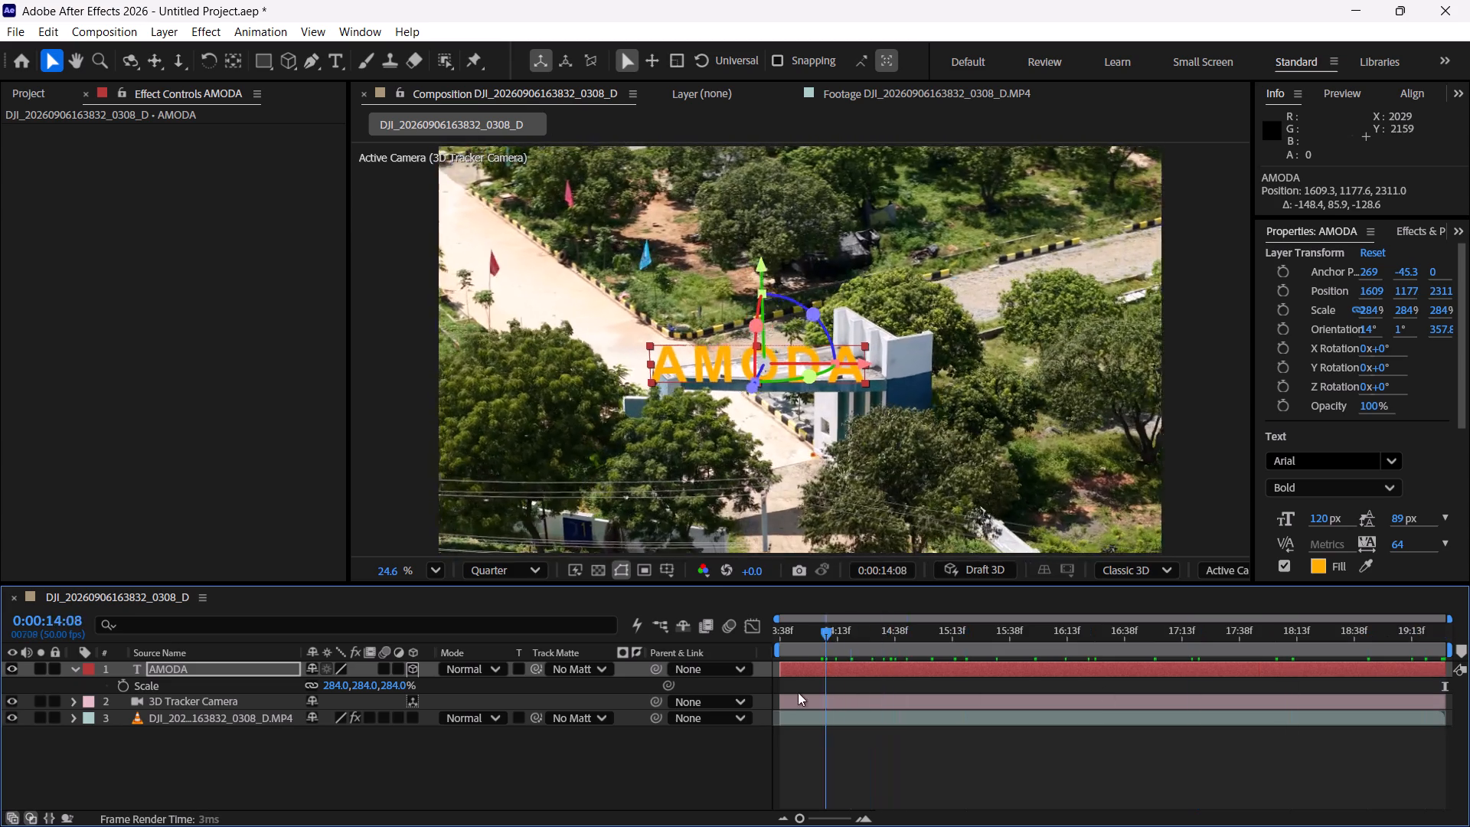
left_click_drag(798, 692, 1220, 771)
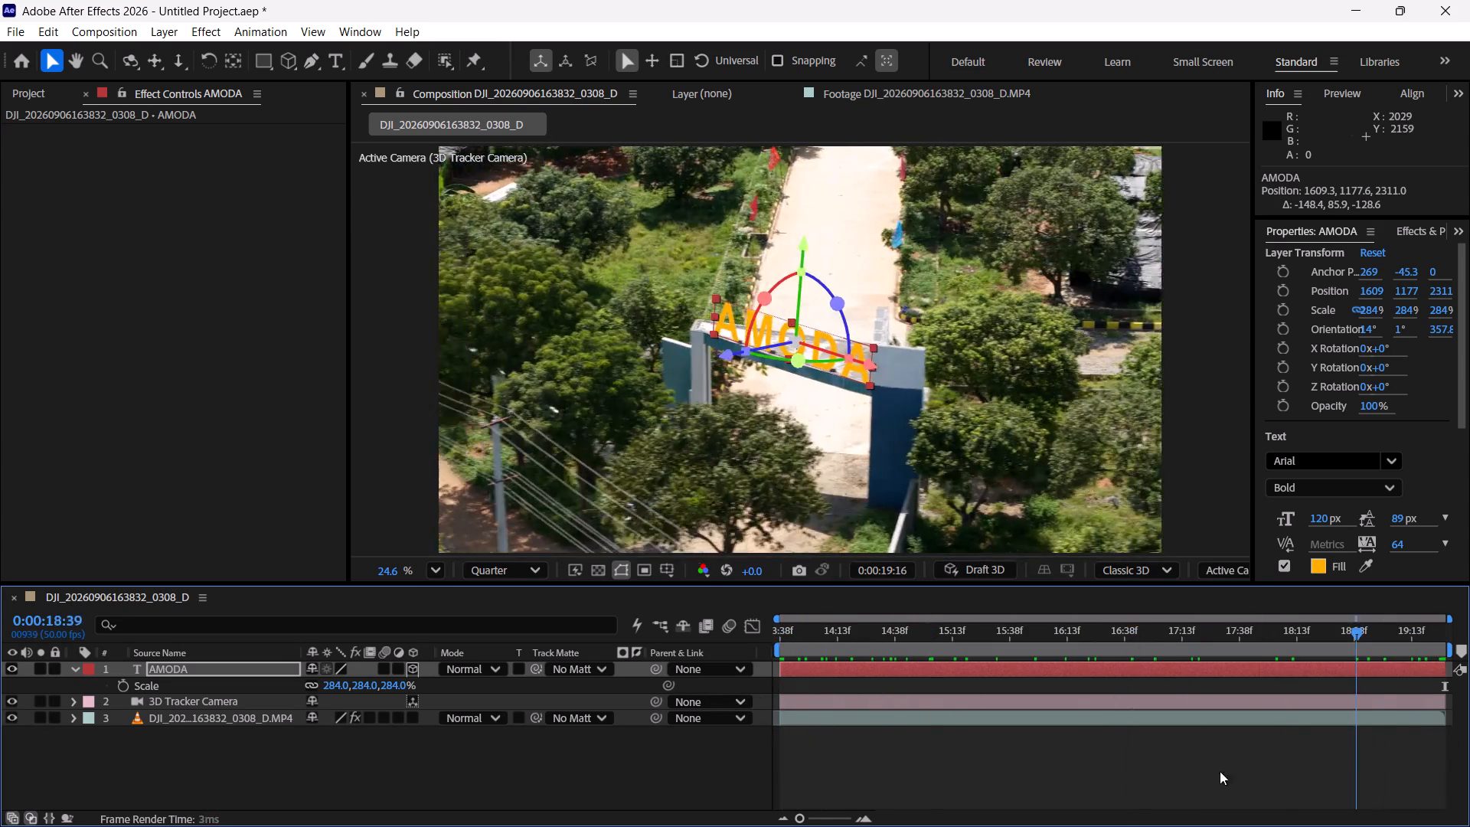
left_click_drag(1220, 771, 729, 764)
left_click(577, 757)
key("space")
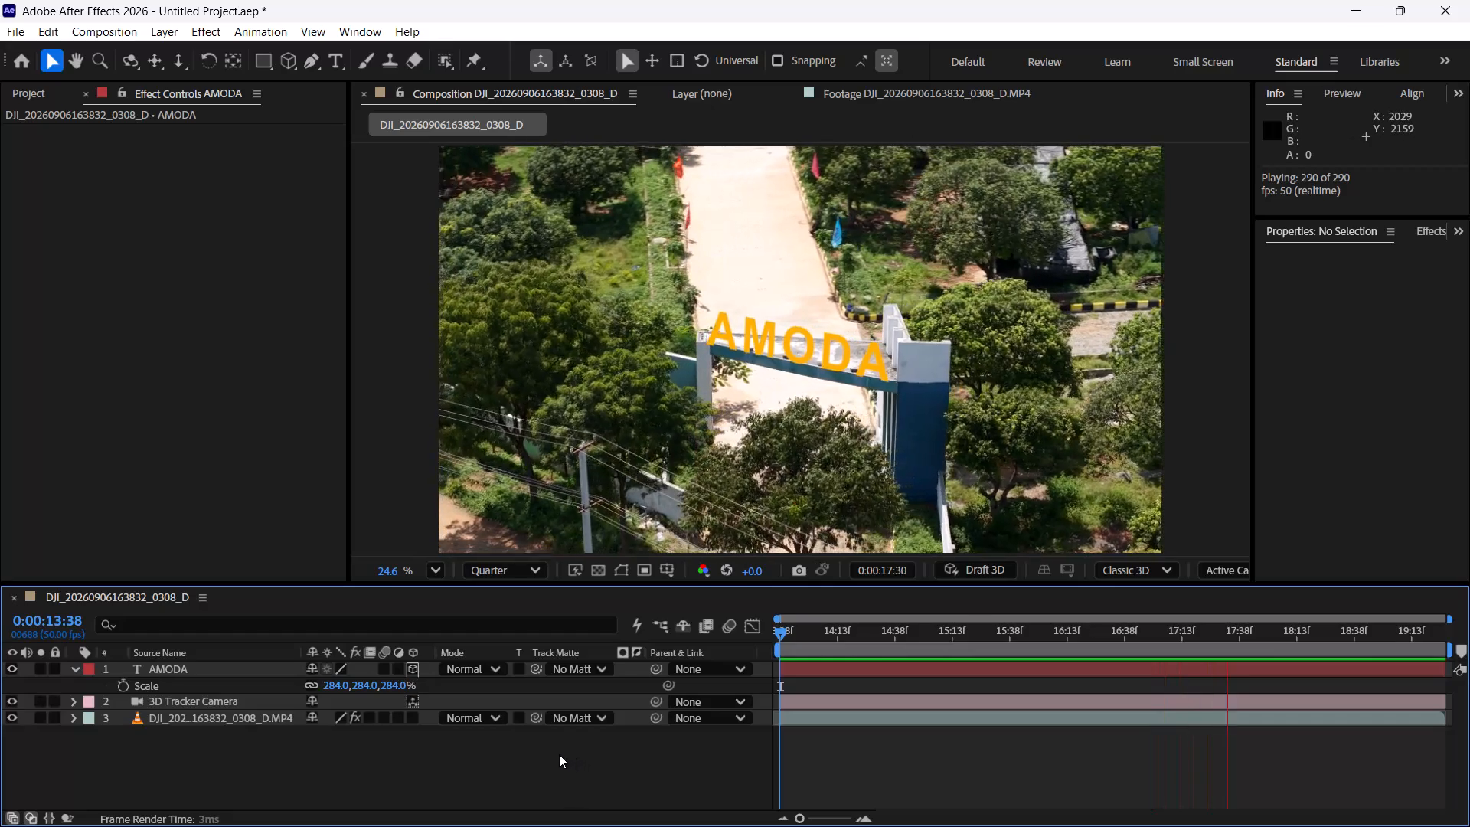
key("space")
left_click_drag(843, 644, 659, 662)
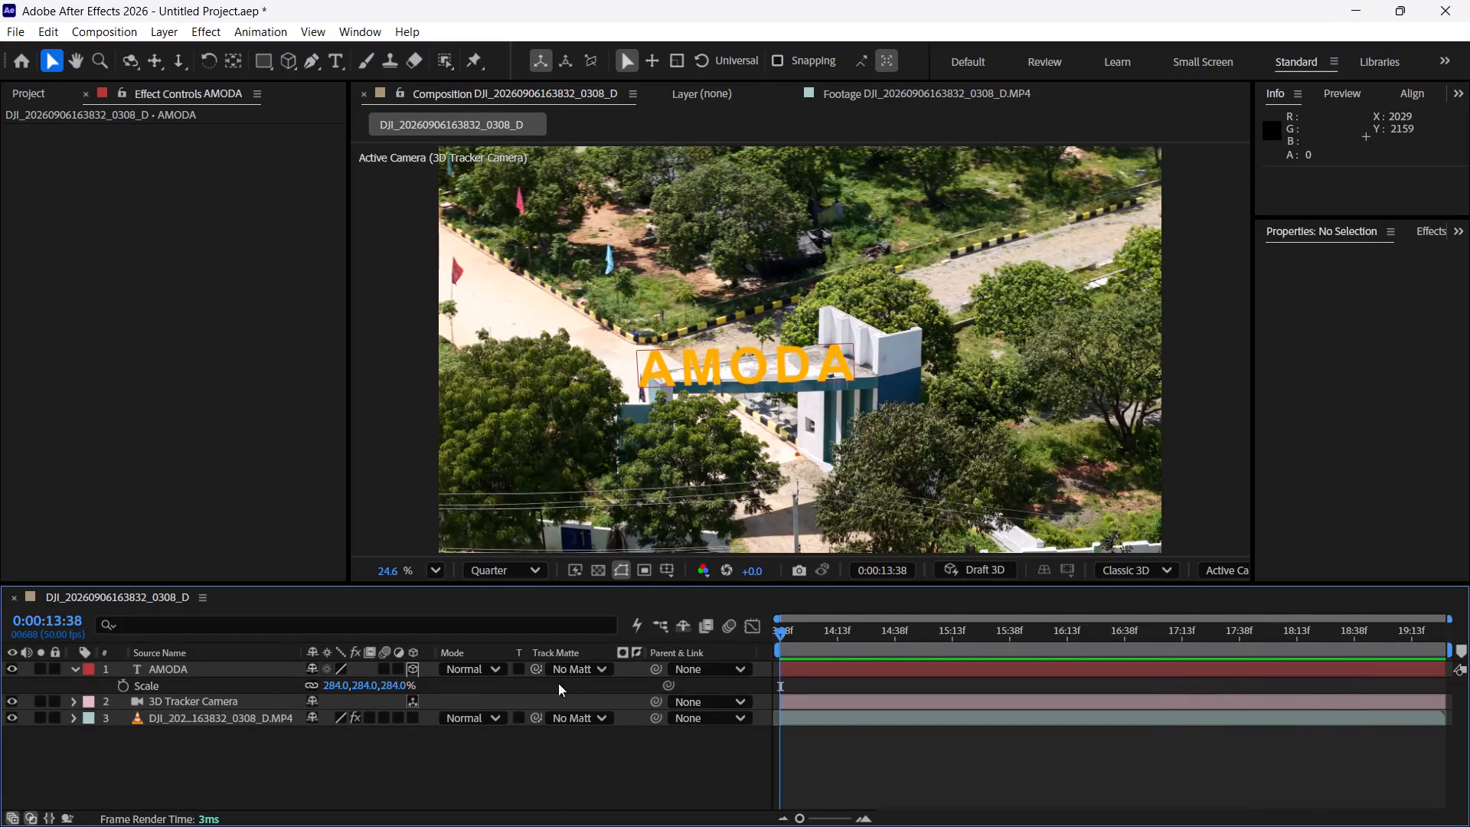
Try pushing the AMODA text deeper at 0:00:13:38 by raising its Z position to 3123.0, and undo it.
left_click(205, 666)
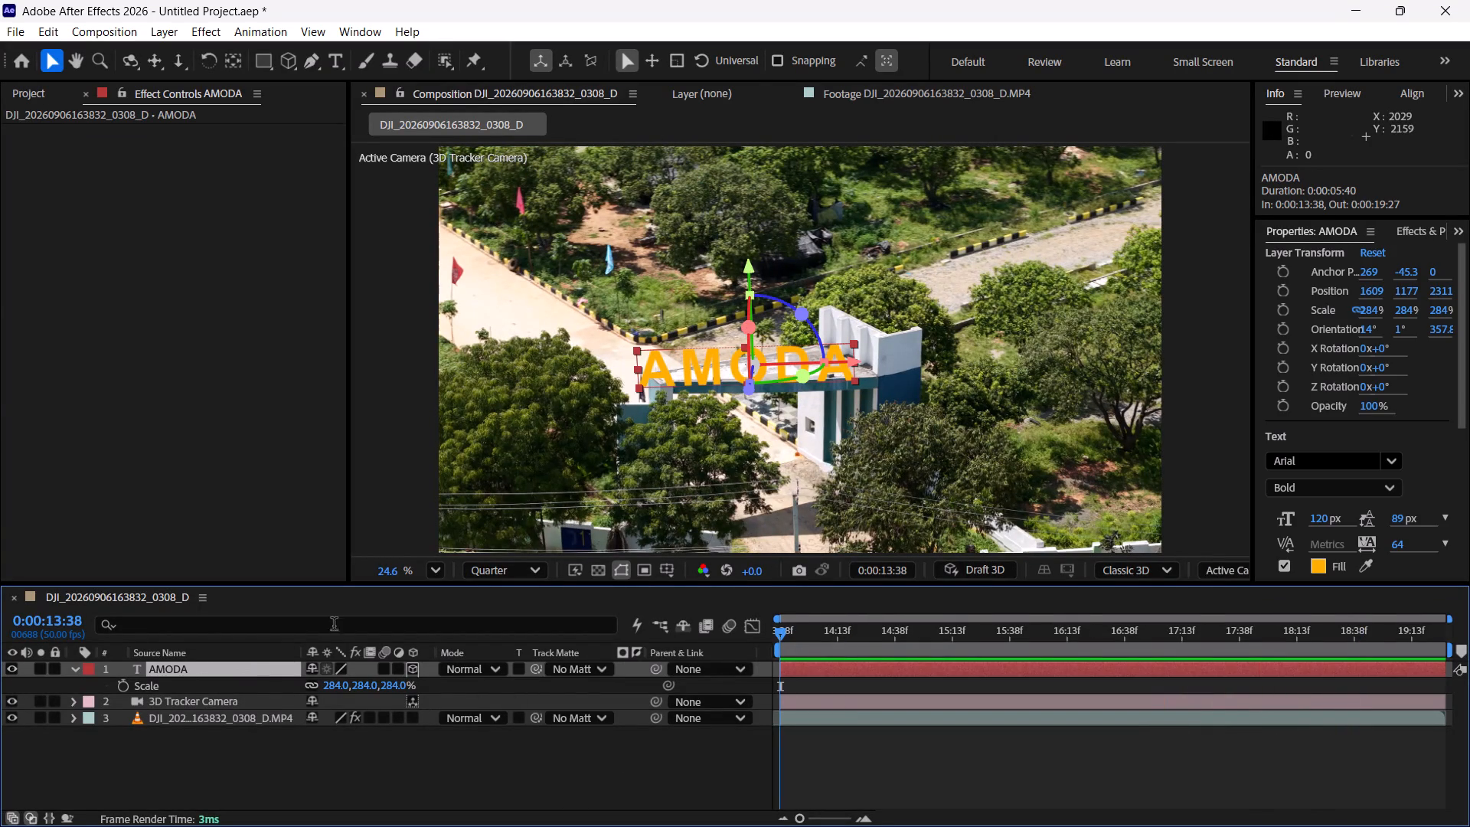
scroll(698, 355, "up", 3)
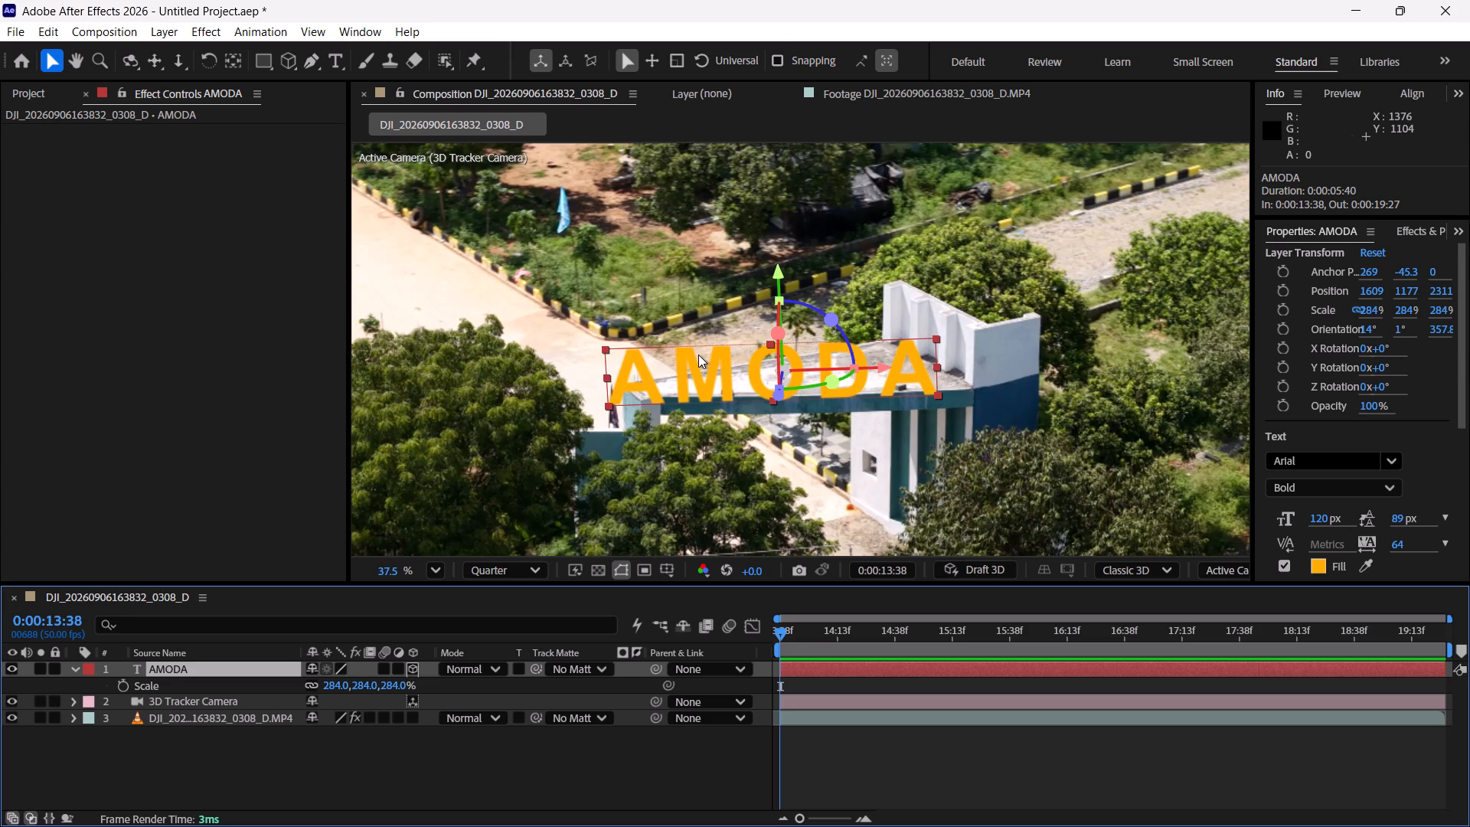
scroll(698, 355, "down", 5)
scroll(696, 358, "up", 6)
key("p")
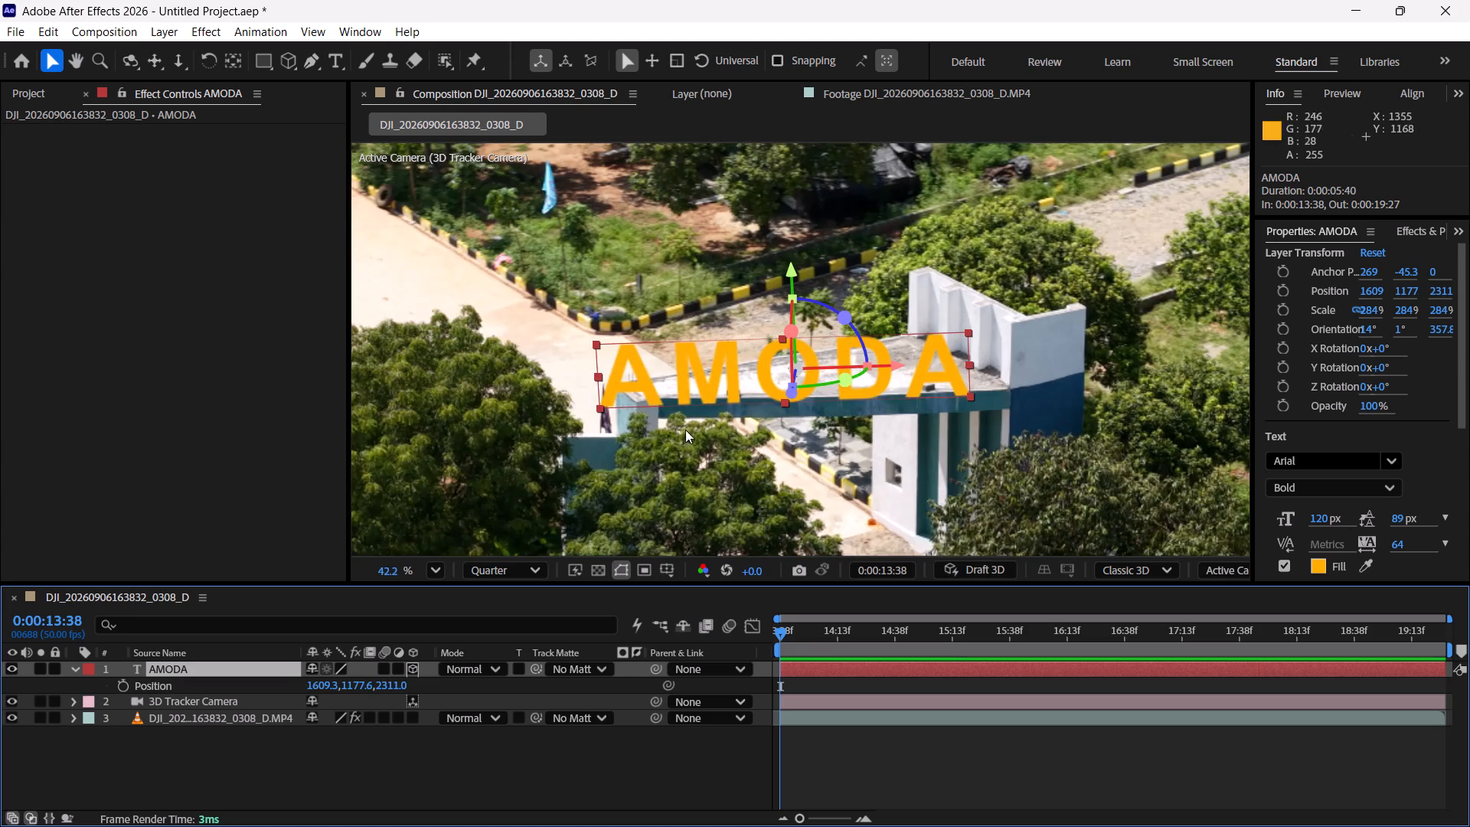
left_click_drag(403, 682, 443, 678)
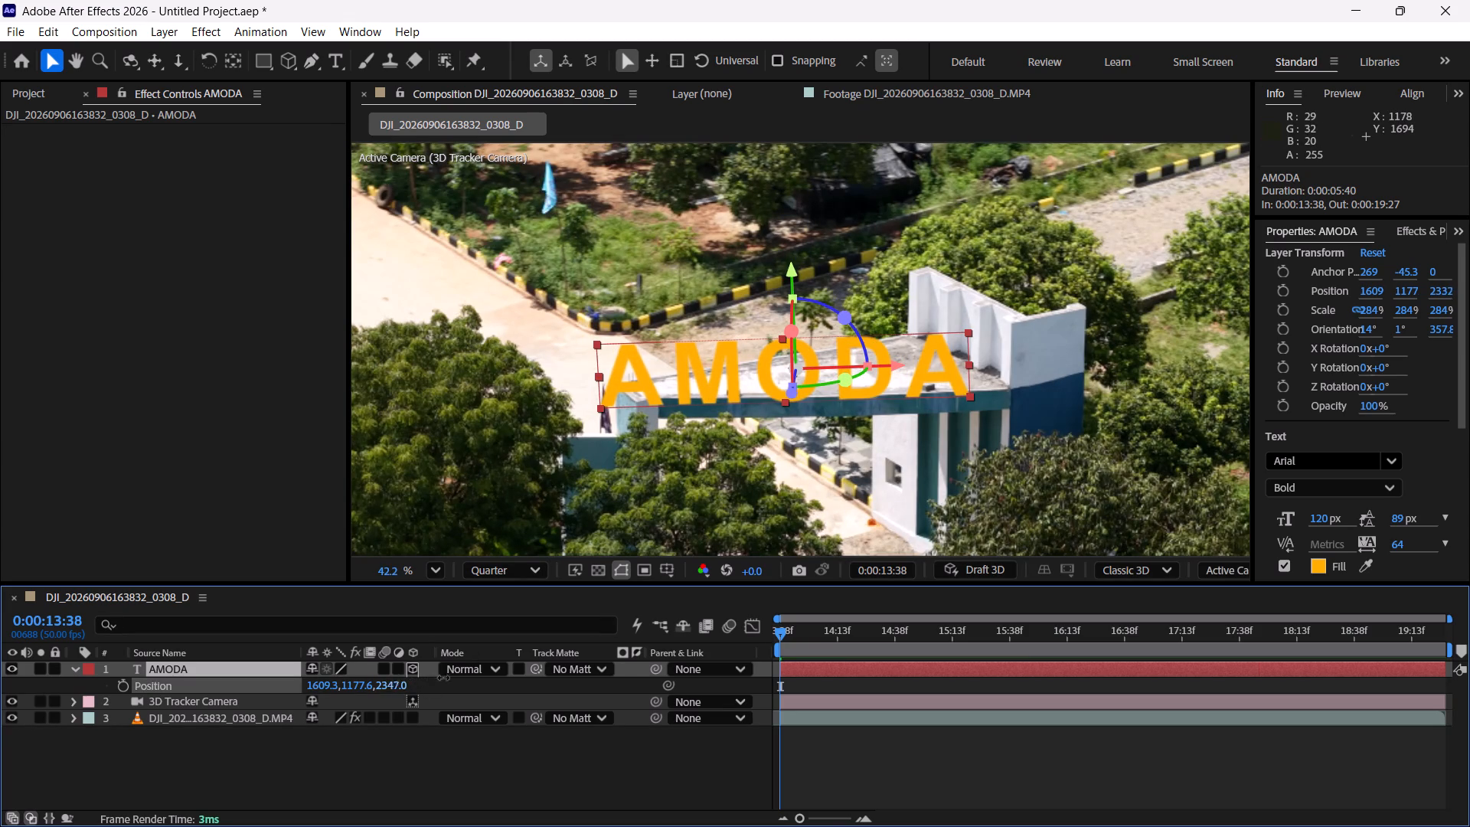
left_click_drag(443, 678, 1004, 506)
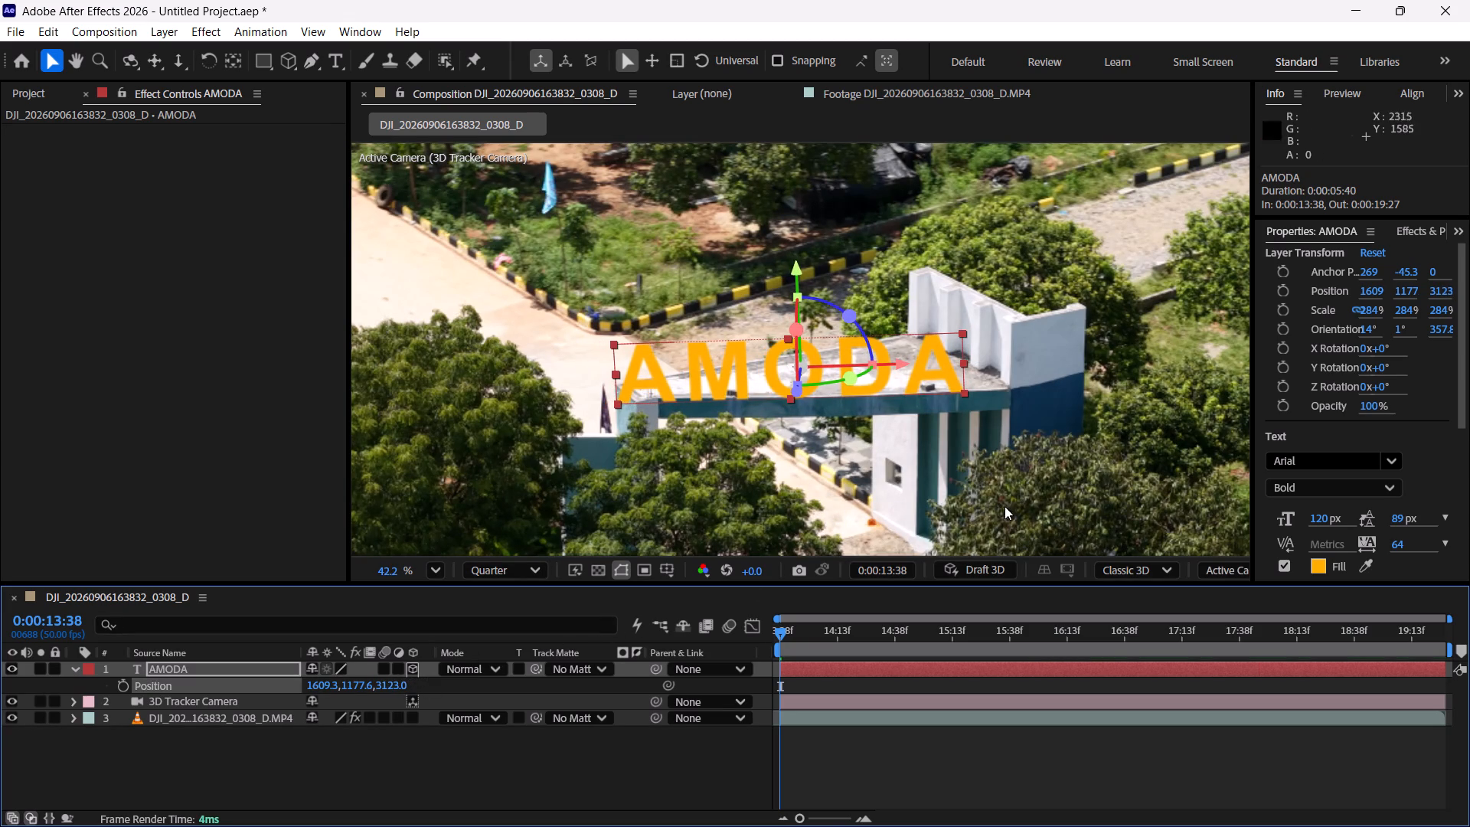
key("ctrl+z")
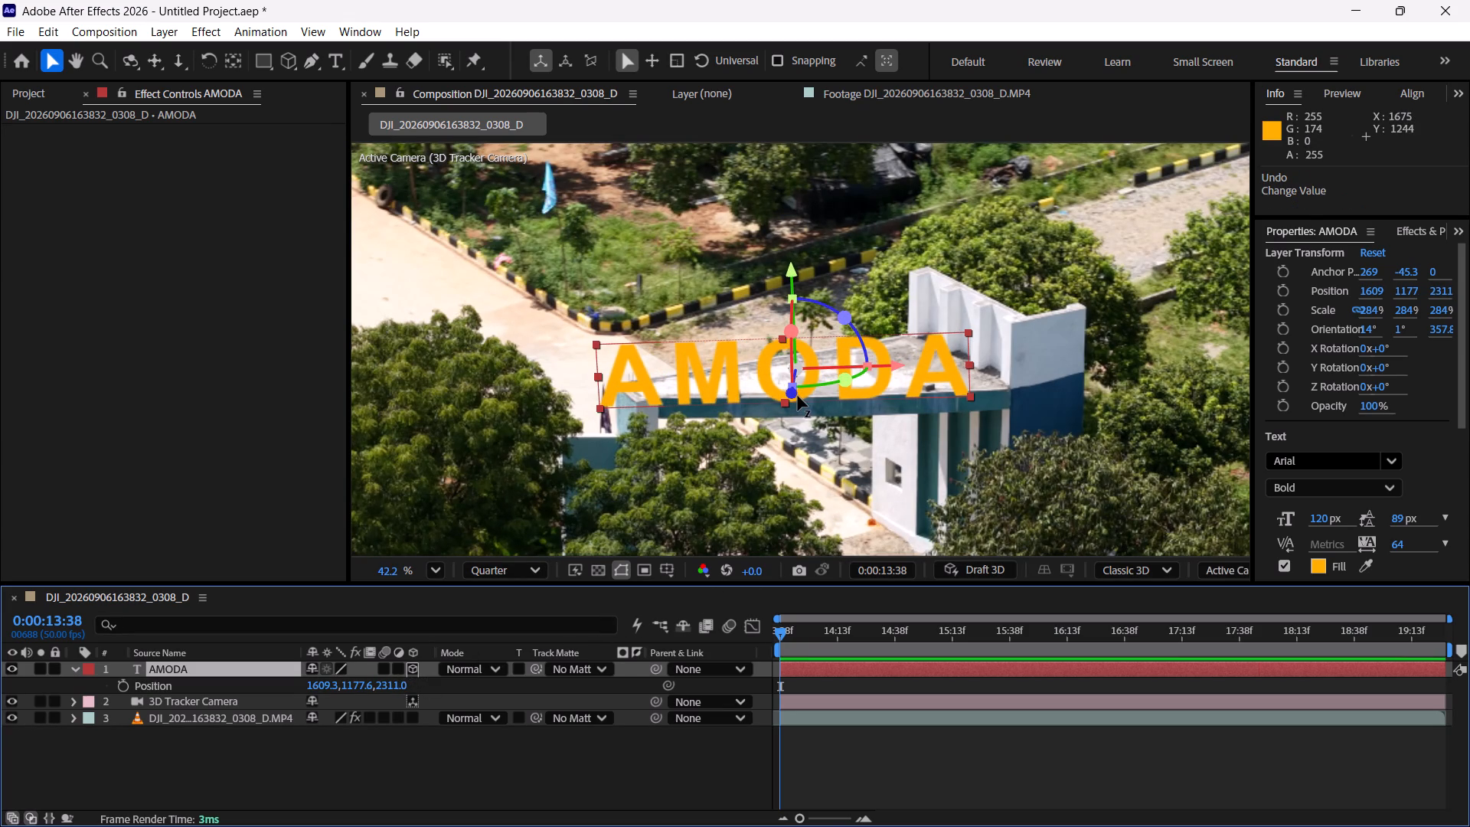
Move the AMODA text along its depth axis at 0:00:13:38, to about position 1607.5, 1153.5, 2214.4.
left_click_drag(798, 396, 770, 646)
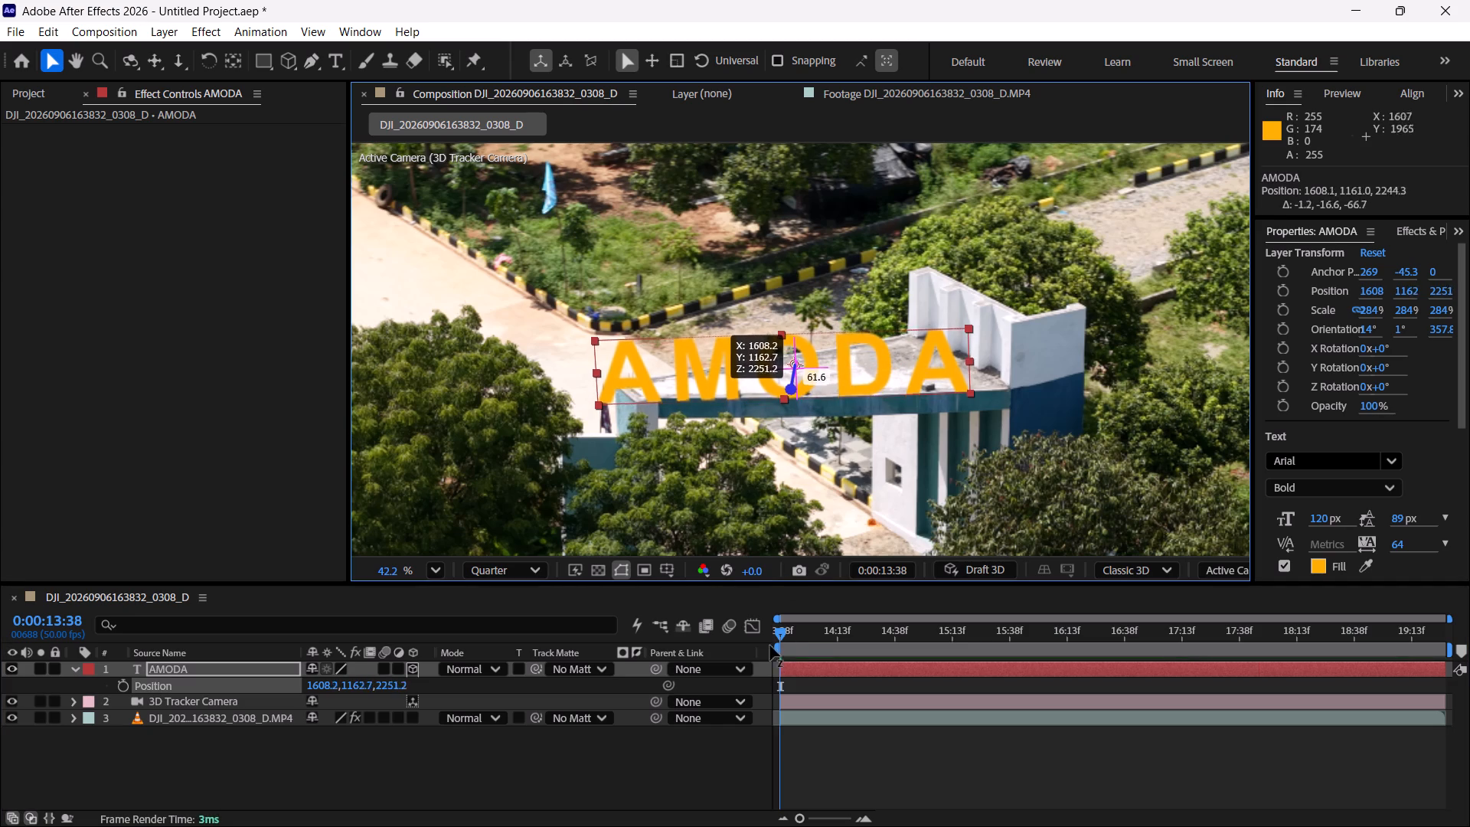
left_click_drag(770, 646, 766, 683)
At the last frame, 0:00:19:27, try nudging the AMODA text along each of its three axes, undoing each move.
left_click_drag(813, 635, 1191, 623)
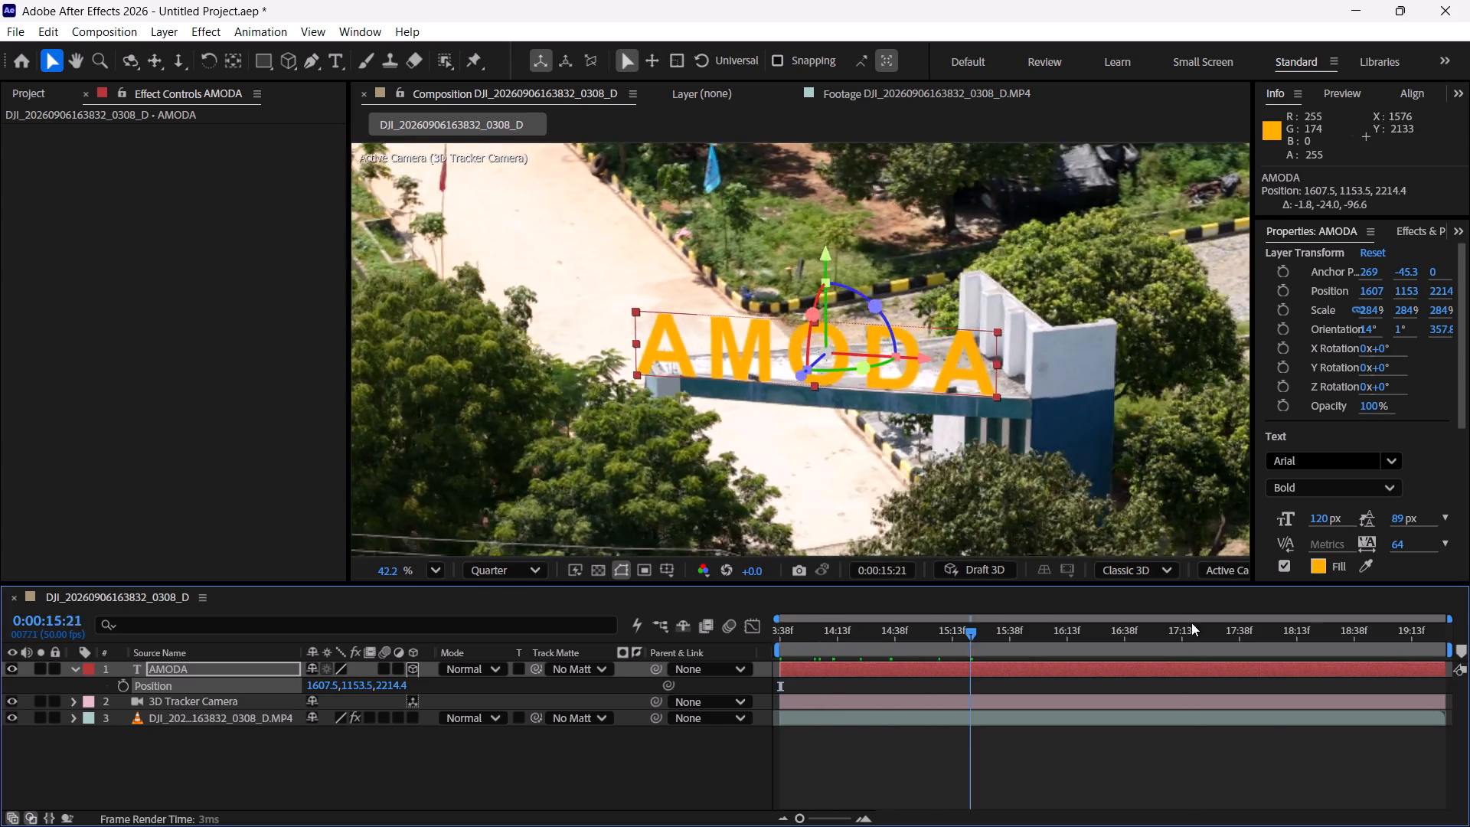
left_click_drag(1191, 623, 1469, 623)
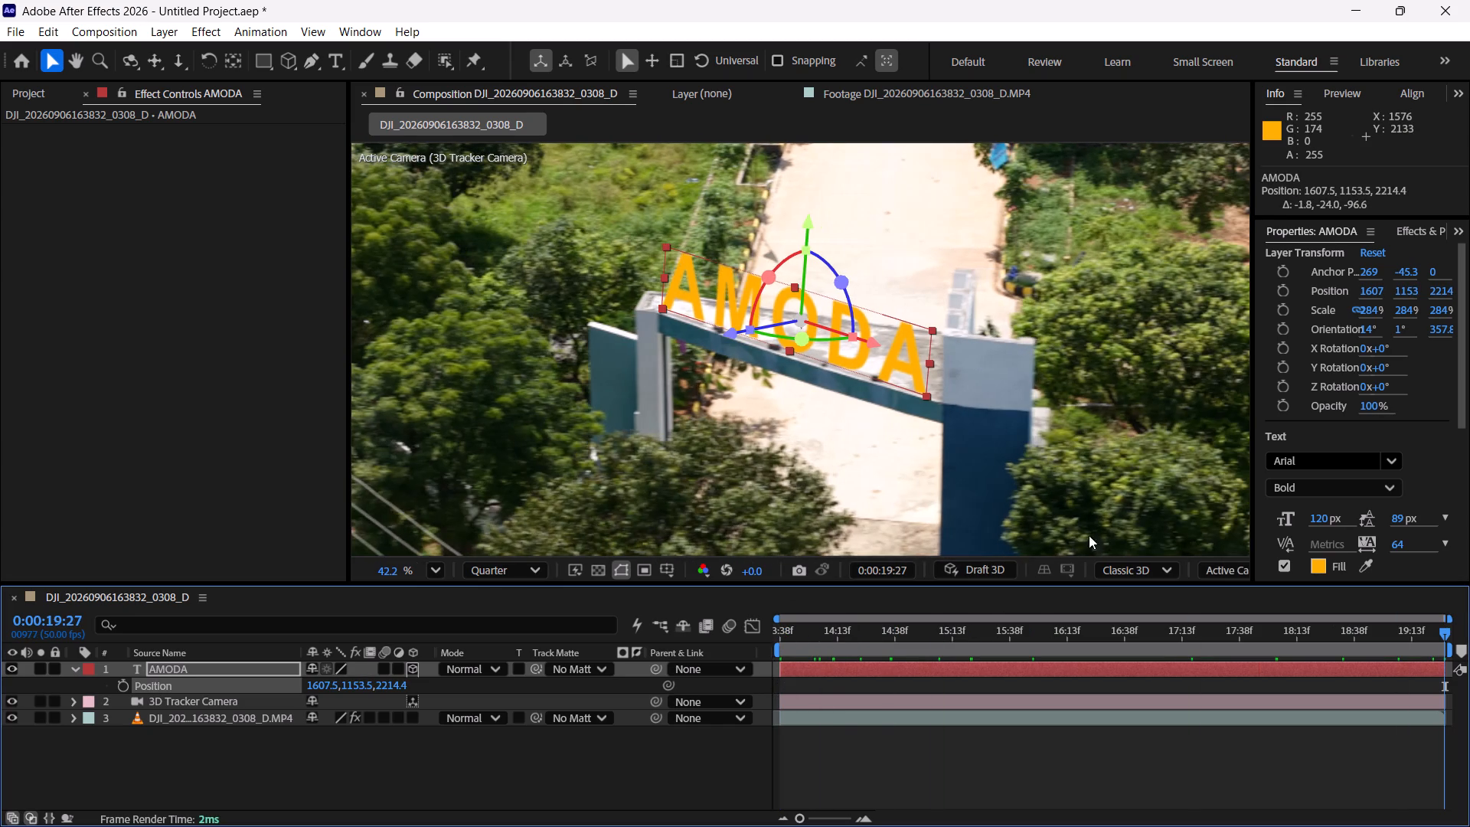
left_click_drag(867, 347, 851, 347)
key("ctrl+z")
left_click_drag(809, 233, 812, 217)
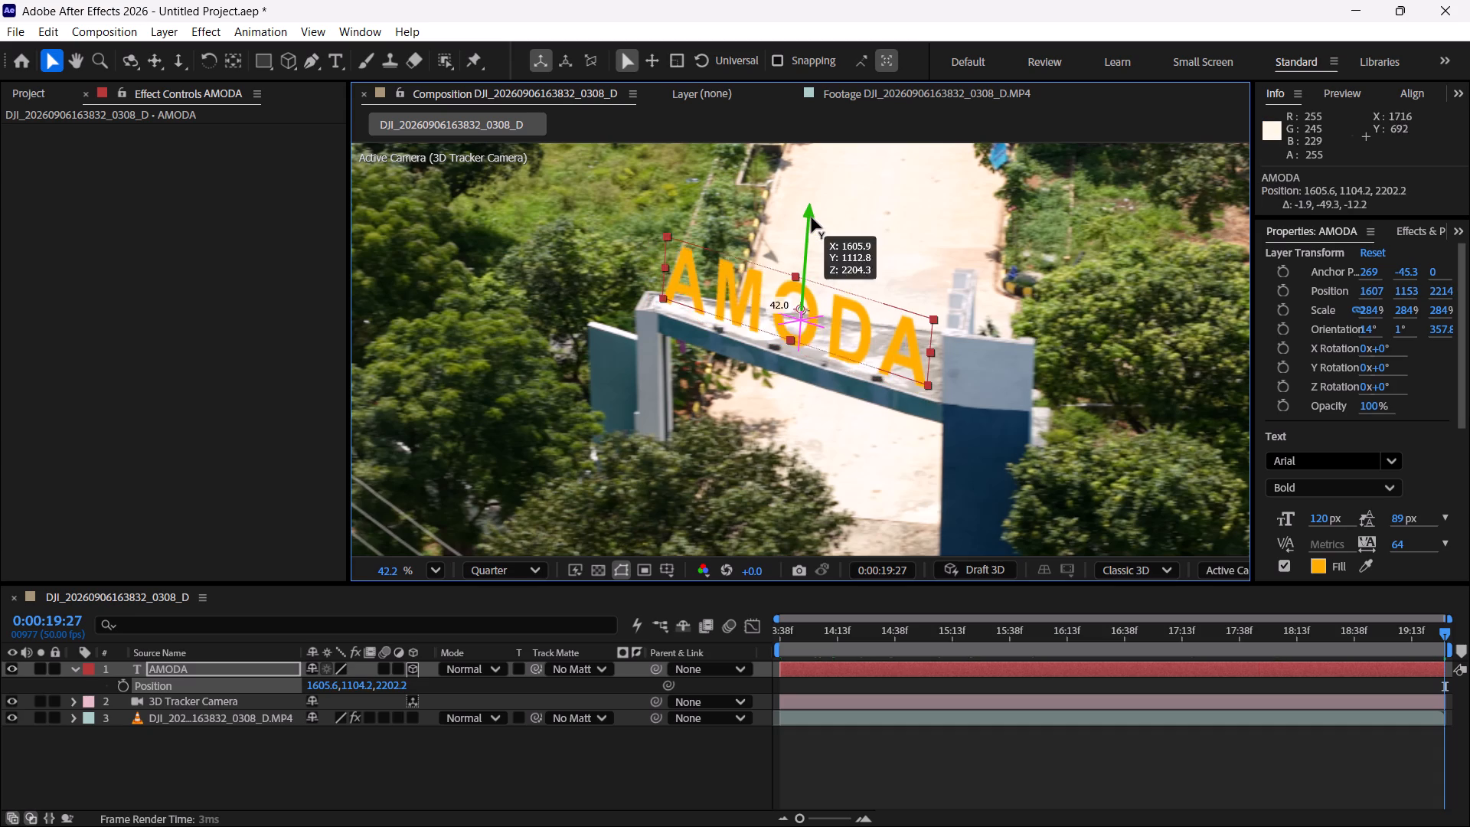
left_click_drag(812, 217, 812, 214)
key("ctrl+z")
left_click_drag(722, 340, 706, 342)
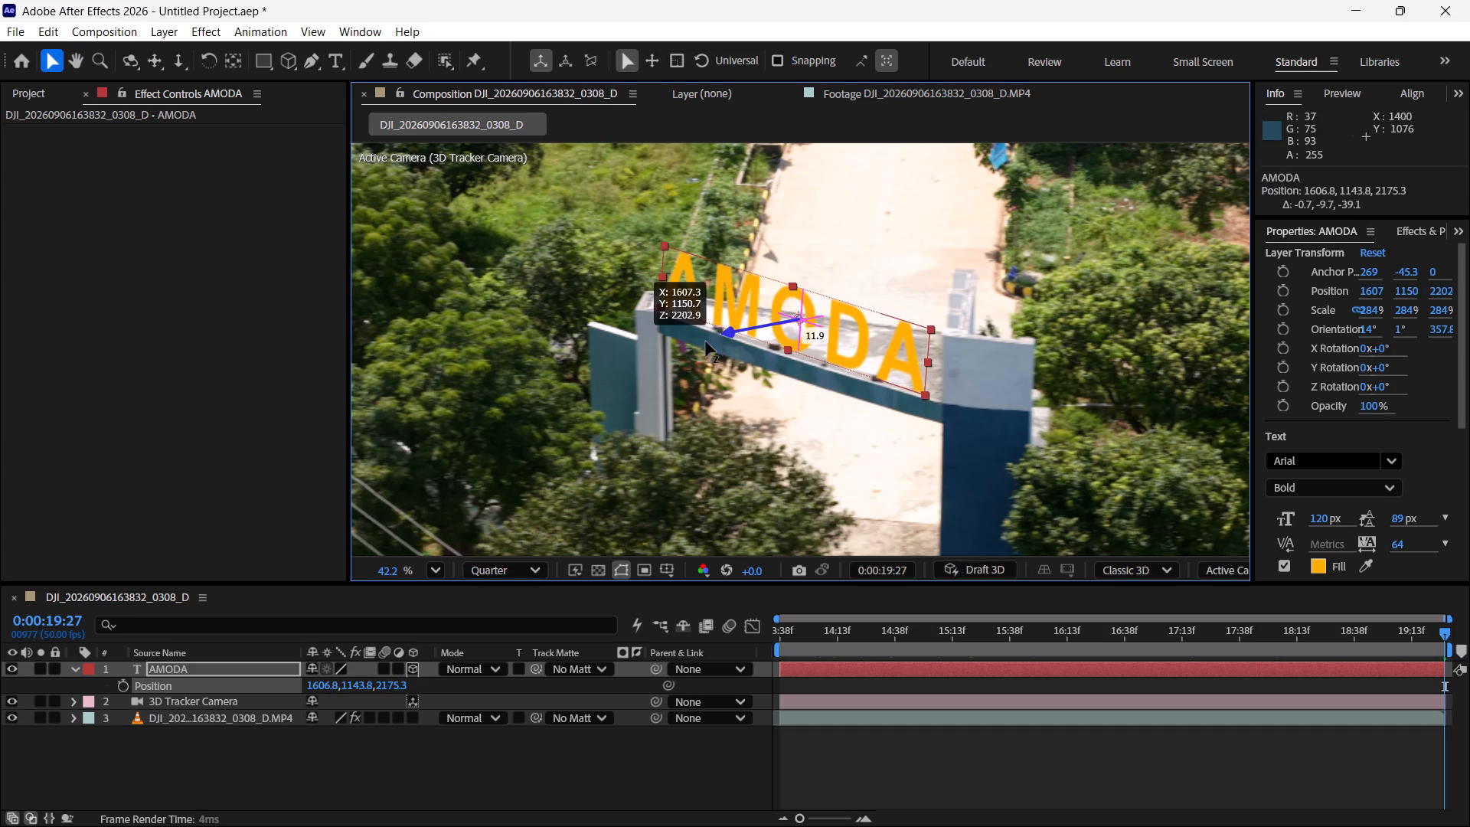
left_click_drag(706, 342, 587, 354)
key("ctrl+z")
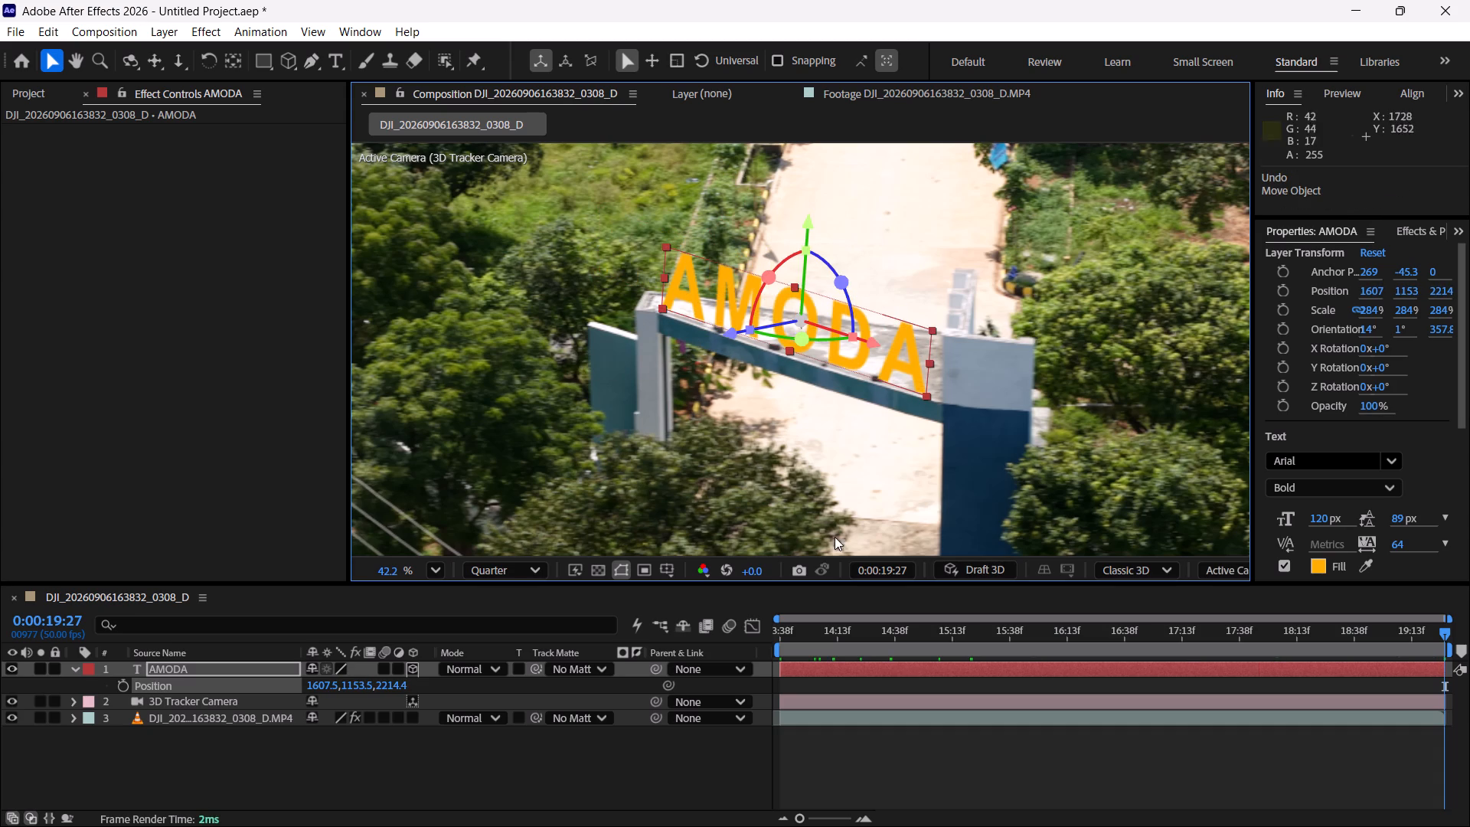
Scrub between 0:00:13:38 and 0:00:19:27 to check the text's fit on the gate, and collapse the AMODA layer.
left_click_drag(1238, 634, 1361, 653)
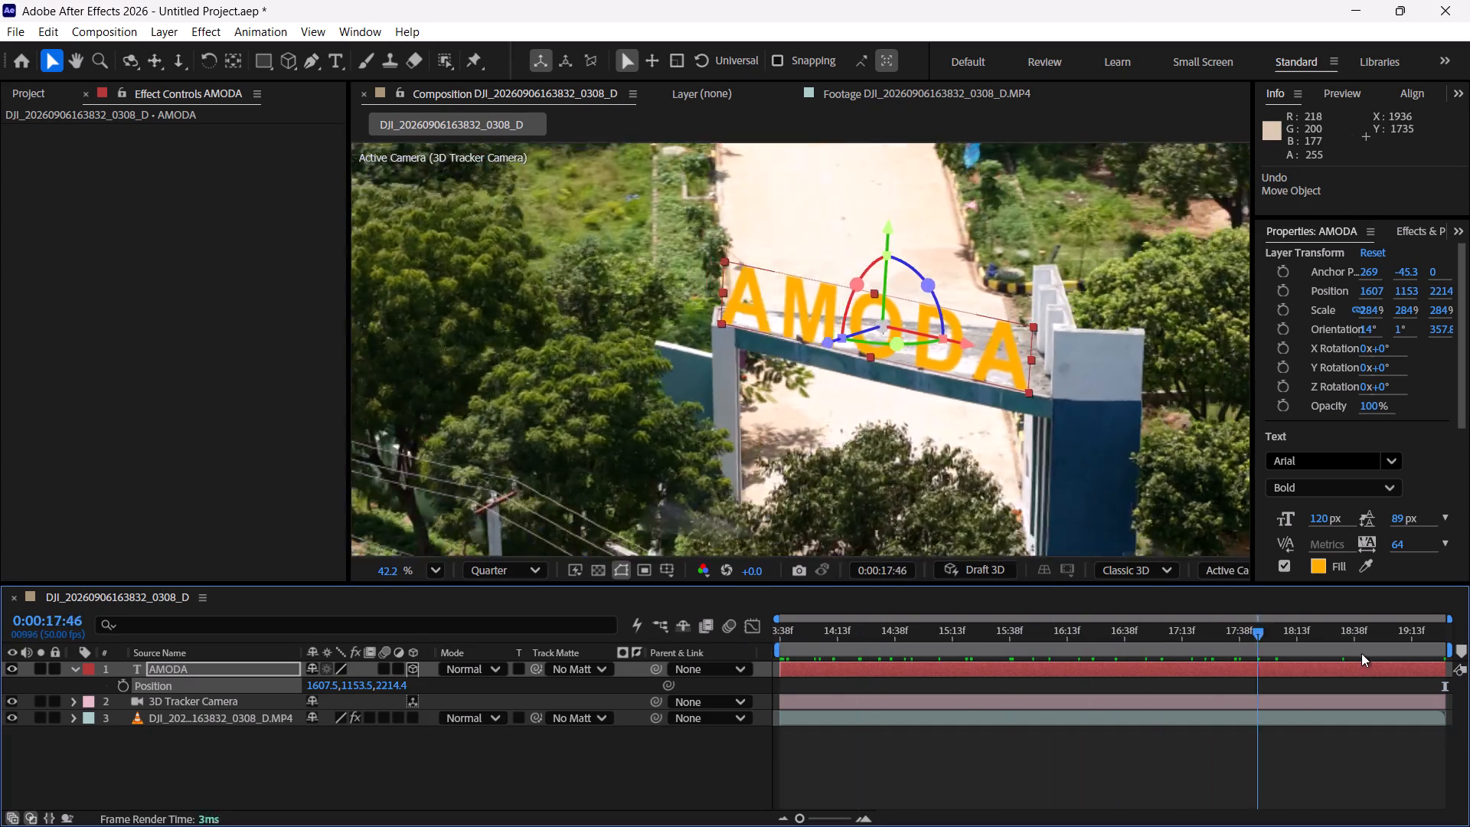
left_click_drag(1361, 653, 710, 692)
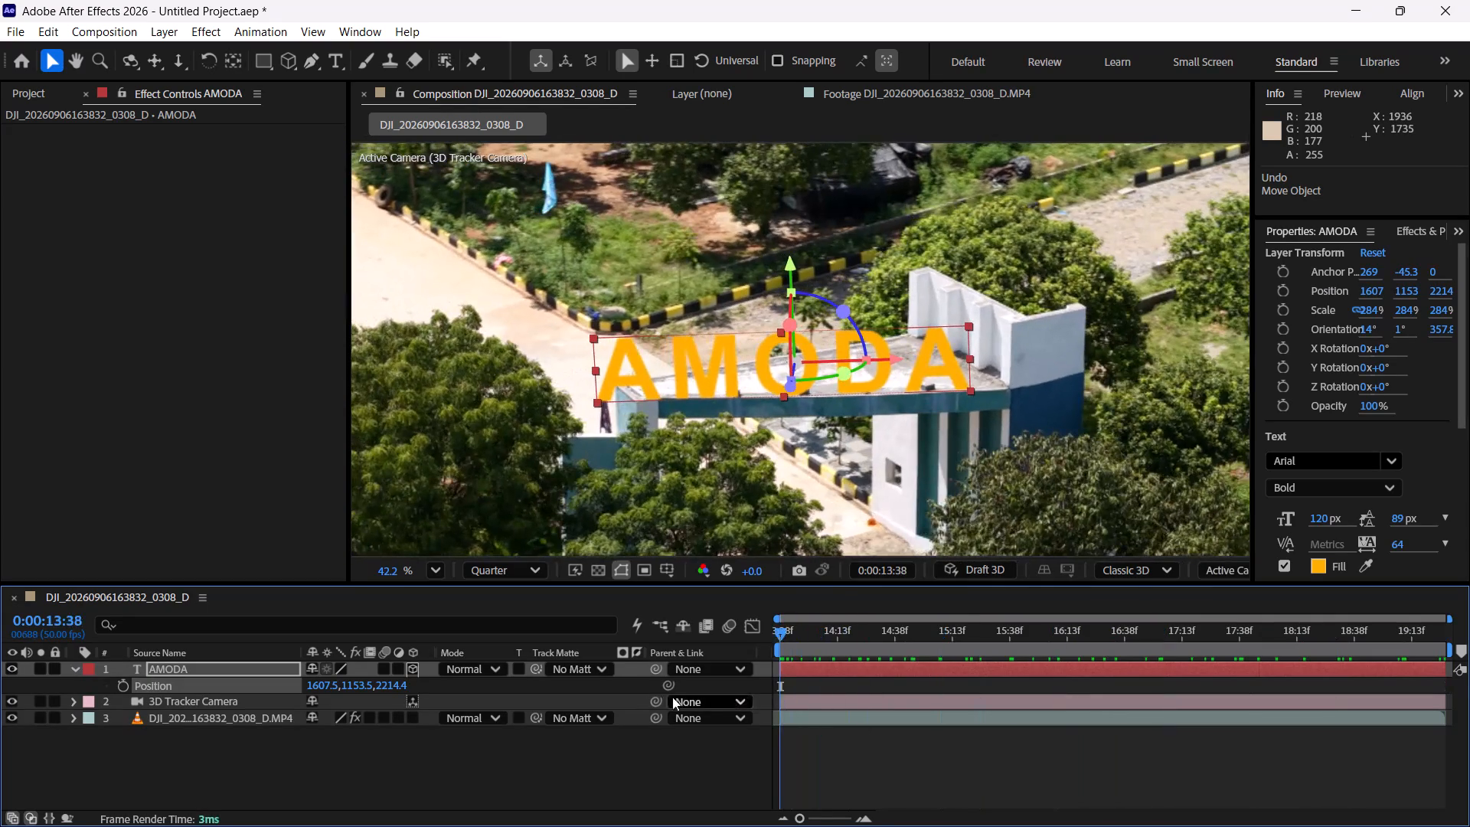
left_click_drag(886, 649, 1469, 636)
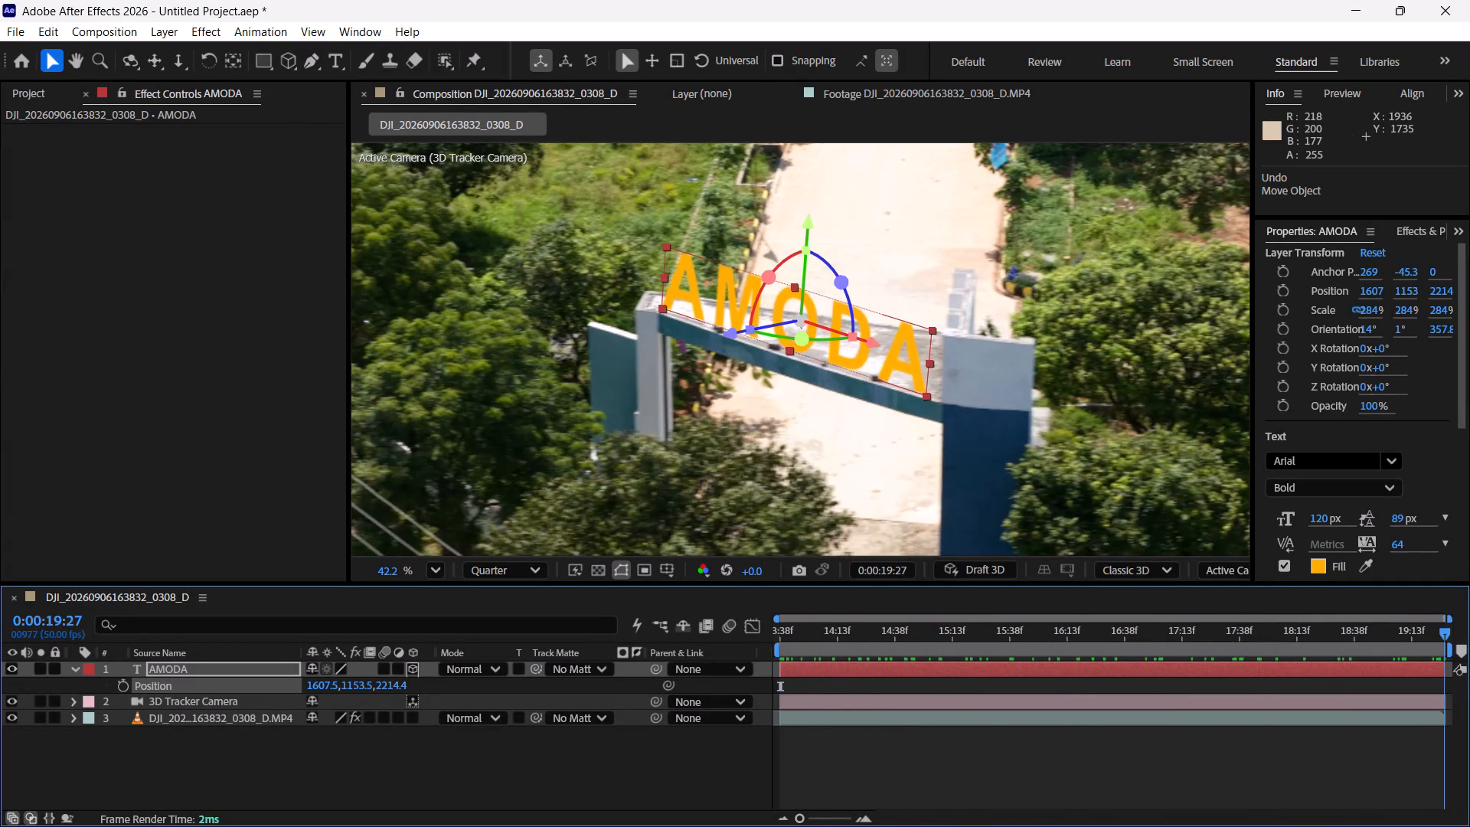
left_click_drag(1469, 636, 518, 664)
left_click(239, 767)
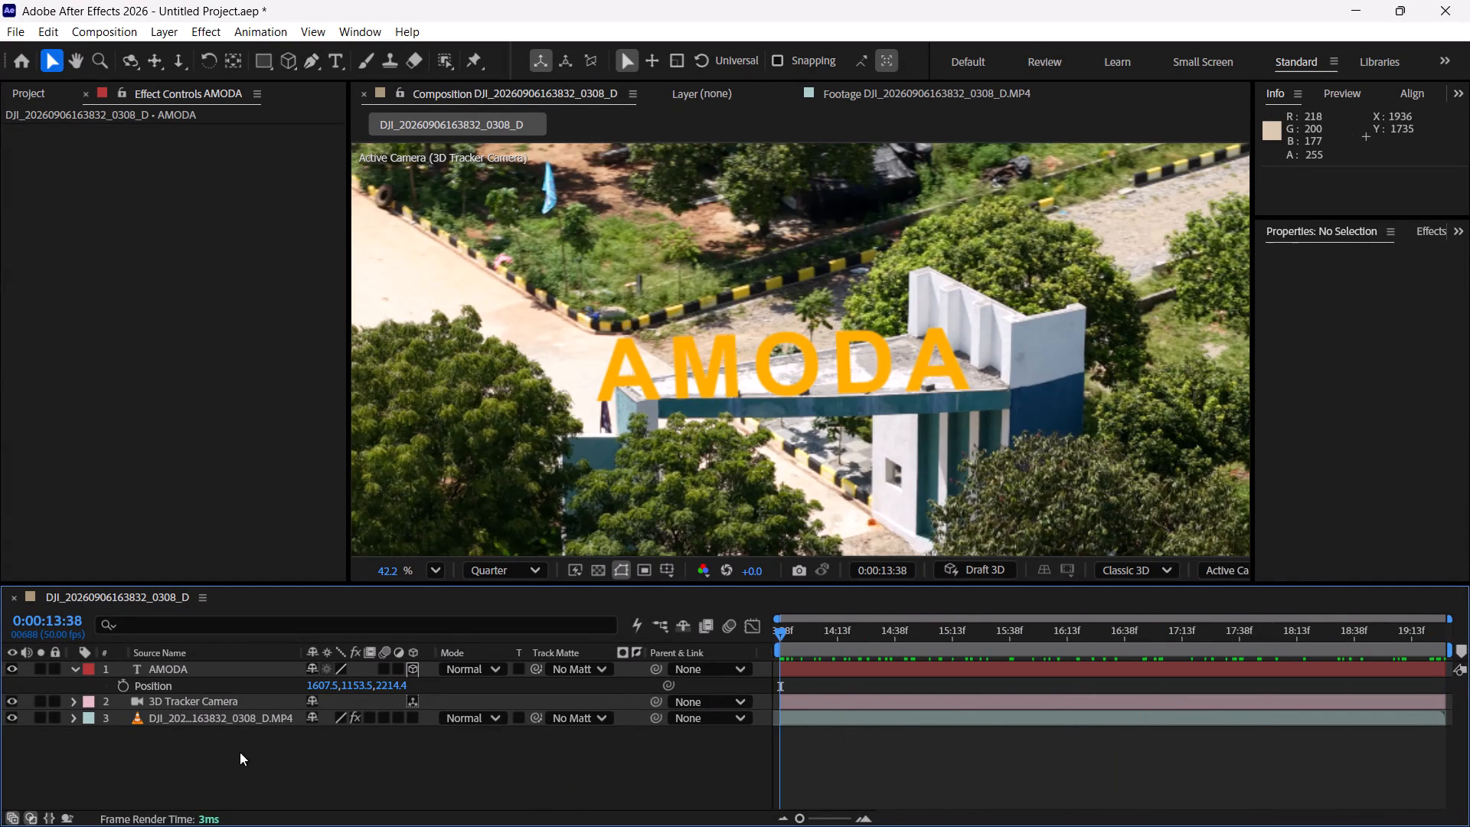
left_click(75, 672)
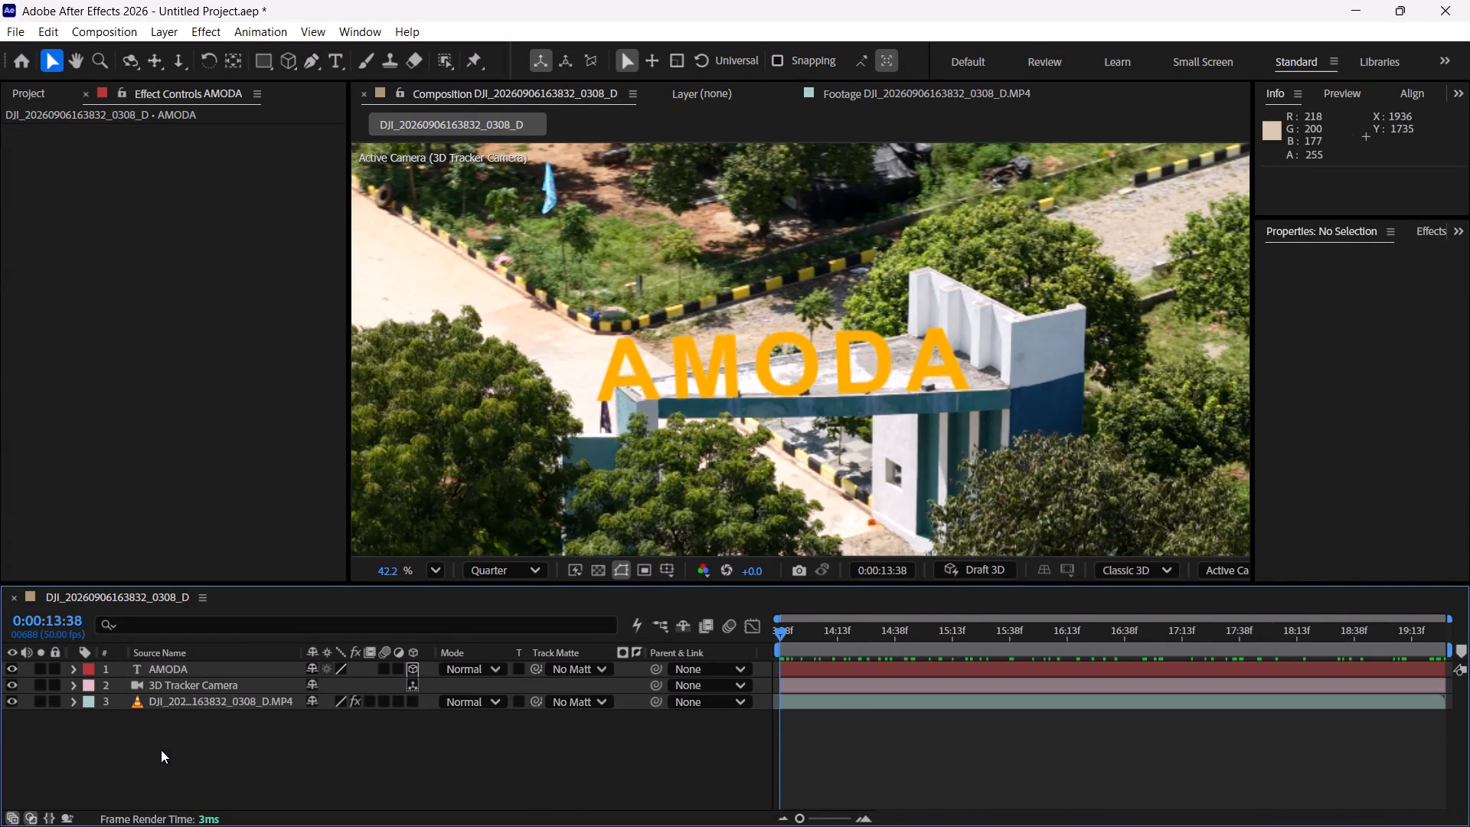
left_click(161, 750)
Change the AMODA text's fill colour to blue, #0400FF.
left_click(199, 673)
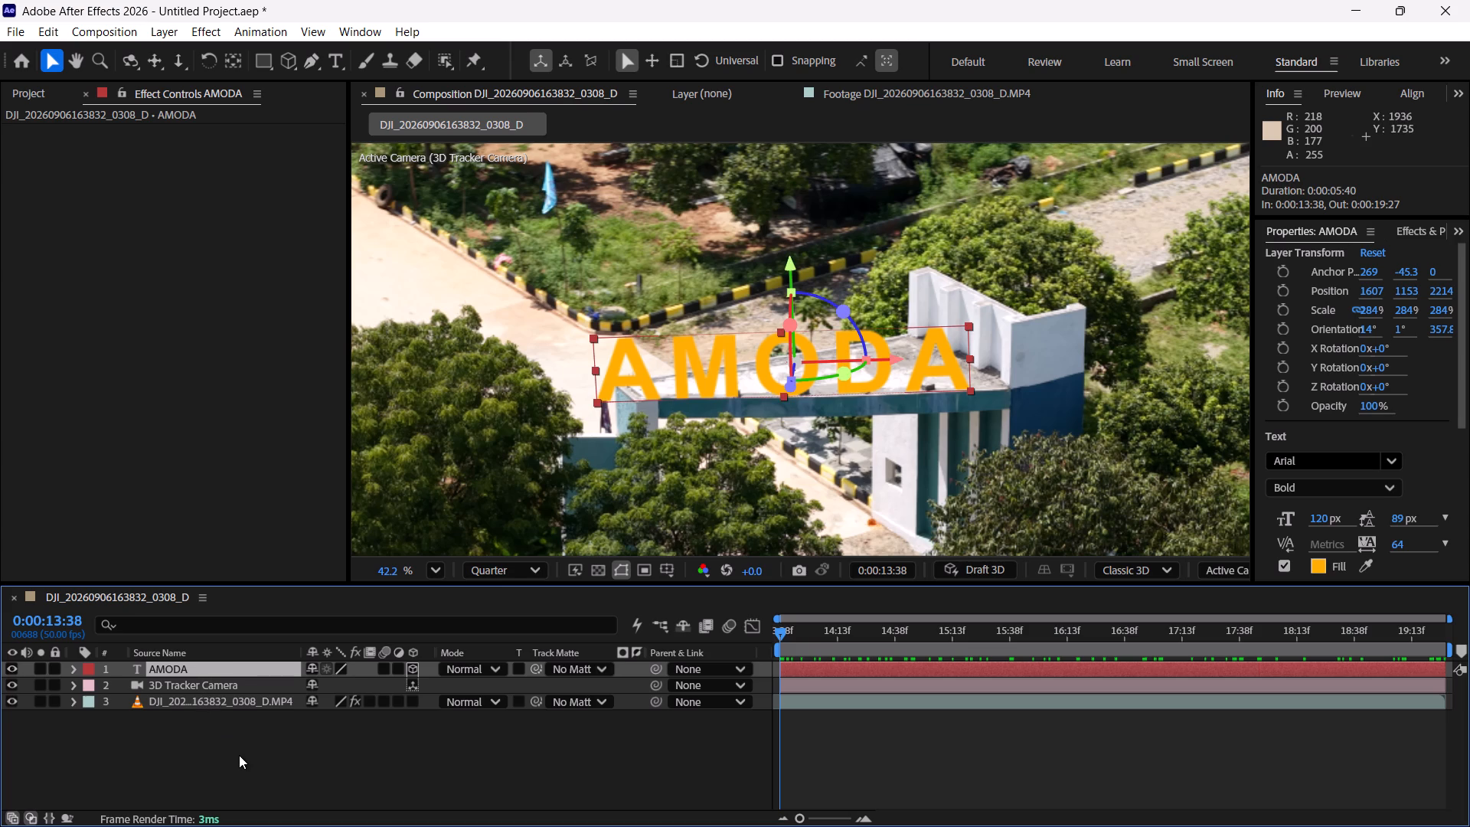
left_click(239, 755)
left_click(207, 669)
left_click(1324, 565)
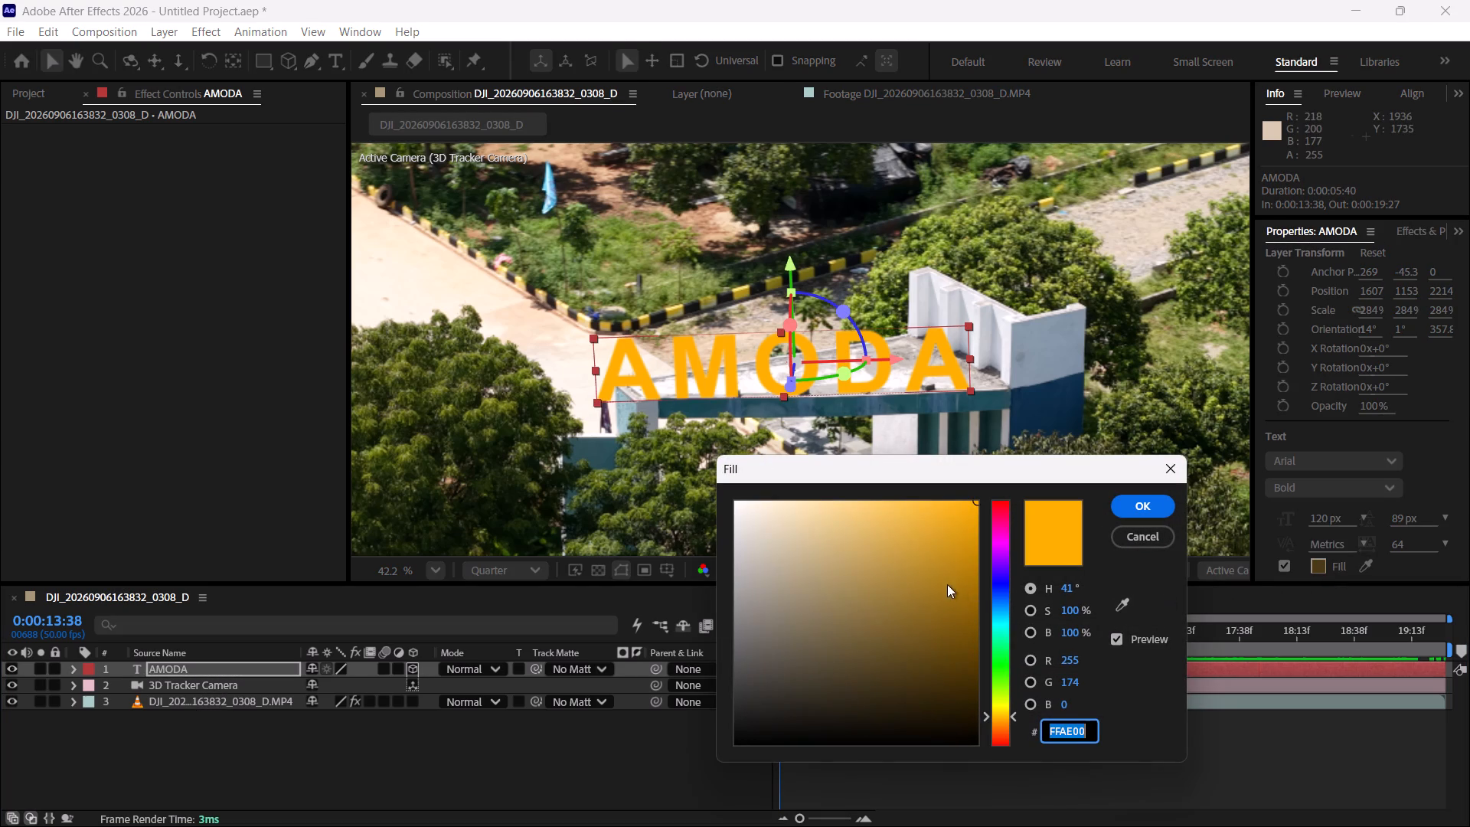
left_click_drag(939, 564, 573, 418)
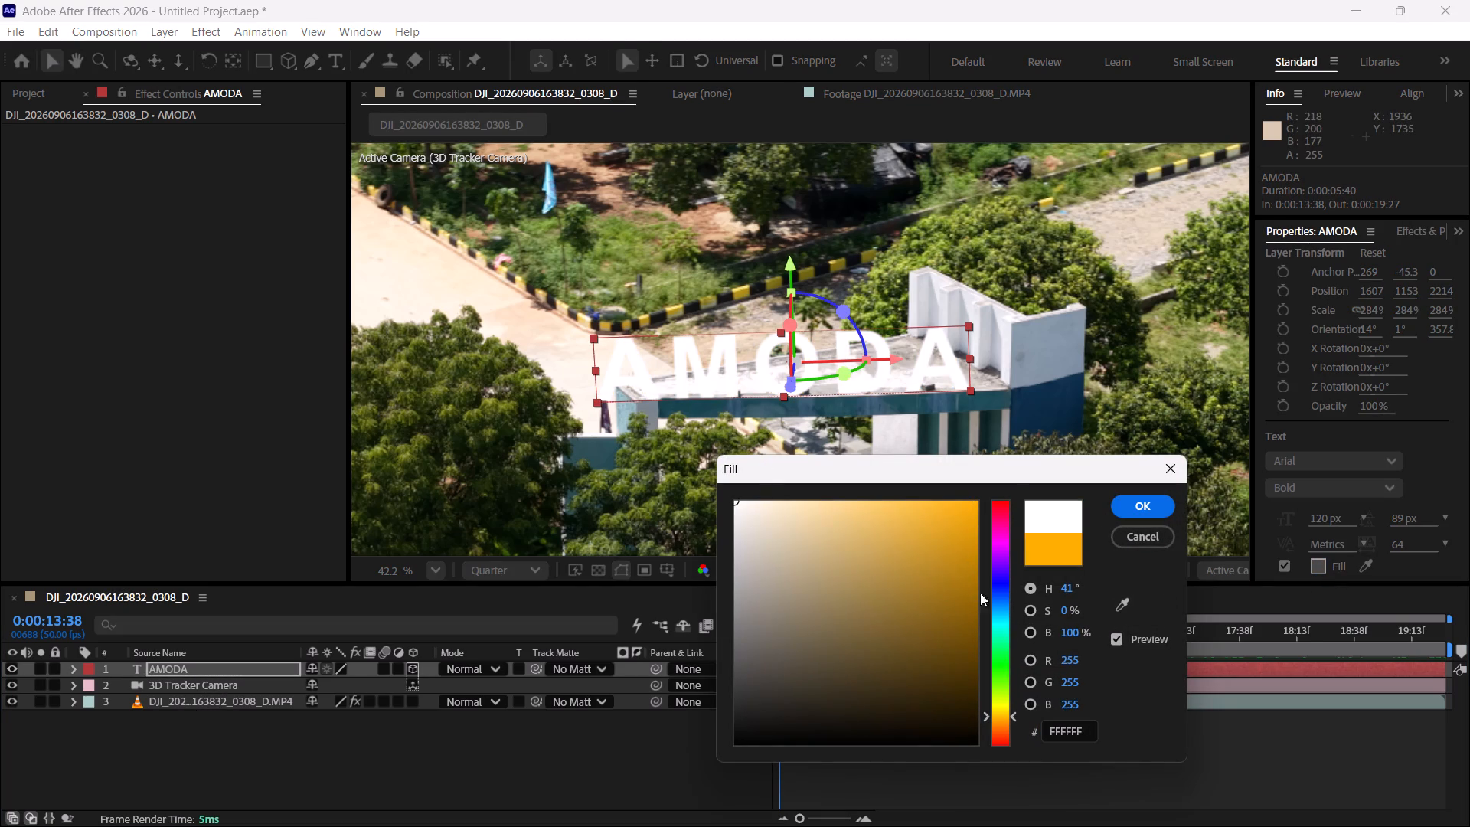
left_click_drag(1004, 613, 1011, 511)
left_click_drag(932, 557, 1011, 476)
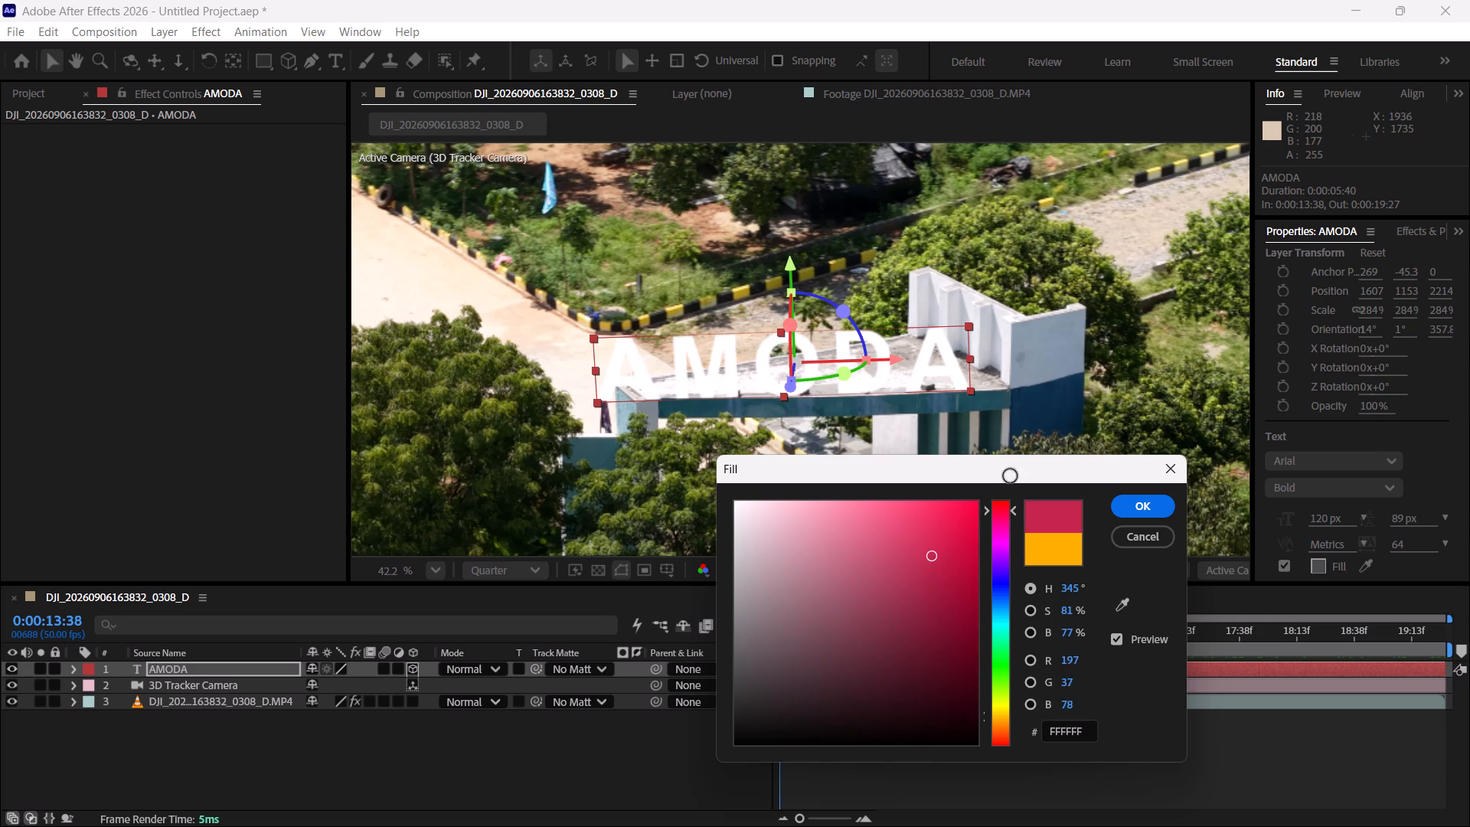
left_click_drag(1011, 476, 1053, 426)
left_click_drag(1008, 520, 1000, 557)
left_click_drag(1000, 559, 1001, 624)
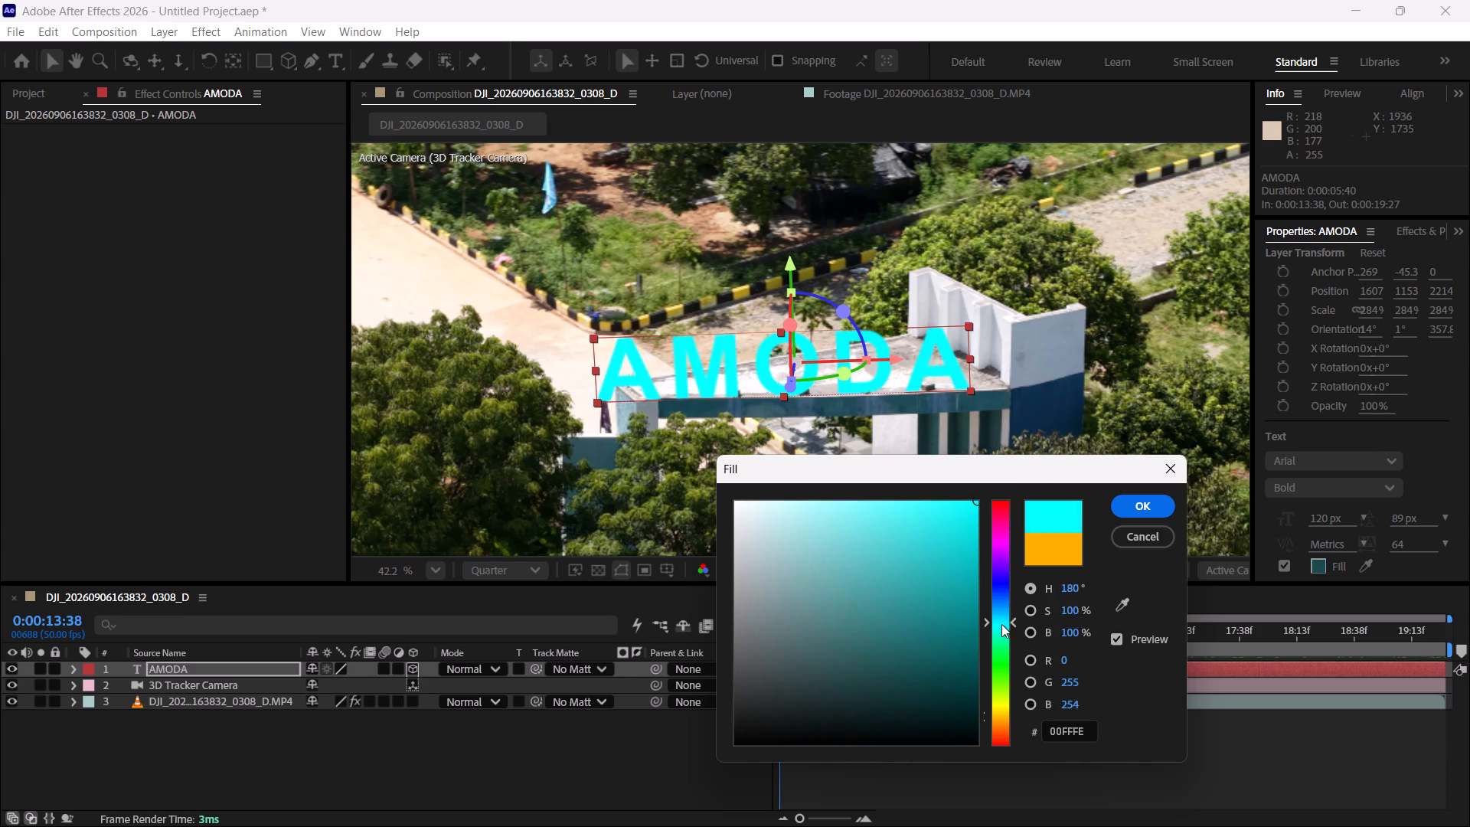
left_click_drag(1001, 624, 1040, 573)
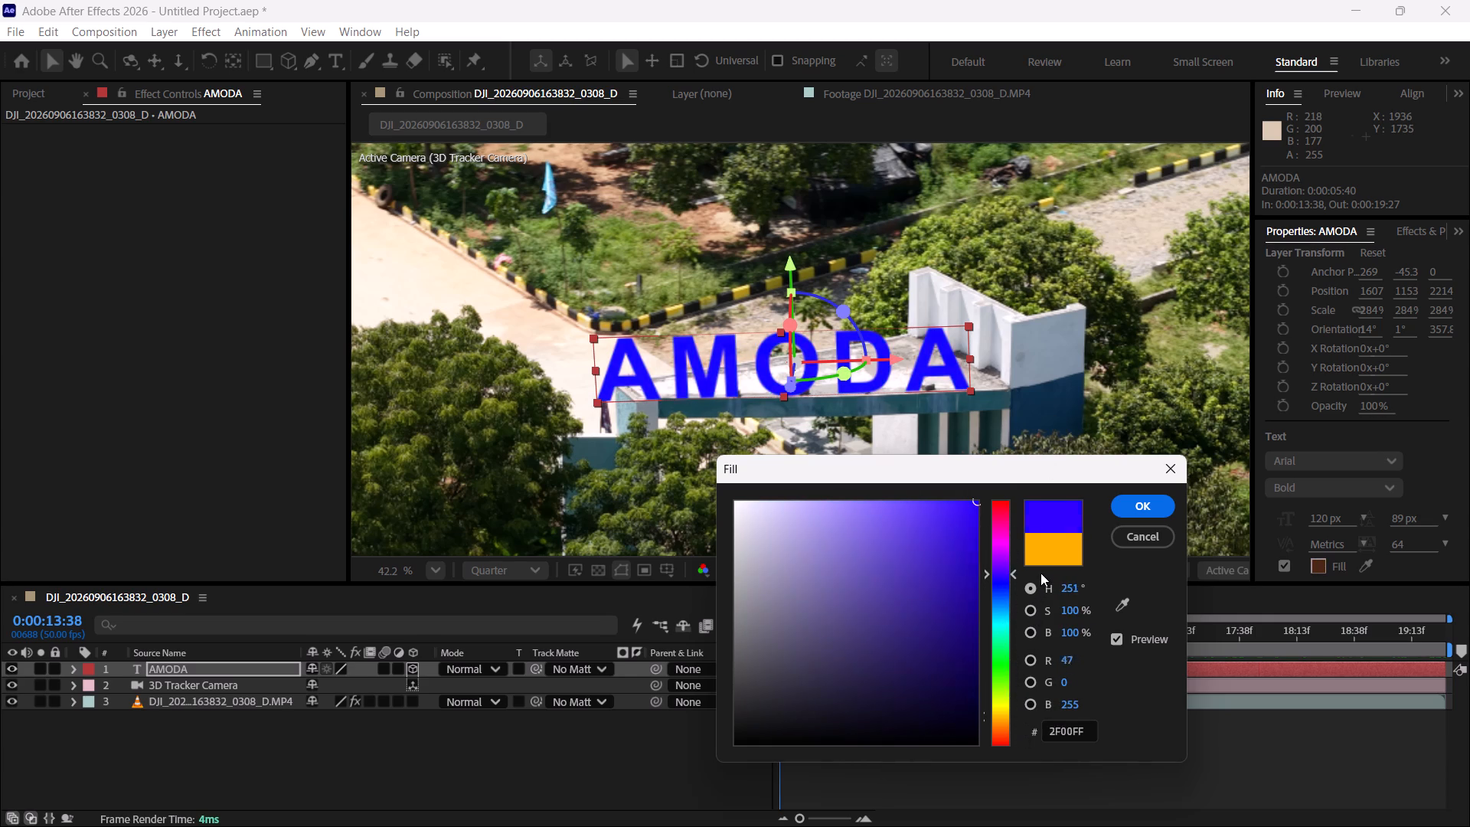
left_click_drag(1040, 573, 1045, 598)
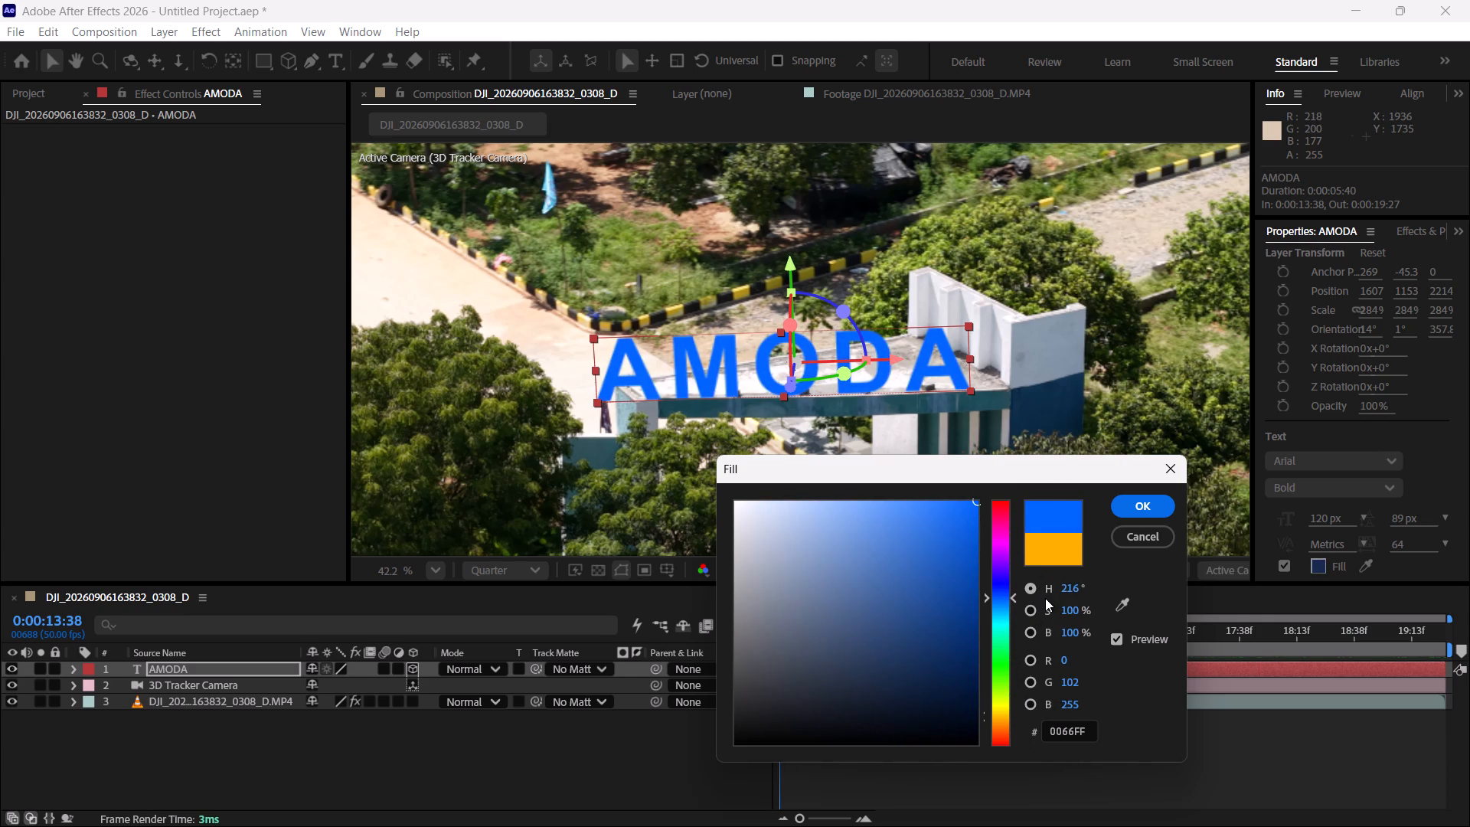
left_click_drag(1045, 598, 1050, 574)
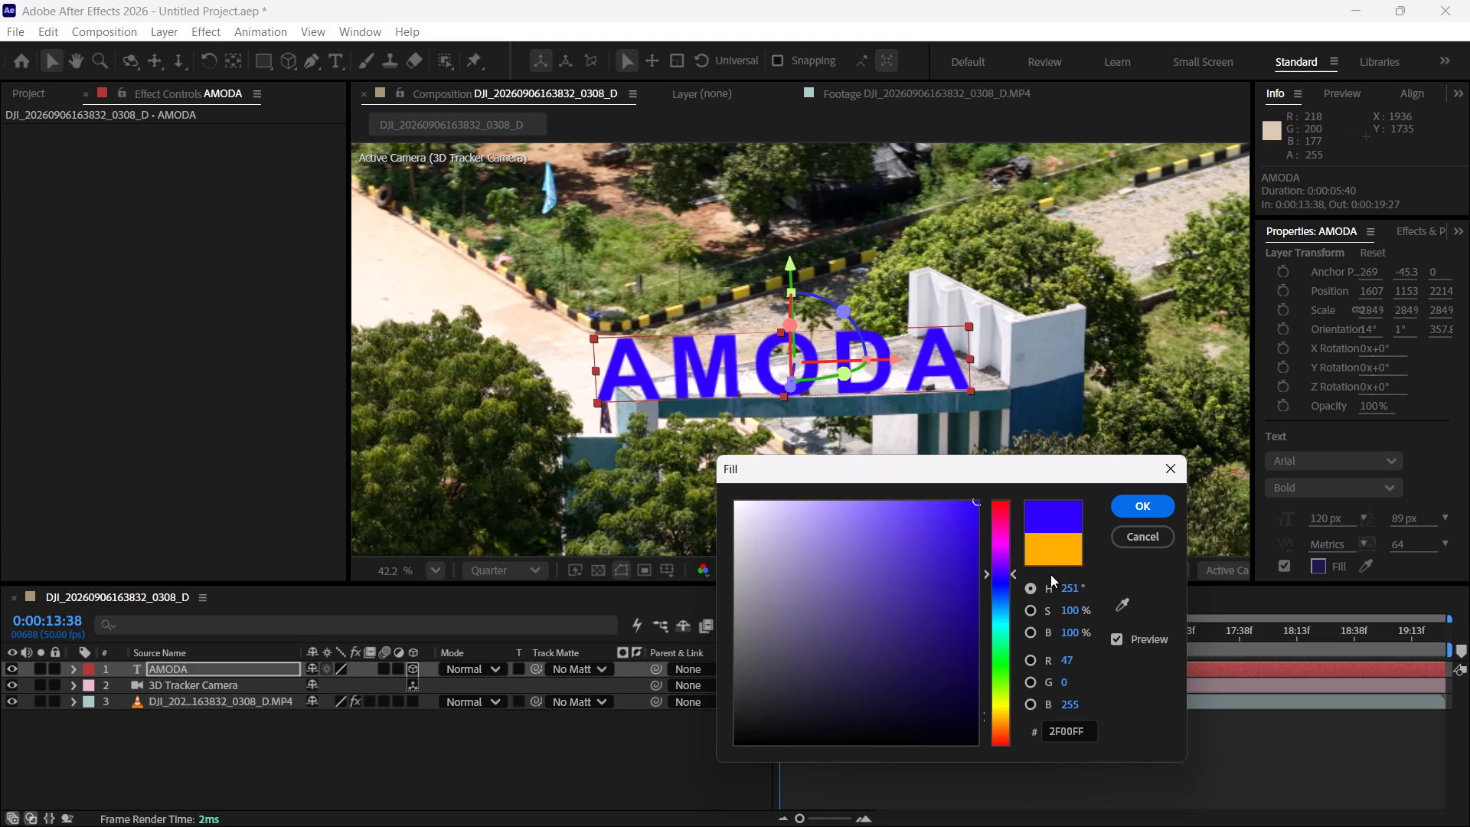
left_click_drag(1050, 574, 1074, 570)
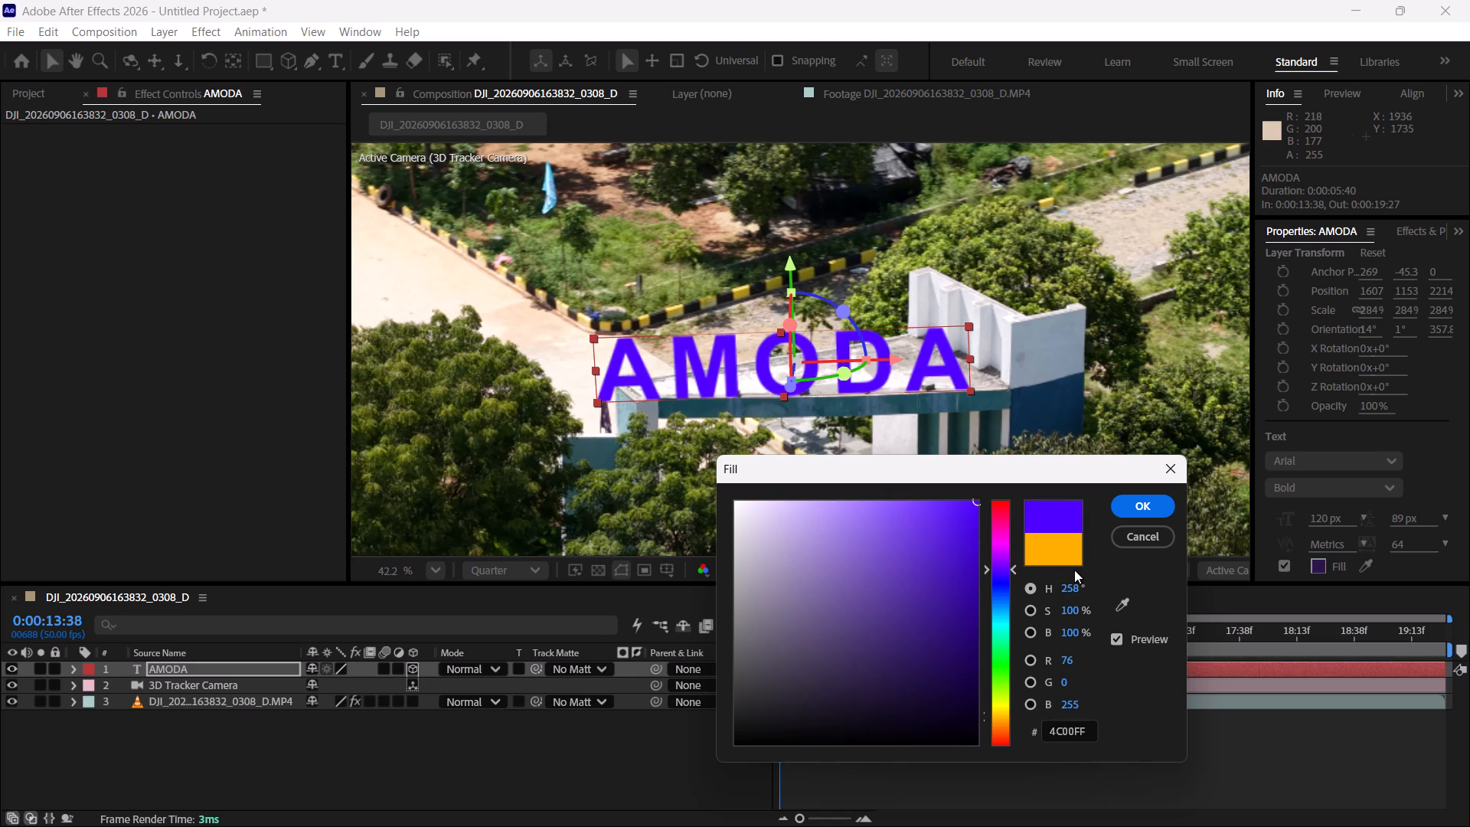
left_click_drag(1074, 570, 1081, 581)
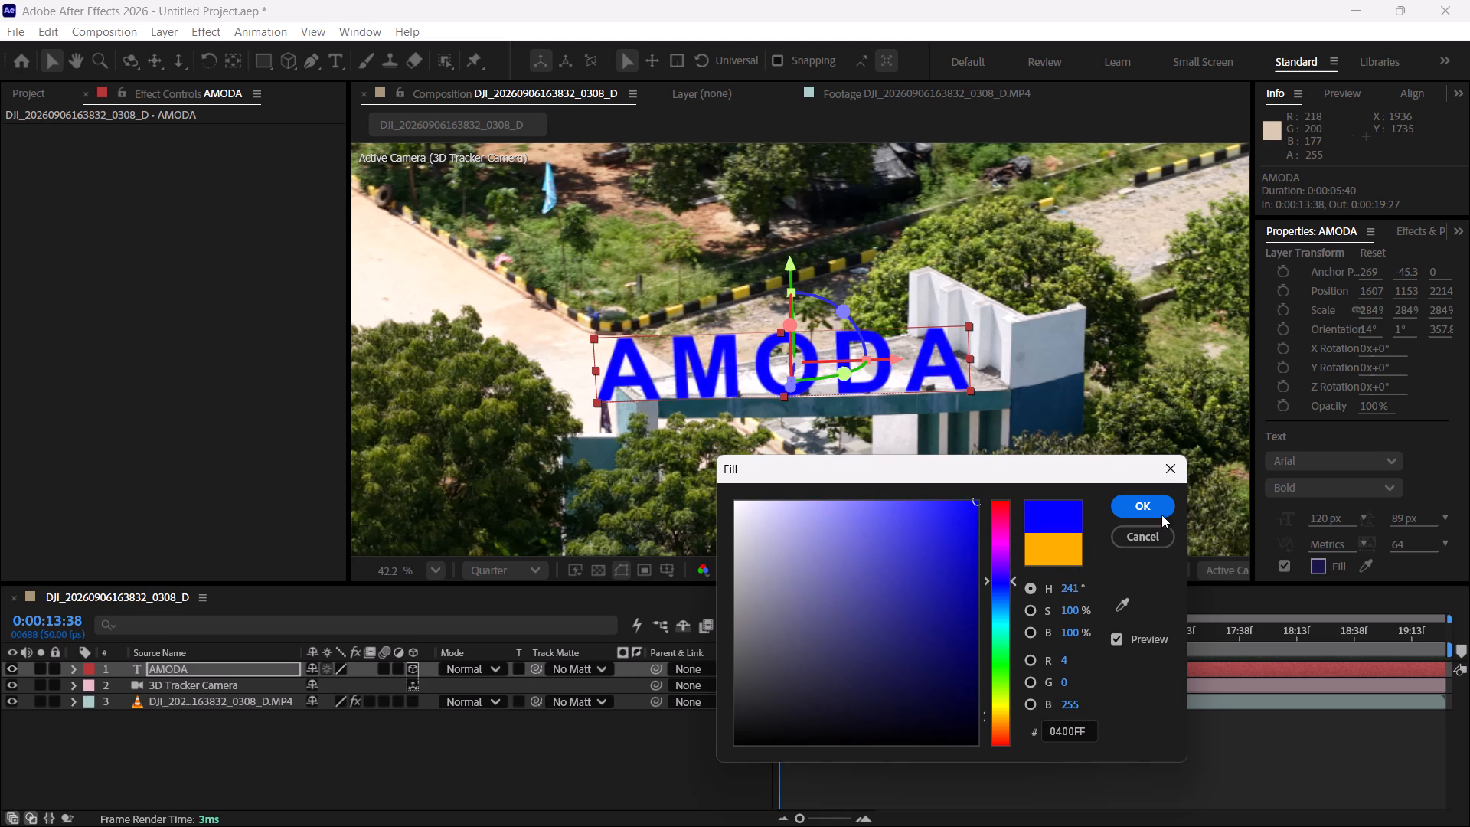
left_click(1161, 515)
Scrub from 0:00:13:38 to the last frame and back to check the recoloured AMODA text on the gate.
left_click(619, 761)
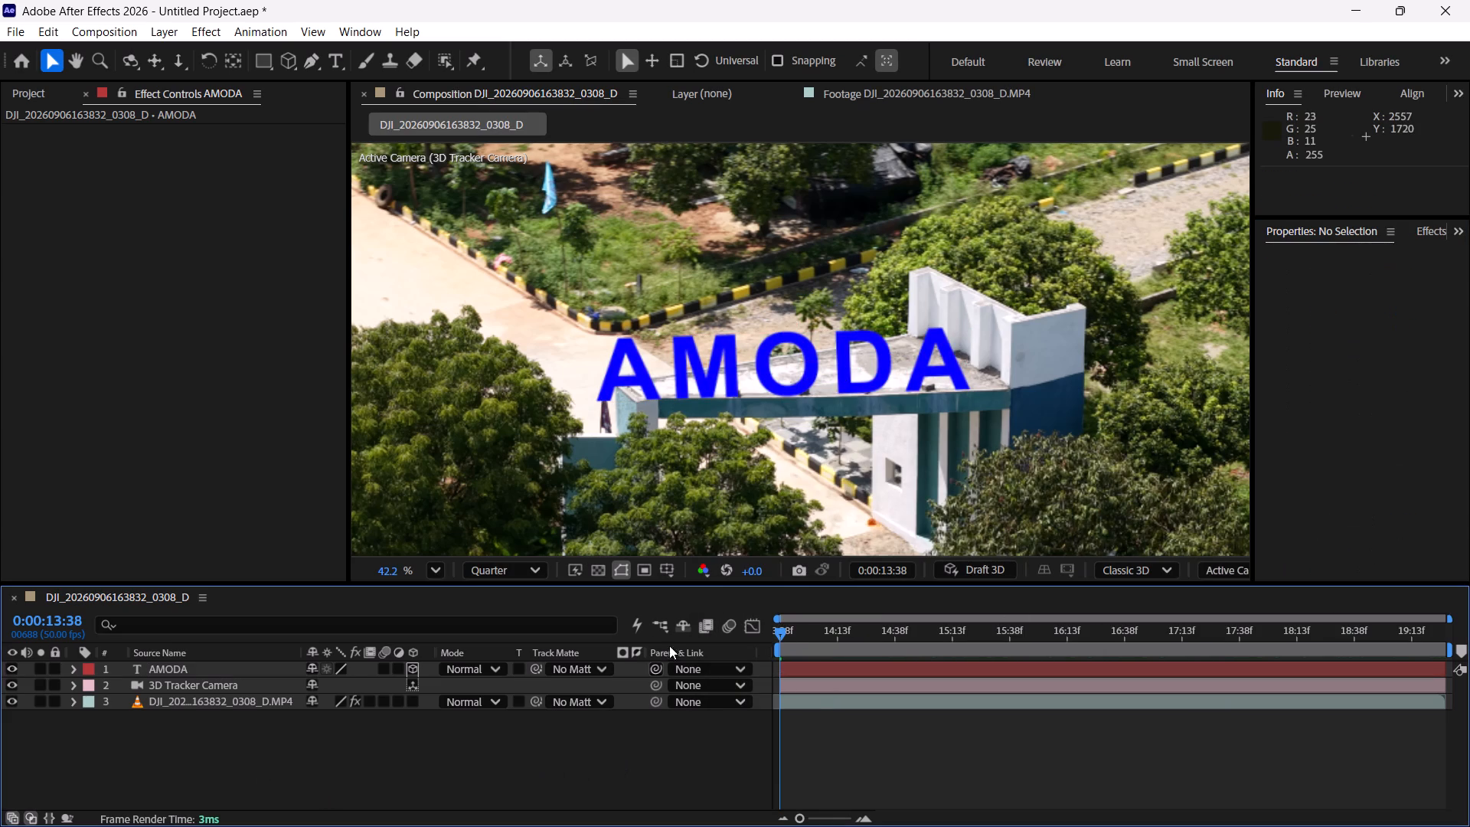
left_click_drag(795, 646, 1469, 623)
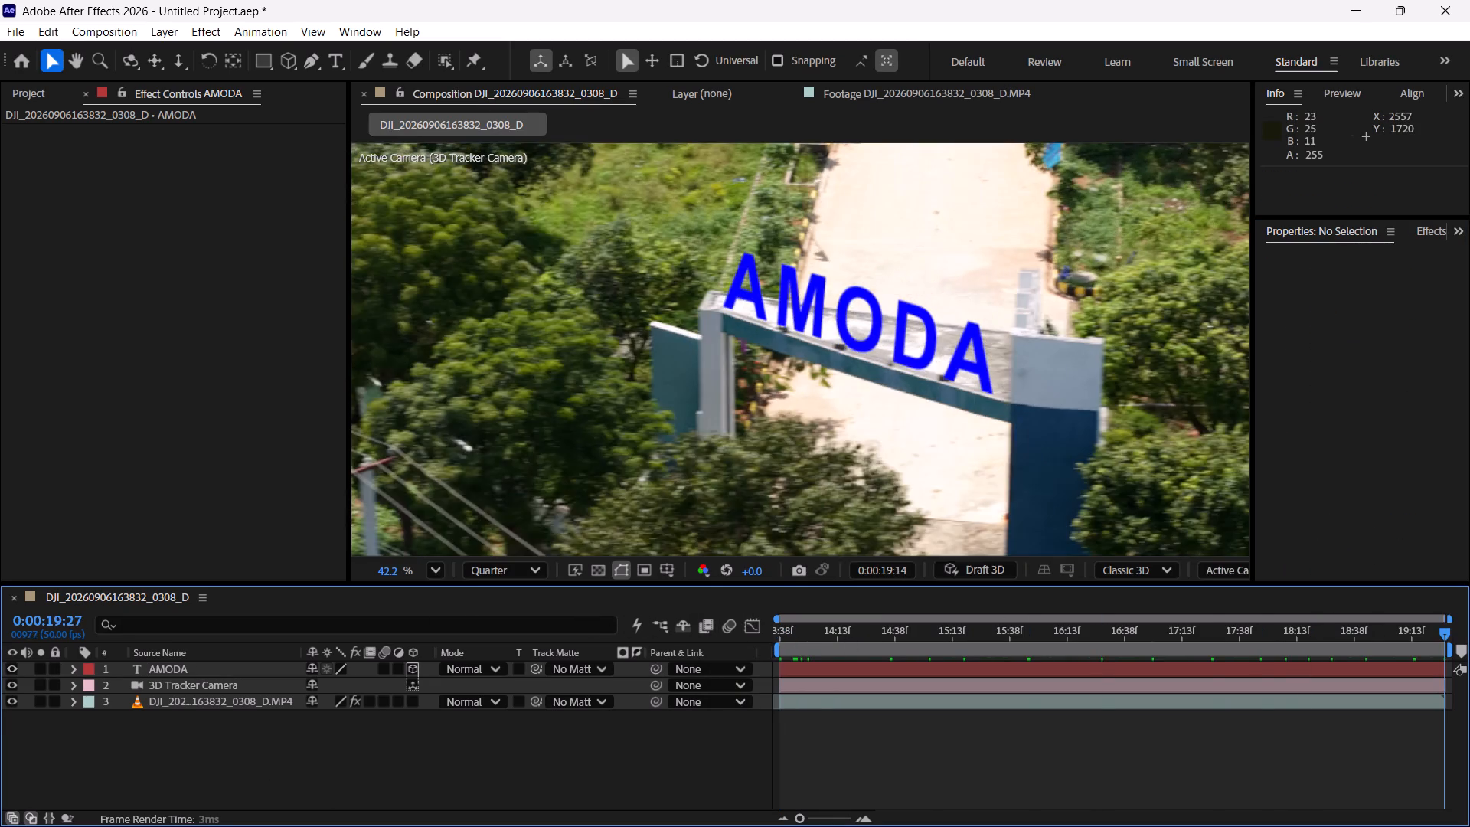
left_click_drag(1469, 623, 660, 611)
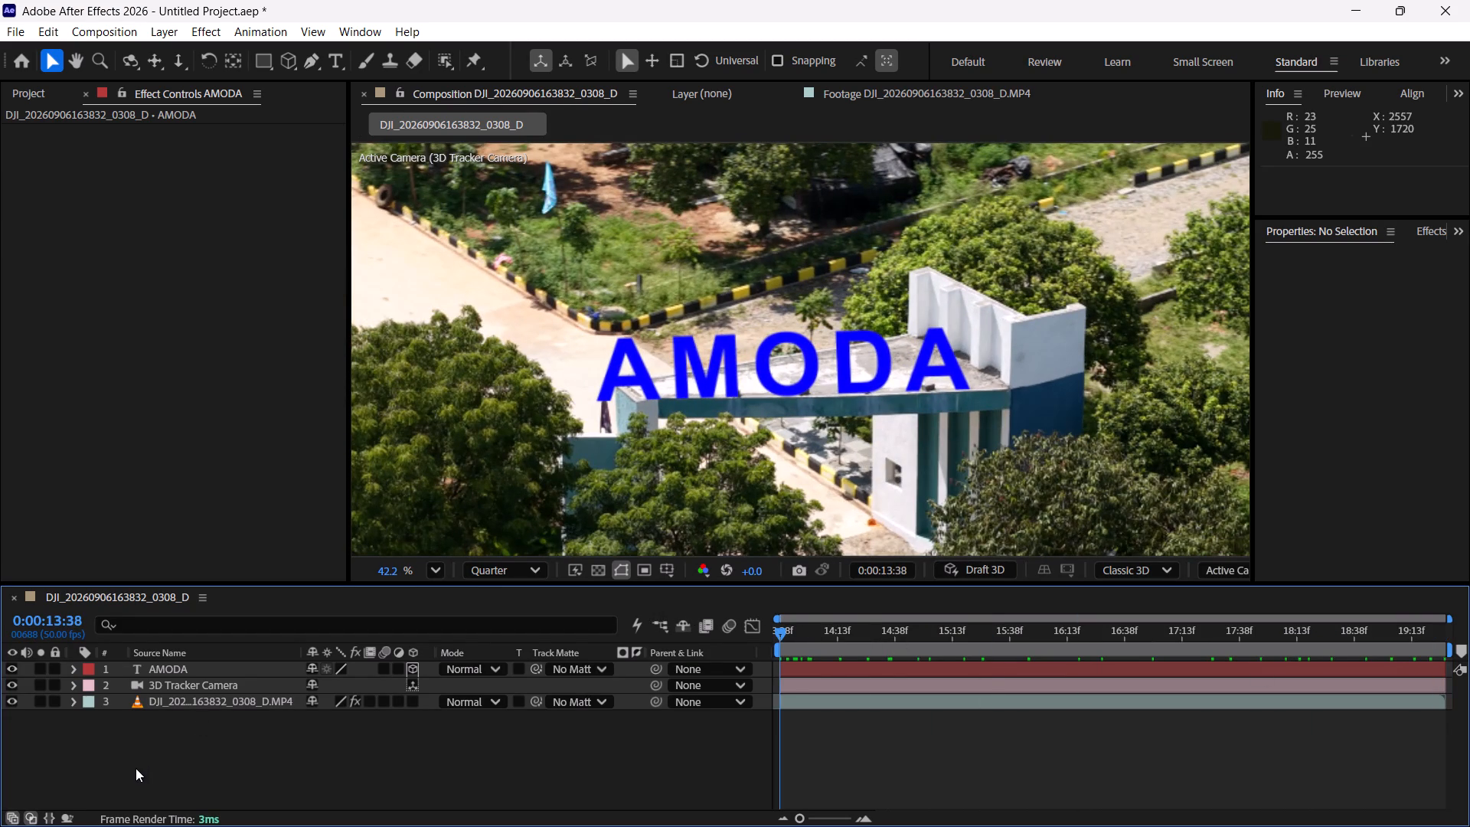
At 0:00:13:38, shift the AMODA text about 70 px along its X axis, to an X position of about 1677.
left_click(136, 768)
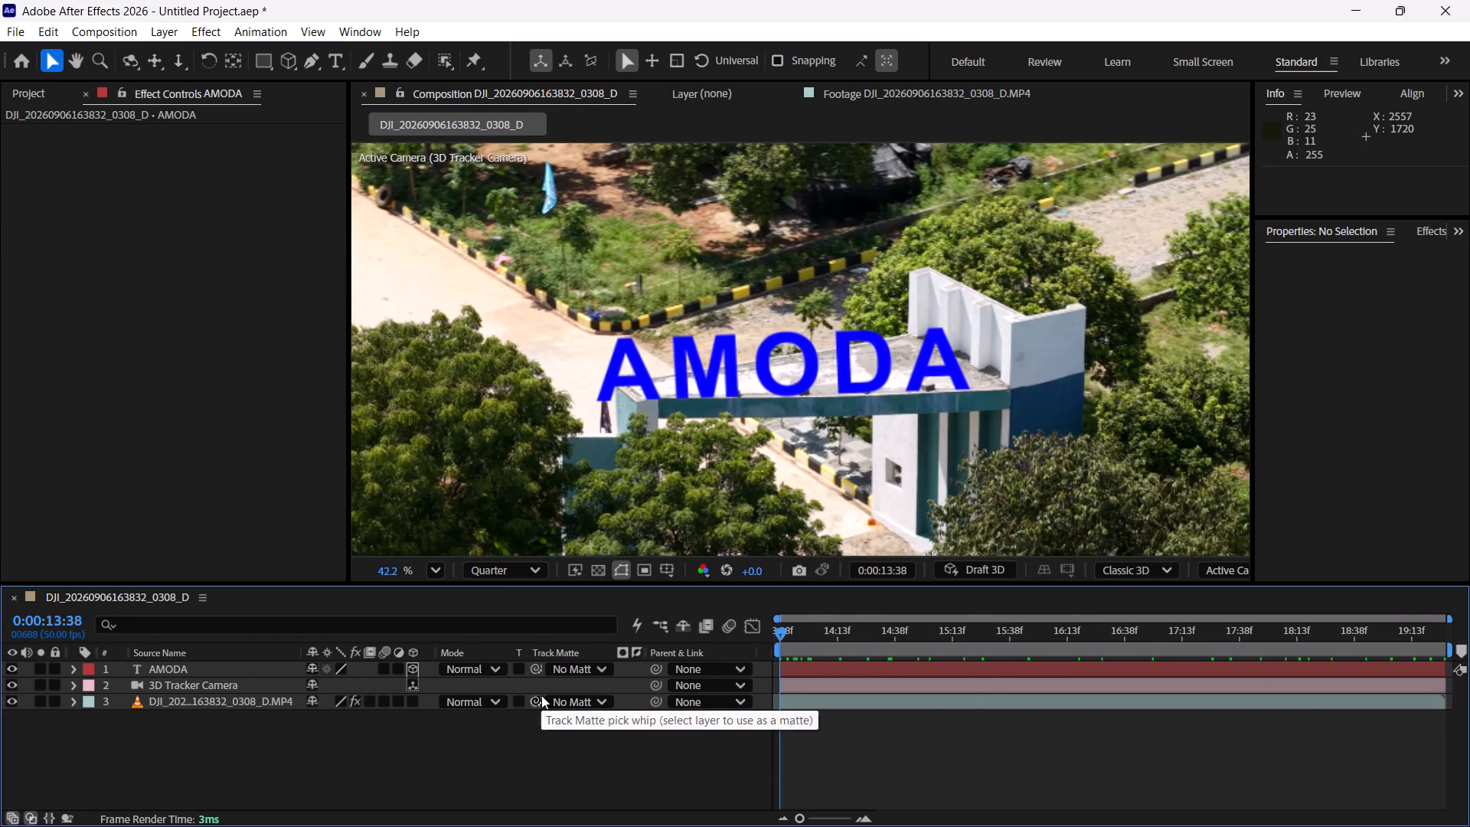
left_click(237, 739)
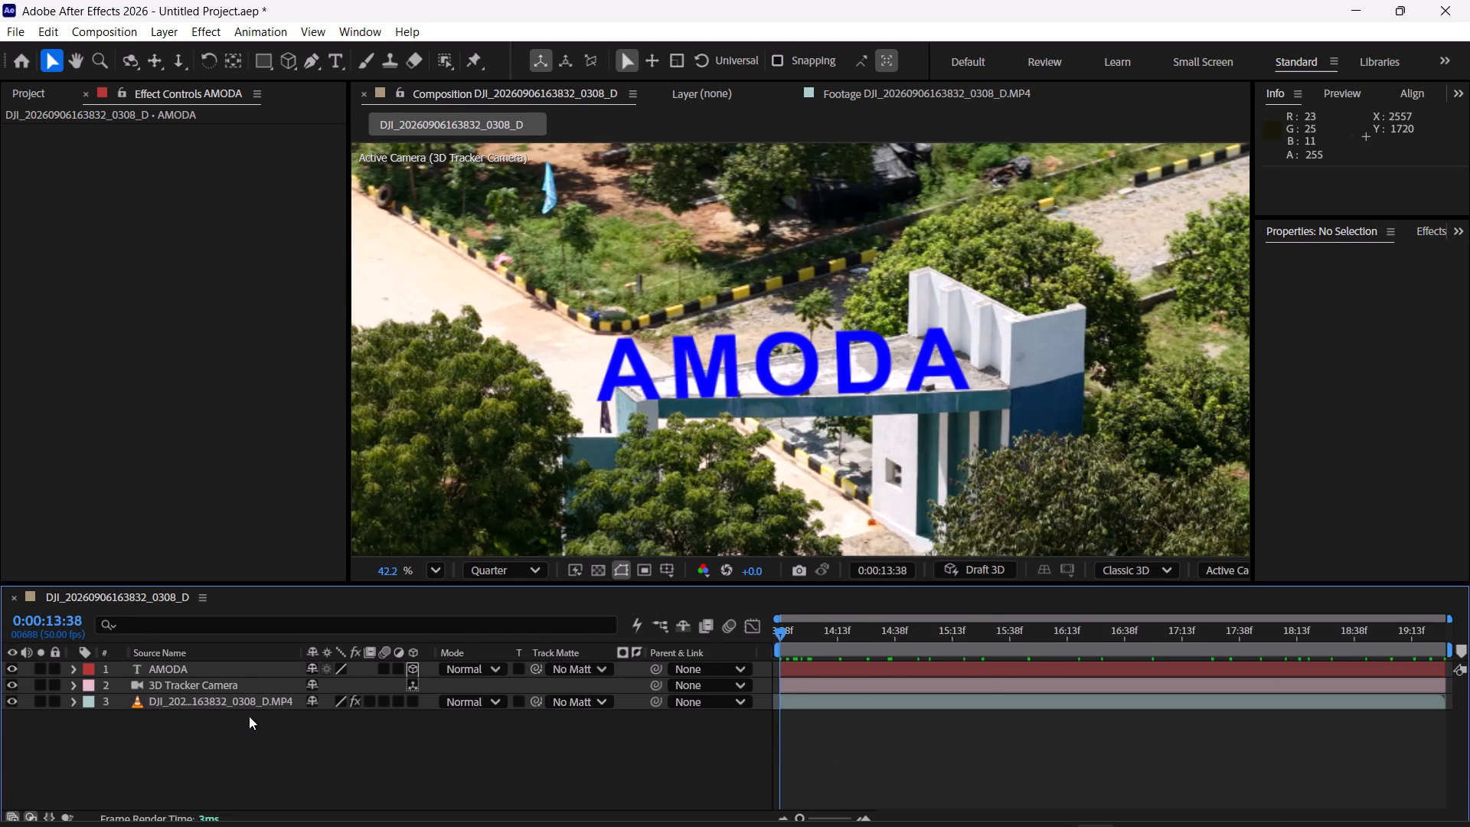
left_click(196, 670)
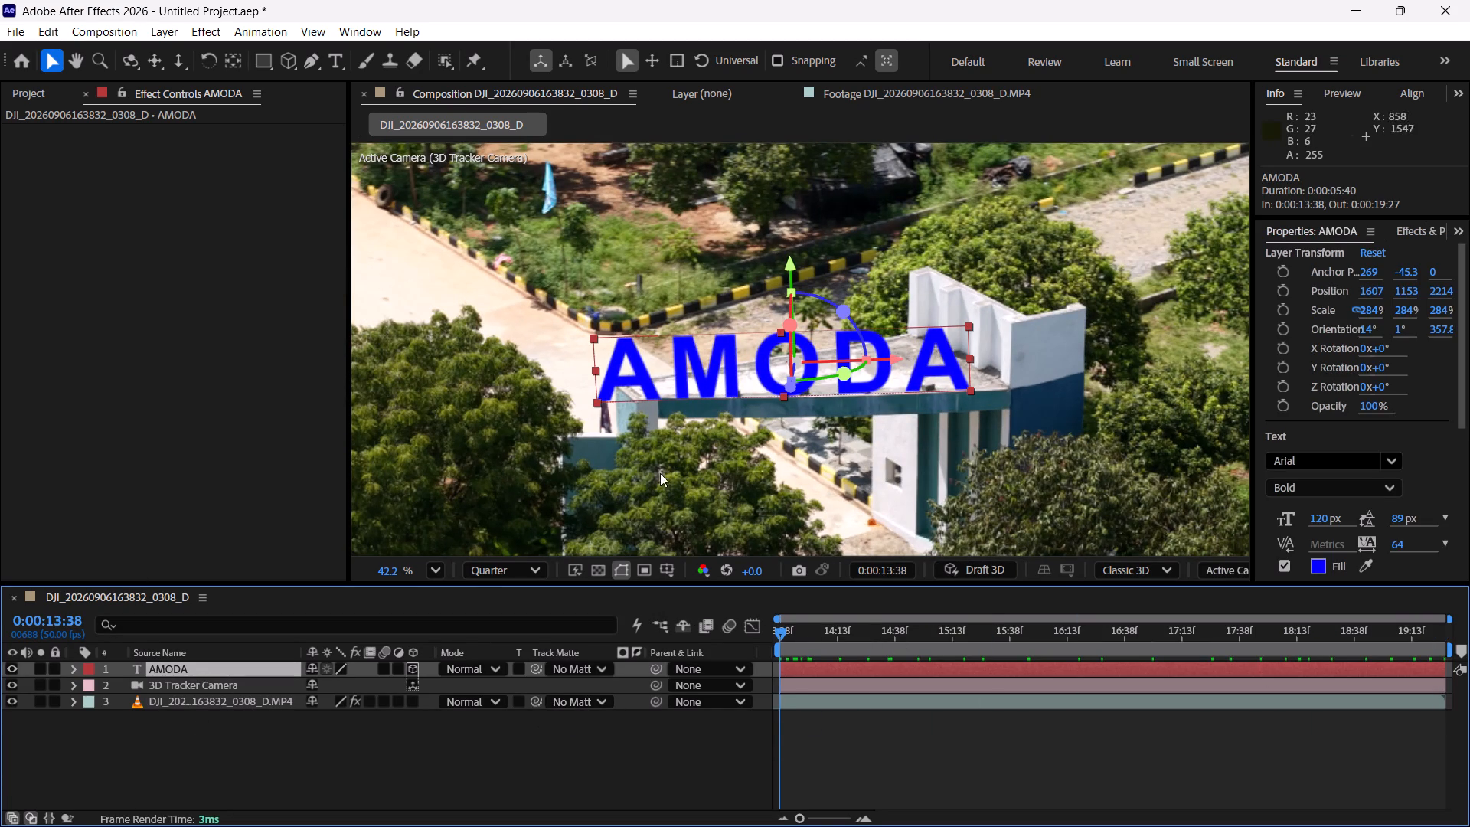
left_click_drag(892, 361, 908, 359)
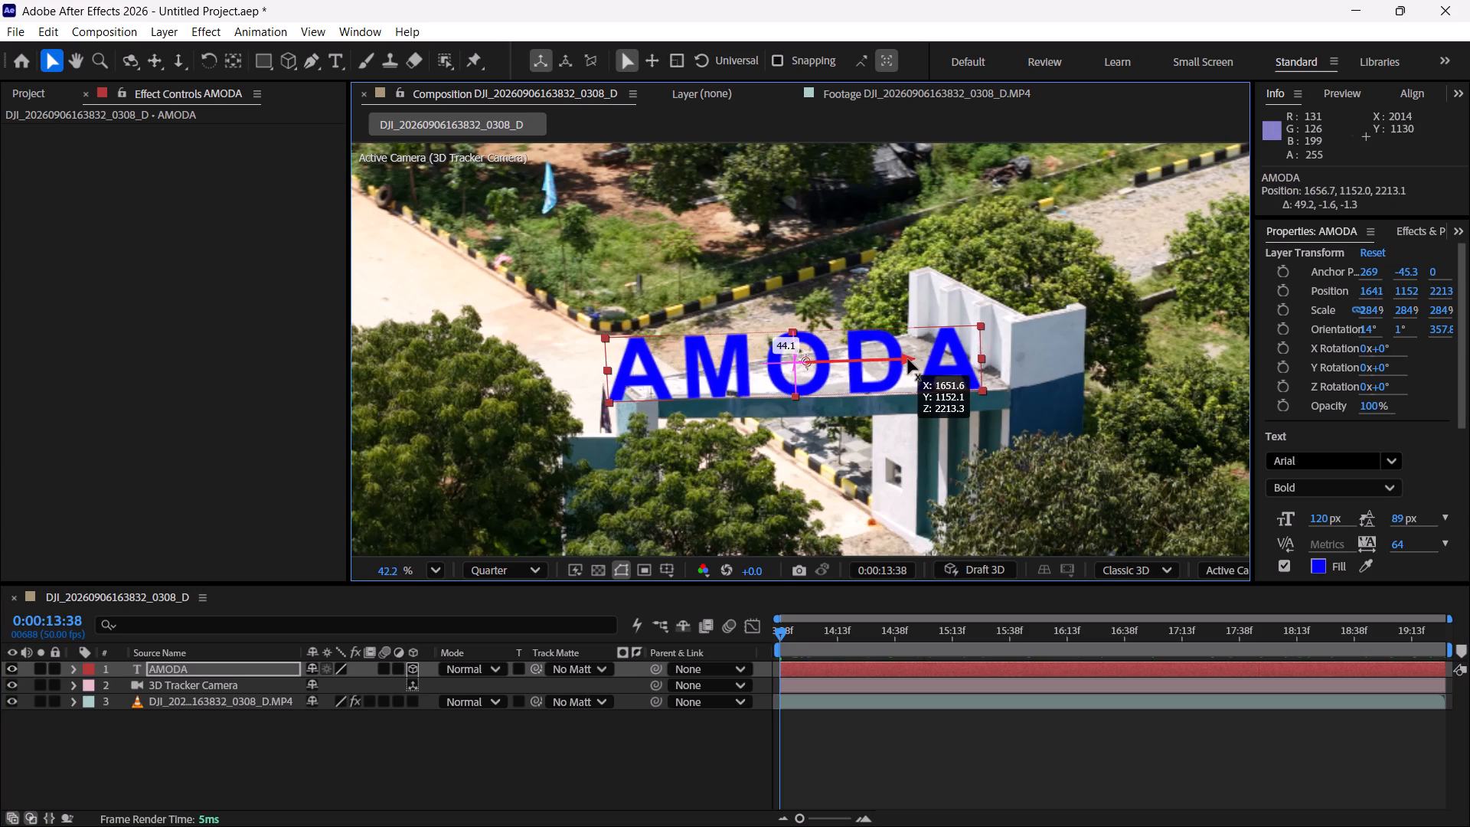
left_click_drag(908, 359, 913, 358)
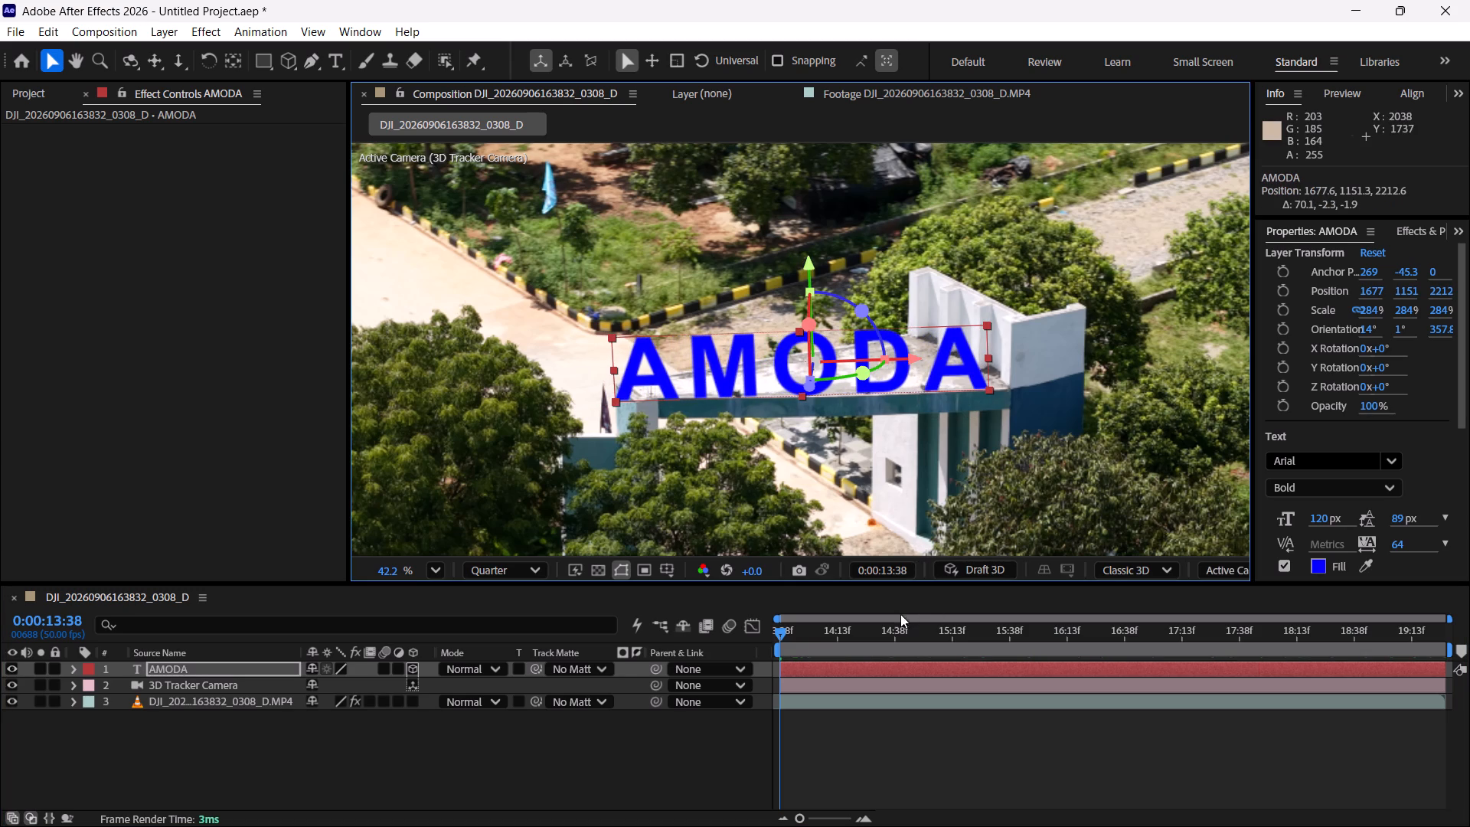
Scrub from 0:00:13:38 past 0:00:18:21 and back to check the moved AMODA text on the gate, and deselect it.
left_click_drag(885, 634, 833, 641)
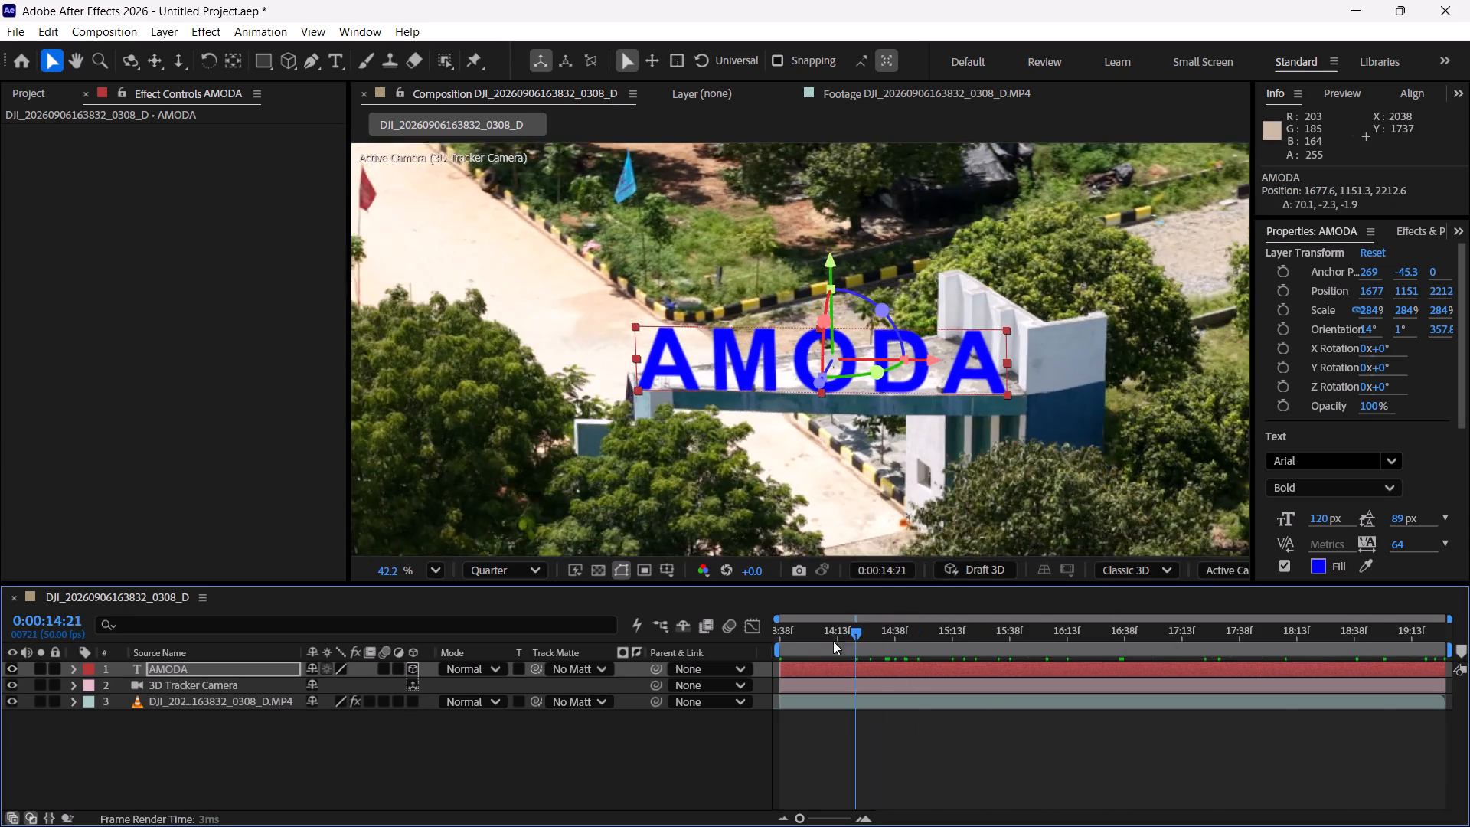
left_click_drag(833, 641, 1356, 688)
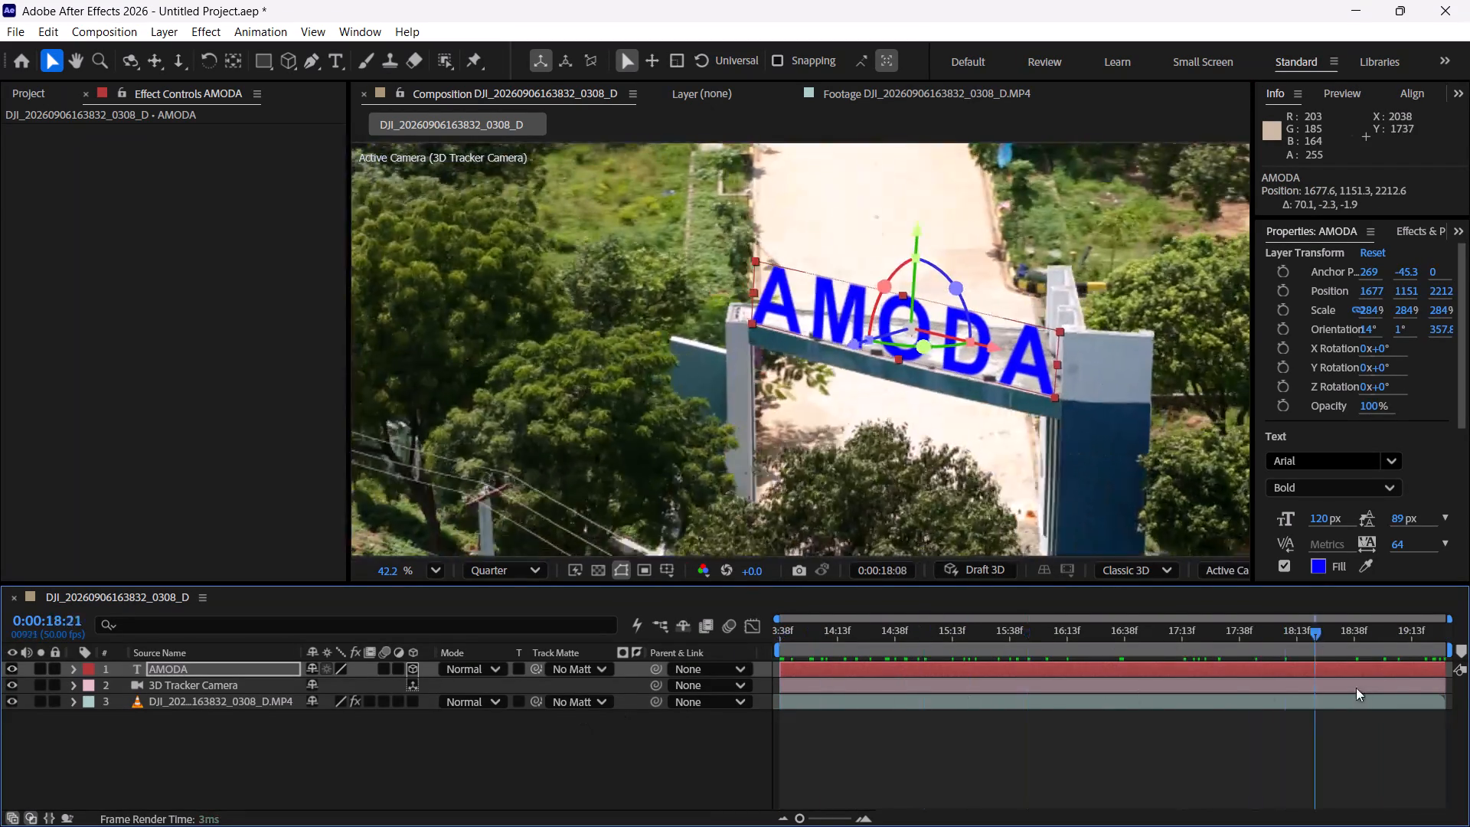
left_click_drag(1356, 688, 1051, 741)
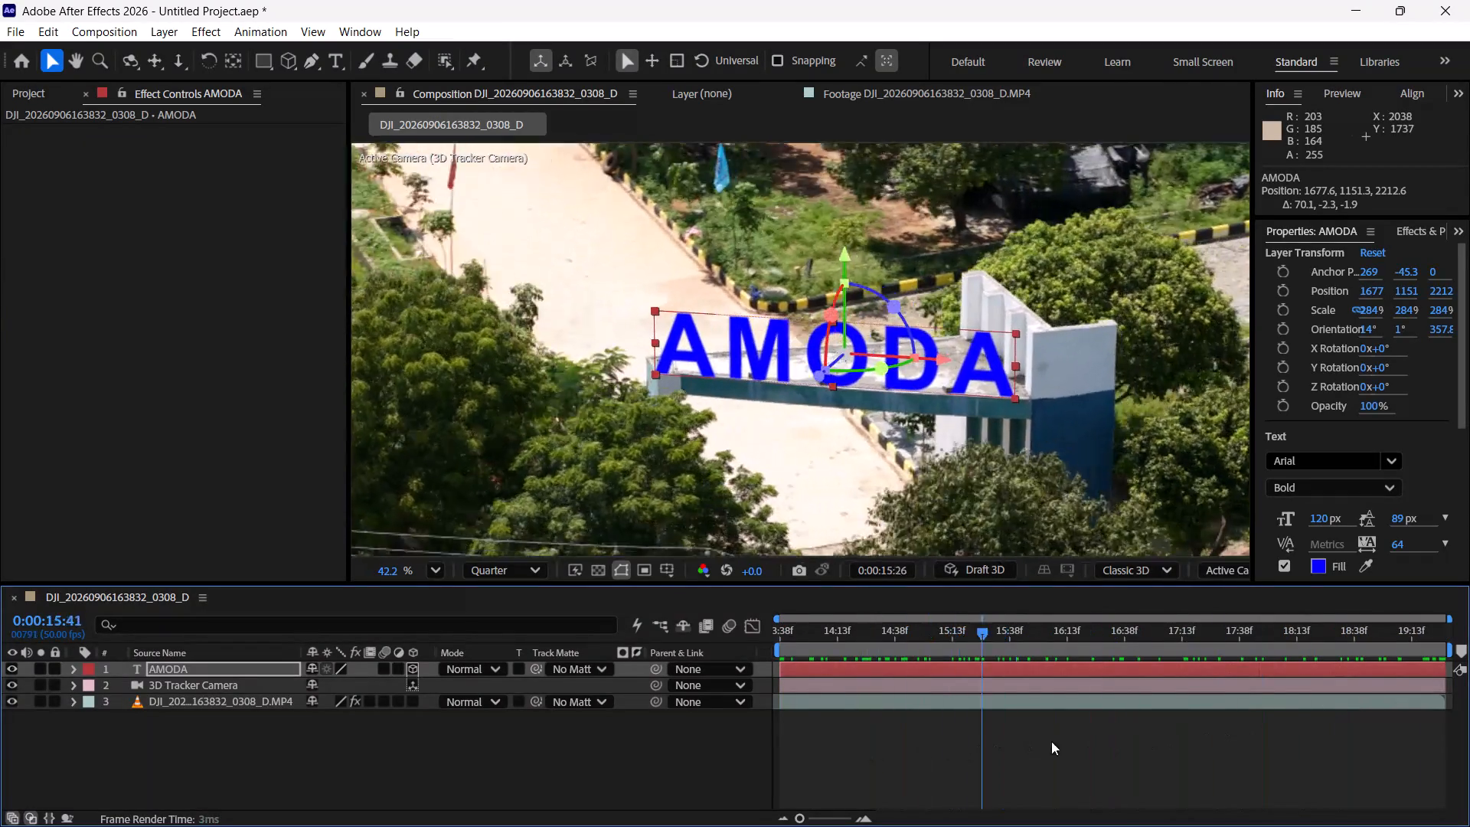
left_click_drag(1051, 741, 908, 783)
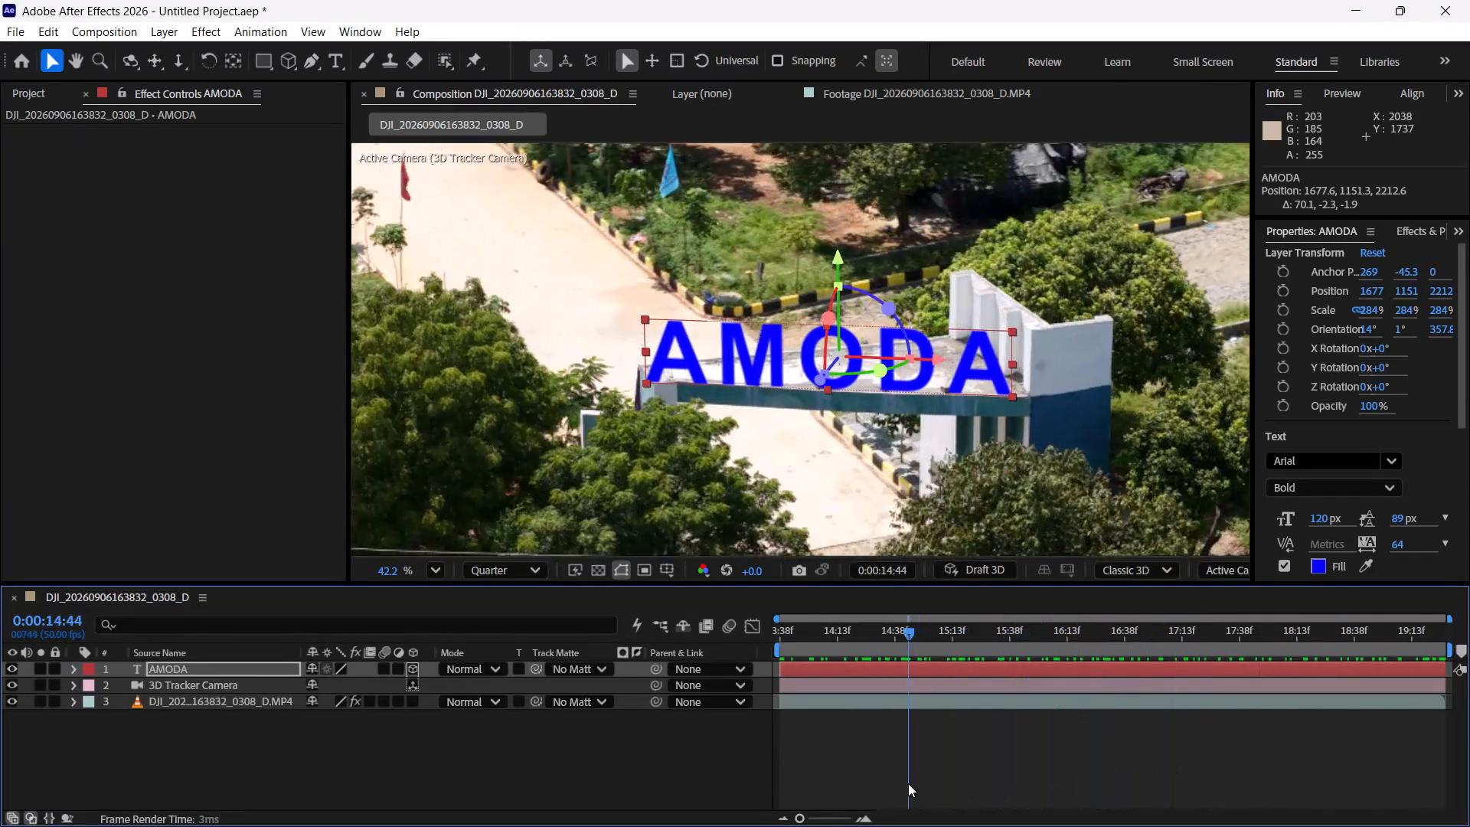
left_click_drag(908, 783, 735, 731)
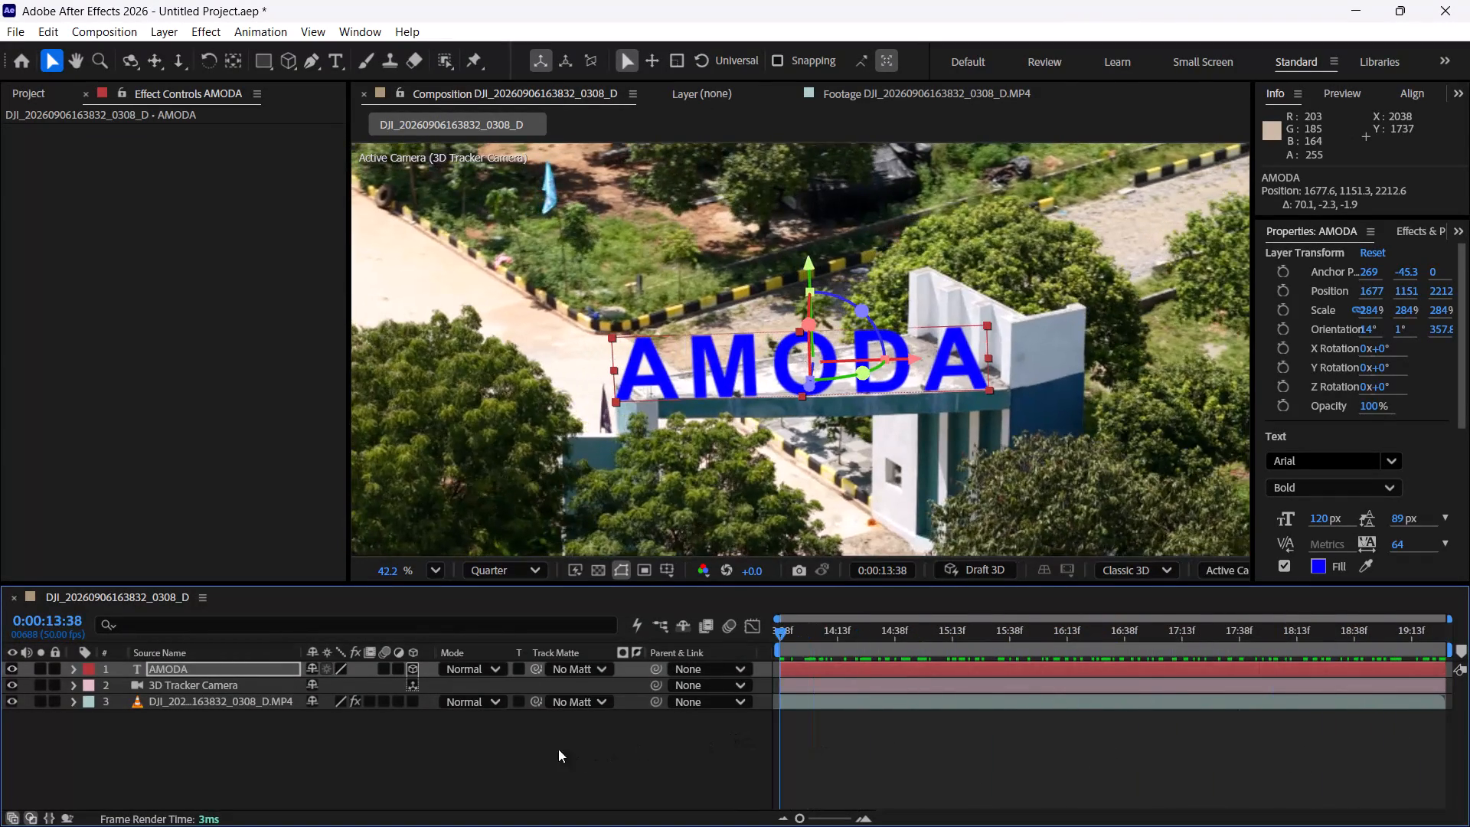
left_click(442, 762)
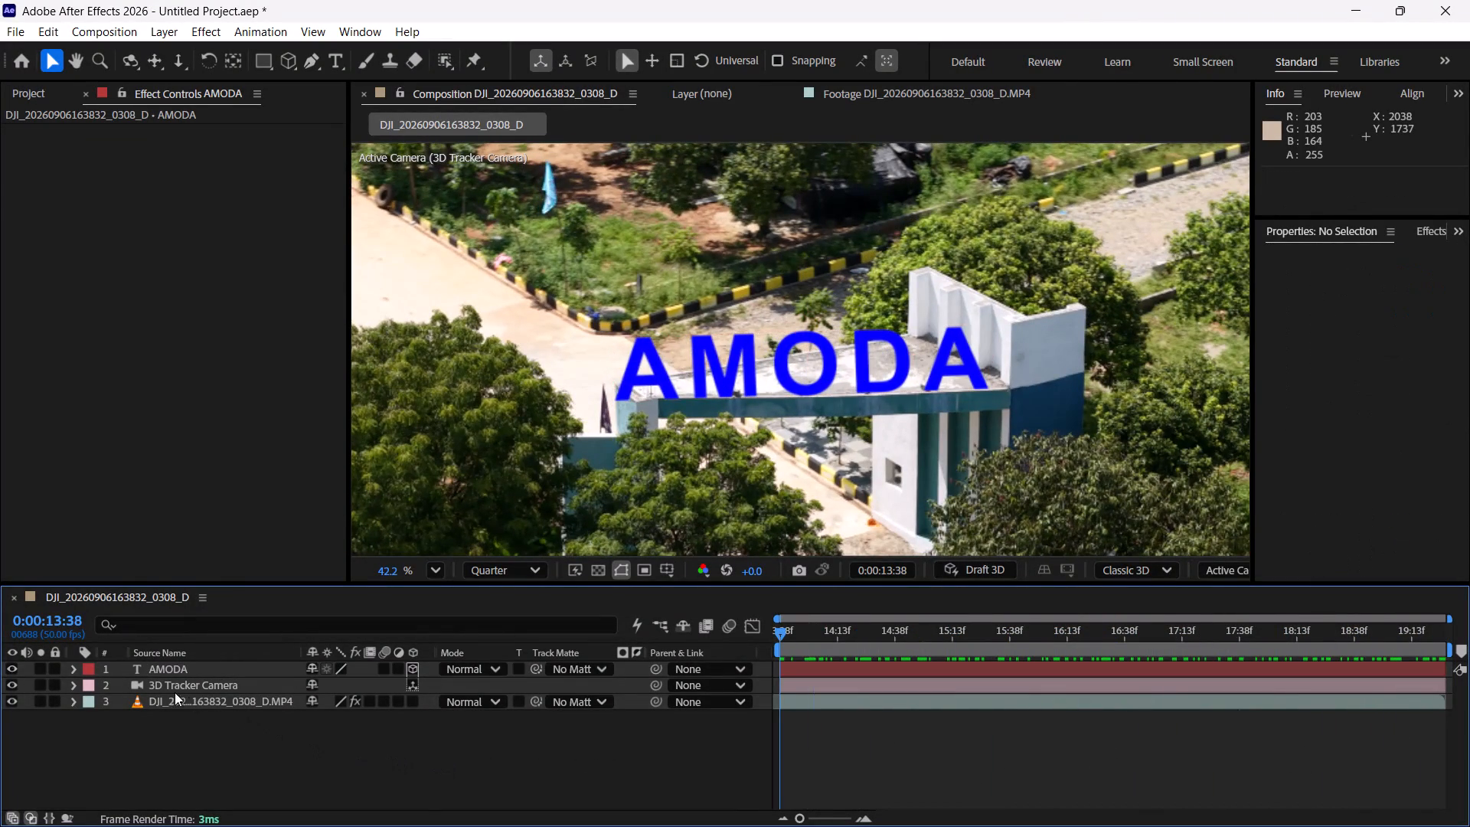
From the AMODA layer's geometry options, change the composition's 3D renderer to Advanced 3D.
left_click(71, 668)
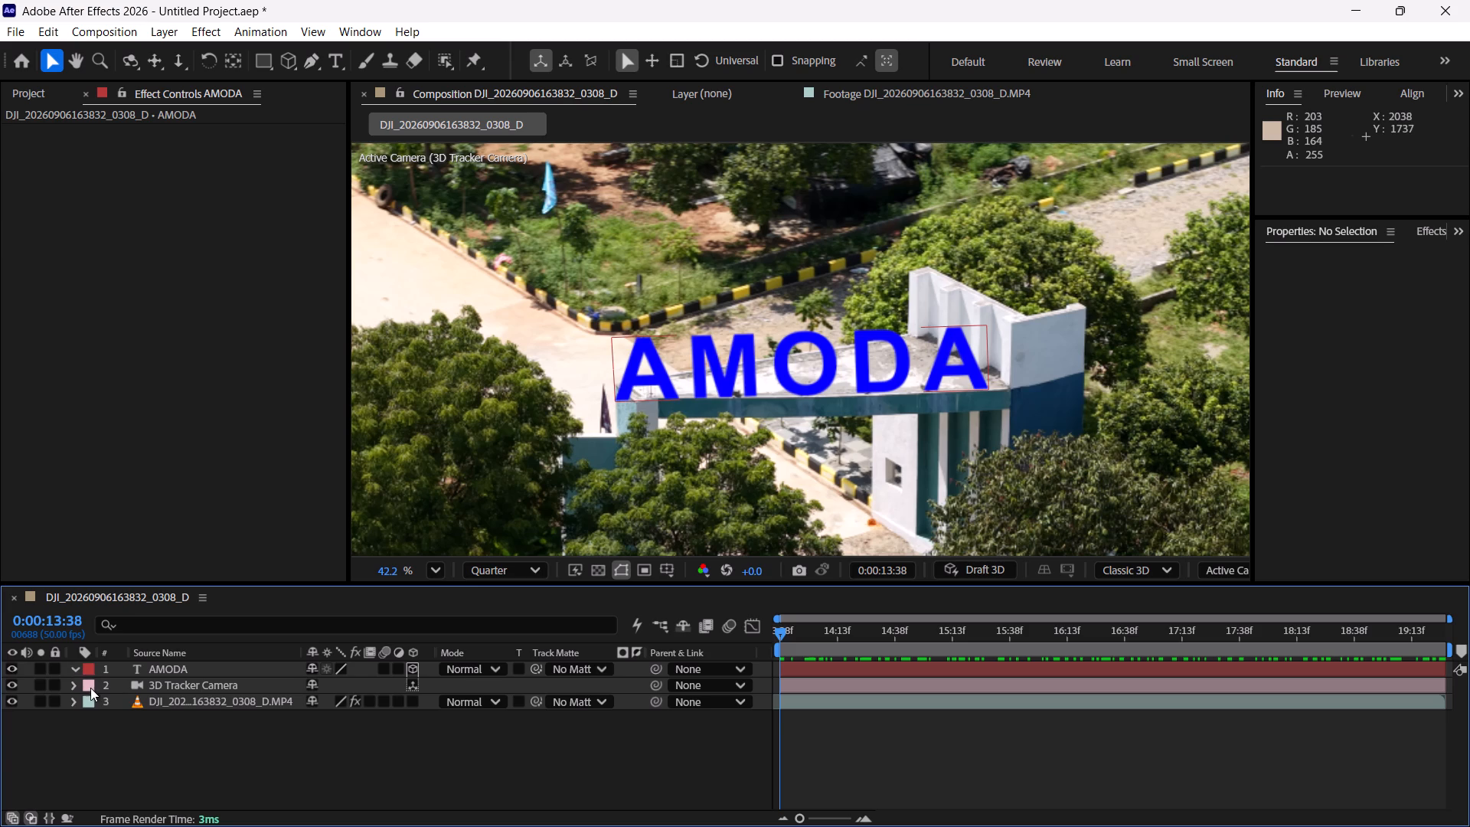
left_click(92, 704)
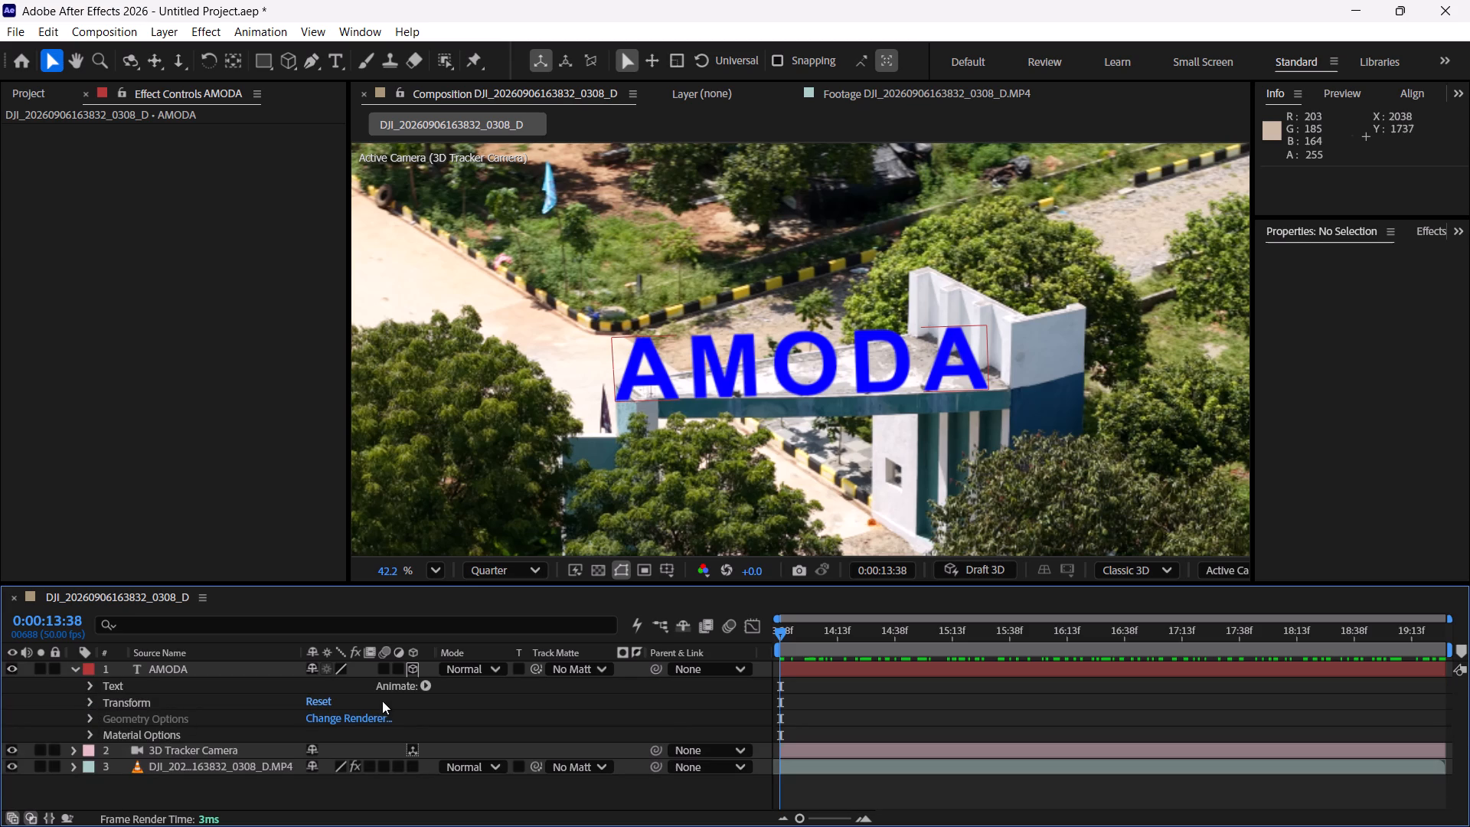
left_click(357, 714)
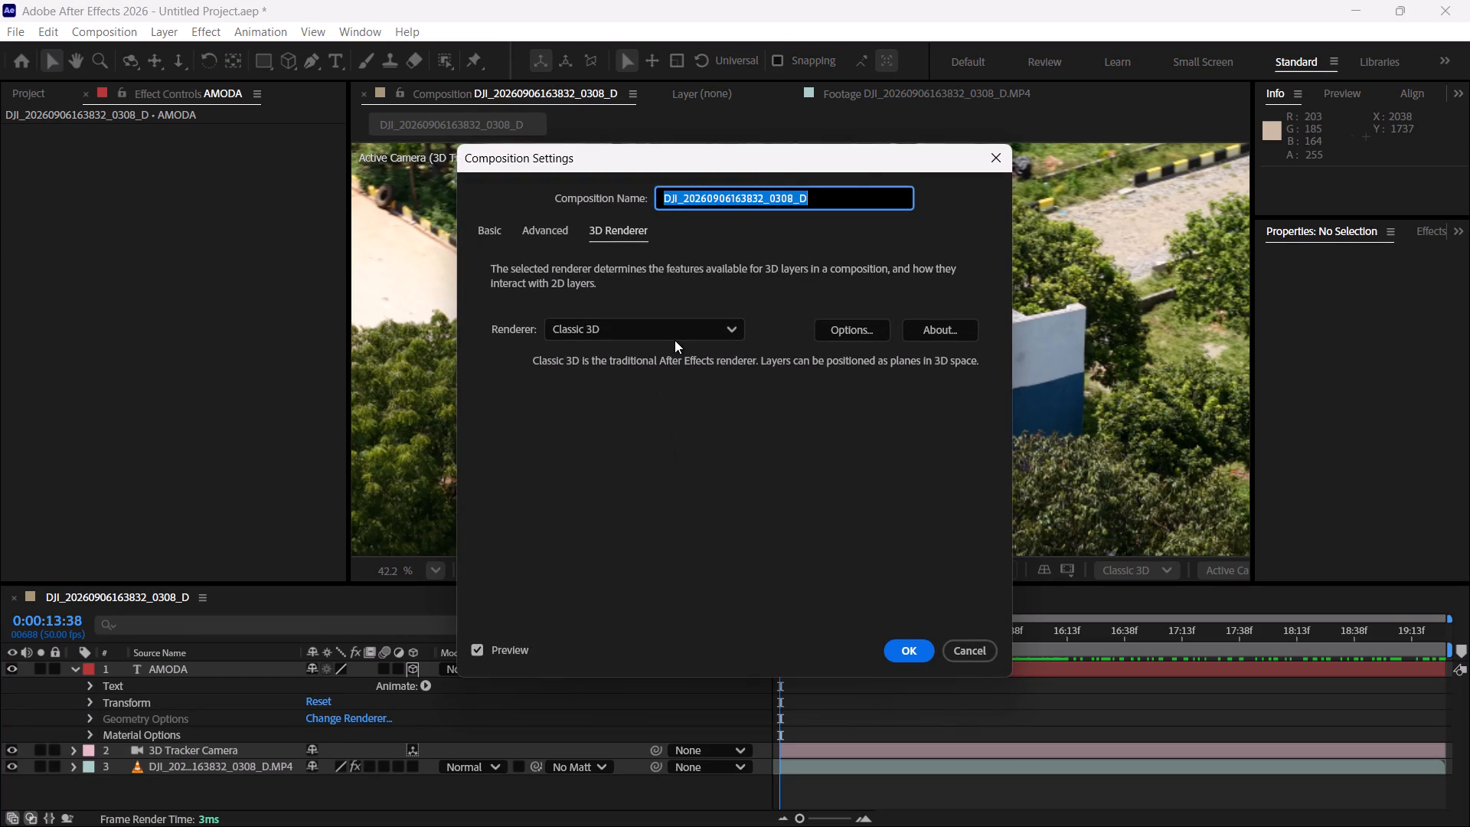
left_click(676, 337)
left_click(631, 405)
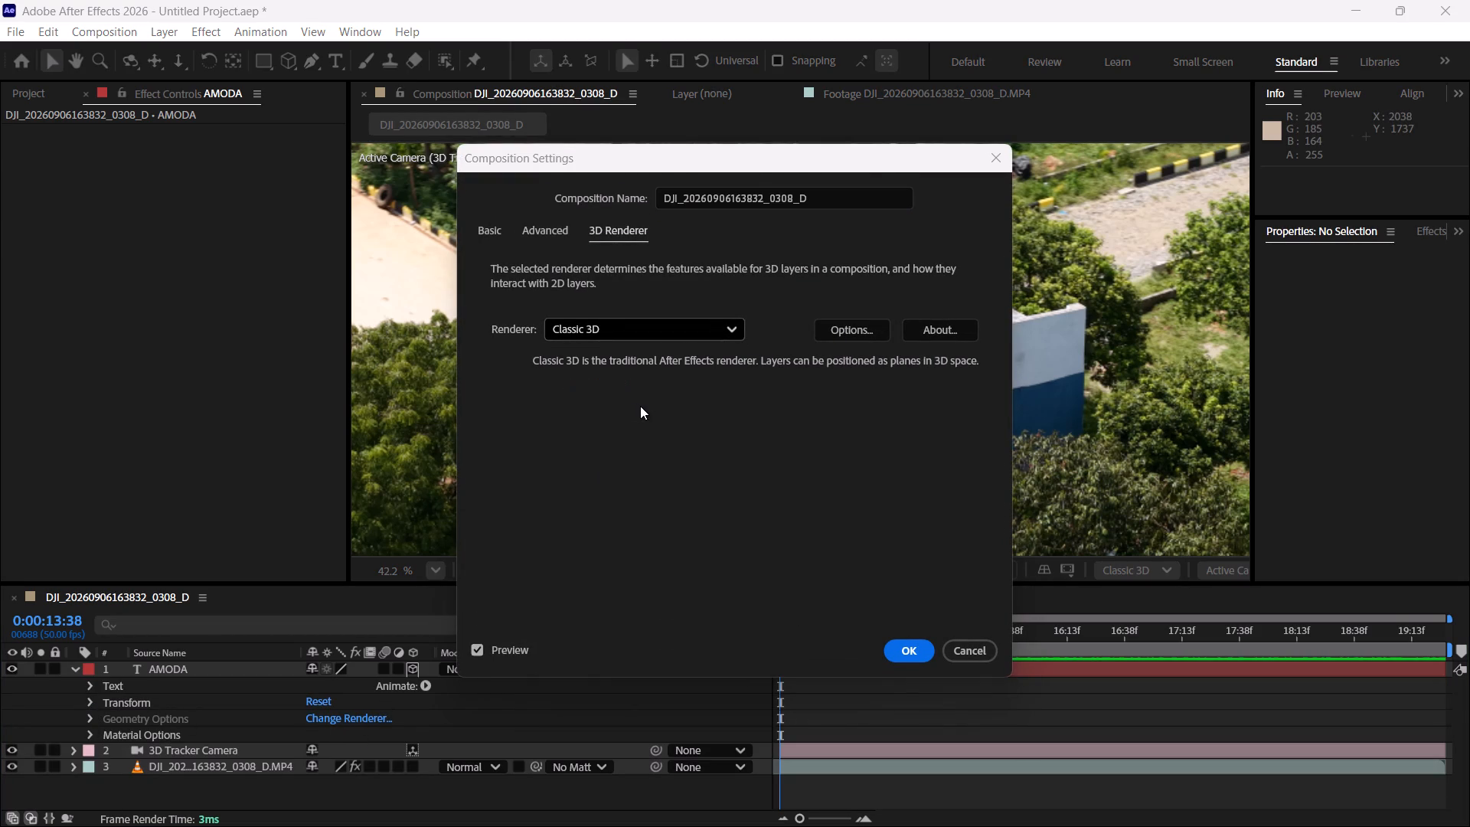
left_click(640, 406)
left_click(717, 335)
left_click(701, 332)
left_click(736, 329)
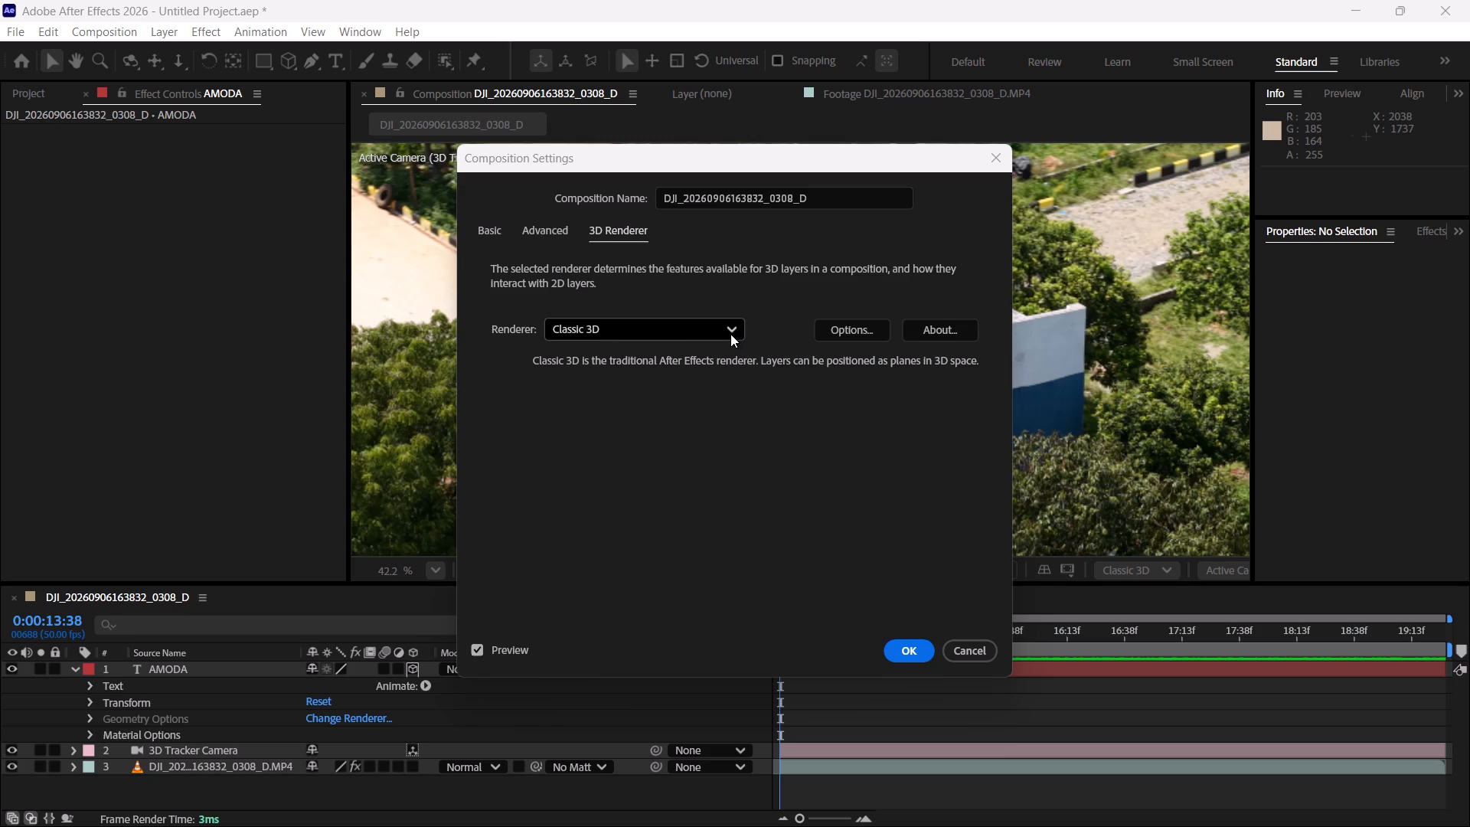
left_click(730, 334)
left_click(720, 312)
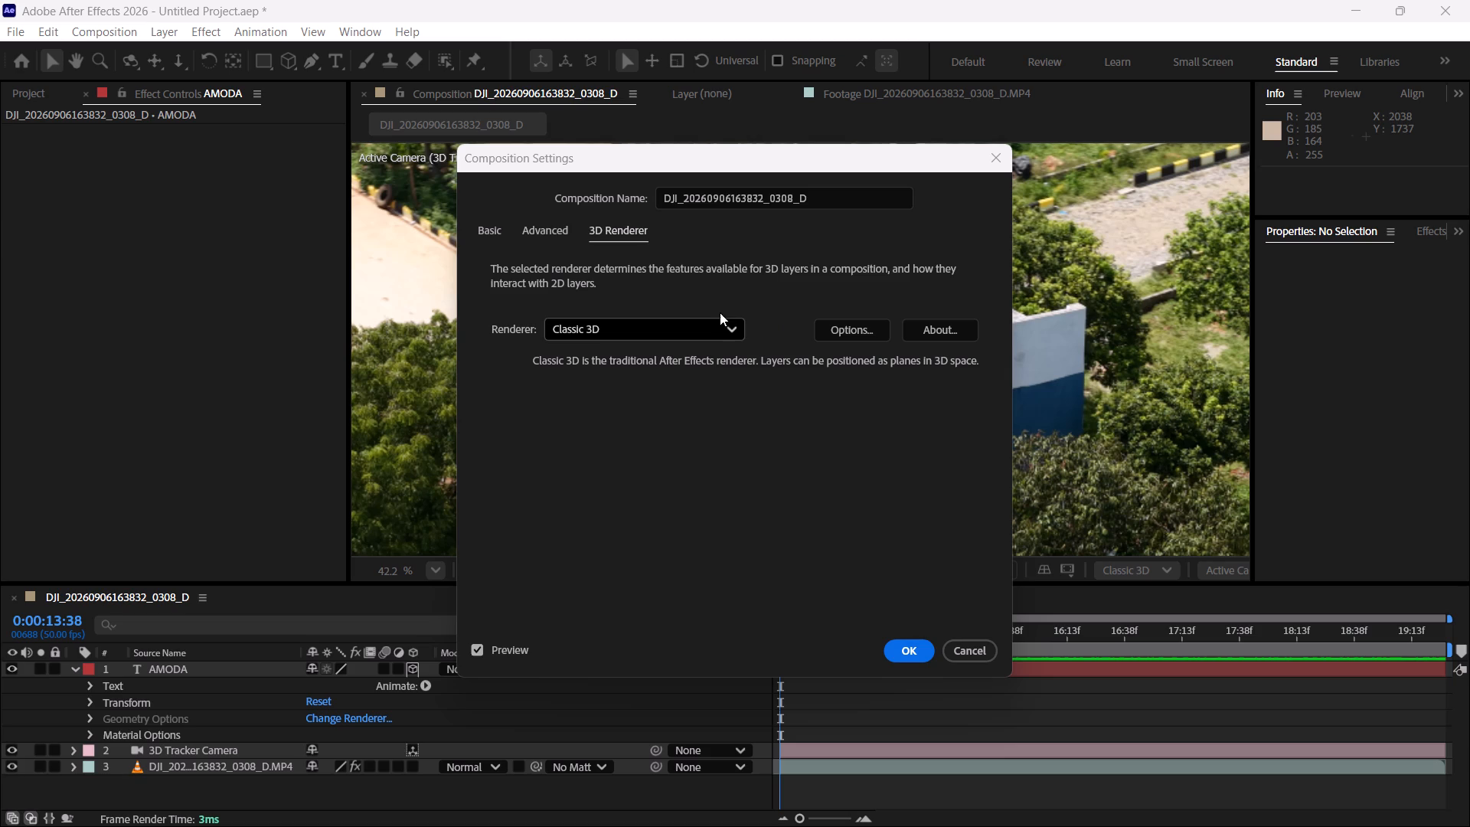
left_click(720, 322)
left_click_drag(730, 328, 738, 337)
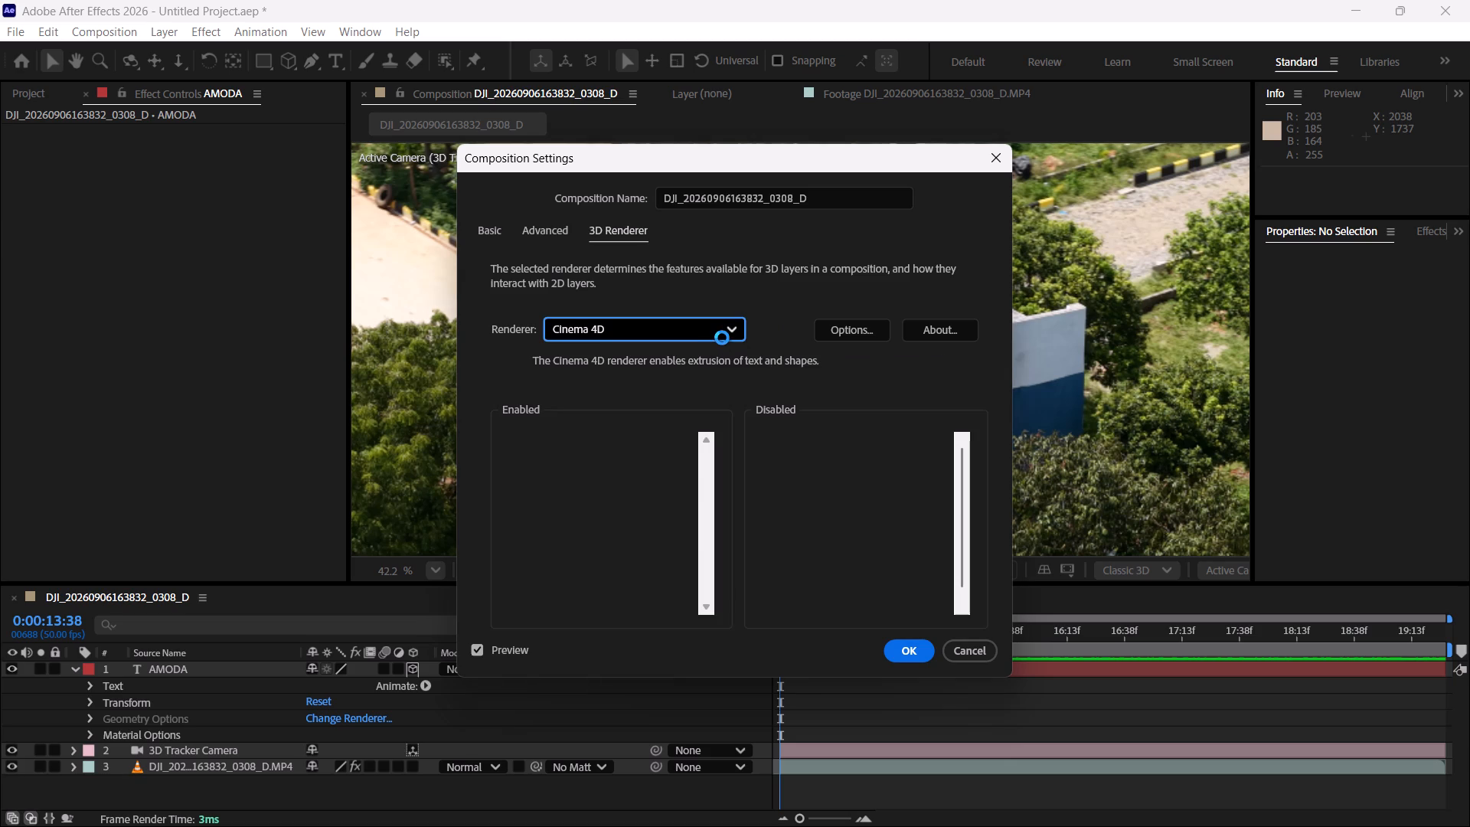
left_click(705, 337)
left_click(658, 375)
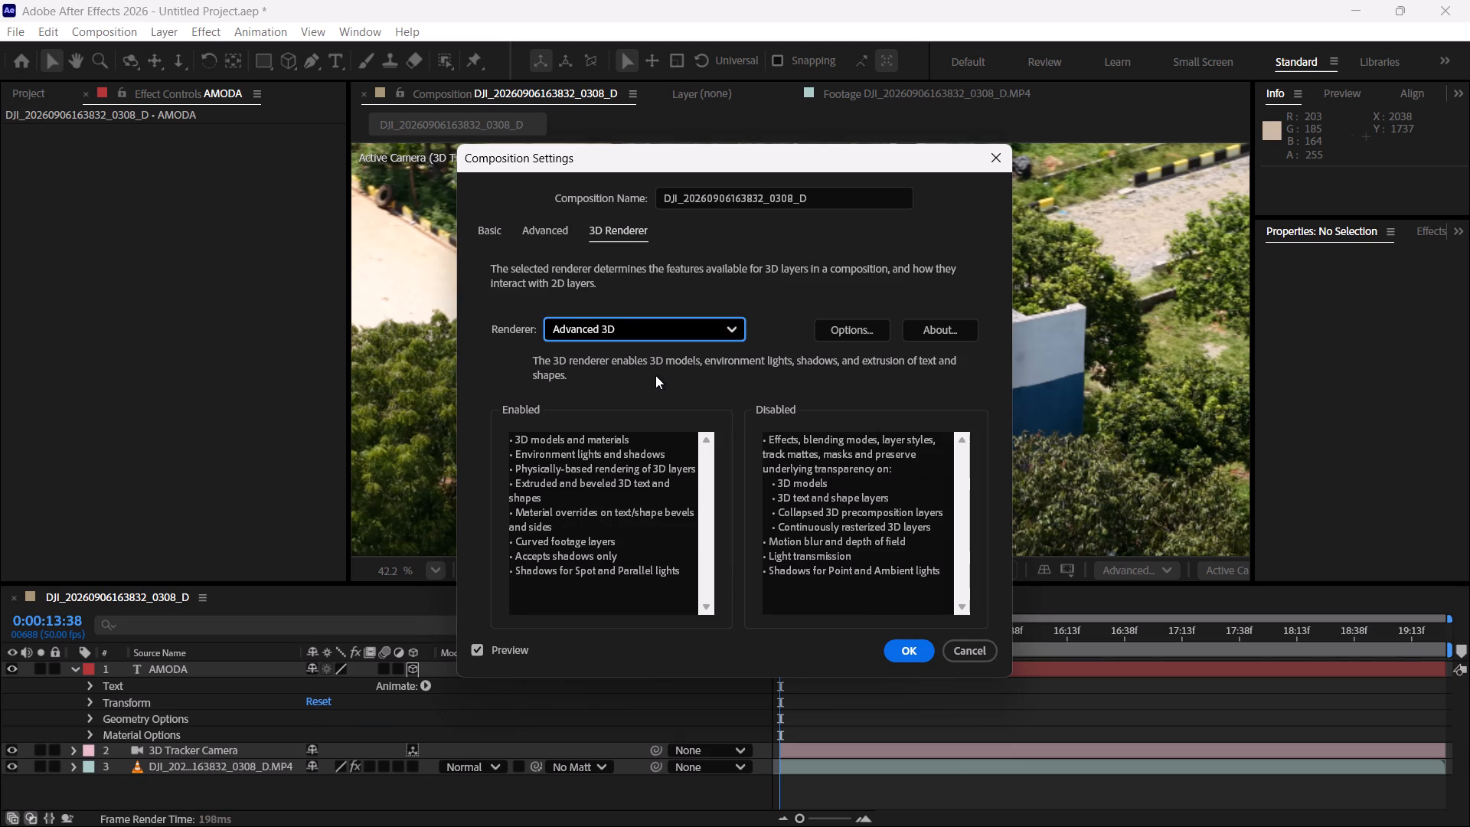
left_click(668, 363)
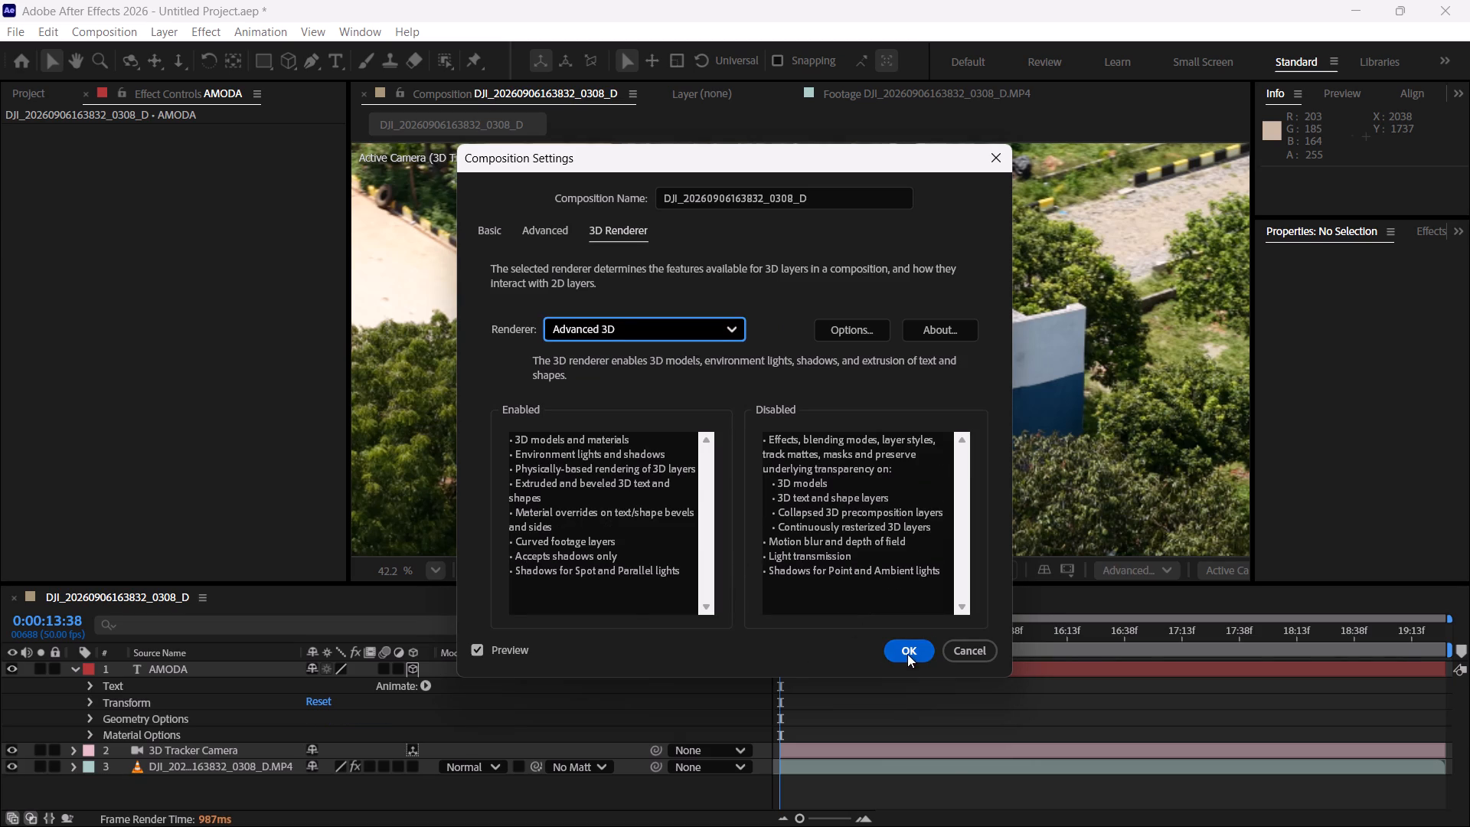
left_click(907, 654)
Give the AMODA text an extrusion depth of 81 in its geometry options.
left_click(93, 721)
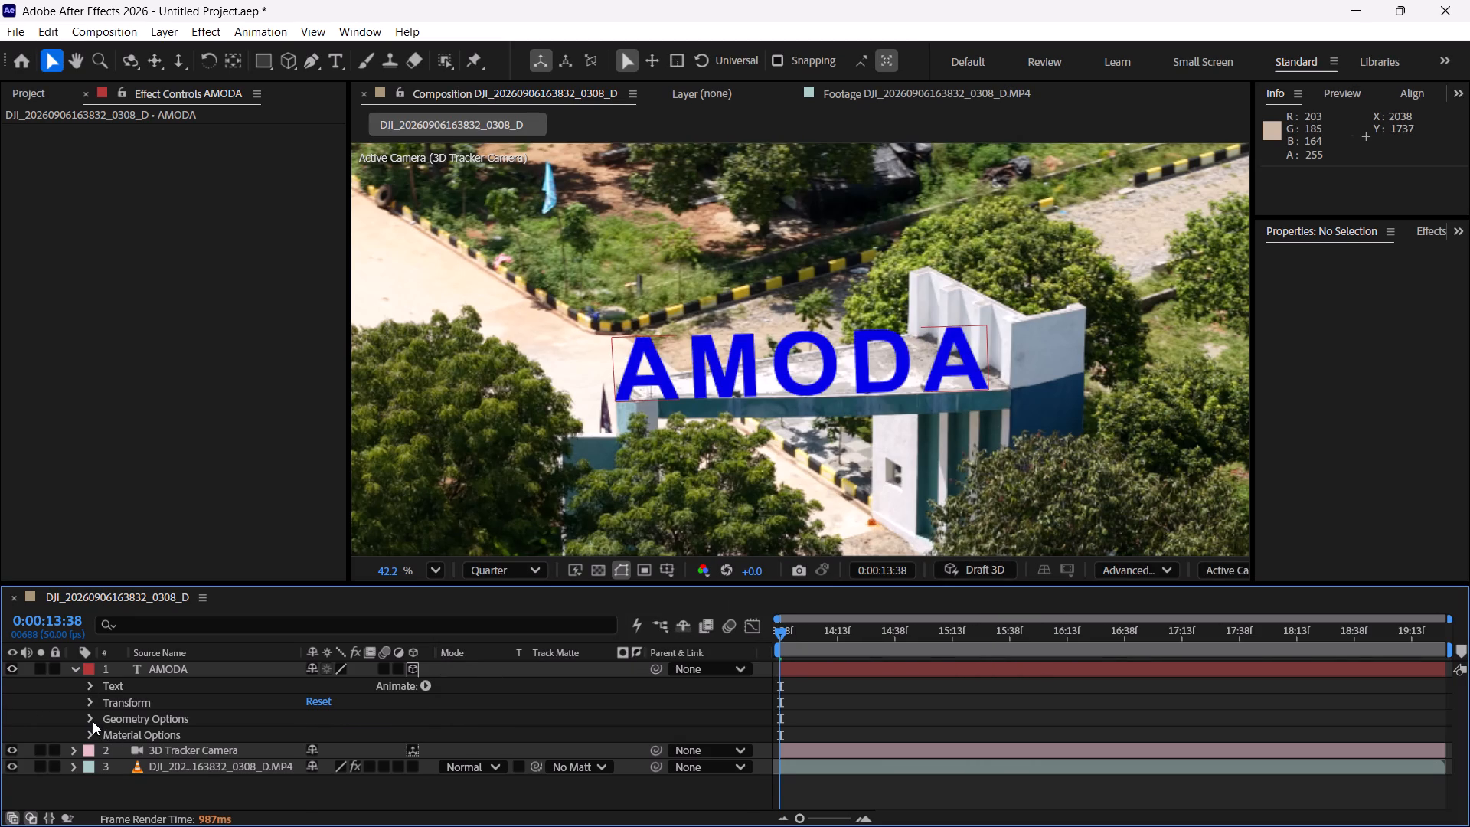
scroll(87, 740, "down", 1)
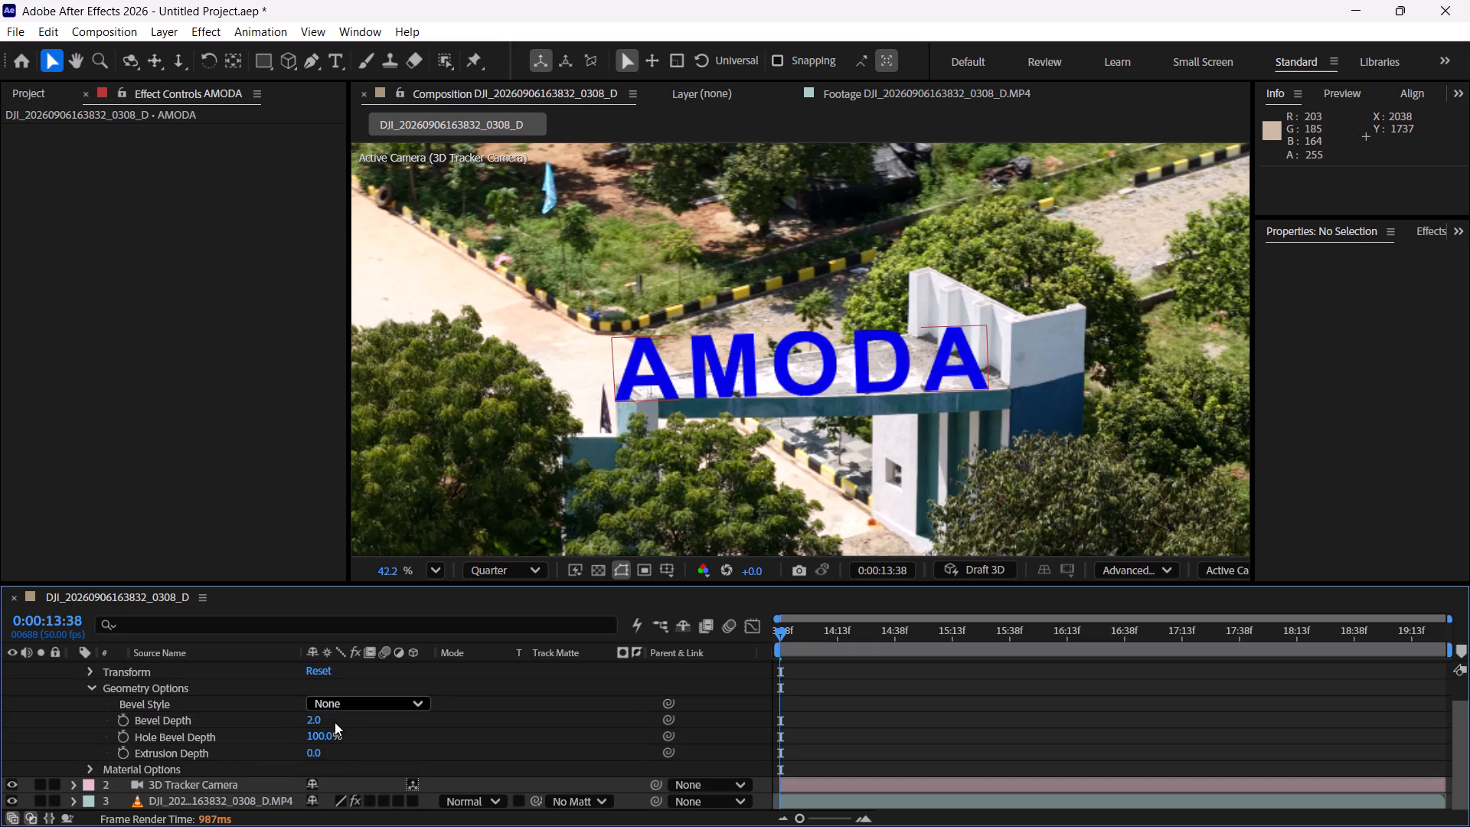
left_click_drag(313, 755, 336, 755)
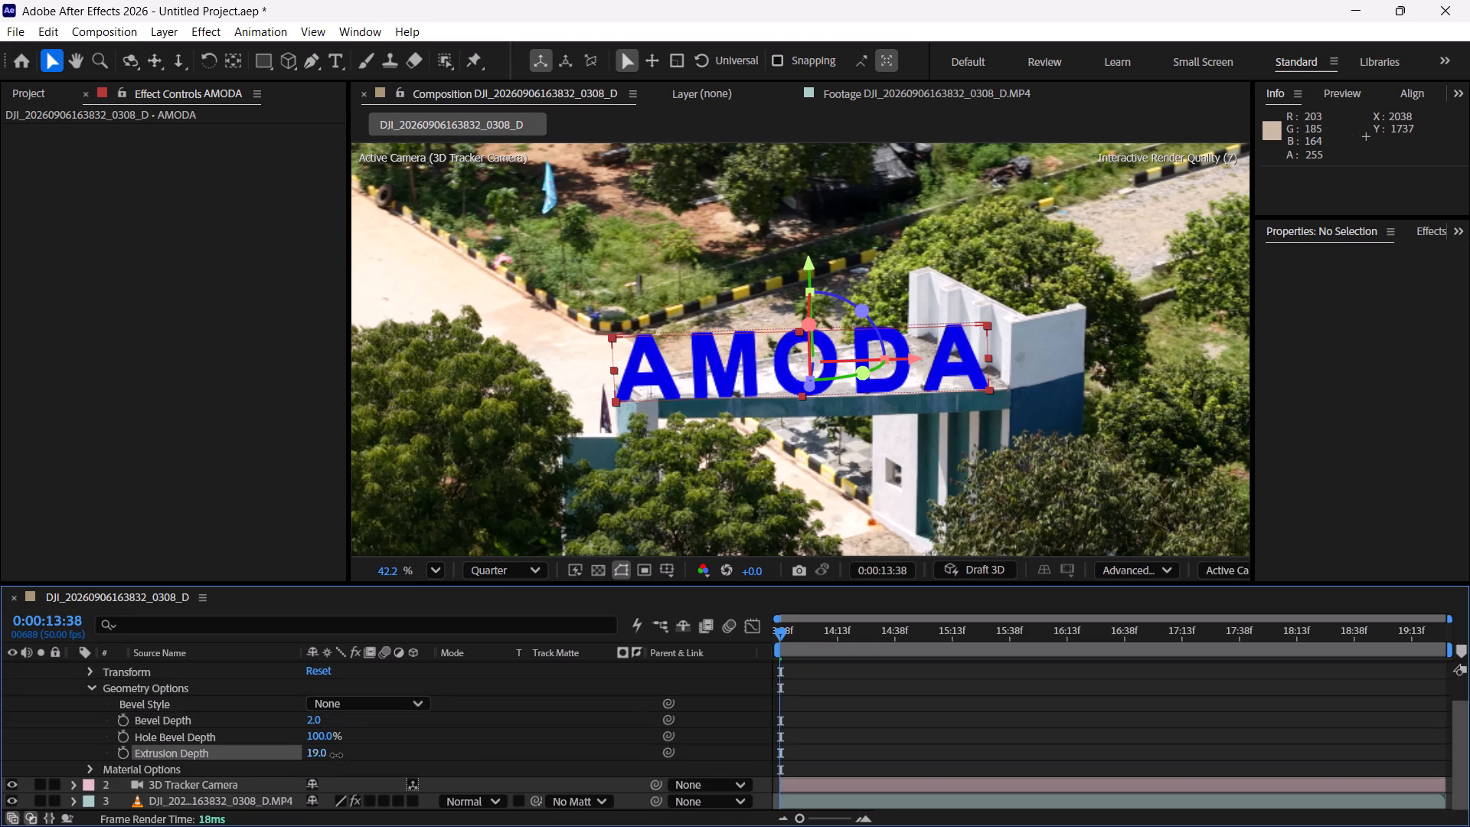
left_click_drag(336, 755, 394, 756)
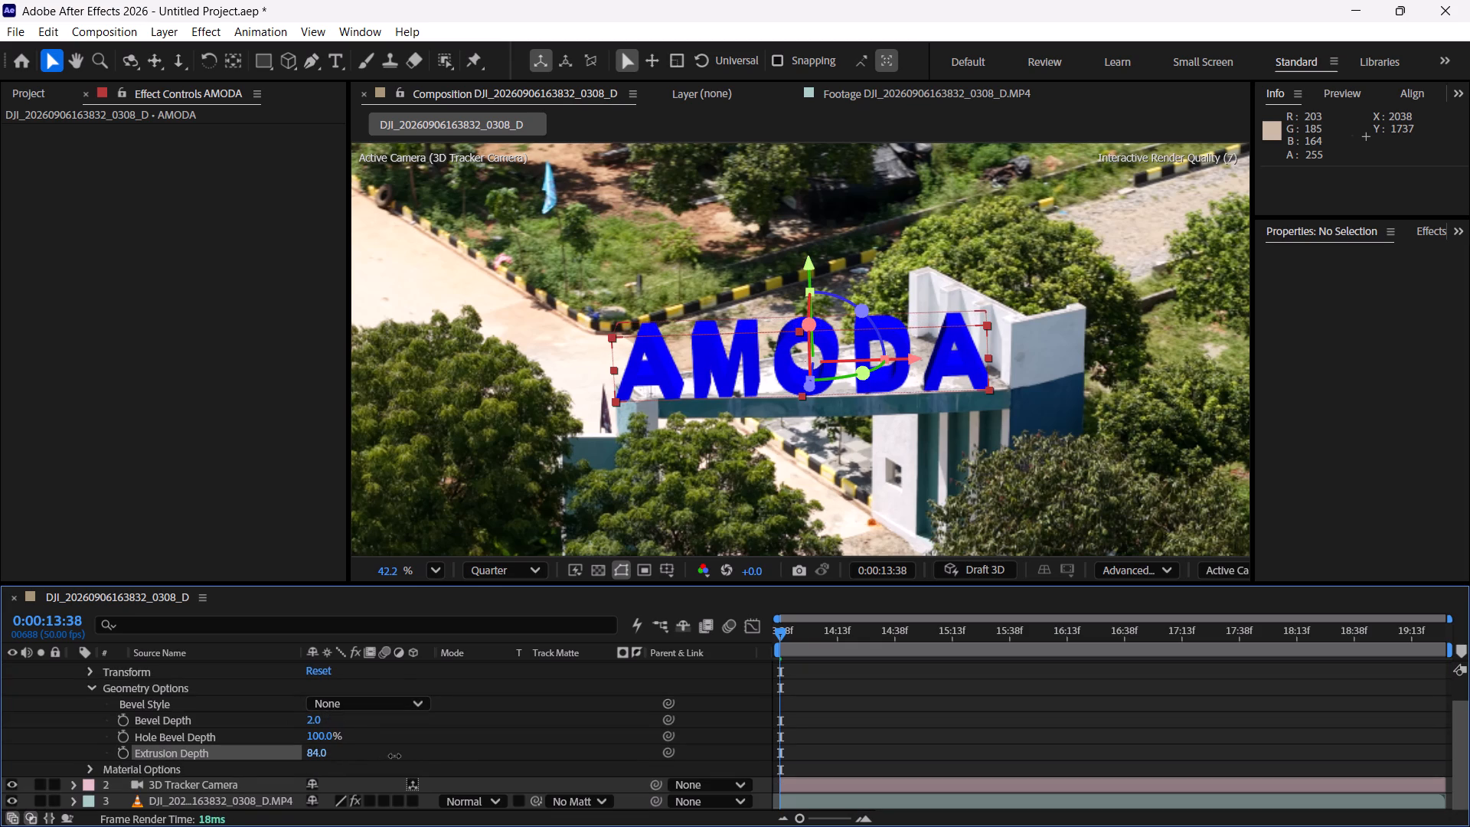
left_click_drag(394, 756, 364, 759)
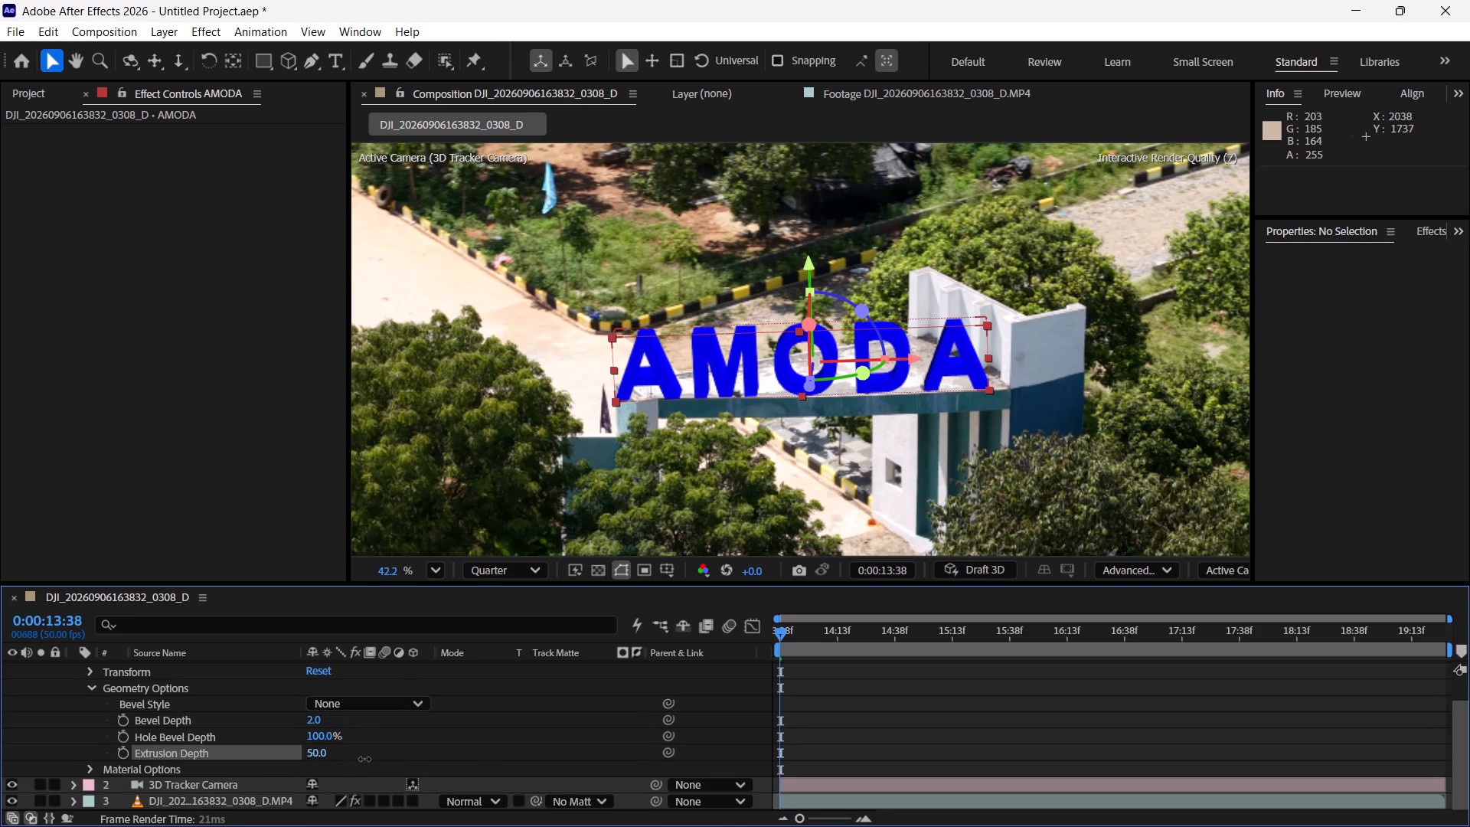
left_click_drag(364, 759, 392, 757)
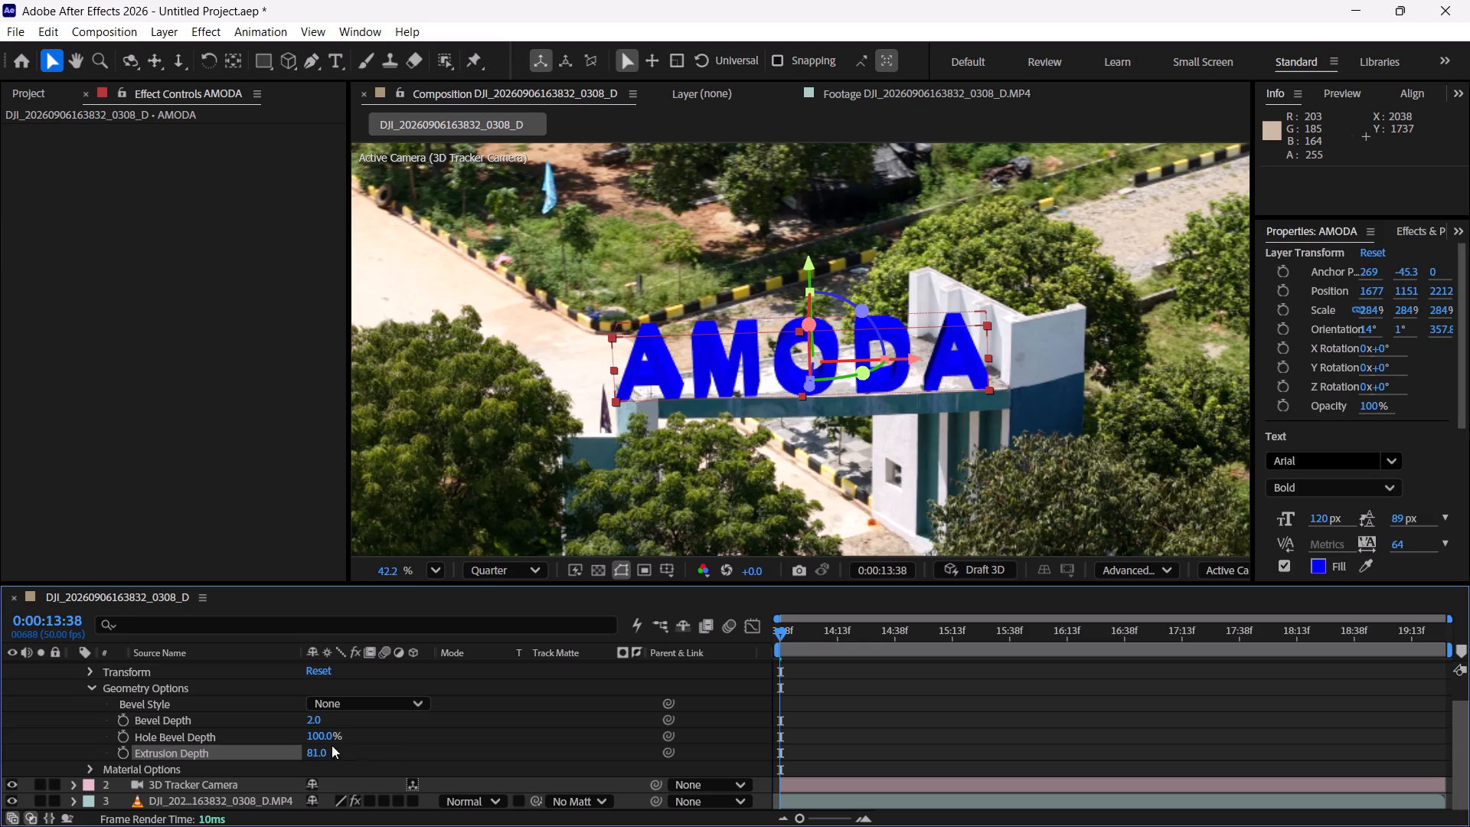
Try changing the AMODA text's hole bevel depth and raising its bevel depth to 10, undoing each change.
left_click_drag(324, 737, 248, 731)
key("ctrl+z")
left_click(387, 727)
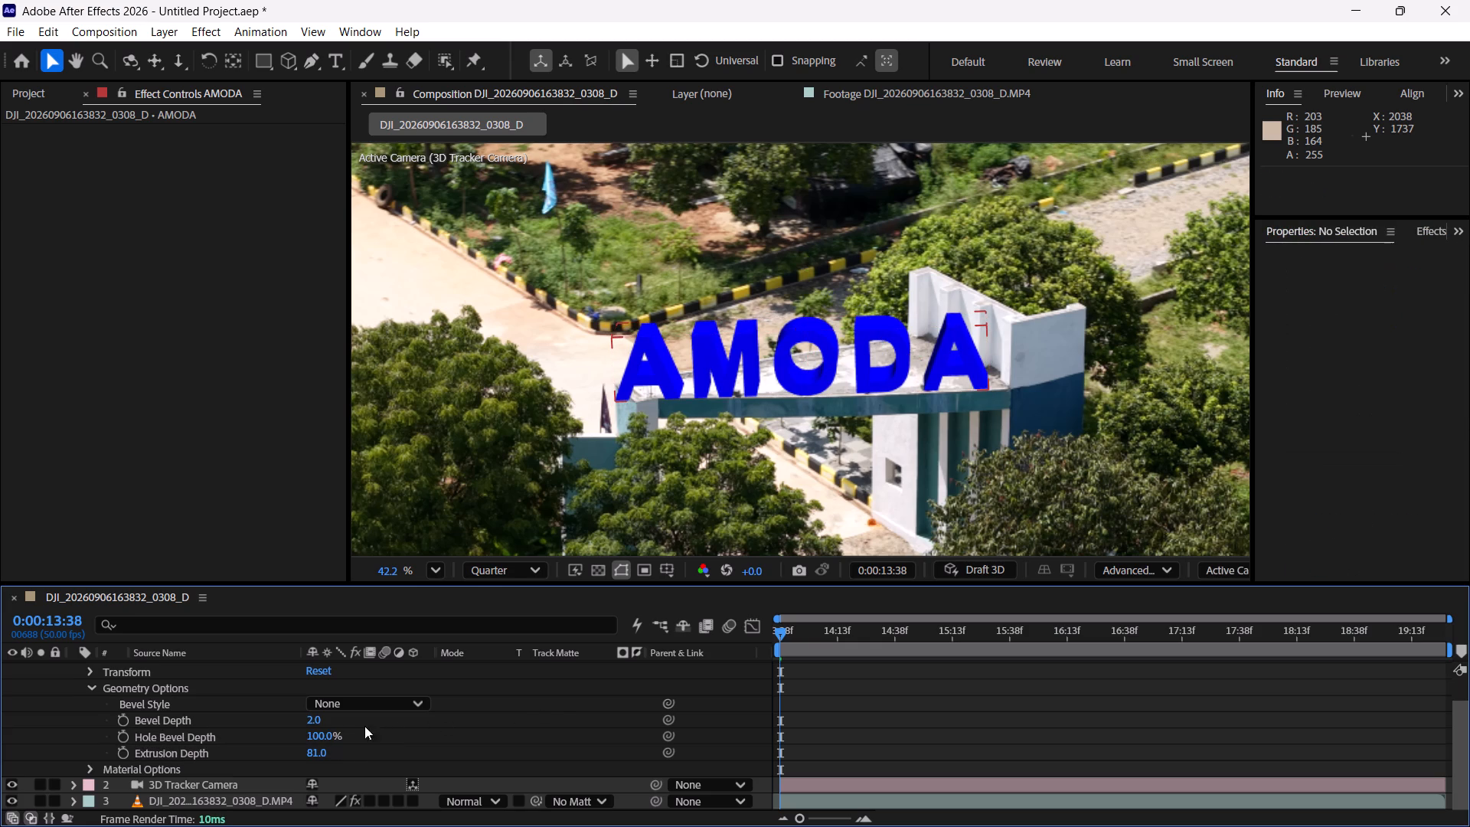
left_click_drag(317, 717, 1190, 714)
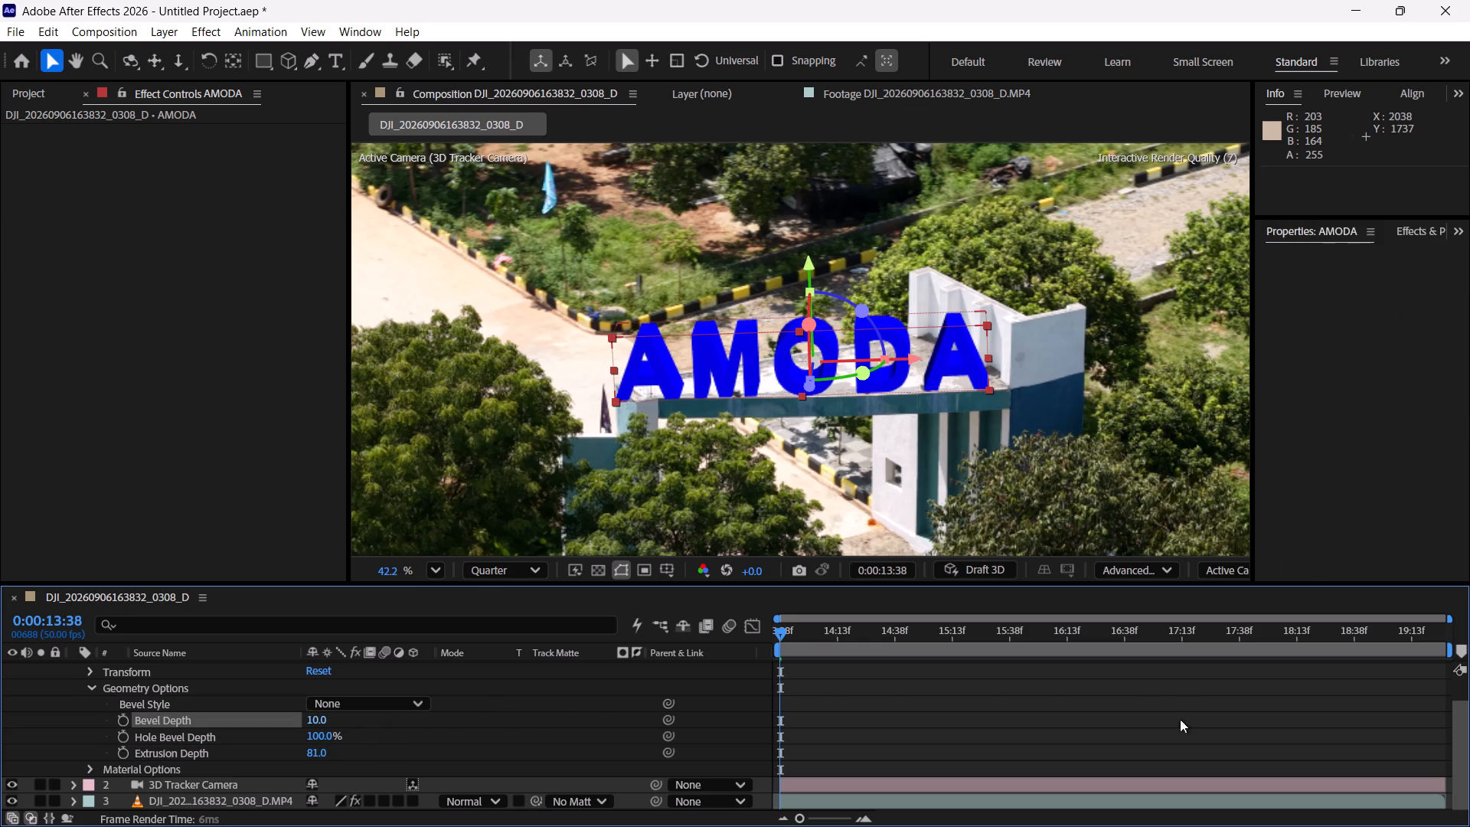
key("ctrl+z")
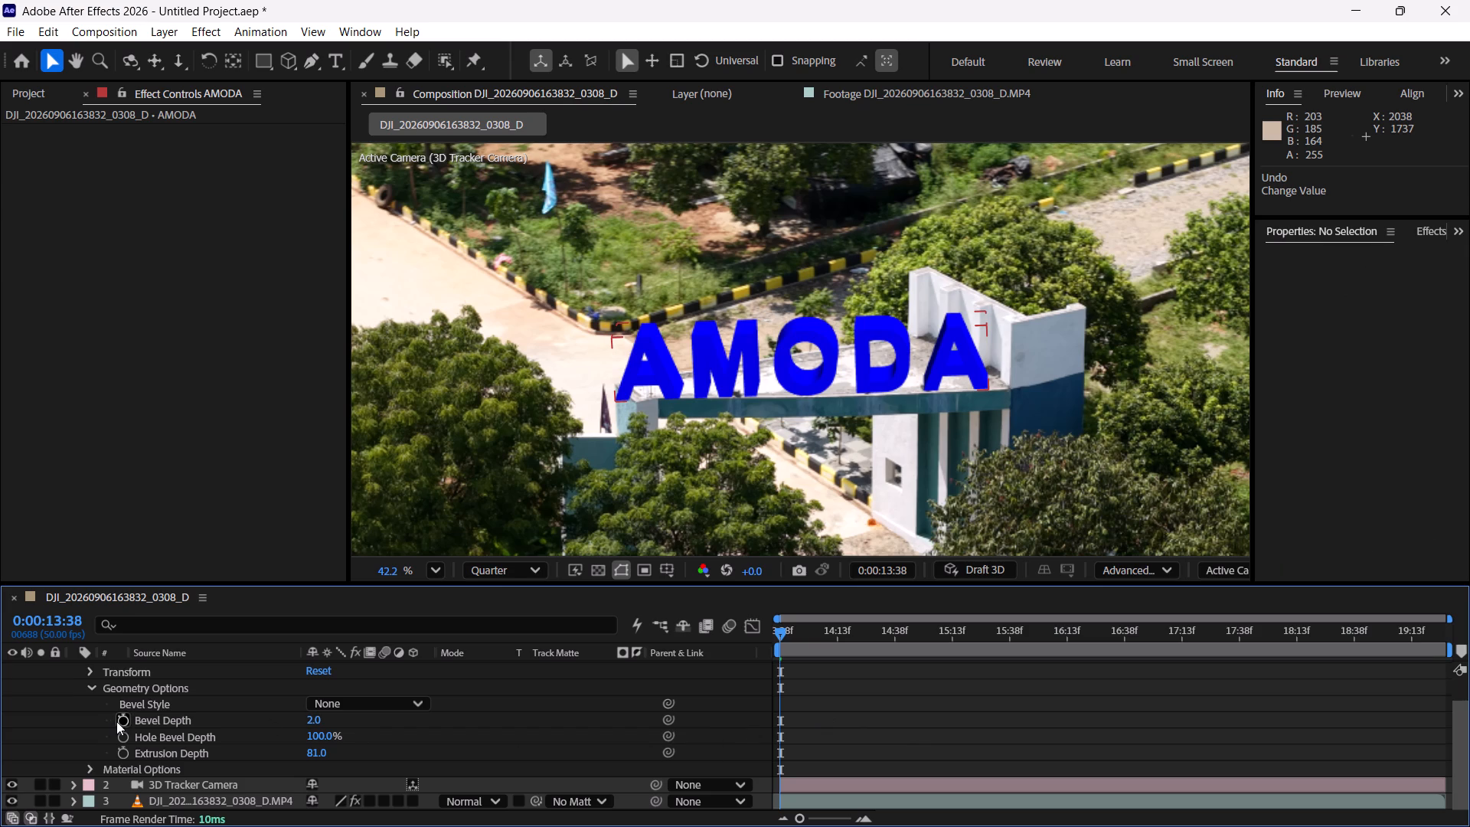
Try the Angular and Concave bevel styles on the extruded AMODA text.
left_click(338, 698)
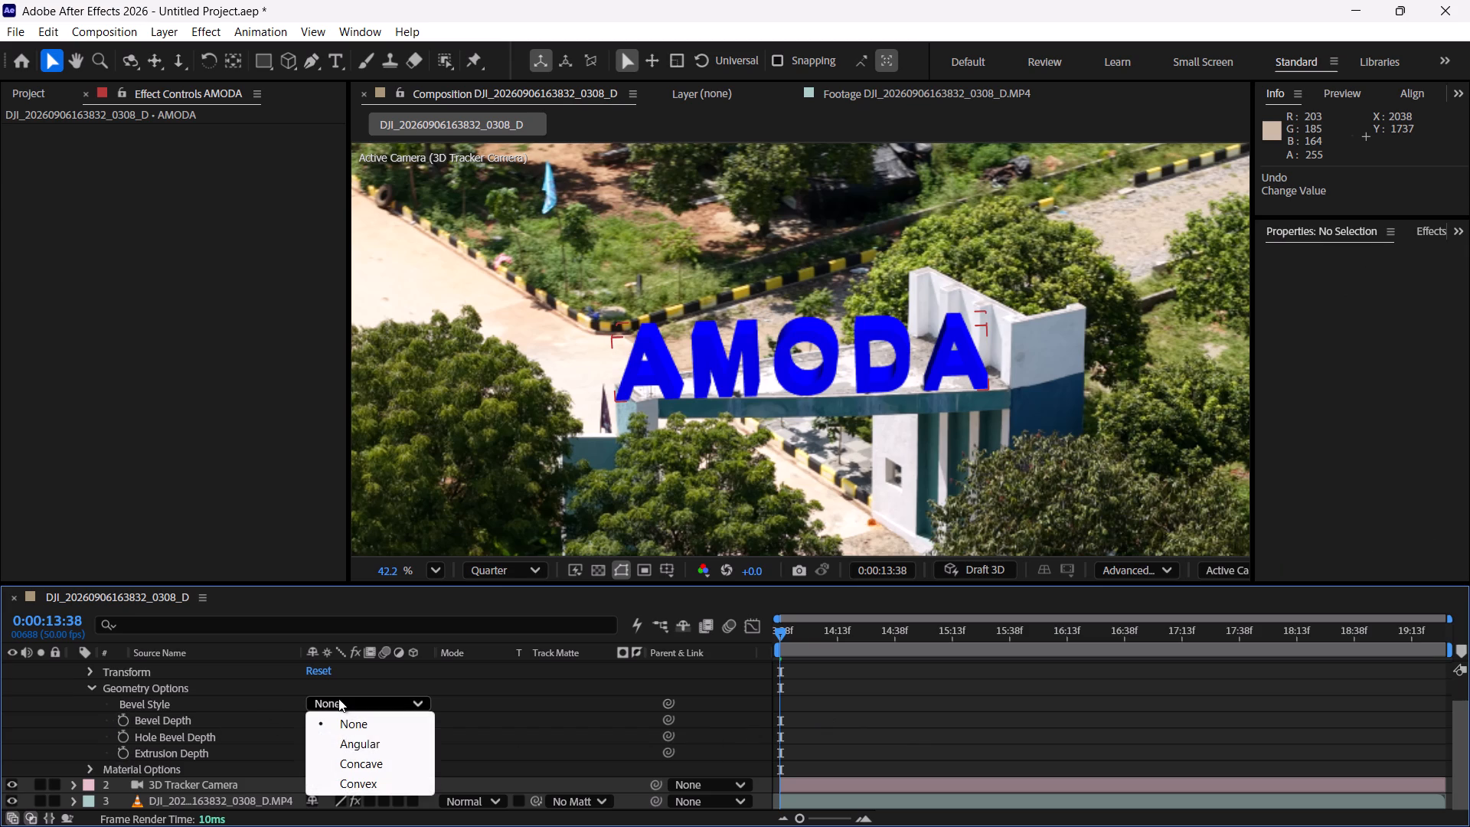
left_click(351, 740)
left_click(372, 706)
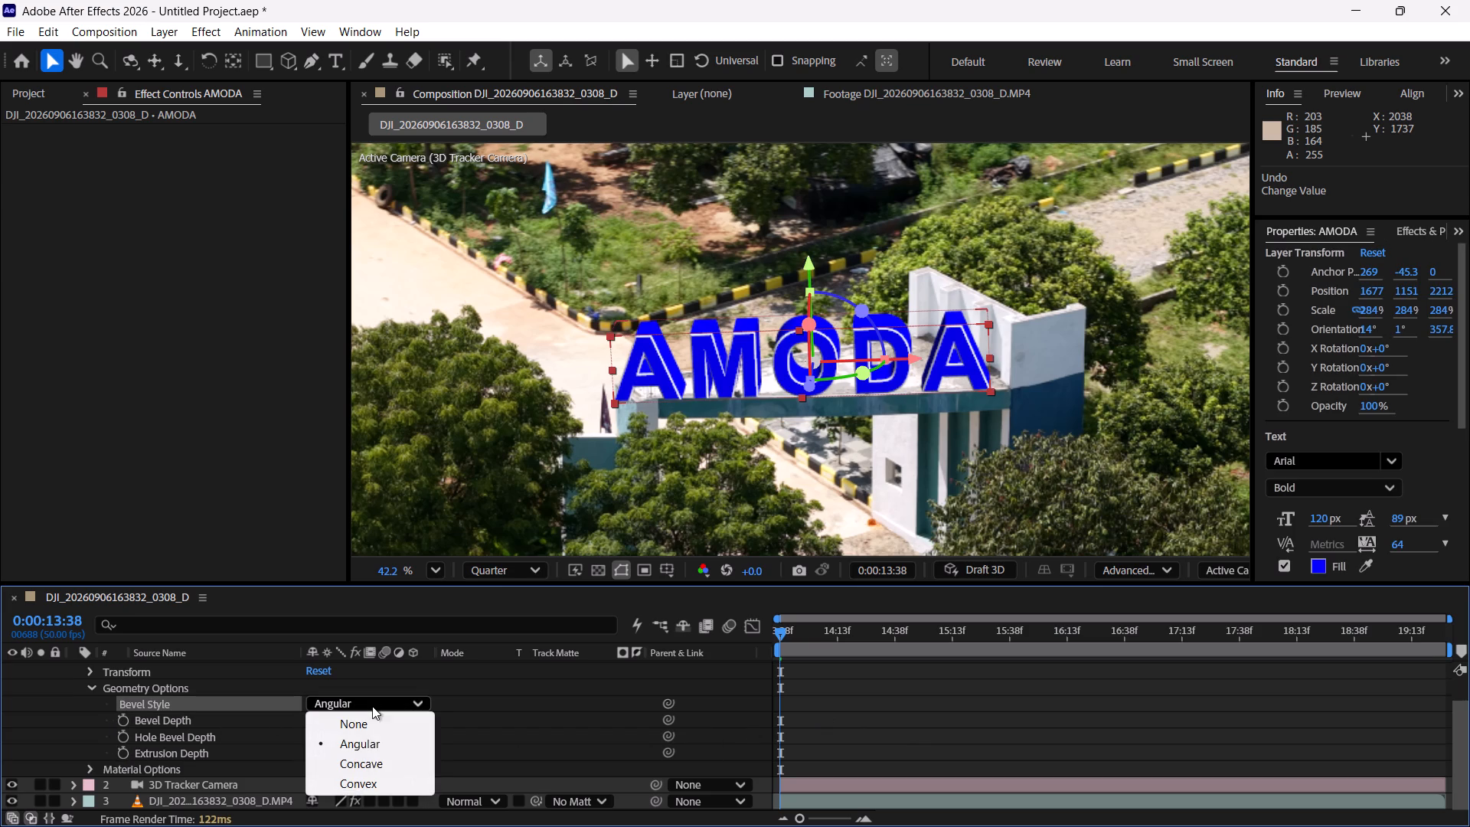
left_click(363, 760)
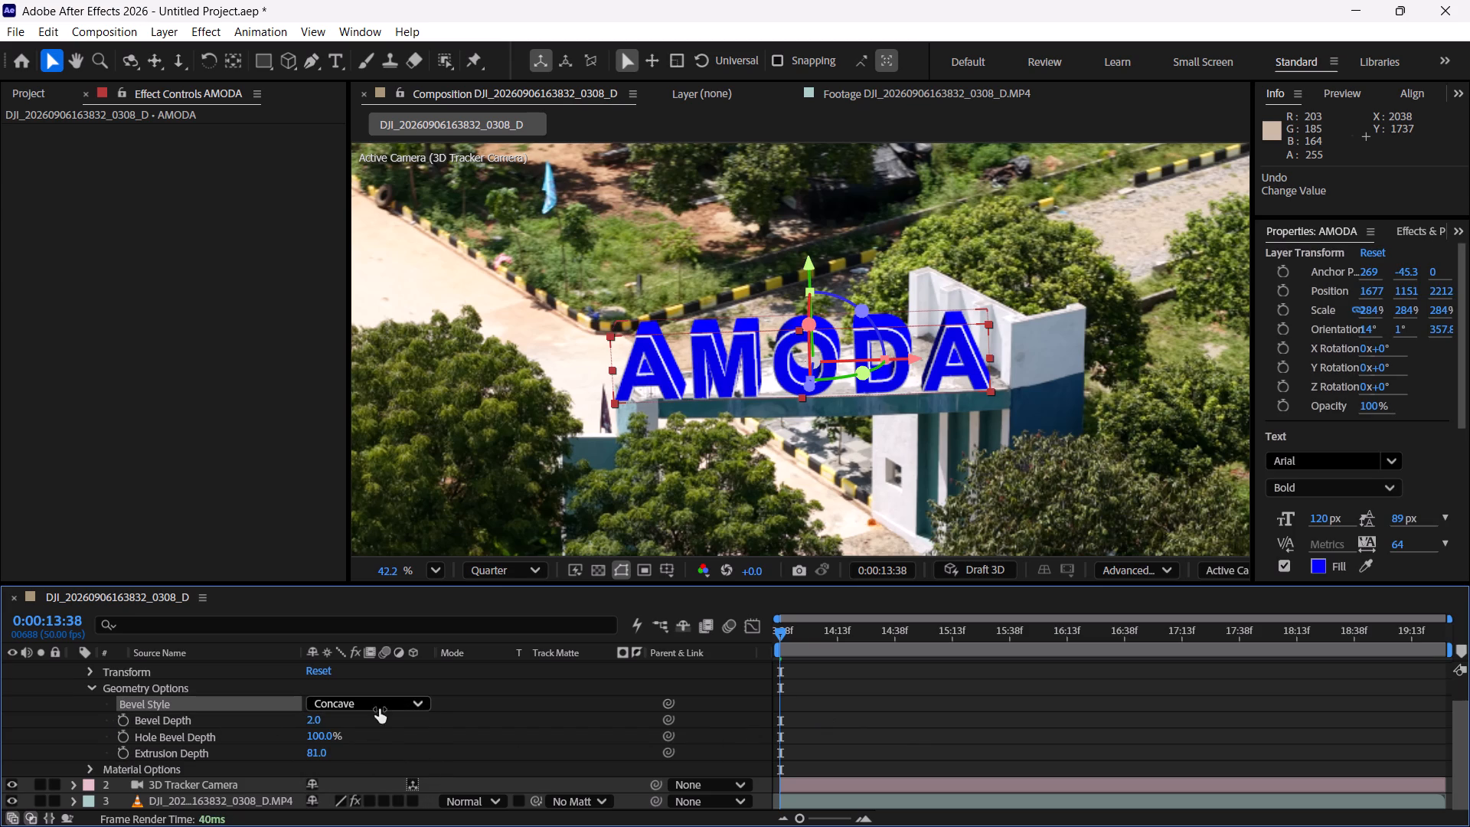
Set the extruded AMODA text's bevel style to Convex and inspect the bevelled letter edges.
left_click(376, 703)
left_click(354, 789)
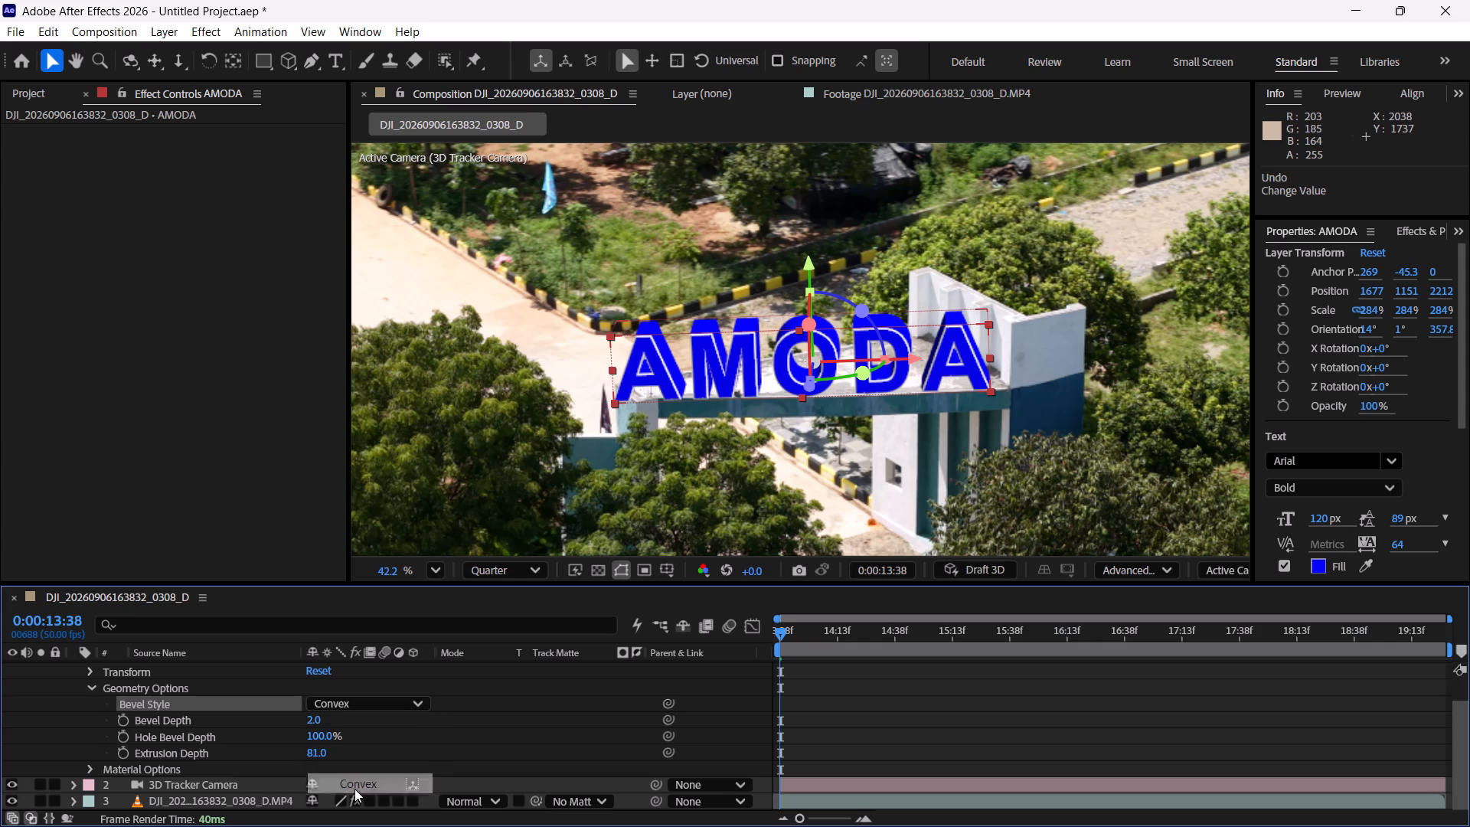
scroll(624, 364, "up", 6)
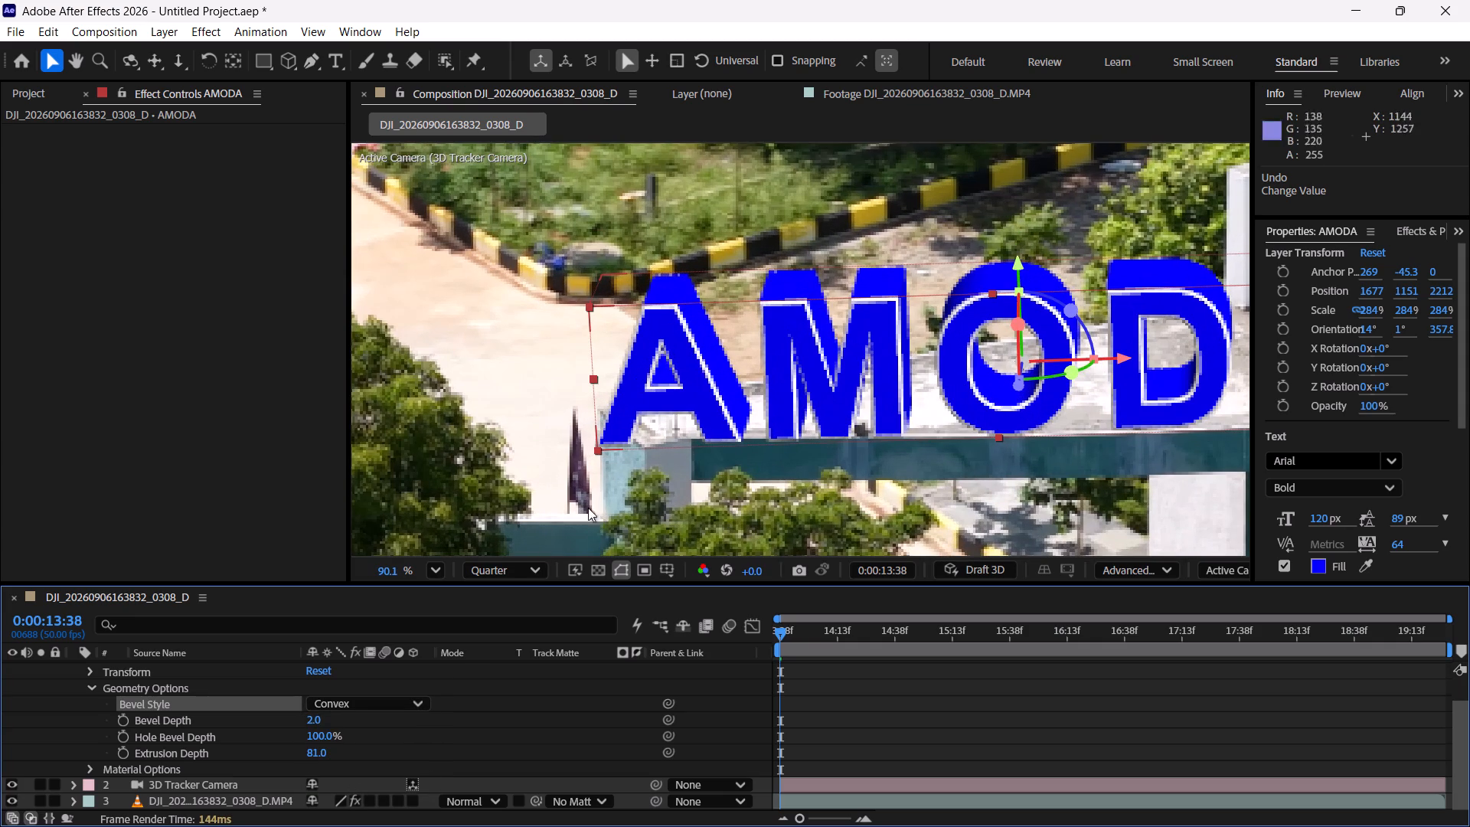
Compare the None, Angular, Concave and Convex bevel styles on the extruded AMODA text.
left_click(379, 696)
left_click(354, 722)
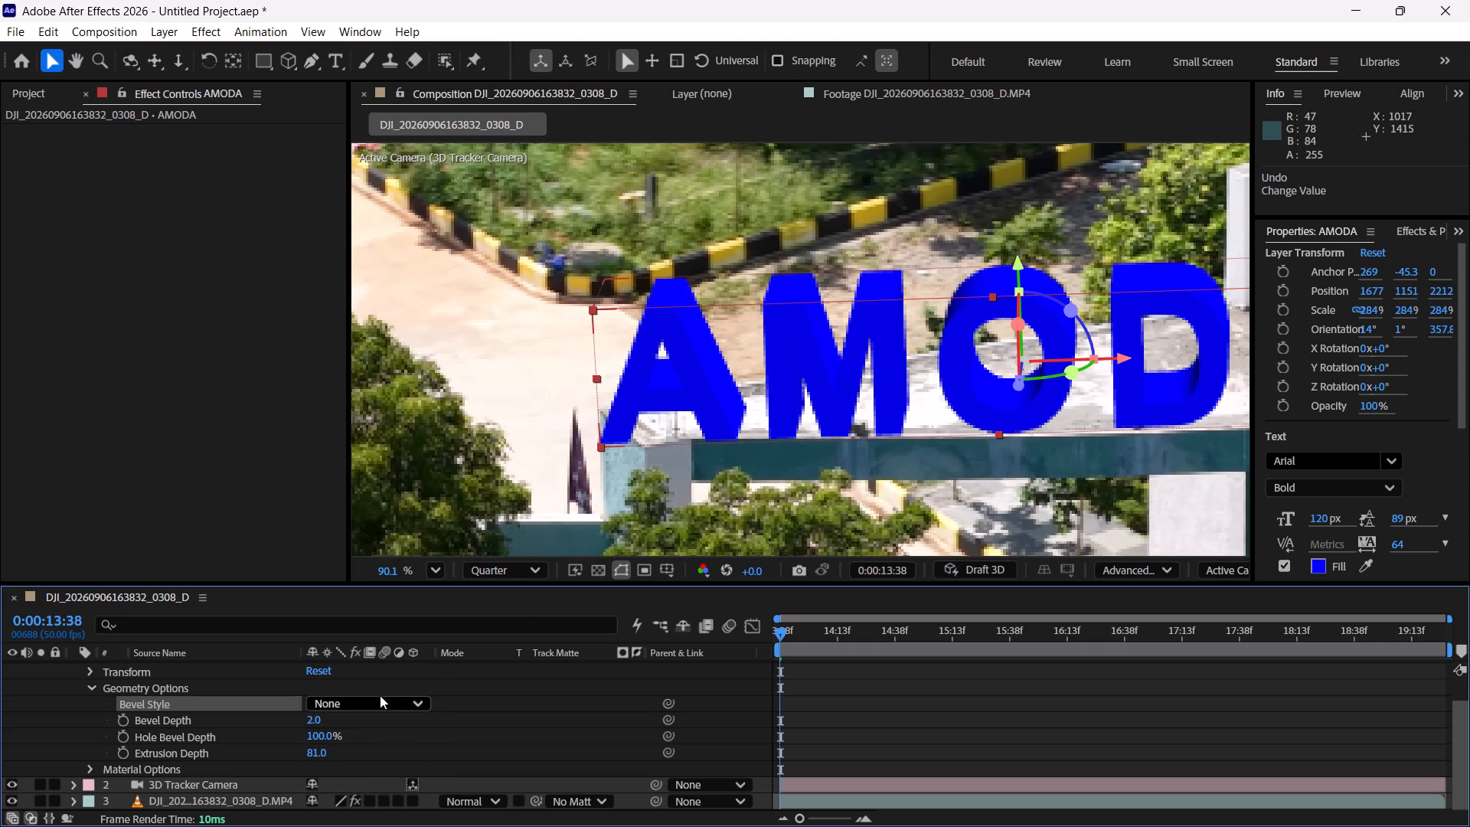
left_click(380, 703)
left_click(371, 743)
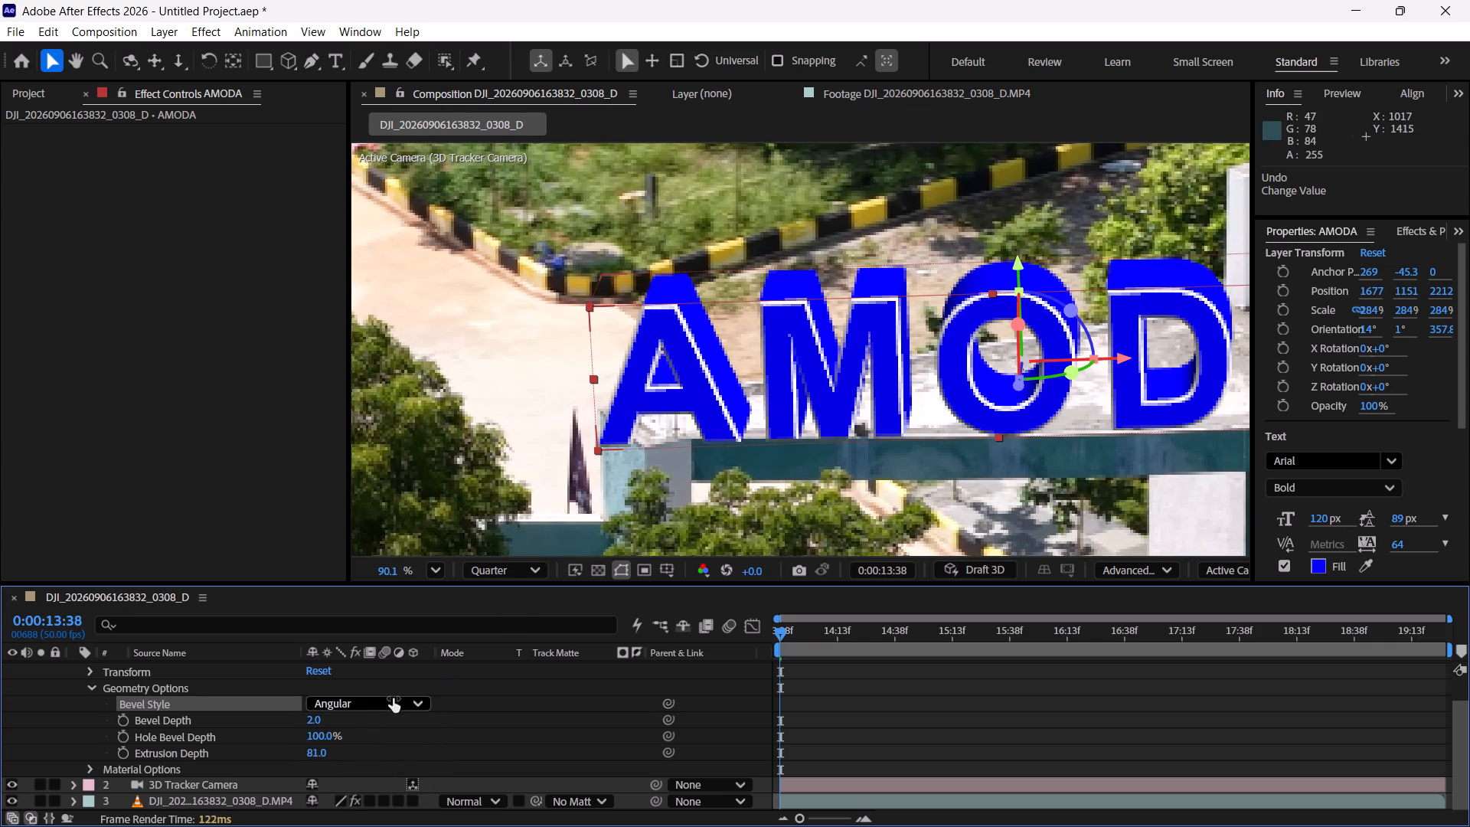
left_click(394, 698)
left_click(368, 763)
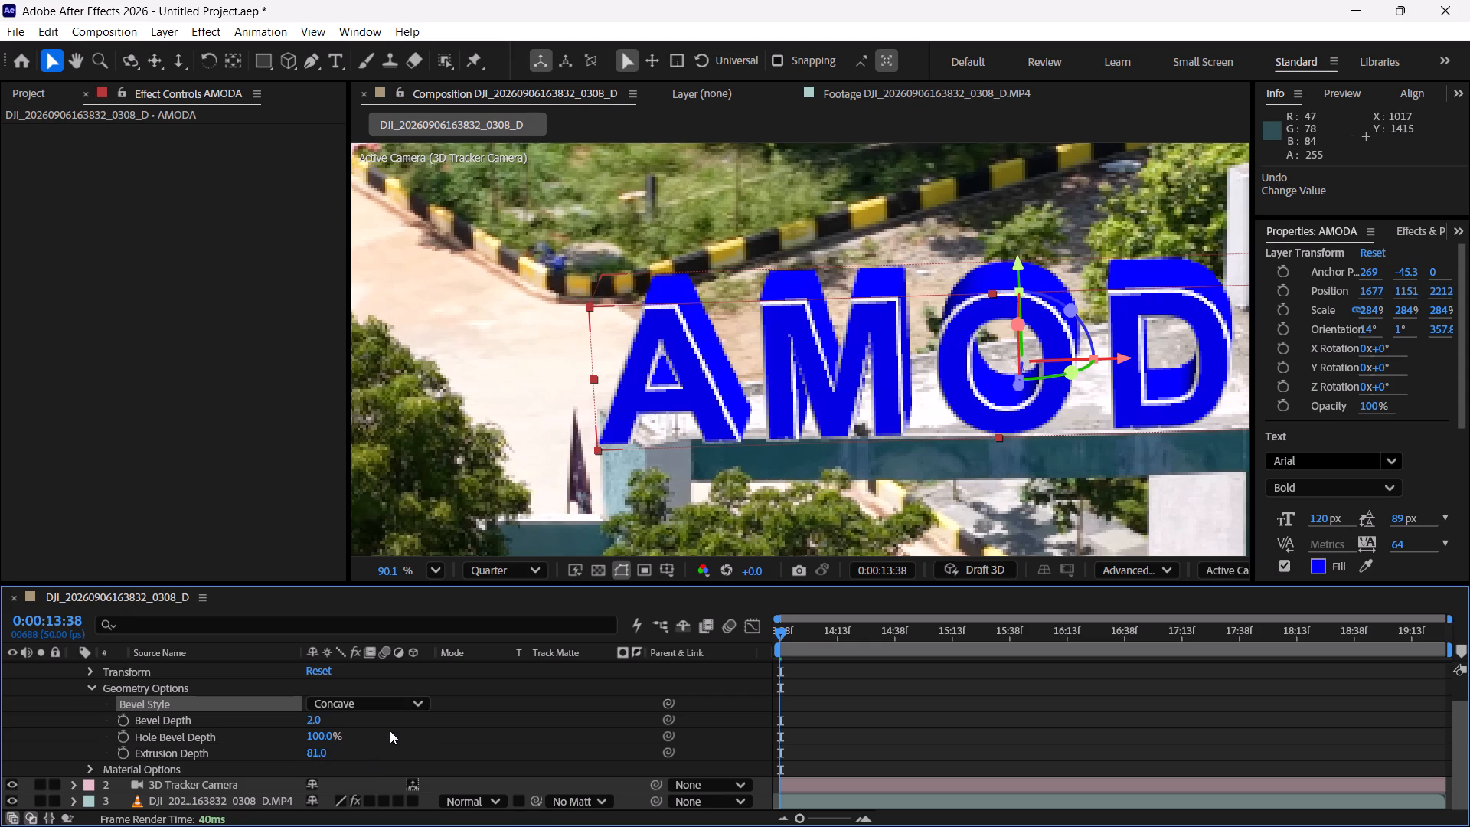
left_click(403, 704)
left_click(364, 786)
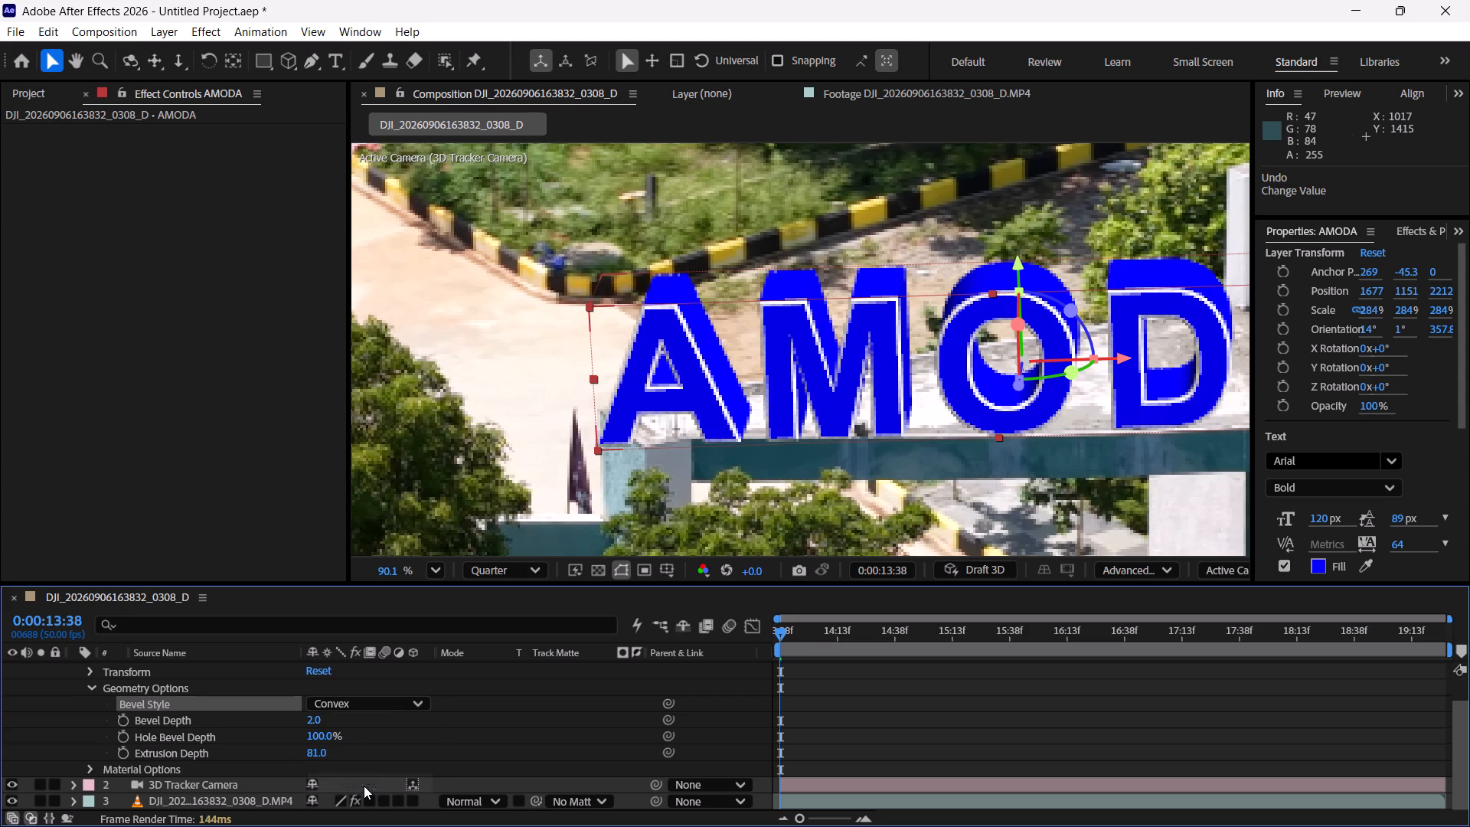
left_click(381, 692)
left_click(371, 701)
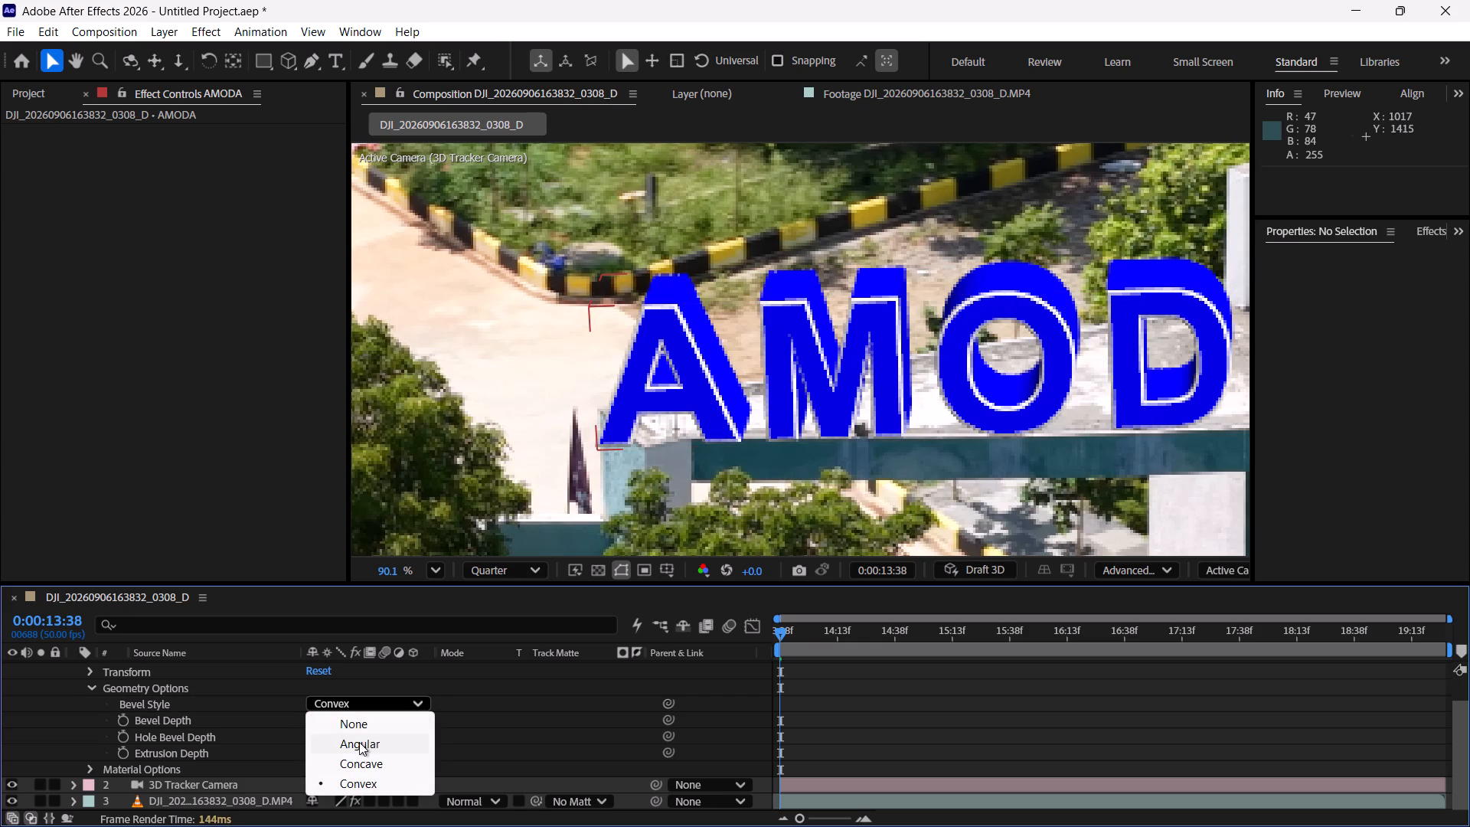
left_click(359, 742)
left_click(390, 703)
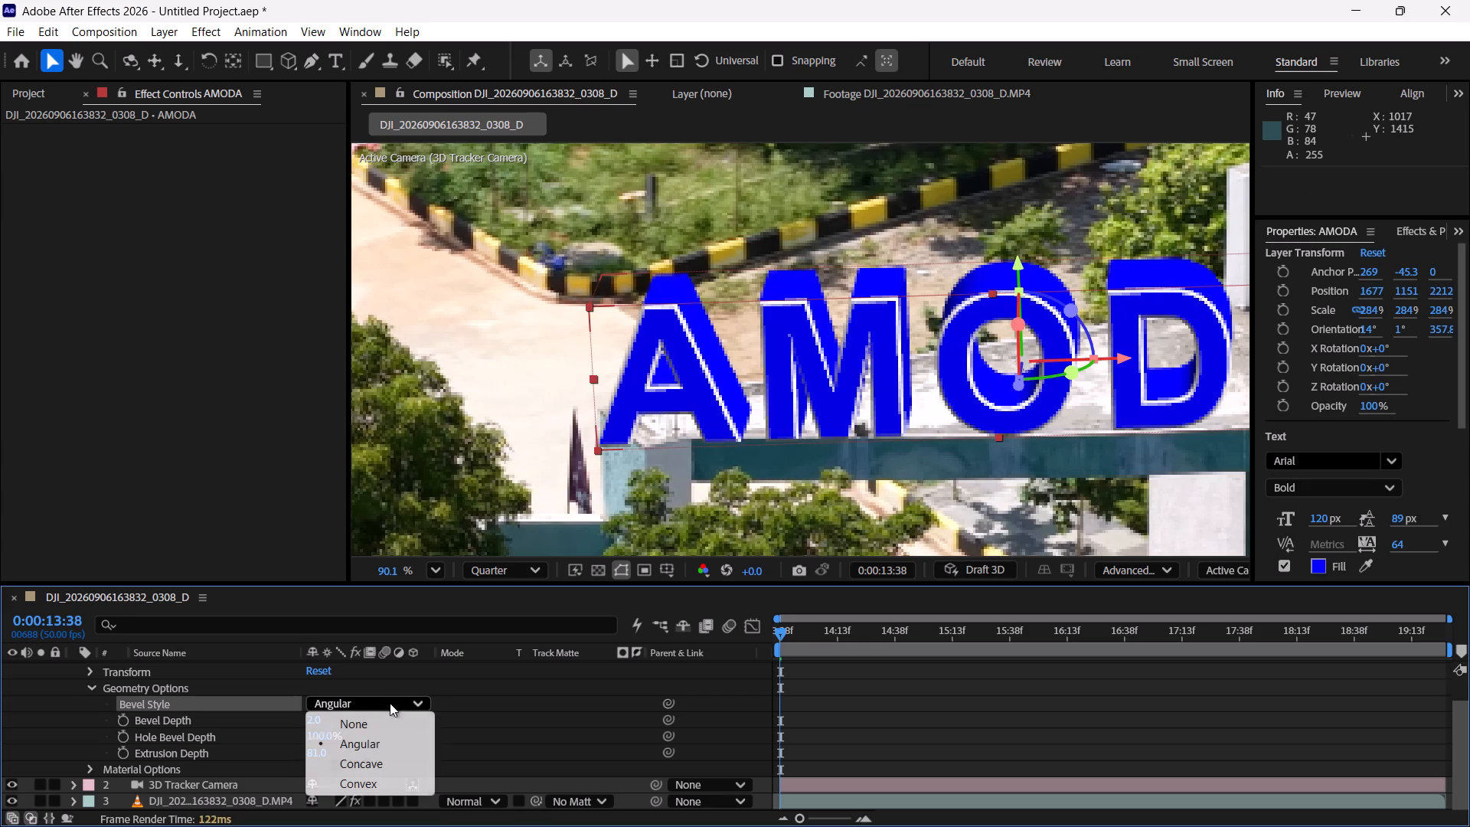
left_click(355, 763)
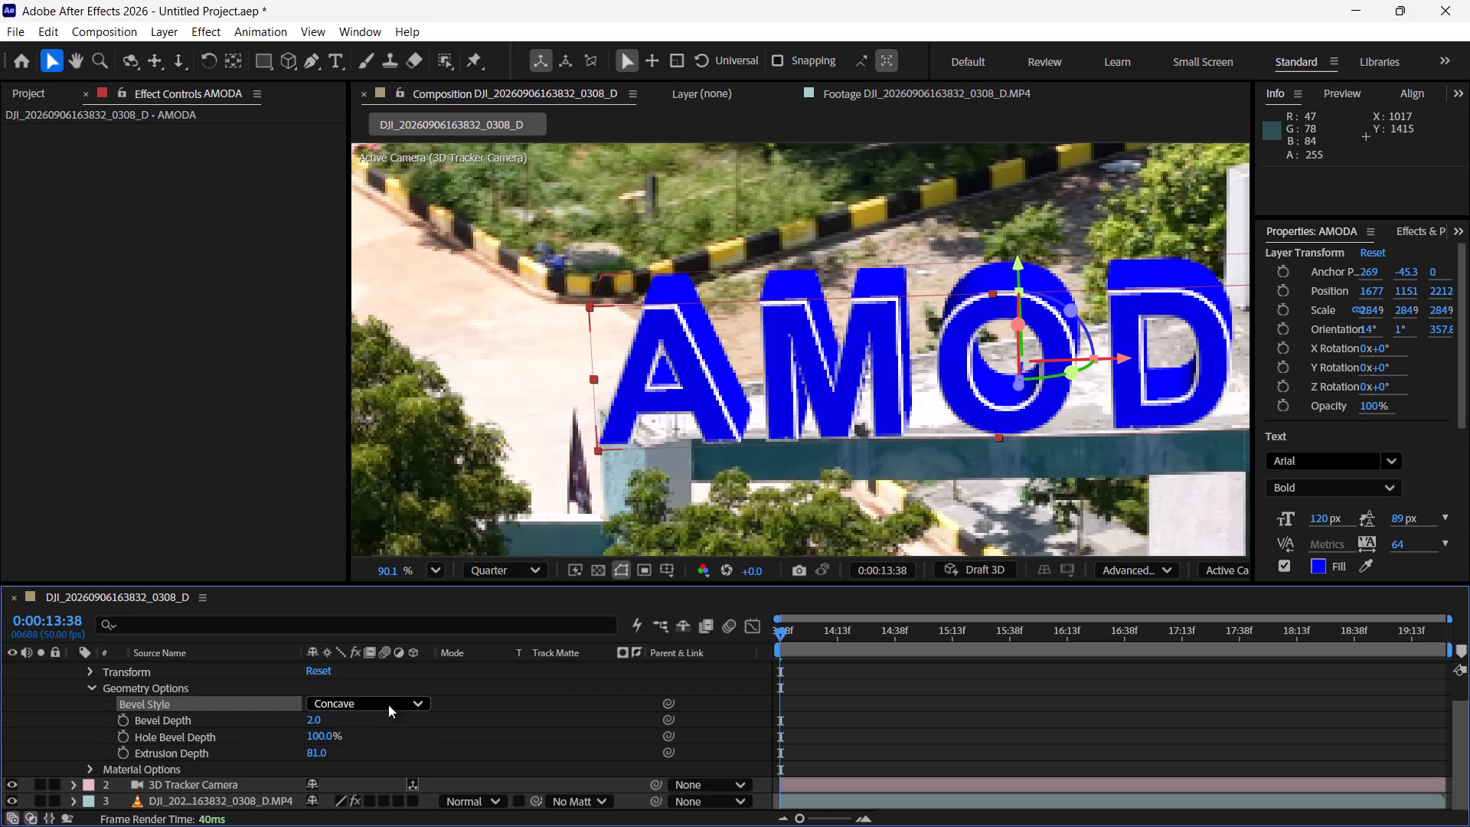
Set the AMODA text's bevel style to Angular.
left_click(388, 704)
left_click(371, 750)
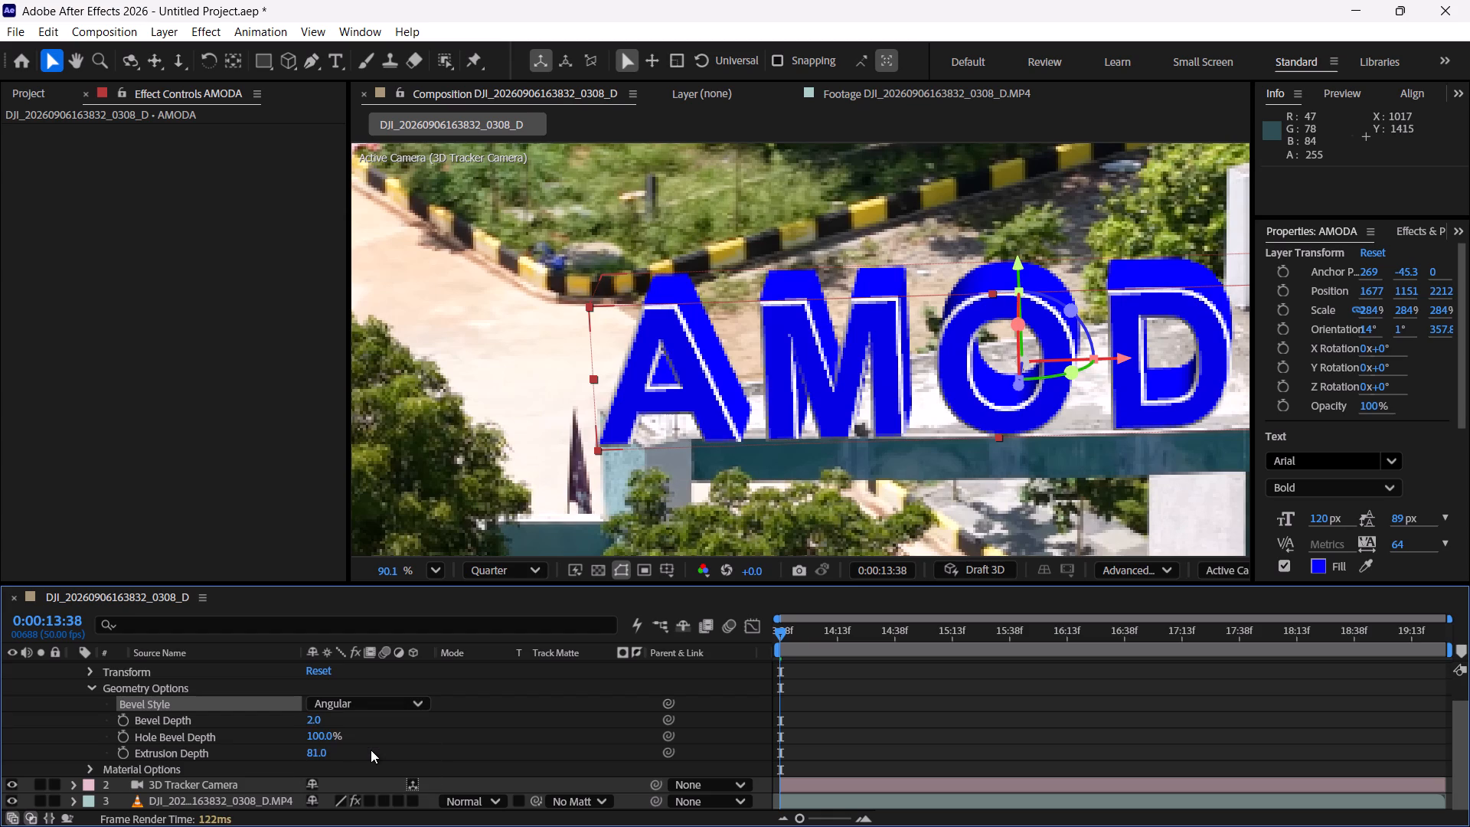
left_click(380, 747)
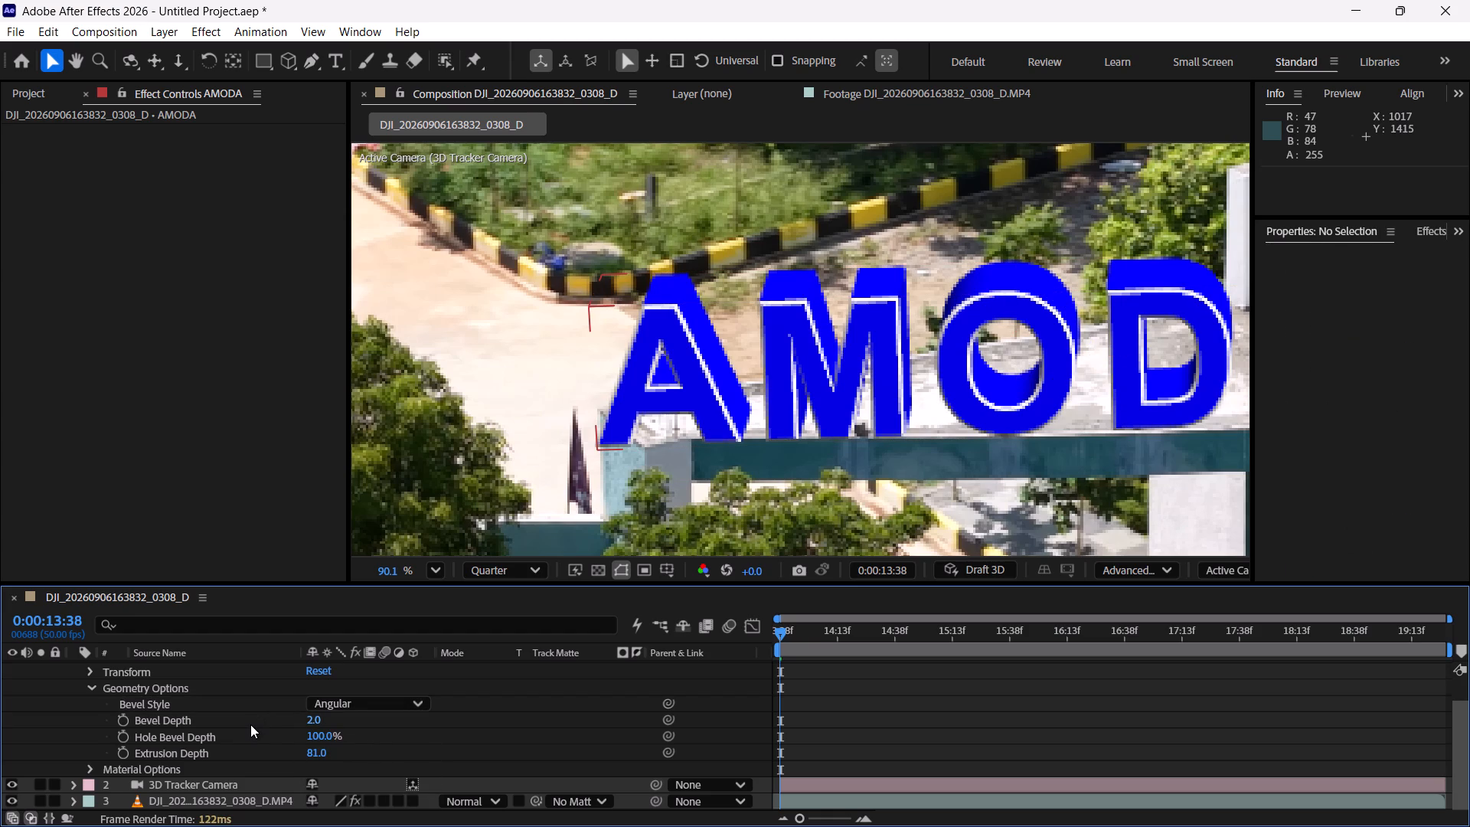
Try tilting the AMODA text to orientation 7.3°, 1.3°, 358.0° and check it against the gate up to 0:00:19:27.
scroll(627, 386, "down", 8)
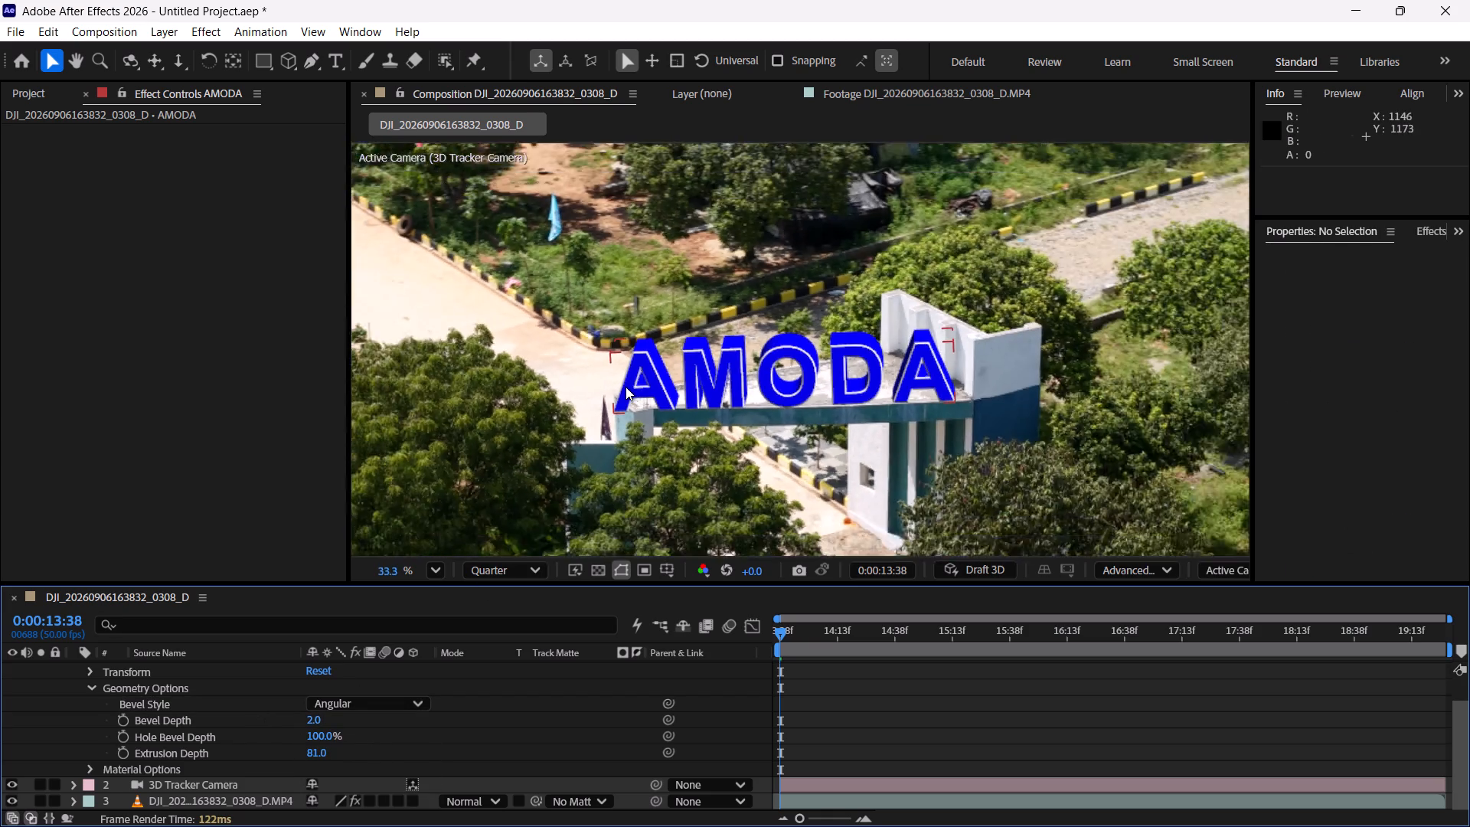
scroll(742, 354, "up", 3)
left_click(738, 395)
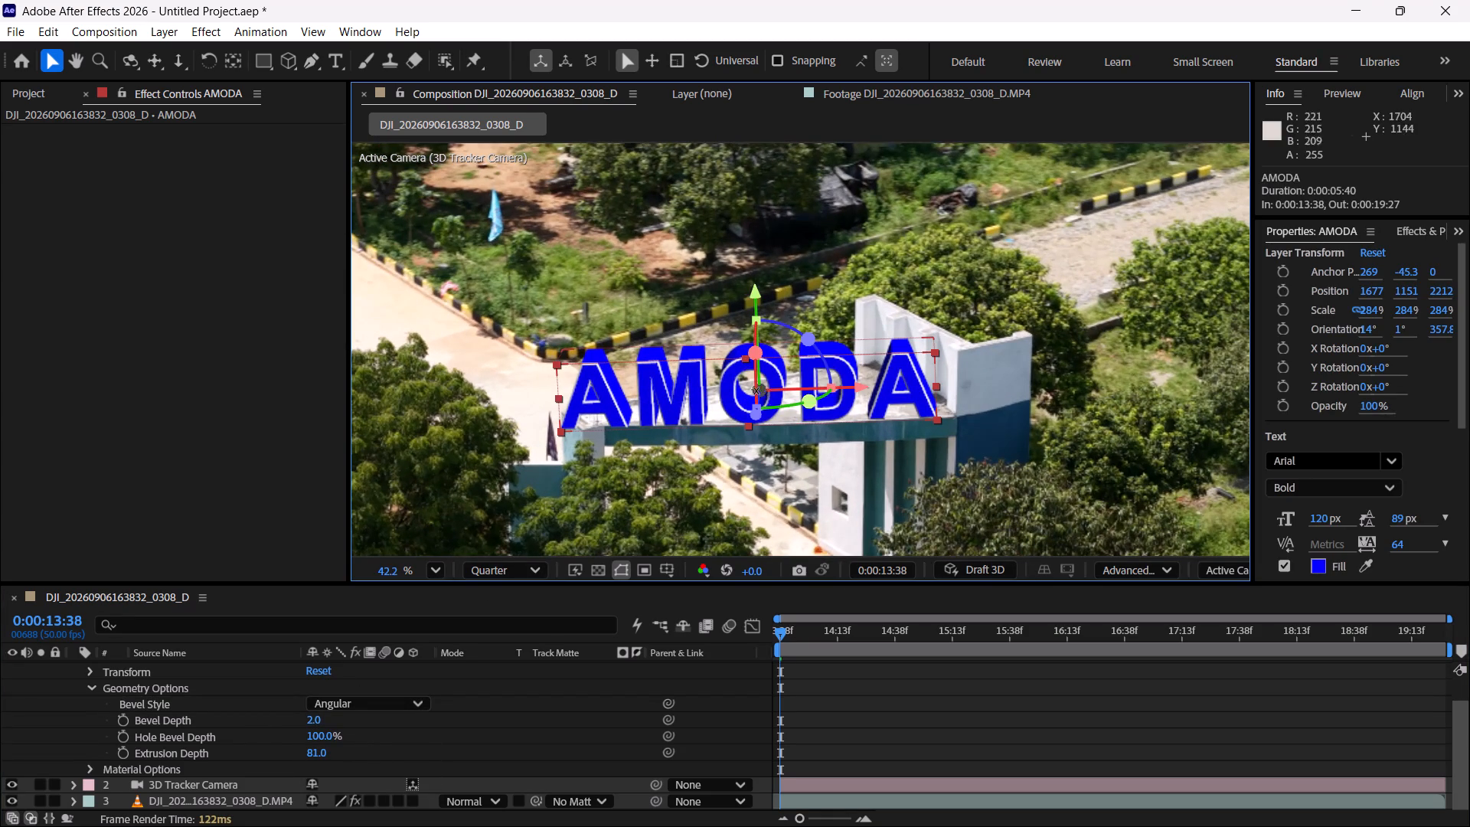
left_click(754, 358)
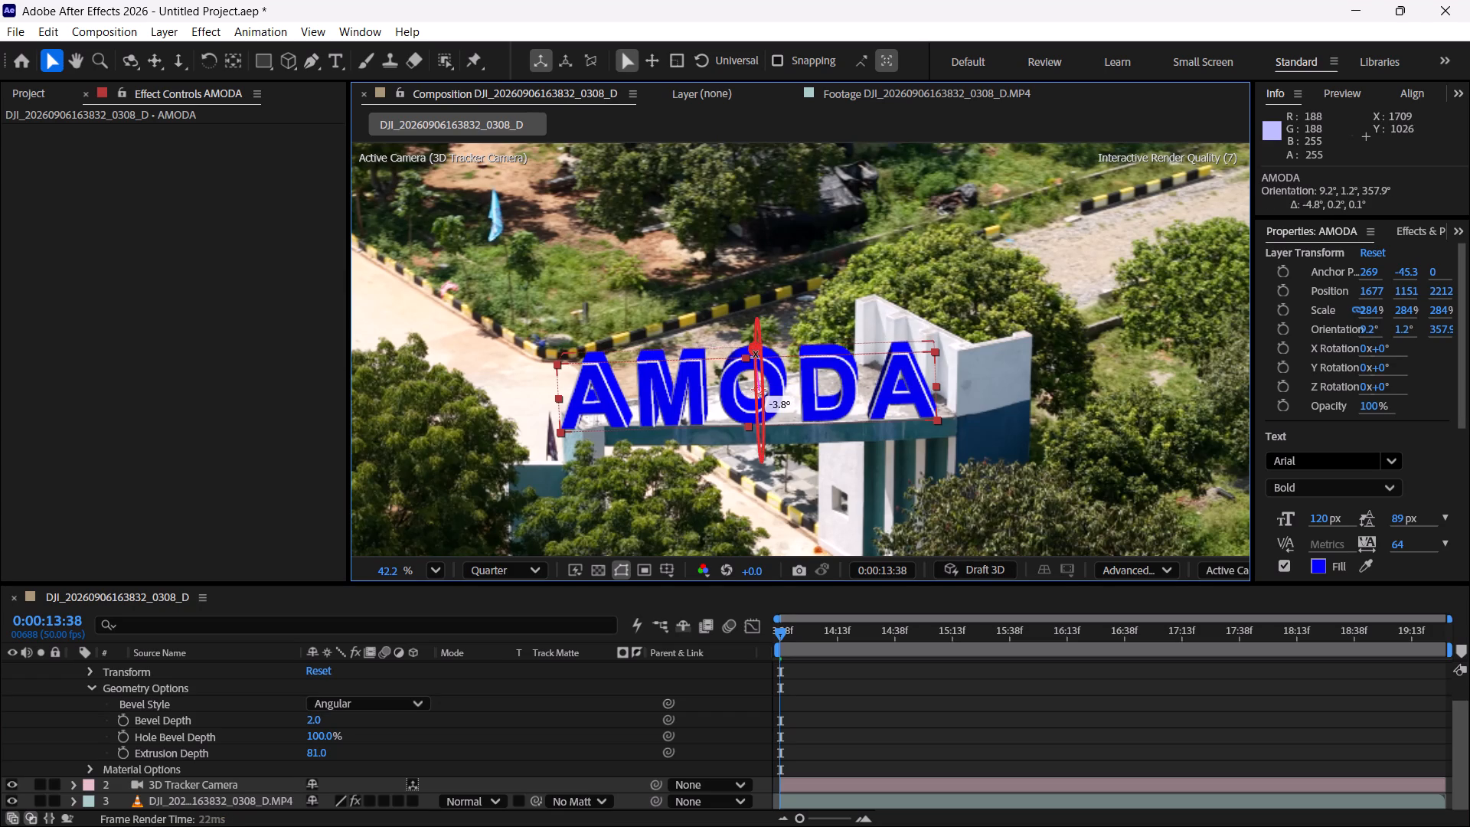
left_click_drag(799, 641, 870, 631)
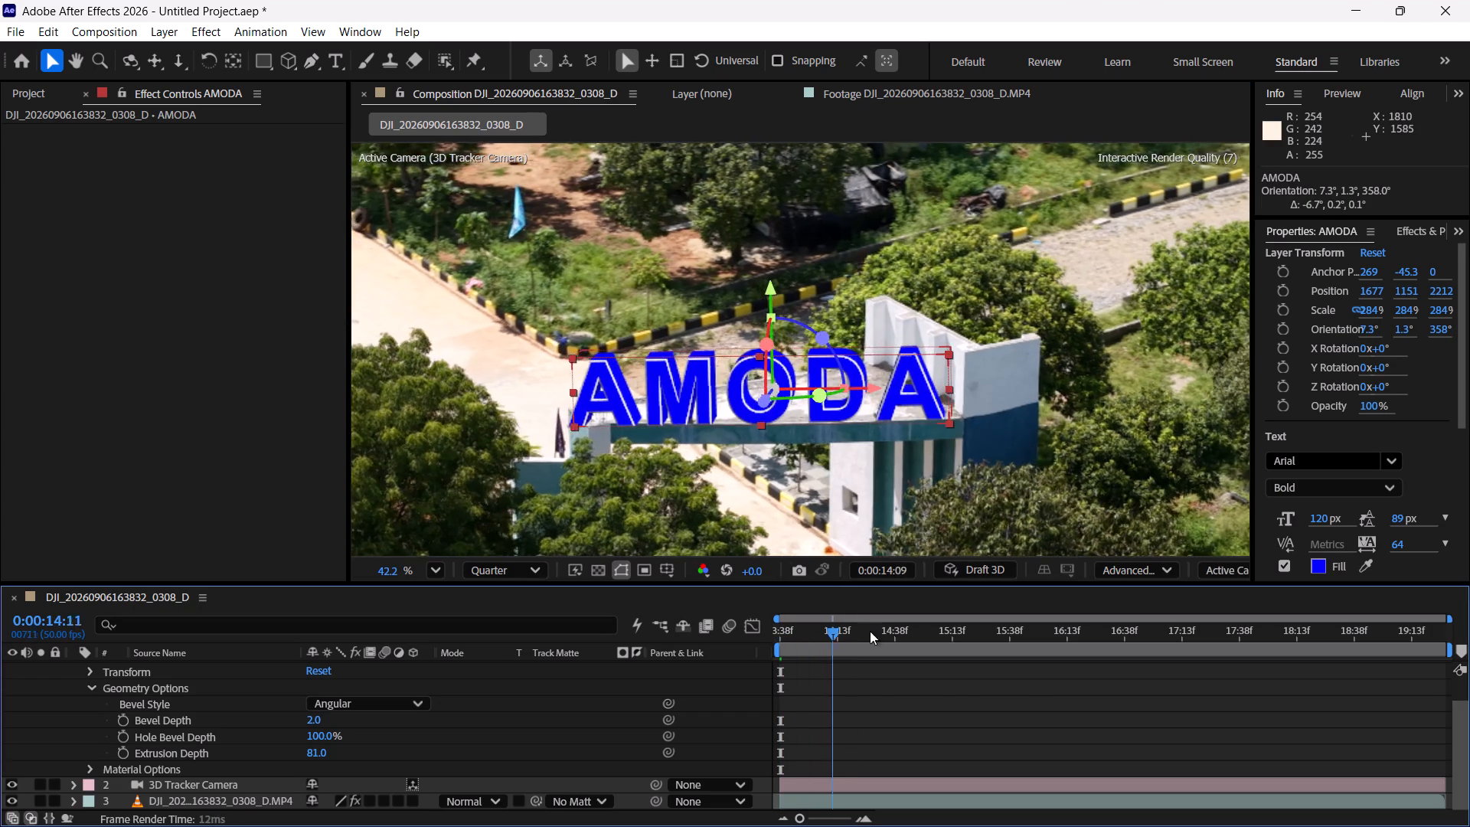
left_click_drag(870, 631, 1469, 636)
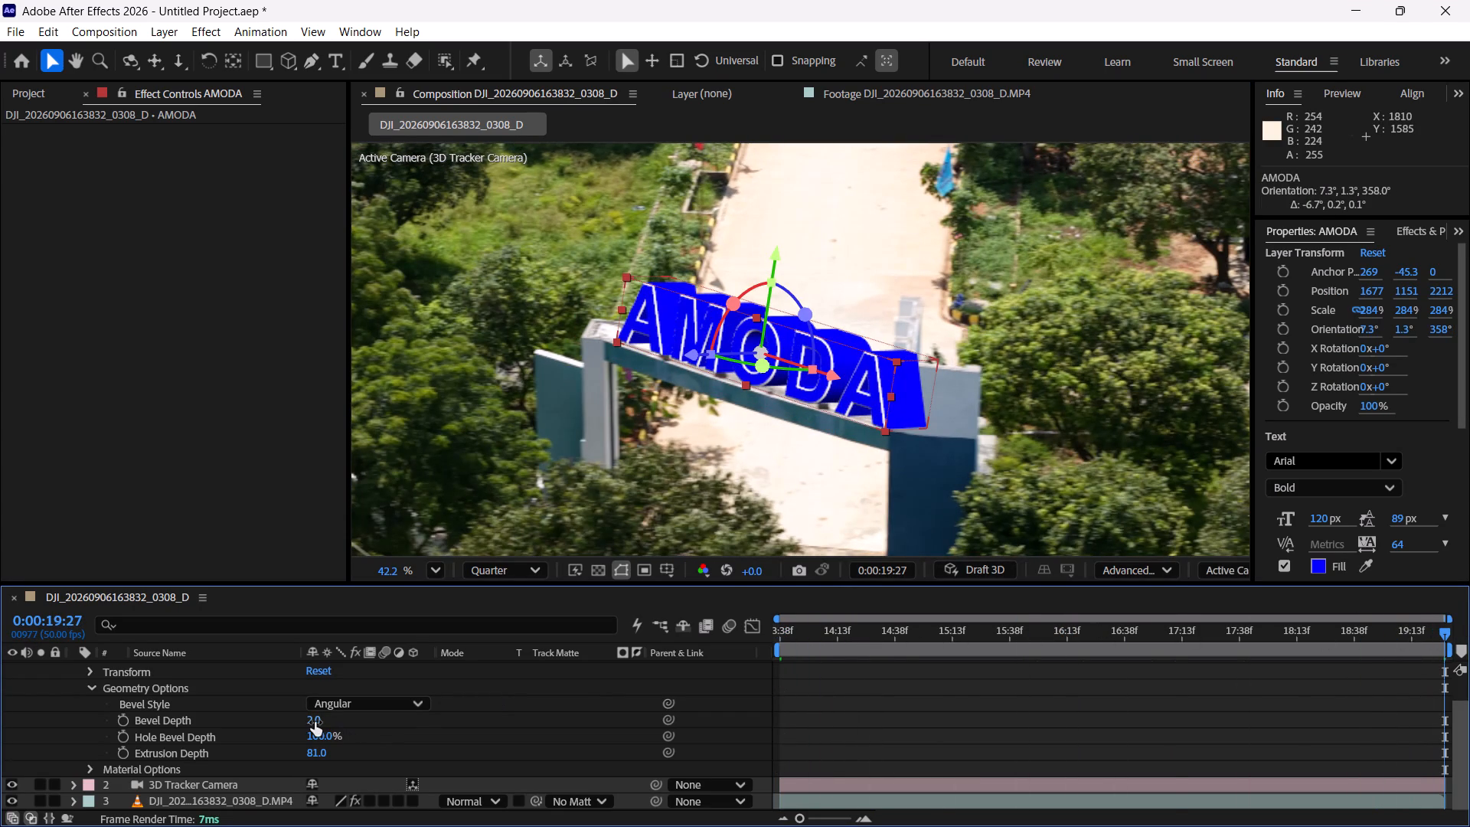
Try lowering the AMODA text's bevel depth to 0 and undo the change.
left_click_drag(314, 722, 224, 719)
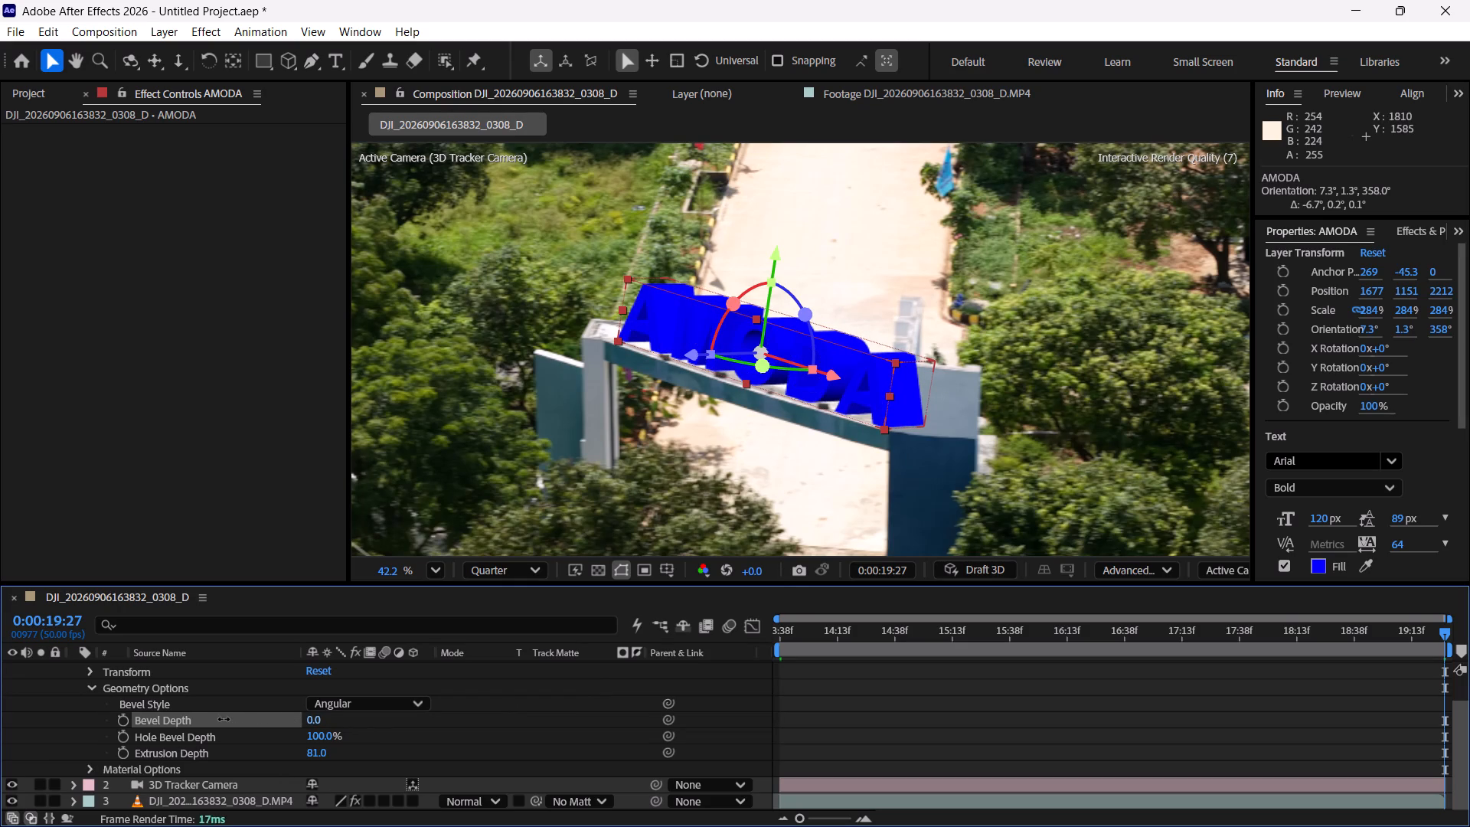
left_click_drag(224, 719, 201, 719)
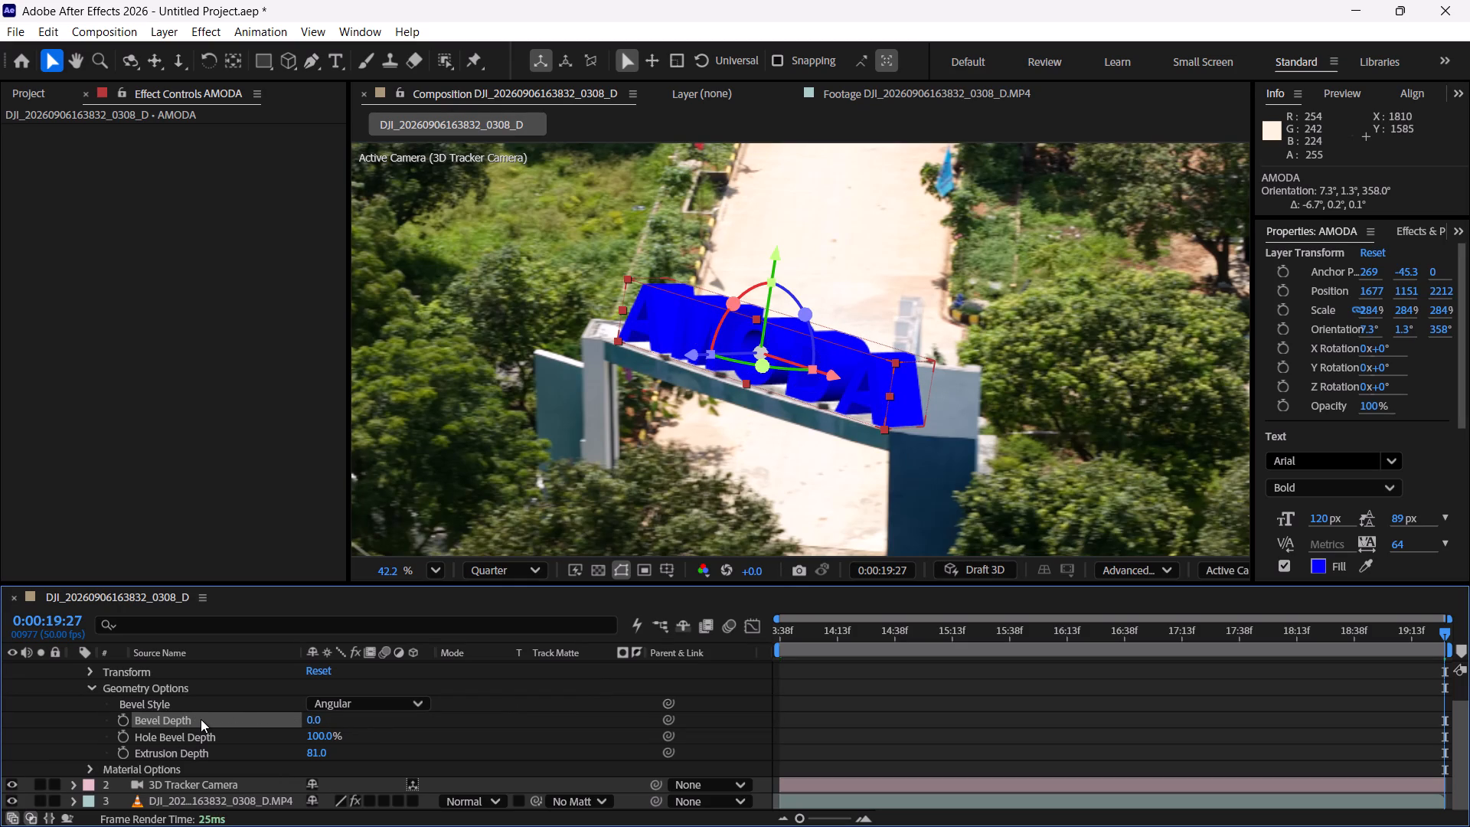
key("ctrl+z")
Reduce the AMODA text's extrusion depth to 28.
left_click_drag(319, 758, 309, 758)
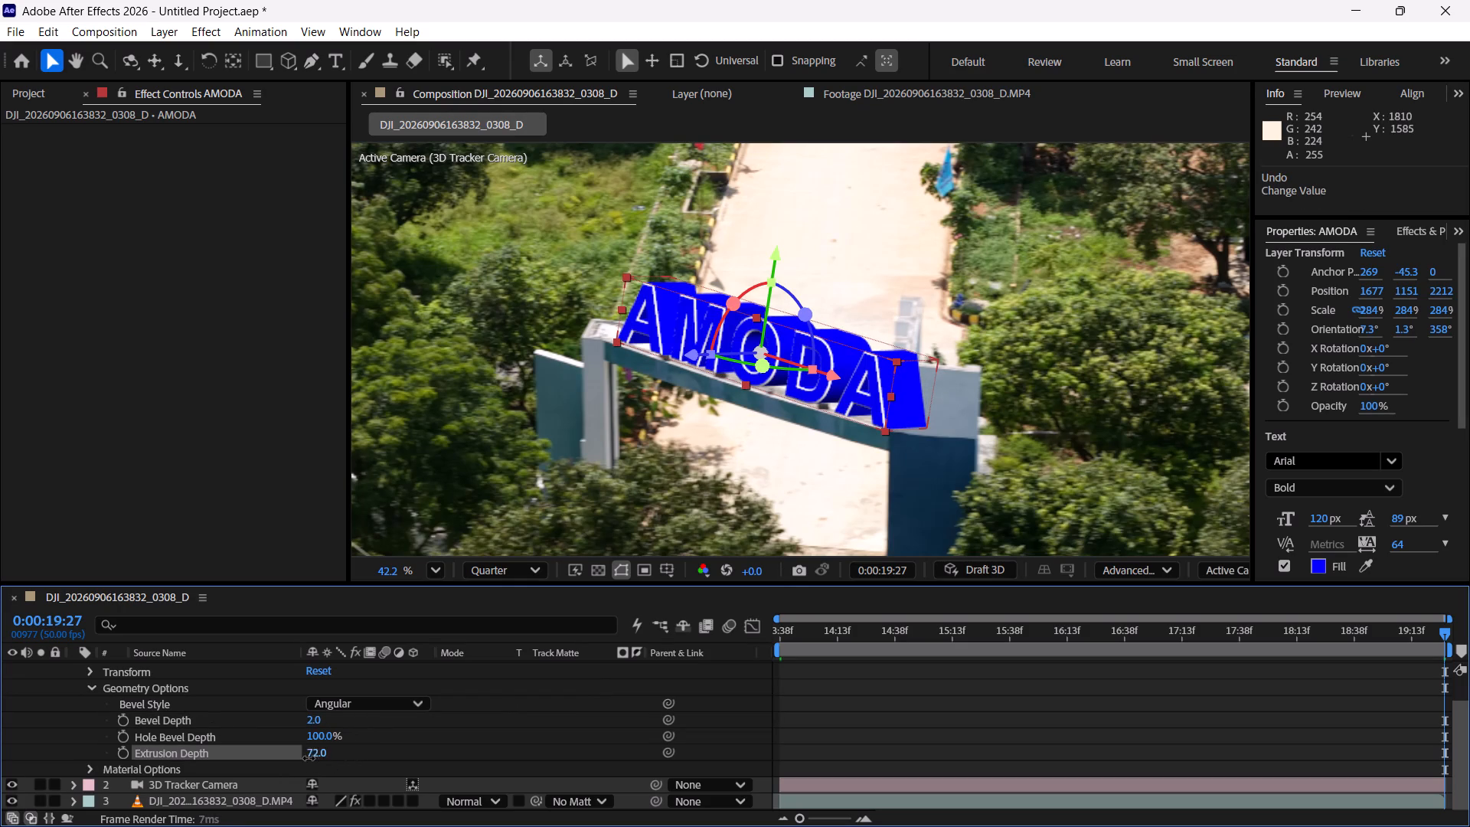
left_click_drag(309, 758, 264, 753)
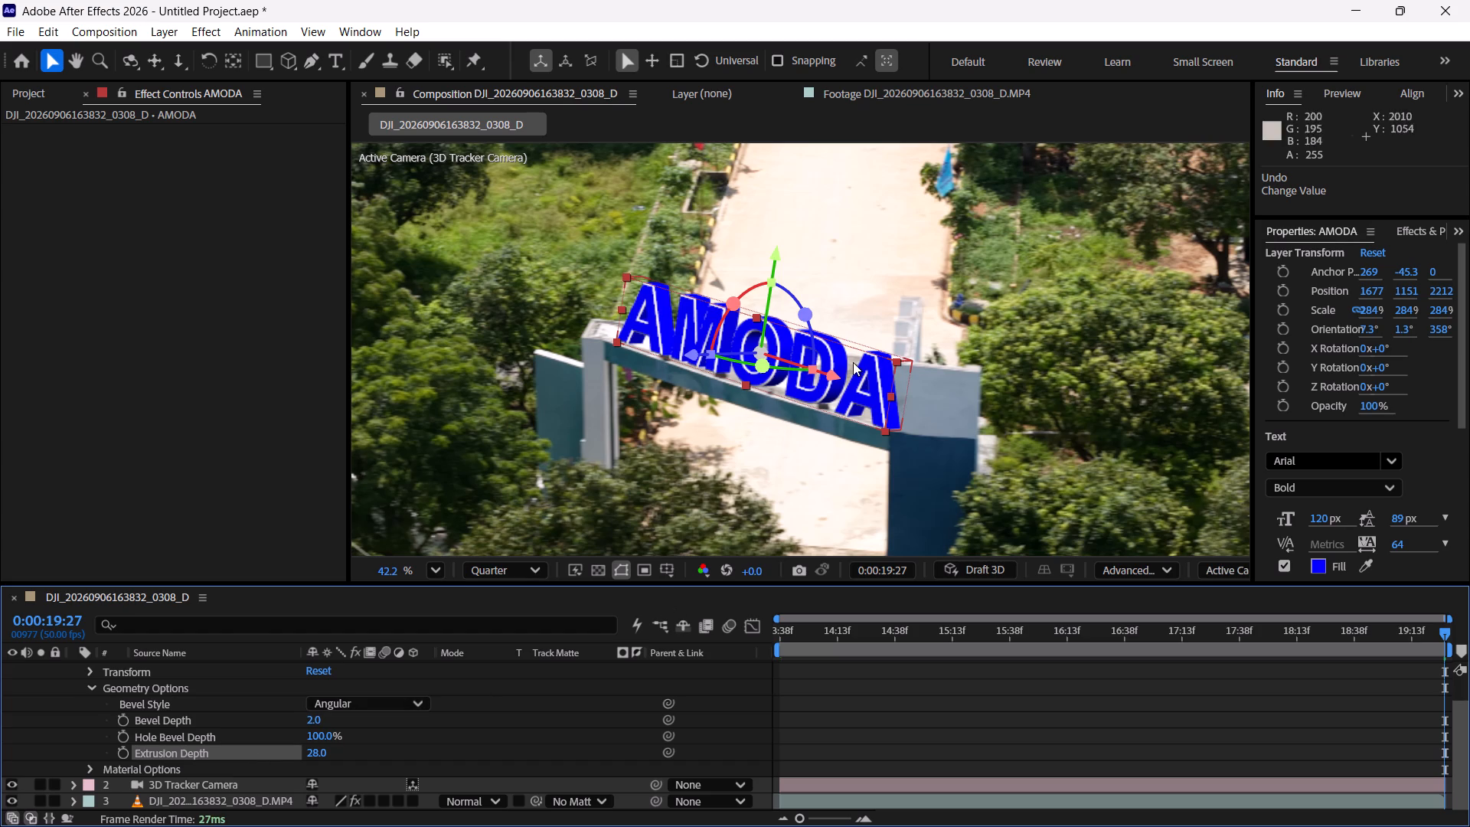
Shift the AMODA text along its X axis to position 1607.5, 1153.5, 2214.4 and check the fit from 0:00:13:38 to 0:00:19:27.
left_click_drag(835, 378, 822, 378)
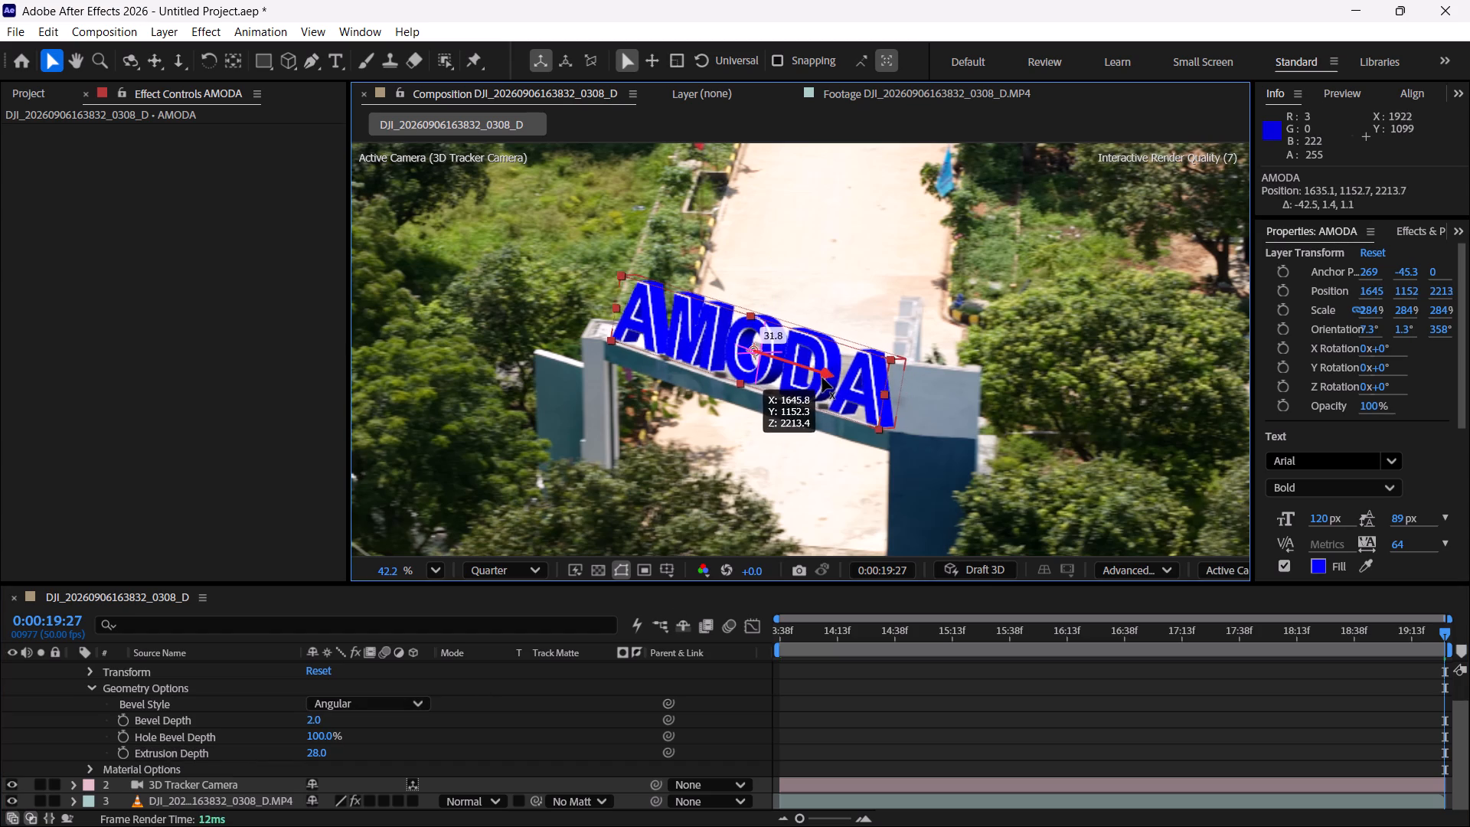
left_click_drag(822, 378, 818, 378)
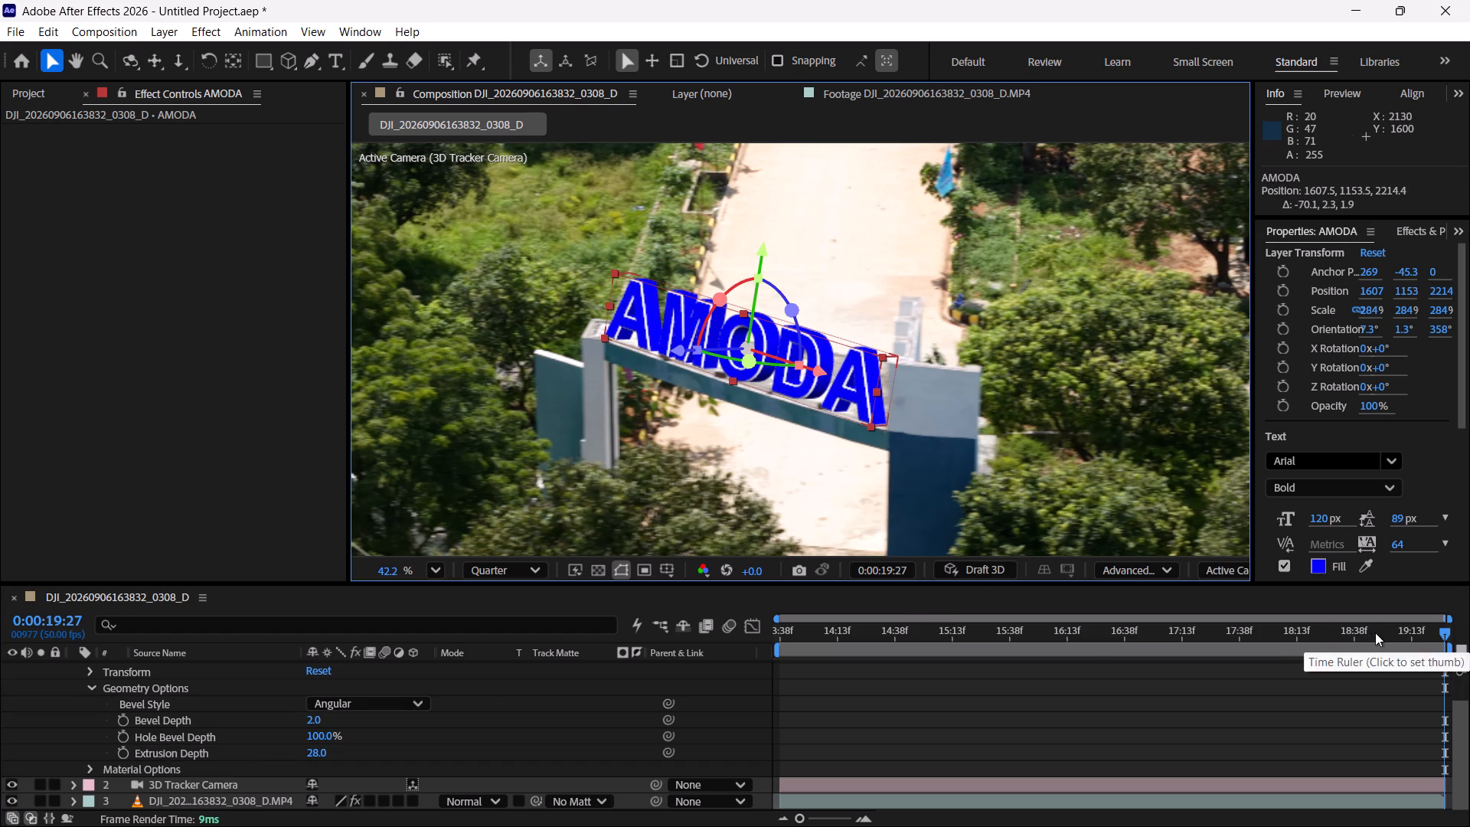
left_click_drag(1379, 633, 778, 682)
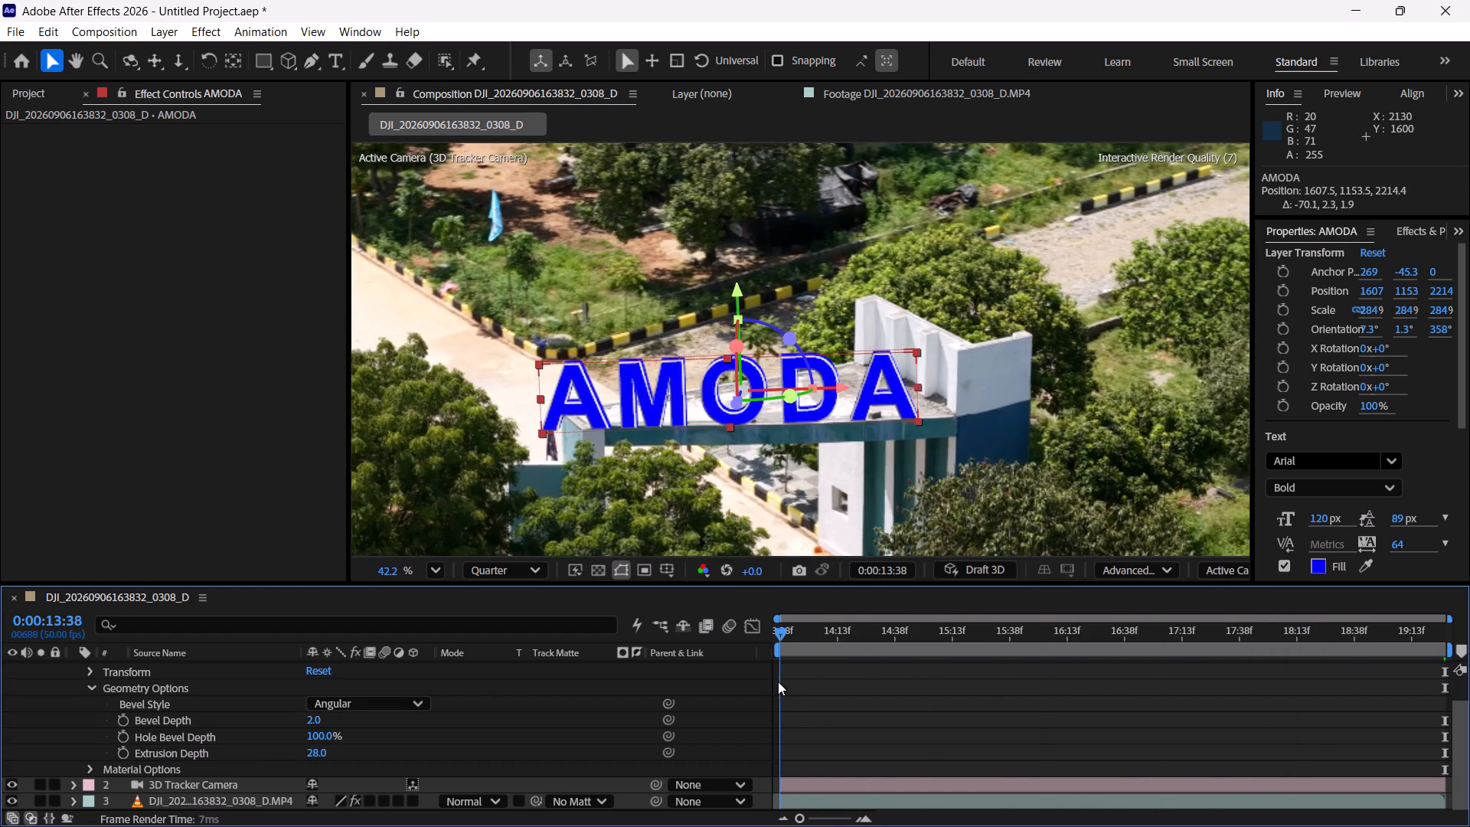
left_click_drag(778, 682, 1343, 658)
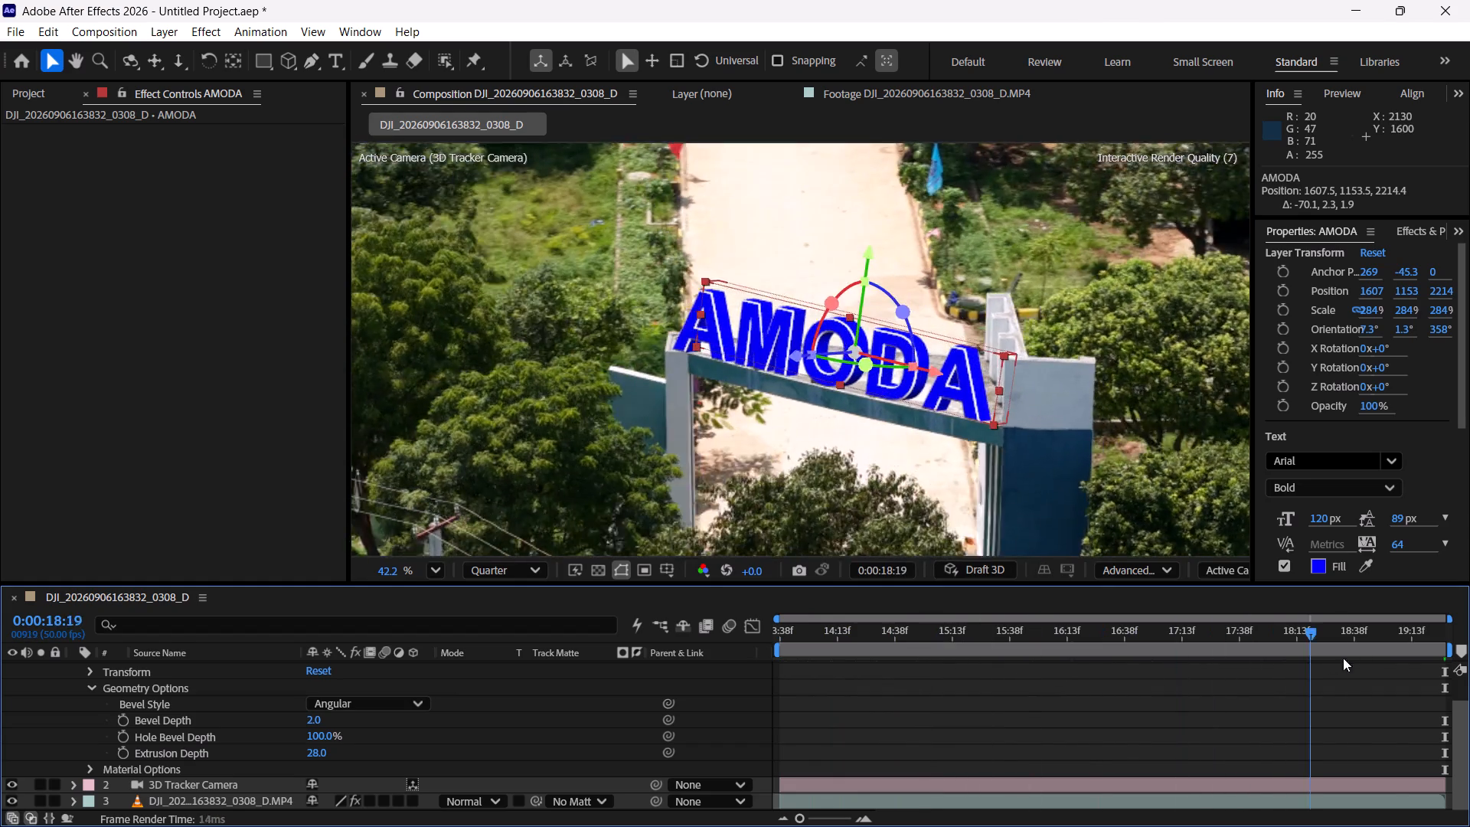
left_click_drag(1343, 658, 1469, 651)
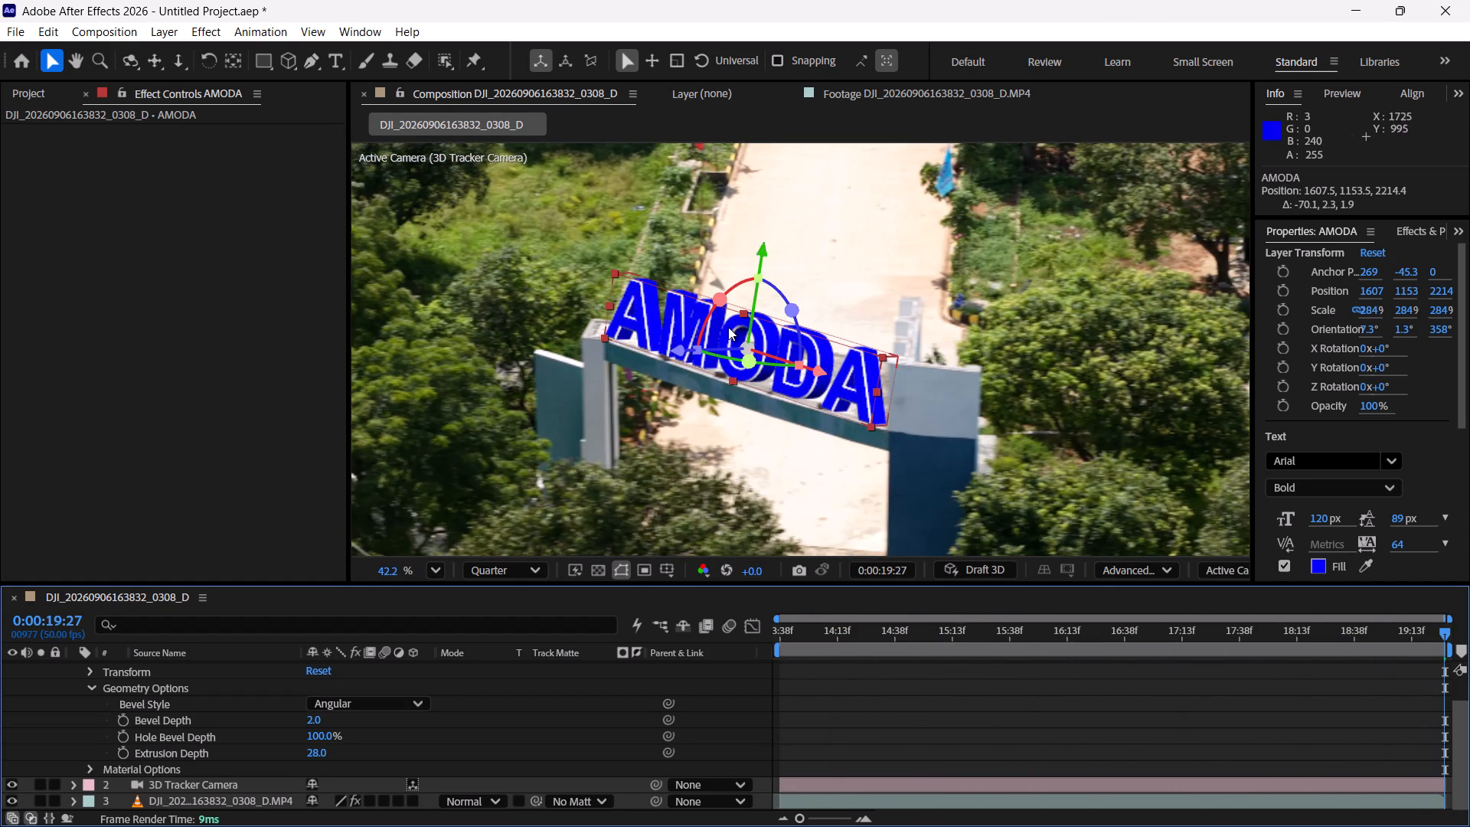
Tilt the AMODA text about its X axis to orientation 14.6°, 1.0°, 357.8° and check the fit at both ends of the clip.
left_click_drag(708, 310, 701, 317)
left_click_drag(956, 625, 746, 626)
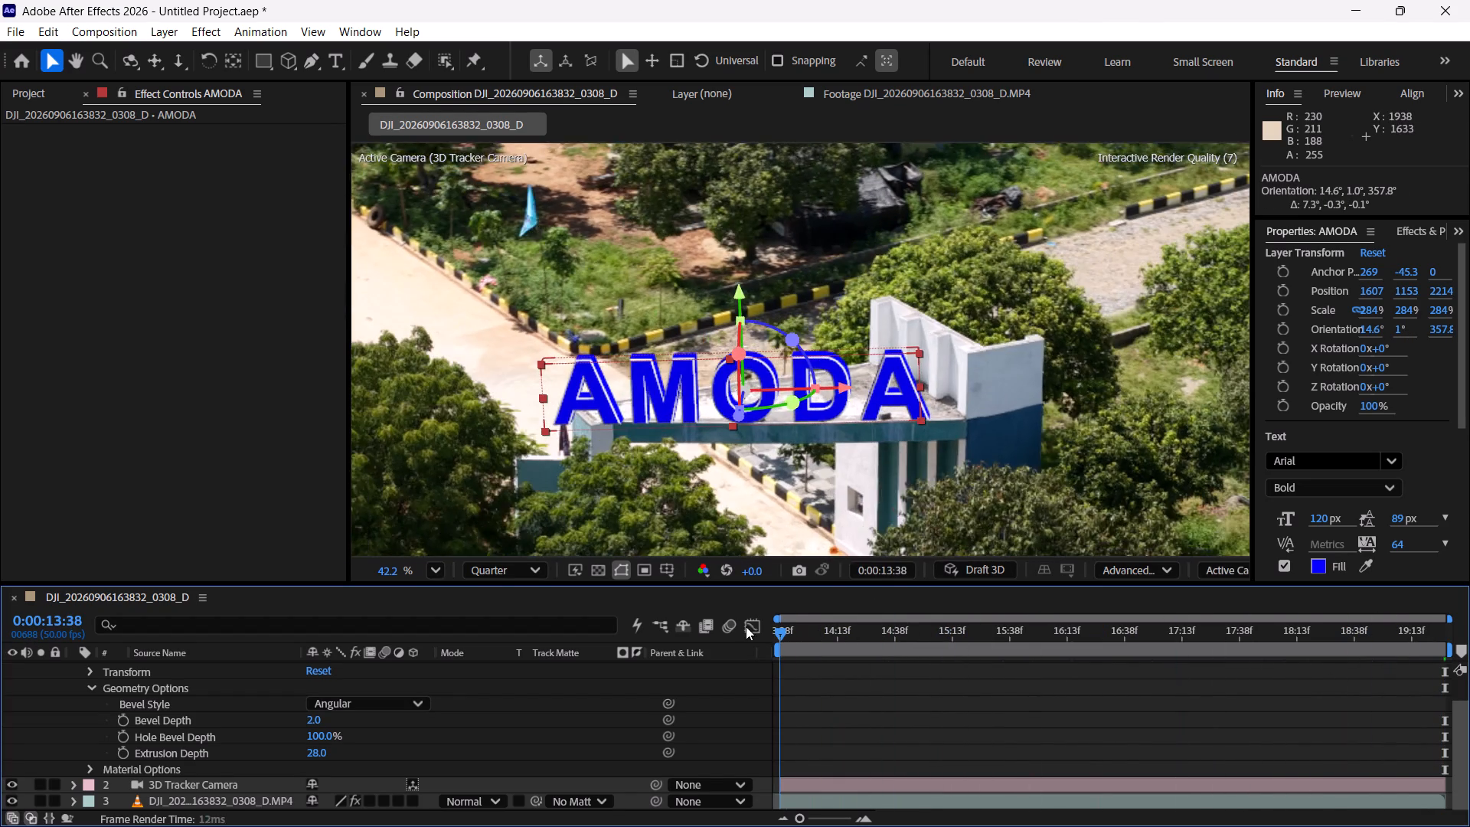
left_click_drag(746, 626, 1469, 655)
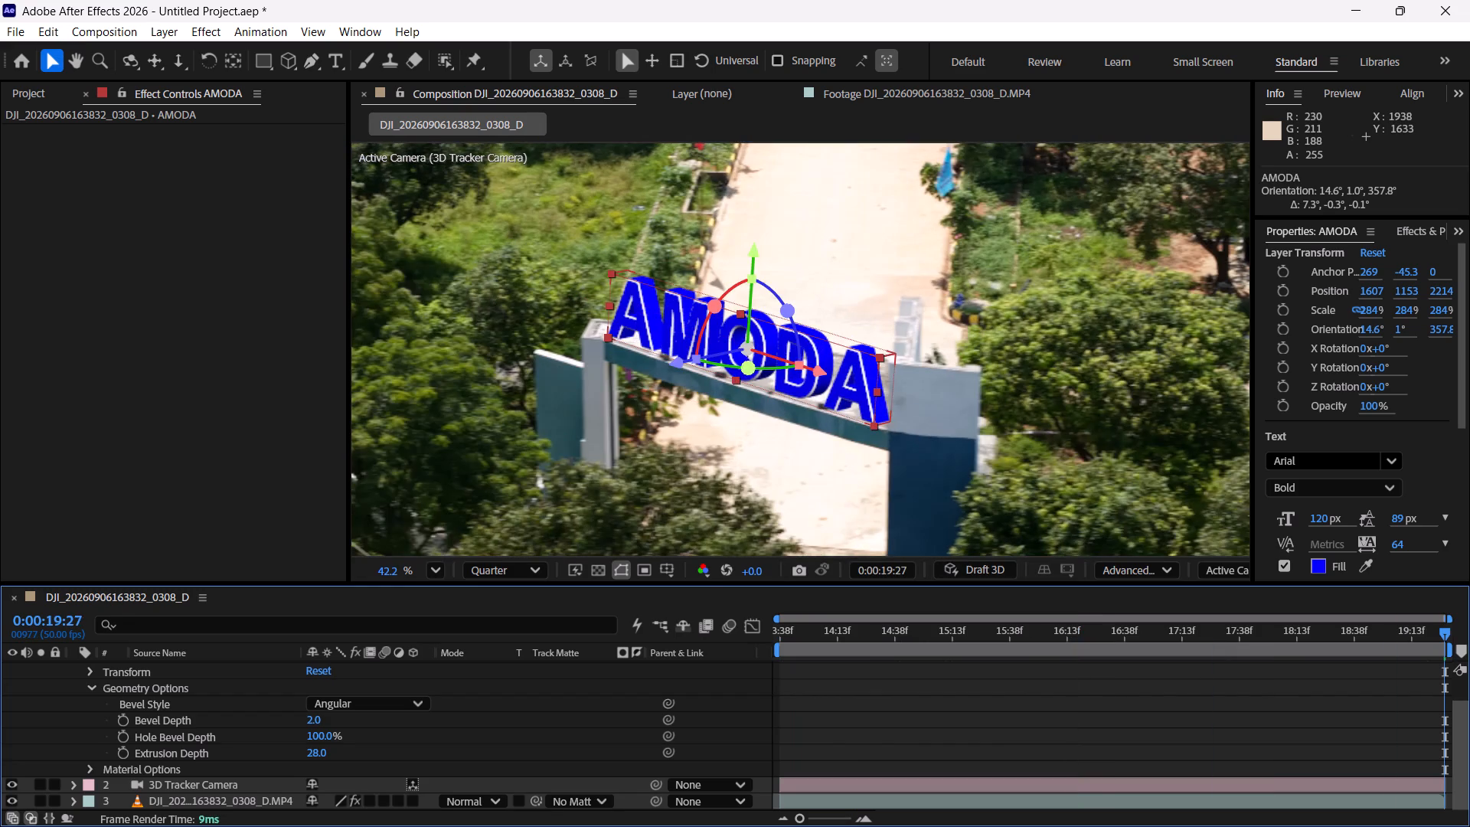
left_click_drag(1469, 655, 449, 725)
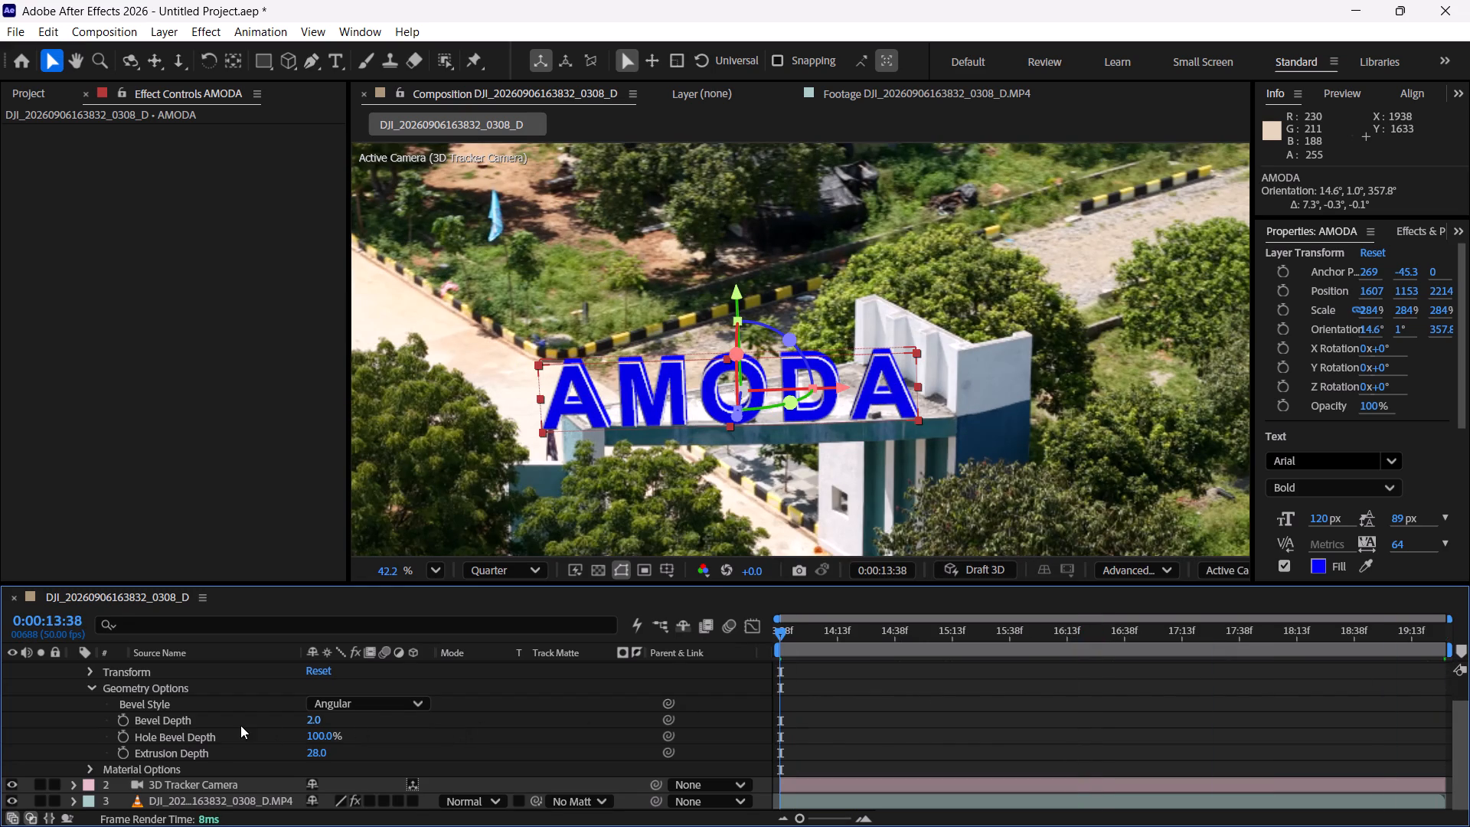
Reveal only the AMODA layer's Position property and start keyframing it at 0:00:13:38.
scroll(227, 725, "up", 3)
left_click(91, 720)
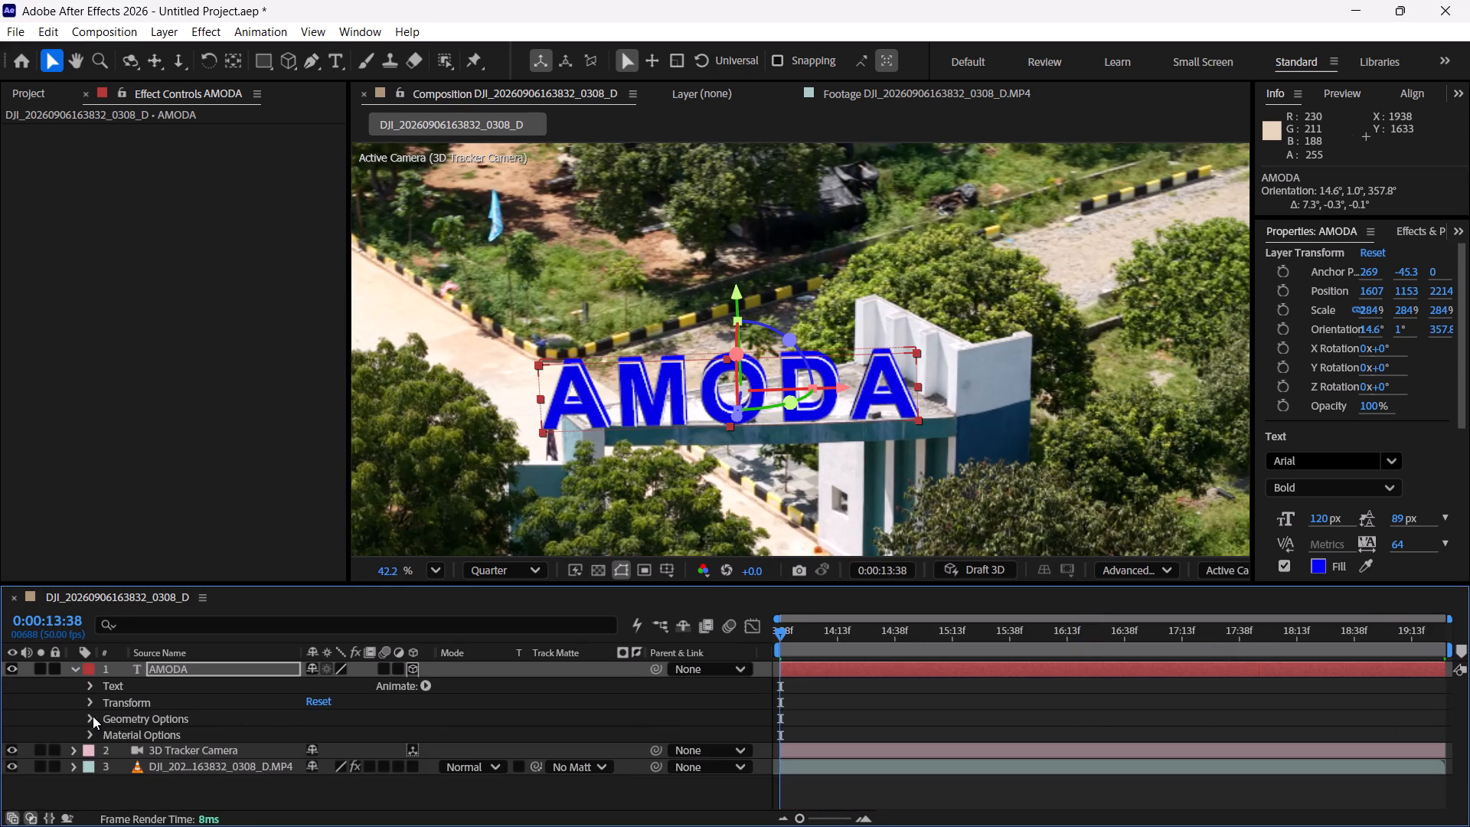
left_click(173, 663)
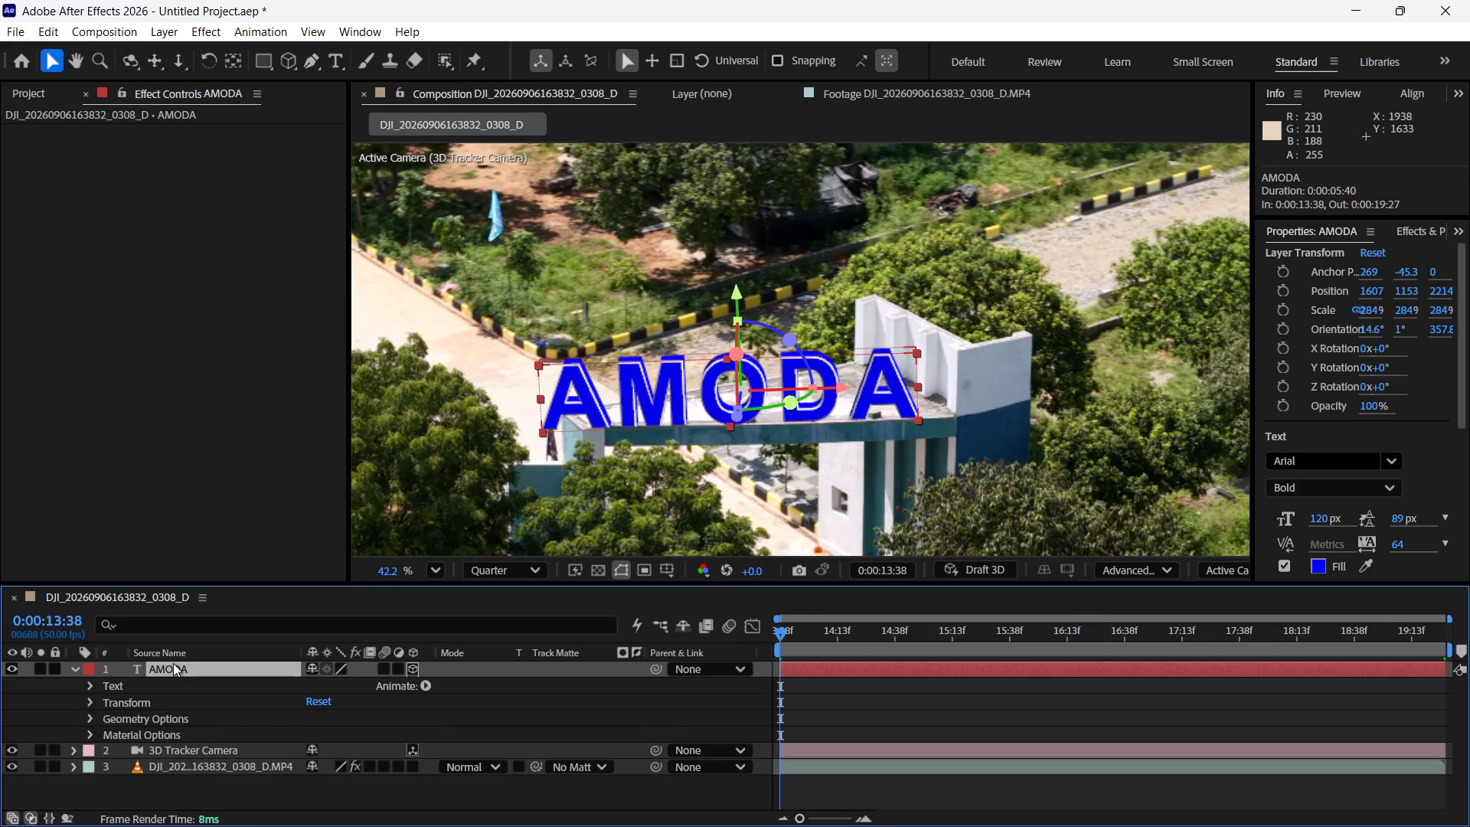
key("p")
left_click(126, 683)
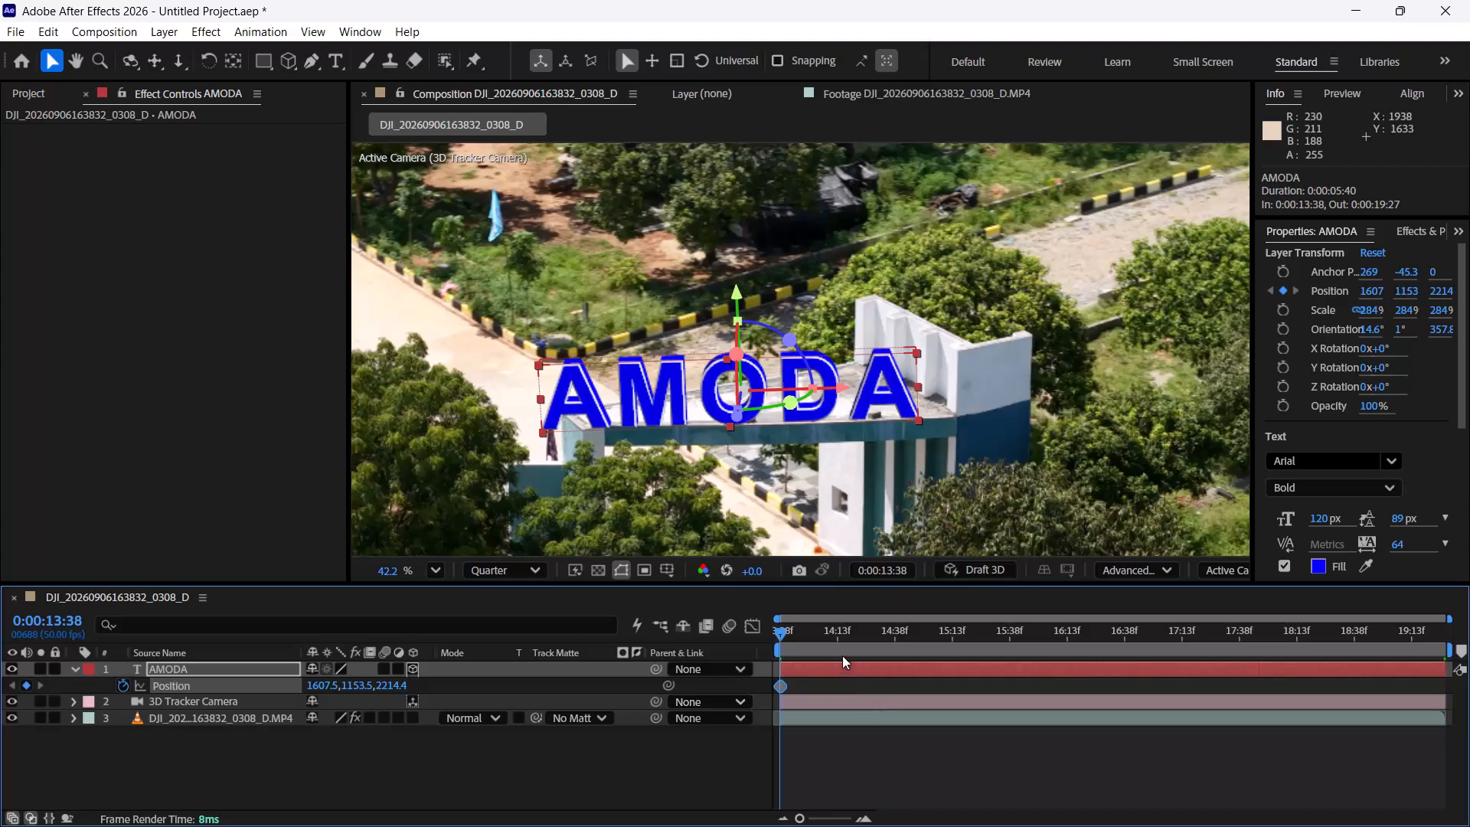
Keyframe the AMODA text's position at 0:00:14:16, moving it along X to 1657.8, 1151.9, 2213.1.
left_click_drag(830, 634, 845, 634)
left_click(24, 686)
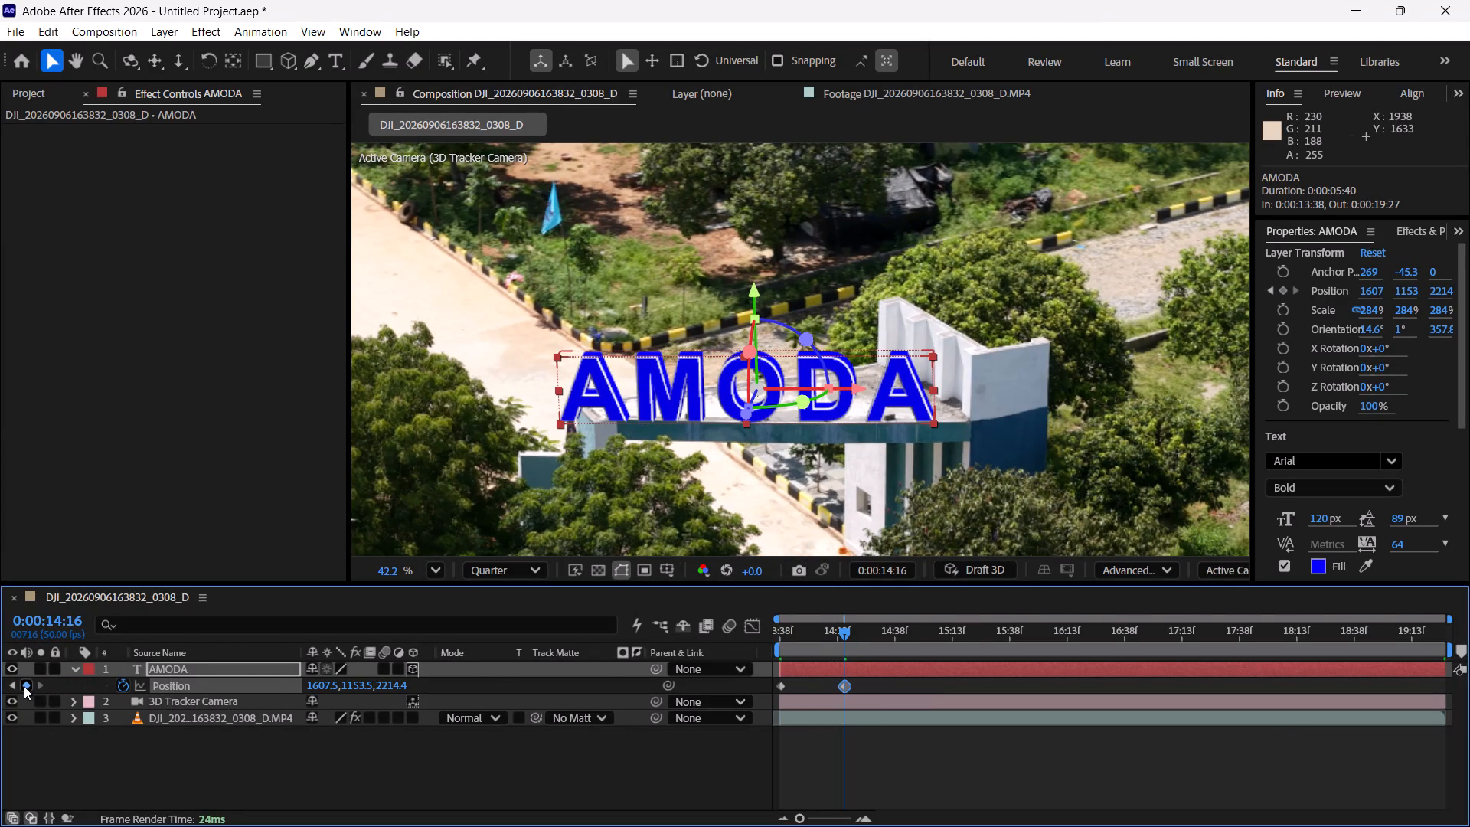
left_click_drag(867, 387, 884, 387)
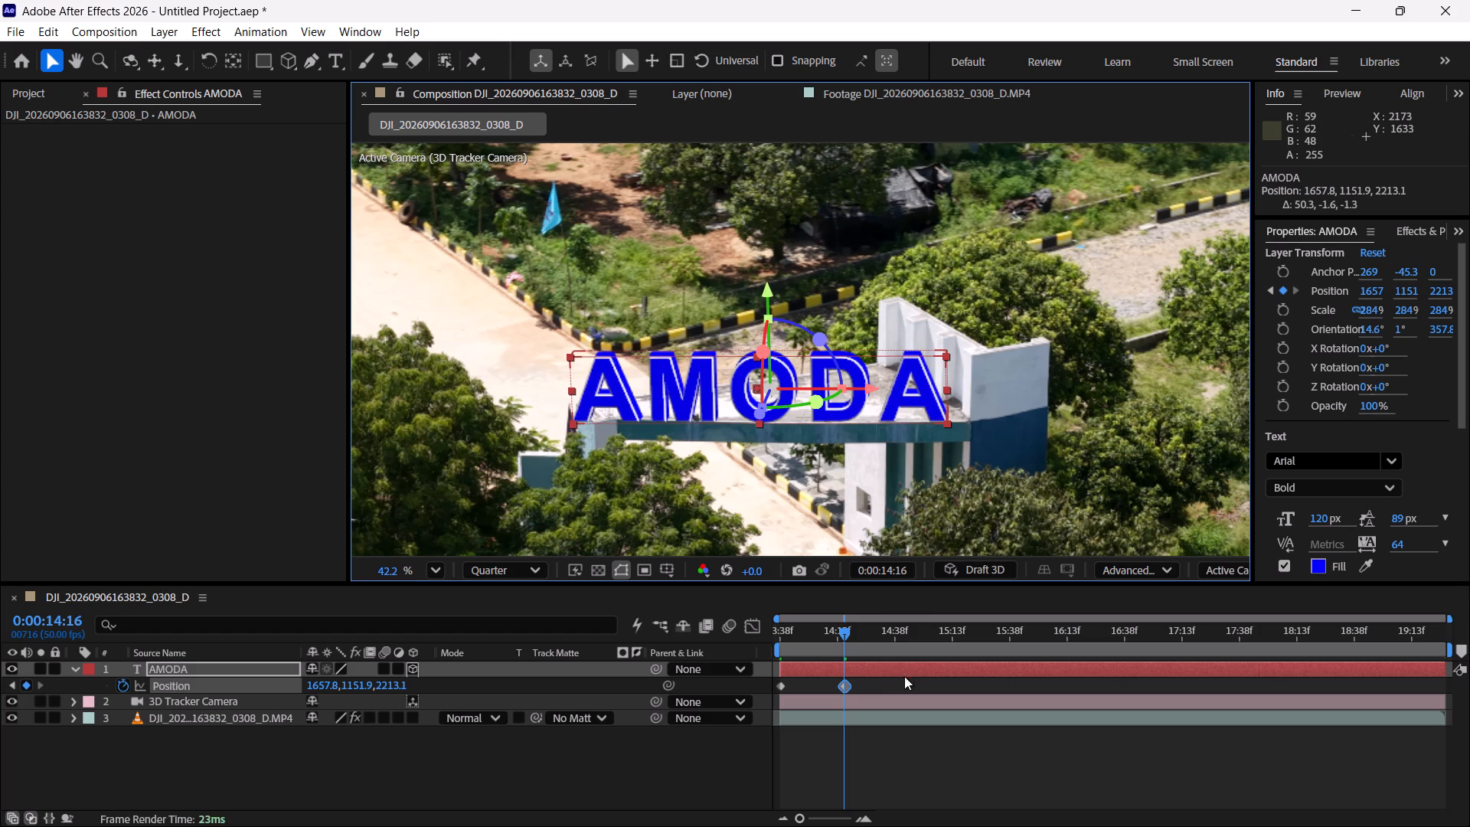
Review the AMODA text's alignment on the gate by scrubbing between 0:00:13:38 and 0:00:19:27.
left_click_drag(830, 636, 768, 633)
key("space")
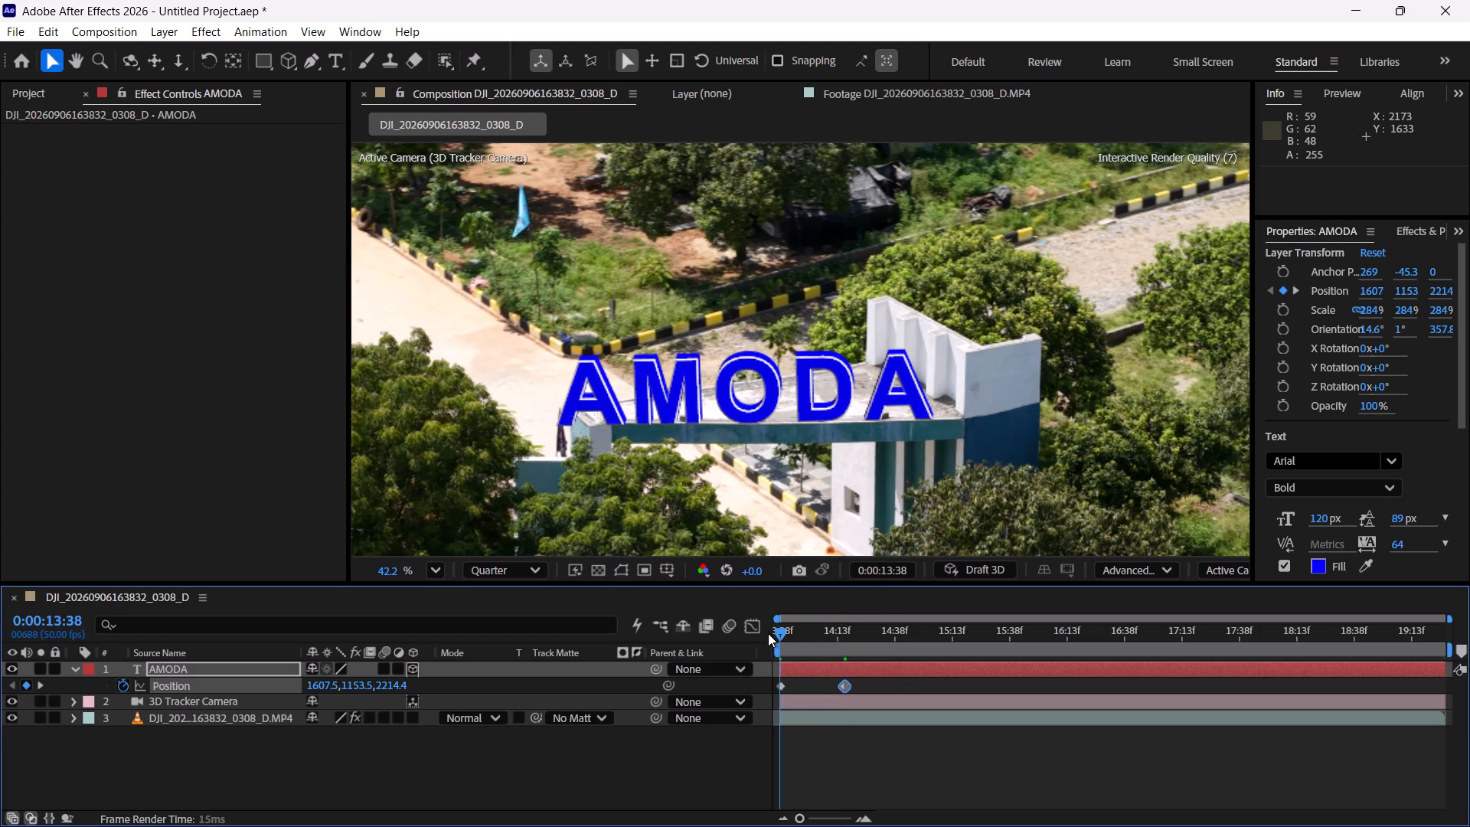
left_click_drag(792, 636, 854, 635)
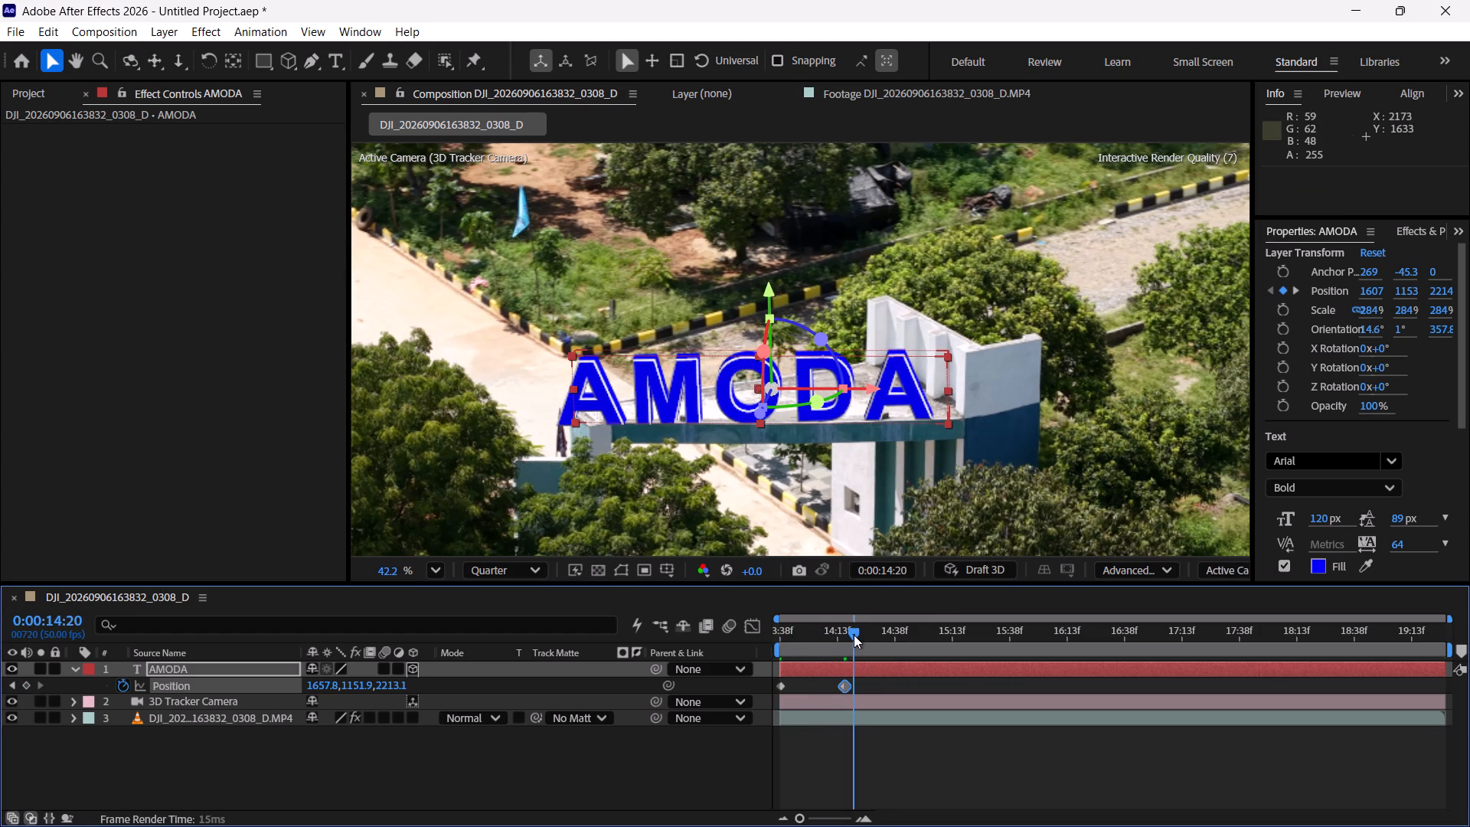
left_click_drag(854, 635, 1013, 640)
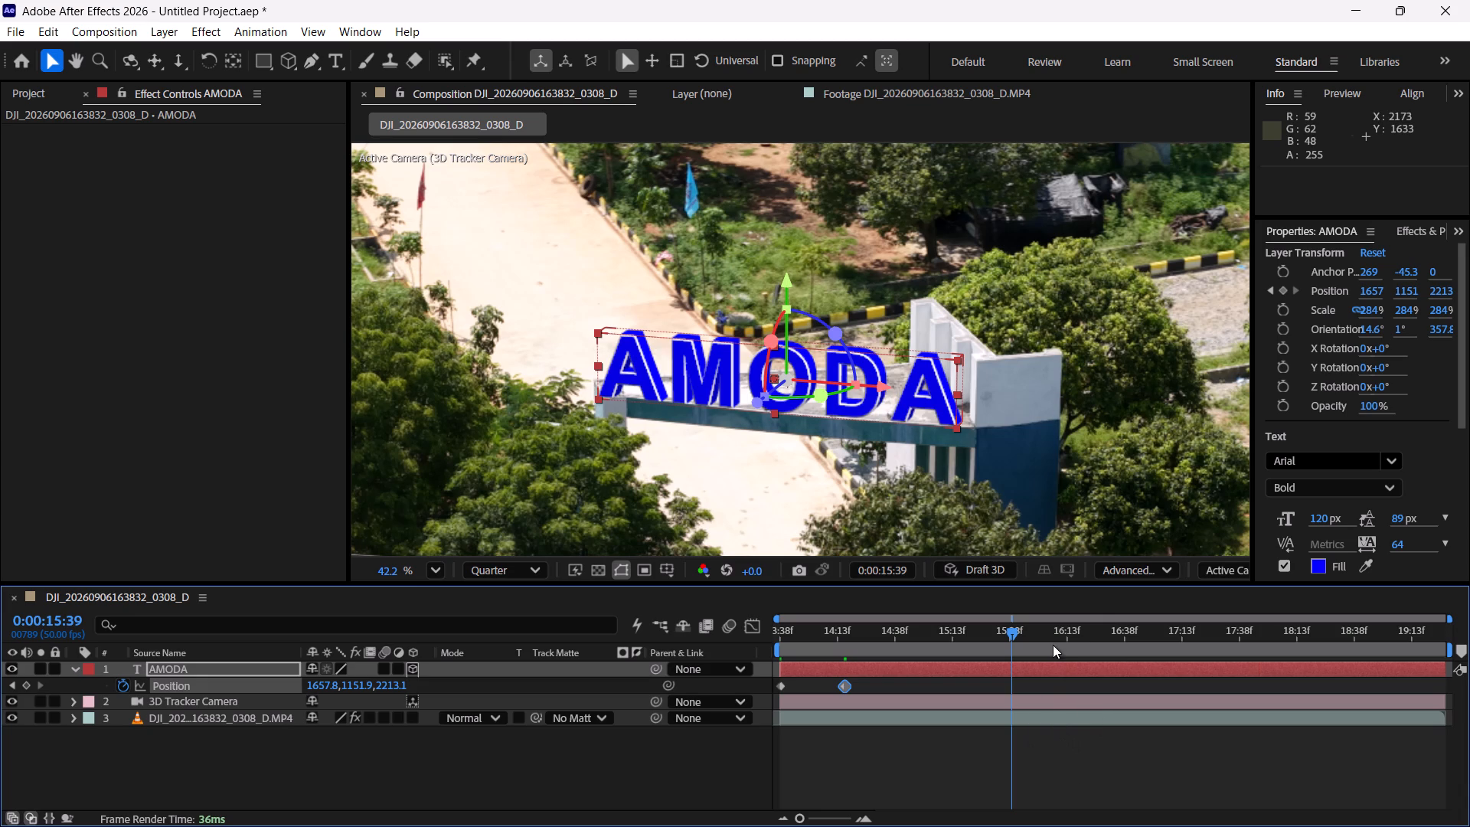
left_click_drag(1050, 642, 1363, 652)
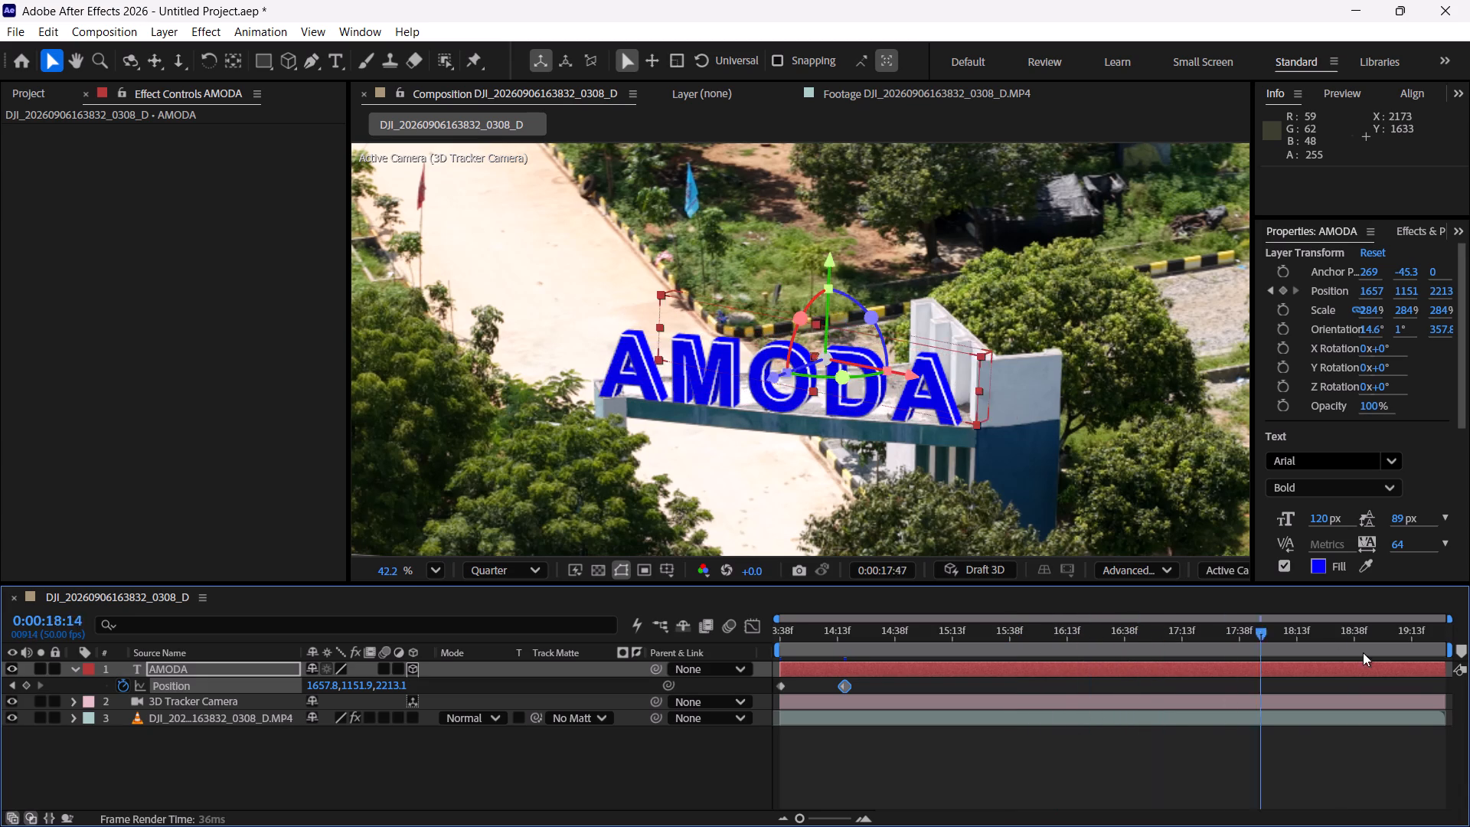
left_click_drag(1363, 652, 1469, 663)
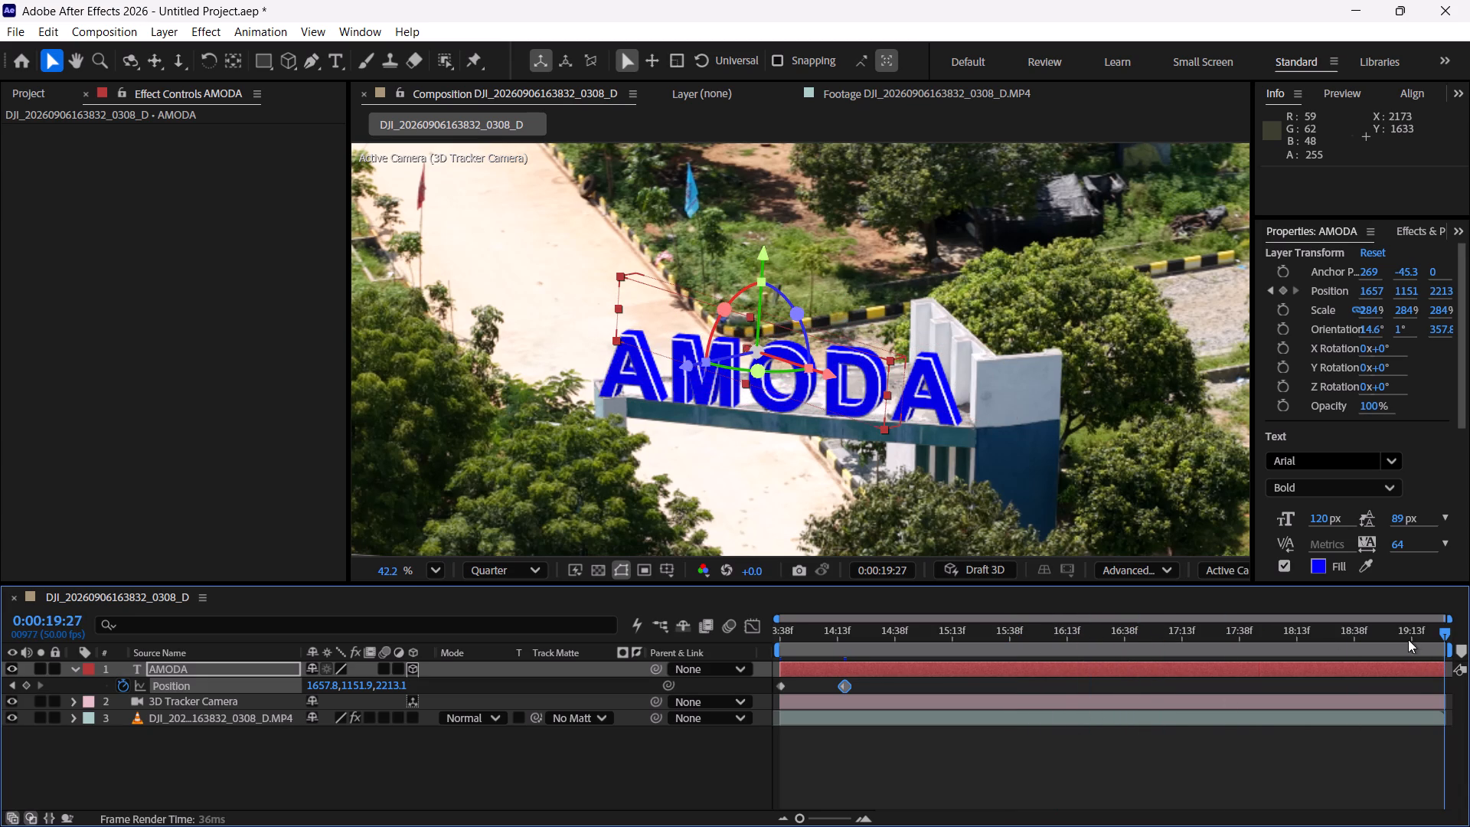
left_click_drag(1446, 629, 886, 696)
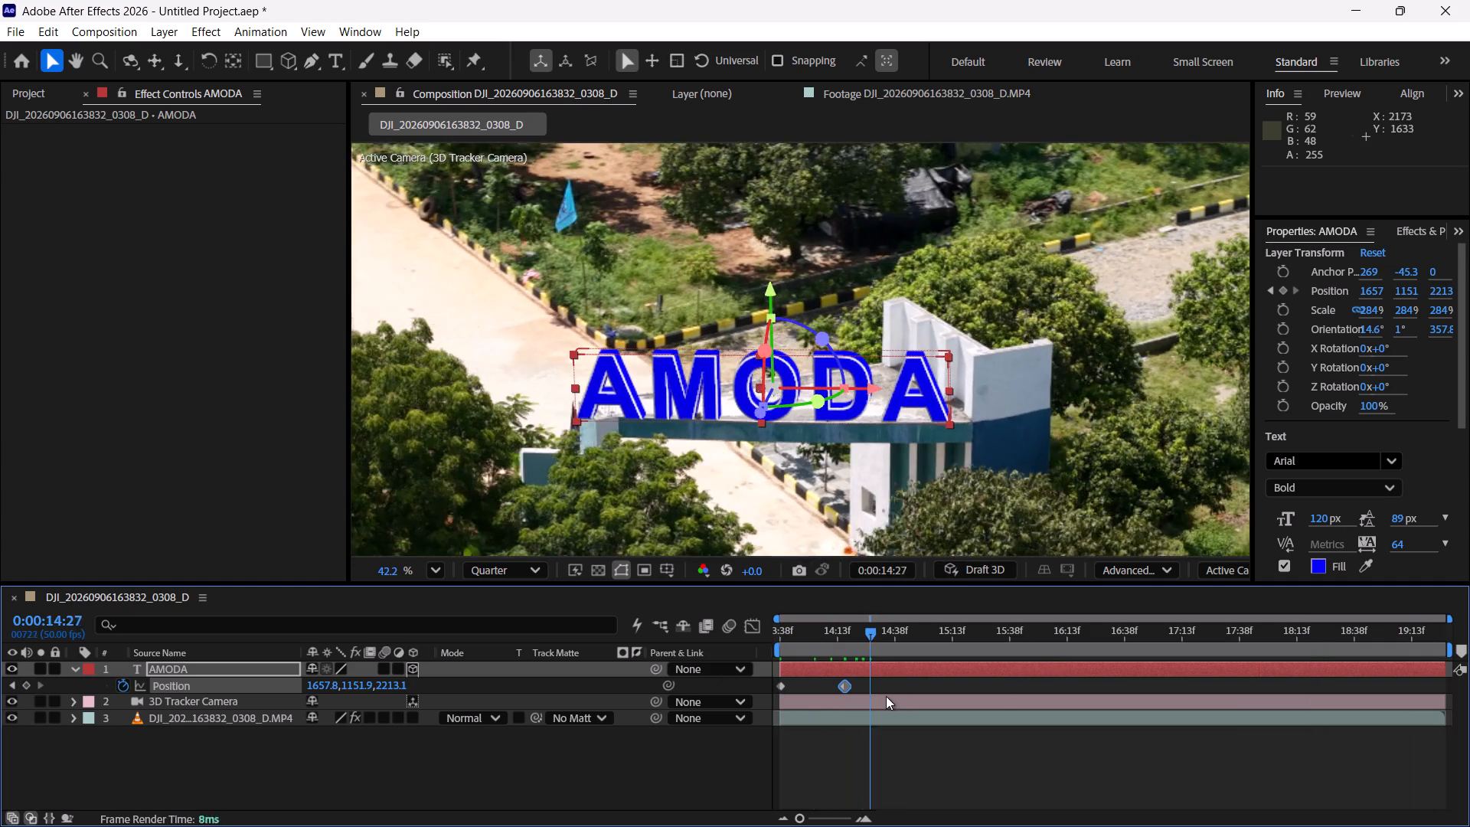
left_click_drag(886, 696, 1300, 687)
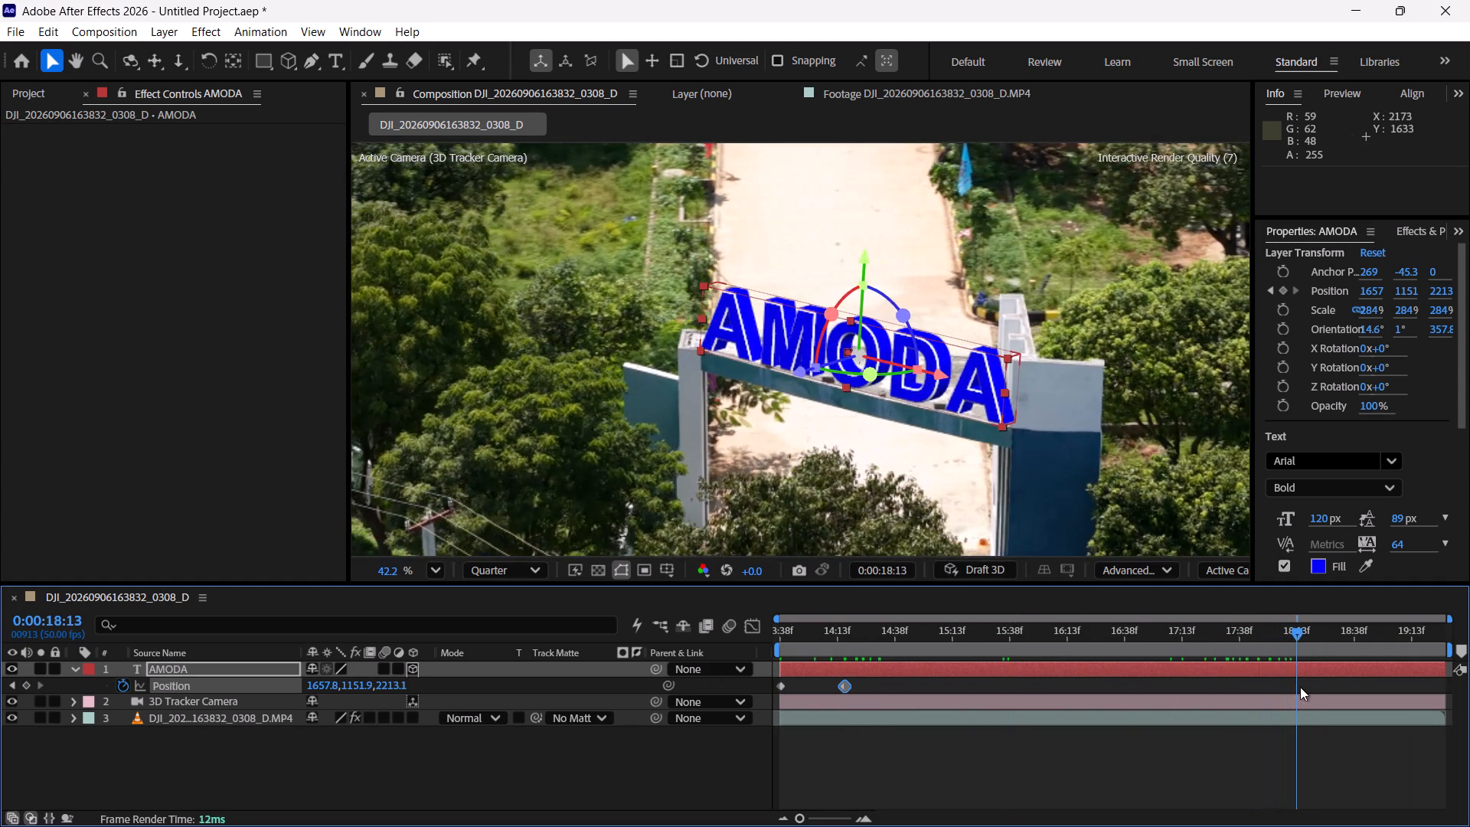
left_click_drag(1300, 687, 752, 669)
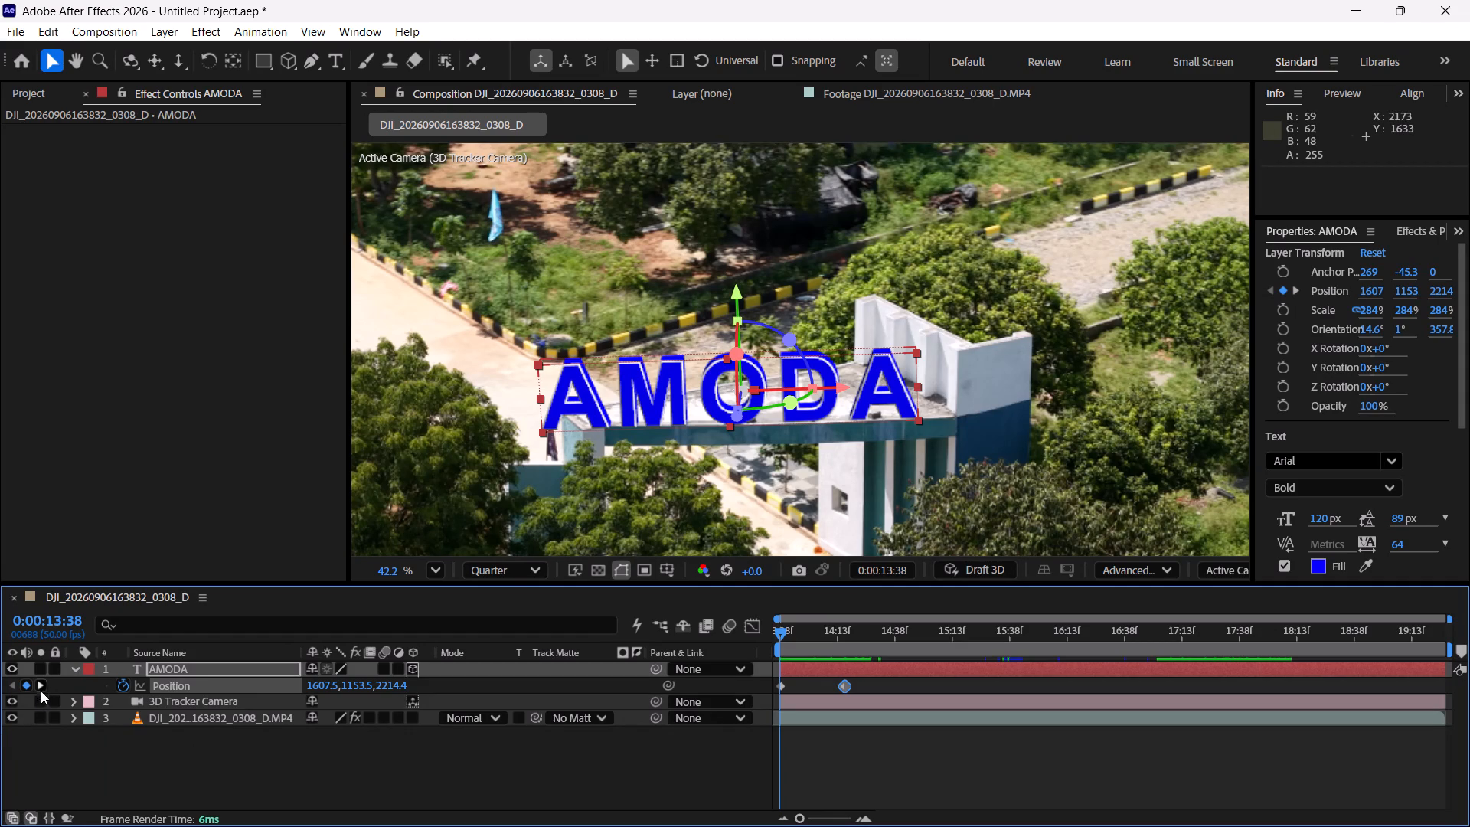
At the 0:00:13:38 Position keyframe, move the AMODA text along its X axis to 1702.9, 1150.5, 2211.9.
left_click(41, 682)
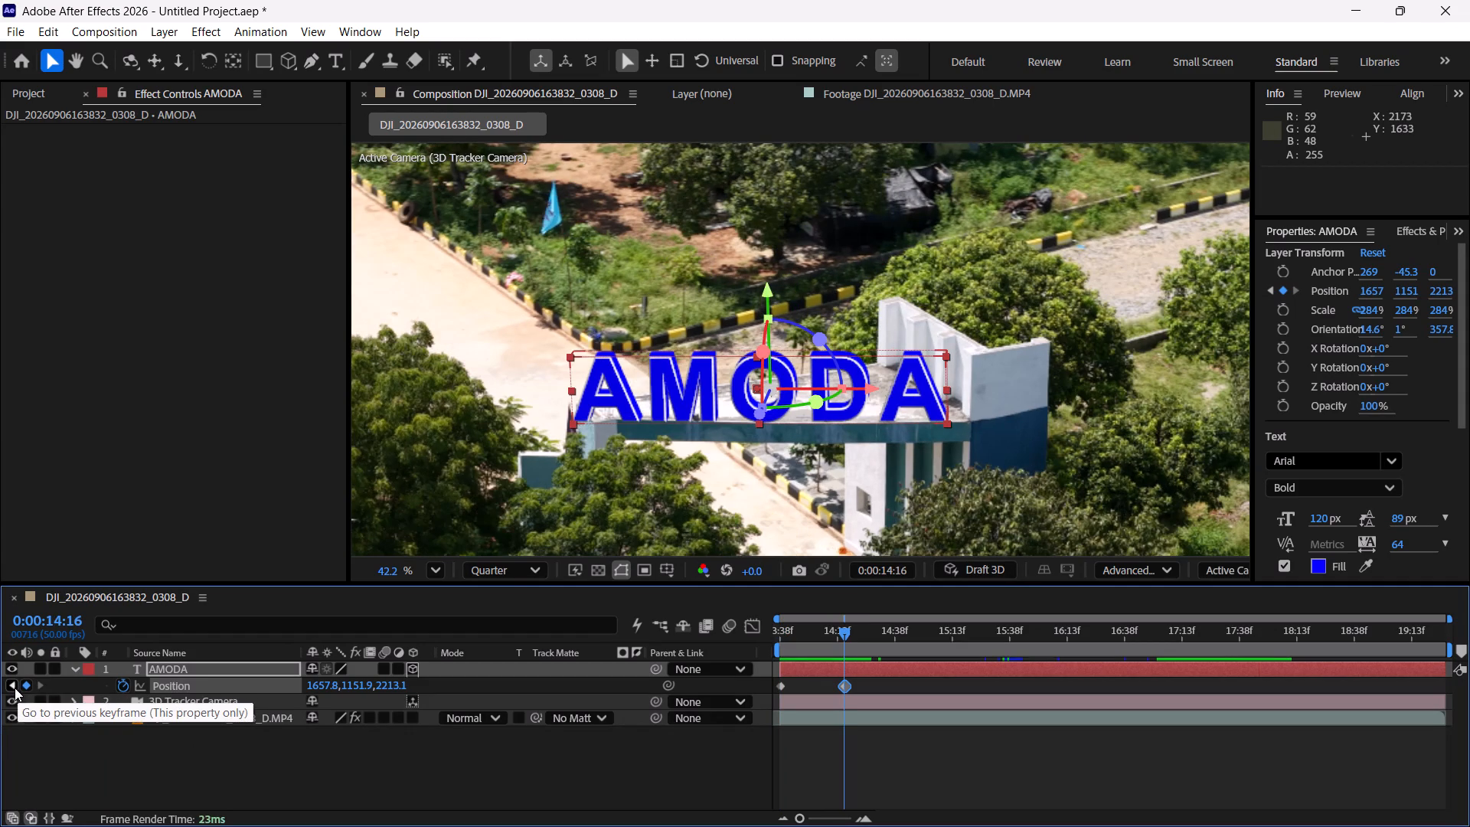
left_click(15, 688)
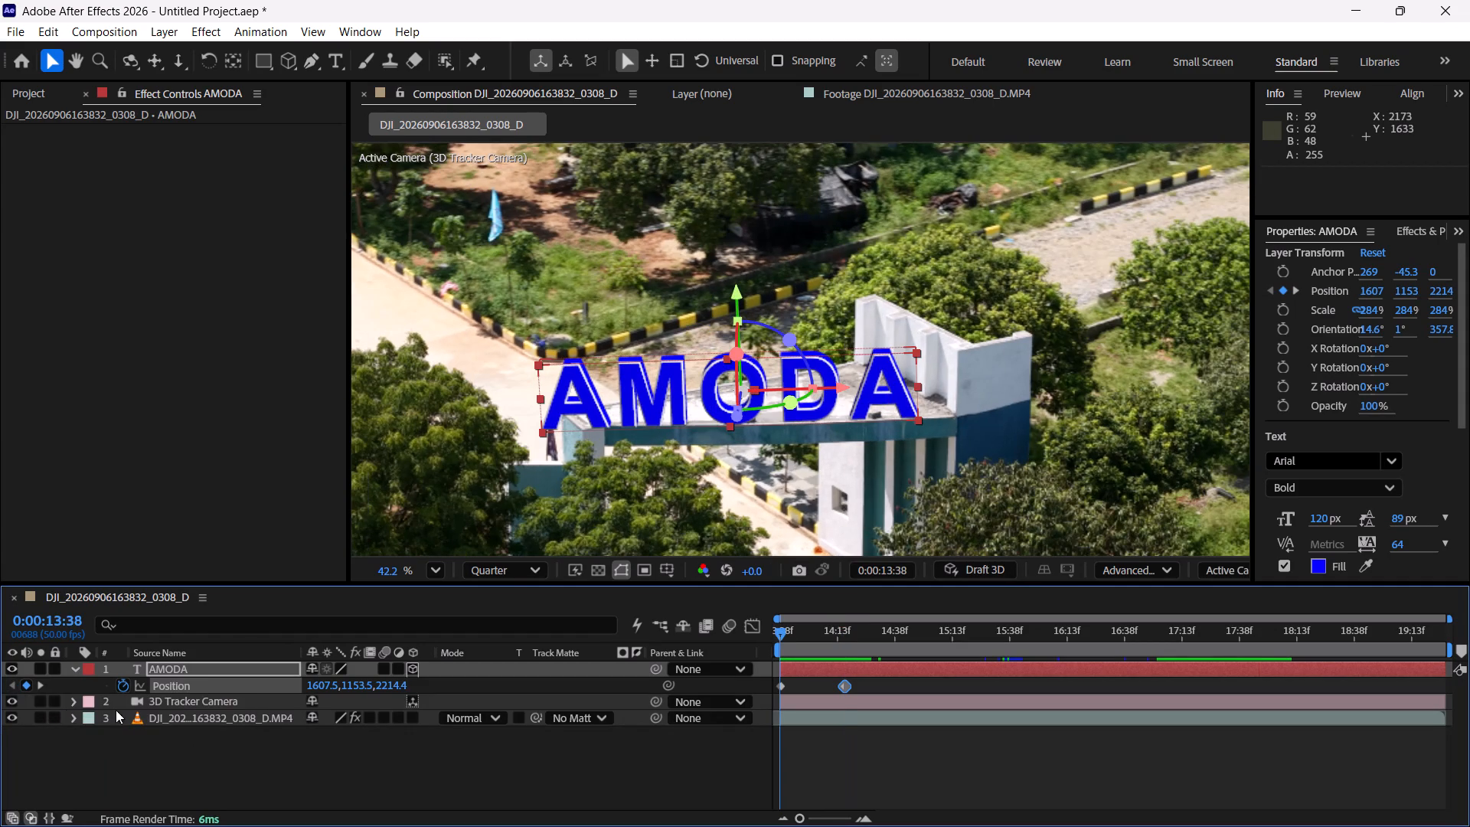
left_click_drag(831, 387, 852, 387)
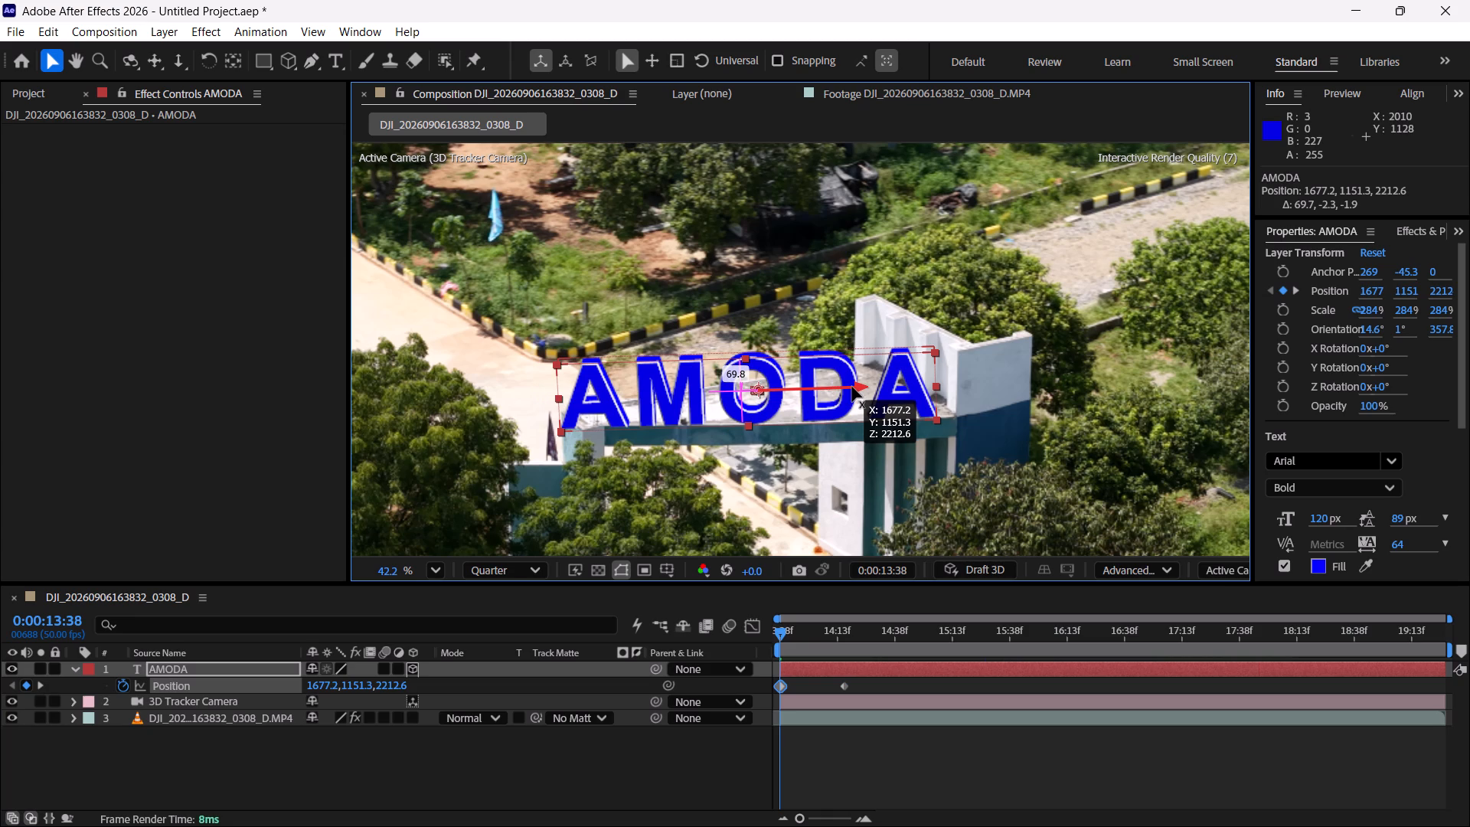
left_click_drag(852, 387, 859, 387)
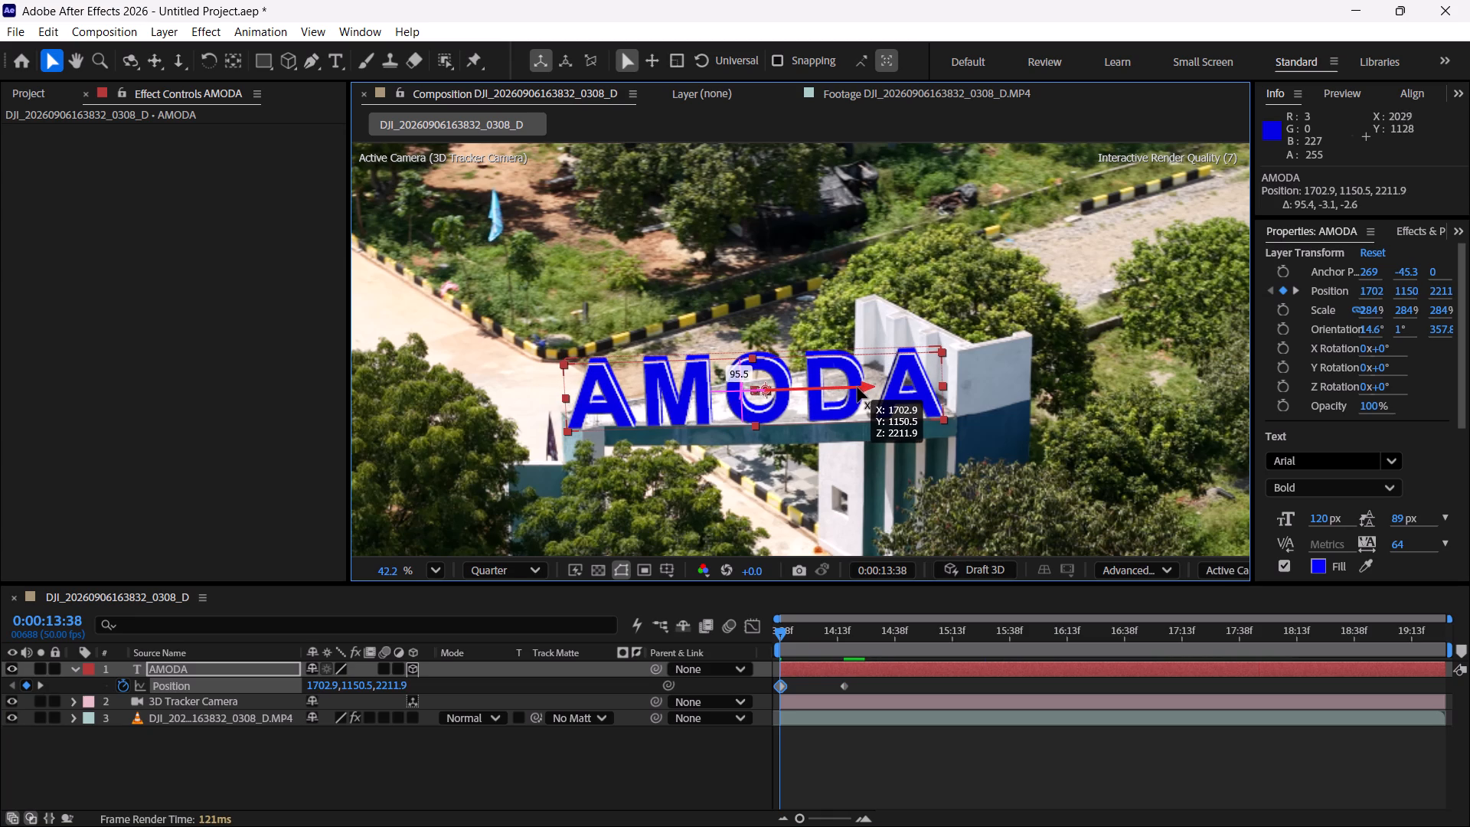
Scrub back and forth through the clip to examine how the AMODA text follows the gate beam.
left_click_drag(805, 642, 832, 641)
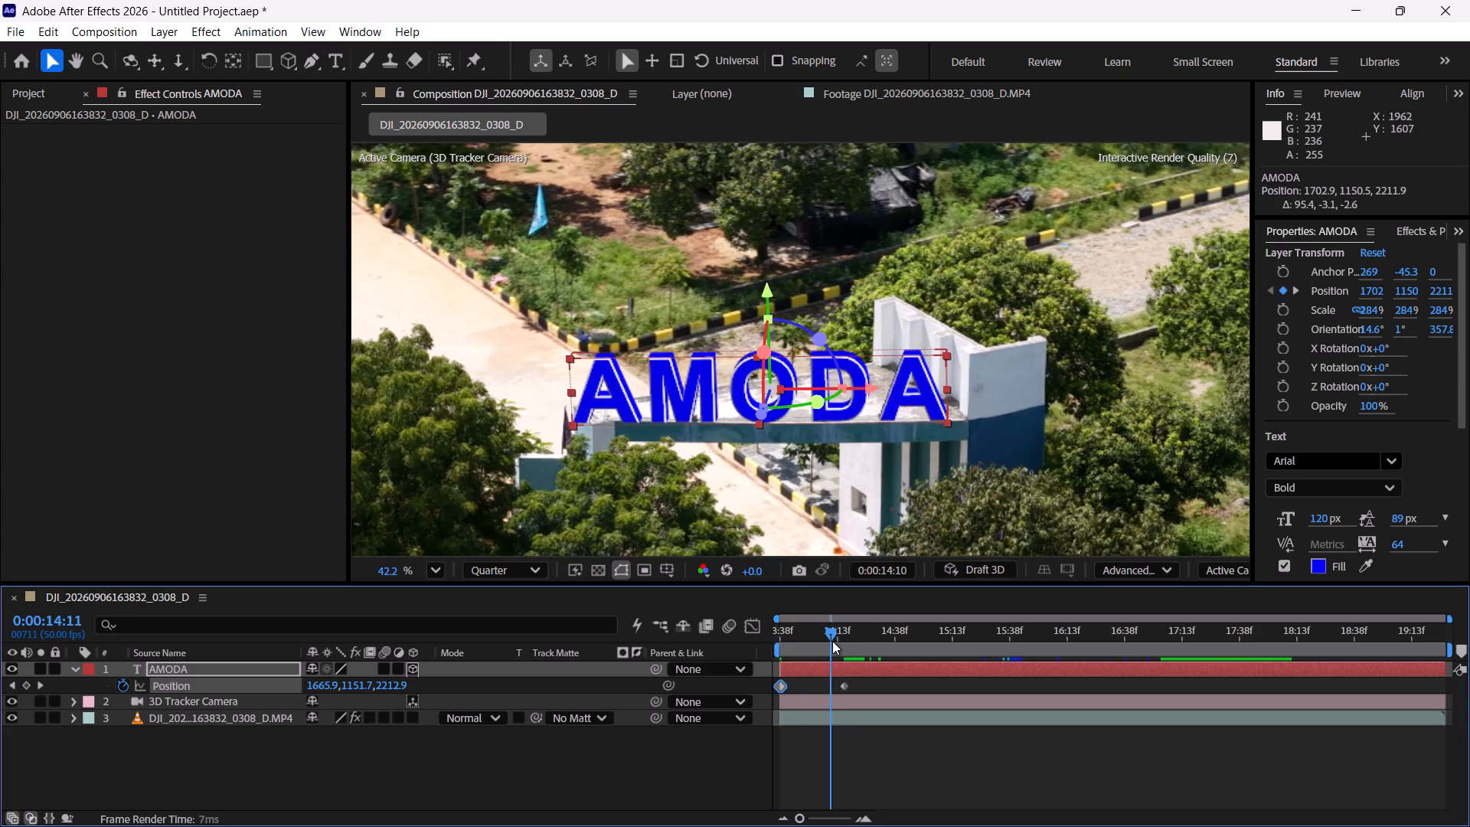
left_click_drag(832, 641, 985, 647)
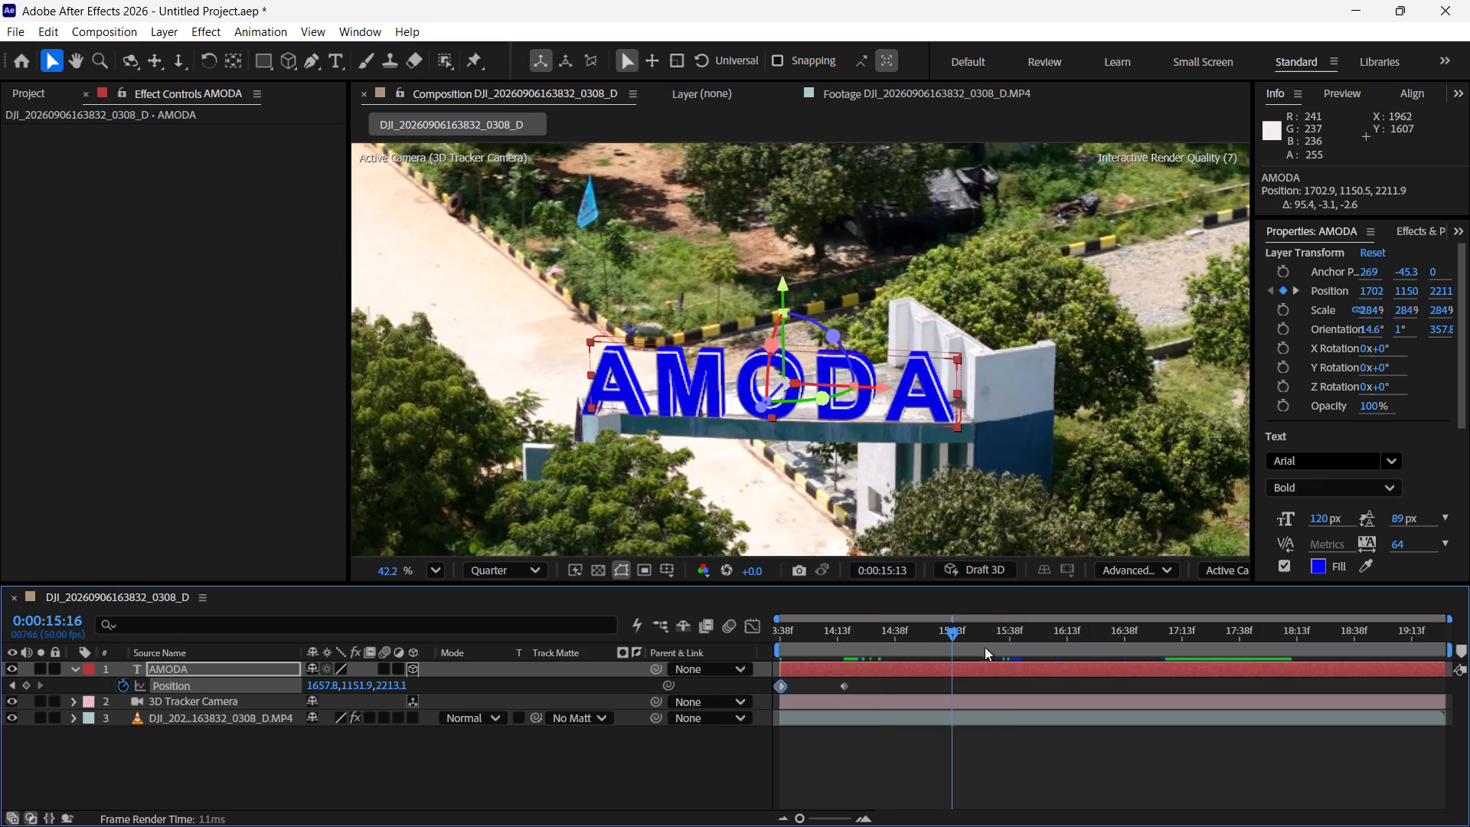
left_click_drag(985, 647, 1347, 645)
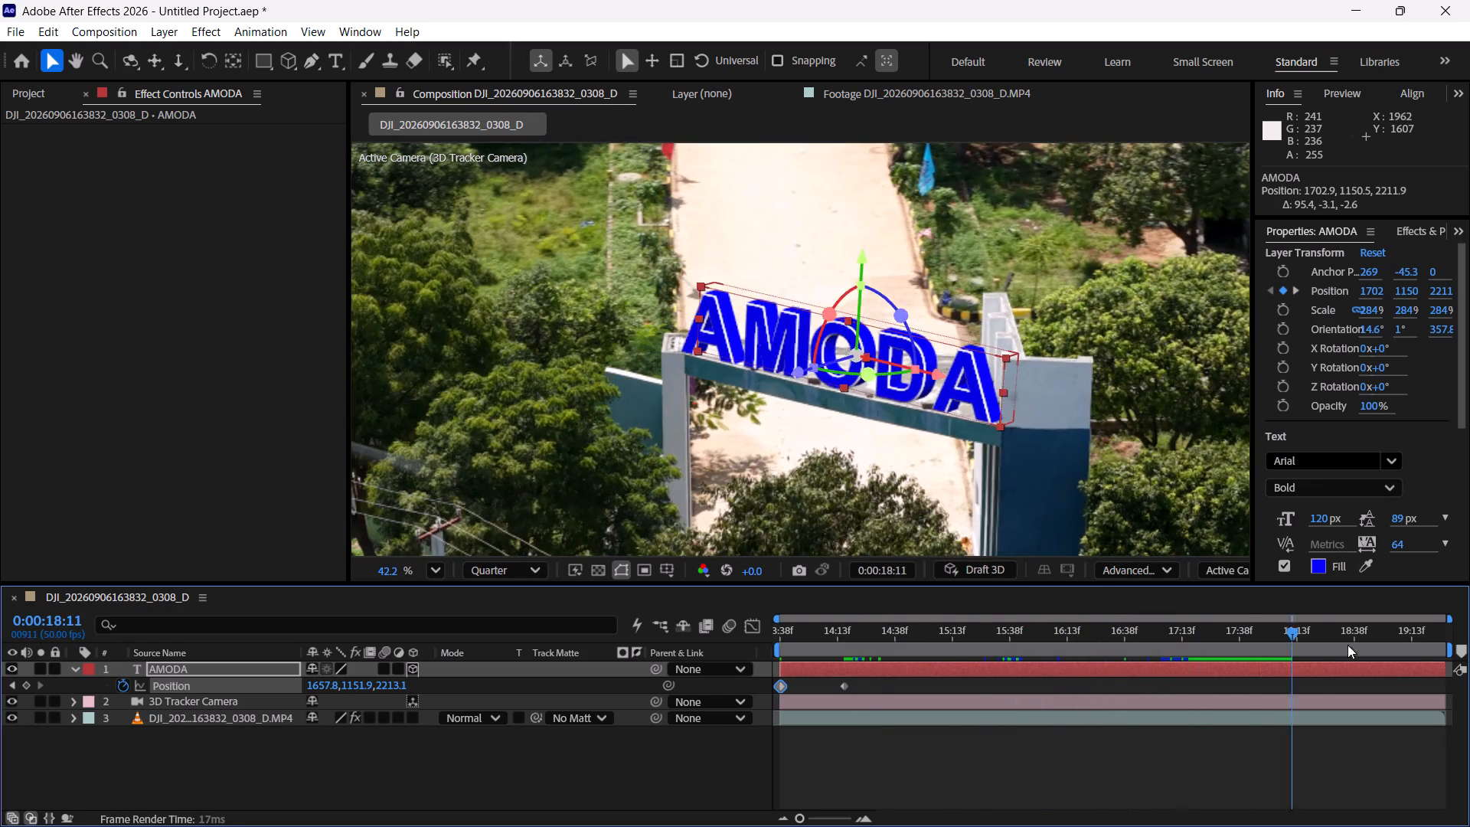
left_click_drag(1347, 645, 1310, 683)
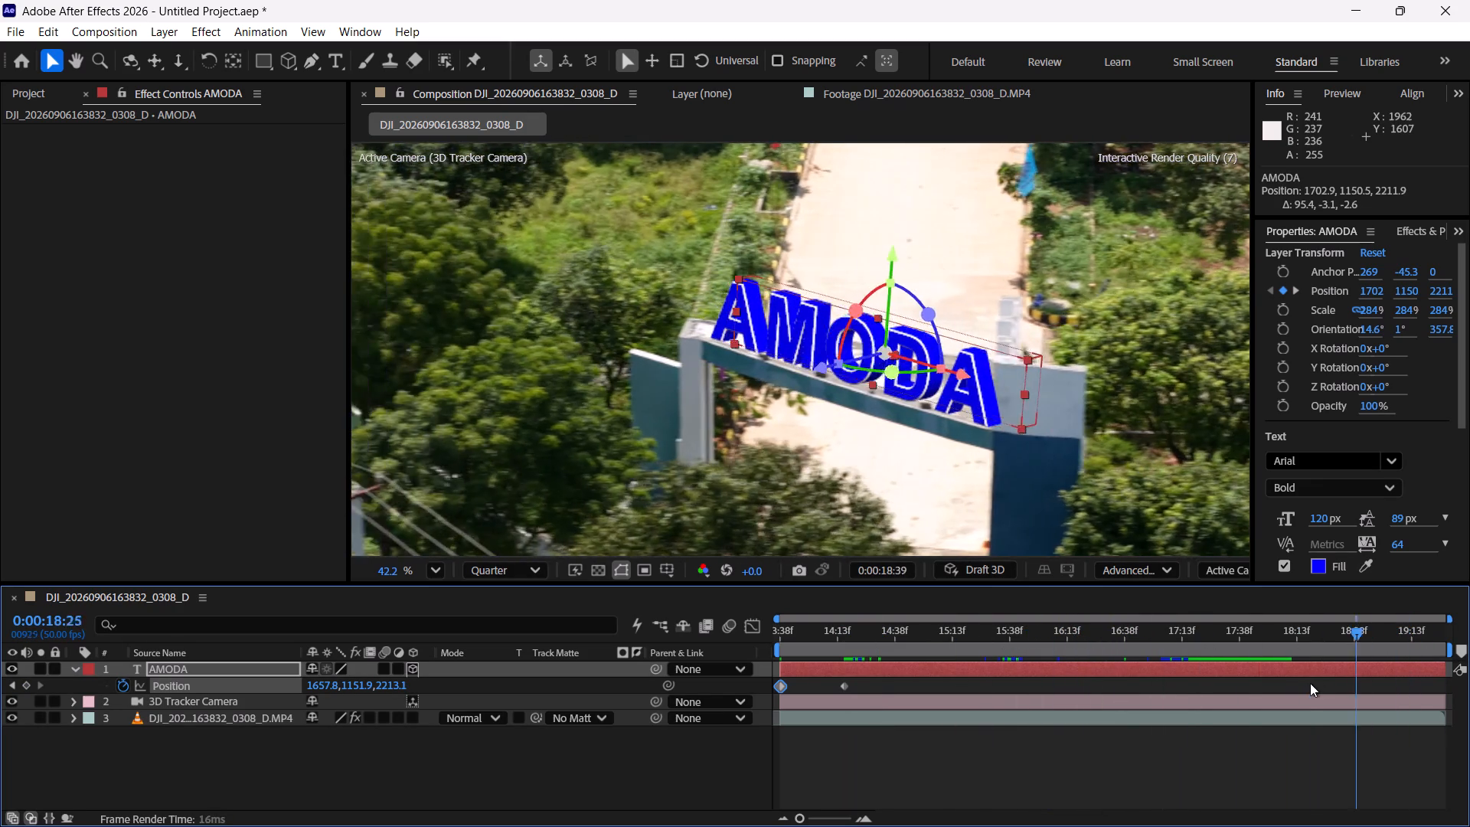
left_click_drag(1310, 683, 962, 731)
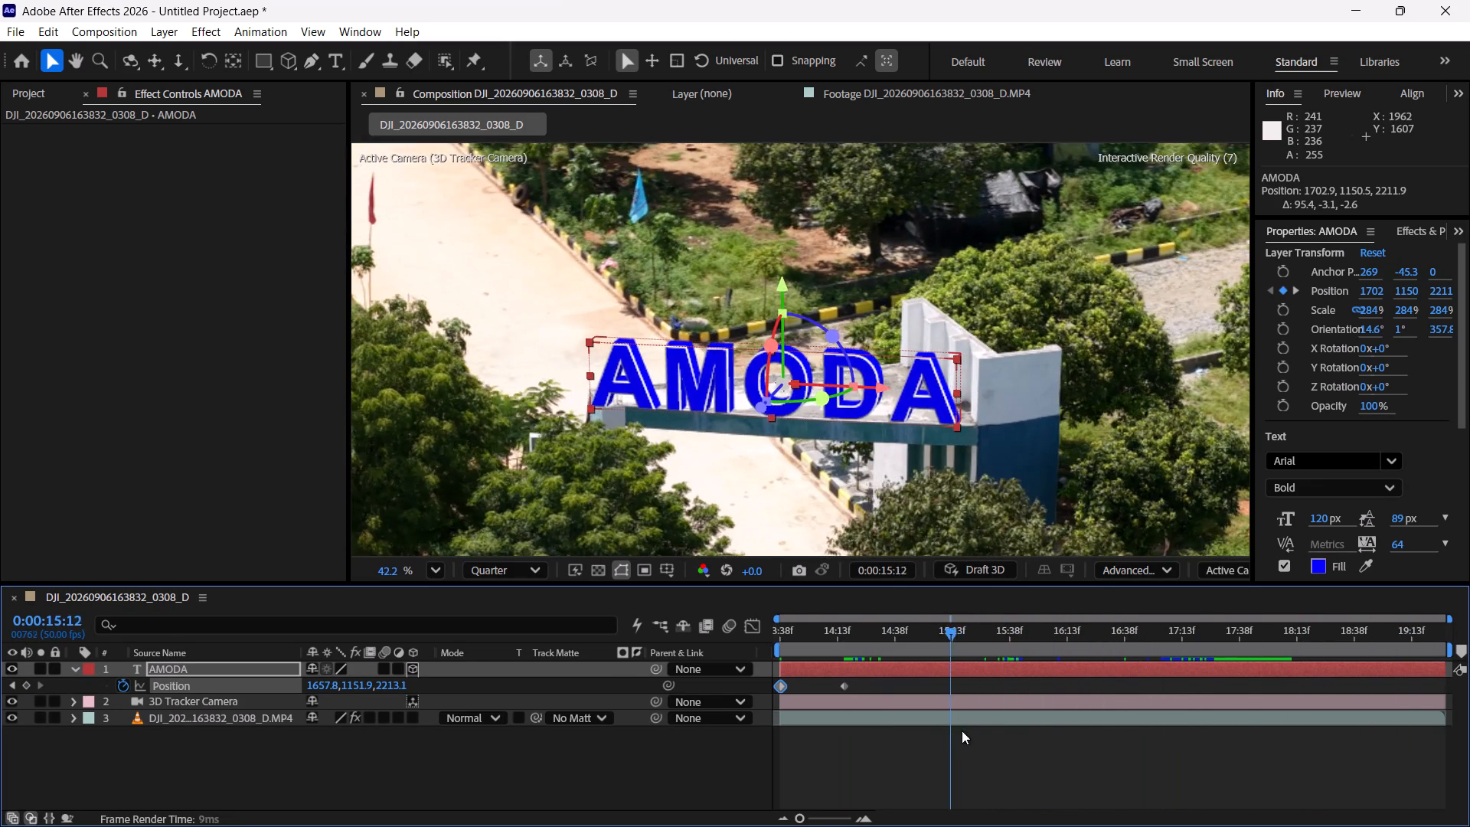
left_click_drag(962, 731, 991, 724)
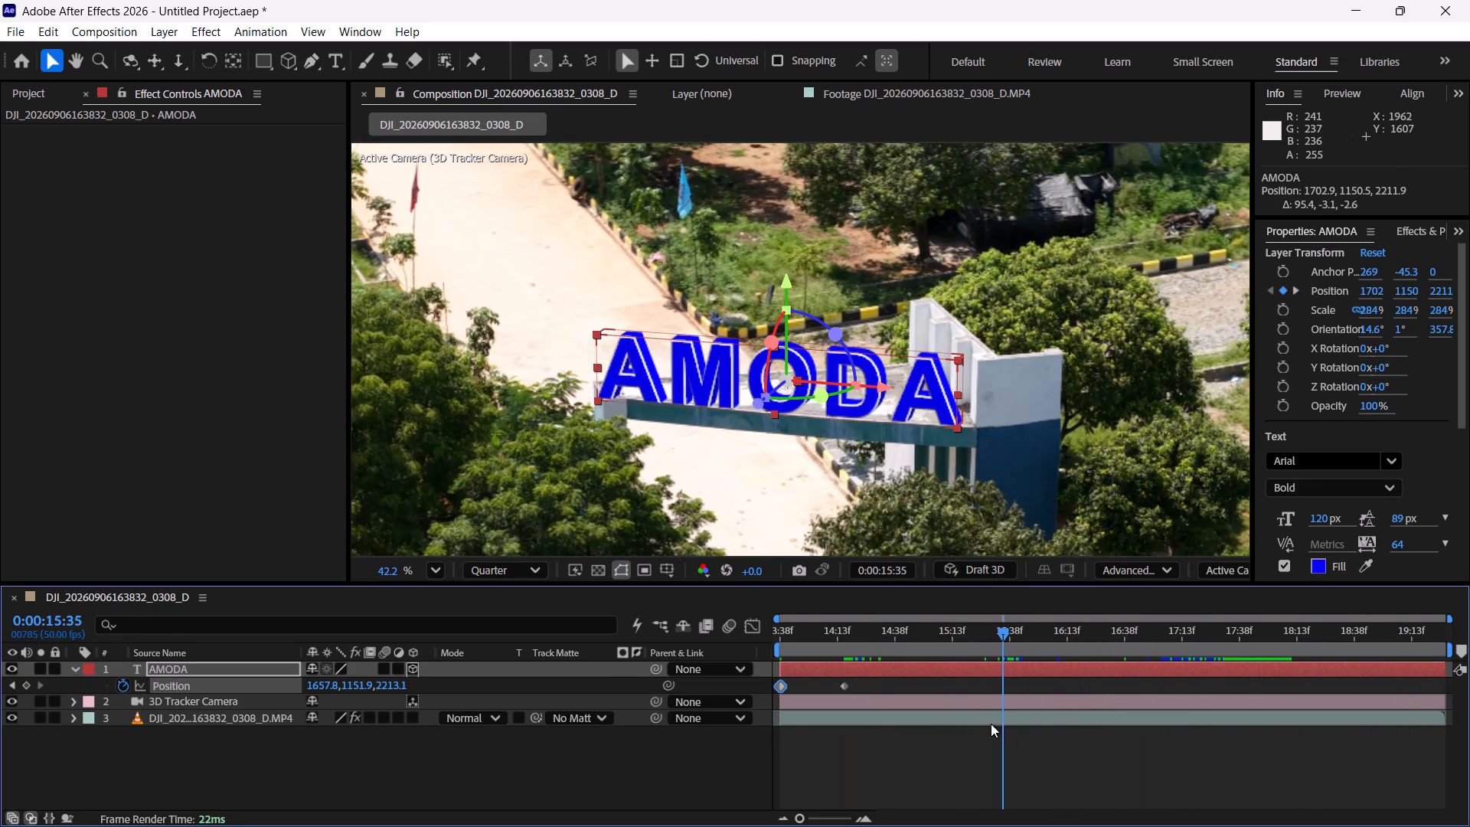
left_click_drag(991, 724, 1011, 715)
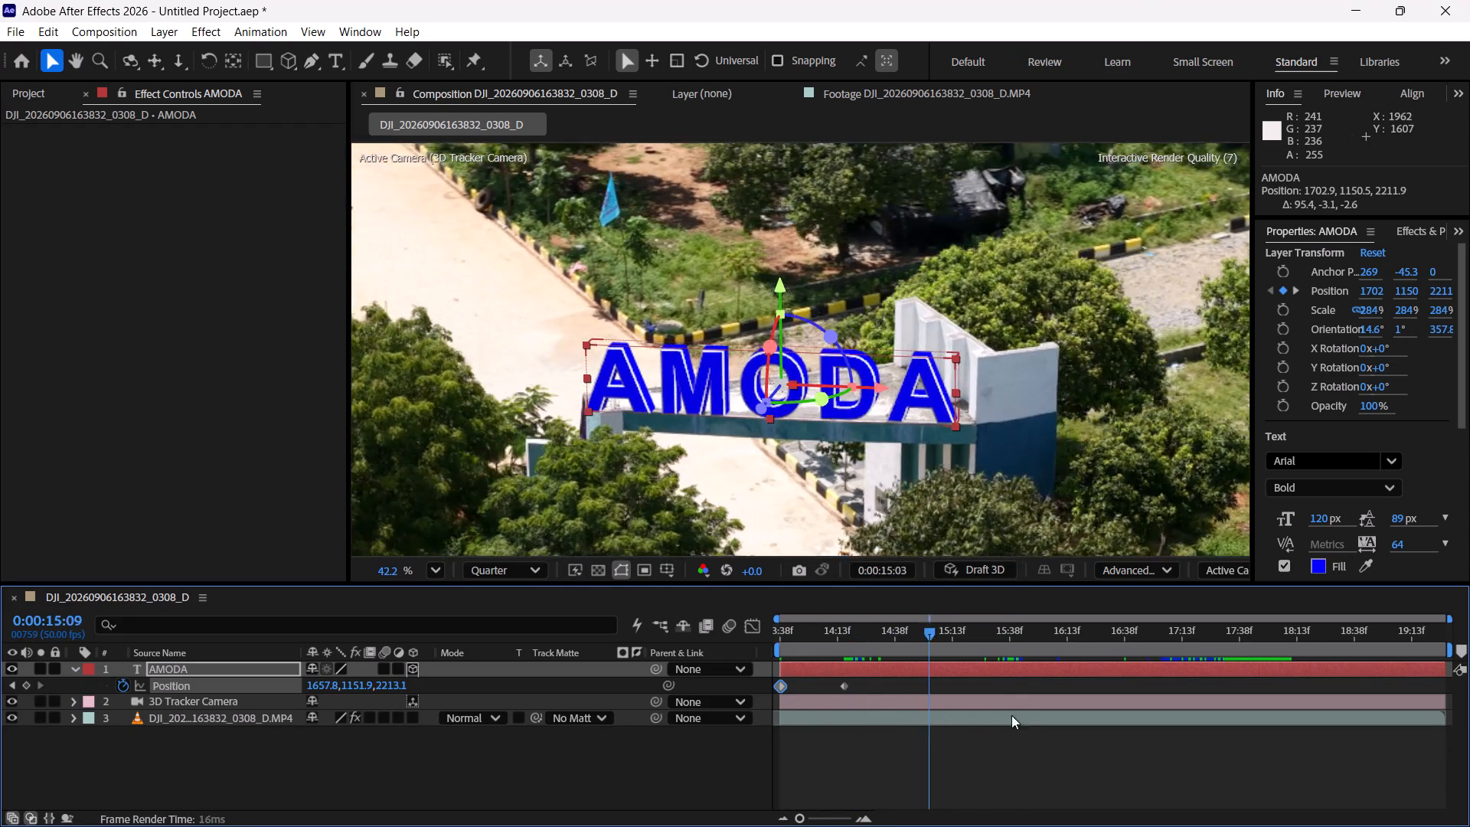
left_click_drag(1011, 715, 831, 764)
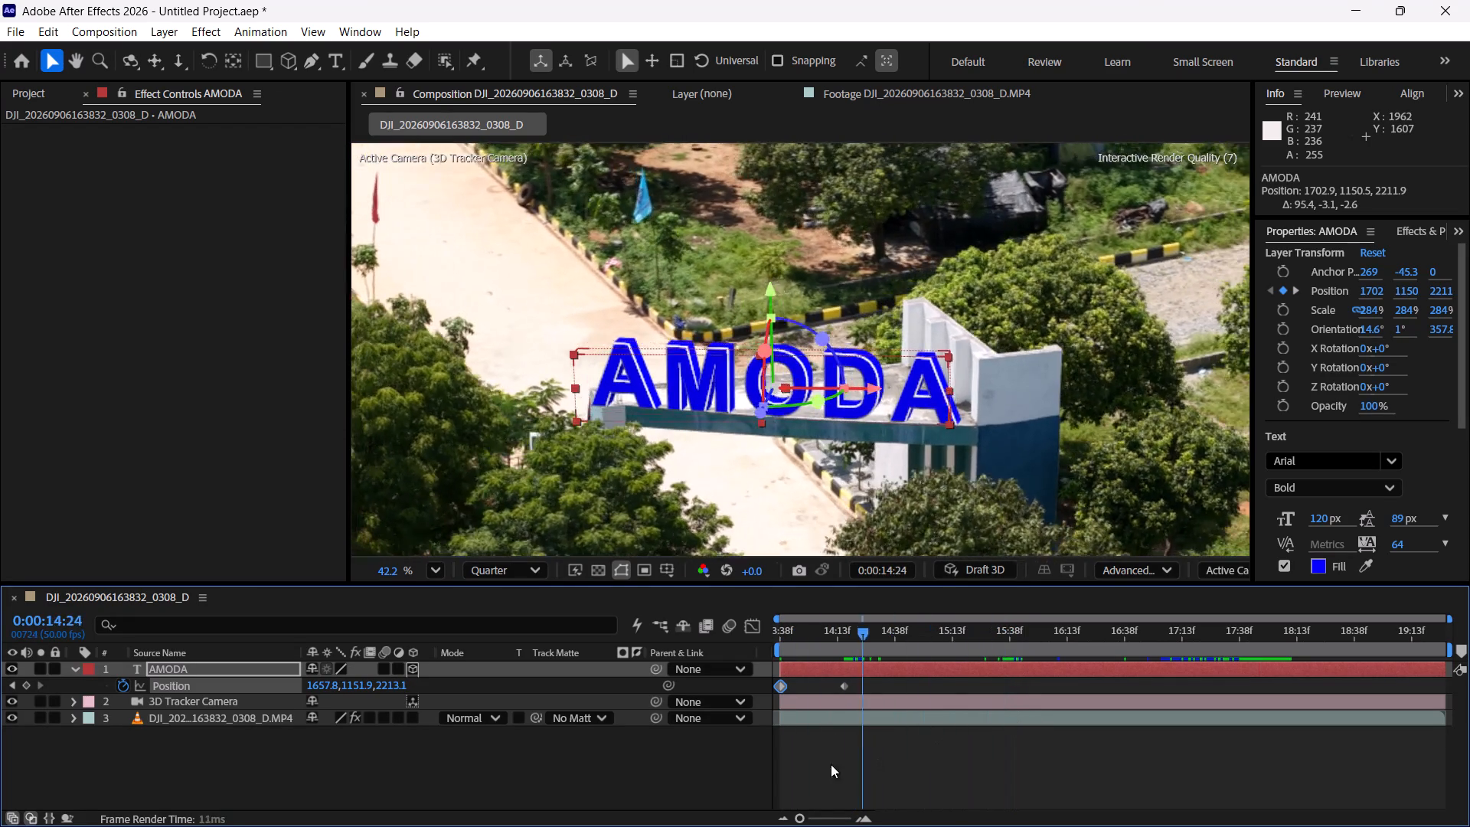
Add a Position keyframe for the AMODA text at 0:00:15:48, keeping its current position.
left_click_drag(831, 764, 1031, 744)
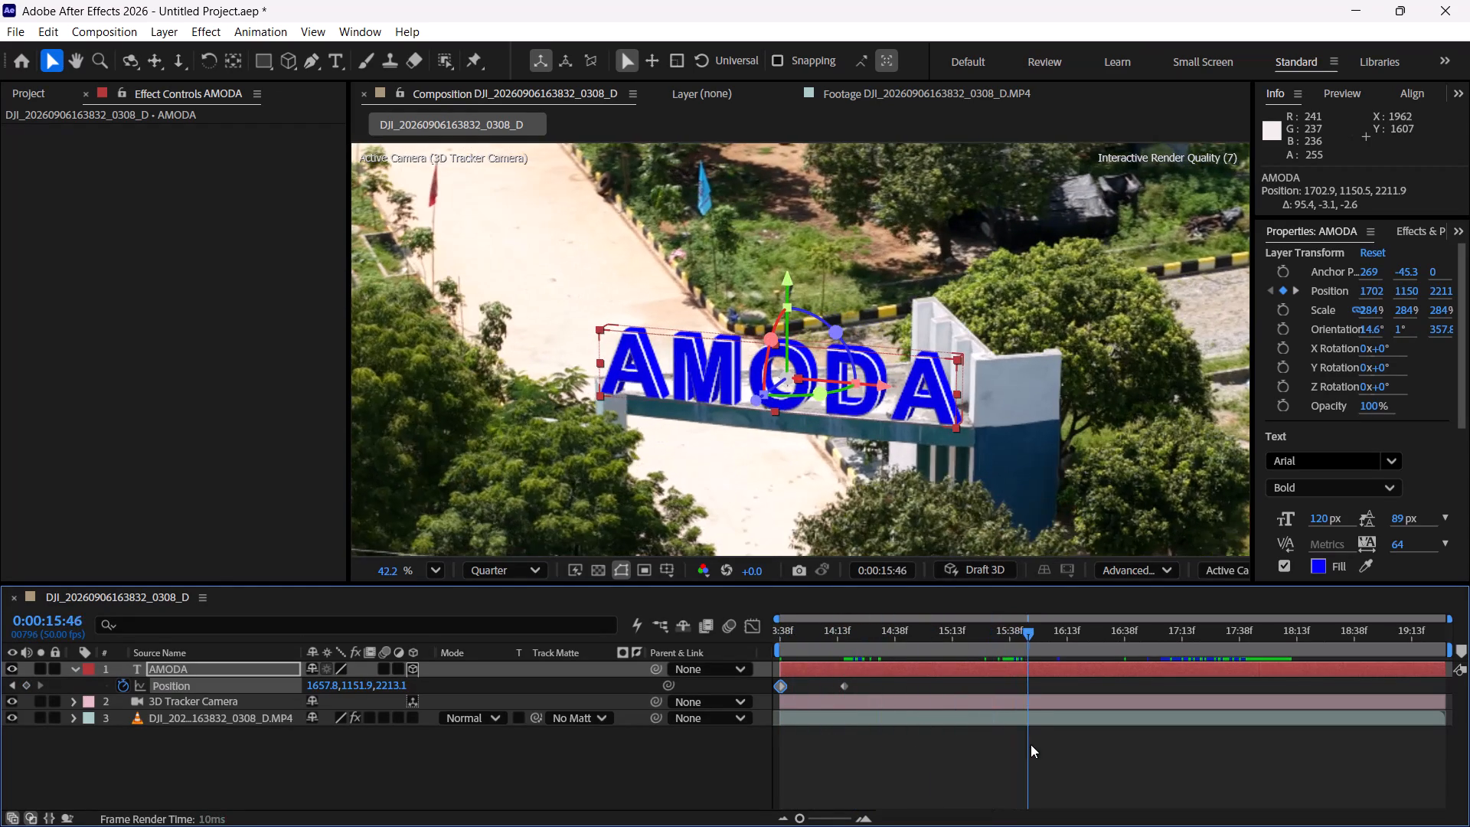
left_click_drag(1031, 744, 1031, 744)
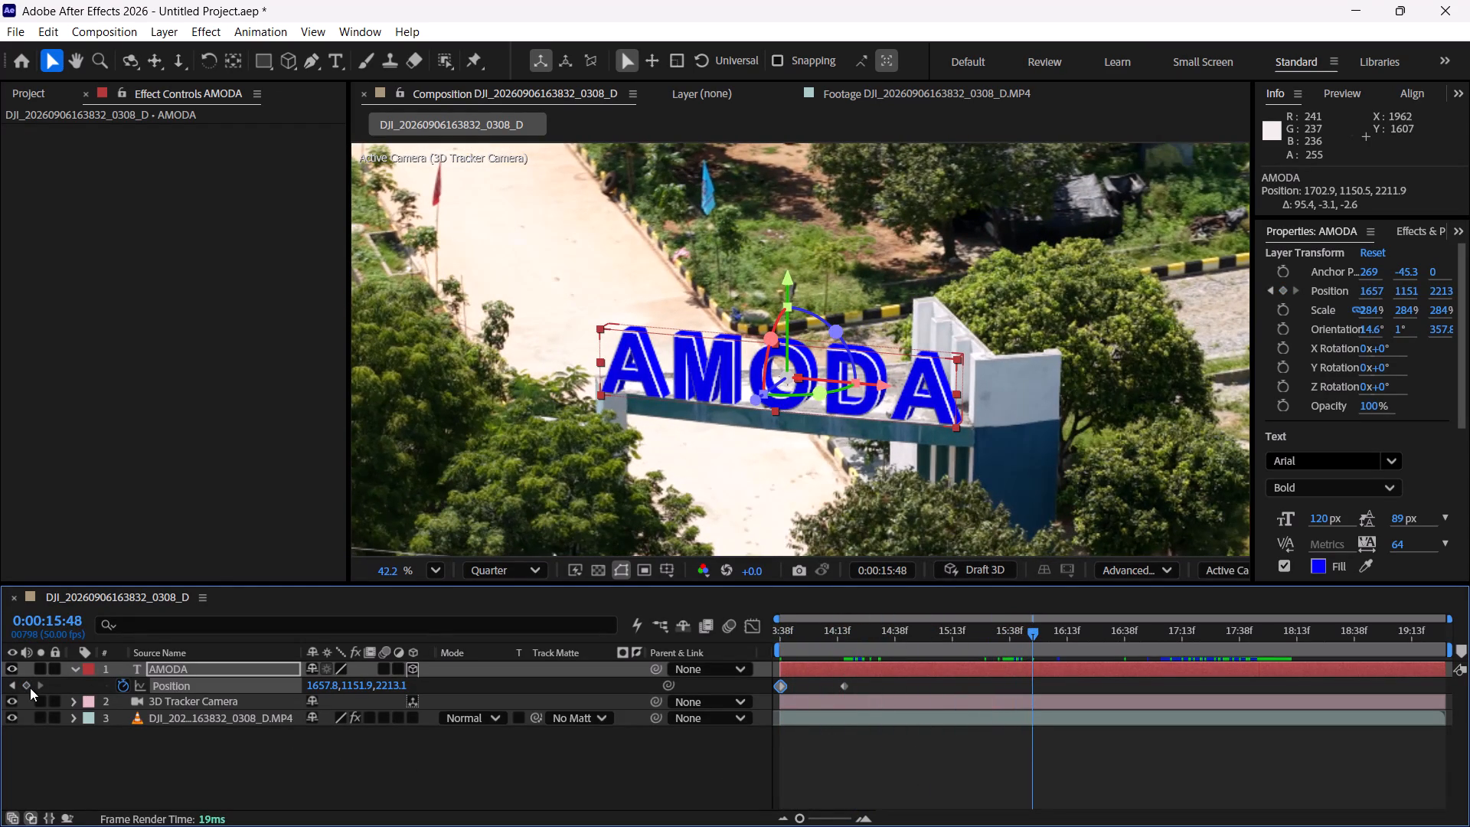
left_click(28, 687)
Keyframe the AMODA text's position at 0:00:17:03, moving it along X to 1628.9, 1152.9, 2213.9.
left_click_drag(1030, 633, 1119, 630)
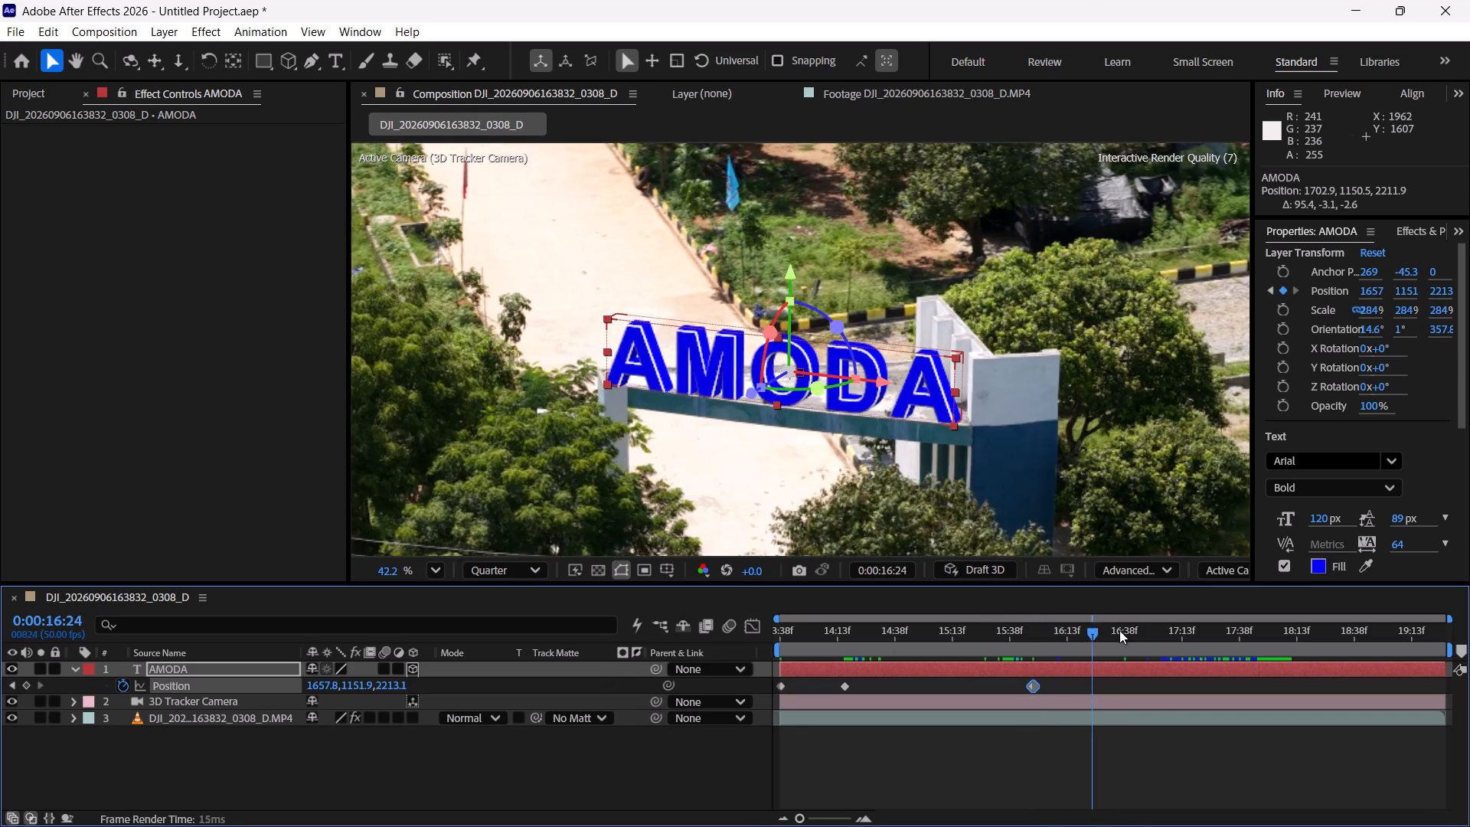
left_click_drag(1119, 630, 1155, 630)
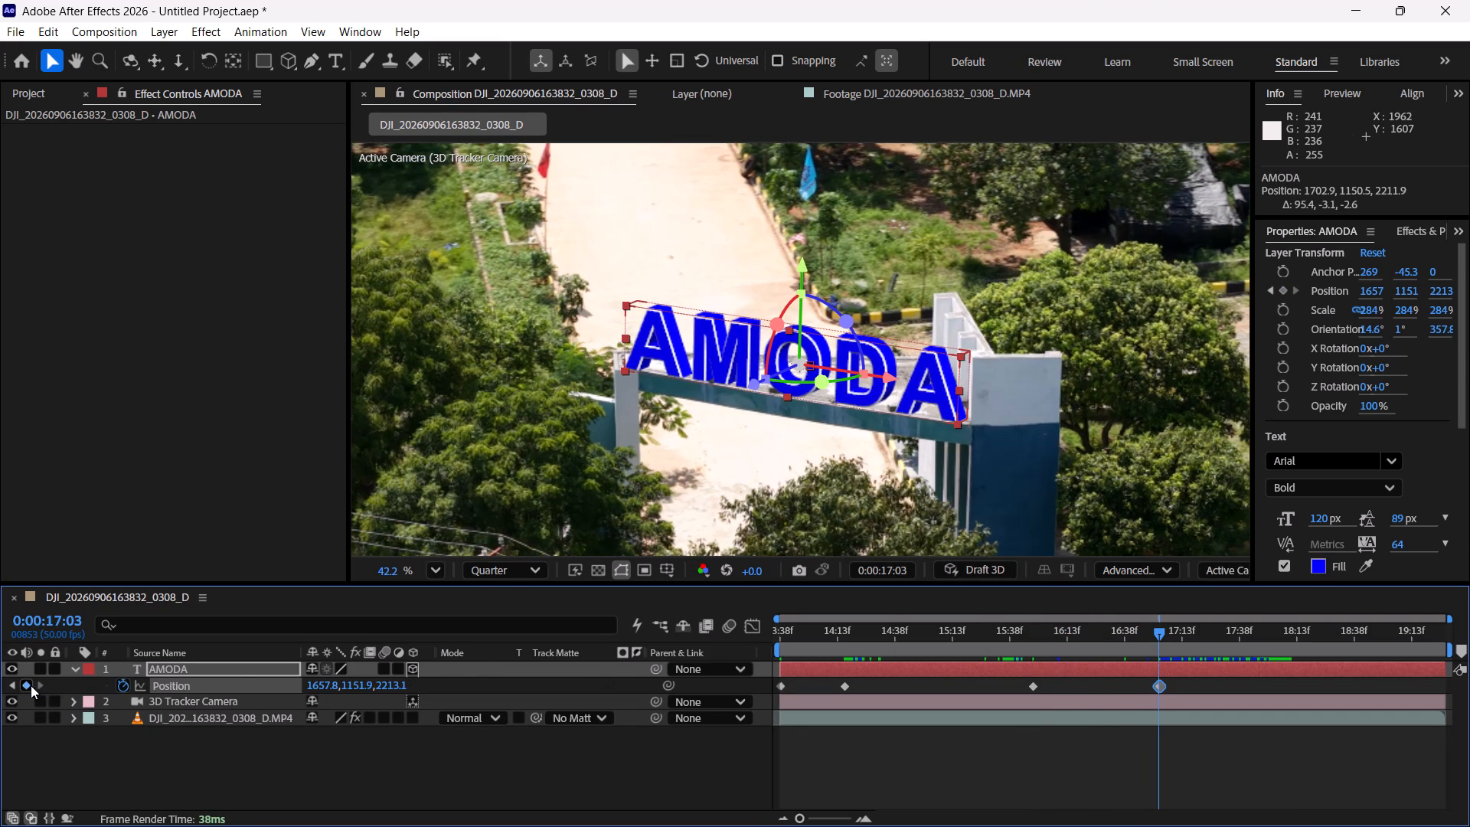
left_click(31, 685)
left_click_drag(875, 377, 872, 378)
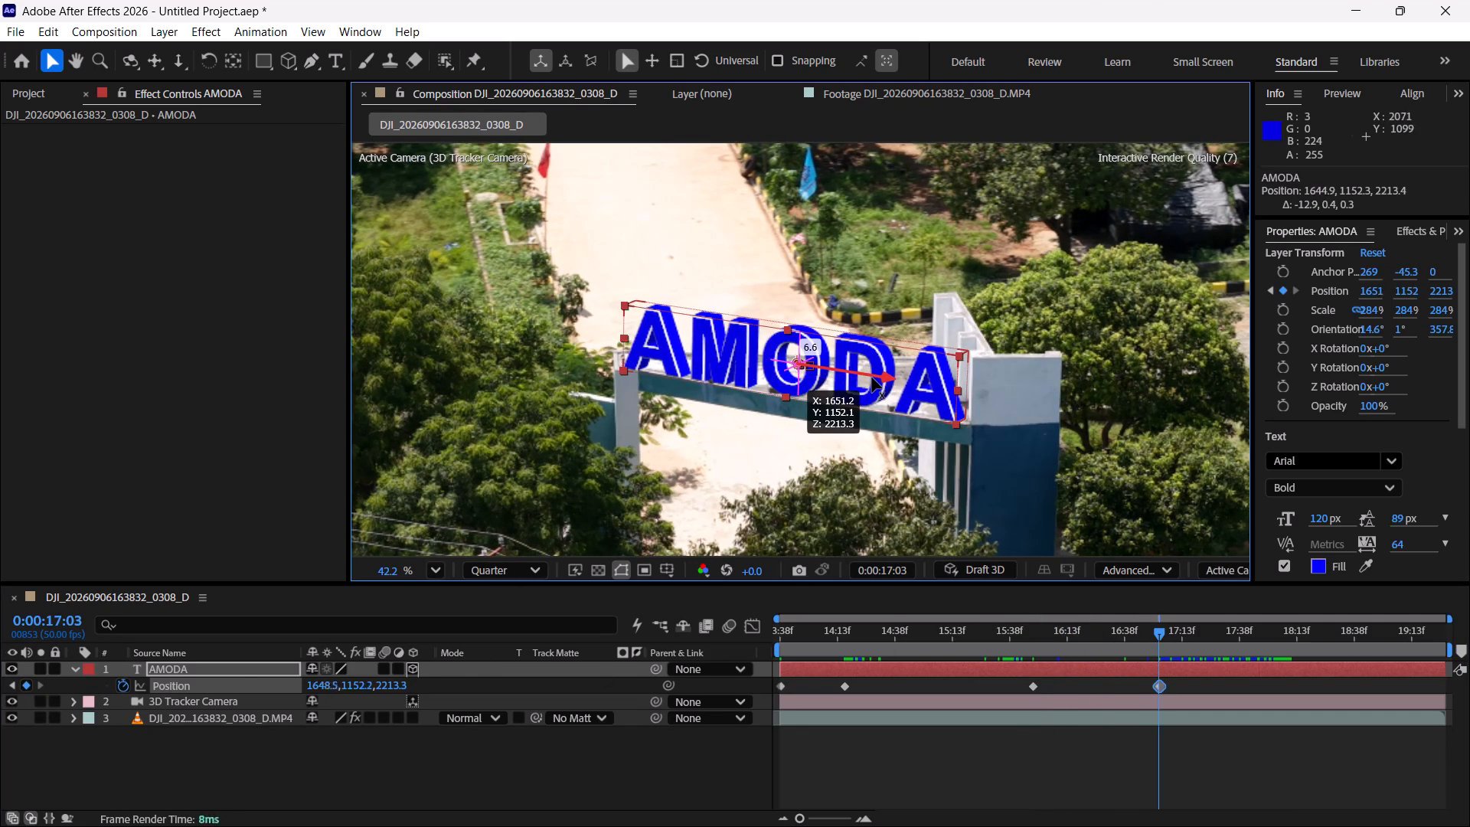
left_click_drag(872, 378, 868, 378)
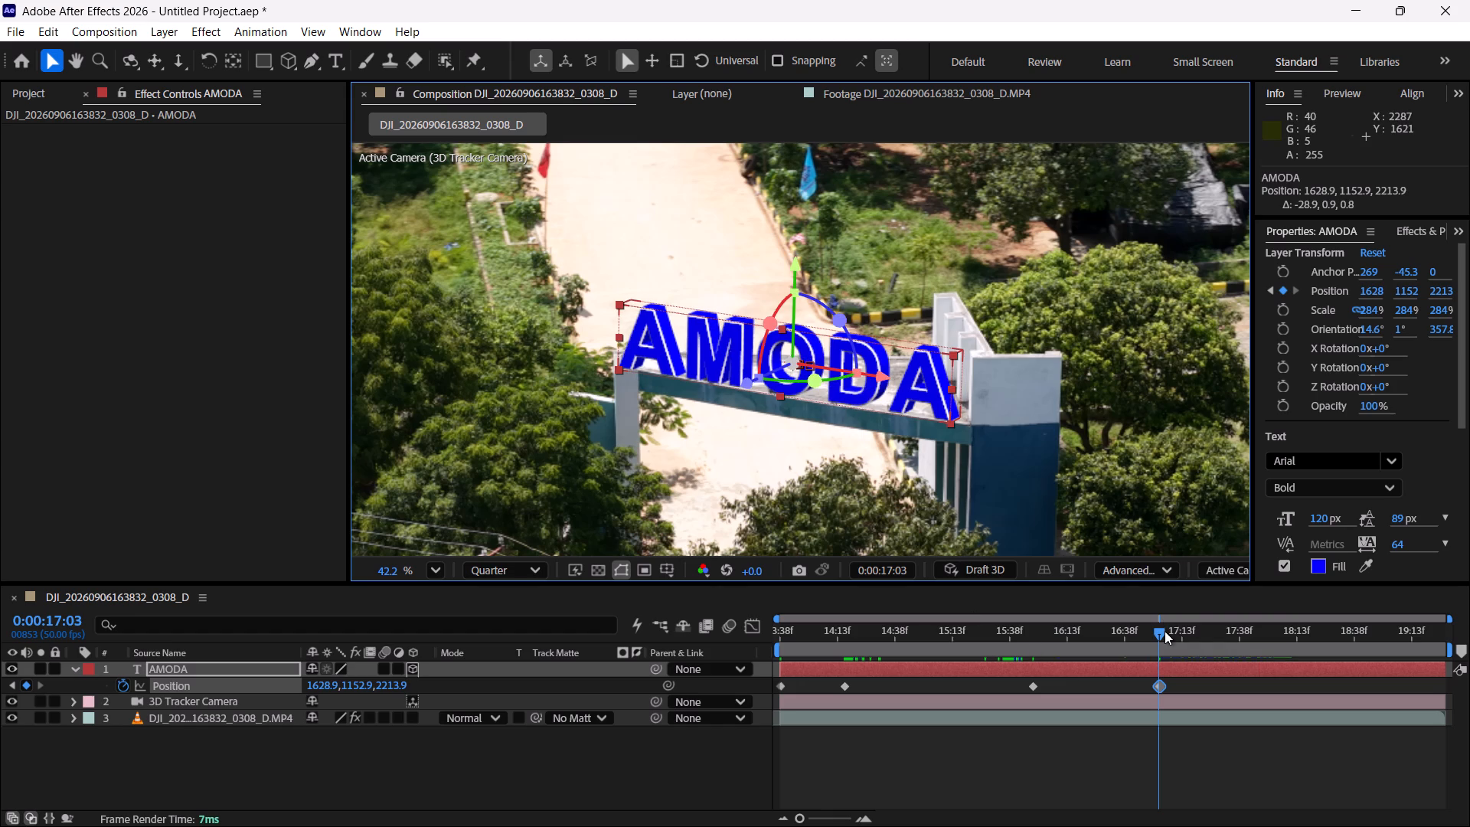
Keyframe the AMODA text's position at the clip's end, 0:00:19:27, moving it along X to 1555.7, 1155.2, 2215.8.
left_click_drag(1165, 631, 1469, 642)
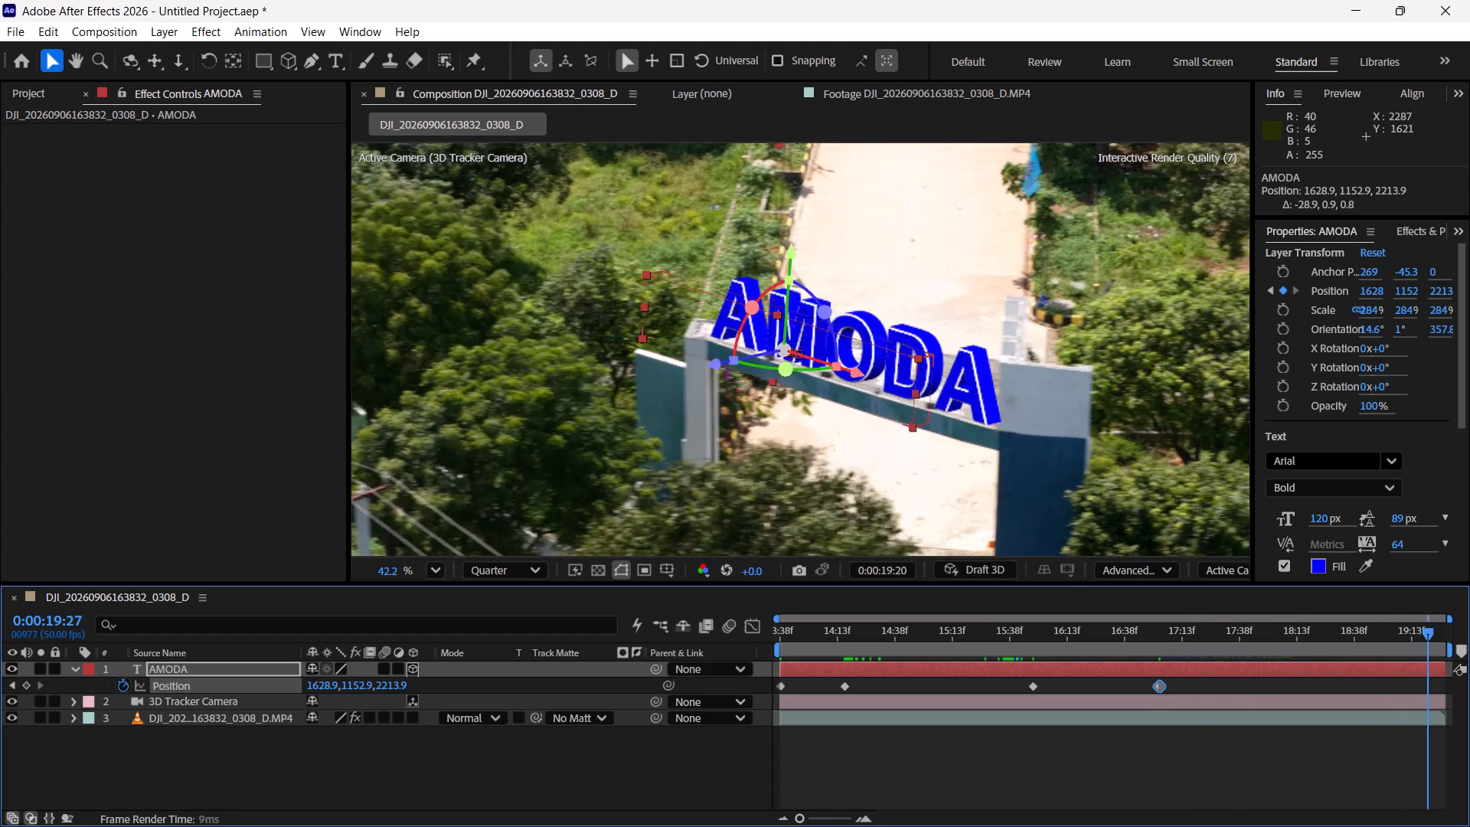
left_click_drag(1469, 642, 1469, 641)
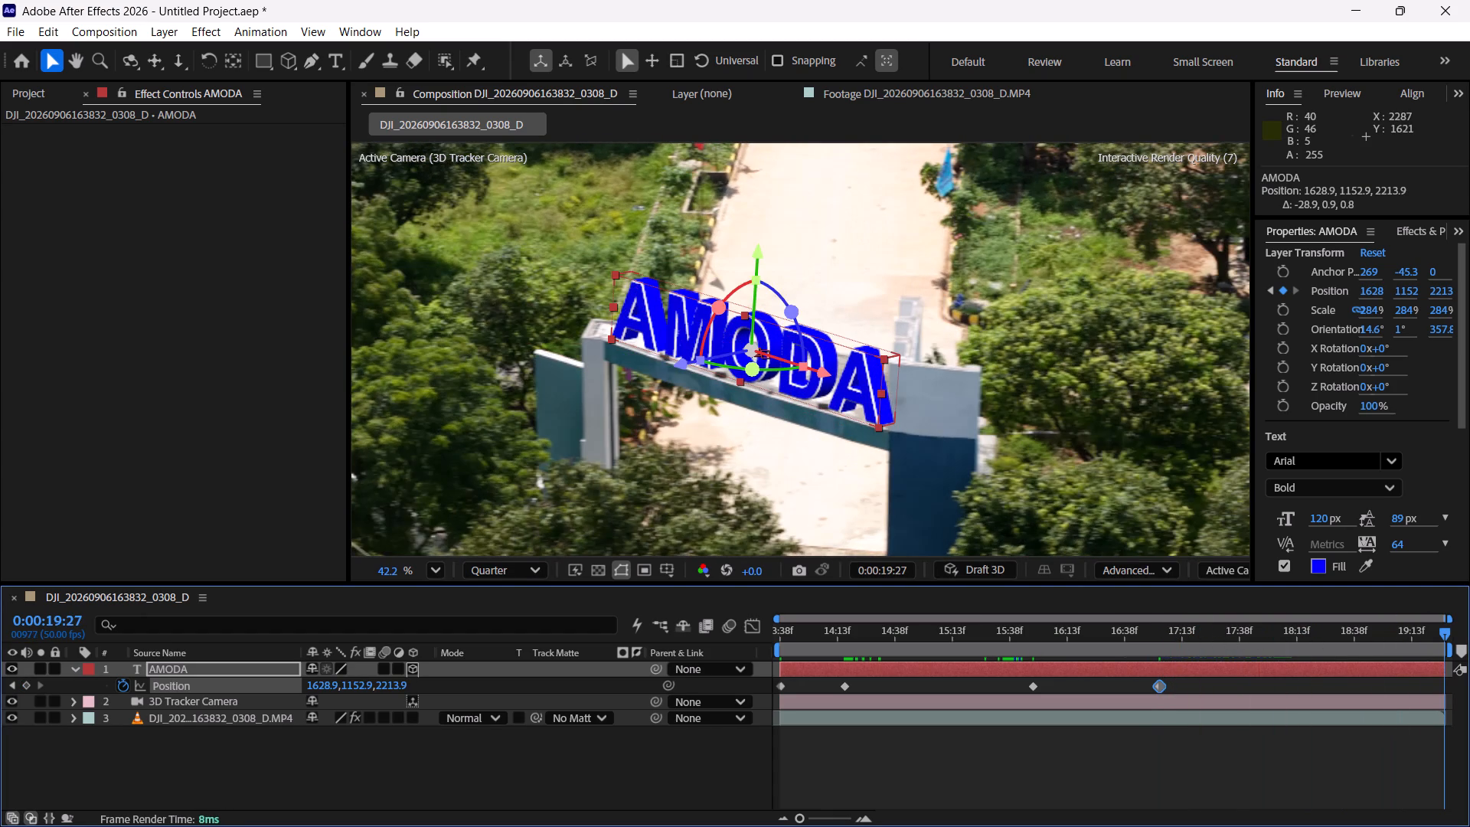
left_click_drag(1469, 641, 1292, 682)
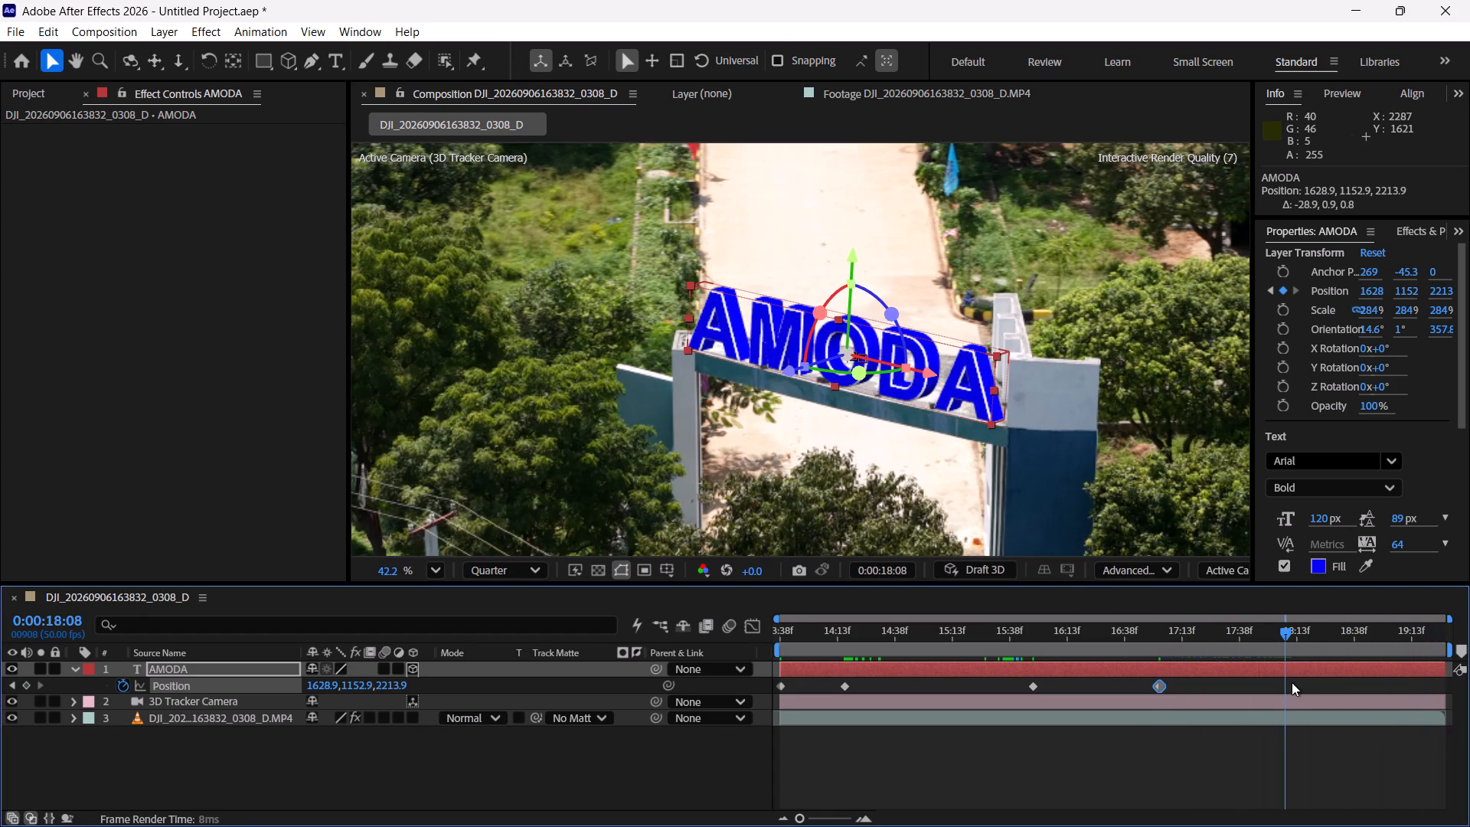
left_click_drag(1292, 682, 1466, 661)
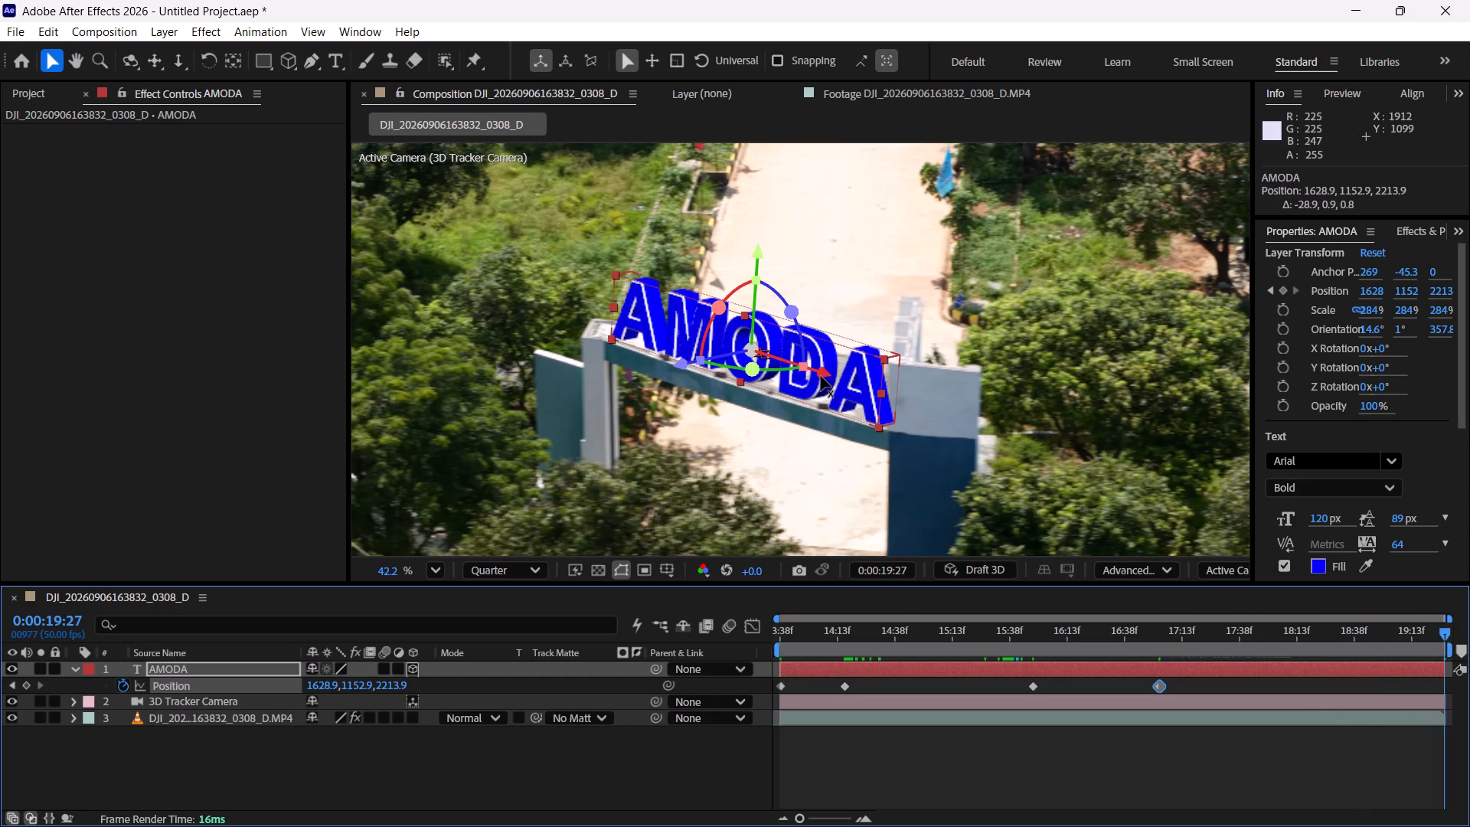
left_click_drag(821, 376, 805, 370)
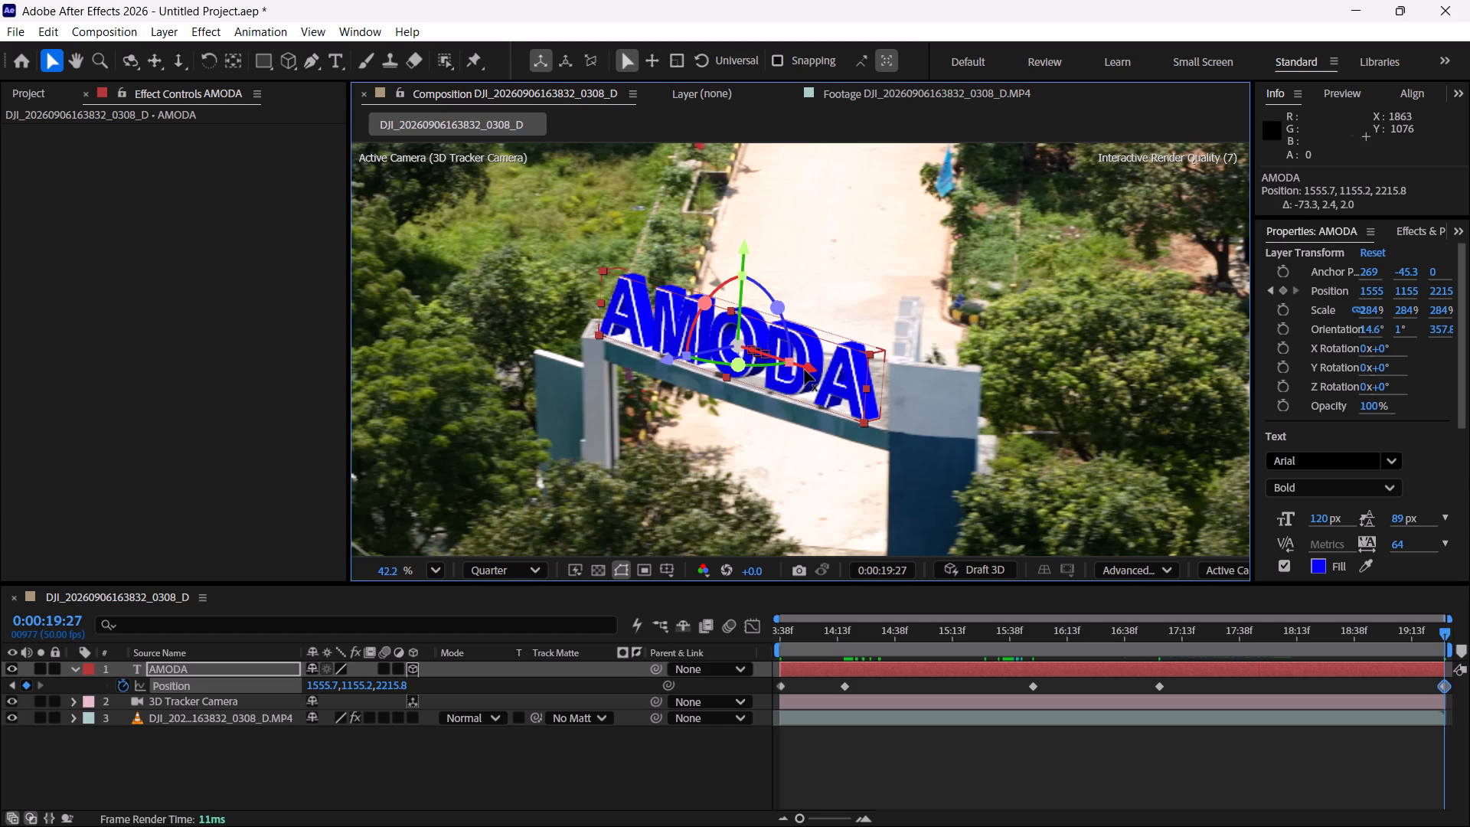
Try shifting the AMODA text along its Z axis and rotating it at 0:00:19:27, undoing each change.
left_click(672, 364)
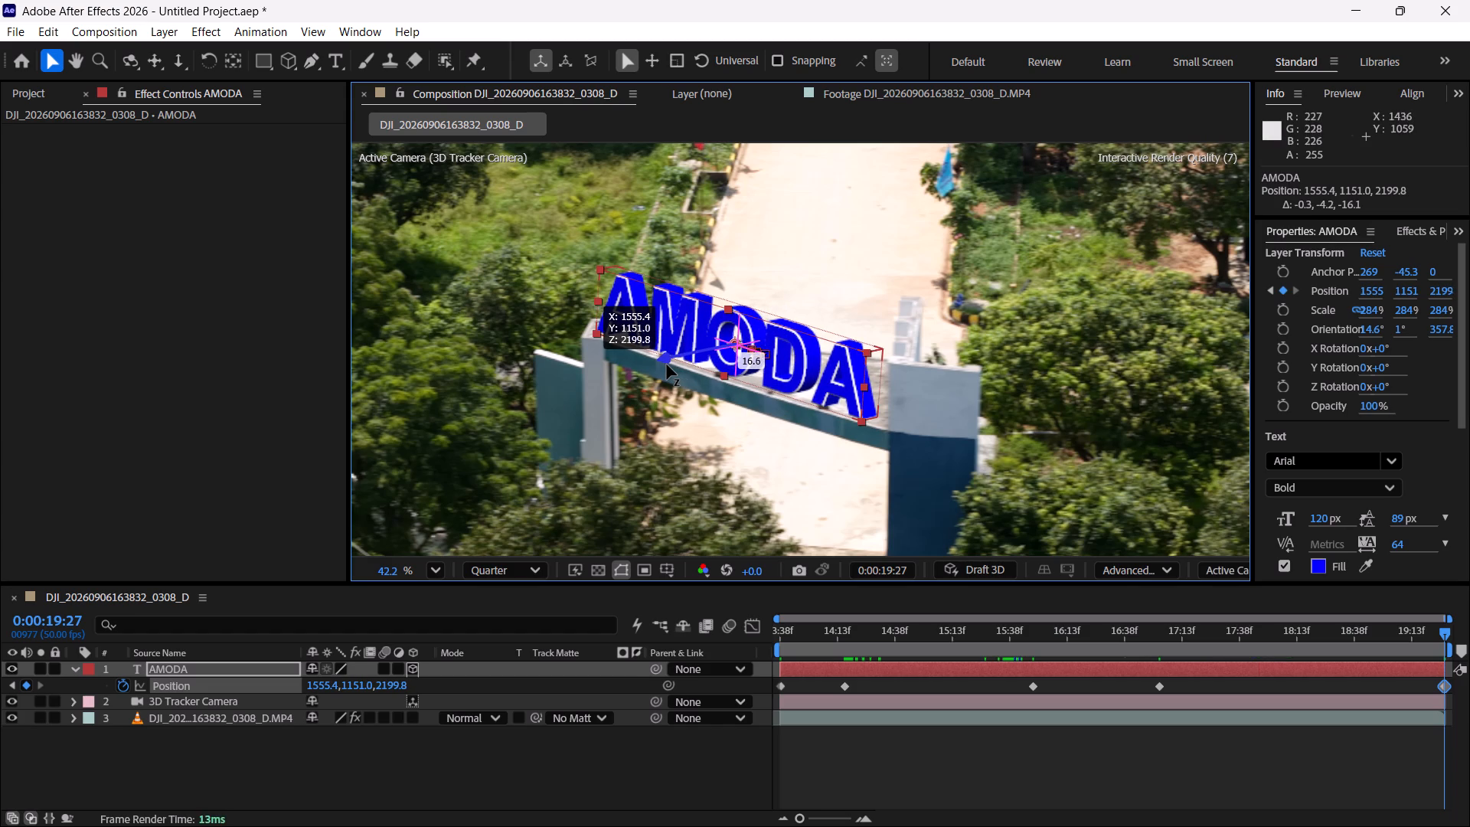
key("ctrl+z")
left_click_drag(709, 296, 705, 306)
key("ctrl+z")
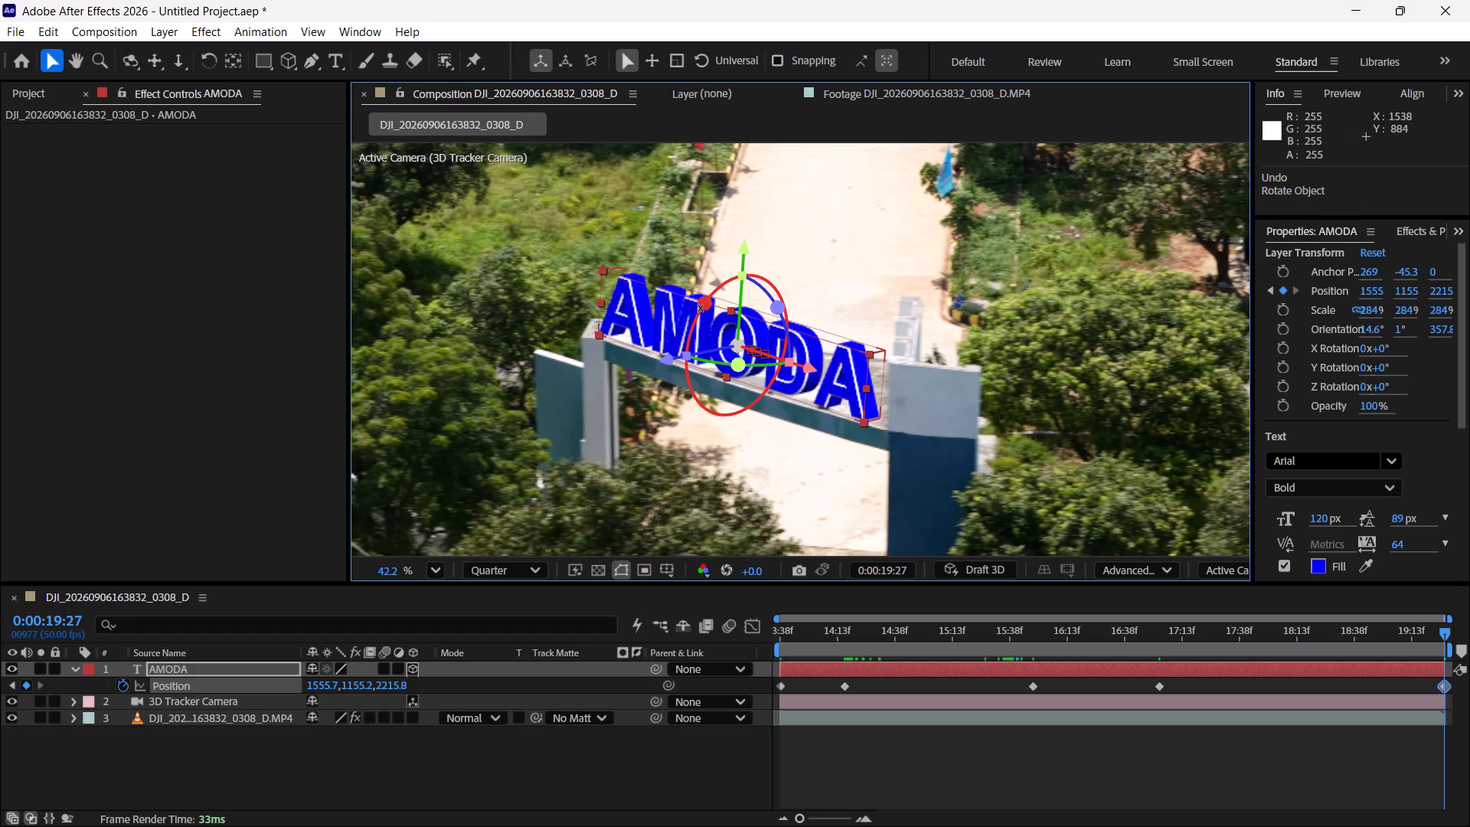
Scrub and play the composition from 0:00:13:38 to examine how the AMODA text stays aligned with the gate.
left_click_drag(1405, 641, 1185, 660)
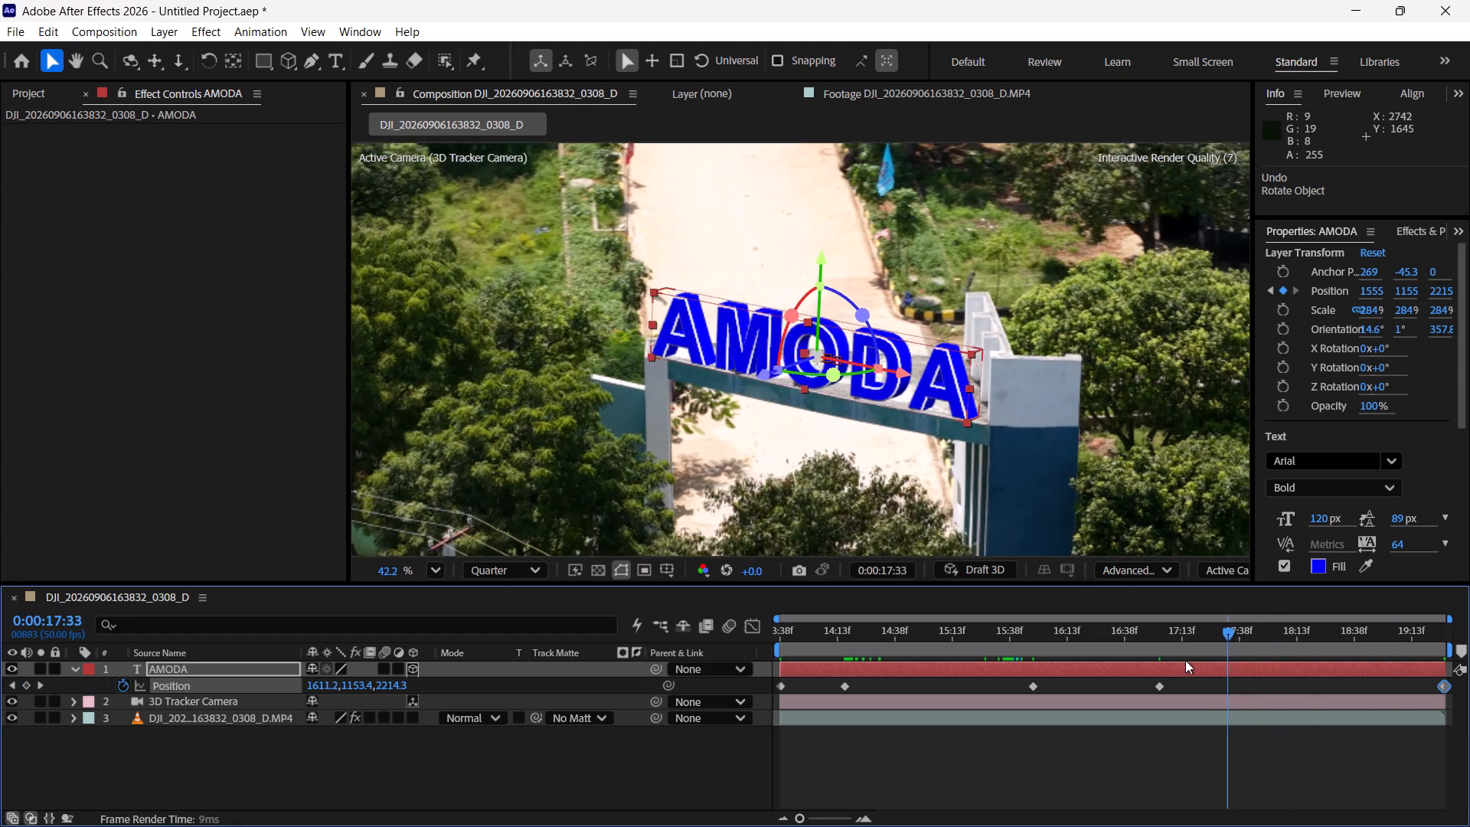
left_click_drag(1185, 660, 1365, 630)
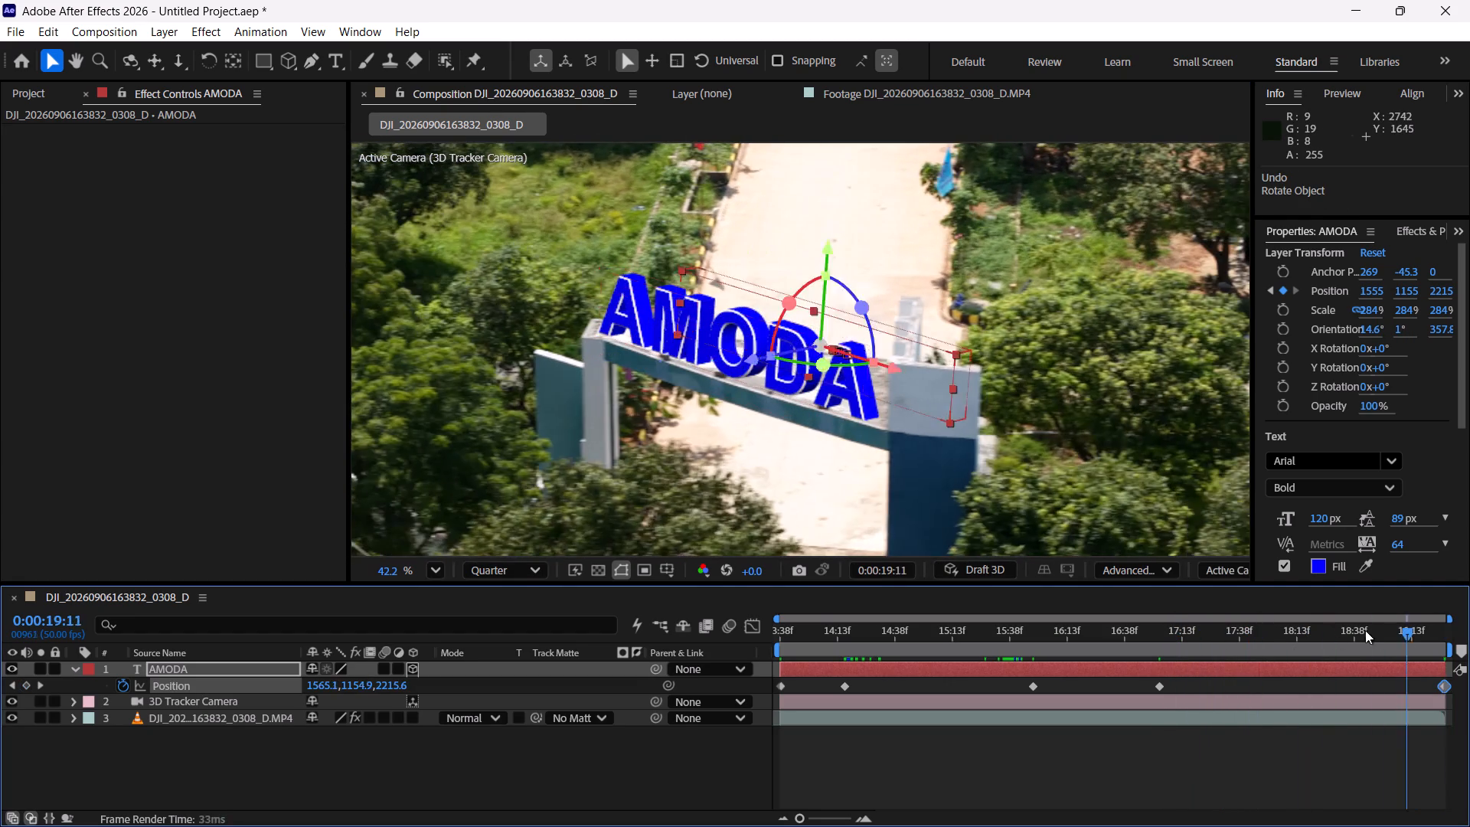
left_click_drag(1365, 630, 727, 697)
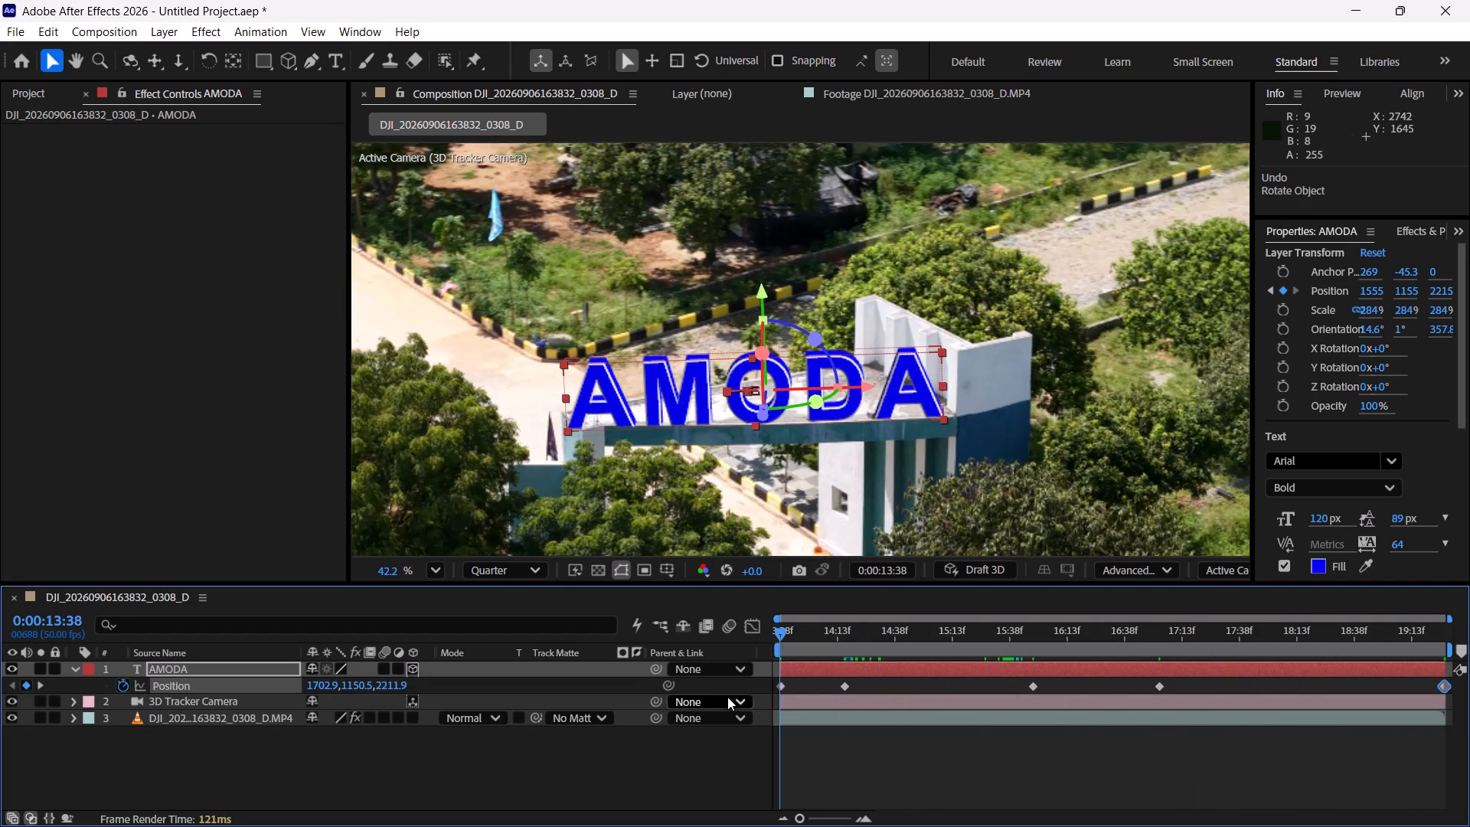
left_click_drag(835, 641, 689, 649)
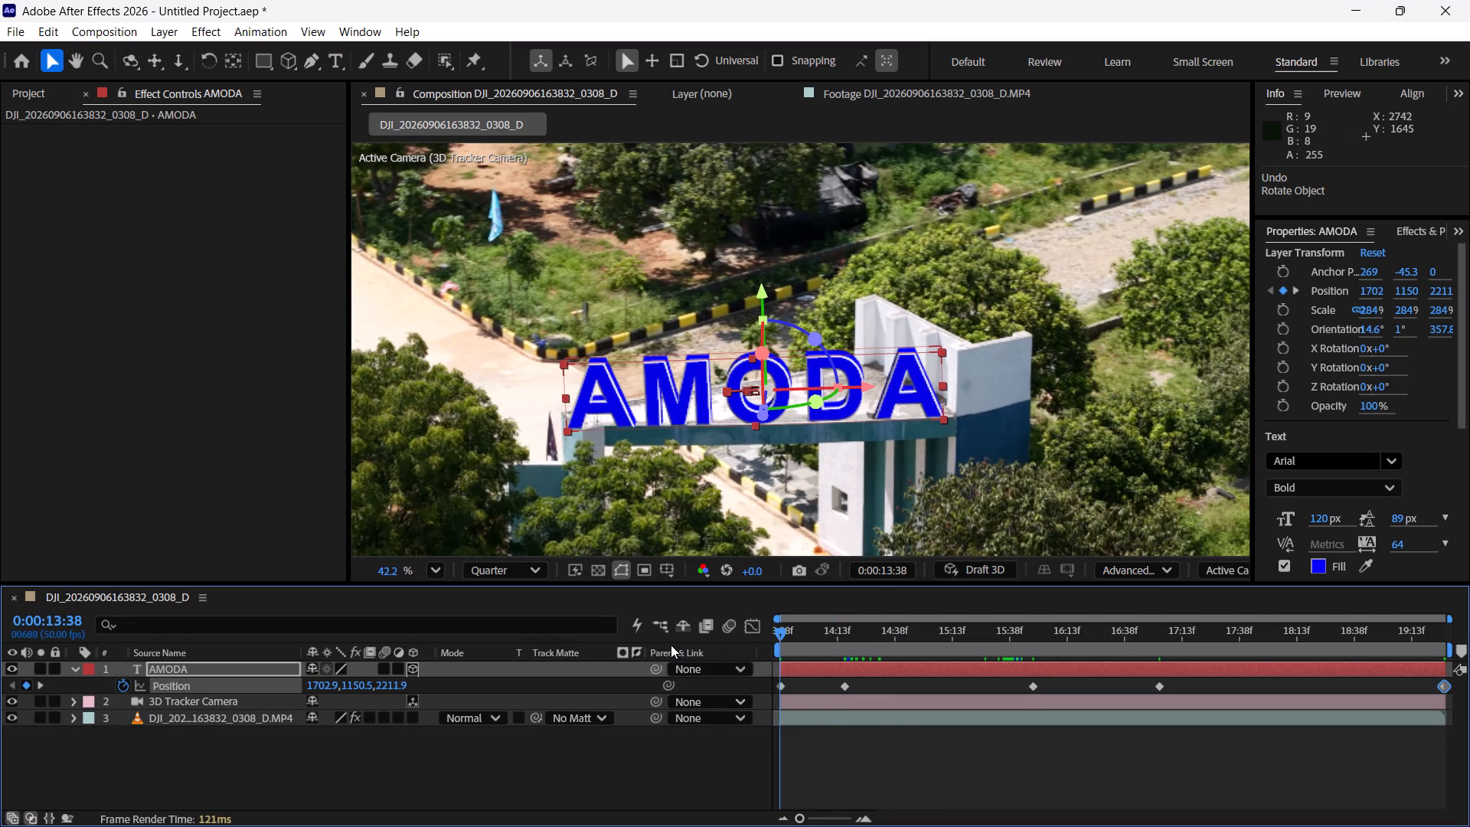
key("space")
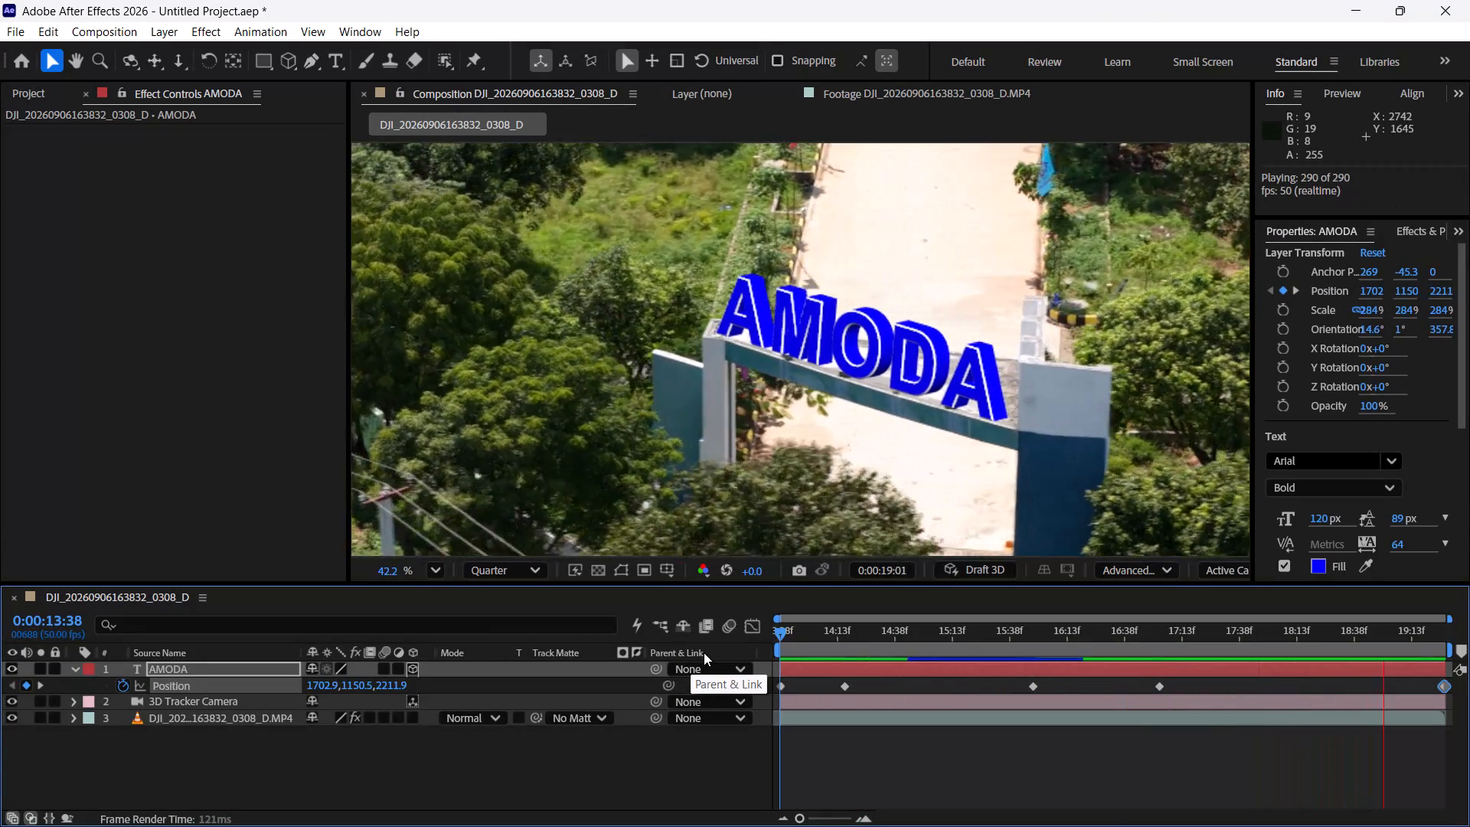
left_click_drag(1348, 635, 1407, 636)
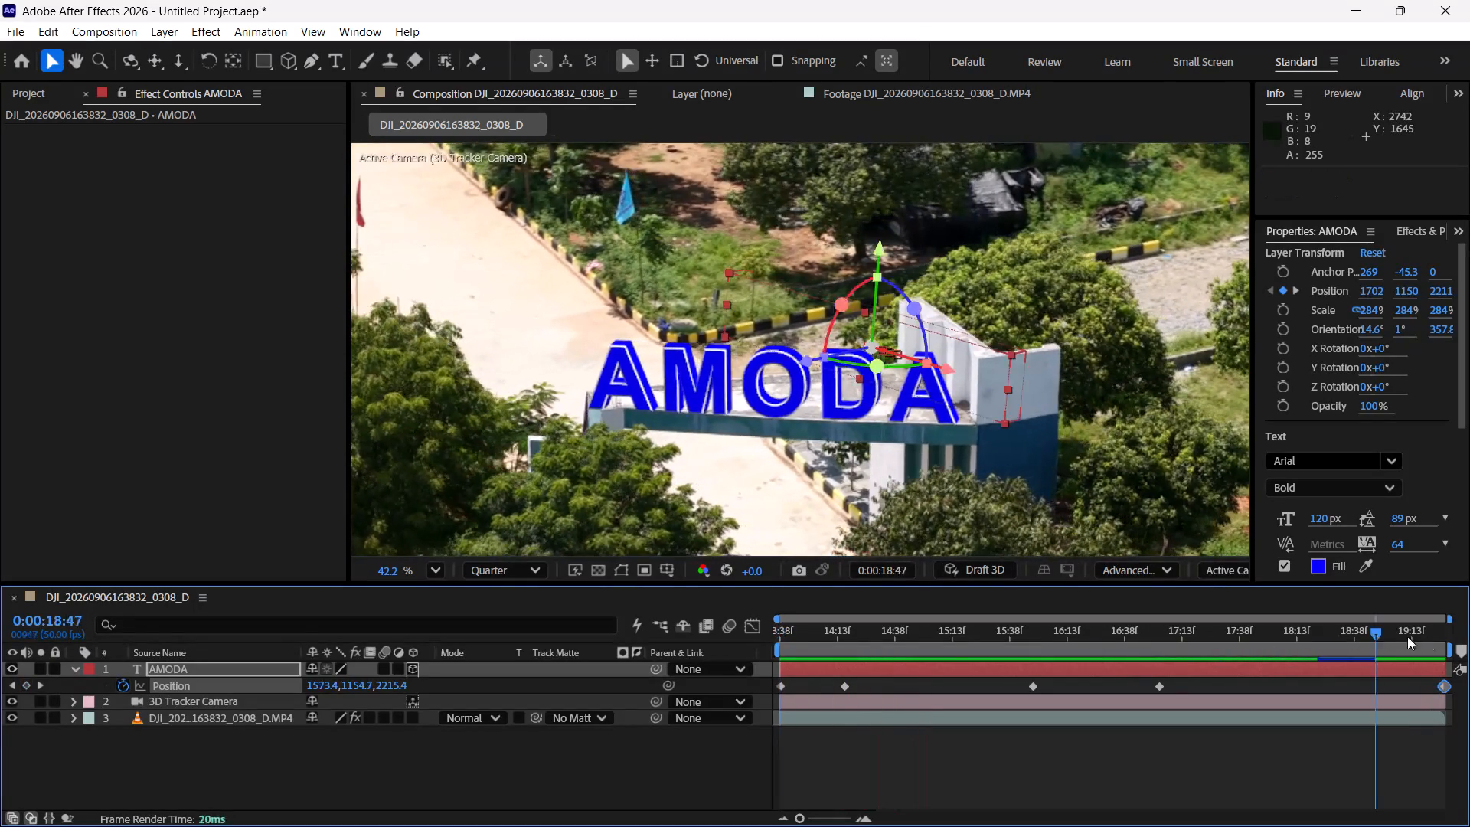
At 0:00:19:27, lower the AMODA text along its Y axis onto the gate beam, to position 1556.7, 1182.3, 2222.9.
left_click_drag(1407, 636, 1461, 636)
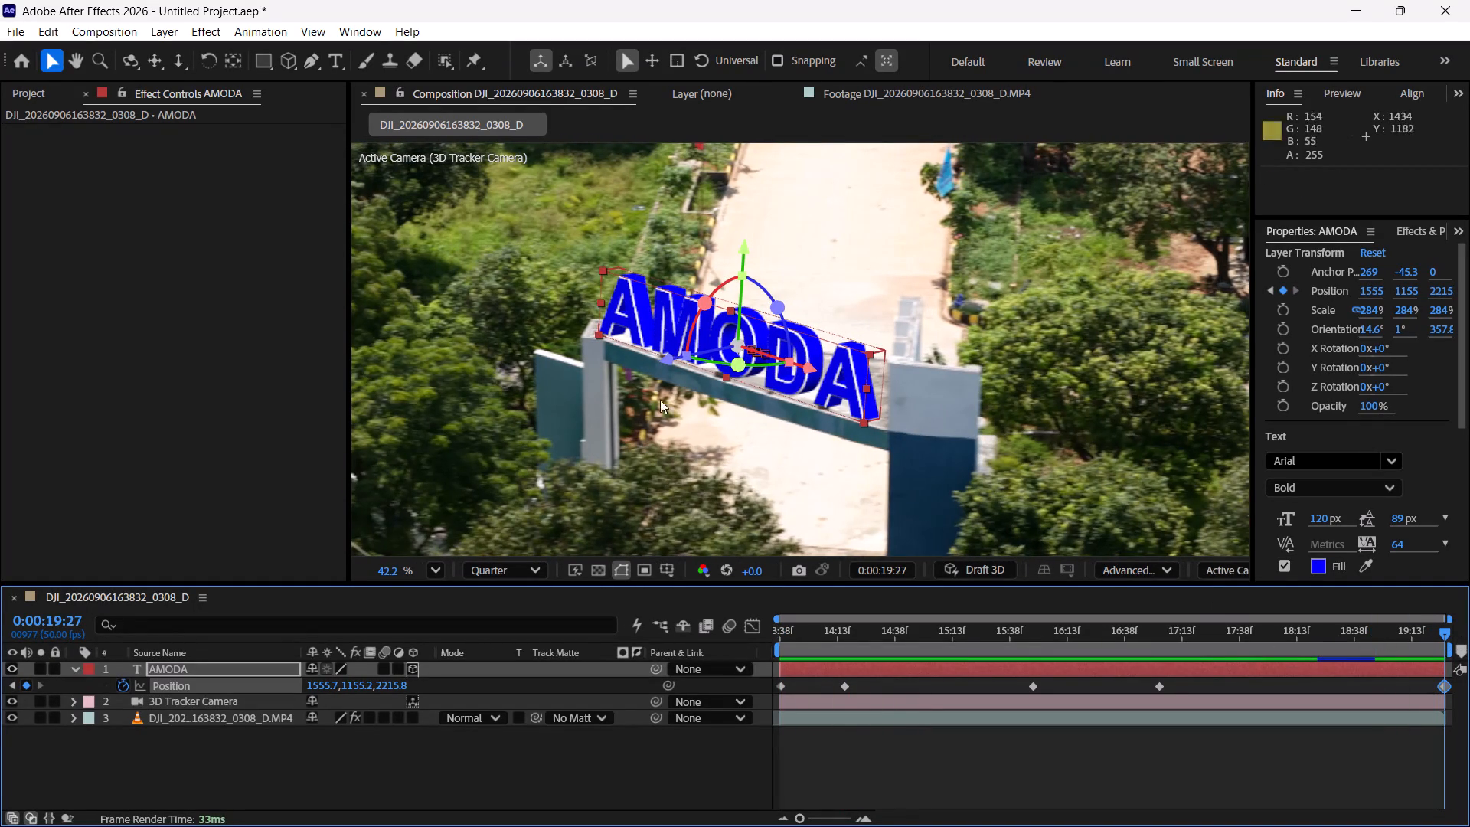
scroll(630, 366, "up", 7)
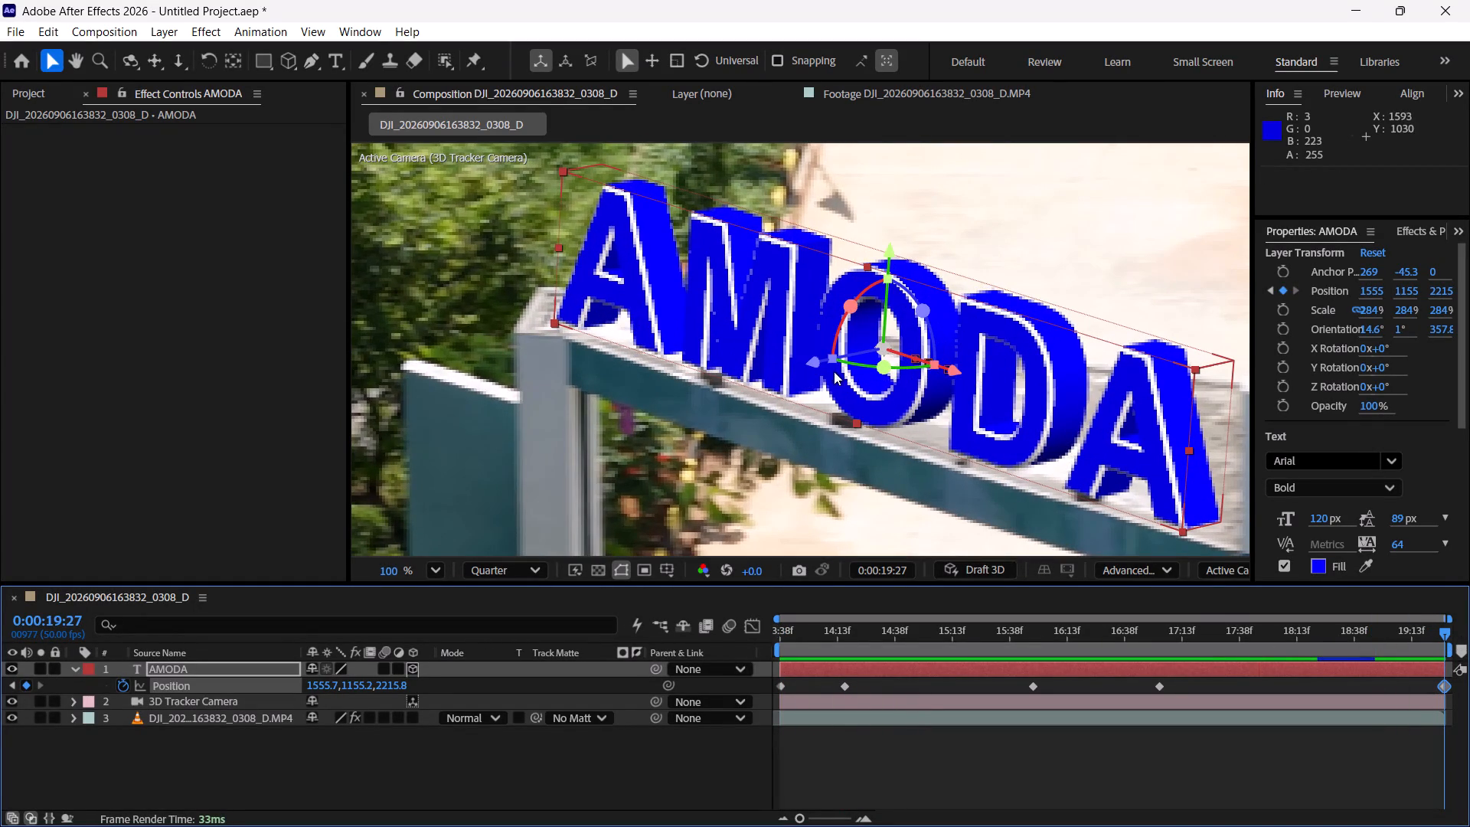
left_click_drag(815, 364, 714, 372)
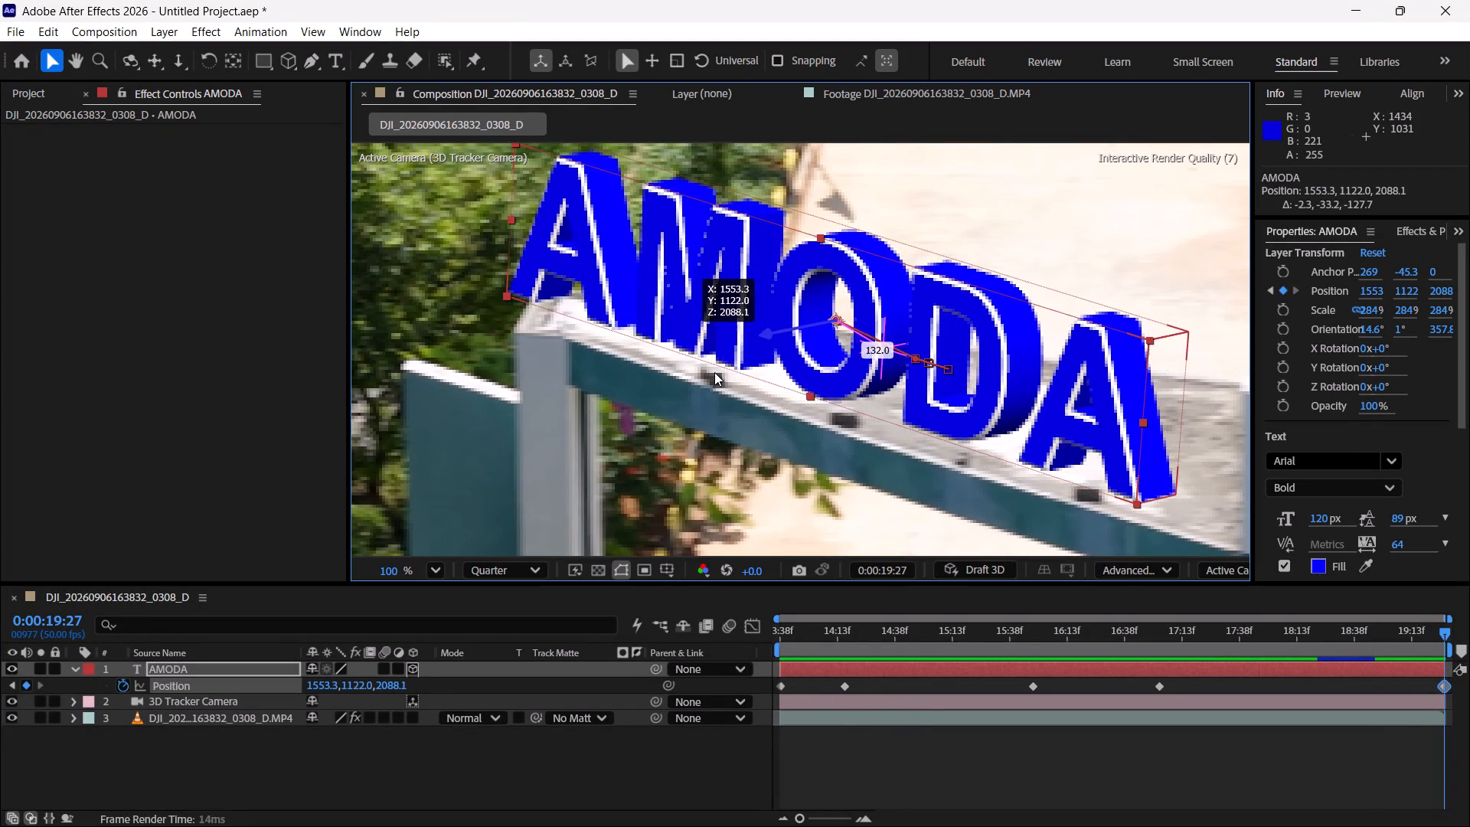
key("ctrl+z")
left_click_drag(893, 253, 893, 263)
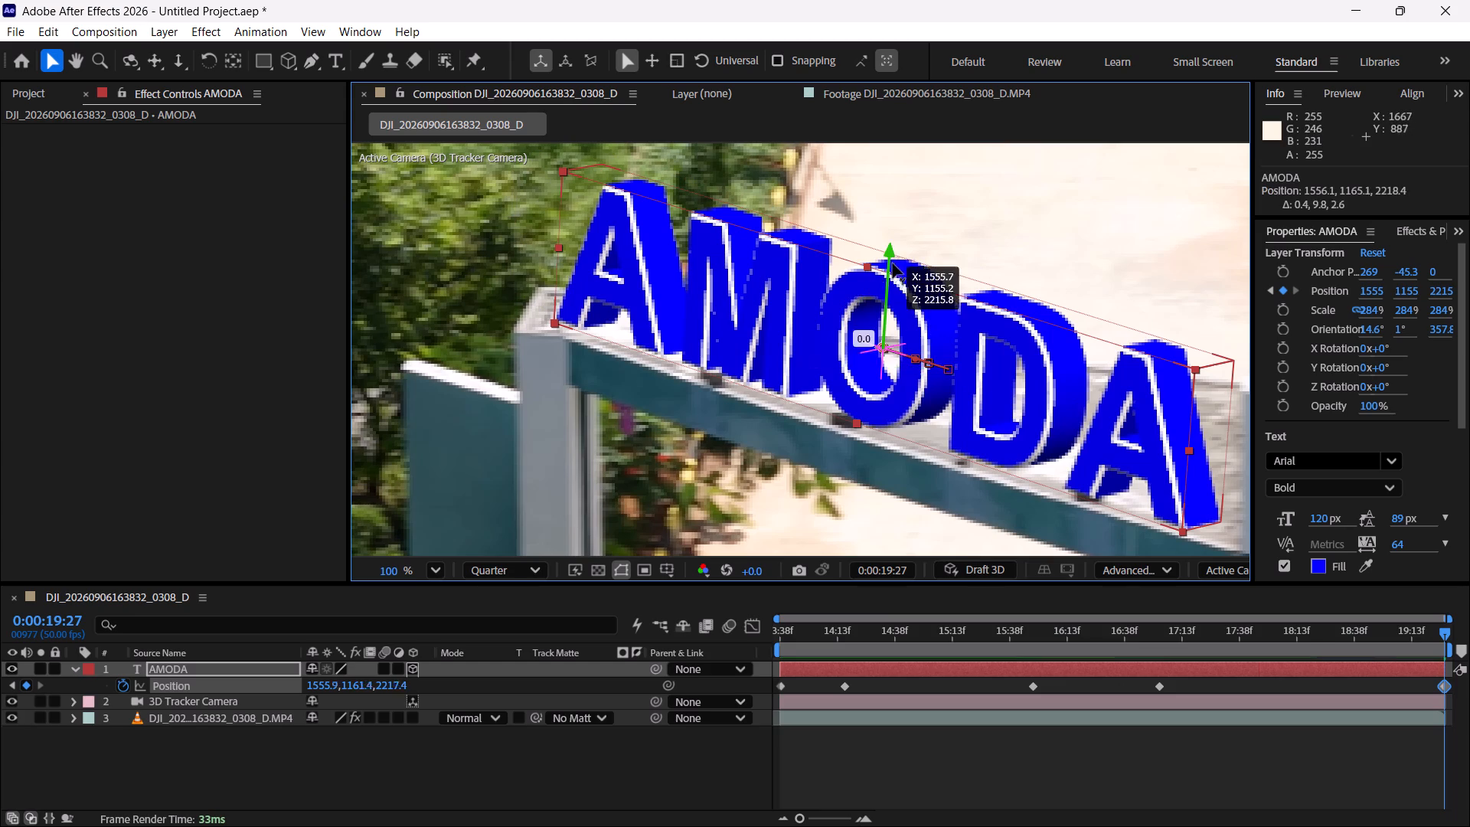
left_click_drag(893, 263, 893, 273)
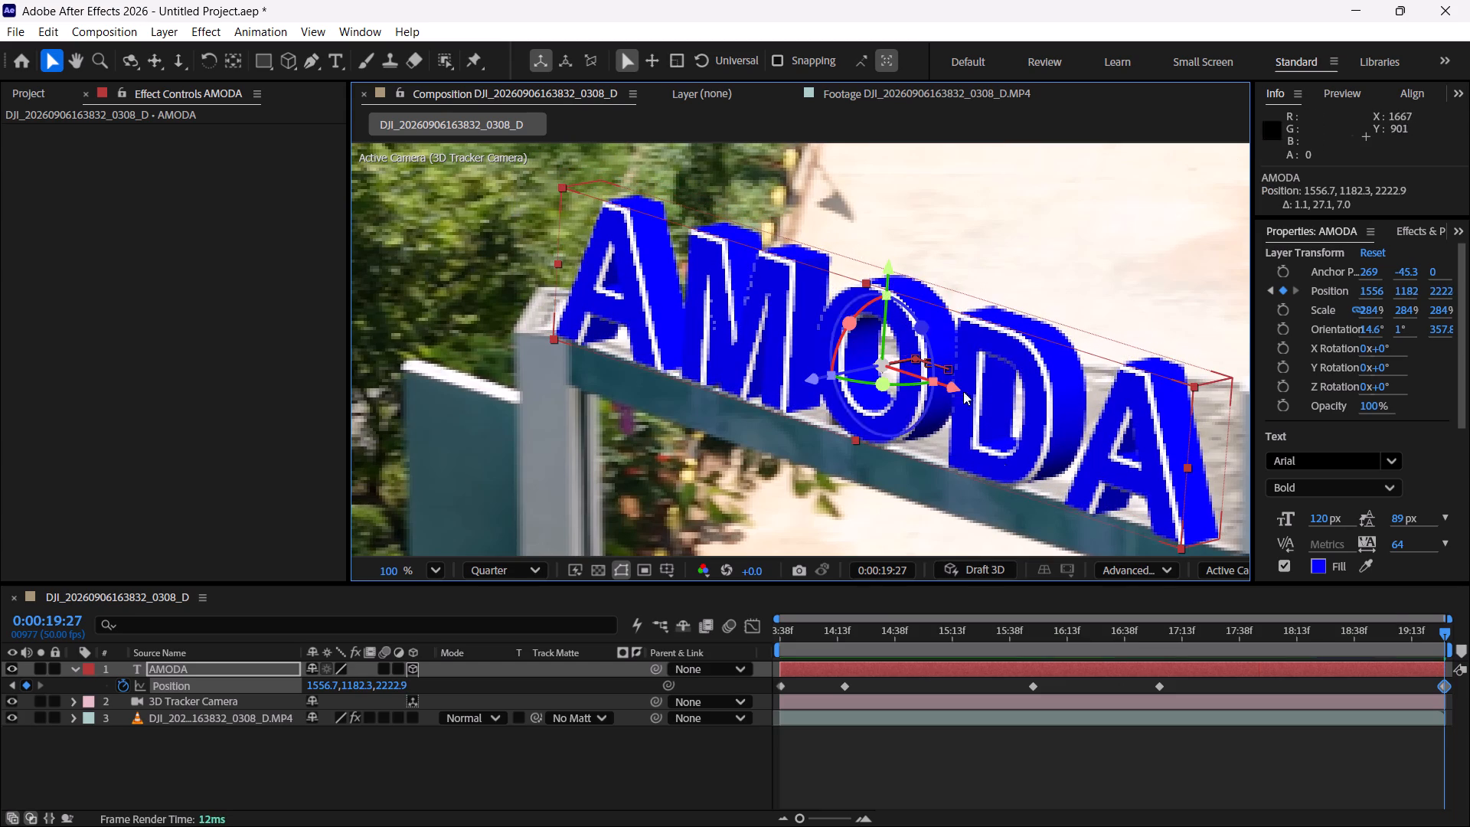
Scrub and play back the composition, zoomed out to the whole frame, to check the AMODA text's movement against the gate.
left_click_drag(1426, 640, 1282, 647)
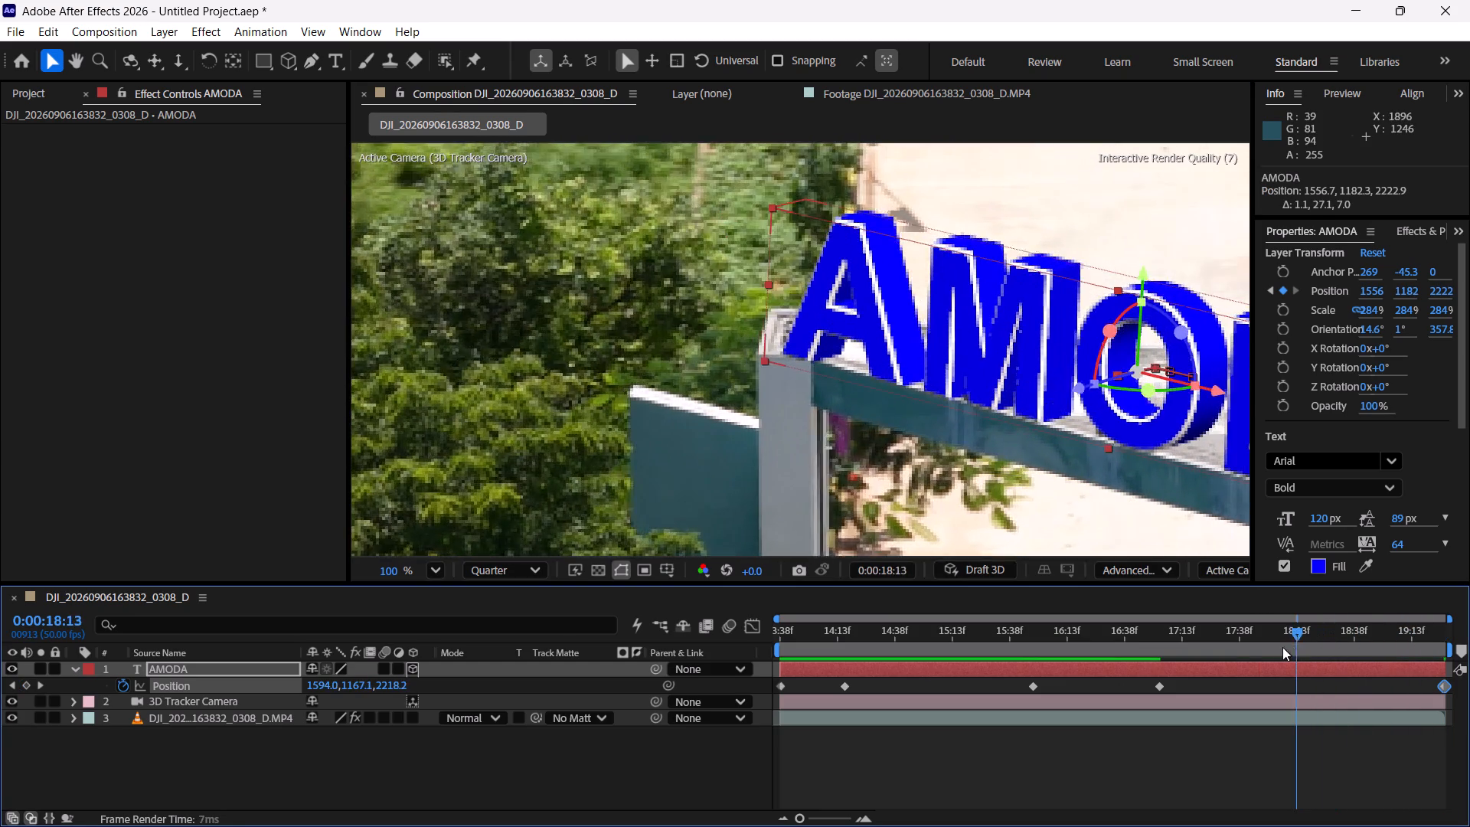
left_click_drag(1282, 647, 1469, 636)
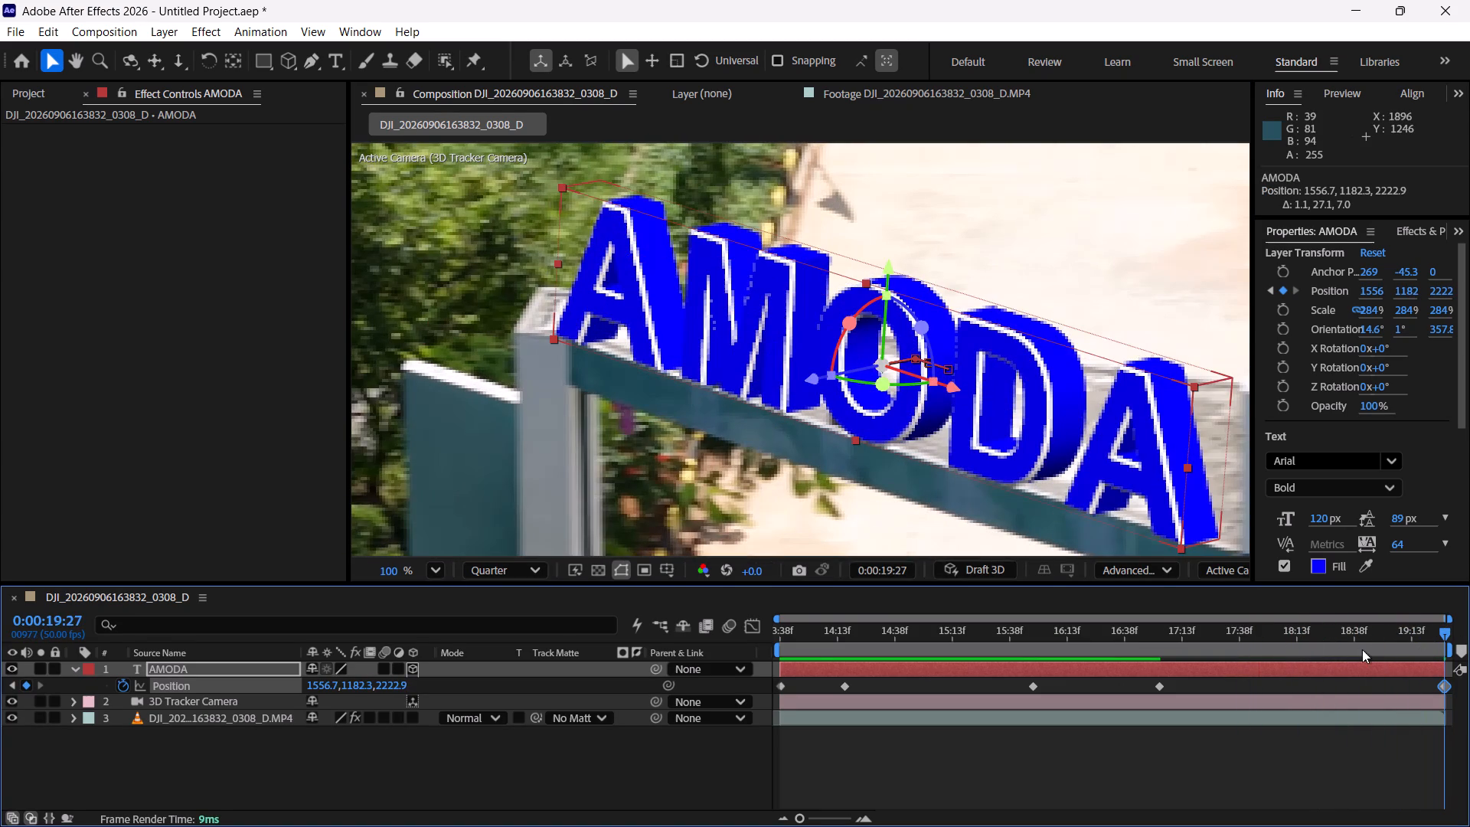
left_click(1388, 642)
key("space")
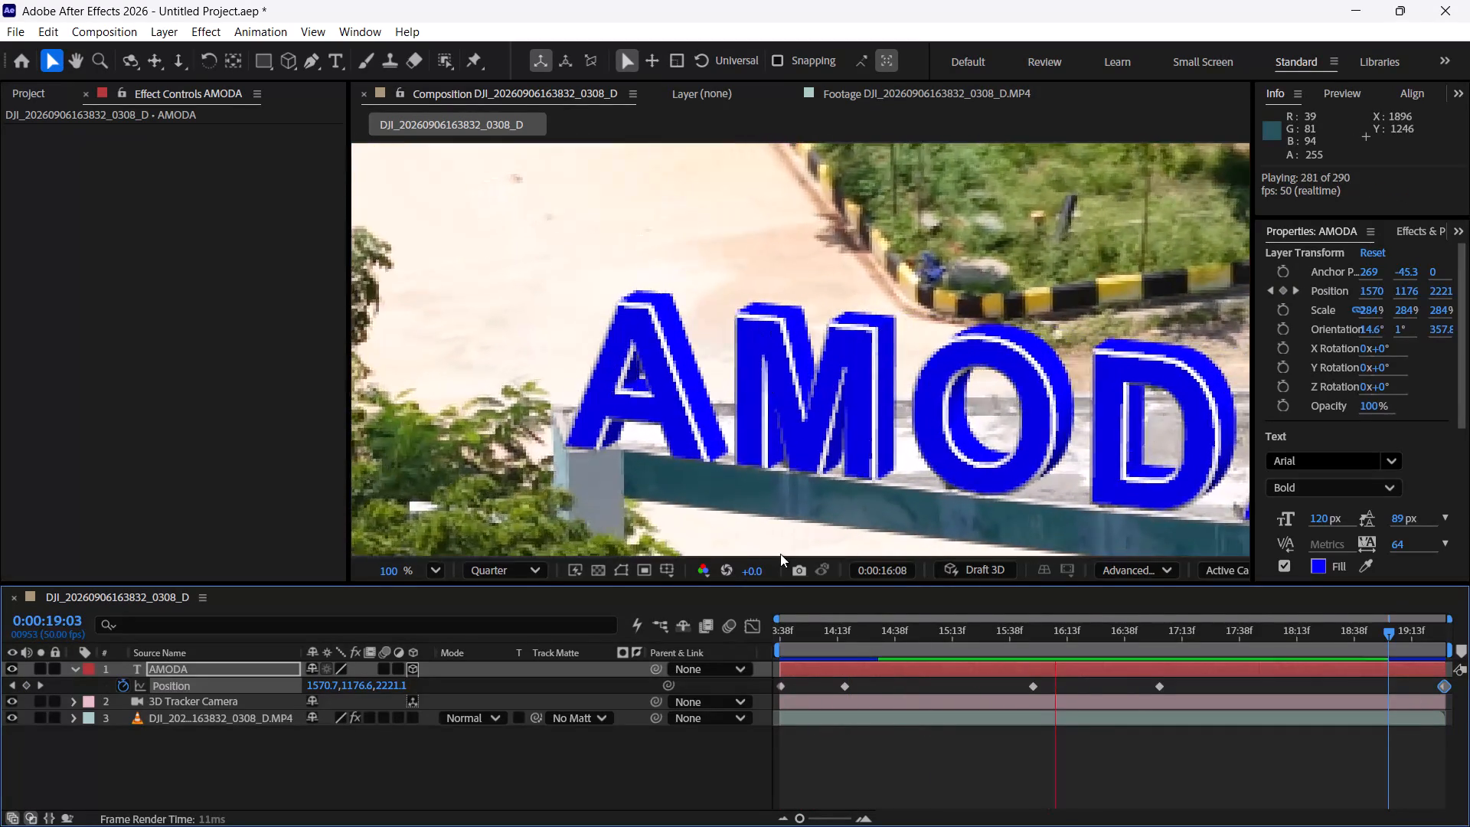
scroll(545, 455, "down", 7)
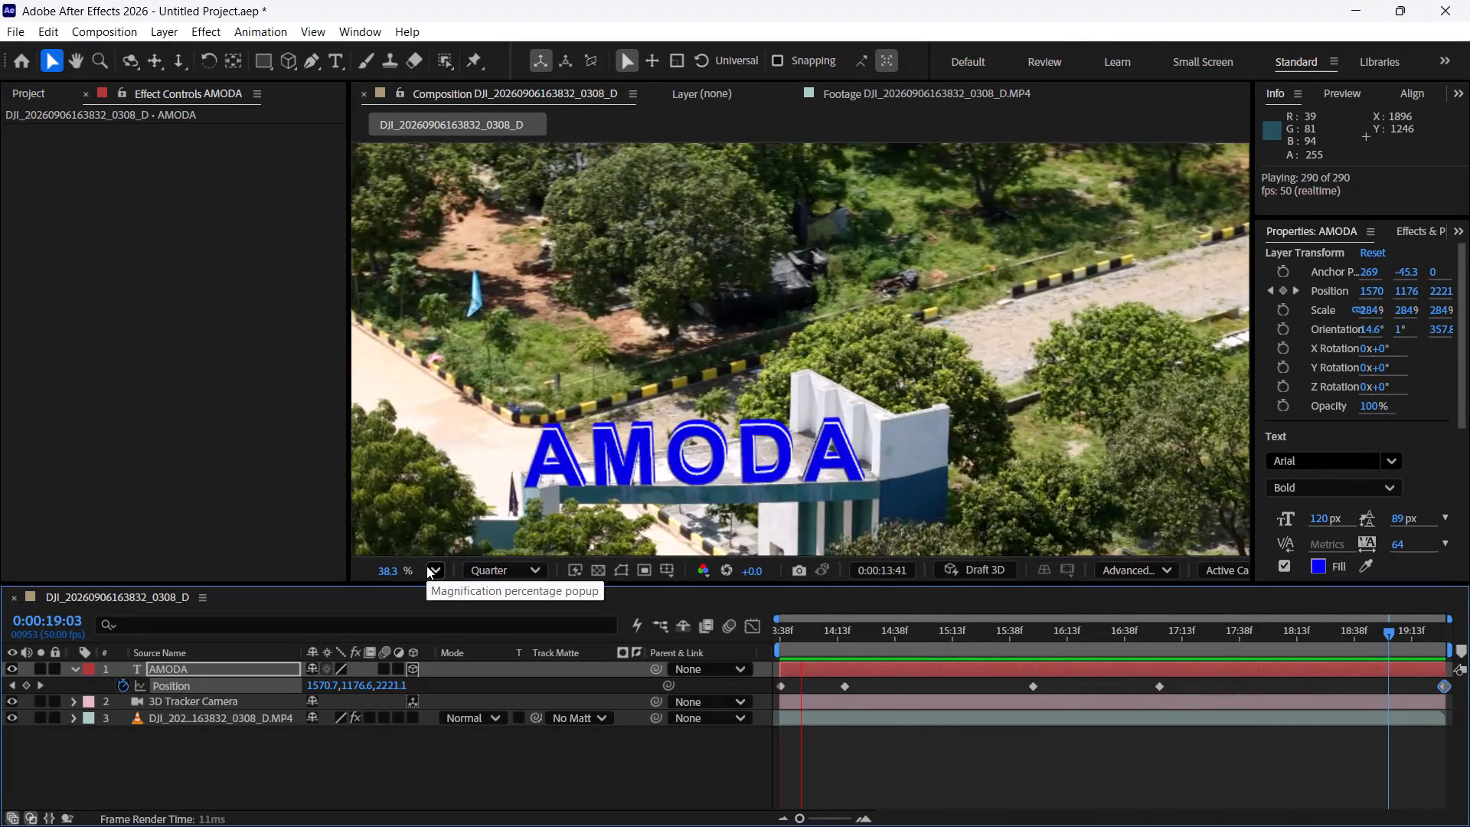
left_click(426, 566)
left_click(479, 191)
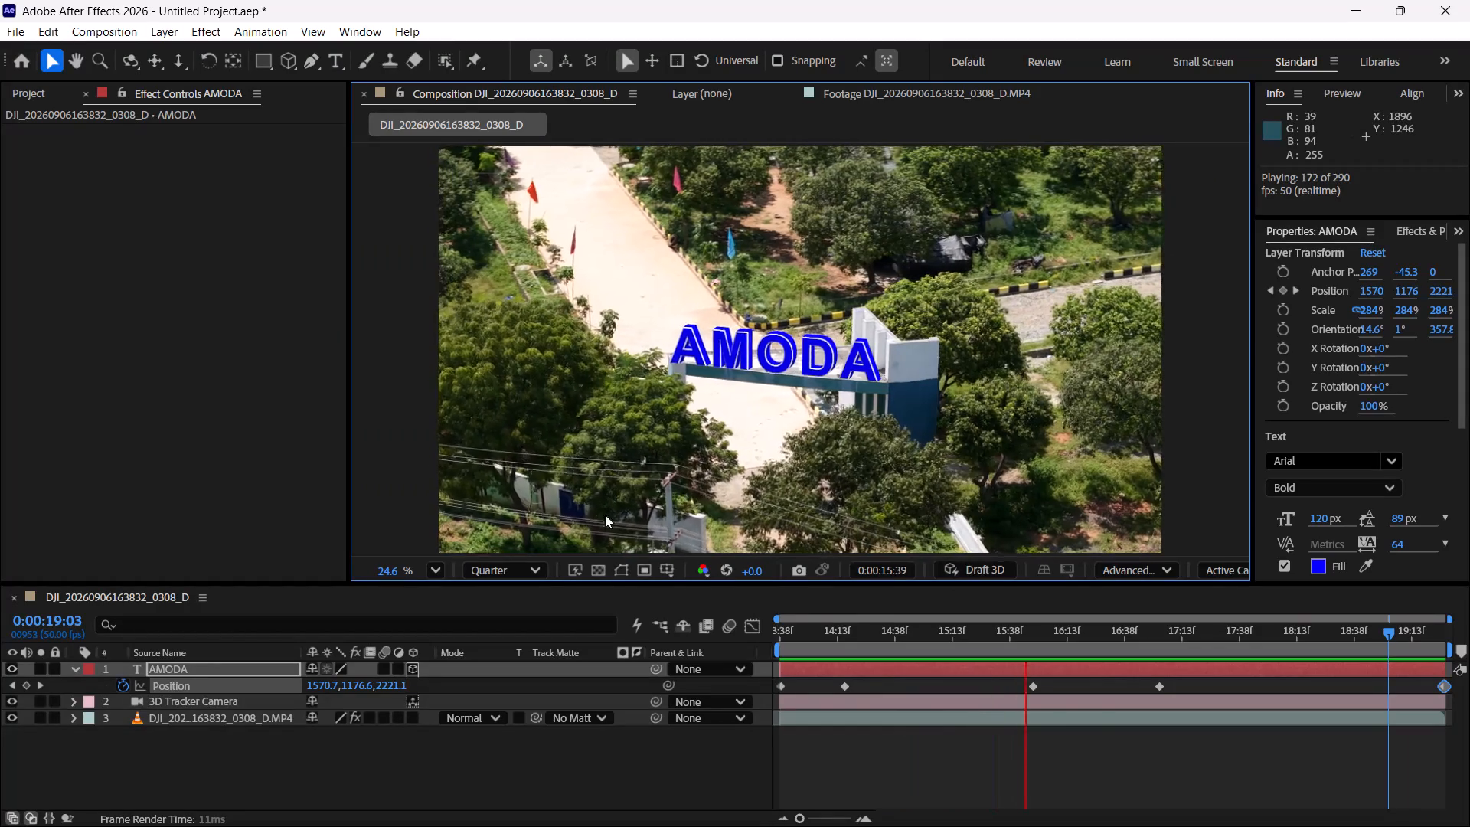
key("space")
Return to the composition's start at 0:00:13:38 and collapse the AMODA layer's properties.
left_click_drag(838, 640, 707, 637)
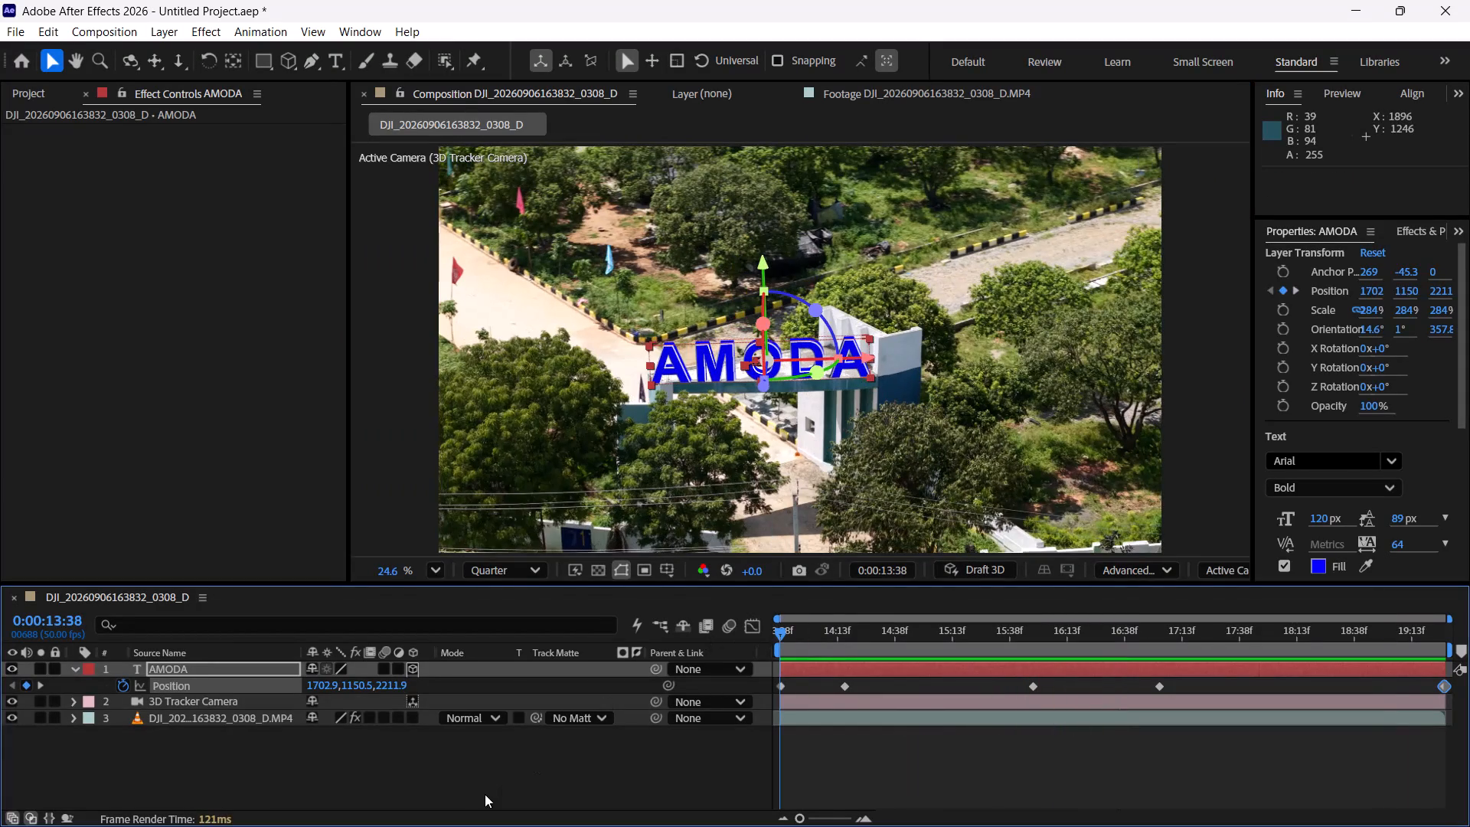
left_click(482, 796)
left_click(177, 672)
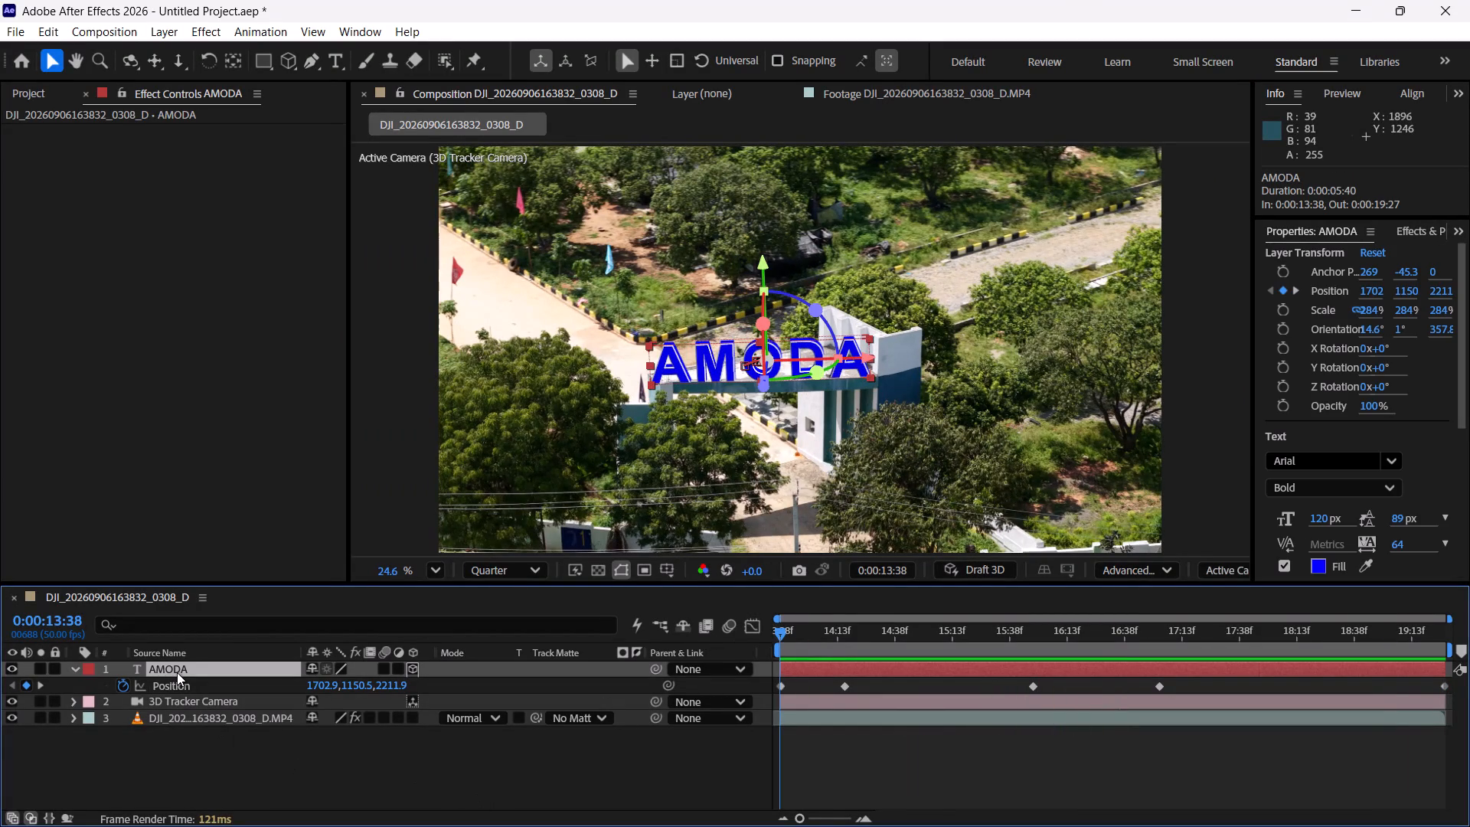
left_click(70, 666)
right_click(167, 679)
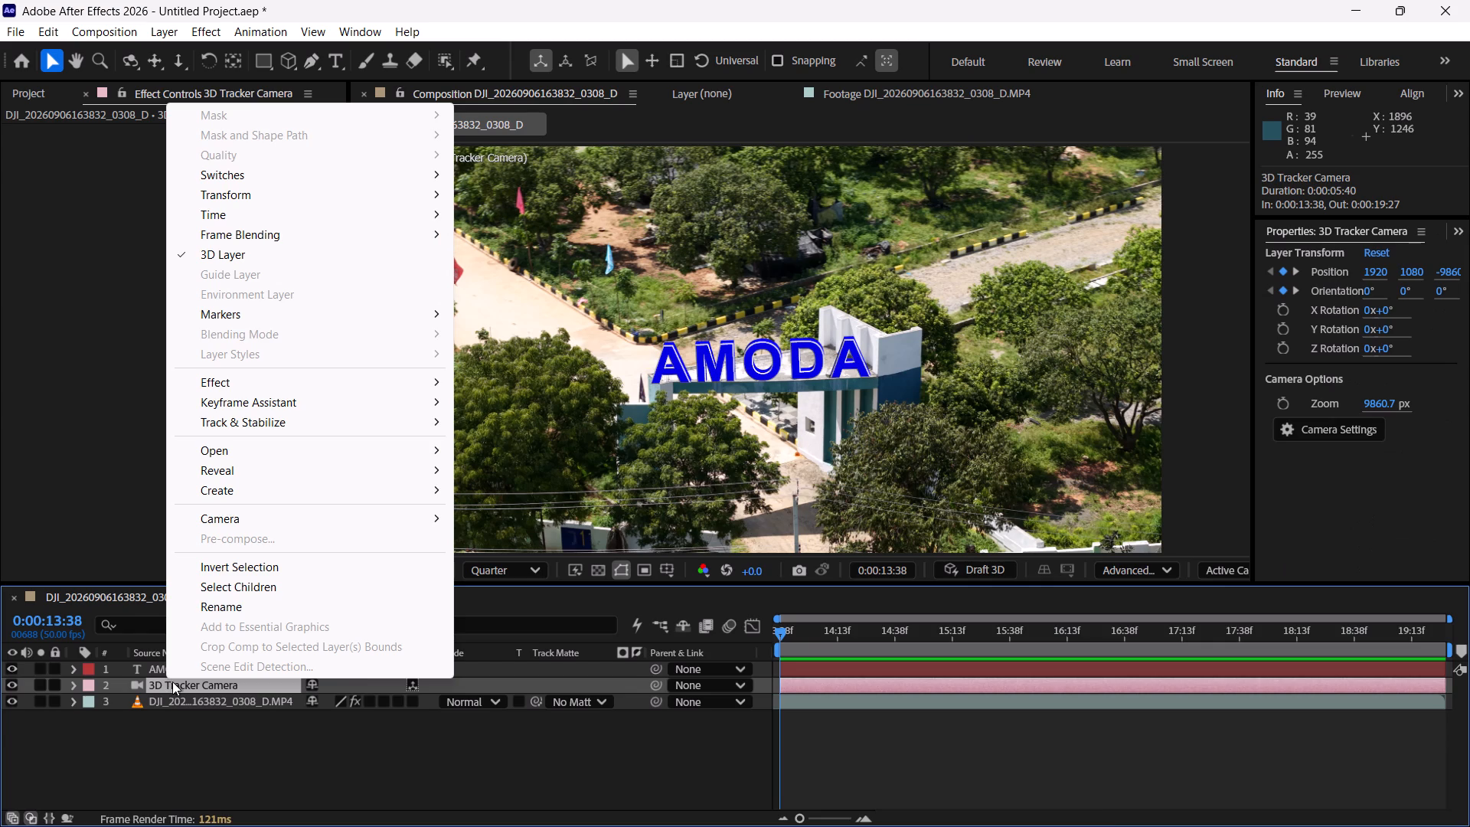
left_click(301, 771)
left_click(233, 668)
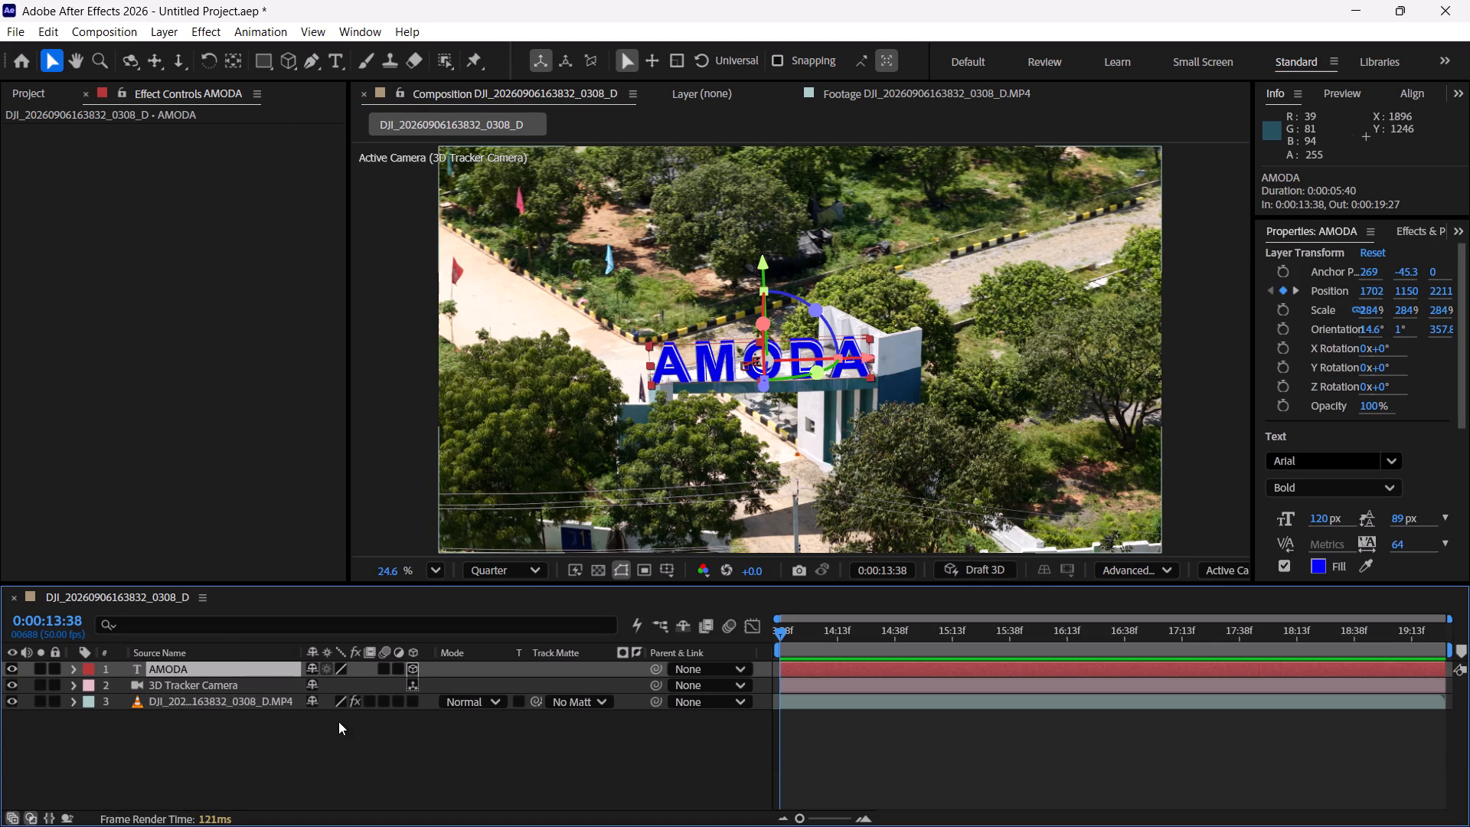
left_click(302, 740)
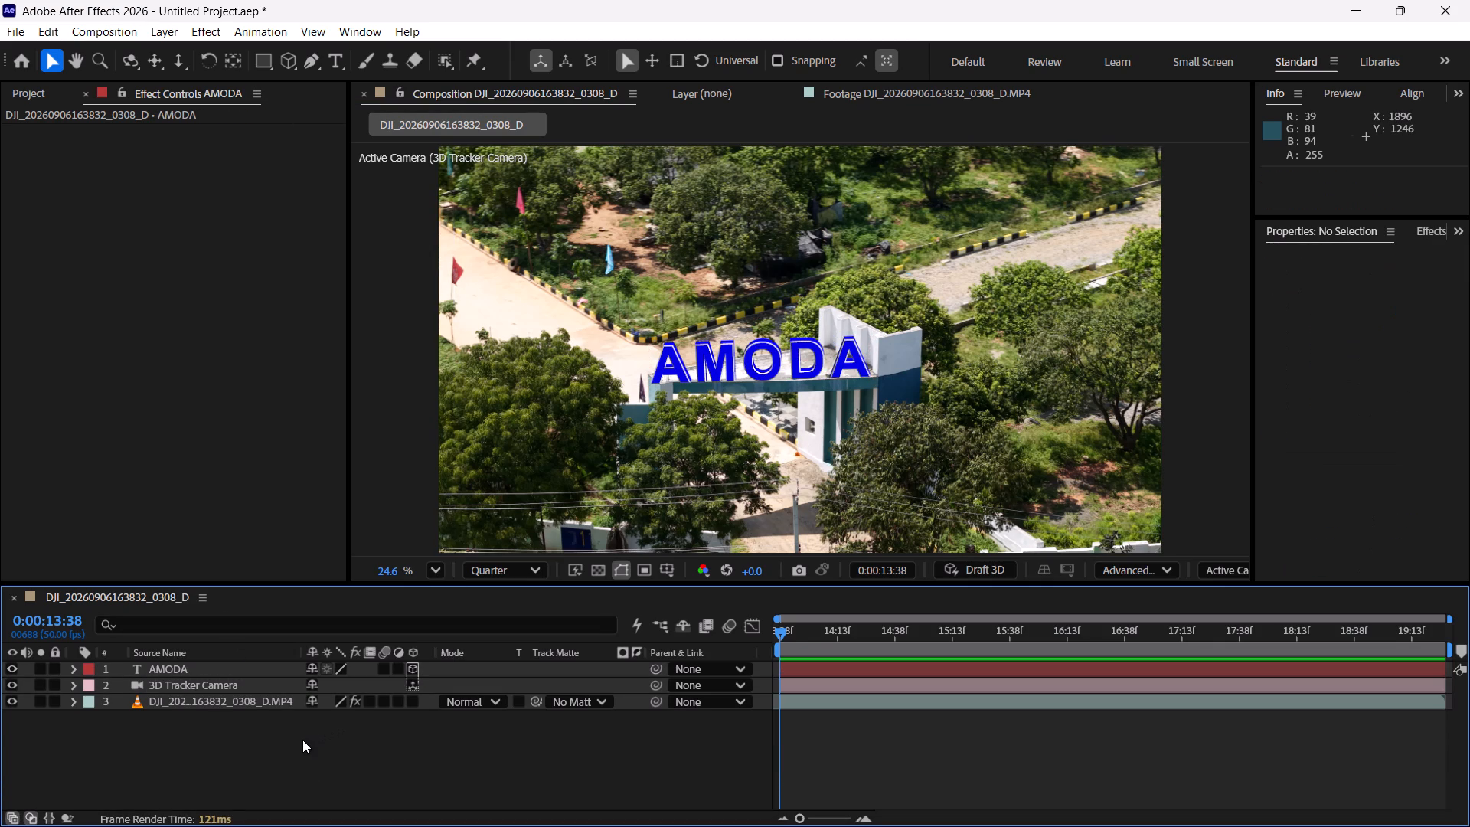
Apply the first 3D Basic Cascade In animation preset from the 3D Text presets to the AMODA layer at 0:00:13:38.
left_click(185, 668)
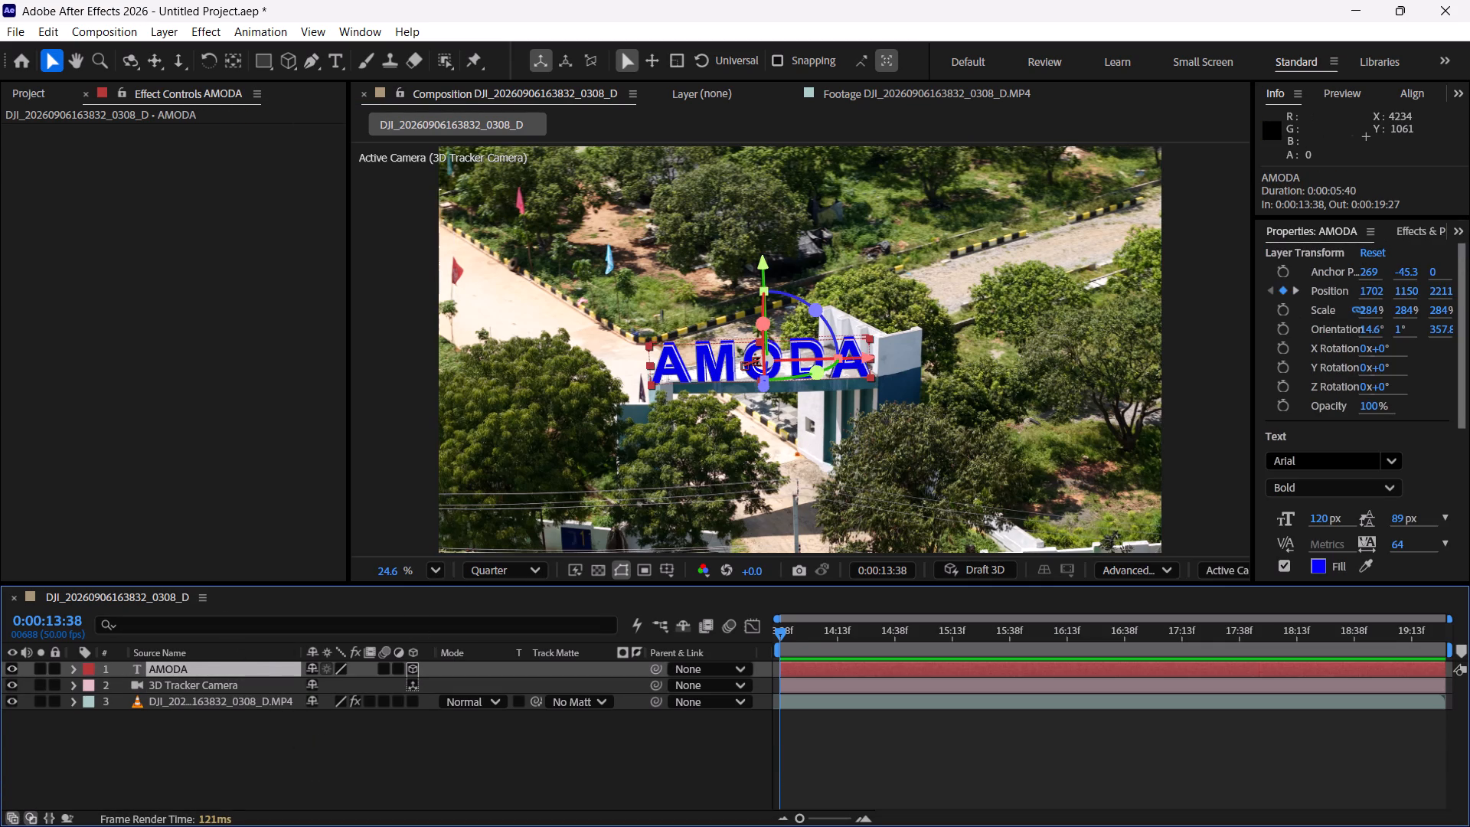
left_click(1432, 236)
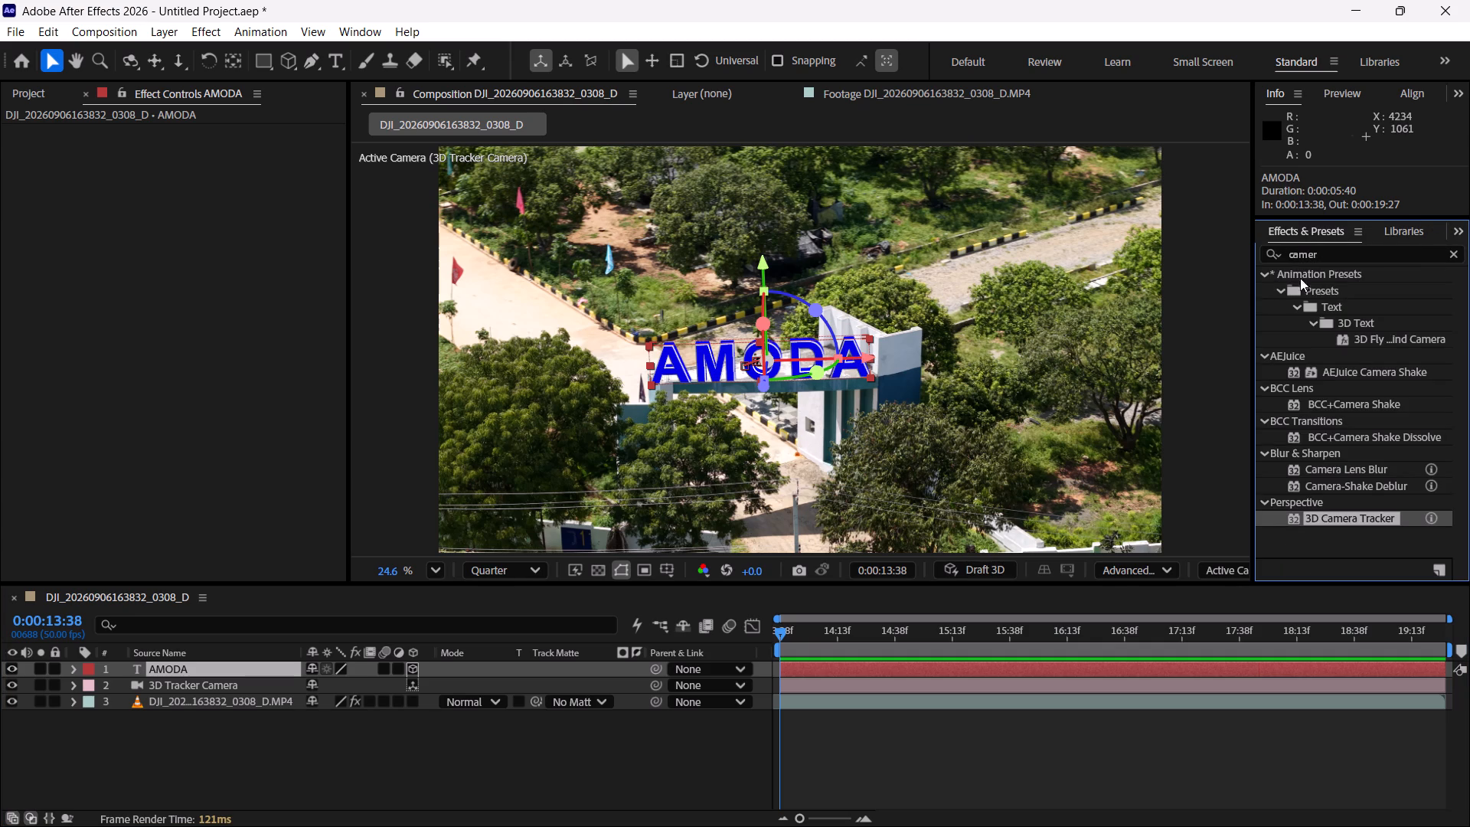
left_click(1463, 252)
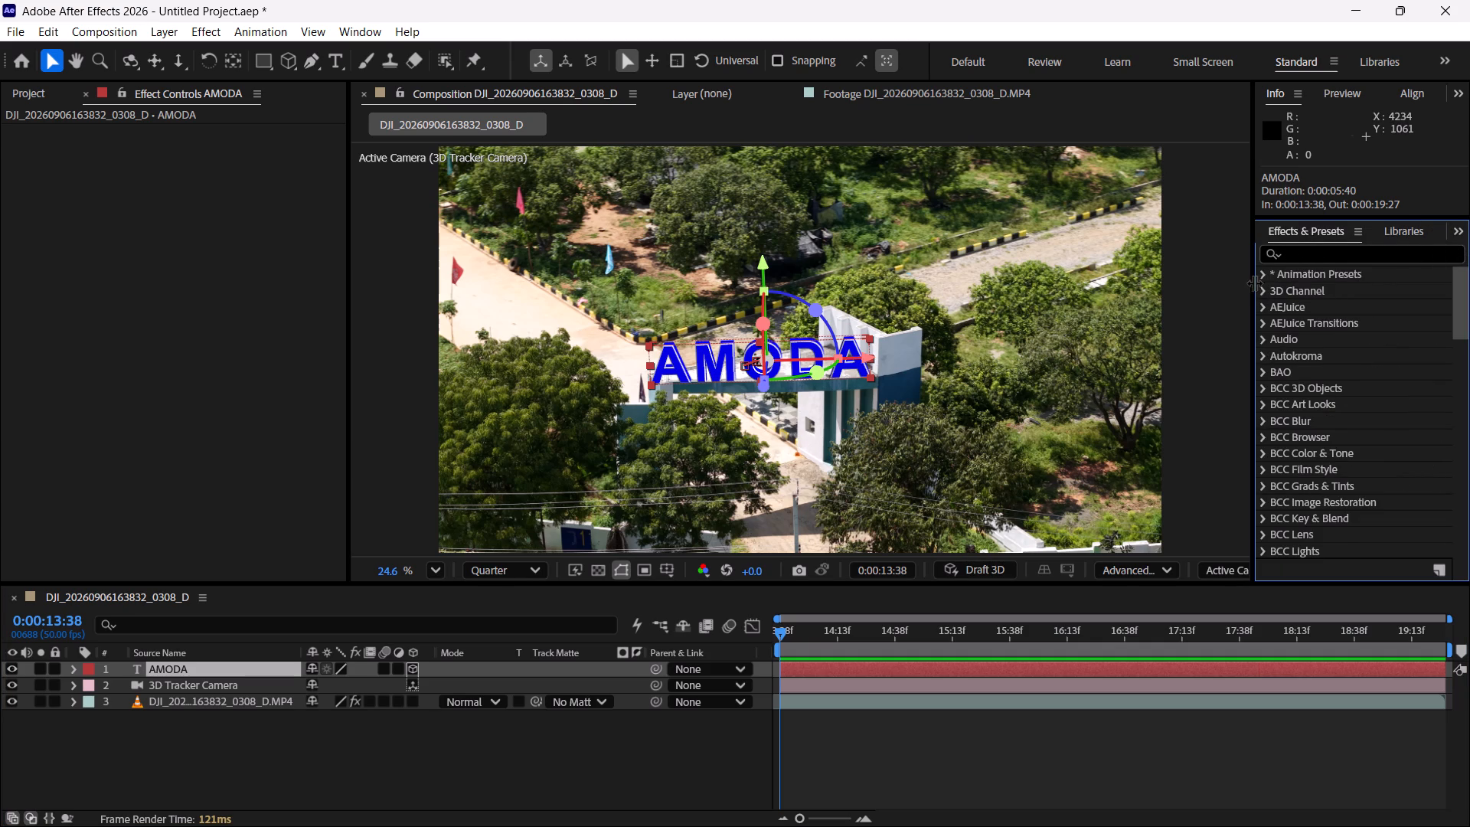
left_click(1258, 282)
left_click(1277, 309)
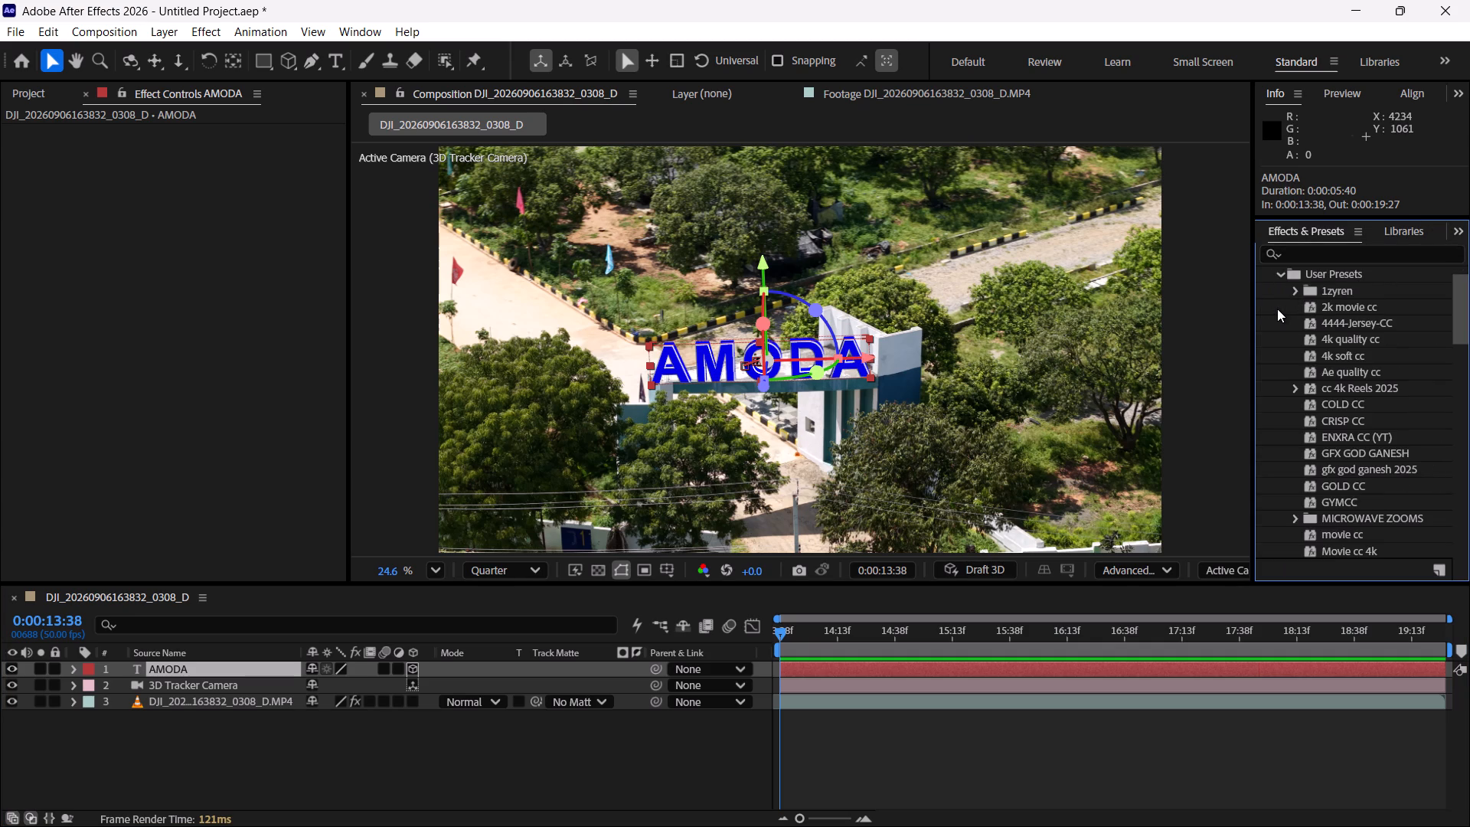
left_click(1283, 276)
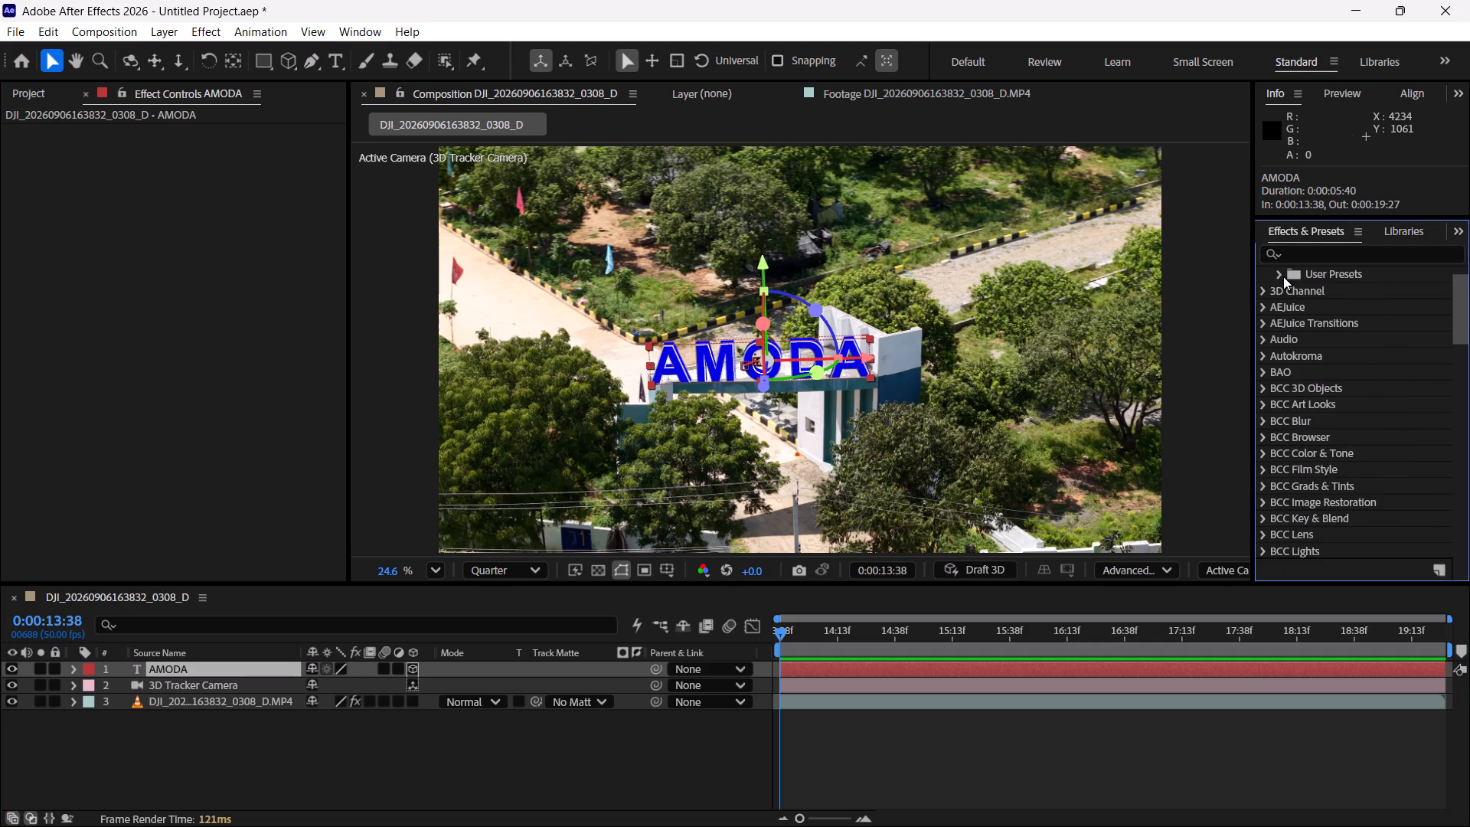
scroll(1283, 276, "up", 2)
left_click(1278, 289)
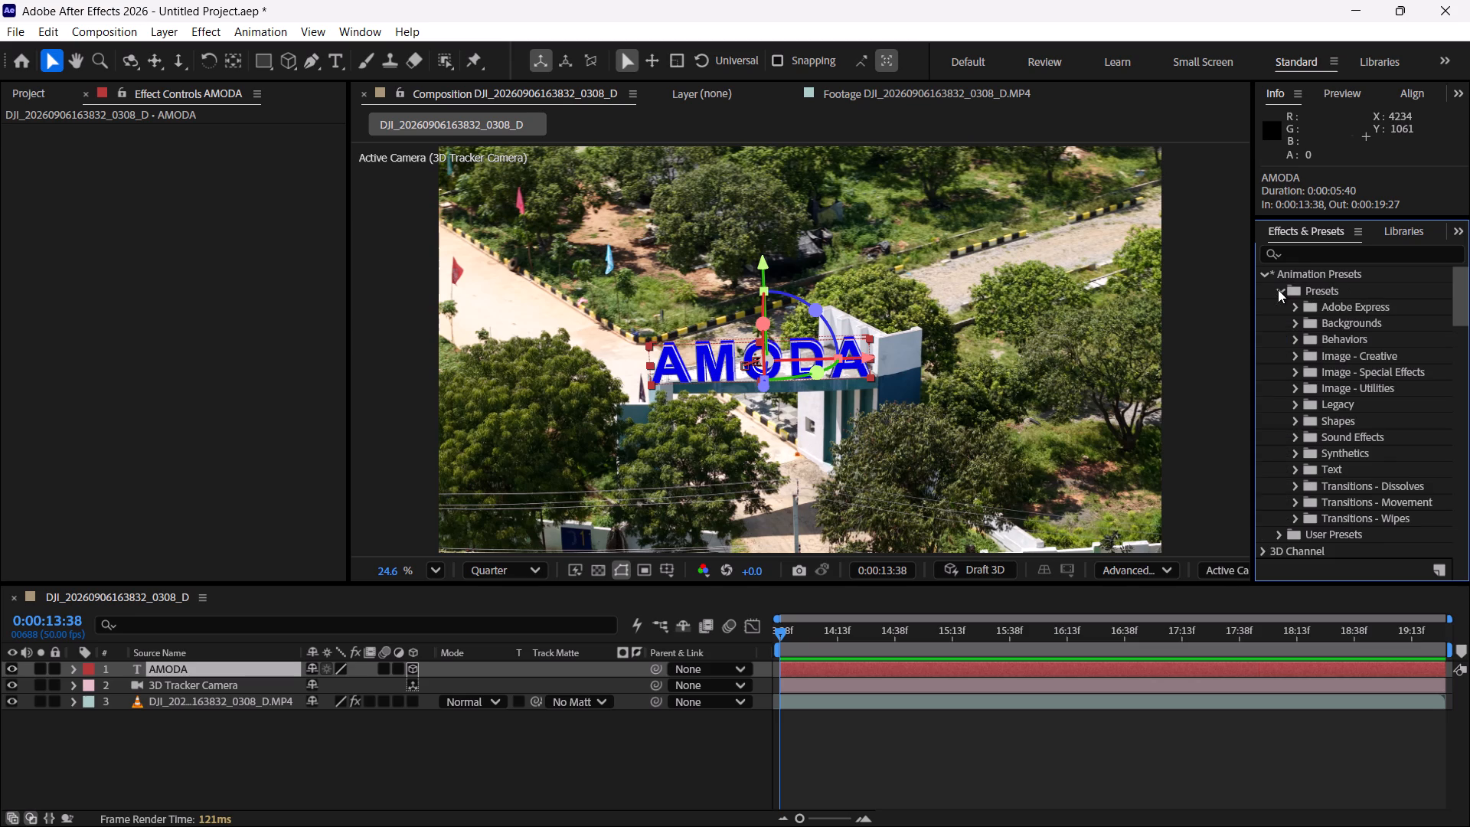
left_click(1278, 289)
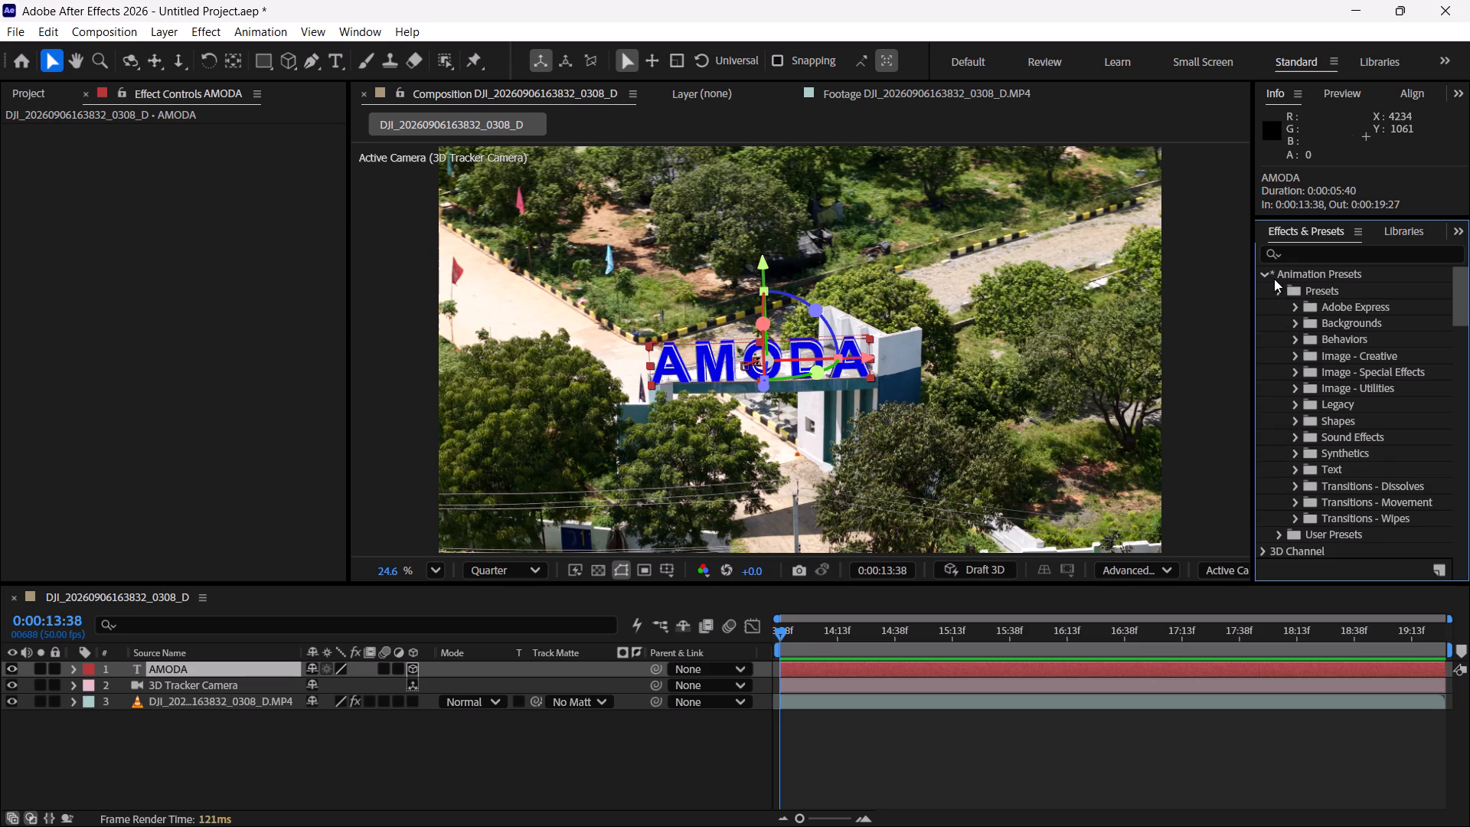
left_click(1279, 288)
scroll(1286, 320, "down", 3)
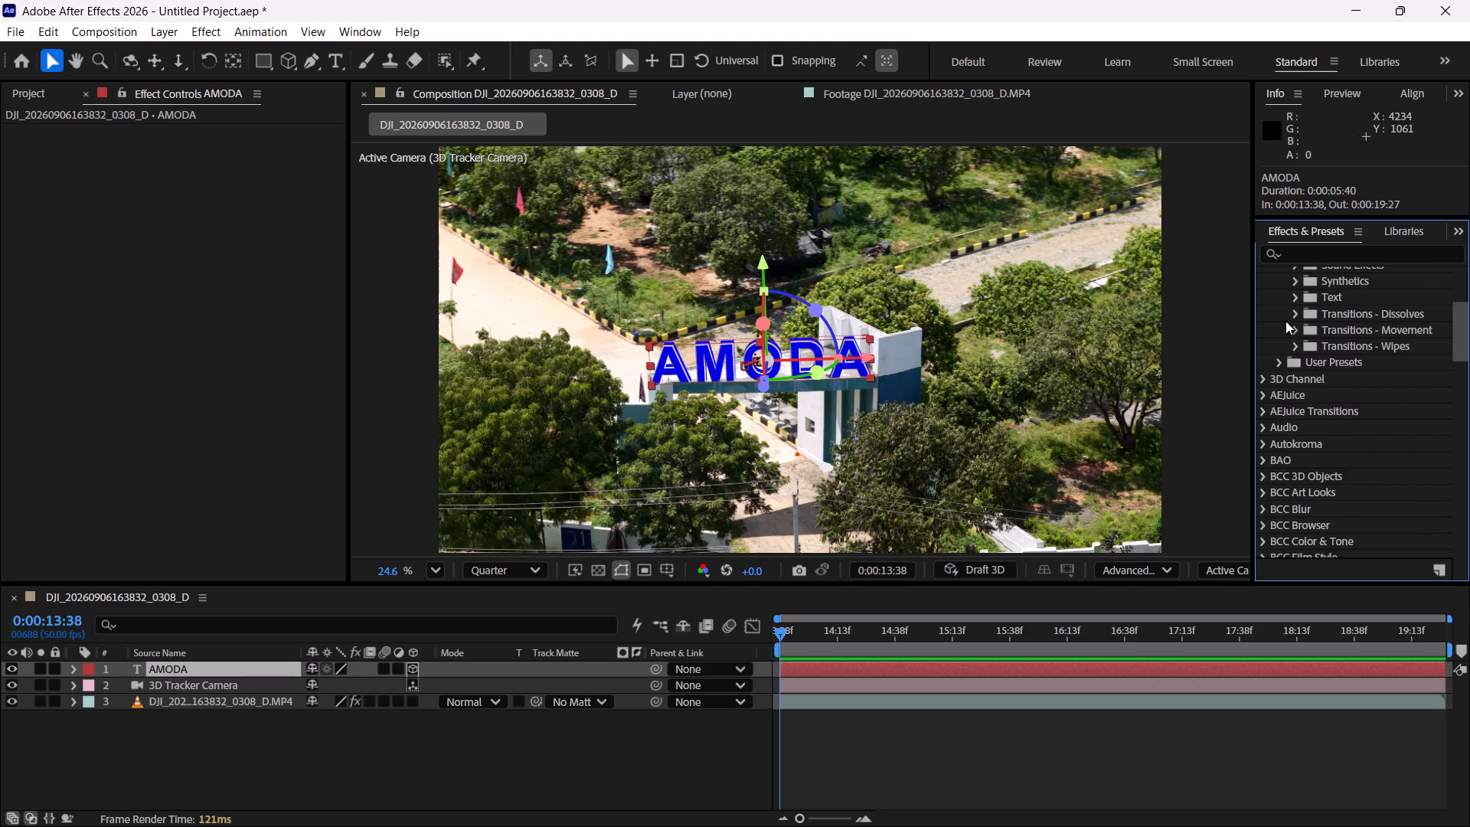
left_click(1293, 296)
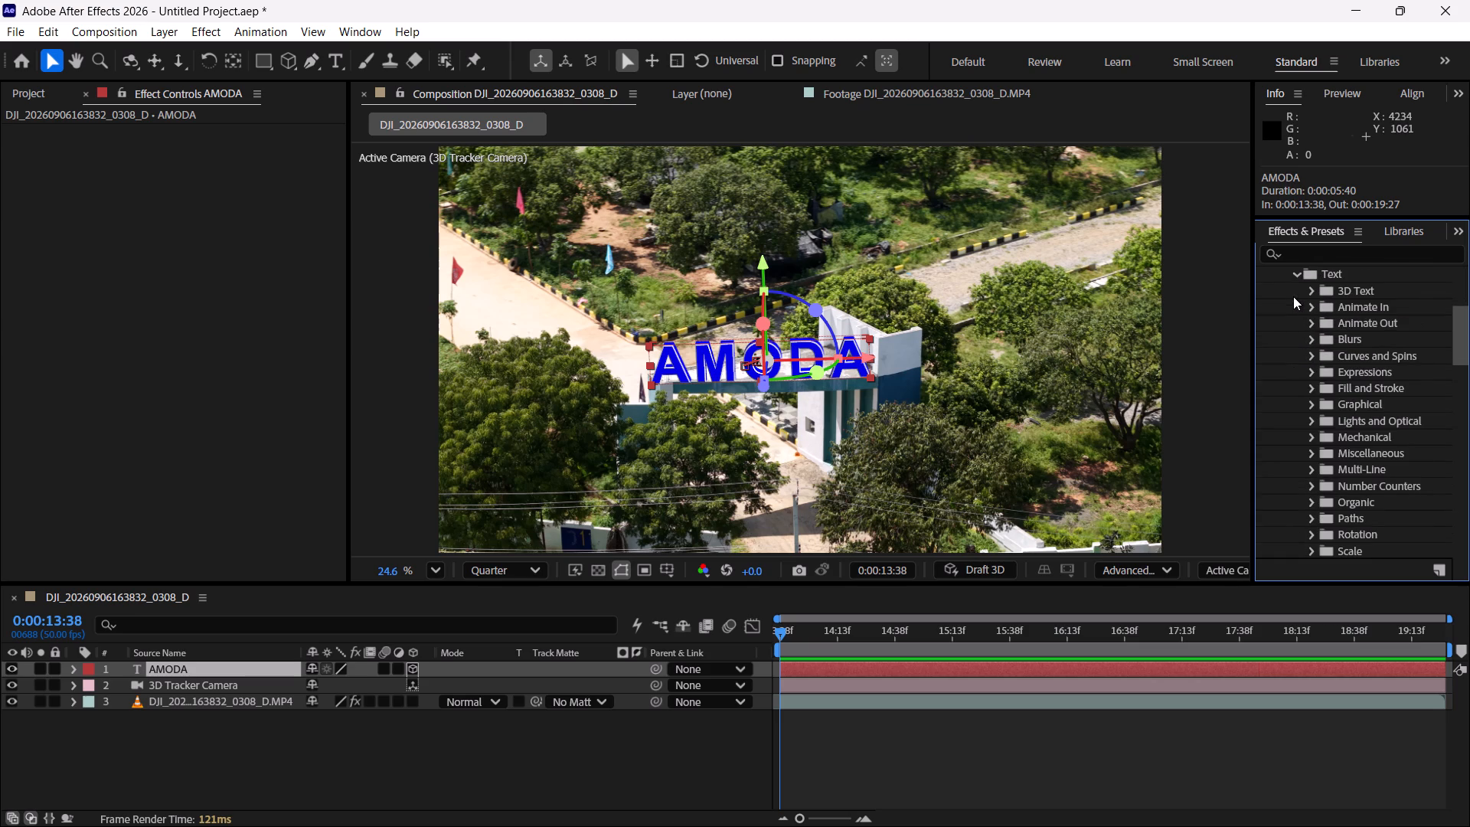
left_click(1315, 291)
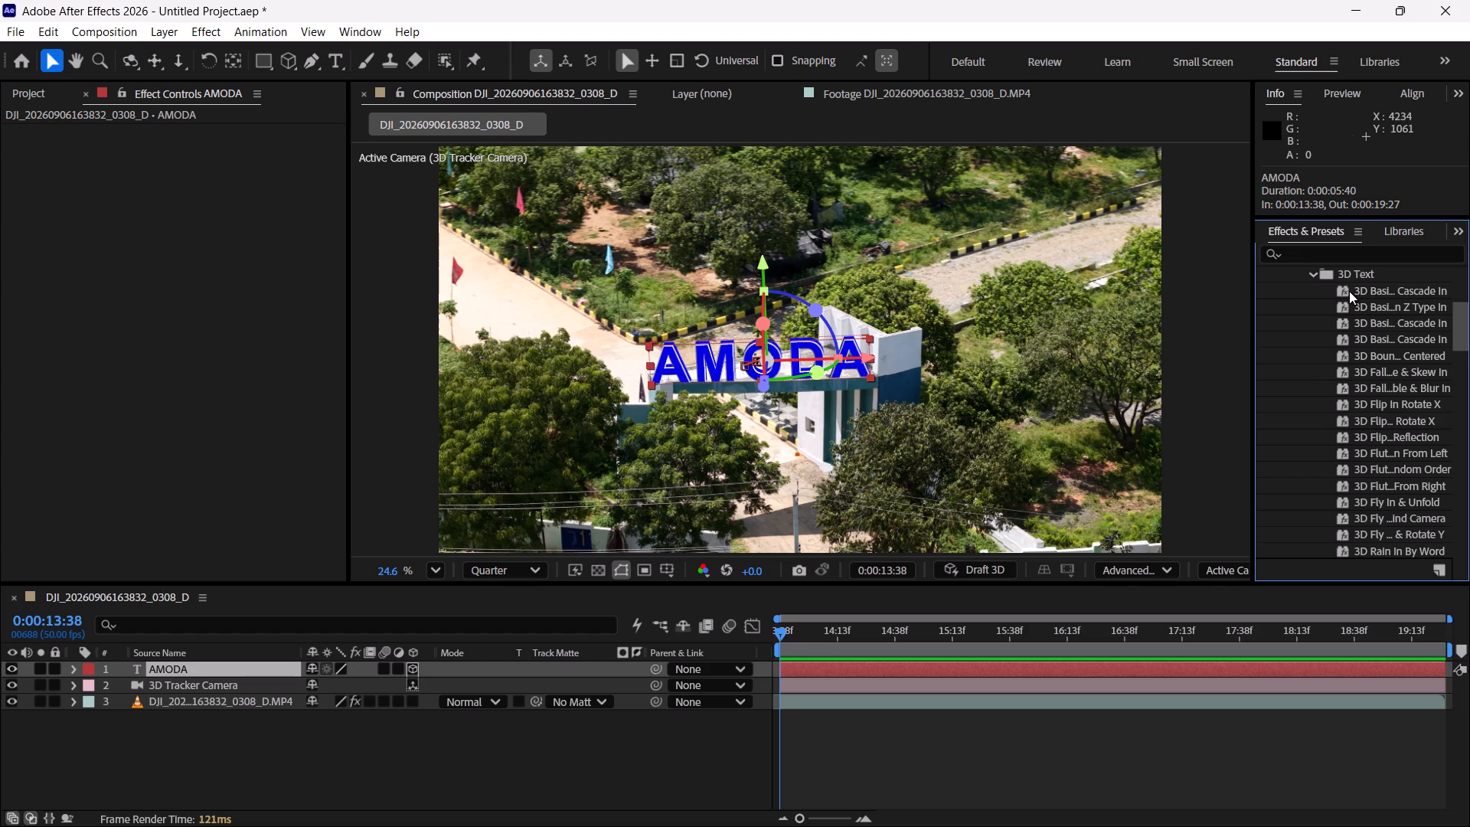
left_click(1349, 291)
left_click_drag(1371, 292, 812, 661)
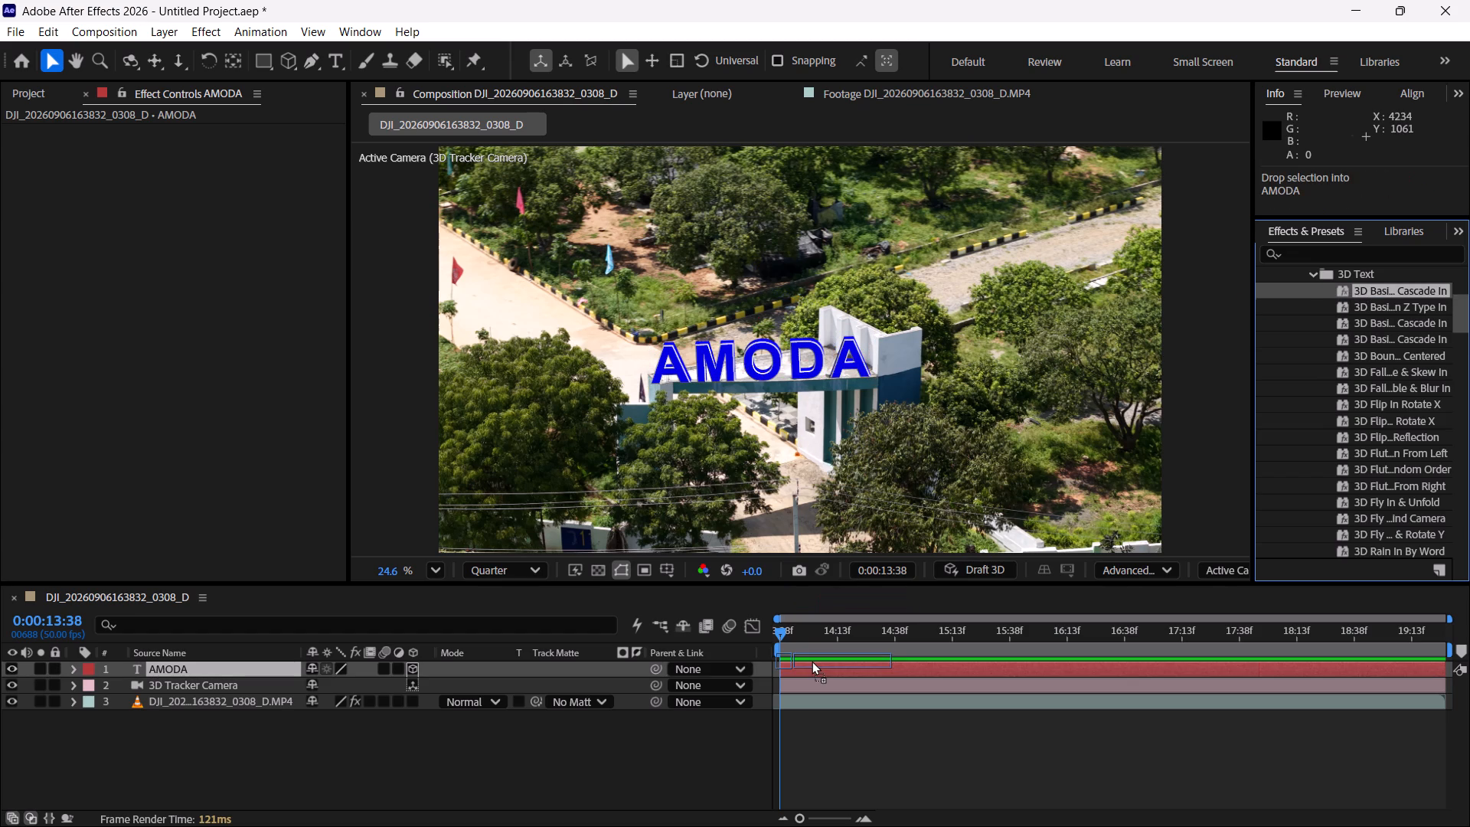
left_click_drag(812, 661, 805, 666)
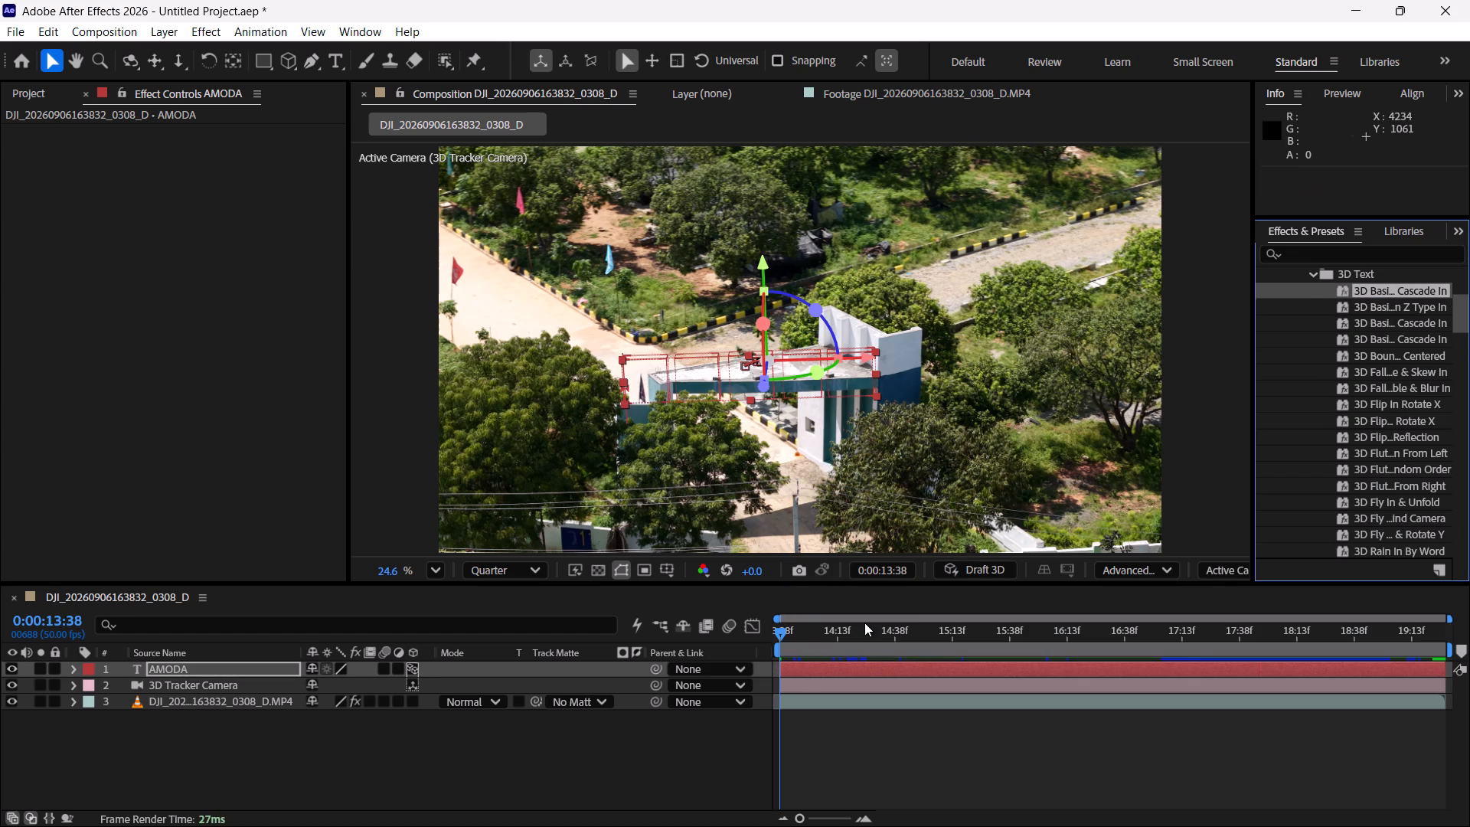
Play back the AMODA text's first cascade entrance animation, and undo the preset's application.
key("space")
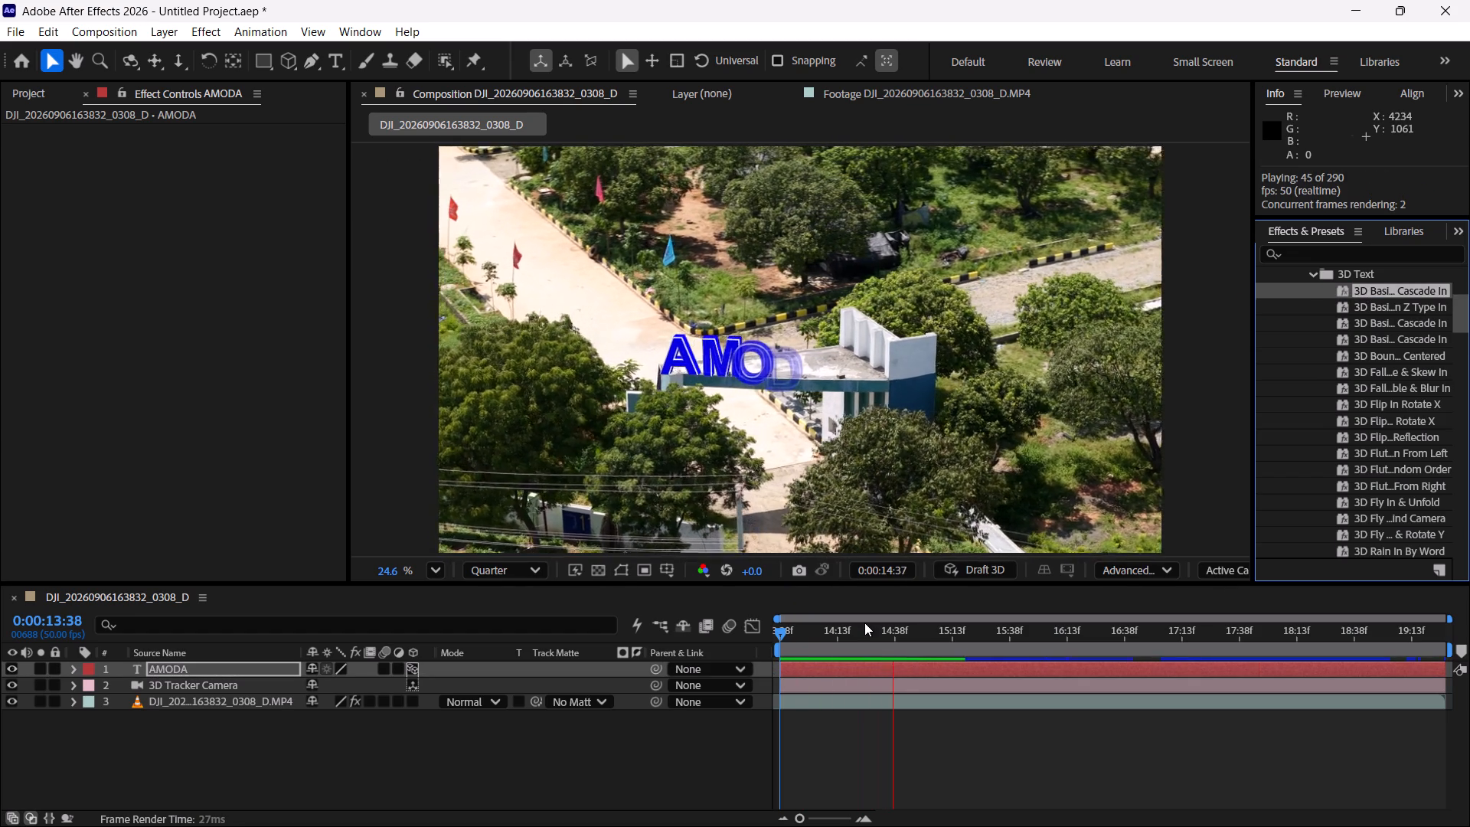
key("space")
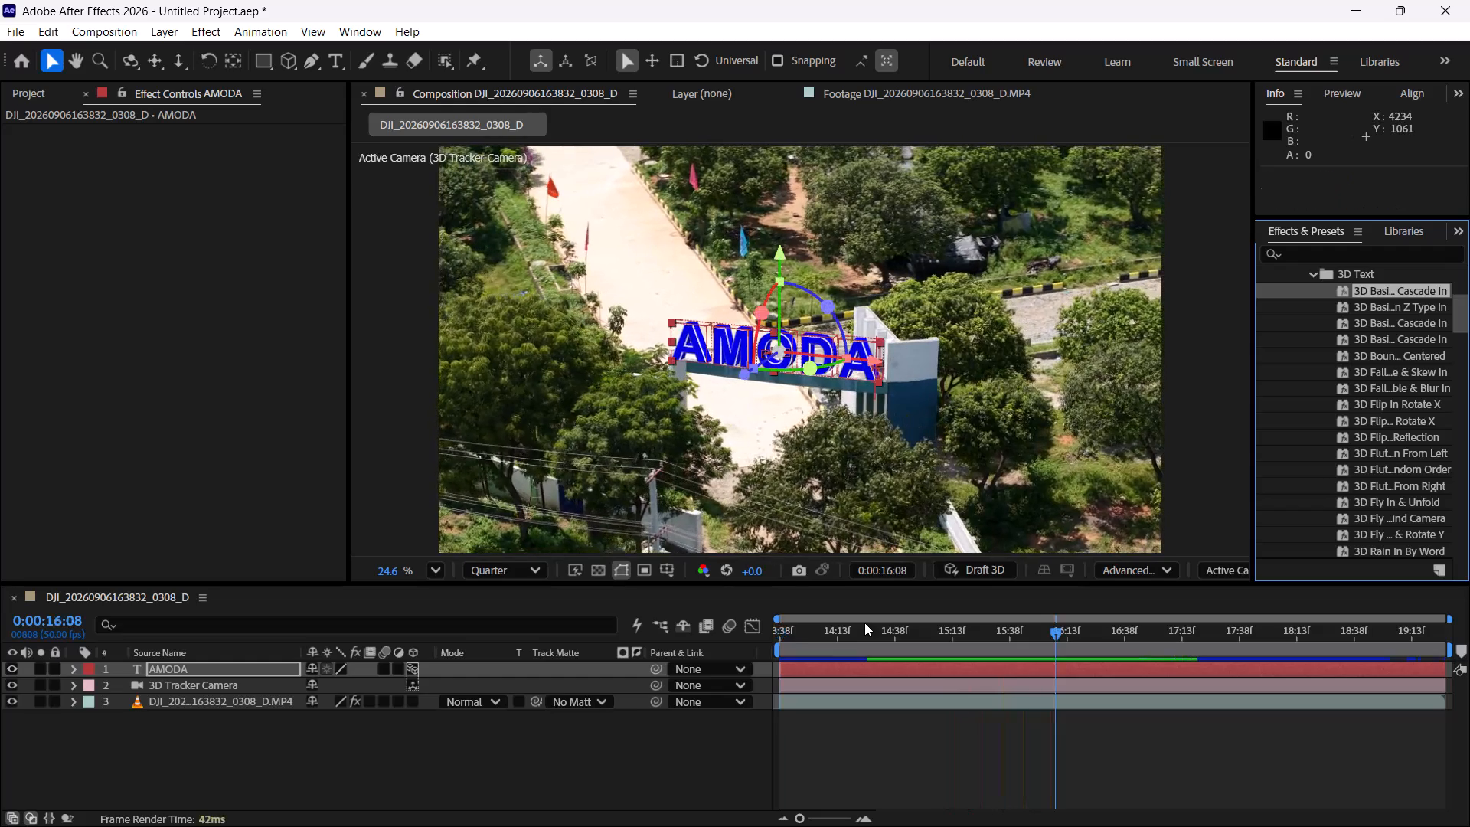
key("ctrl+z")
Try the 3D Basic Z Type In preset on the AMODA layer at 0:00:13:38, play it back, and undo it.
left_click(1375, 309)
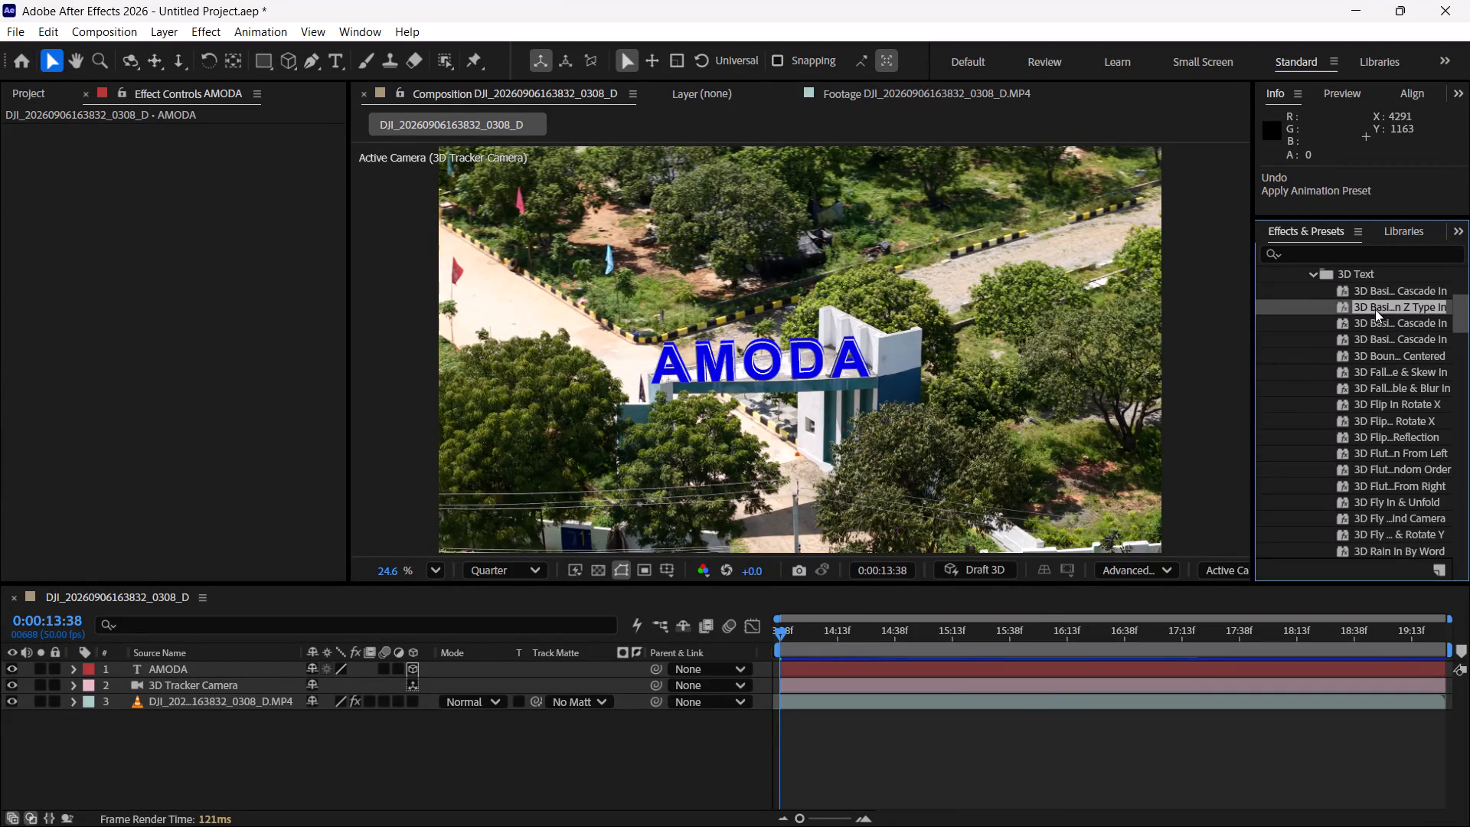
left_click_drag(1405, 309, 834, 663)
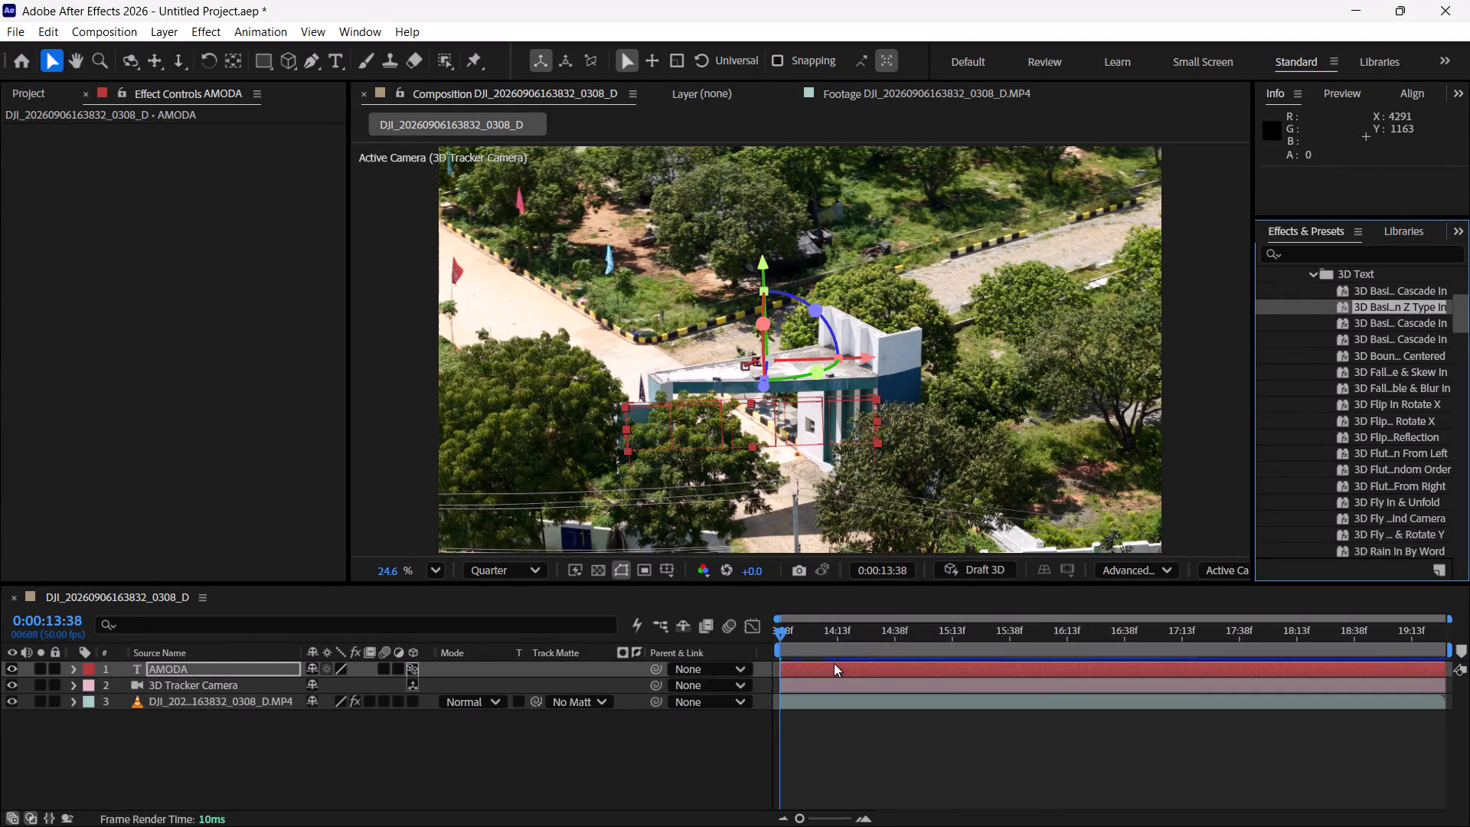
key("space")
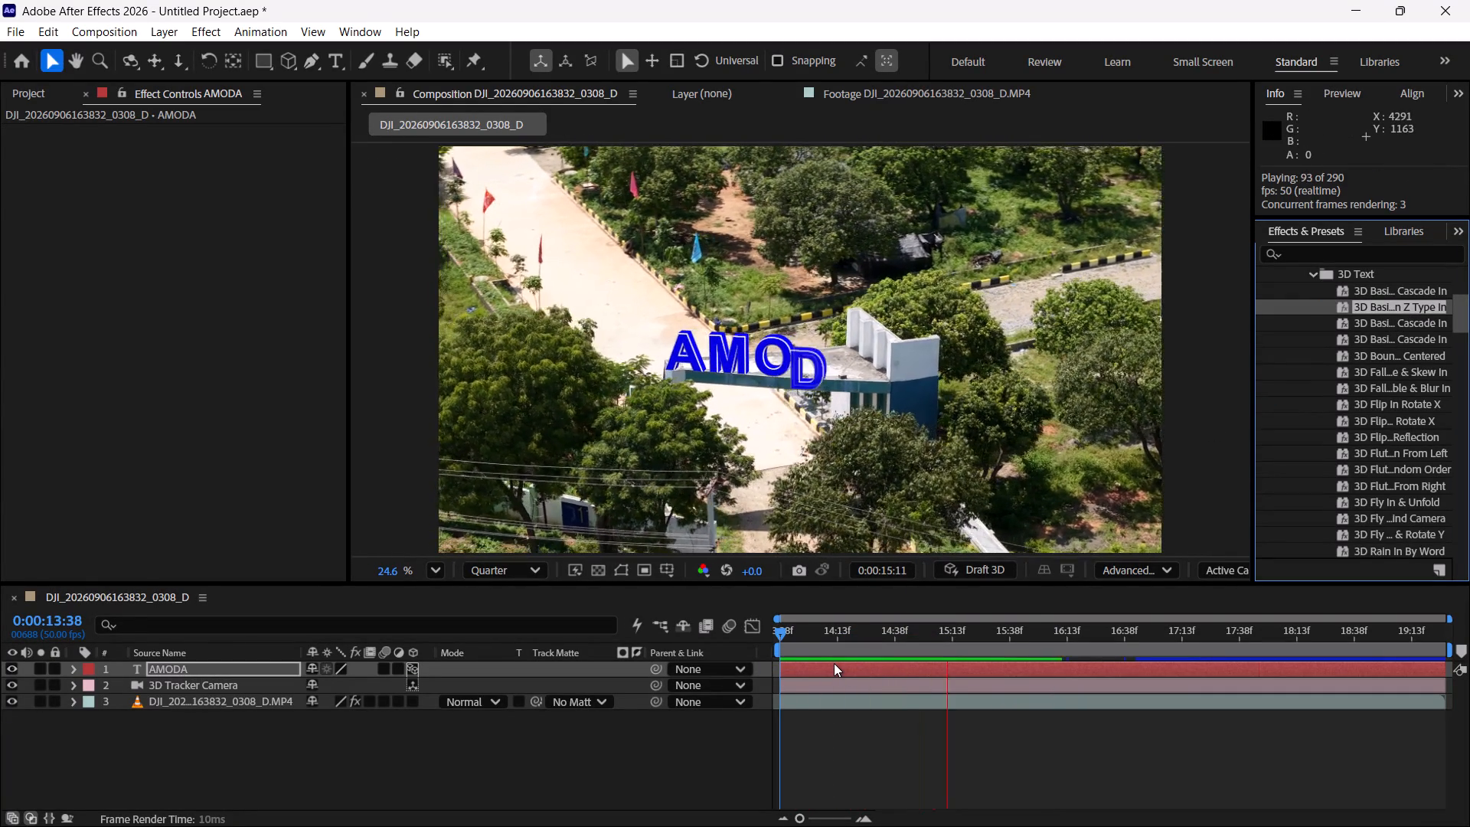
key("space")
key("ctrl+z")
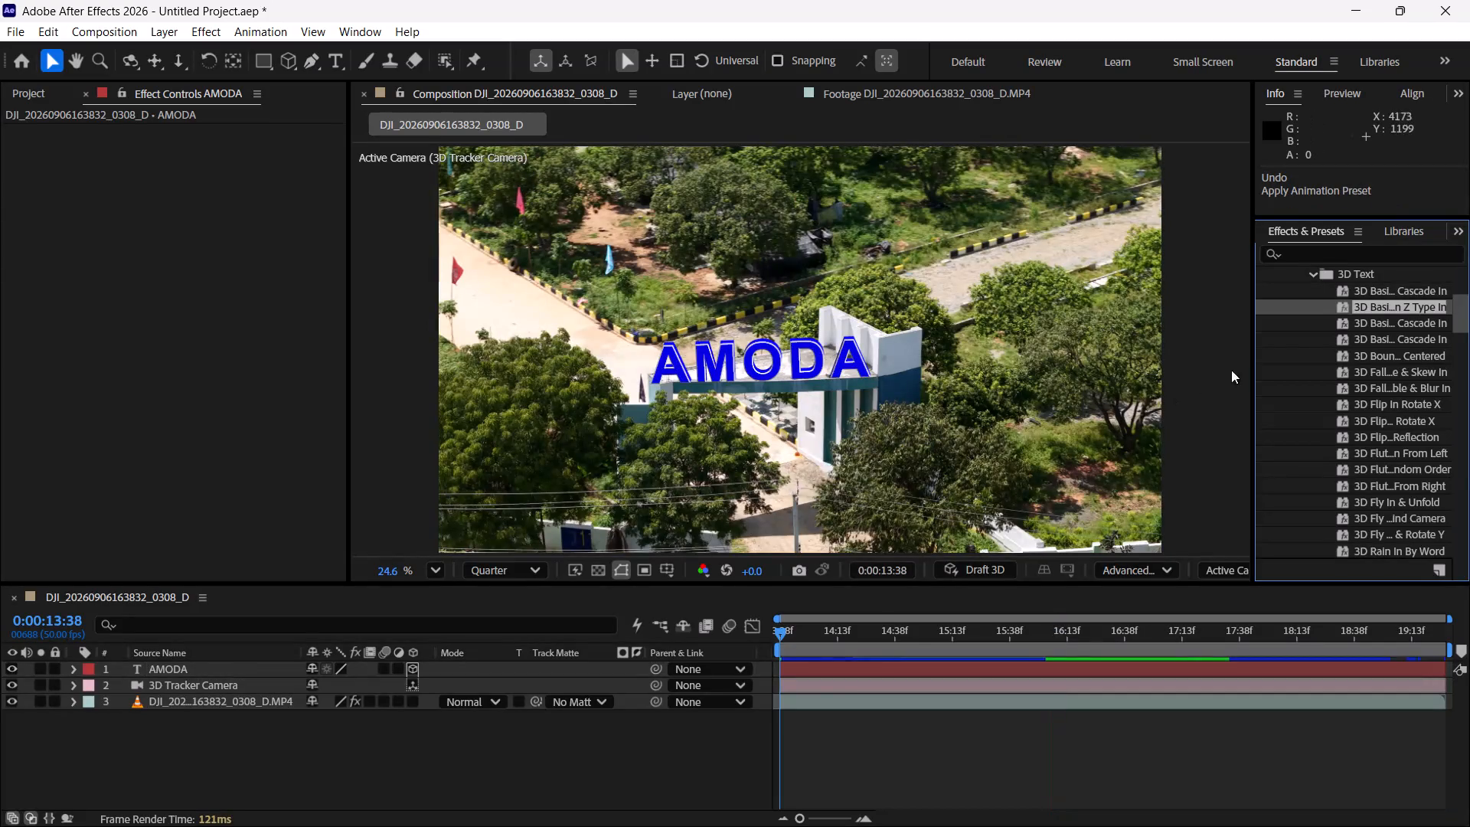
Apply the 3D Basic Cascade In preset listed just below Z Type In to the AMODA layer at 0:00:13:38, and preview it.
left_click(1365, 329)
left_click_drag(1392, 325, 1375, 327)
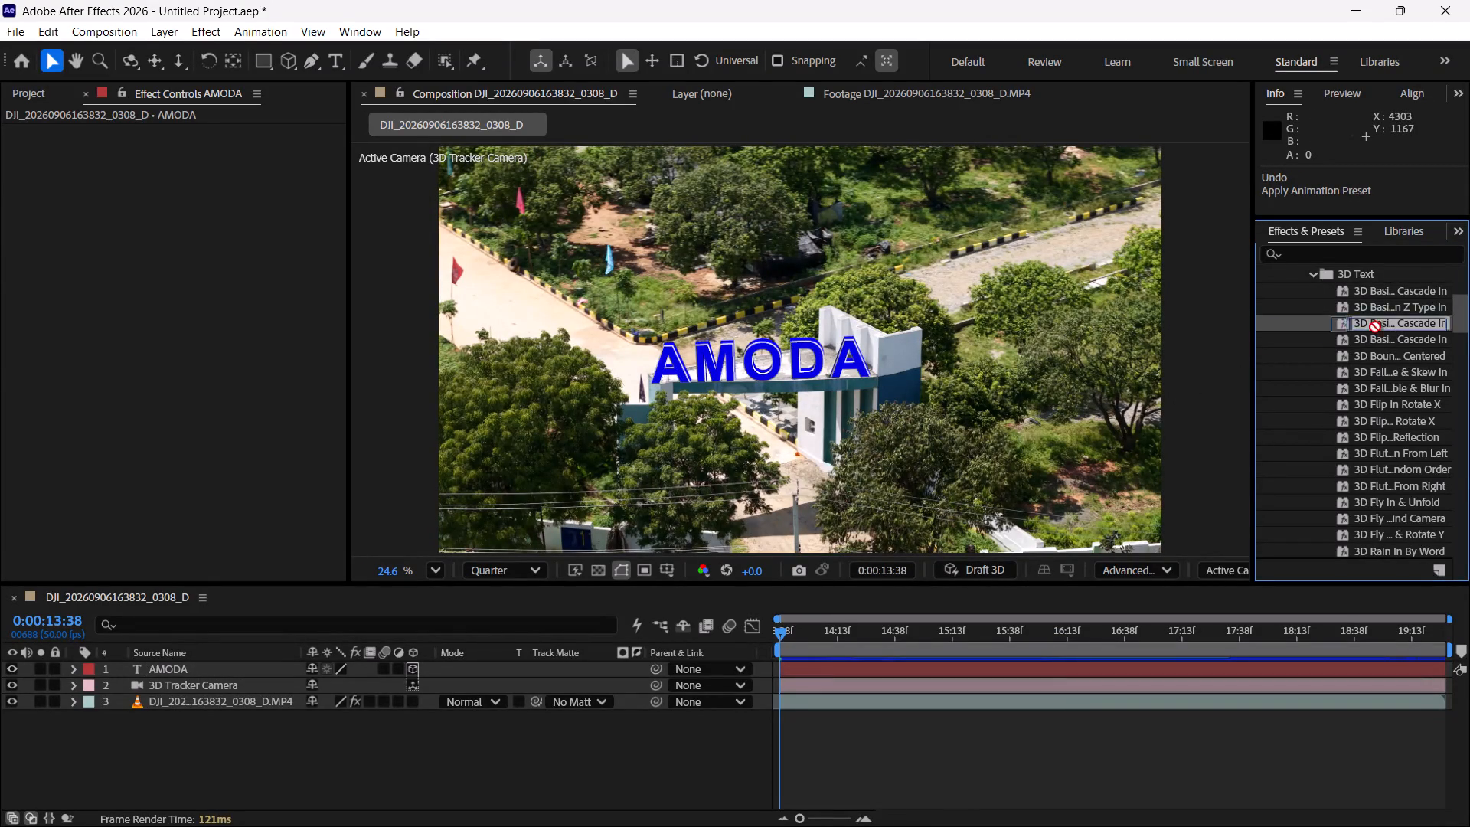
left_click_drag(1375, 327, 832, 669)
key("space")
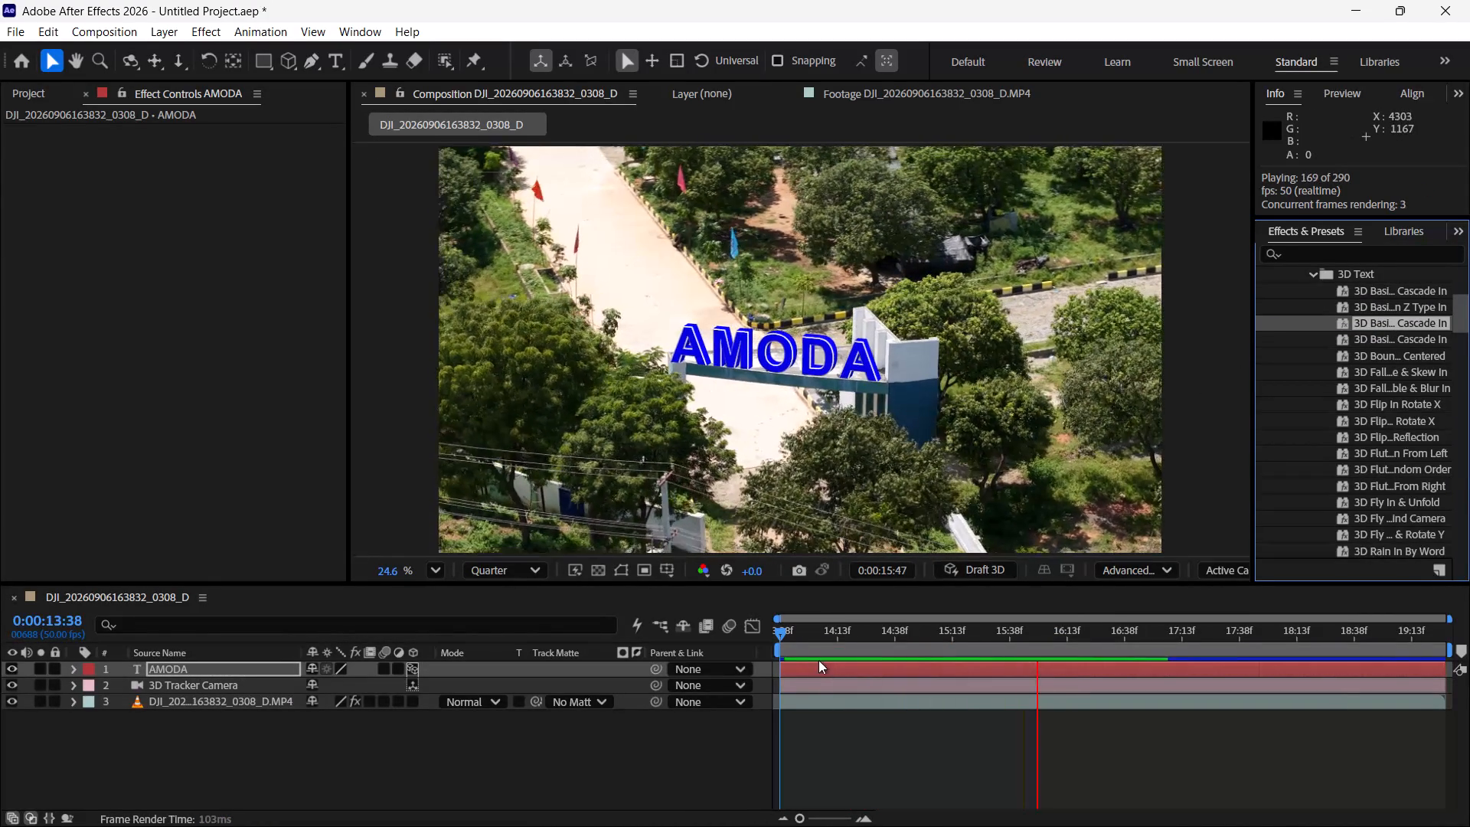
key("space")
left_click_drag(823, 642, 701, 636)
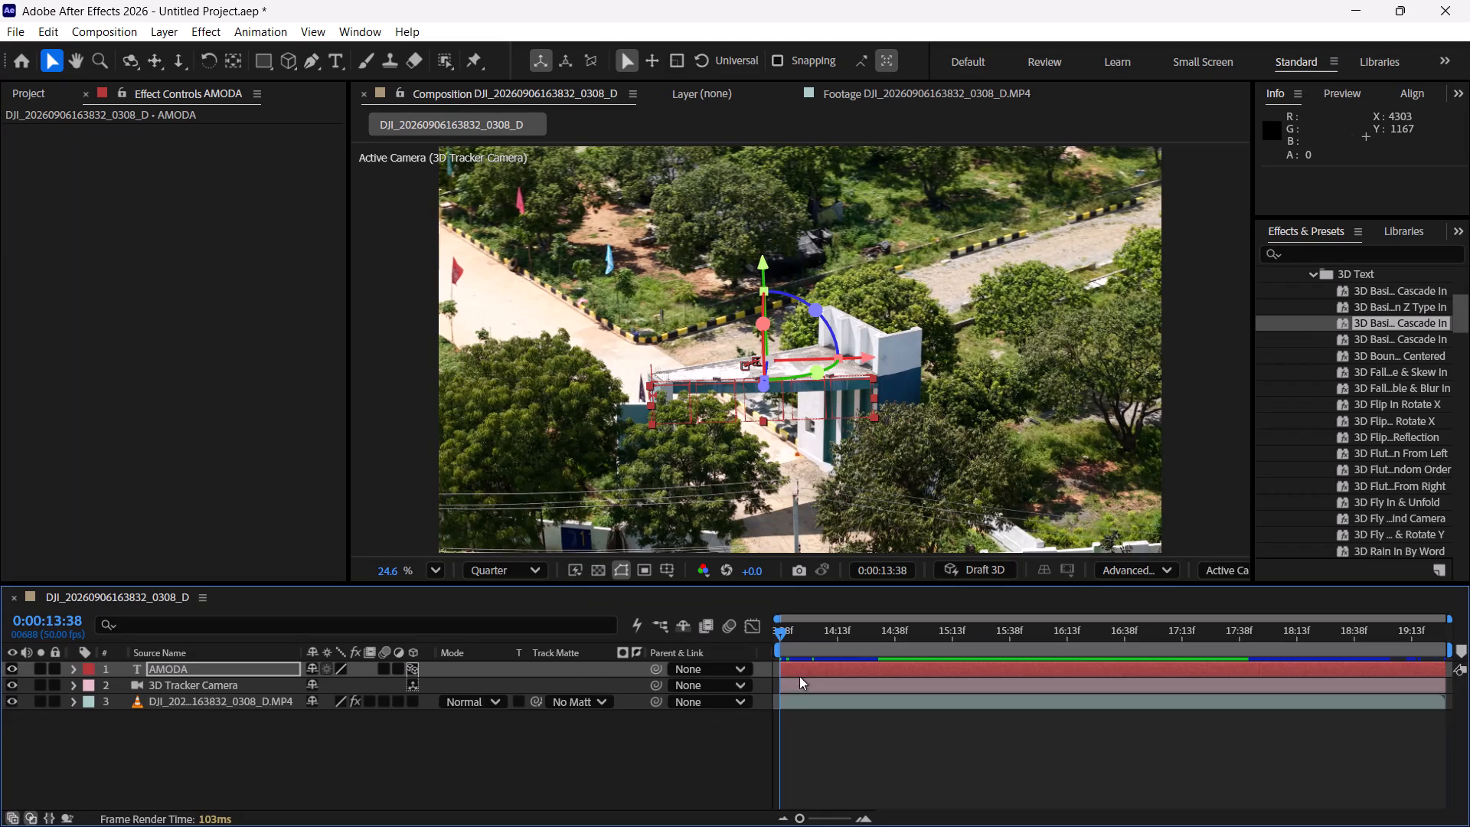
key("space")
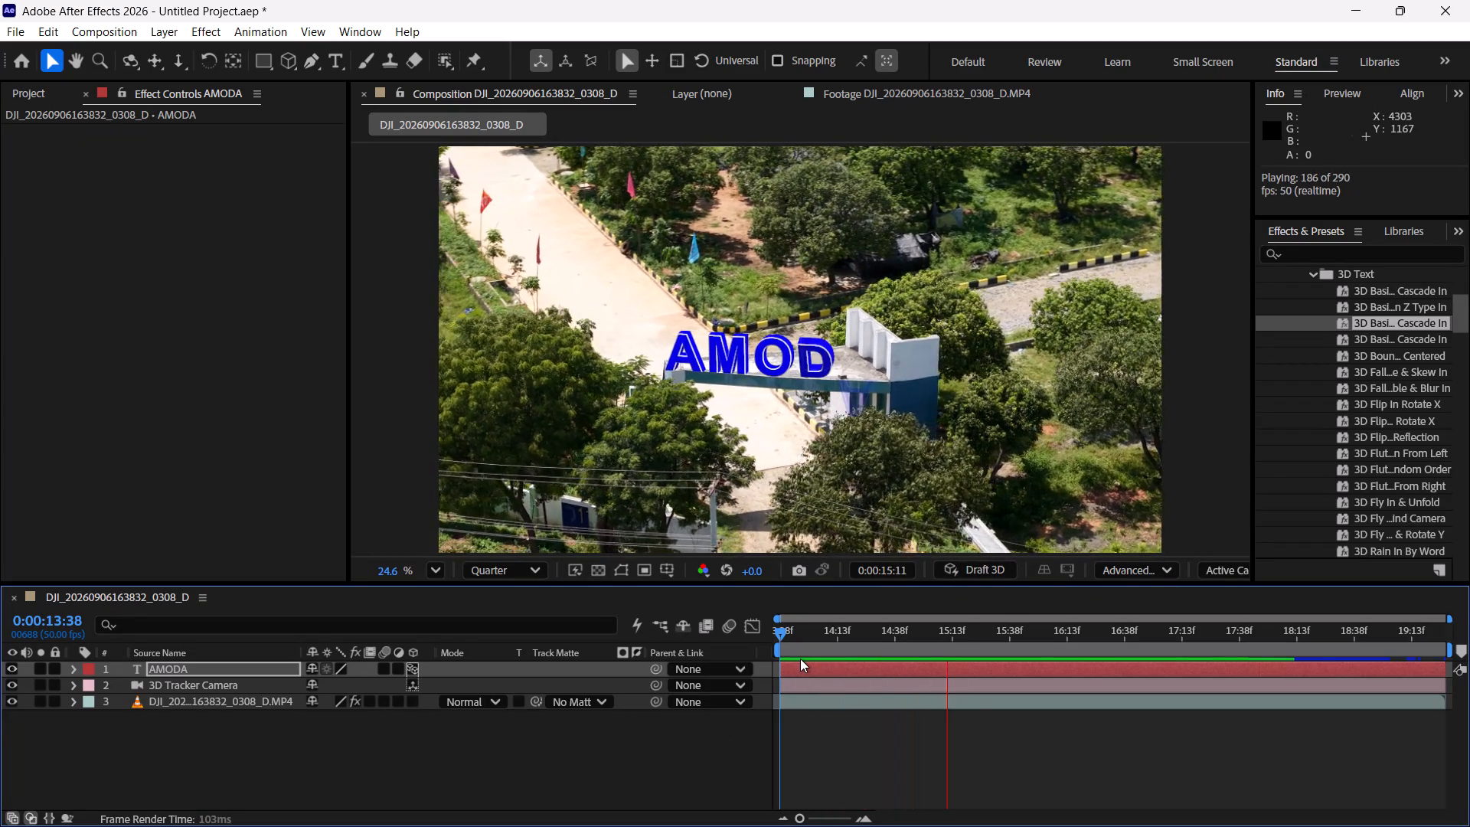
key("space")
left_click_drag(846, 642, 729, 646)
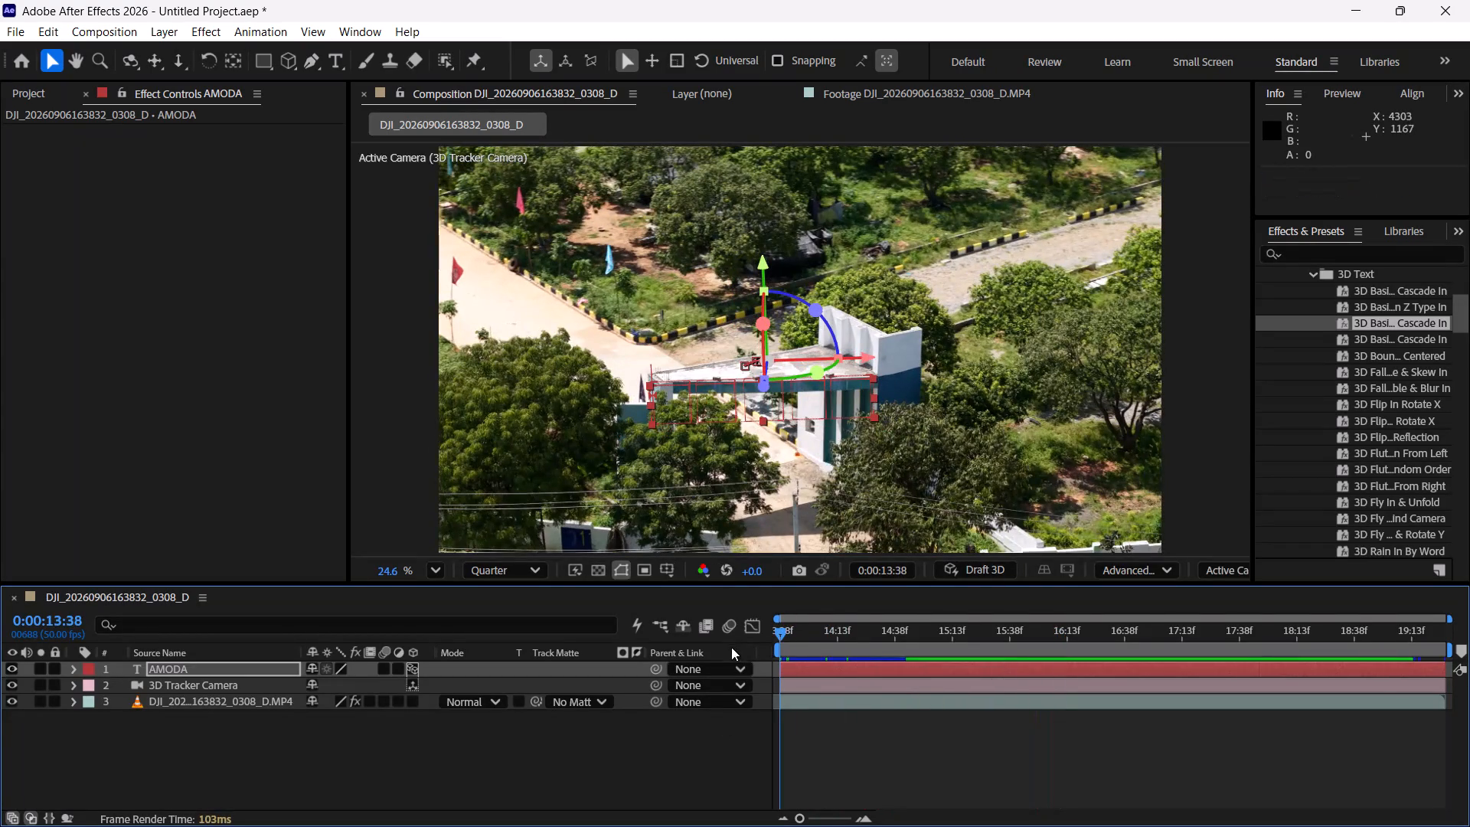
Shift all AMODA Offset and Position keyframes after the initial ones earlier together, placing the last Position keyframe at 0:00:19:10.
key("u")
left_click_drag(1227, 686, 1223, 688)
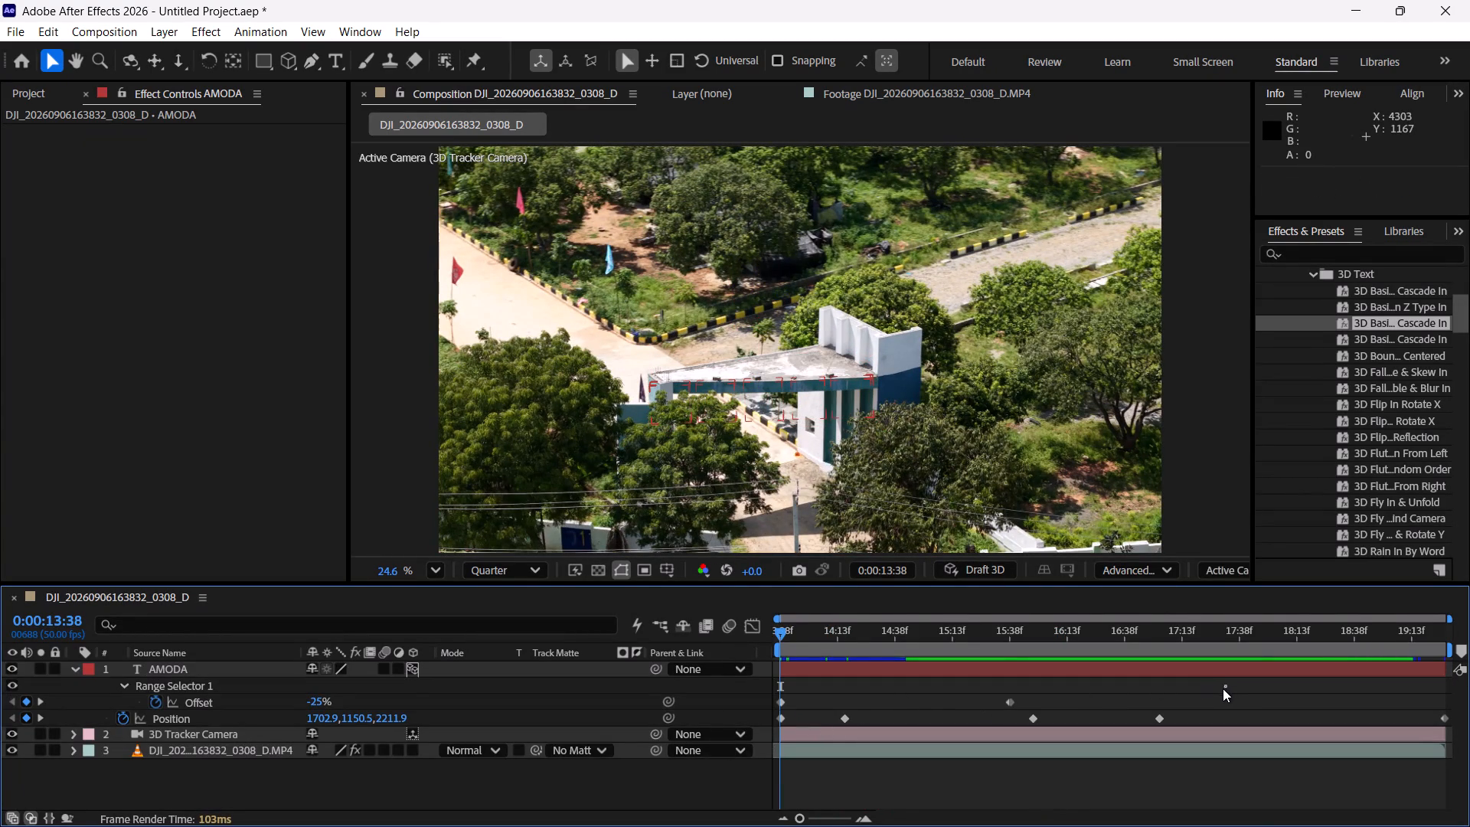
left_click_drag(1223, 688, 1166, 698)
scroll(943, 826, "down", 1, "alt")
left_click_drag(1438, 687, 1437, 709)
left_click_drag(1437, 709, 1066, 735)
left_click(1388, 686)
left_click_drag(1445, 685, 939, 734)
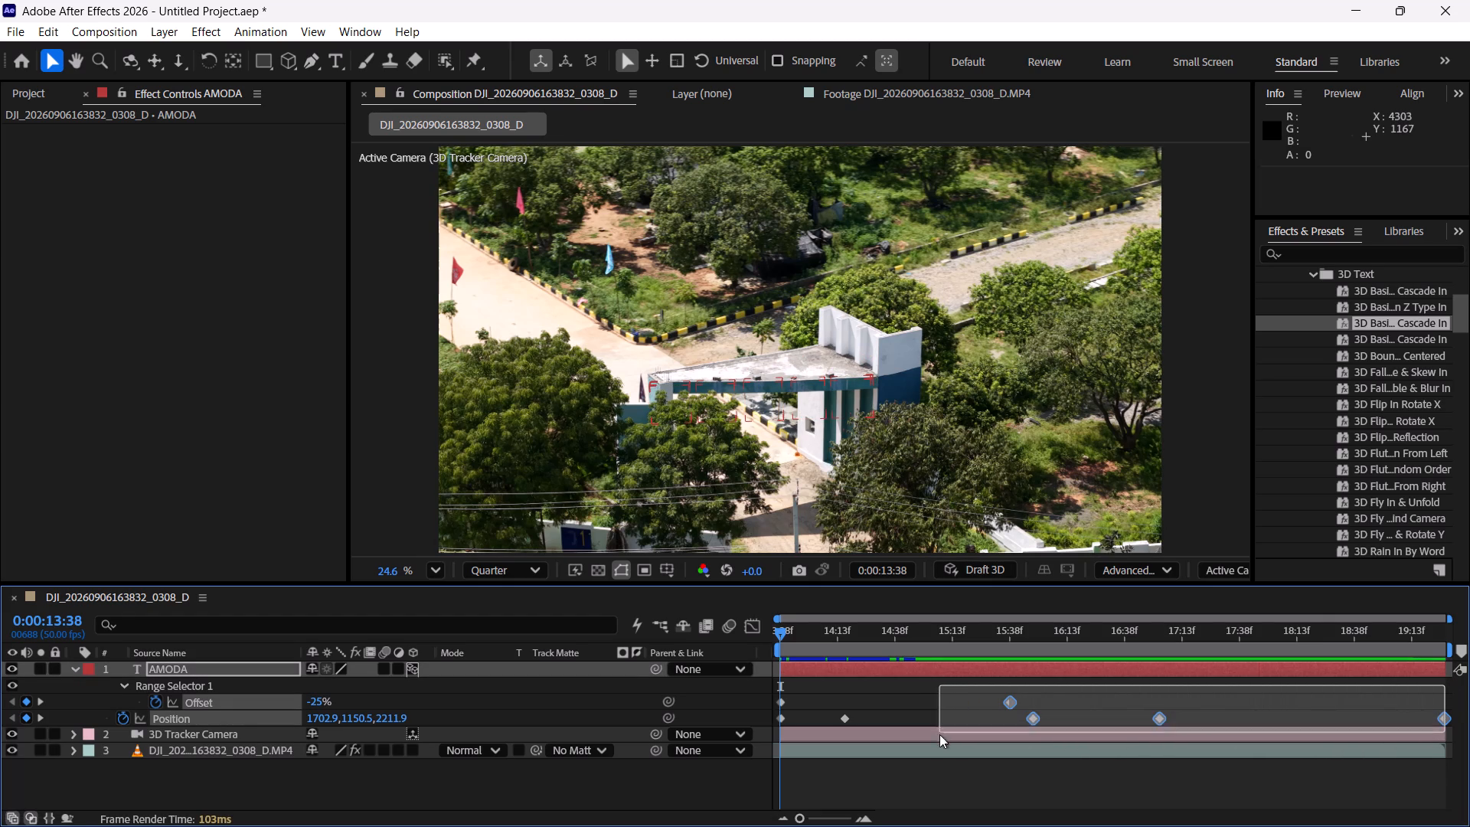
left_click_drag(939, 734, 835, 747)
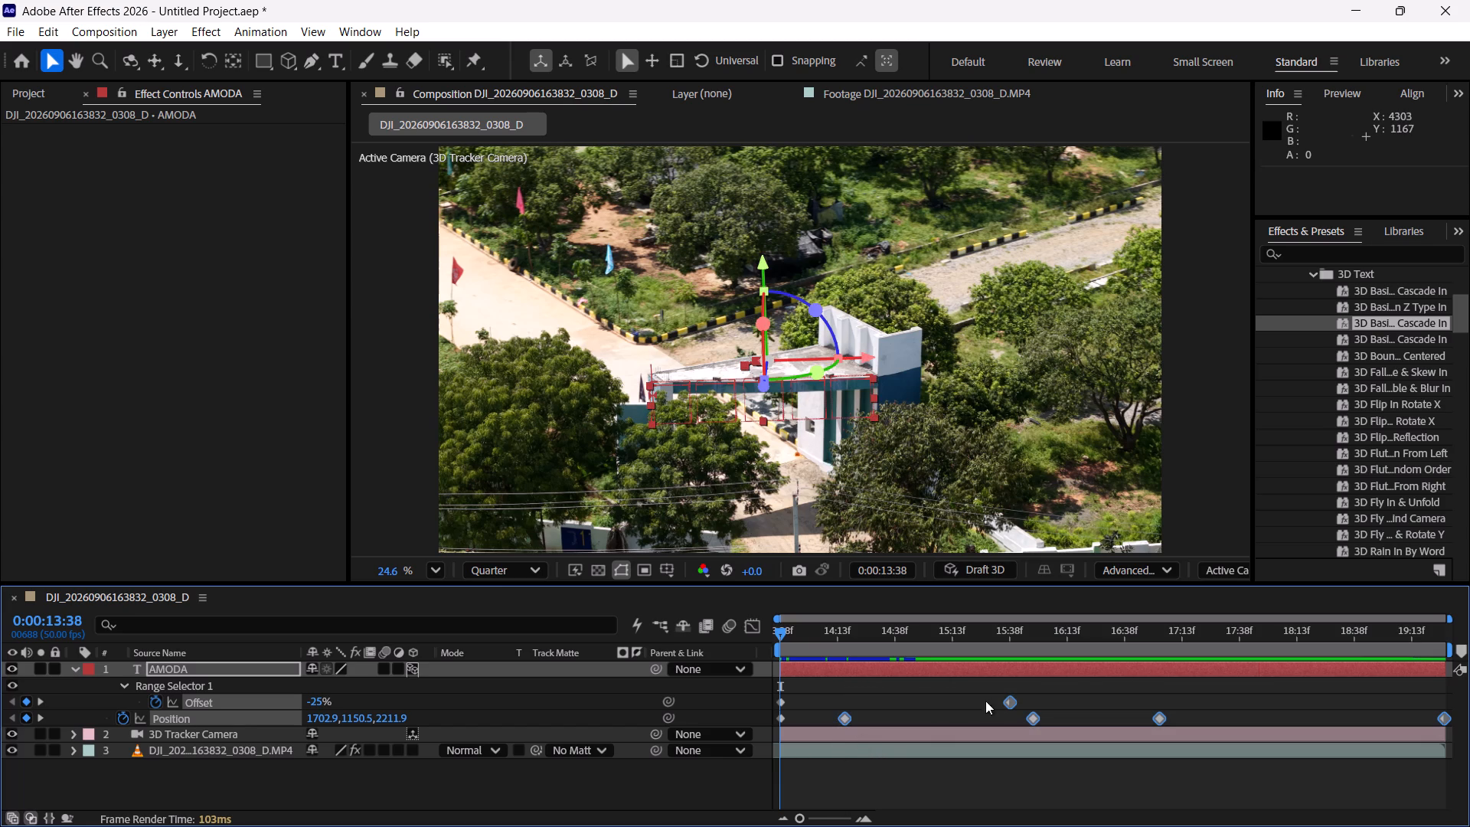
left_click_drag(1008, 698, 976, 703)
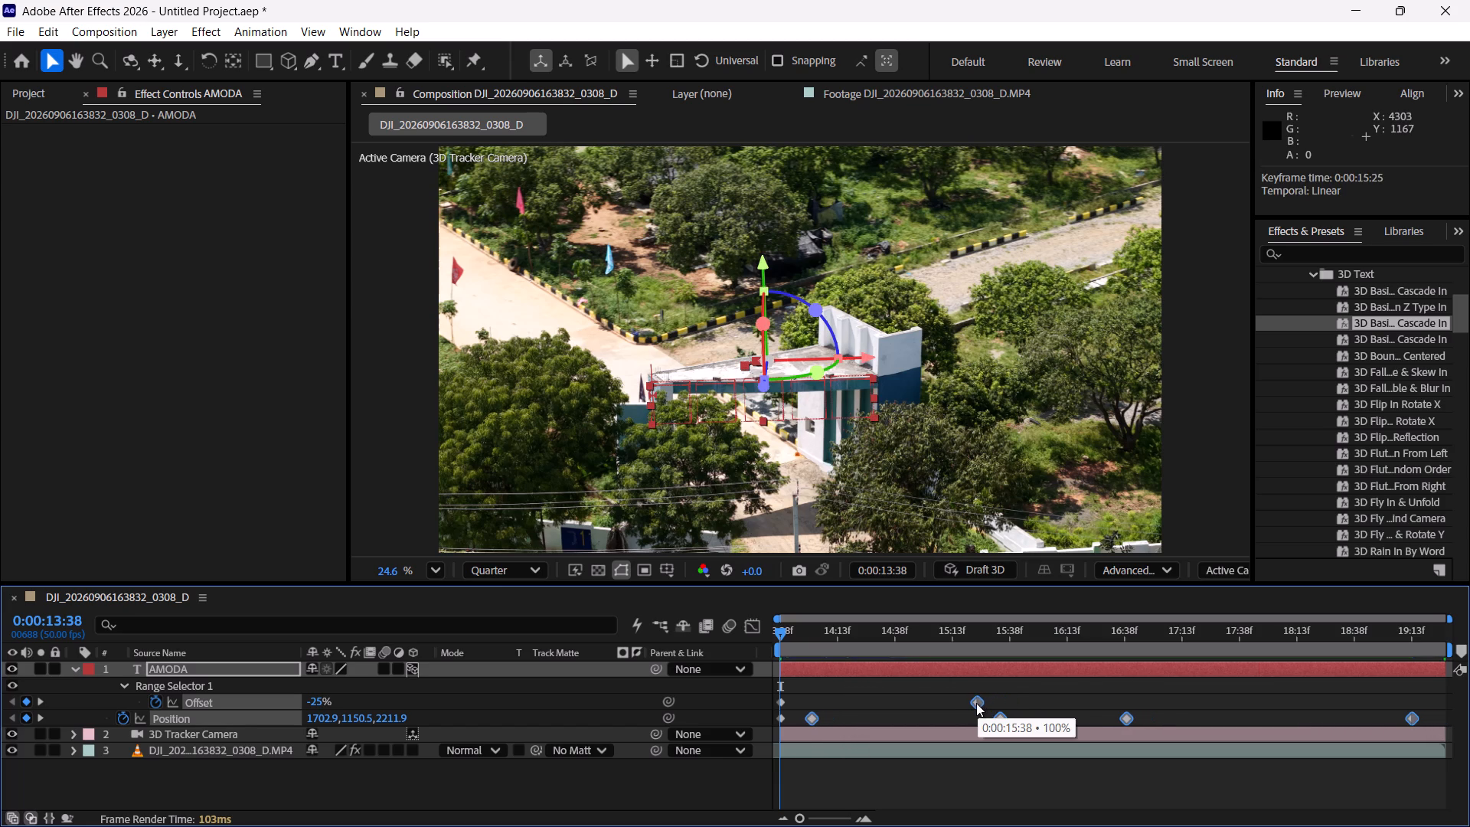
left_click_drag(976, 703, 970, 703)
Play back the retimed text entrance and scrub to the composition's end at 0:00:19:27 to check the text on the gate.
key("space")
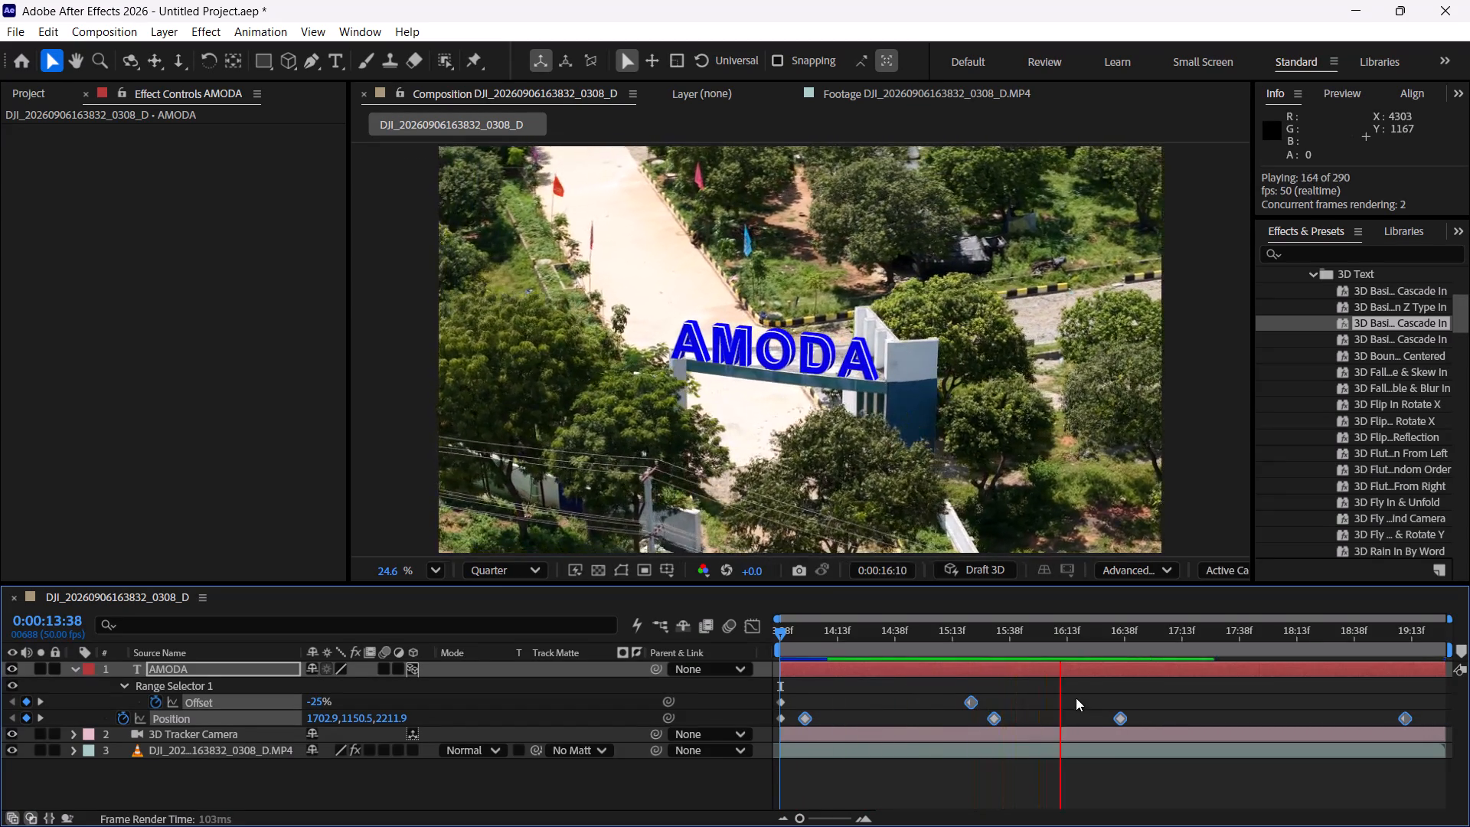
left_click_drag(890, 643, 886, 643)
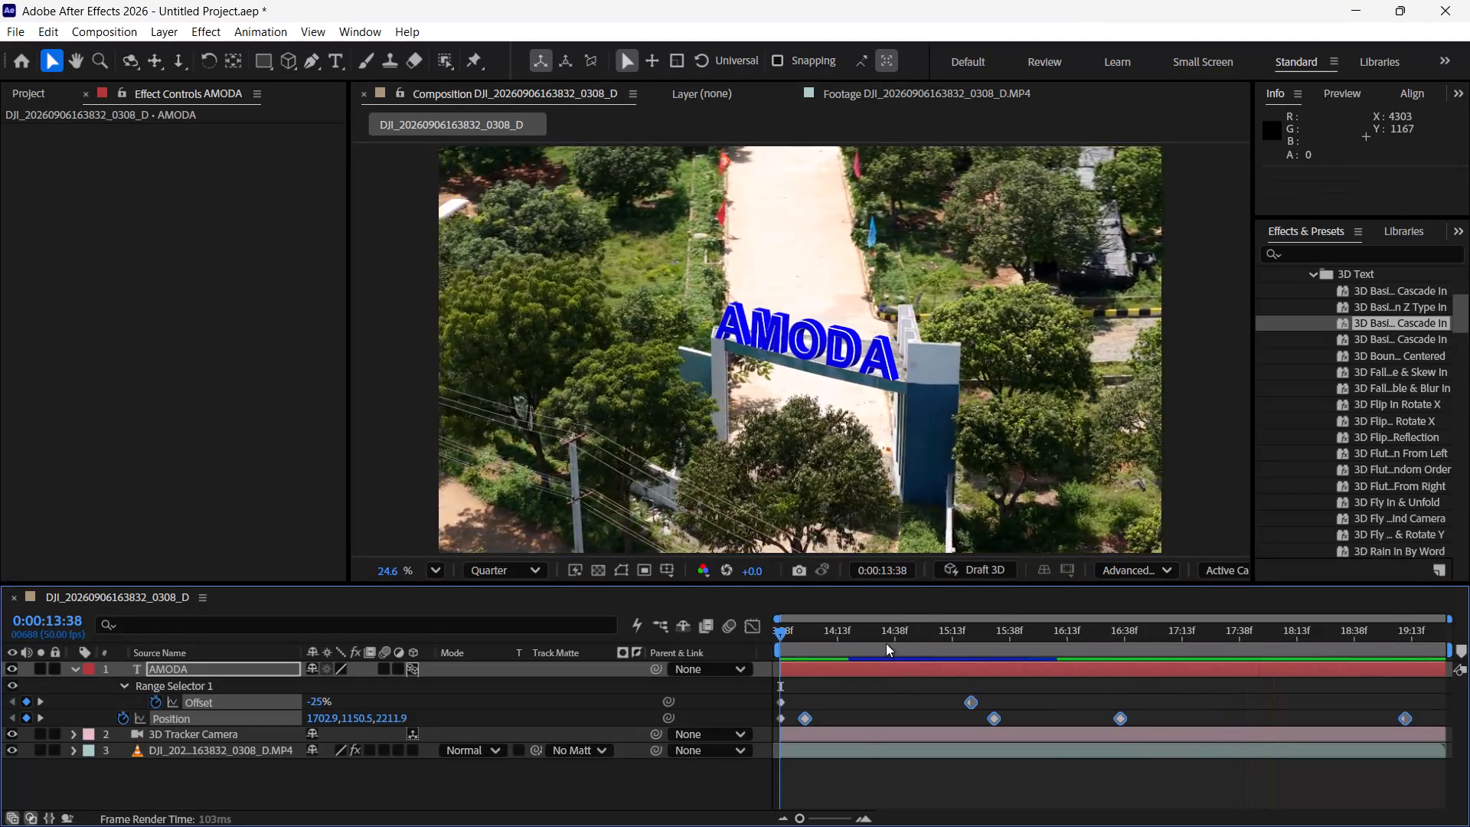
left_click_drag(886, 643, 1469, 646)
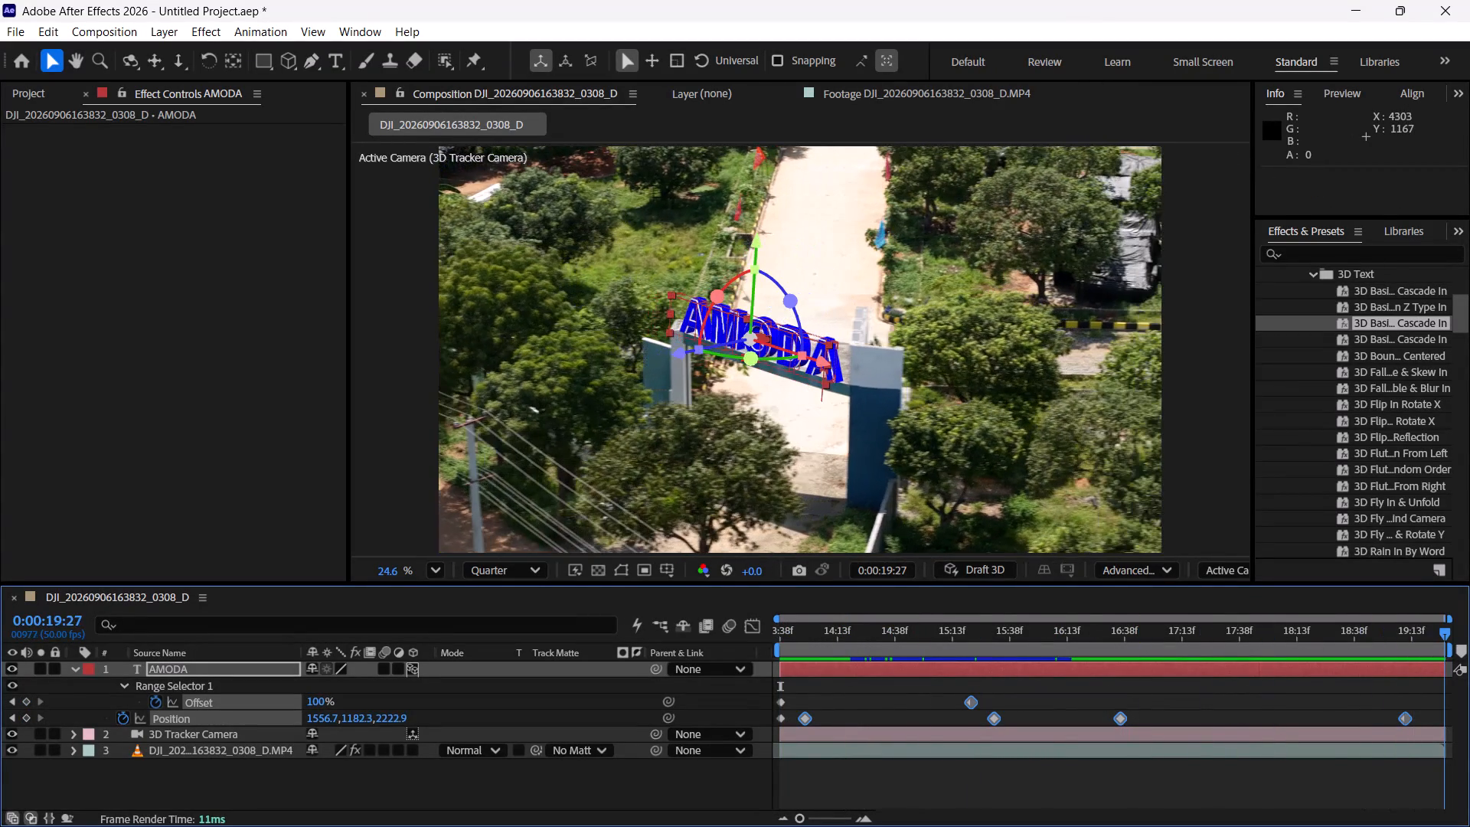
left_click_drag(1469, 646, 1469, 641)
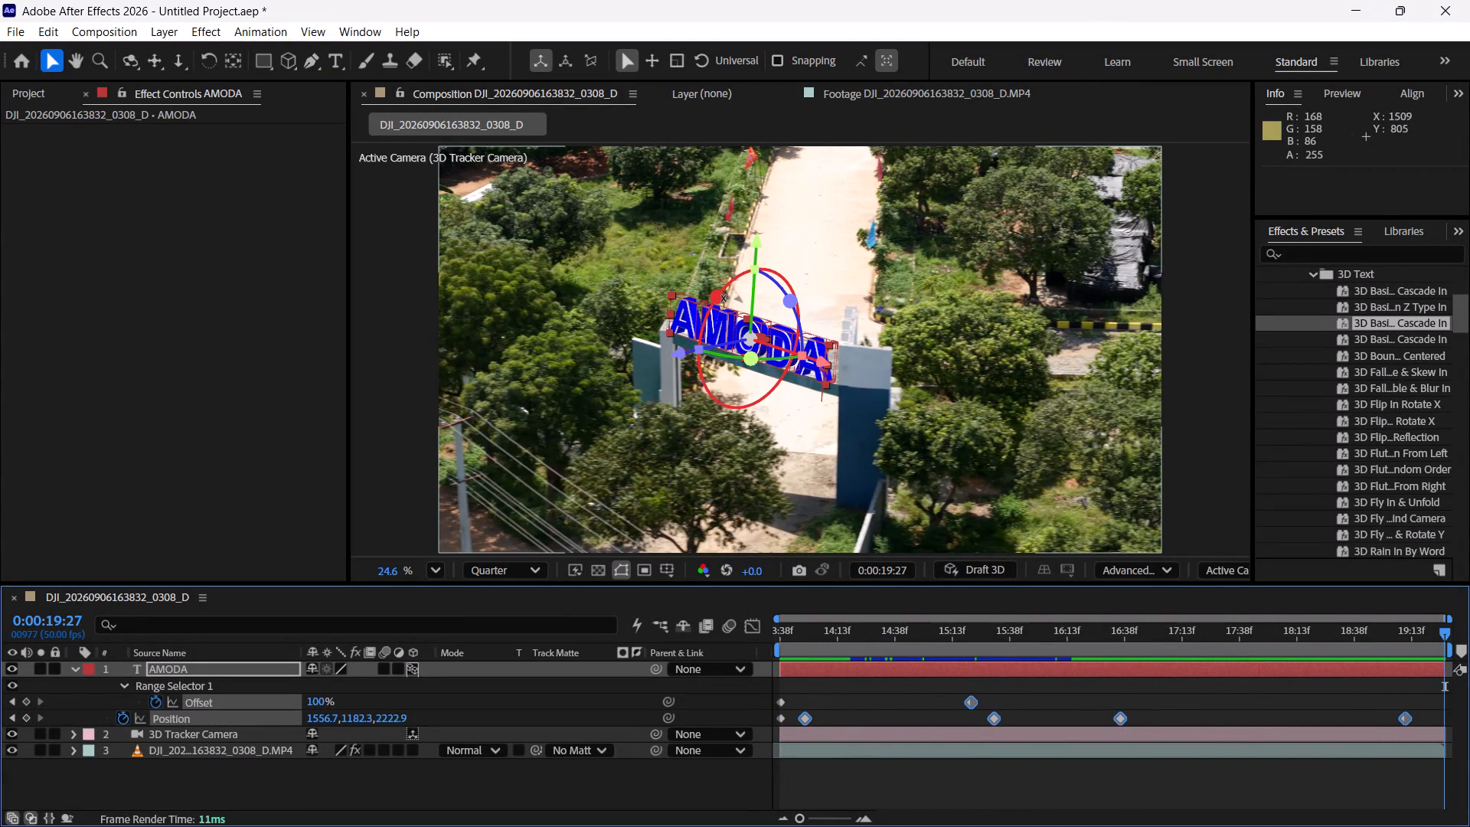
At the last Position keyframe, 0:00:19:10, rotate the AMODA text about its X axis to orientation 23.2°, 0.7°, 357.7°.
key("p")
key("p")
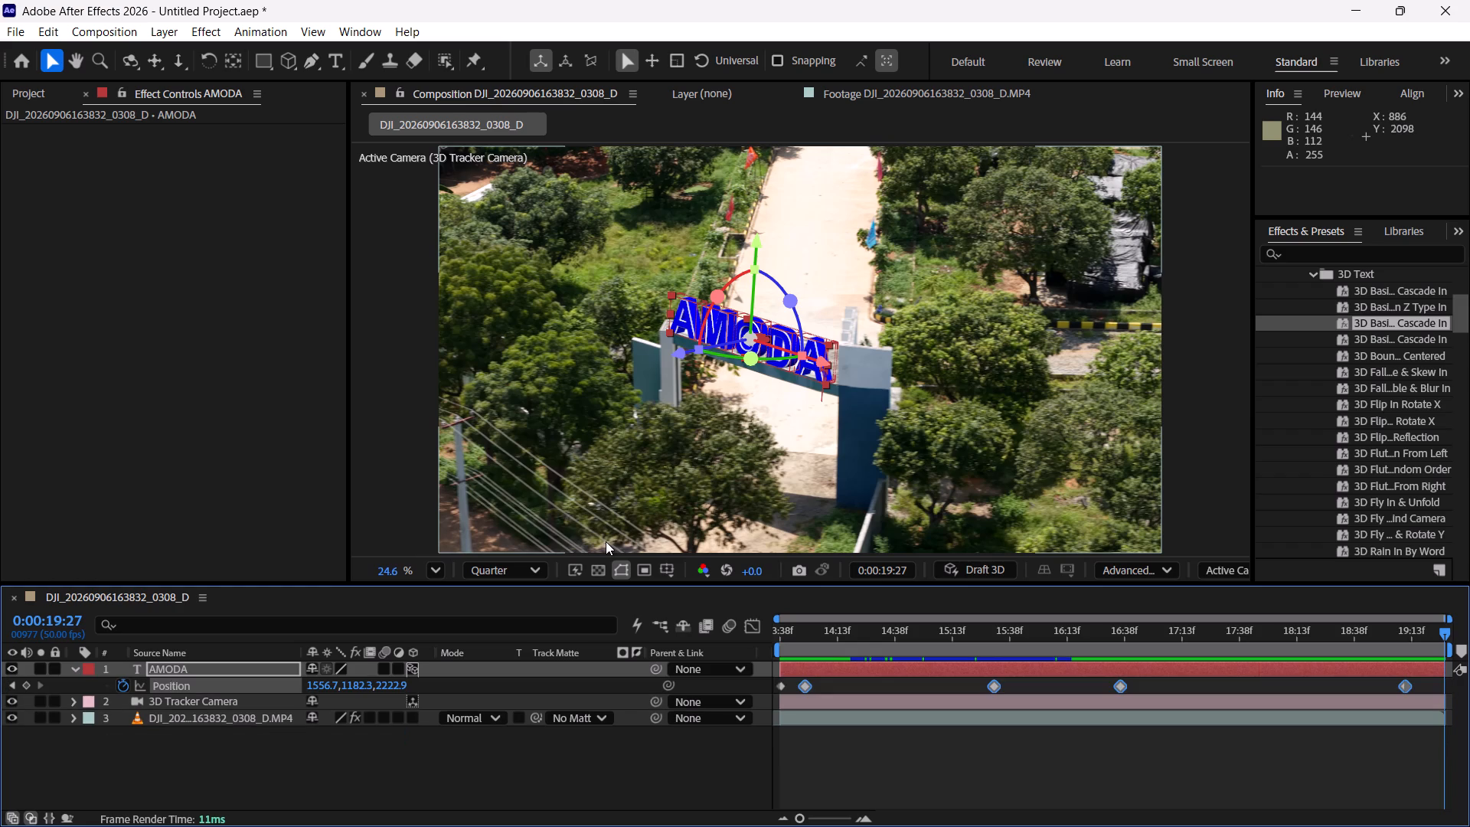
left_click(15, 688)
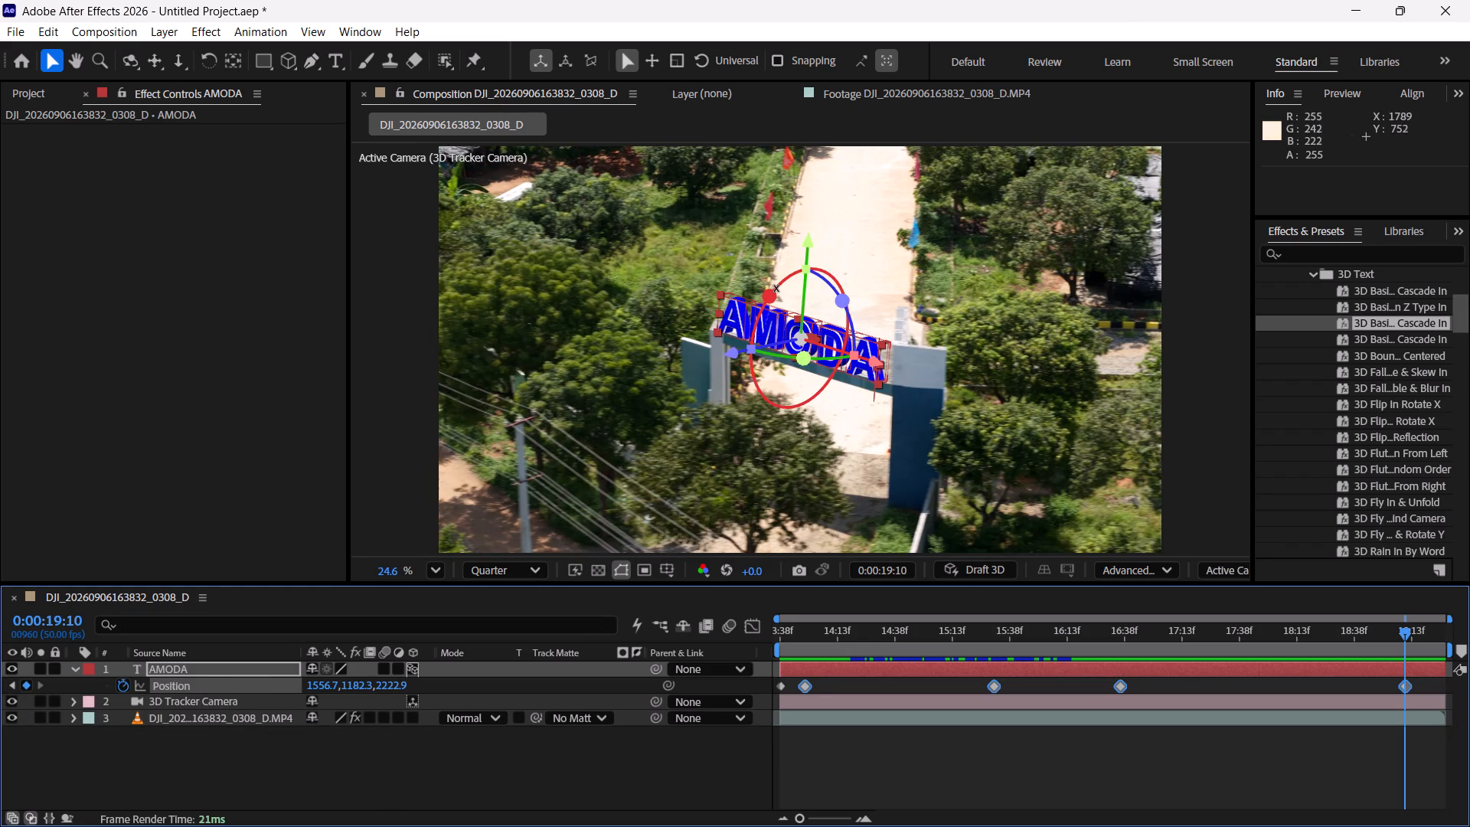
left_click_drag(776, 288, 770, 297)
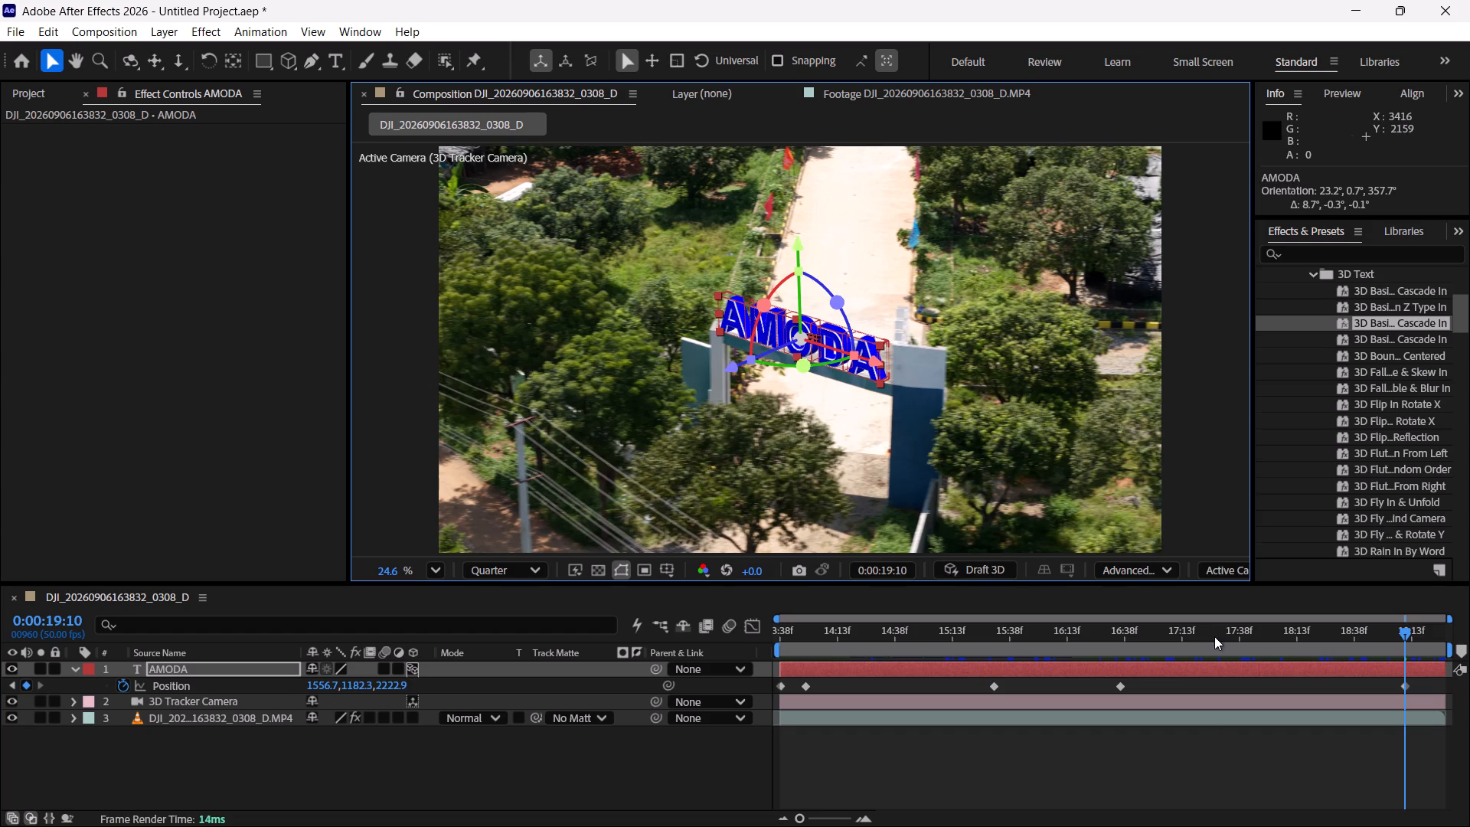
Play back the composition repeatedly from 0:00:13:38 to check the AMODA entrance animation and the text's fit on the gate.
left_click_drag(1213, 636, 781, 657)
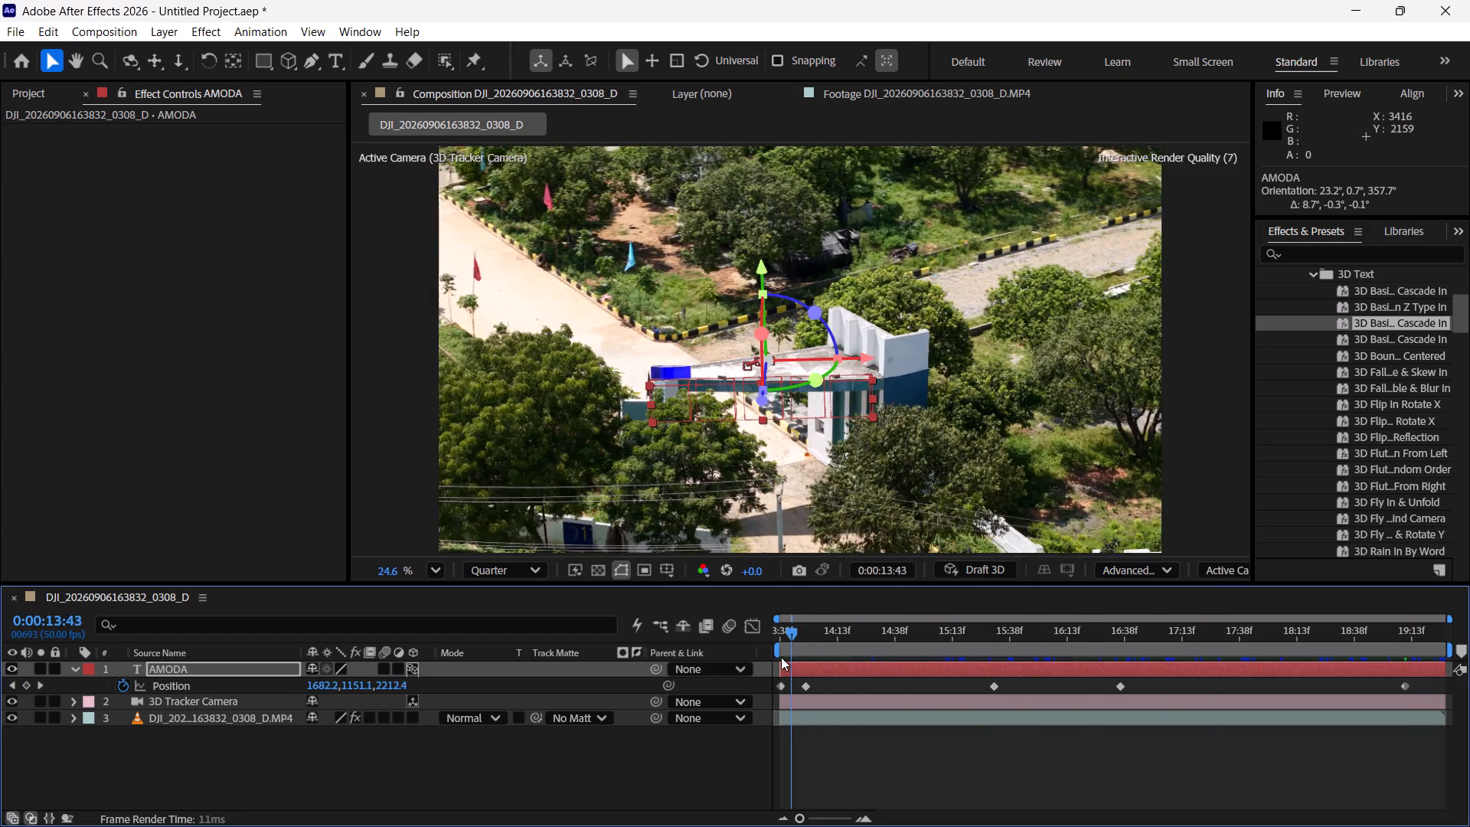
left_click_drag(781, 657, 760, 653)
key("space")
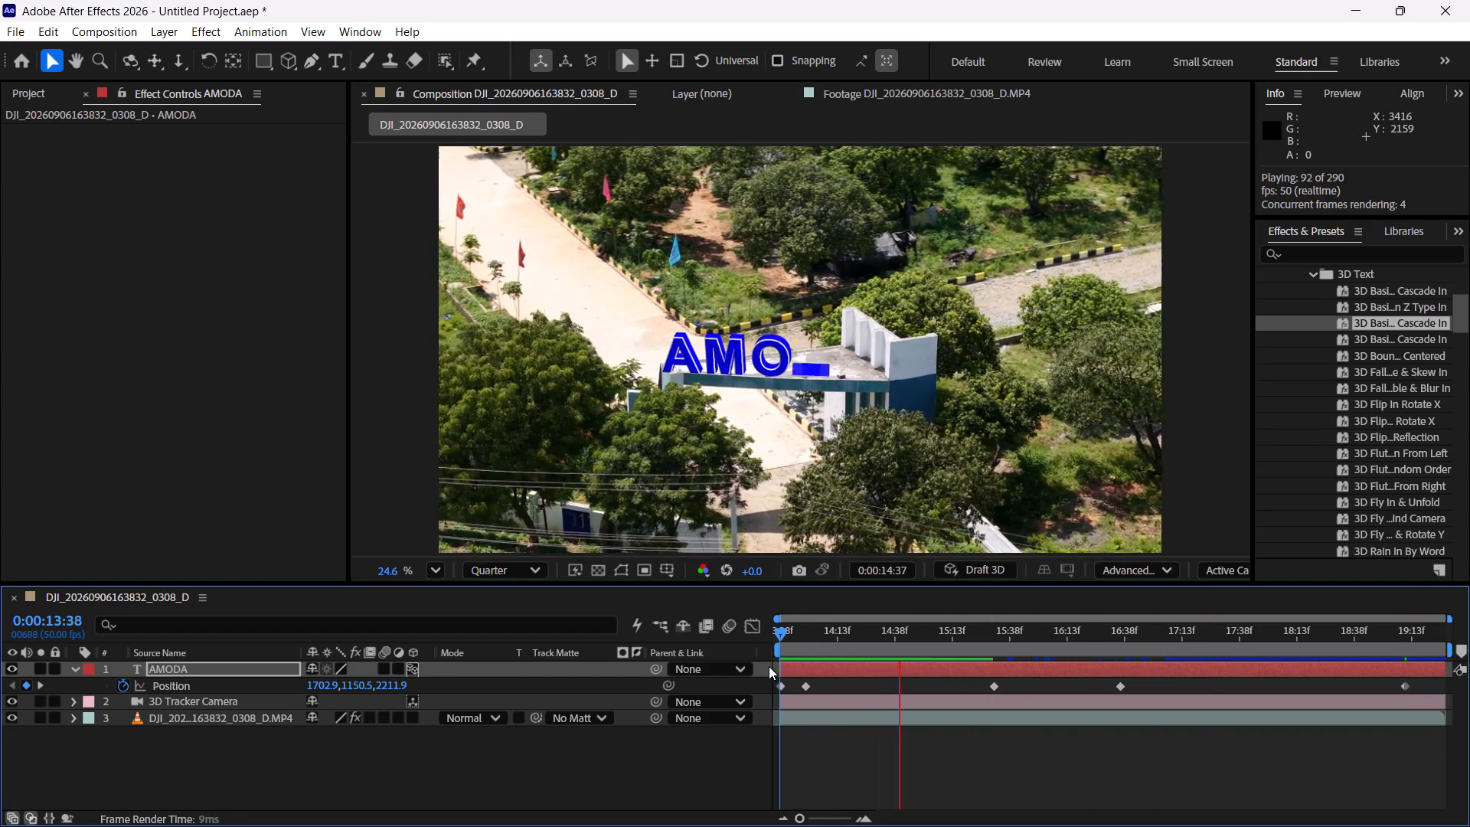
key("space")
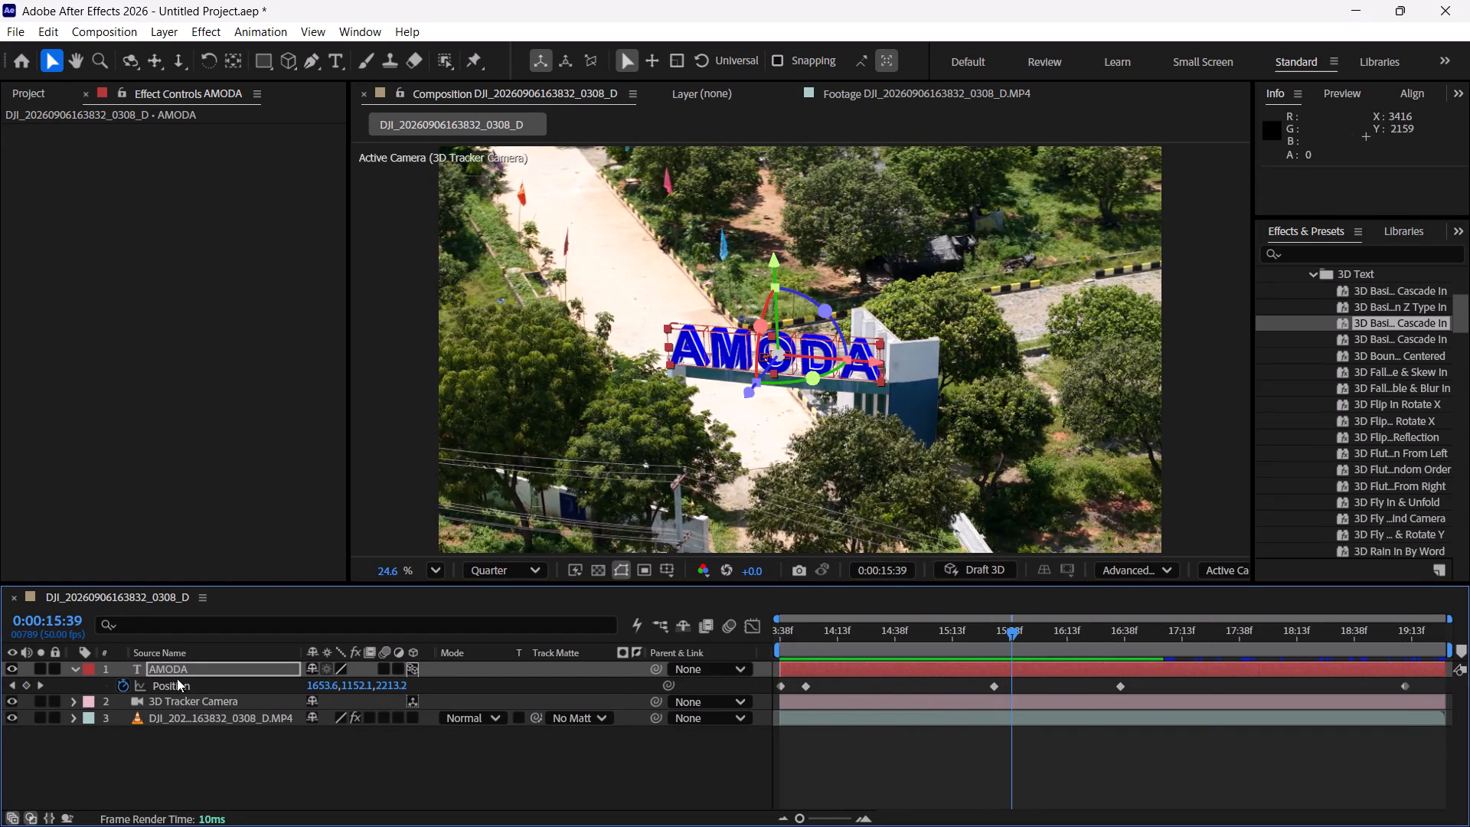
left_click(192, 672)
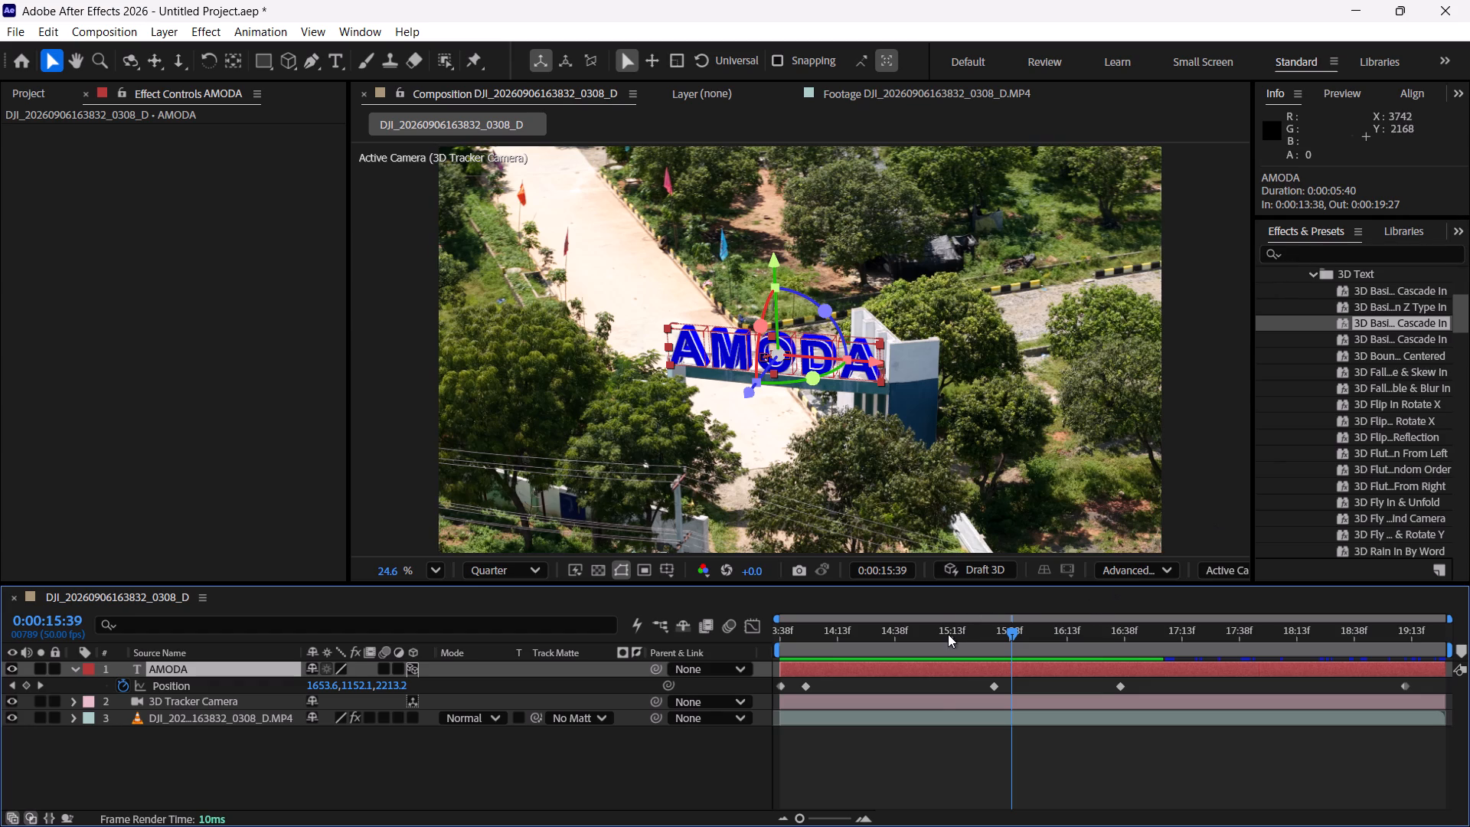
left_click_drag(943, 635, 710, 625)
key("space")
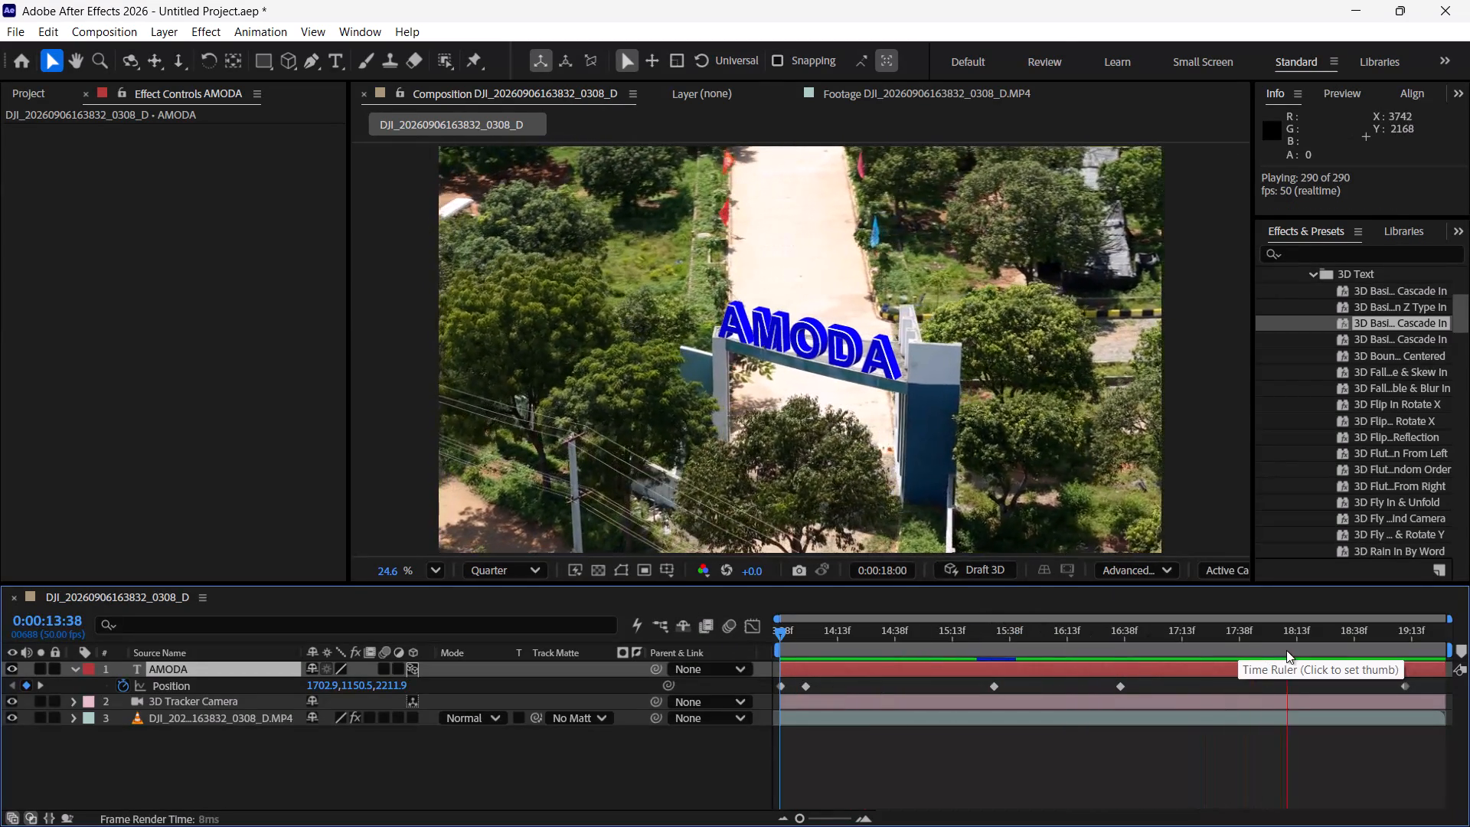
key("space")
left_click_drag(1279, 640, 714, 616)
key("space")
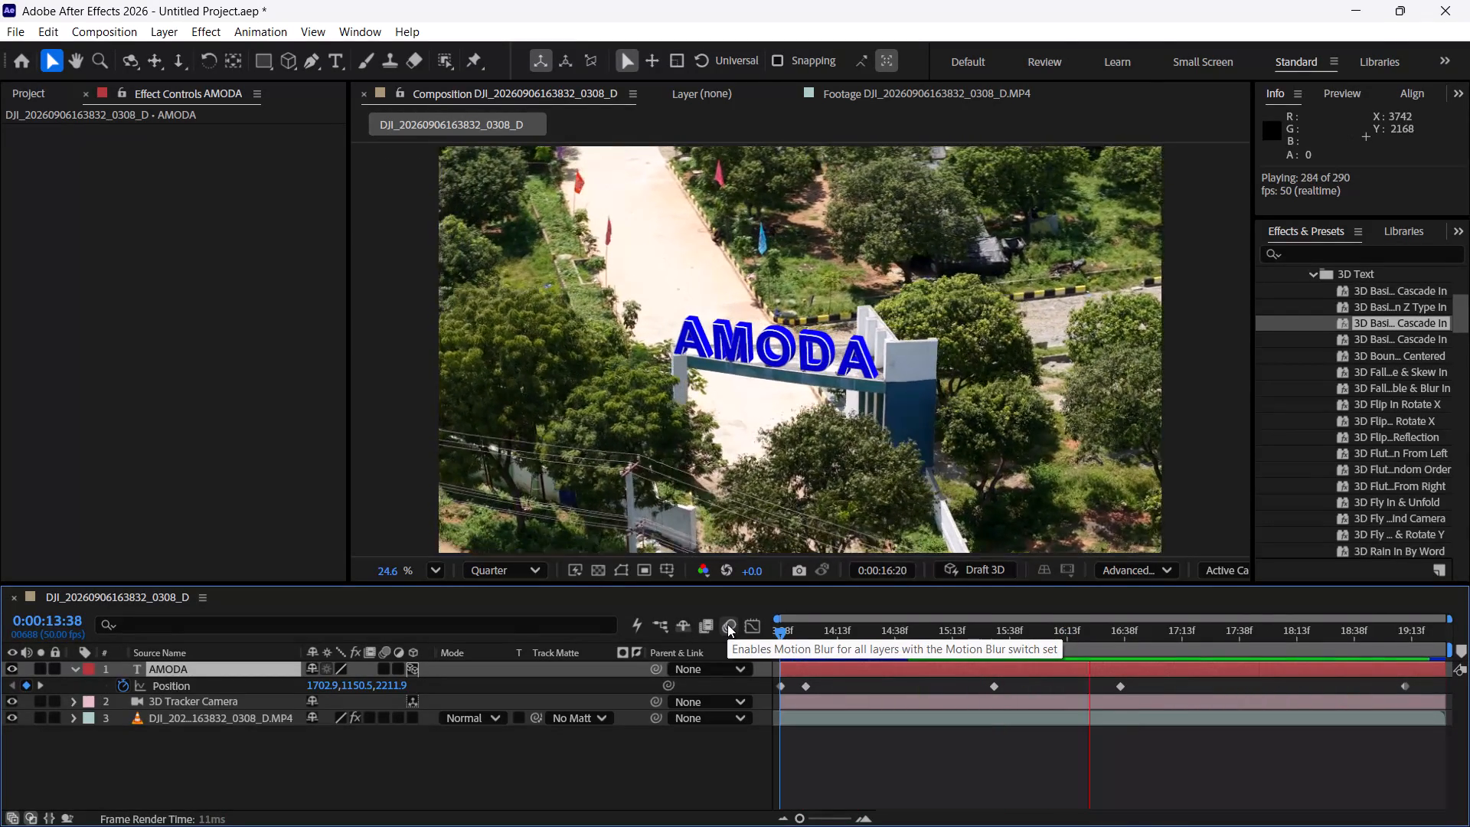
key("space")
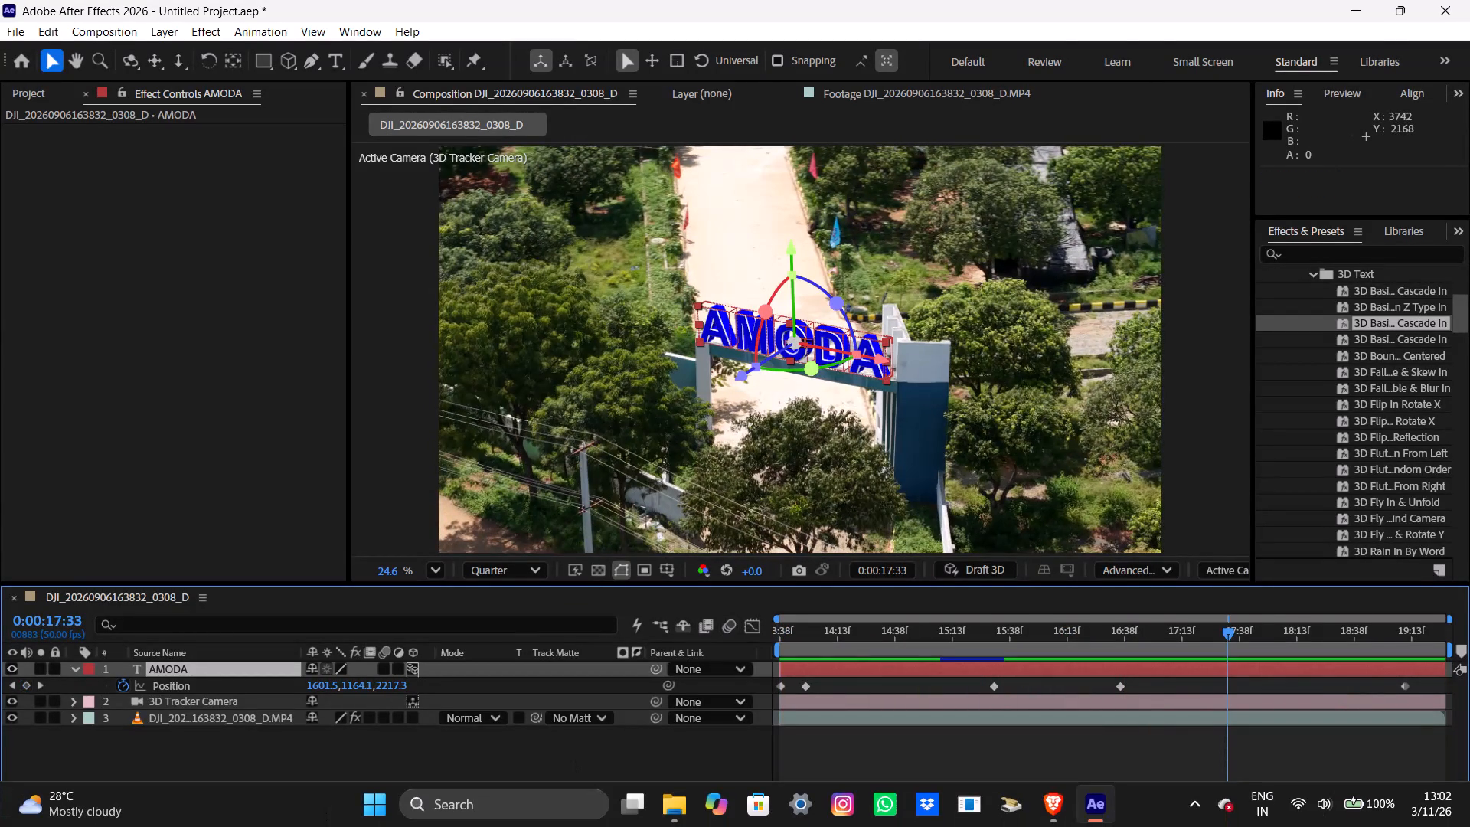
Reveal the AMODA layer's keyframes and play back its entrance from 0:00:13:38 to judge the cascade's timing.
key("u")
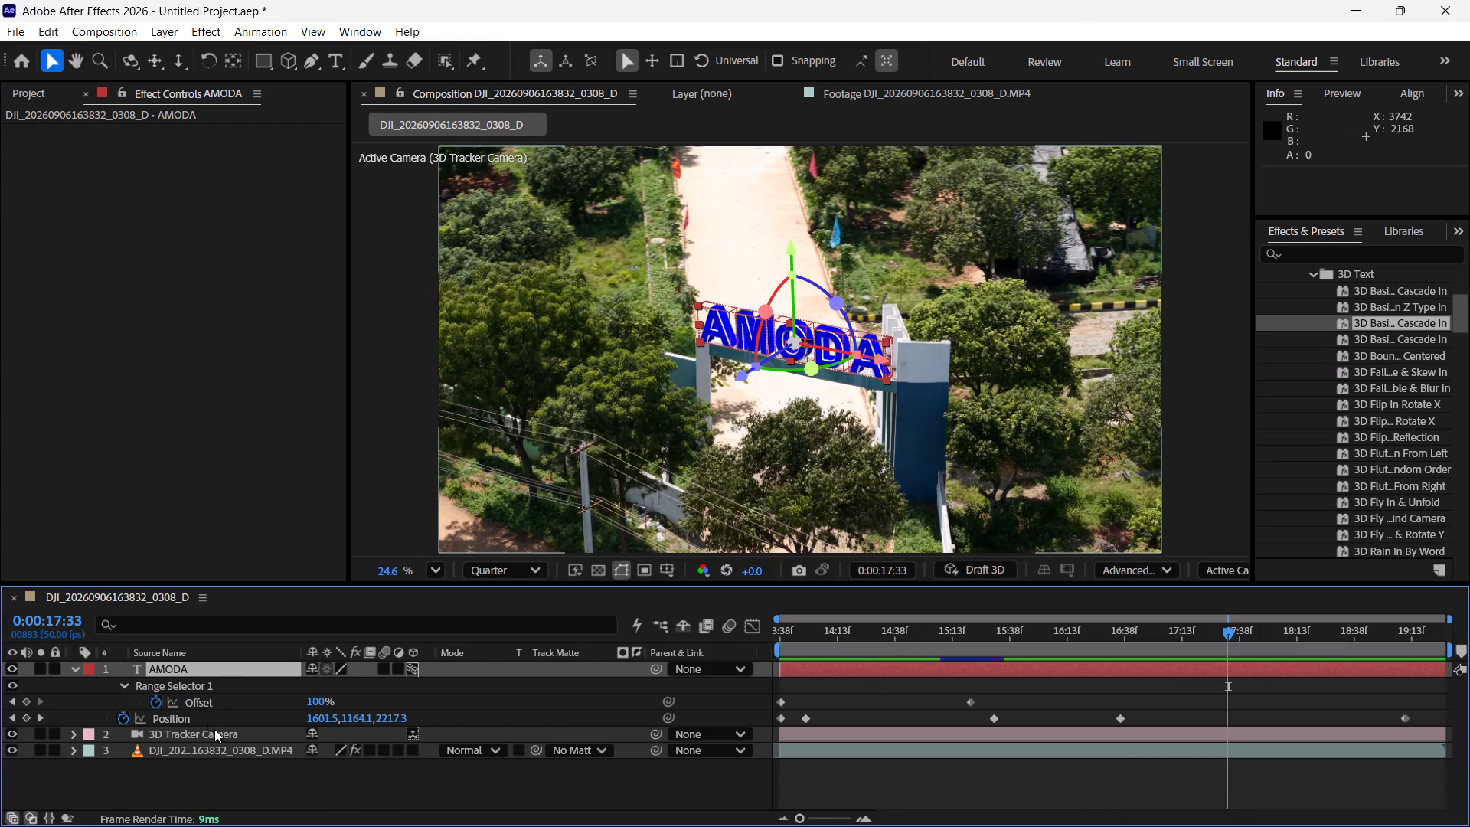
left_click(269, 788)
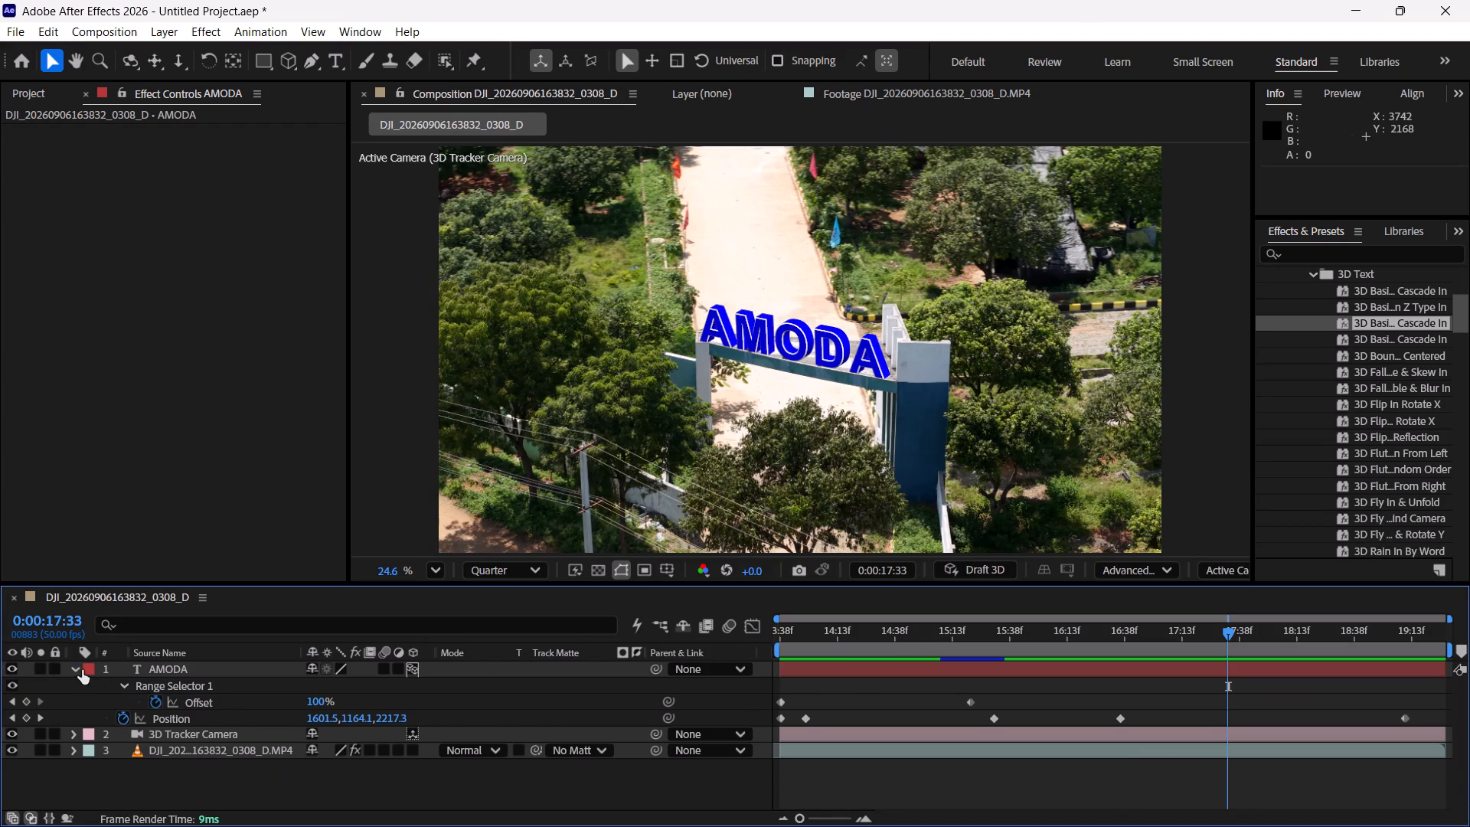
left_click(73, 668)
left_click(157, 670)
key("u")
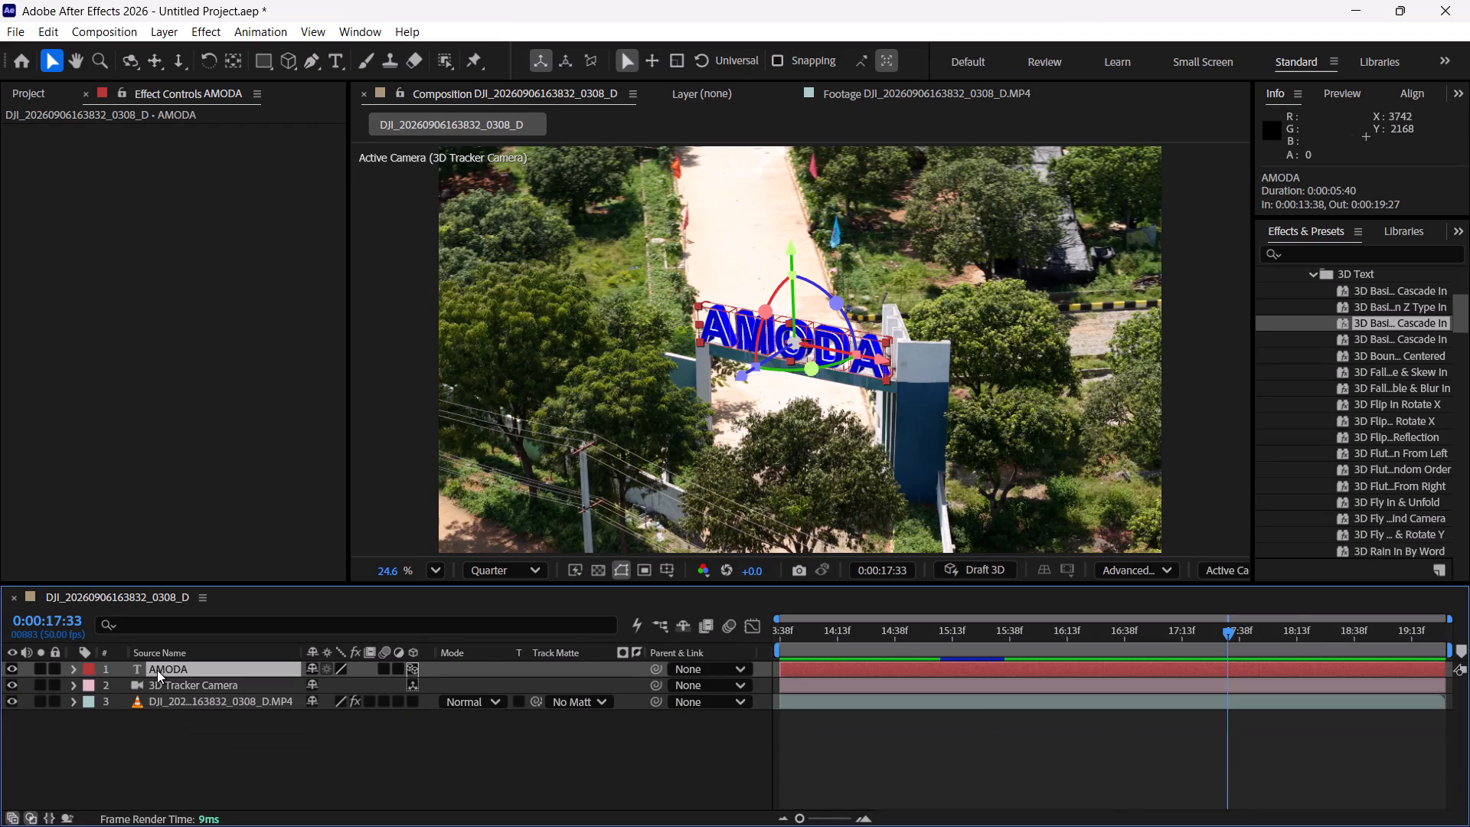
left_click_drag(898, 634, 720, 642)
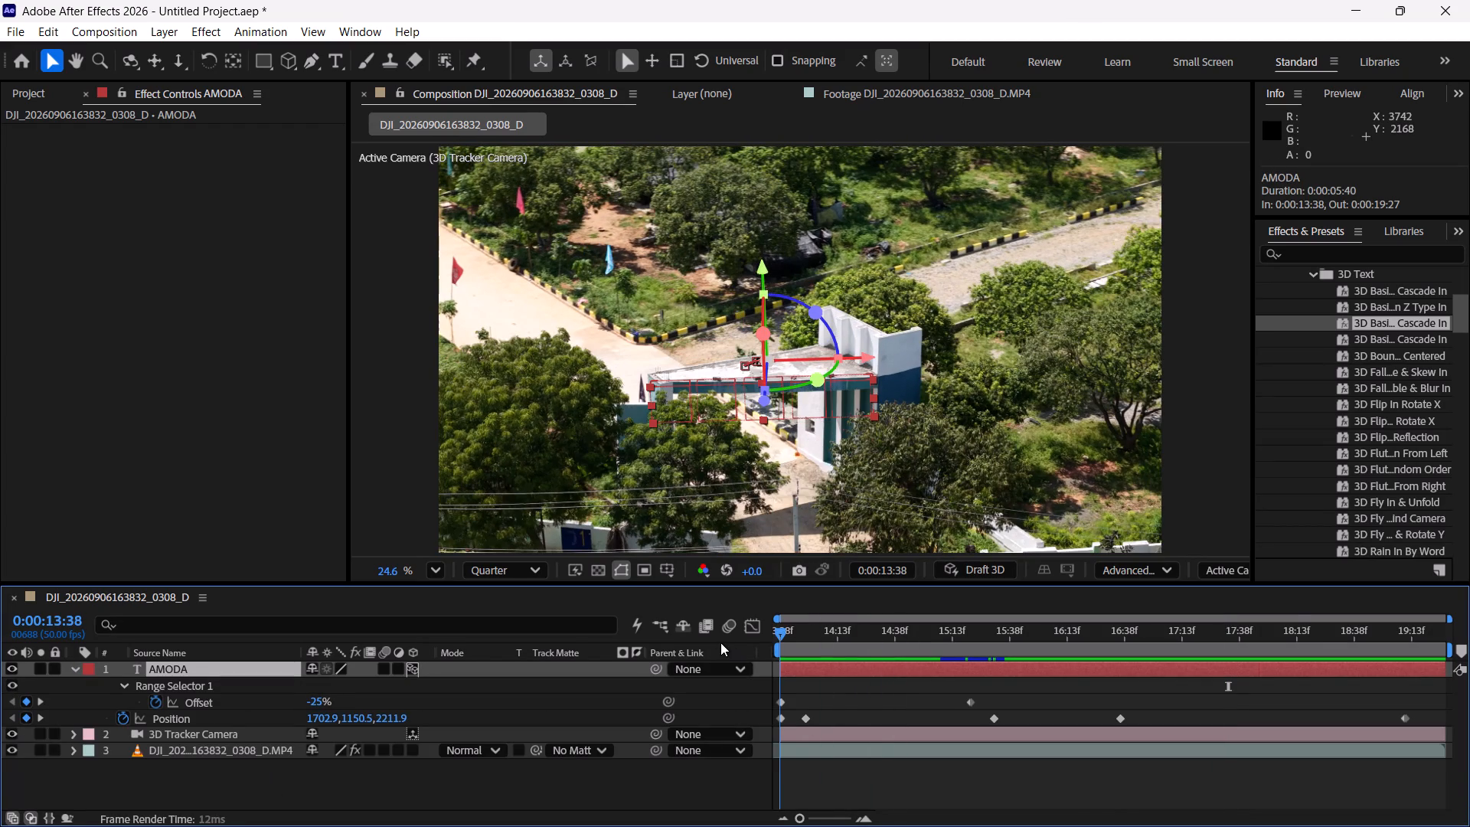
left_click_drag(720, 642, 719, 642)
key("space")
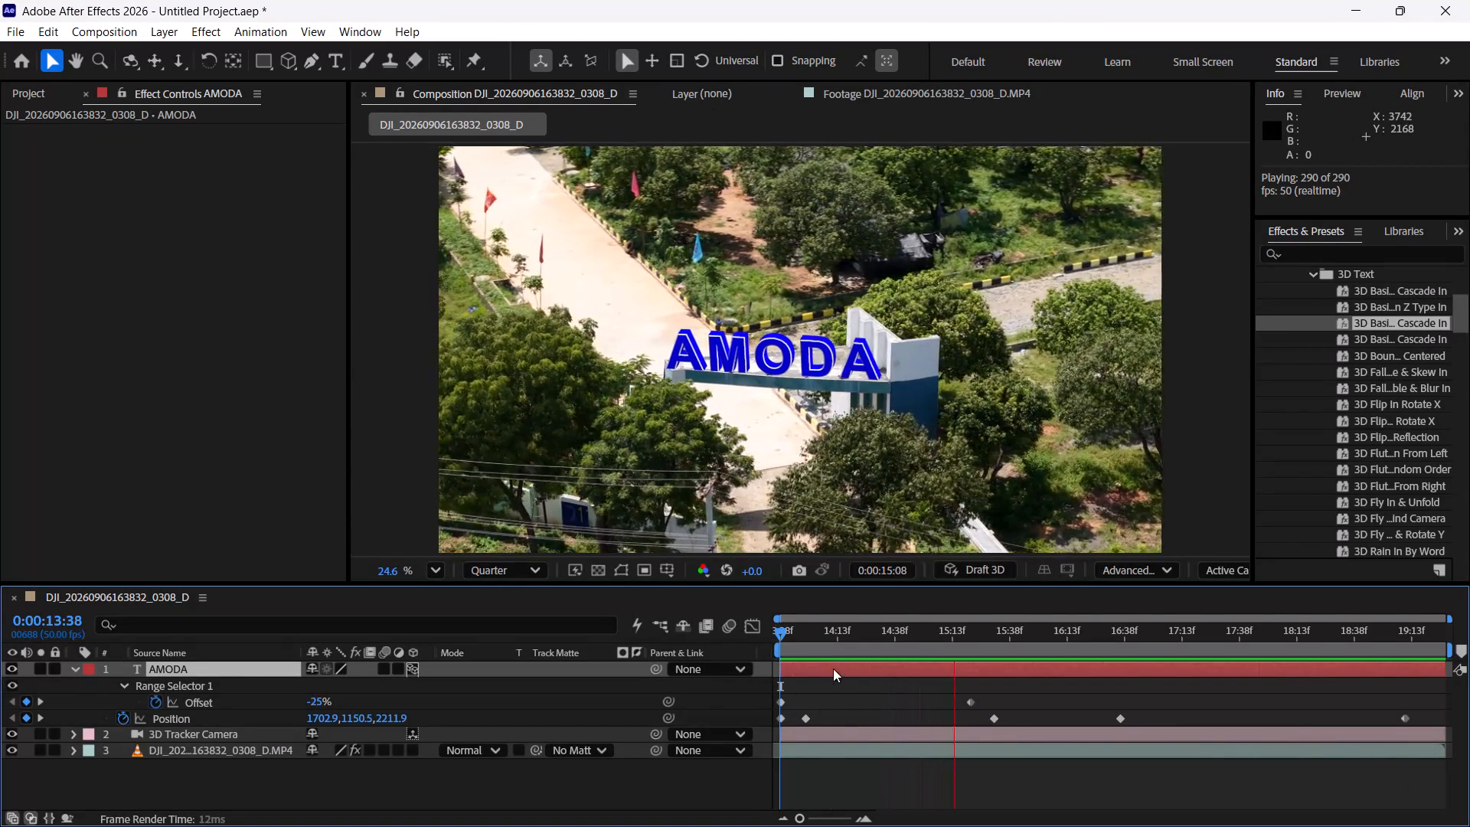
key("space")
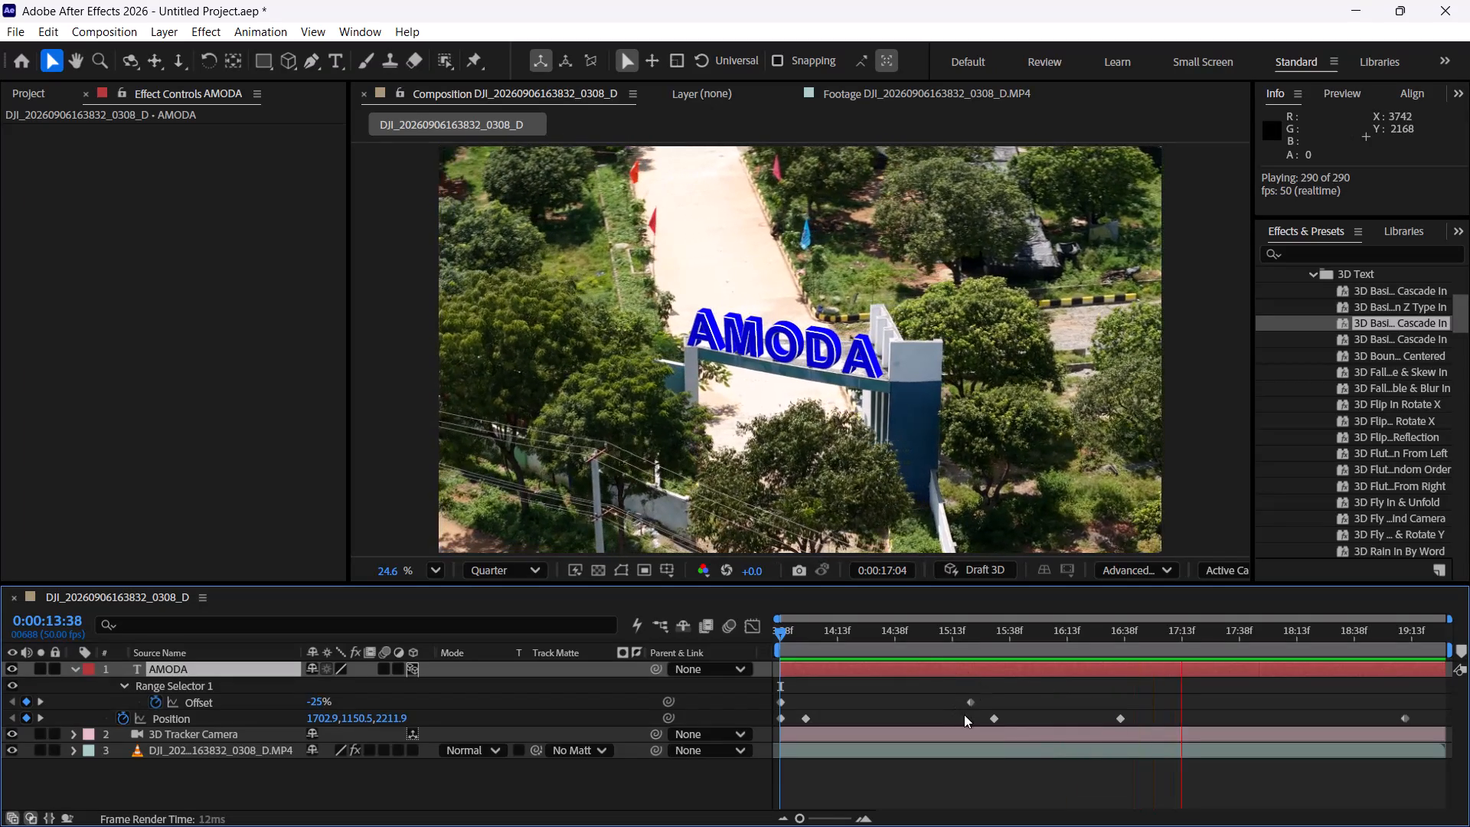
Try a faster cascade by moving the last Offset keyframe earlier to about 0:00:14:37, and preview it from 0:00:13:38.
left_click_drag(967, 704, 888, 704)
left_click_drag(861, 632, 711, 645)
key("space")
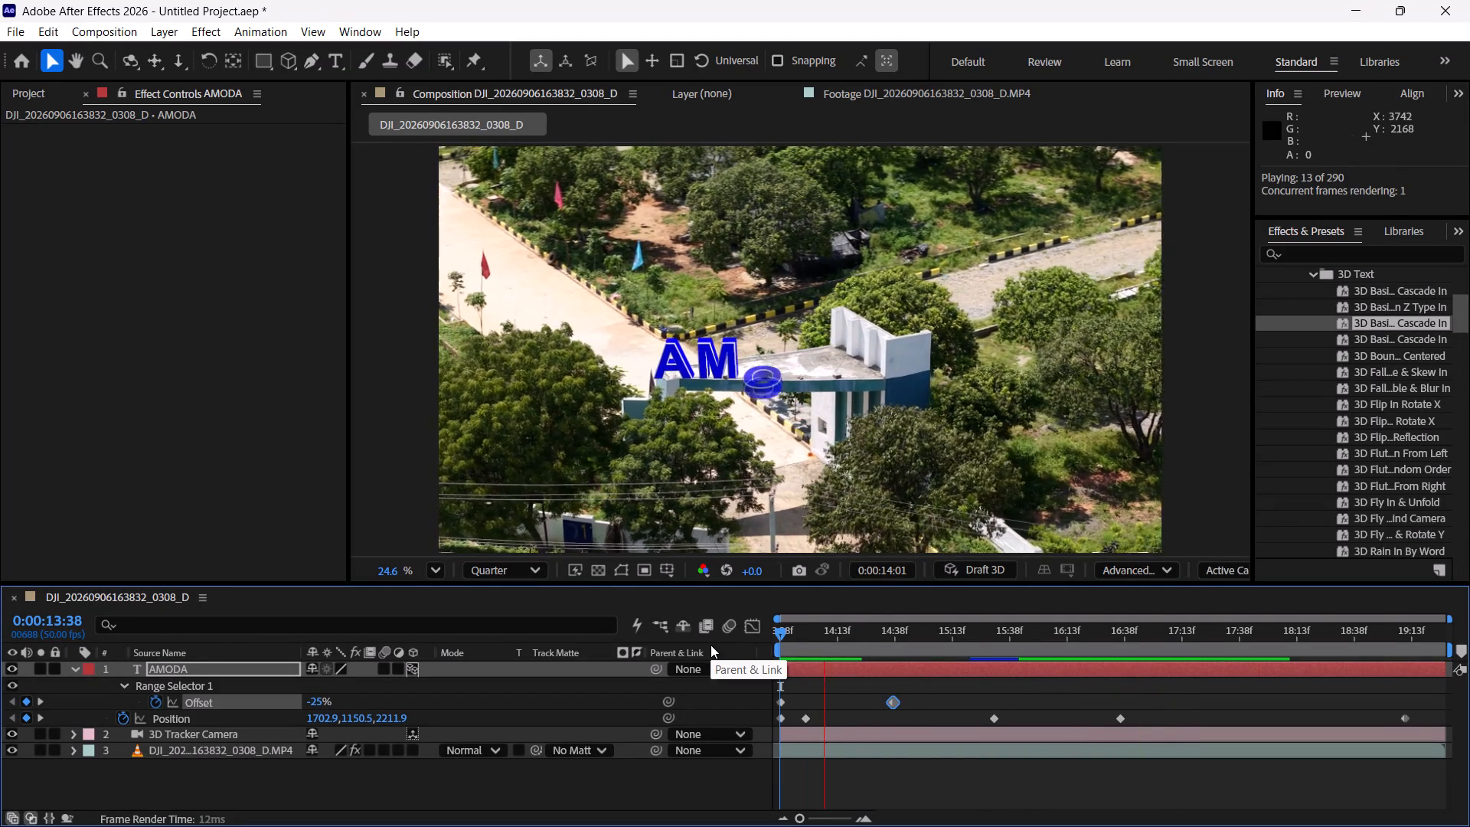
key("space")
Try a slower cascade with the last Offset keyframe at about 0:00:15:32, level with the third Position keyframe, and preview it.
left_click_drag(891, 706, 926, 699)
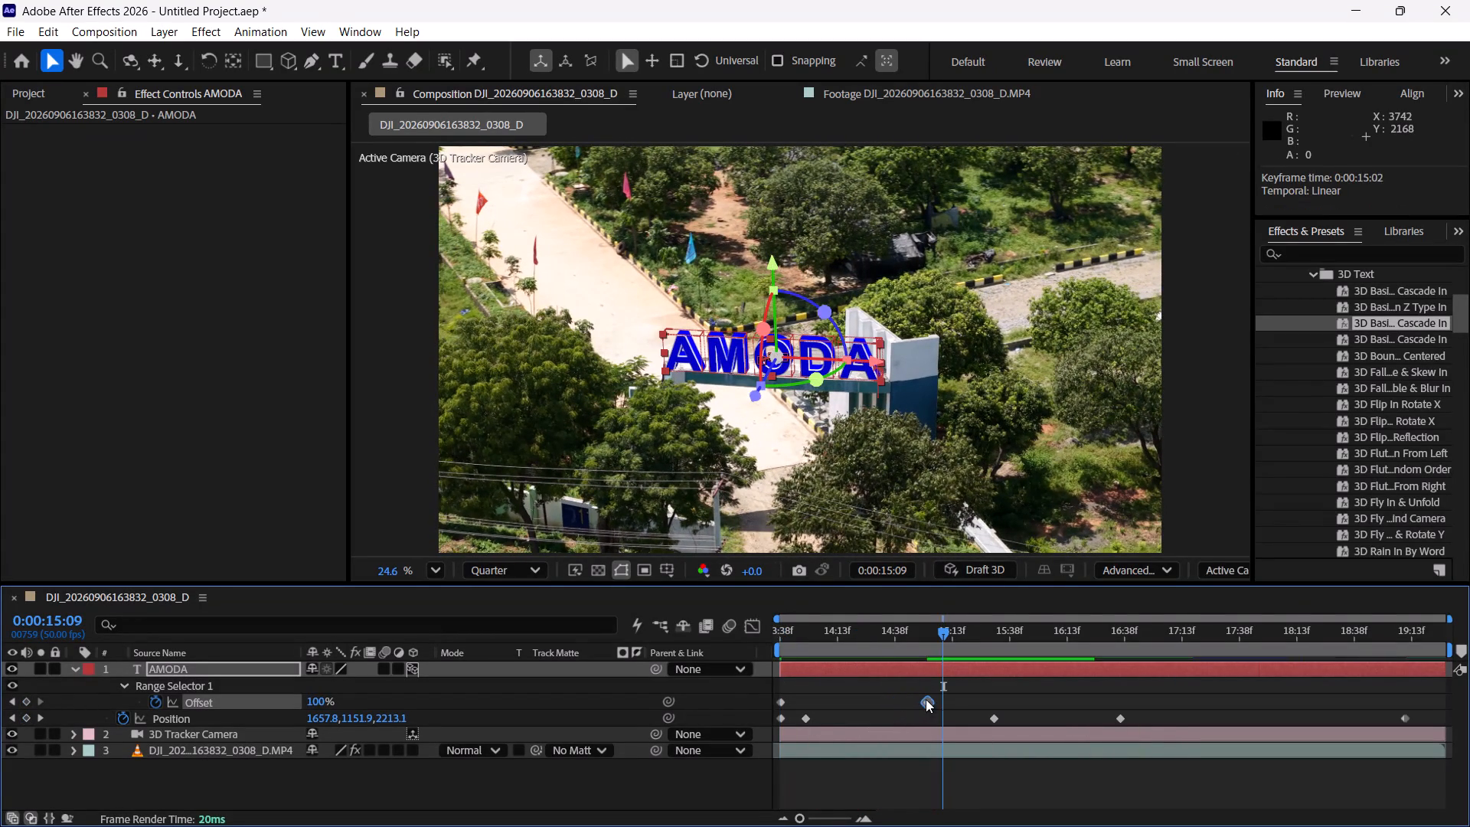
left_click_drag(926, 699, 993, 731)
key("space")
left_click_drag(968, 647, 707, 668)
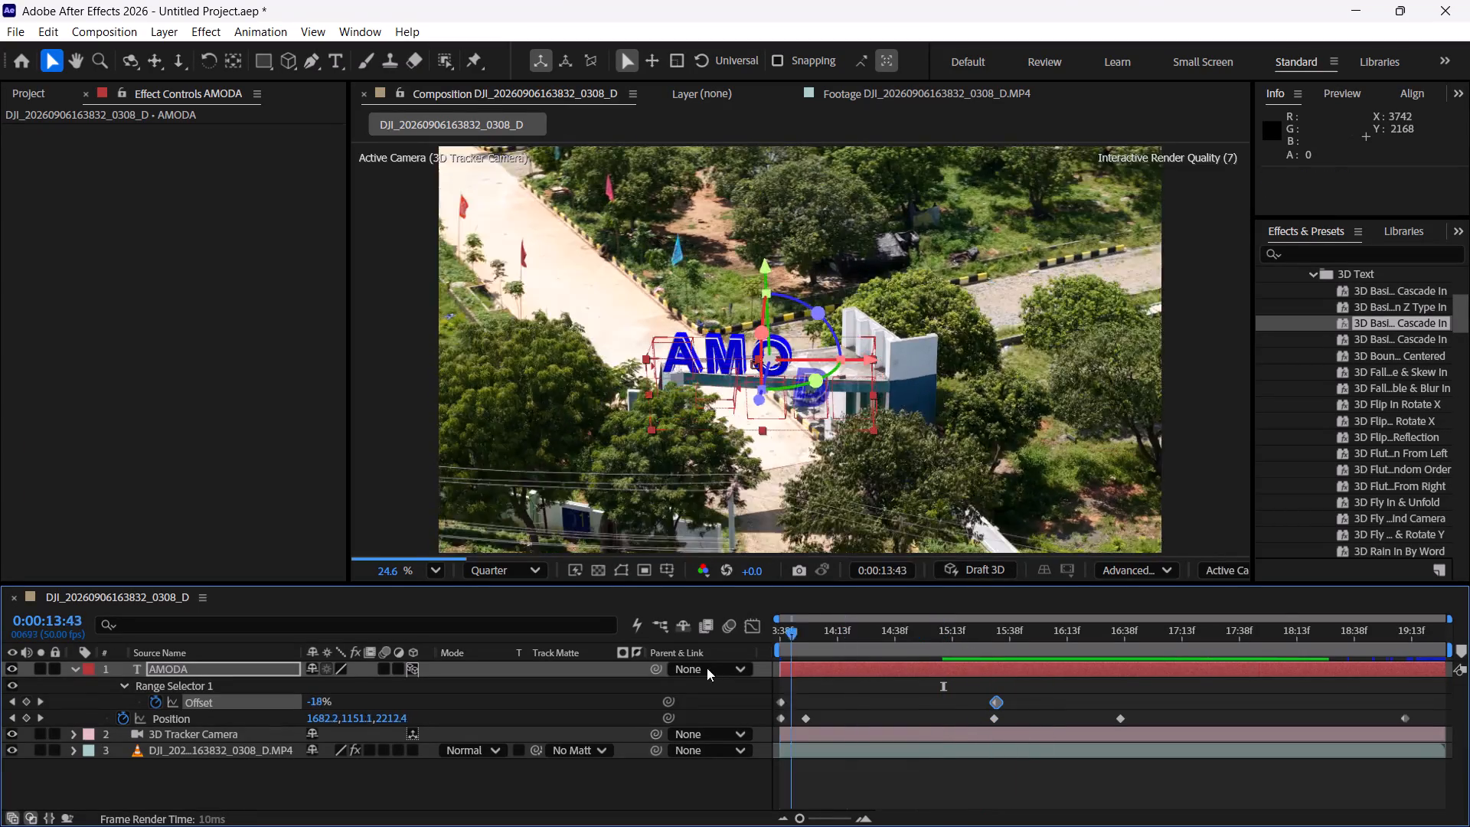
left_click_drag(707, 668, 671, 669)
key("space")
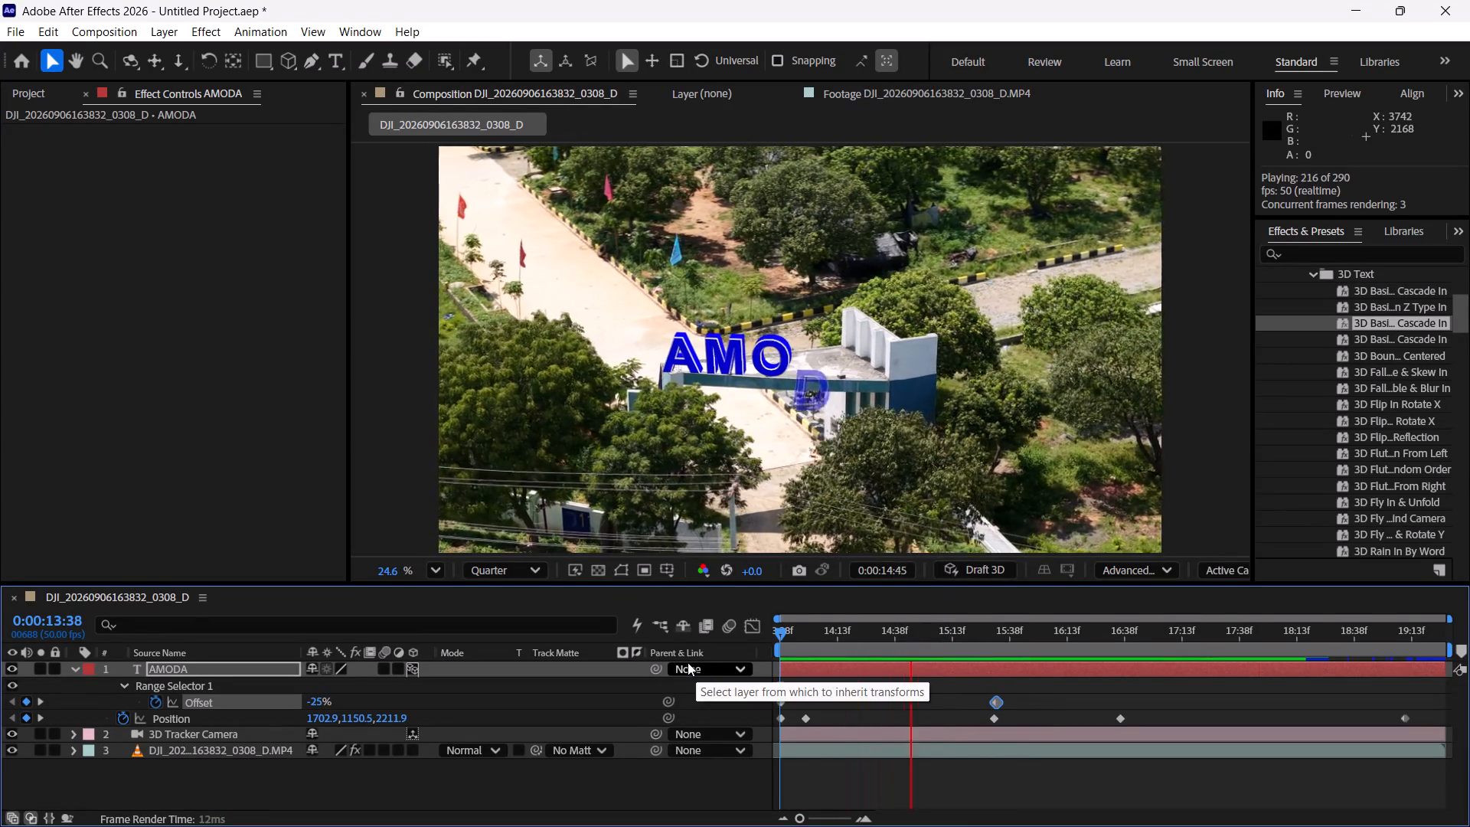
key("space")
Move the last Offset keyframe to 0:00:15:13, preview the entrance from 0:00:13:38 and collapse the AMODA layer's properties.
left_click_drag(1000, 701, 957, 717)
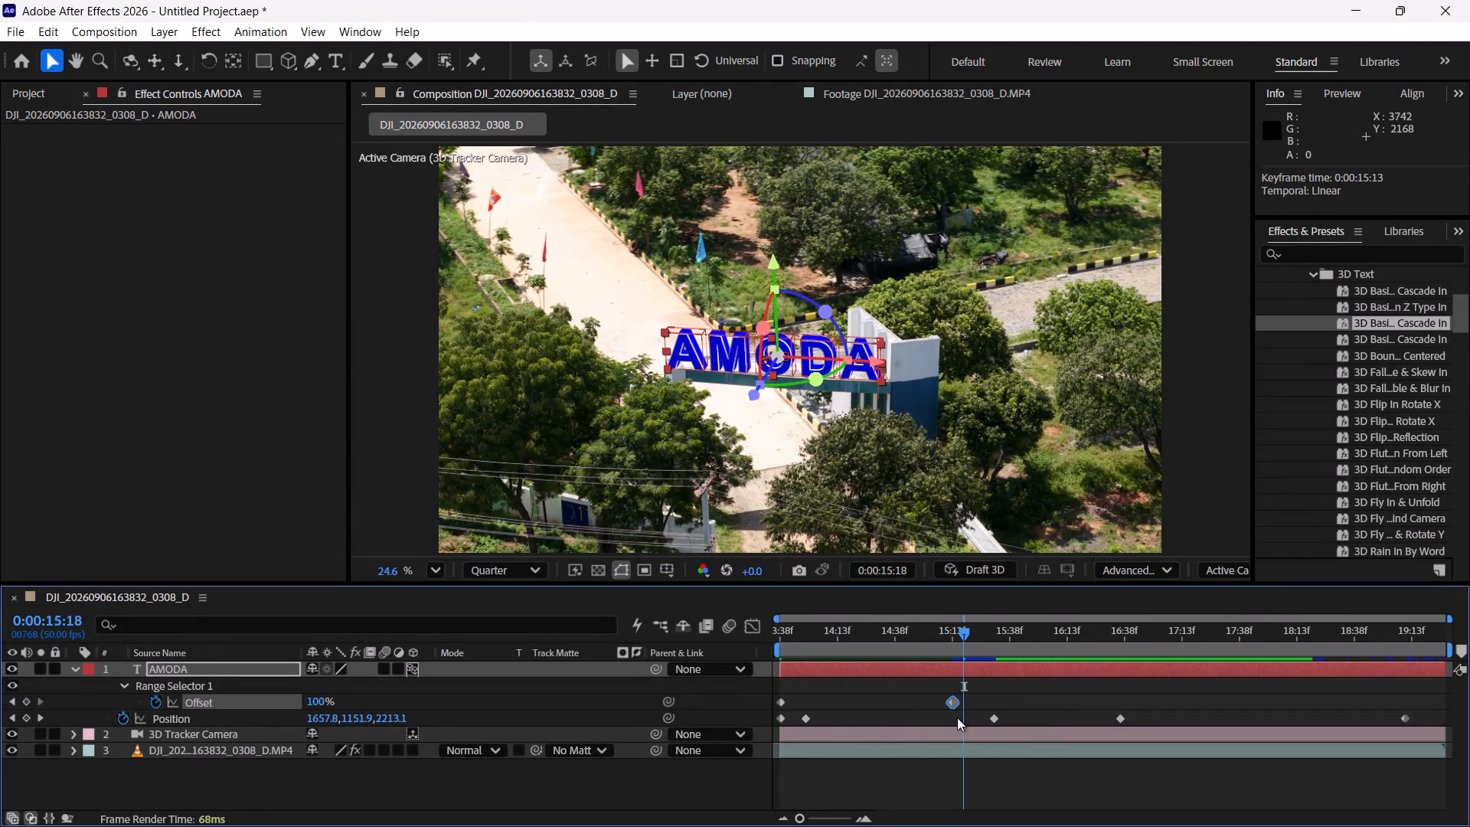
left_click_drag(957, 717, 958, 717)
left_click_drag(945, 641, 691, 670)
key("space")
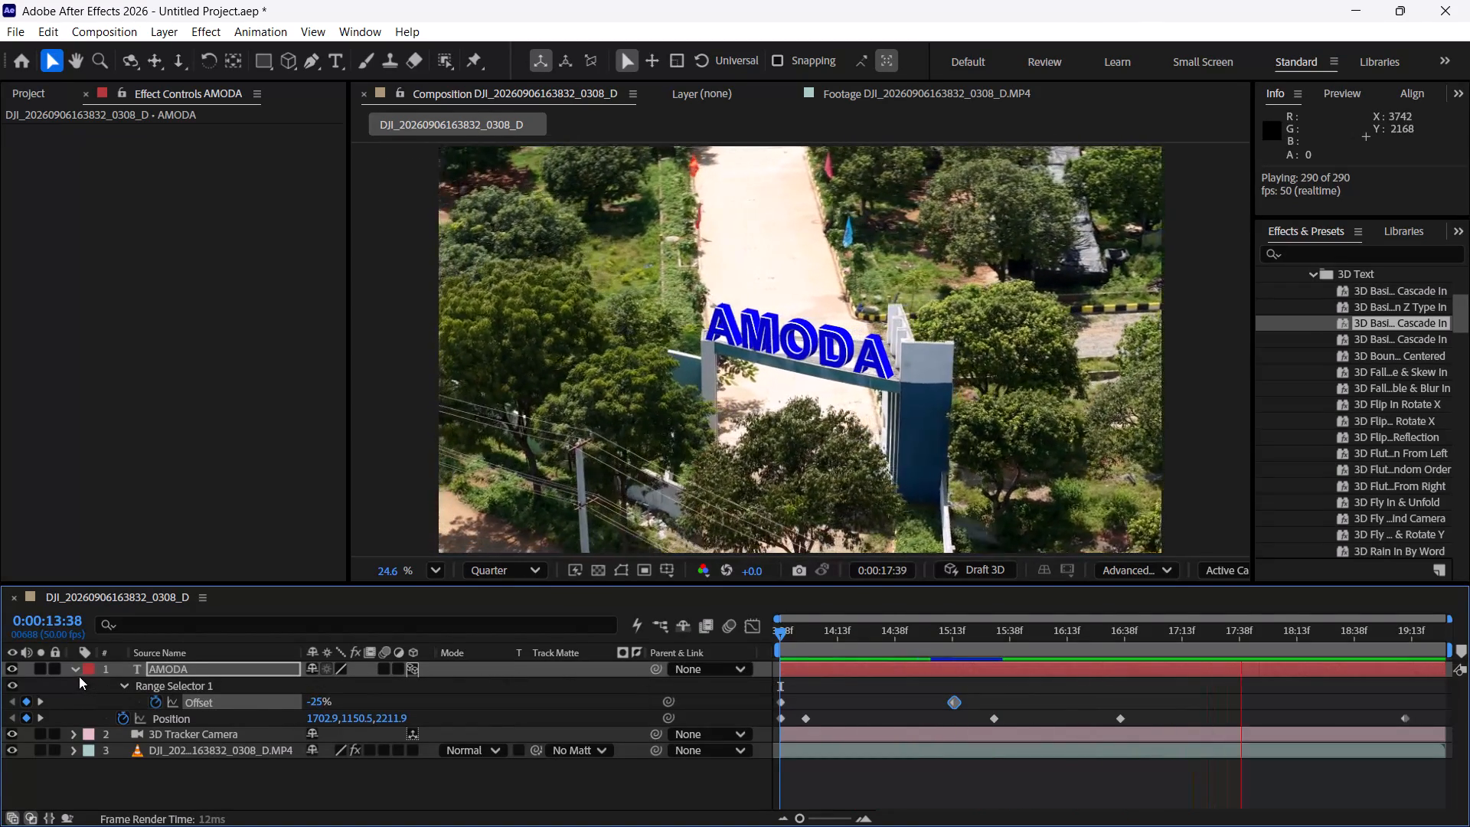
left_click(76, 671)
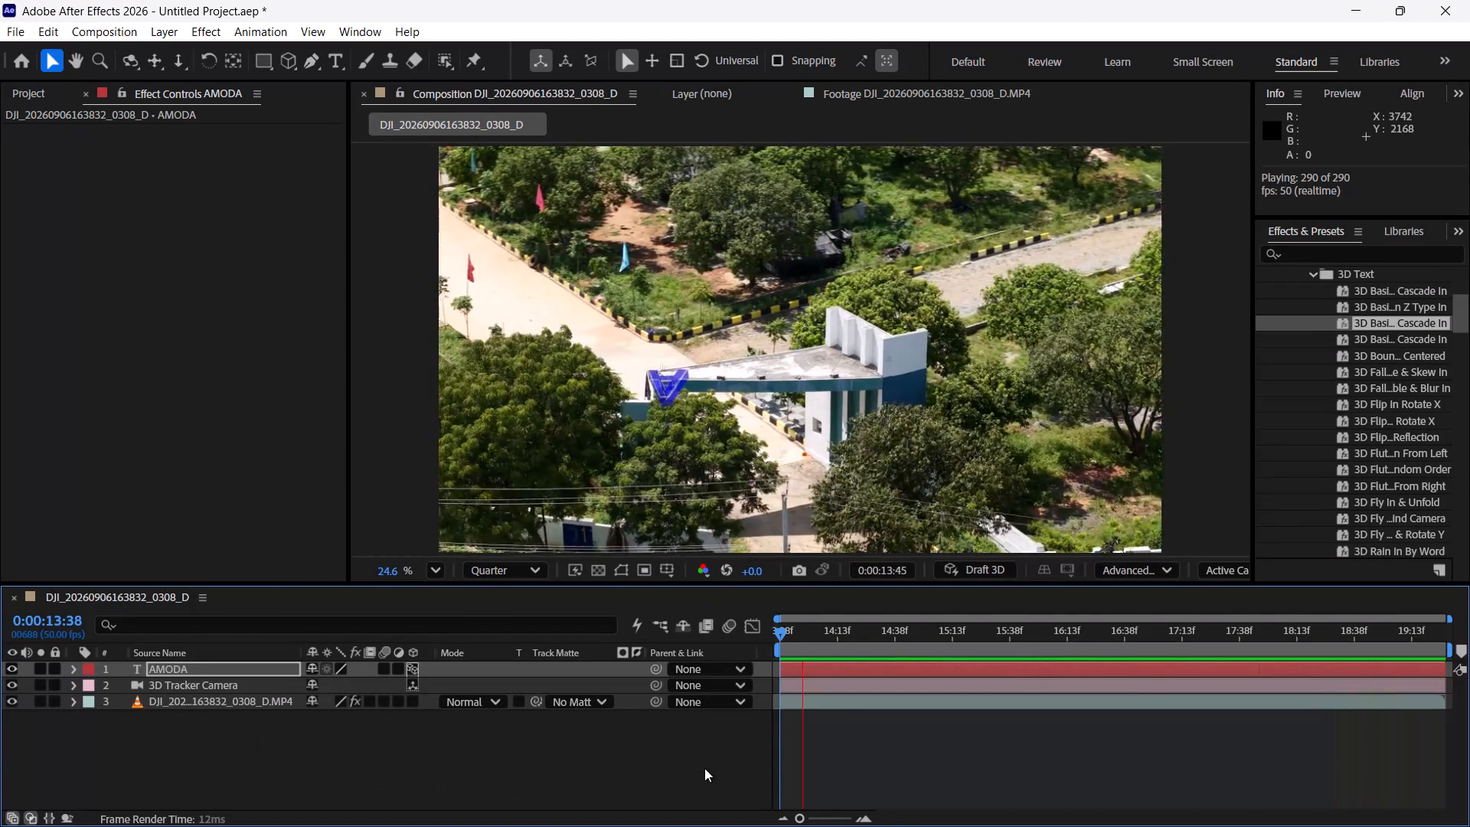
key("space")
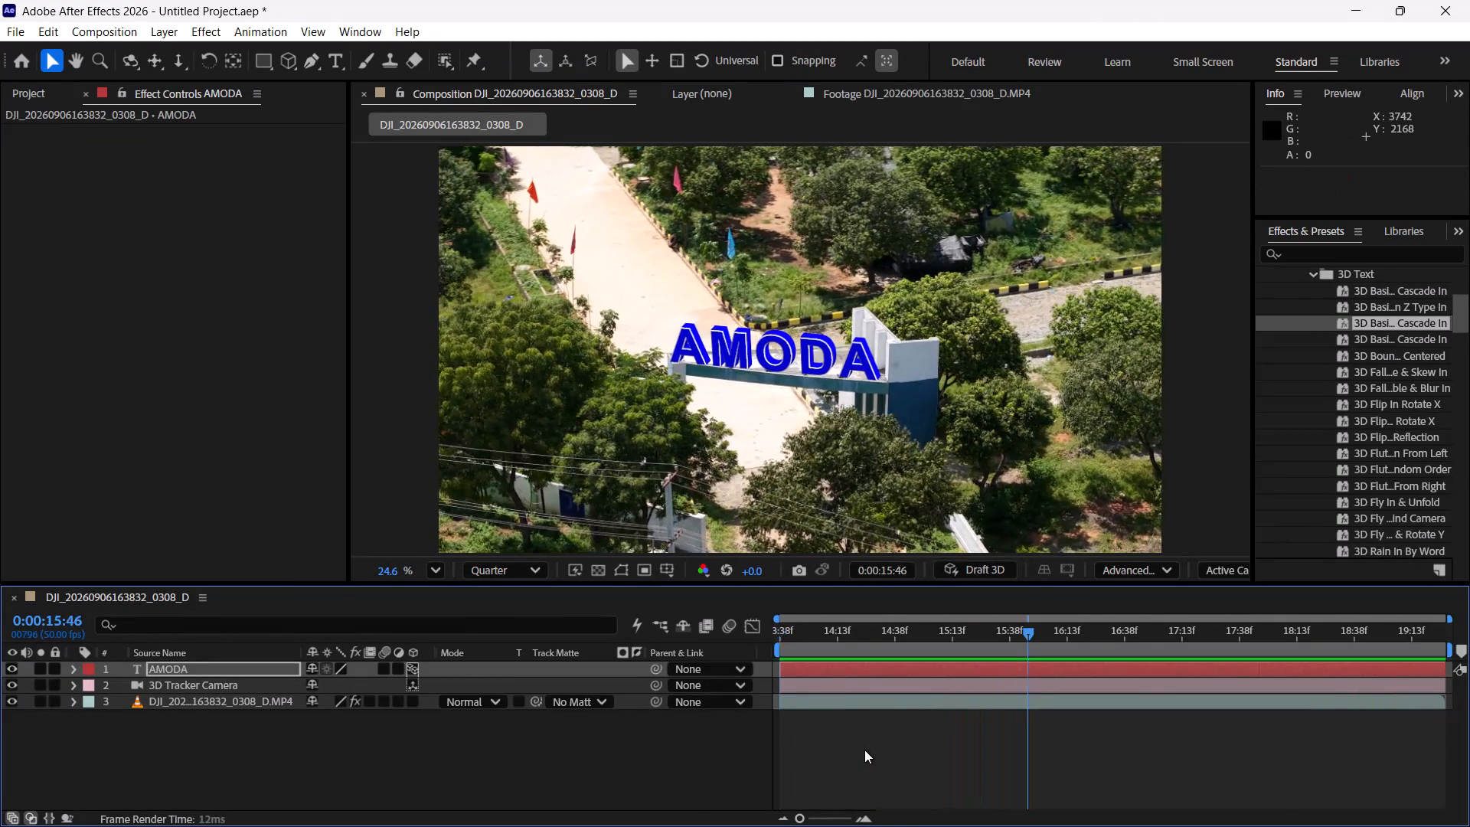
Save the project as AMODA TEXT ANIMATION in the realistates video 1 folder inside Downloads.
key("ctrl+s")
left_click(863, 744)
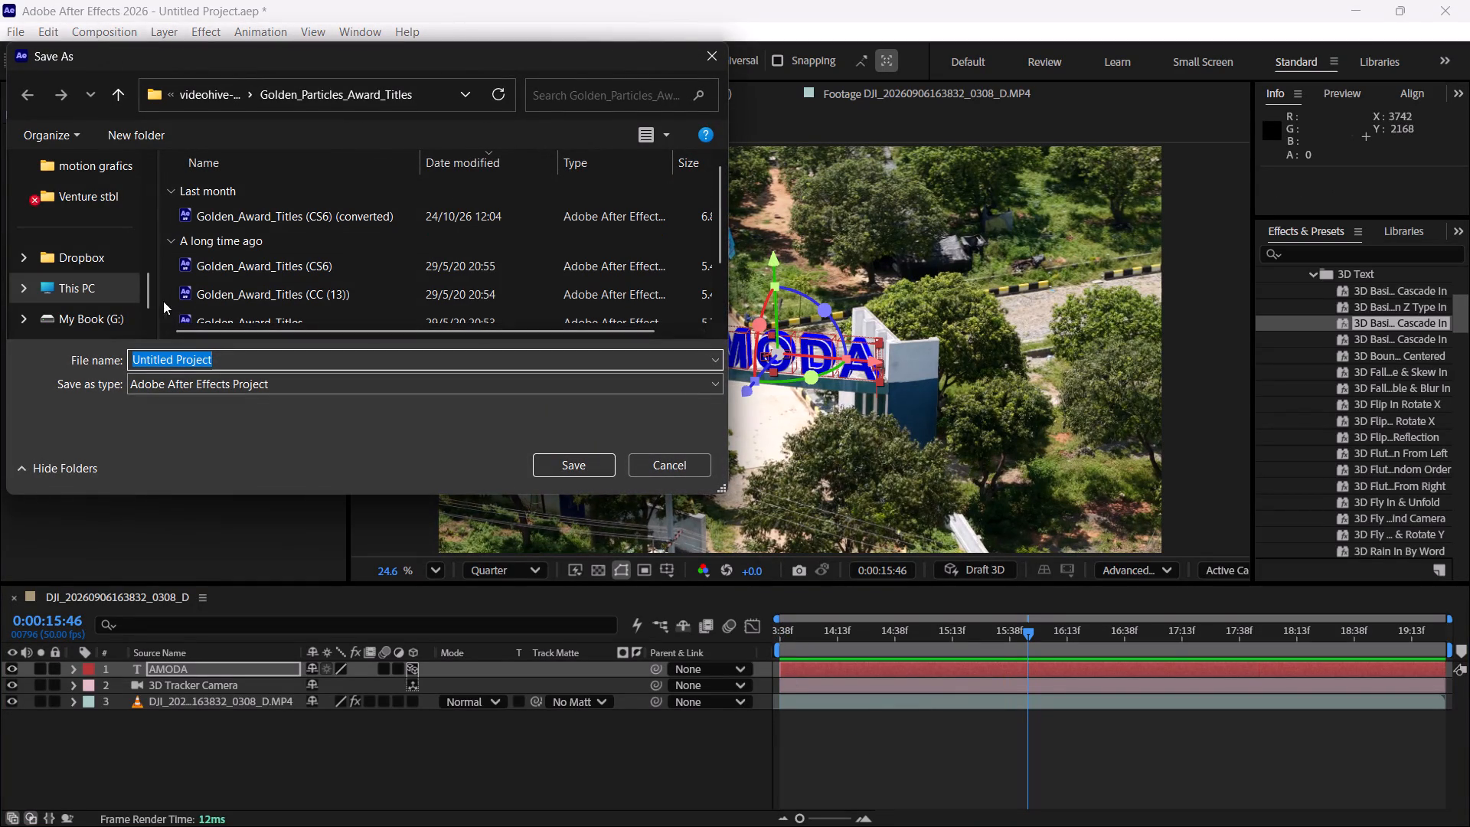
scroll(90, 283, "up", 7)
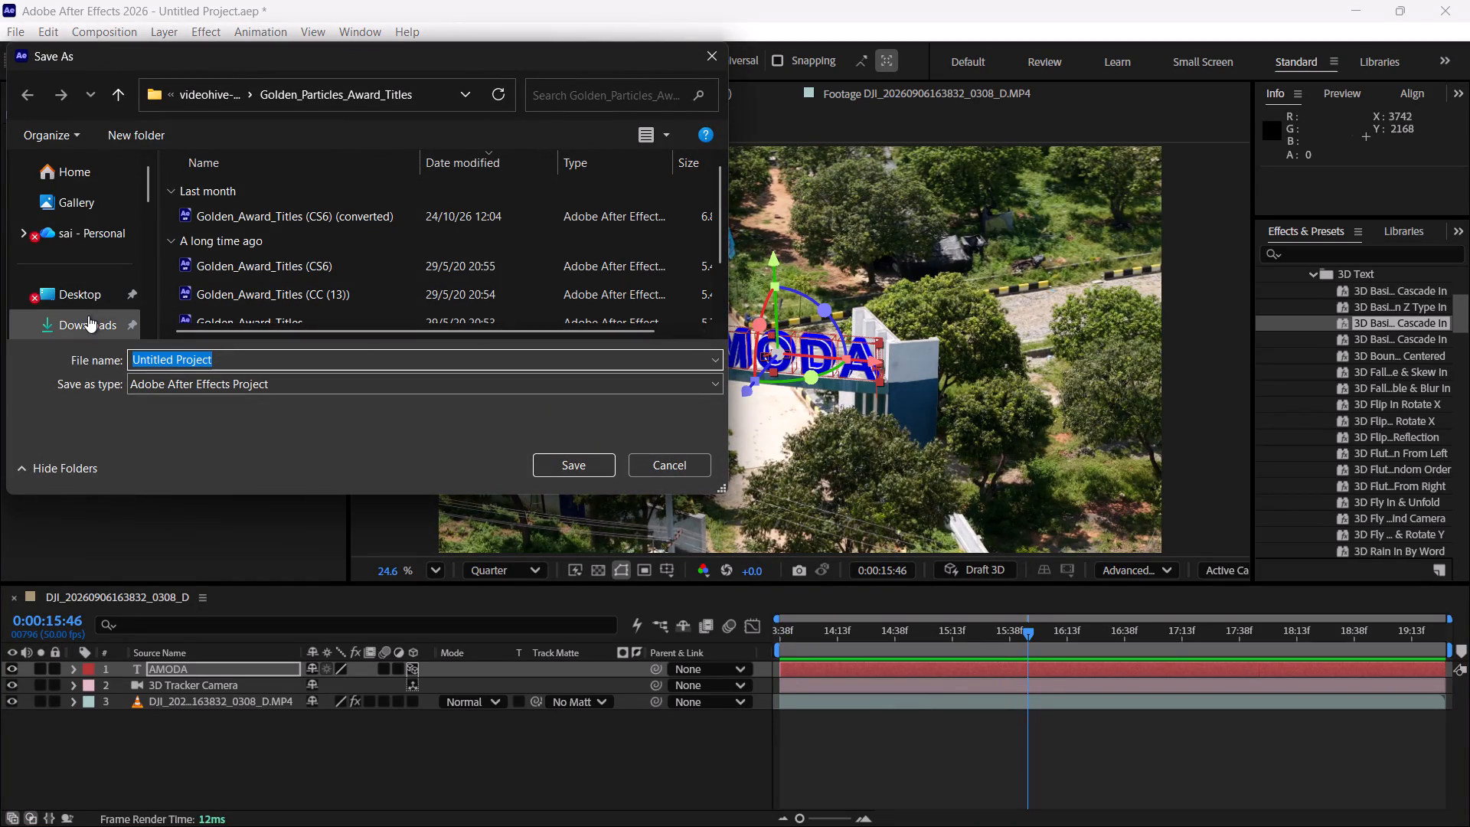
left_click(88, 315)
scroll(90, 314, "up", 3)
double_click(249, 270)
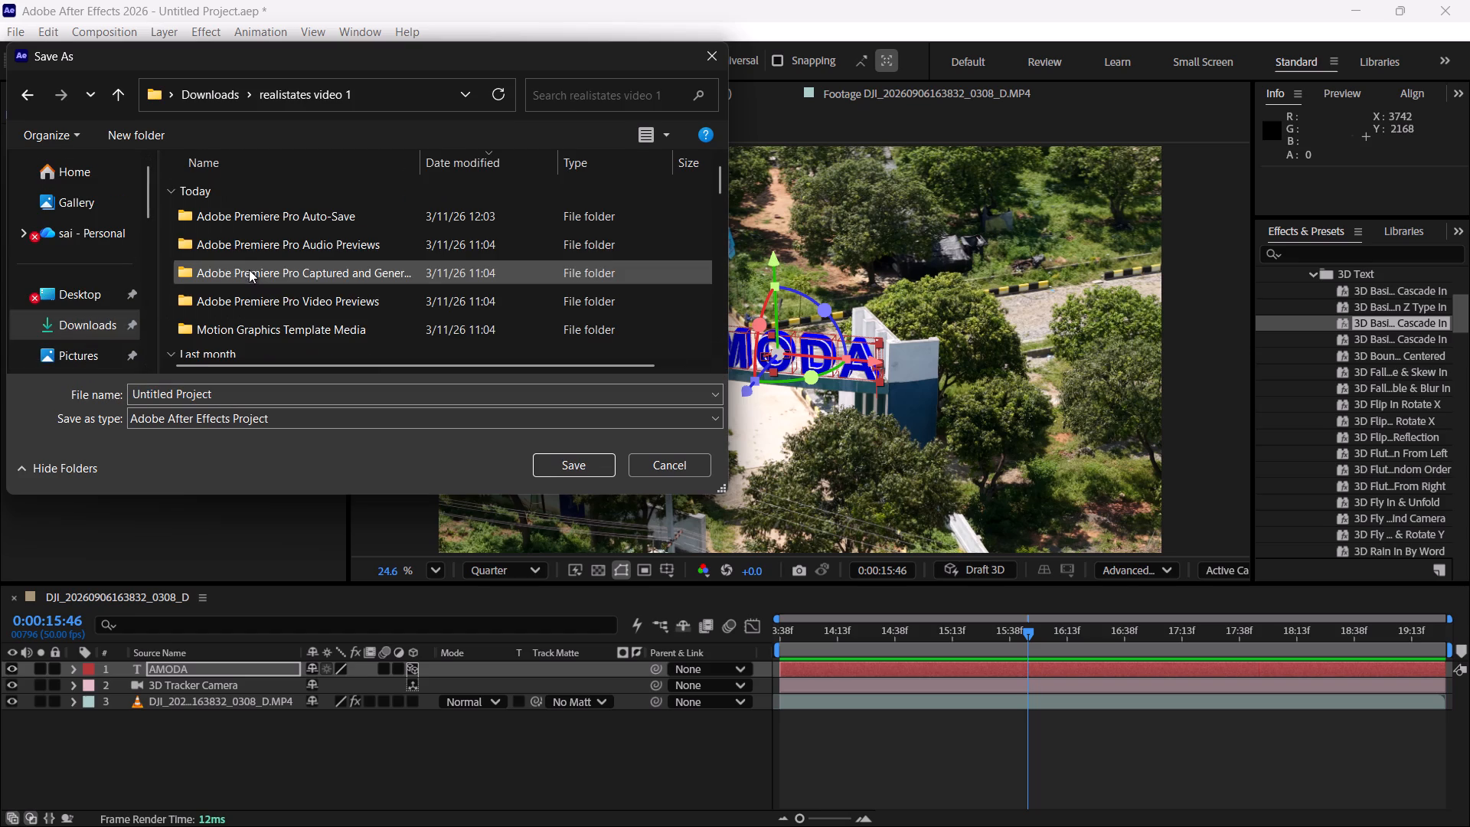
scroll(292, 261, "up", 4)
left_click(268, 400)
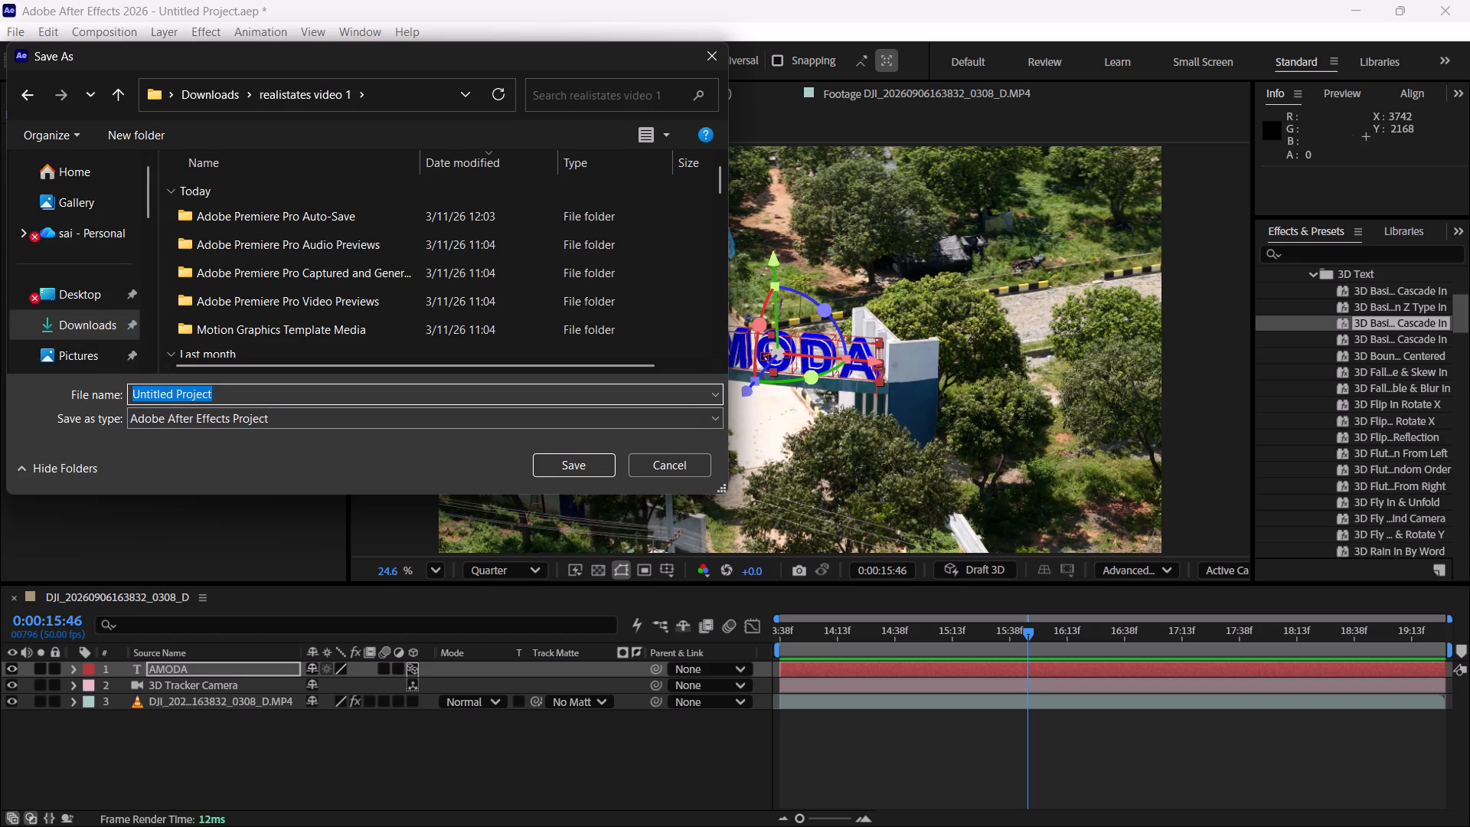
key("shift+a")
type("MODA")
key("space")
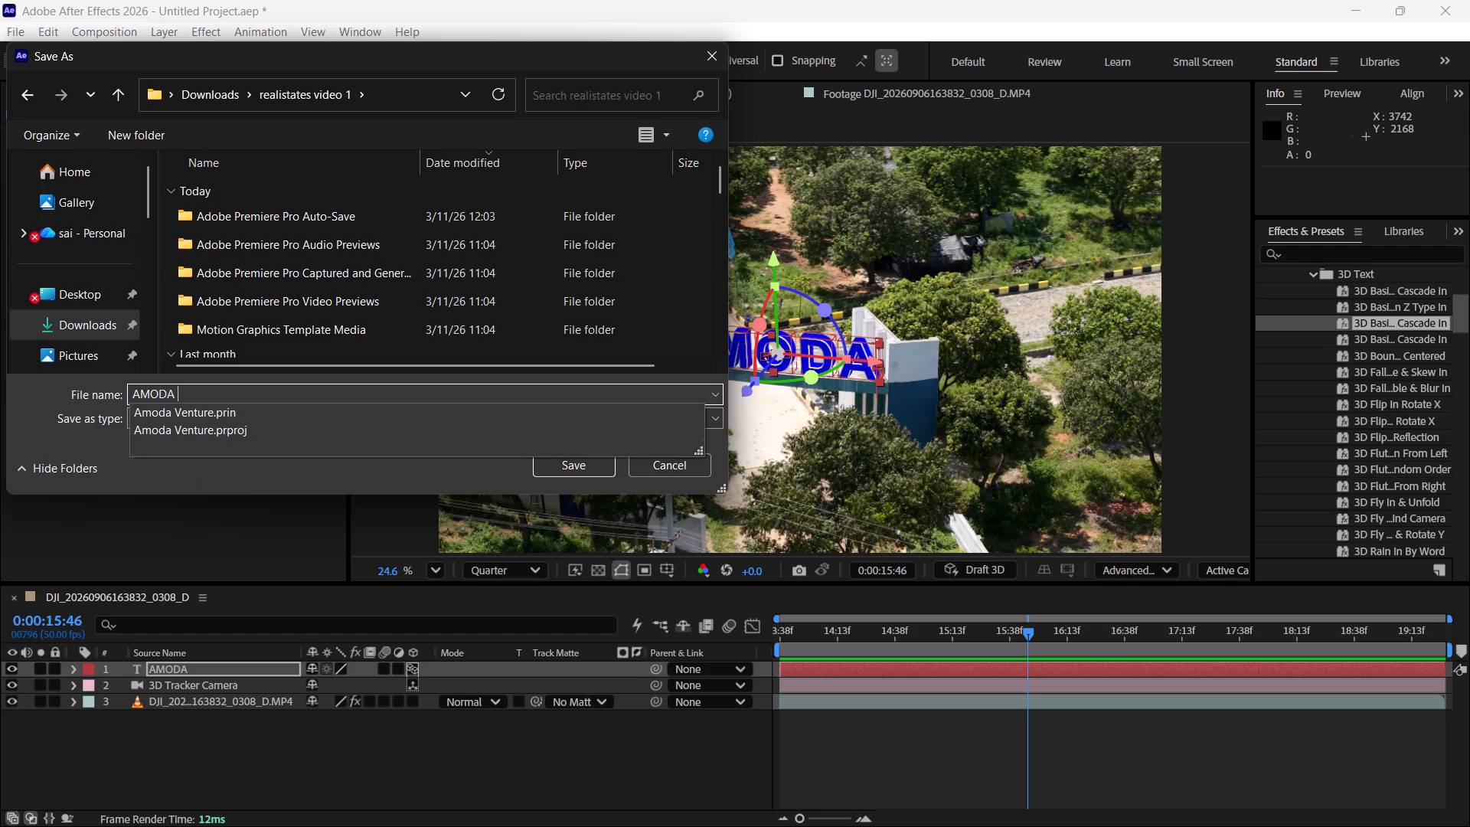
key("shift+t")
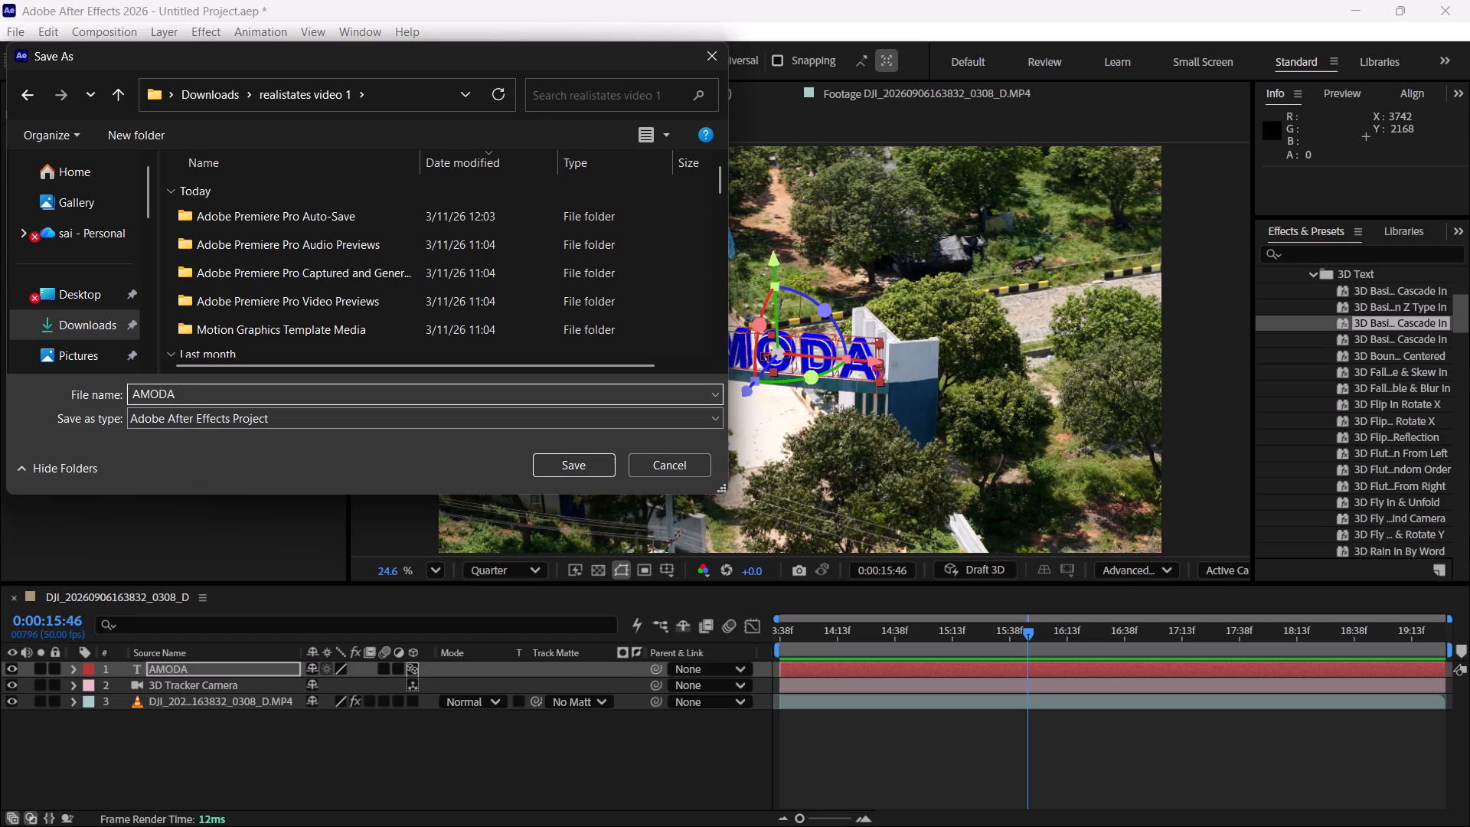
type("EXT ANIMATION")
key("Return")
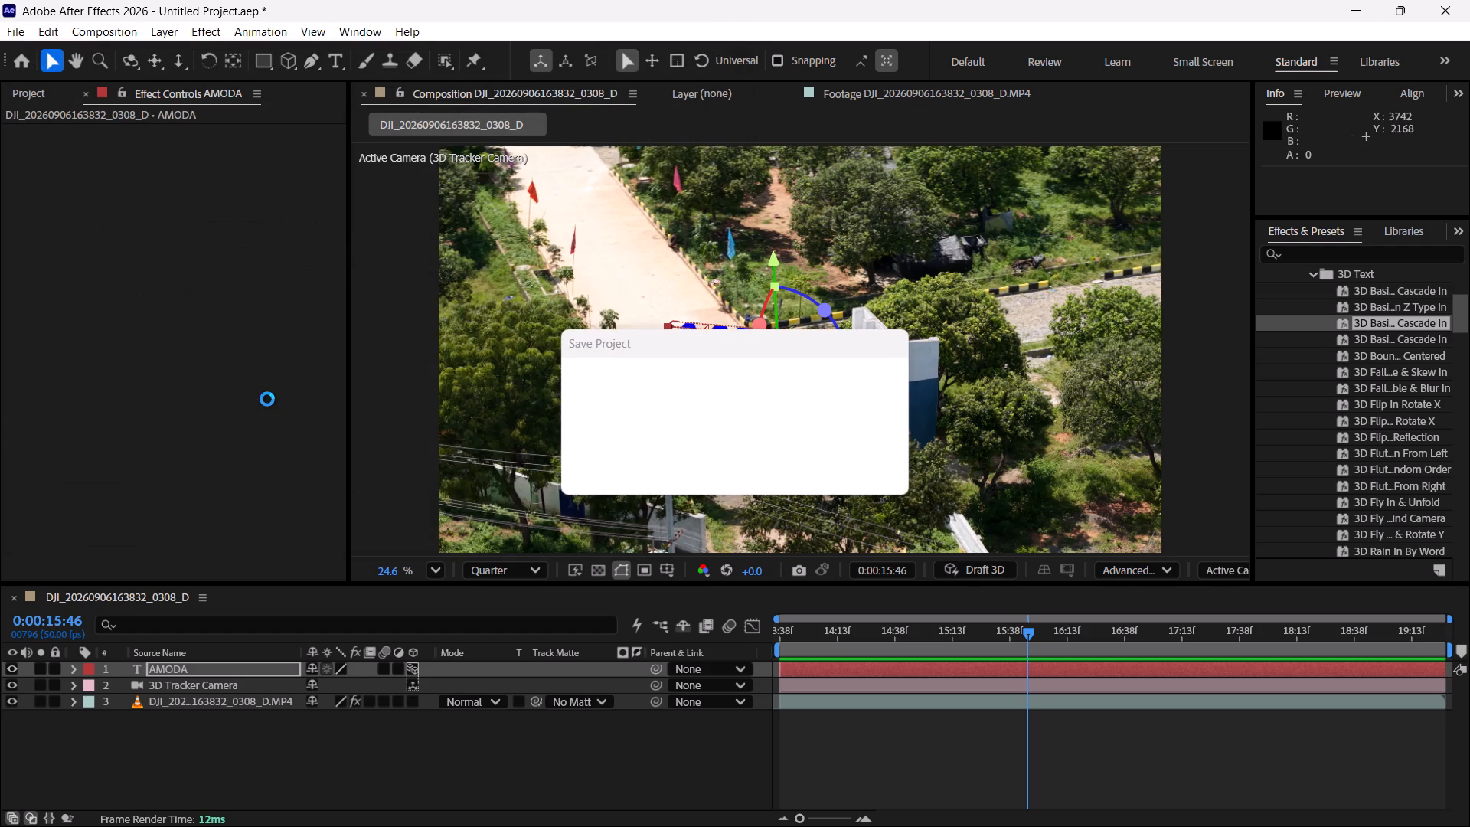
Play back and scrub the composition between 0:00:13:38 and 0:00:19:27 to check the finished AMODA text animation.
left_click_drag(825, 625, 824, 626)
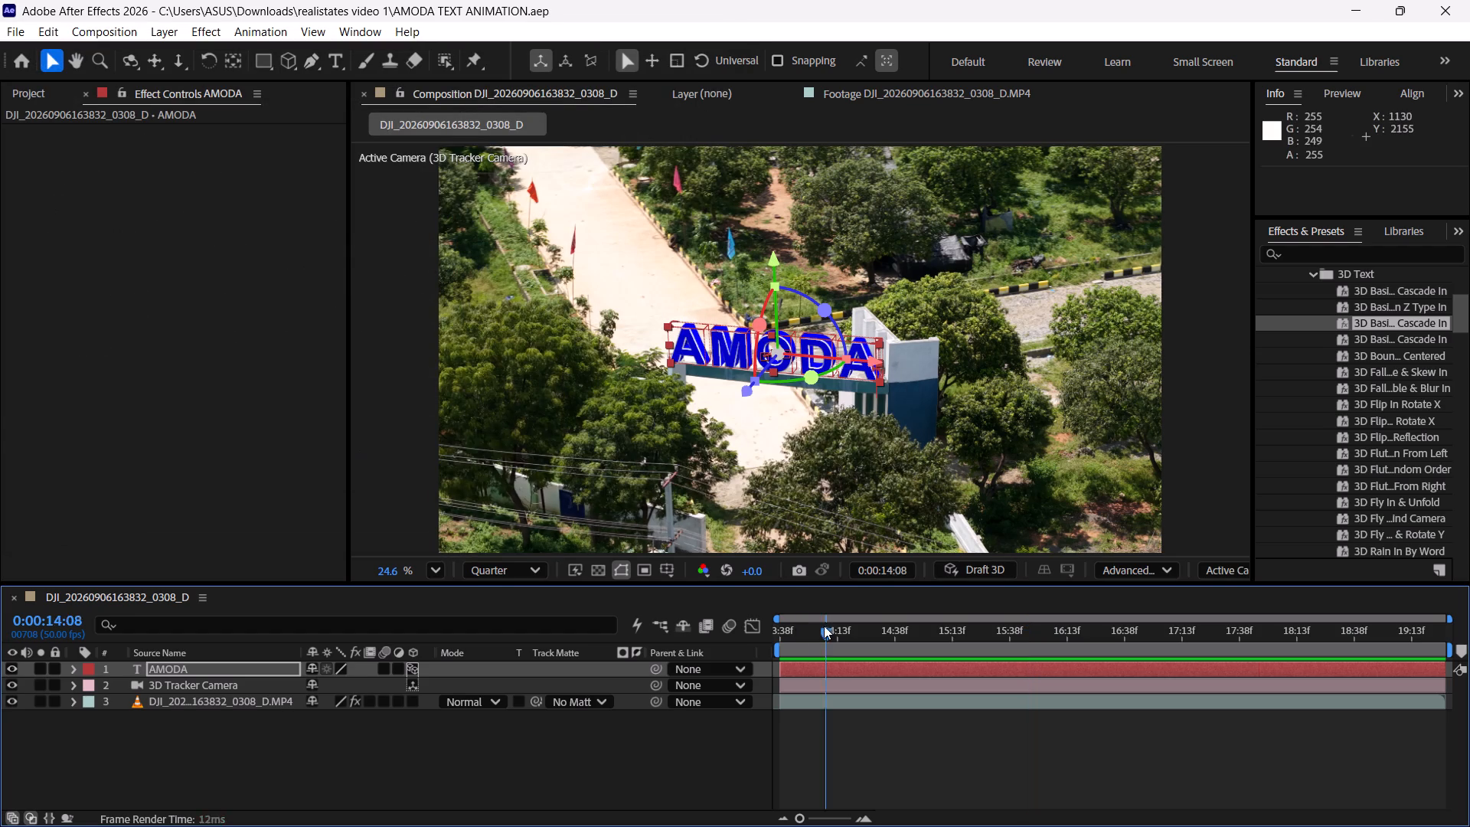
left_click_drag(824, 626, 700, 632)
key("space")
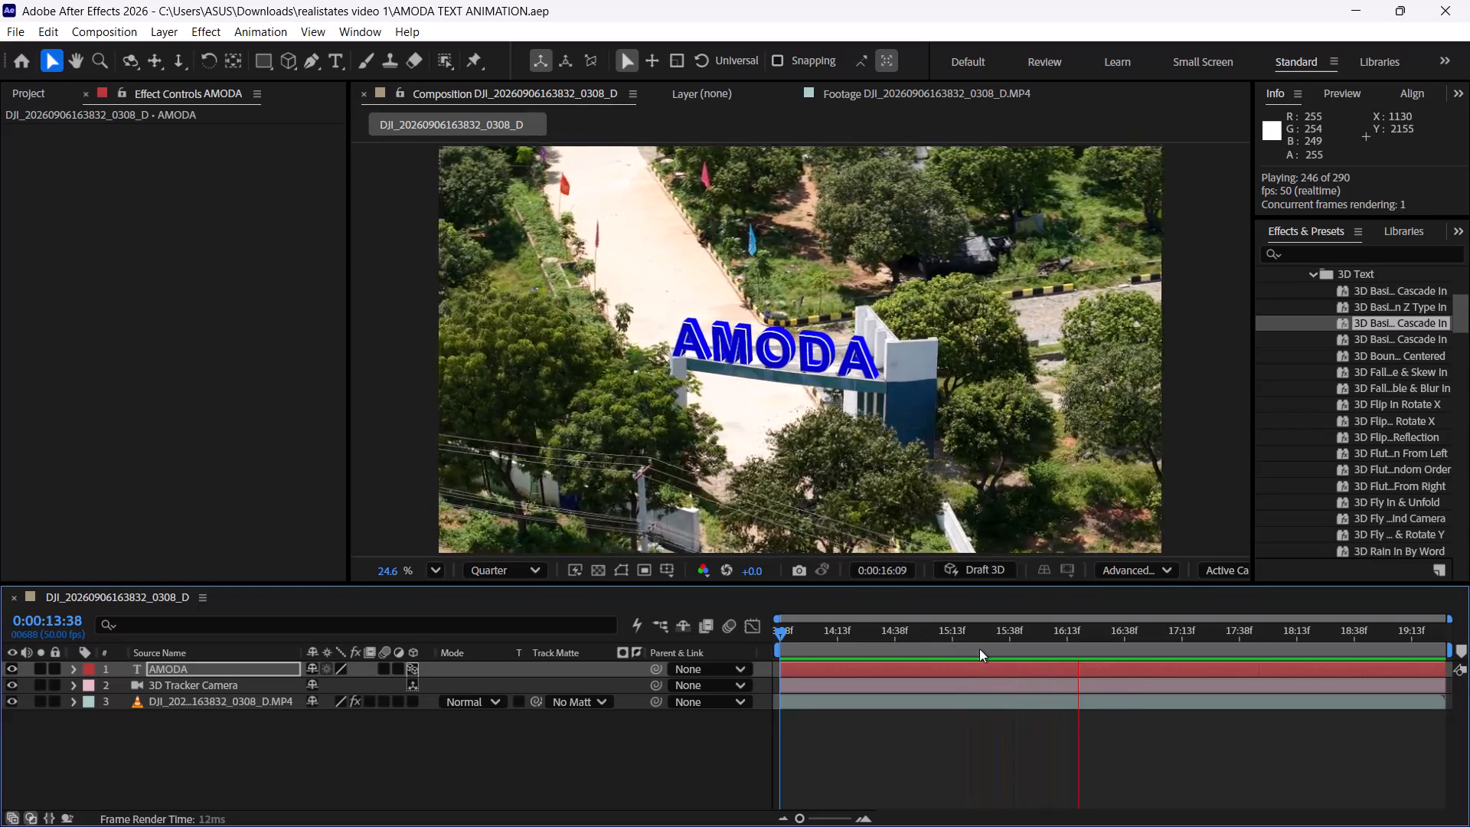
left_click_drag(979, 649, 1469, 619)
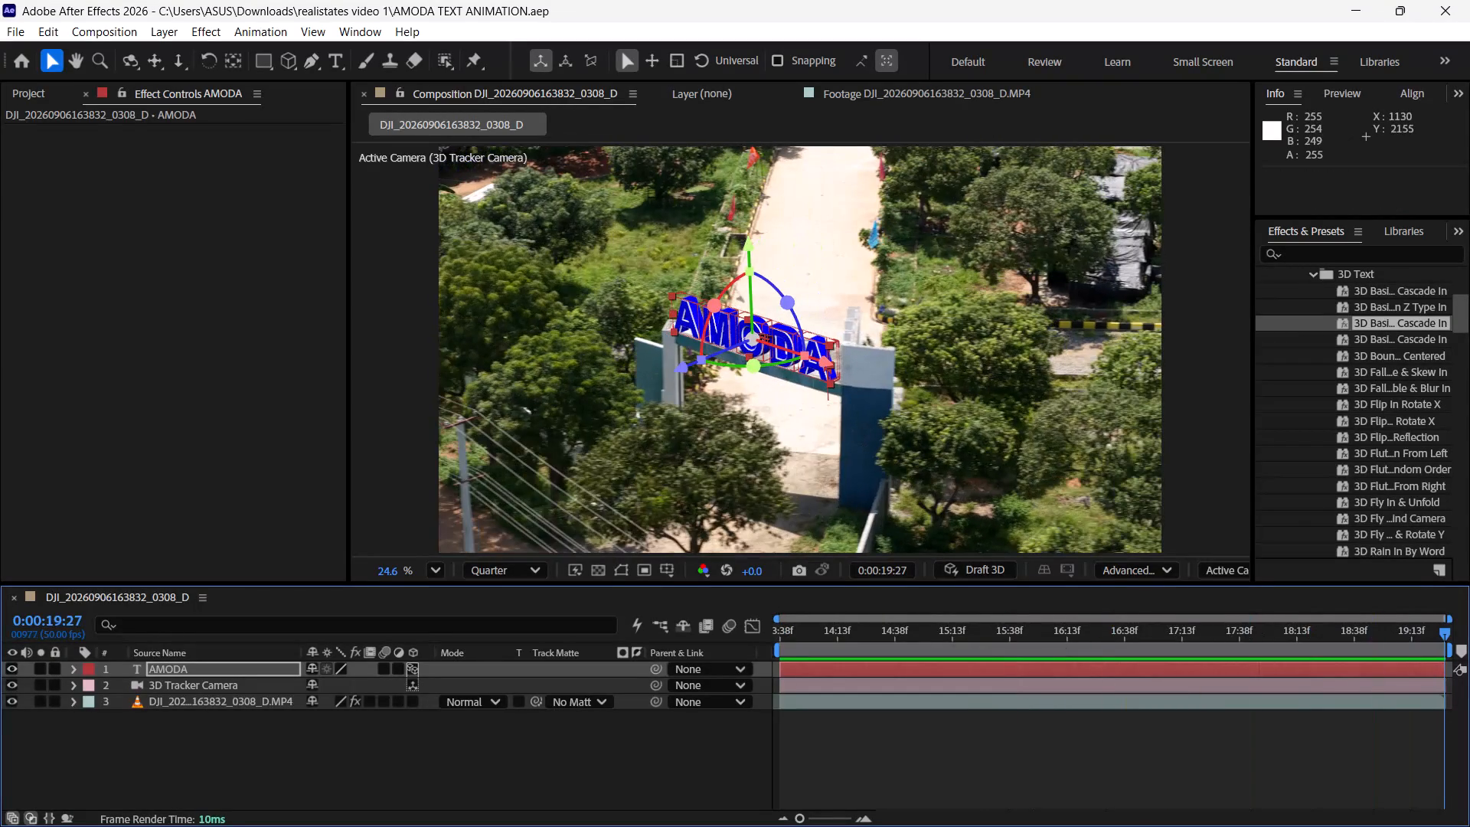
left_click_drag(1469, 619, 511, 735)
left_click(227, 757)
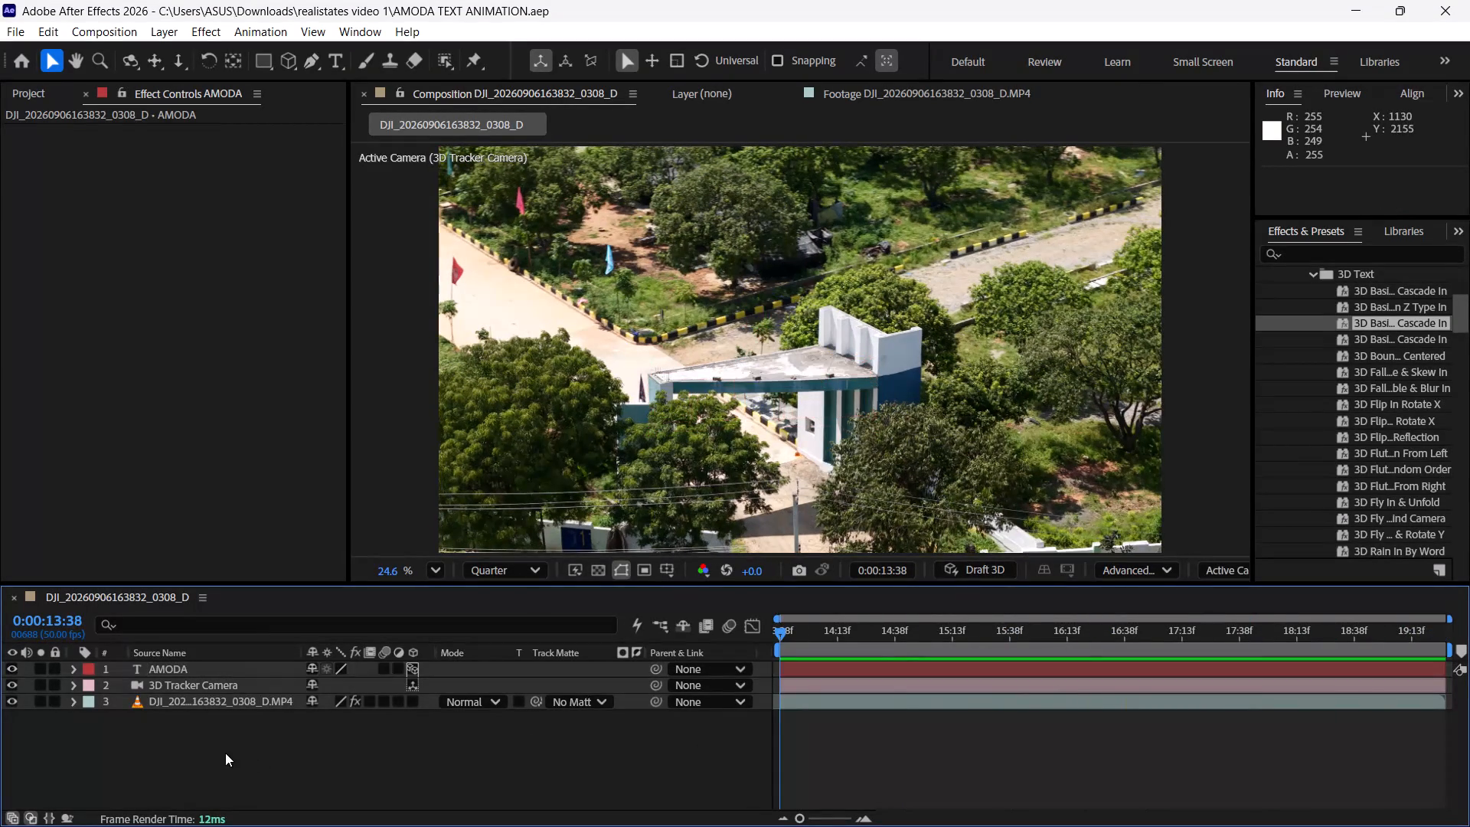
left_click(211, 673)
key("space")
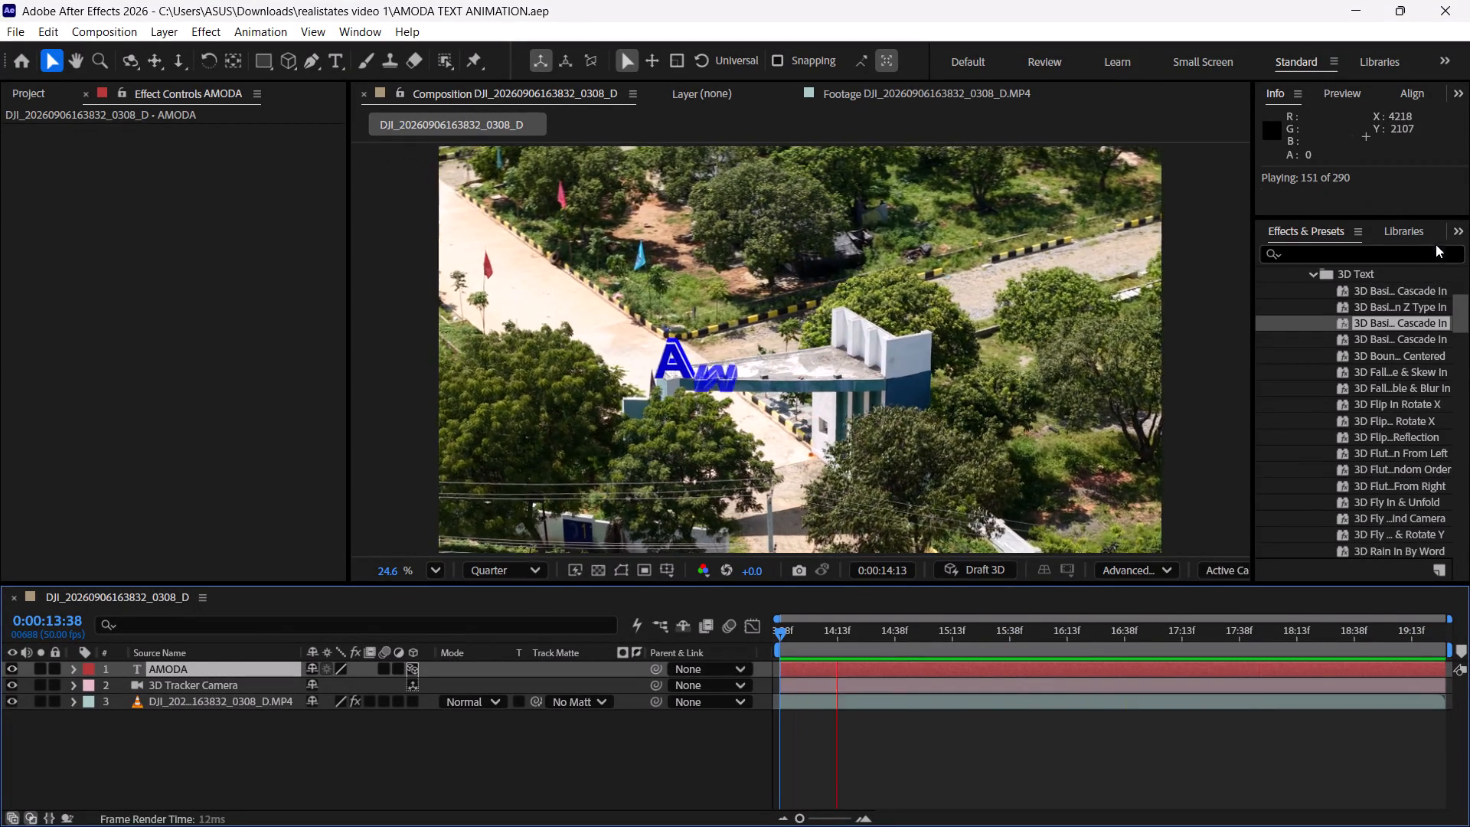
key("space")
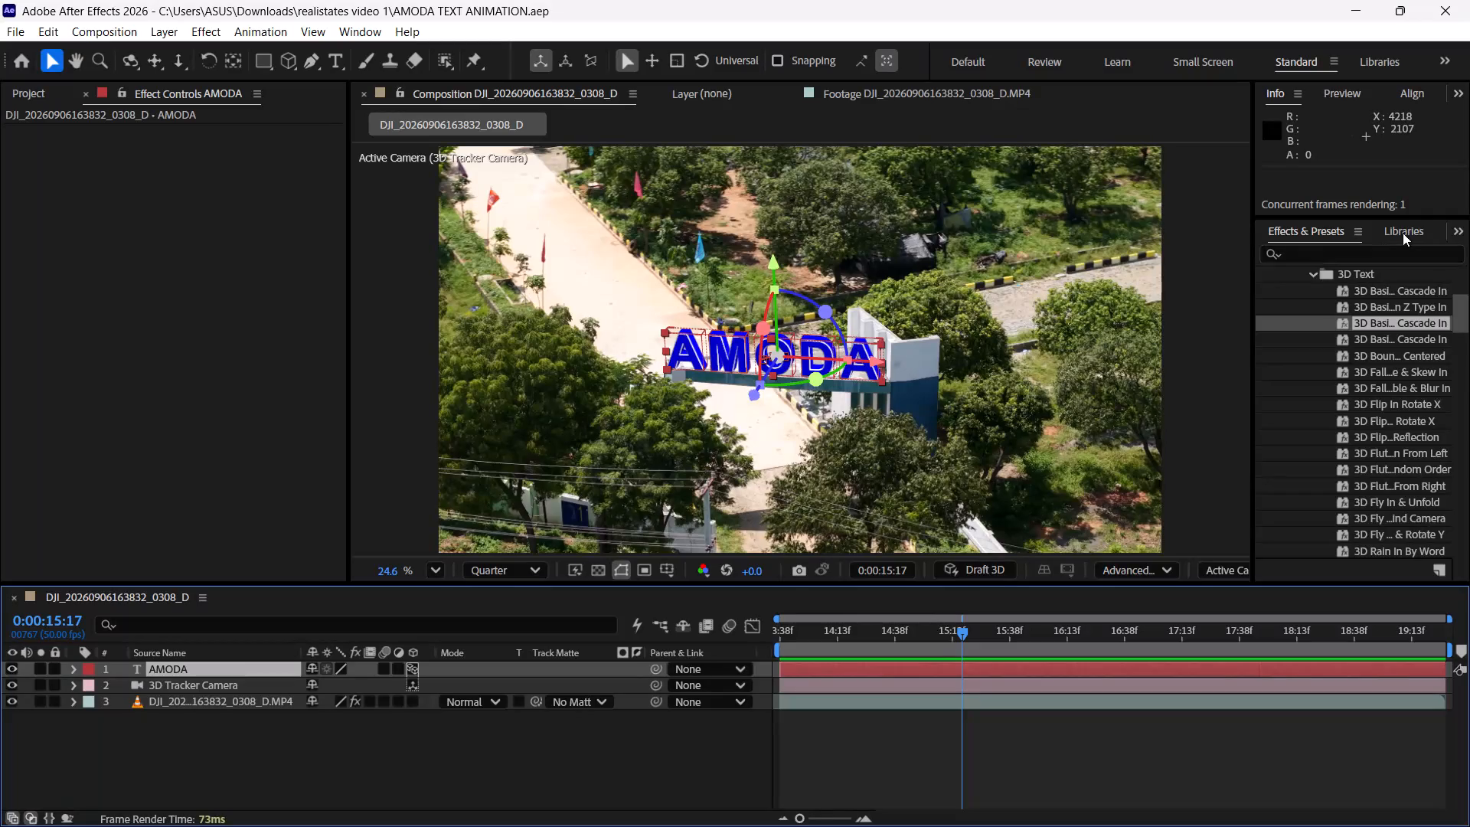
Change the AMODA text's fill to light blue 009BFF after trying red, orange, yellow, magenta and cyan hues, and deselect the layer.
left_click(1455, 230)
left_click(1432, 254)
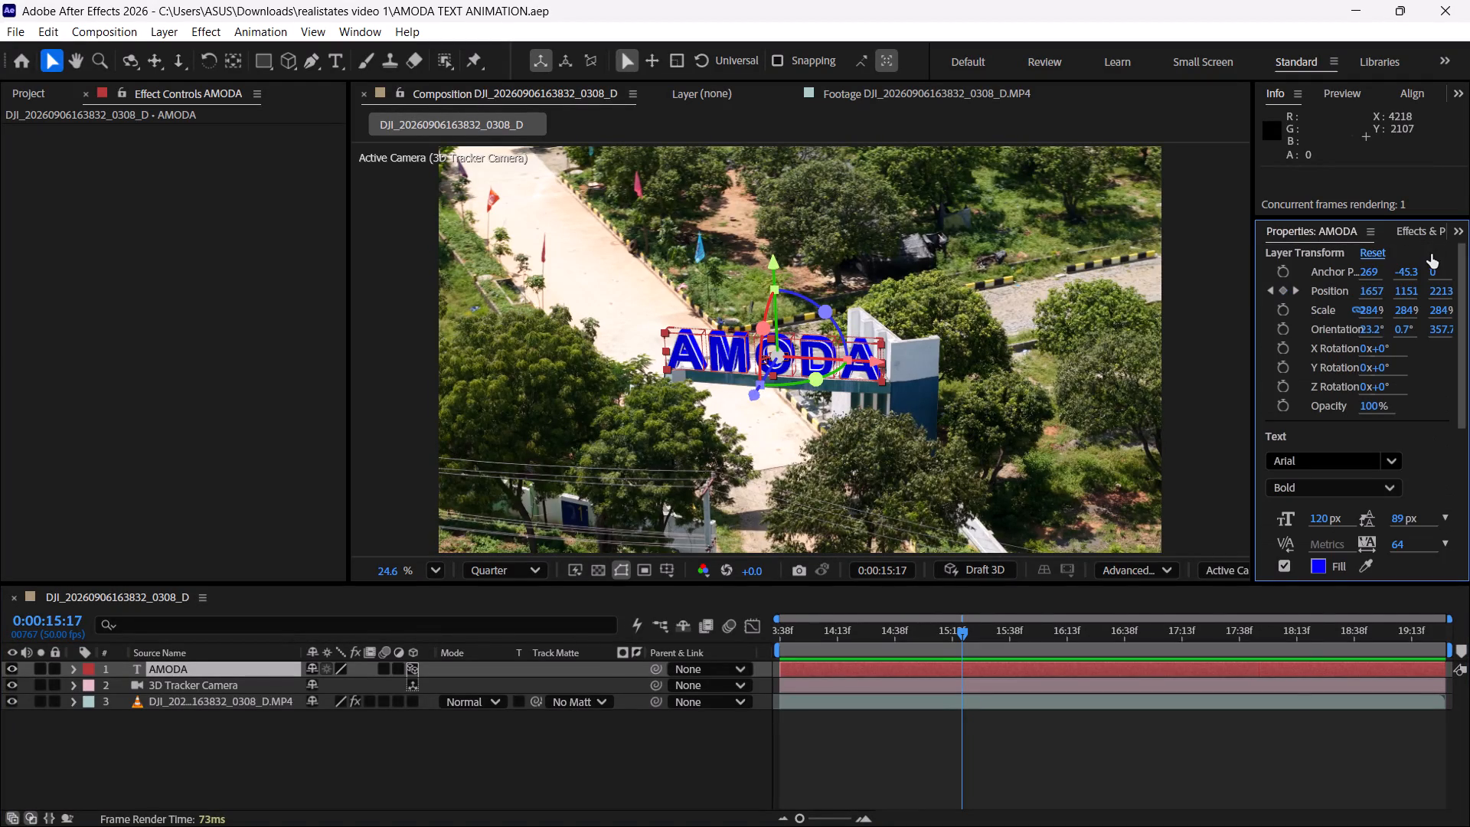
left_click(1314, 572)
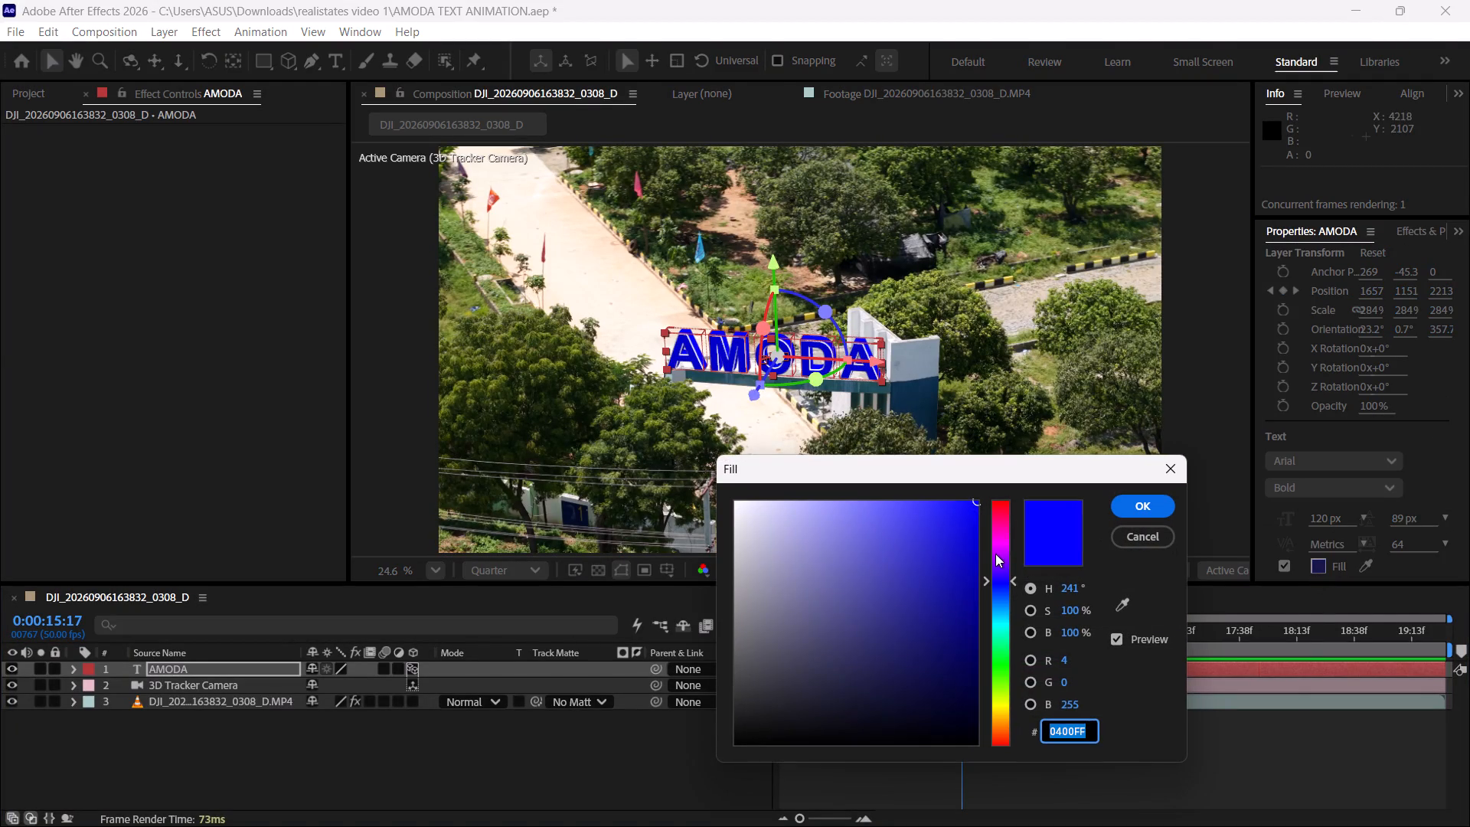
left_click_drag(997, 554, 1004, 512)
left_click_drag(1005, 511, 1021, 485)
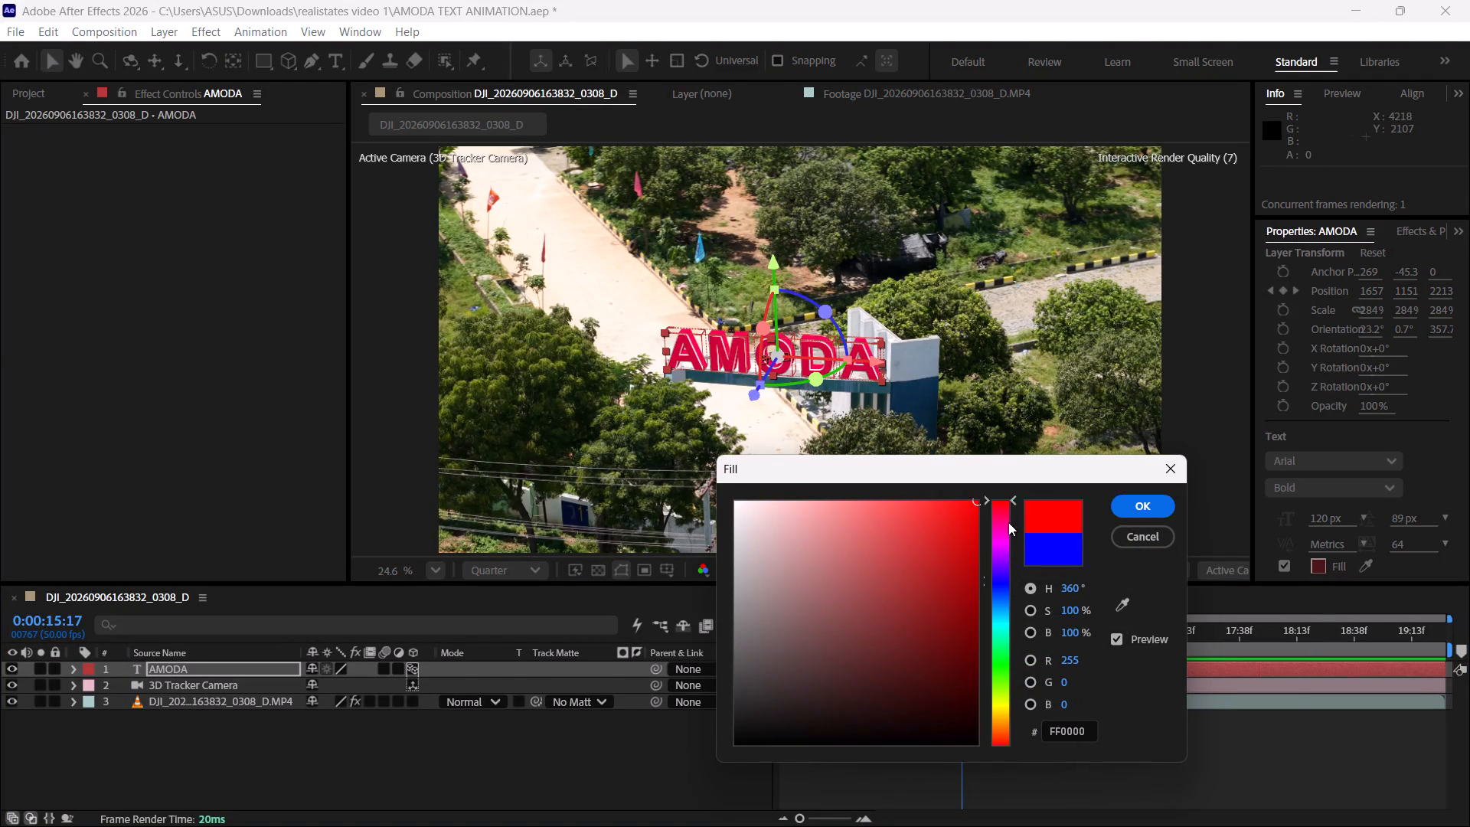
left_click_drag(1008, 525, 1031, 744)
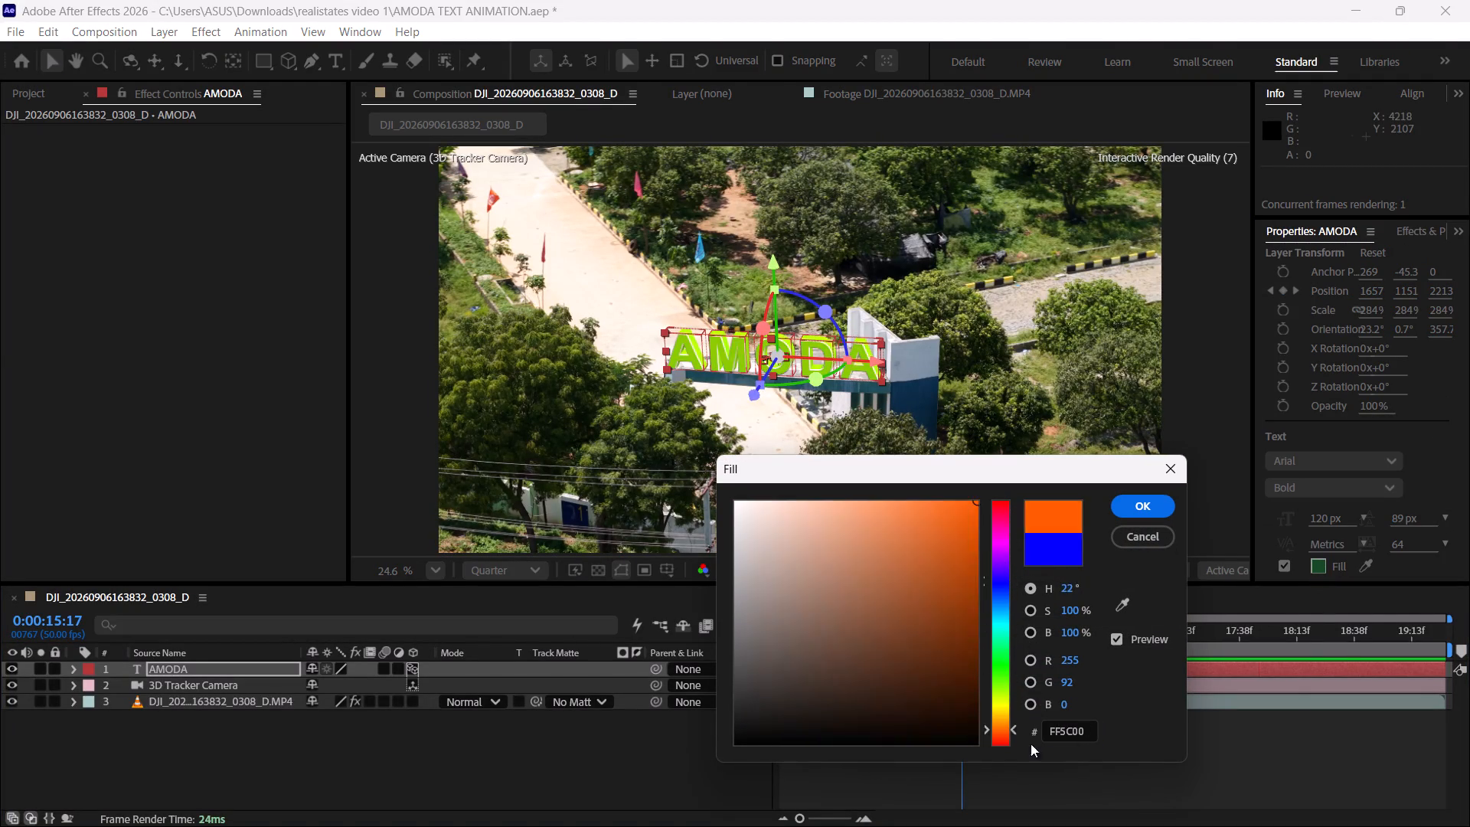
left_click_drag(1031, 744, 1030, 719)
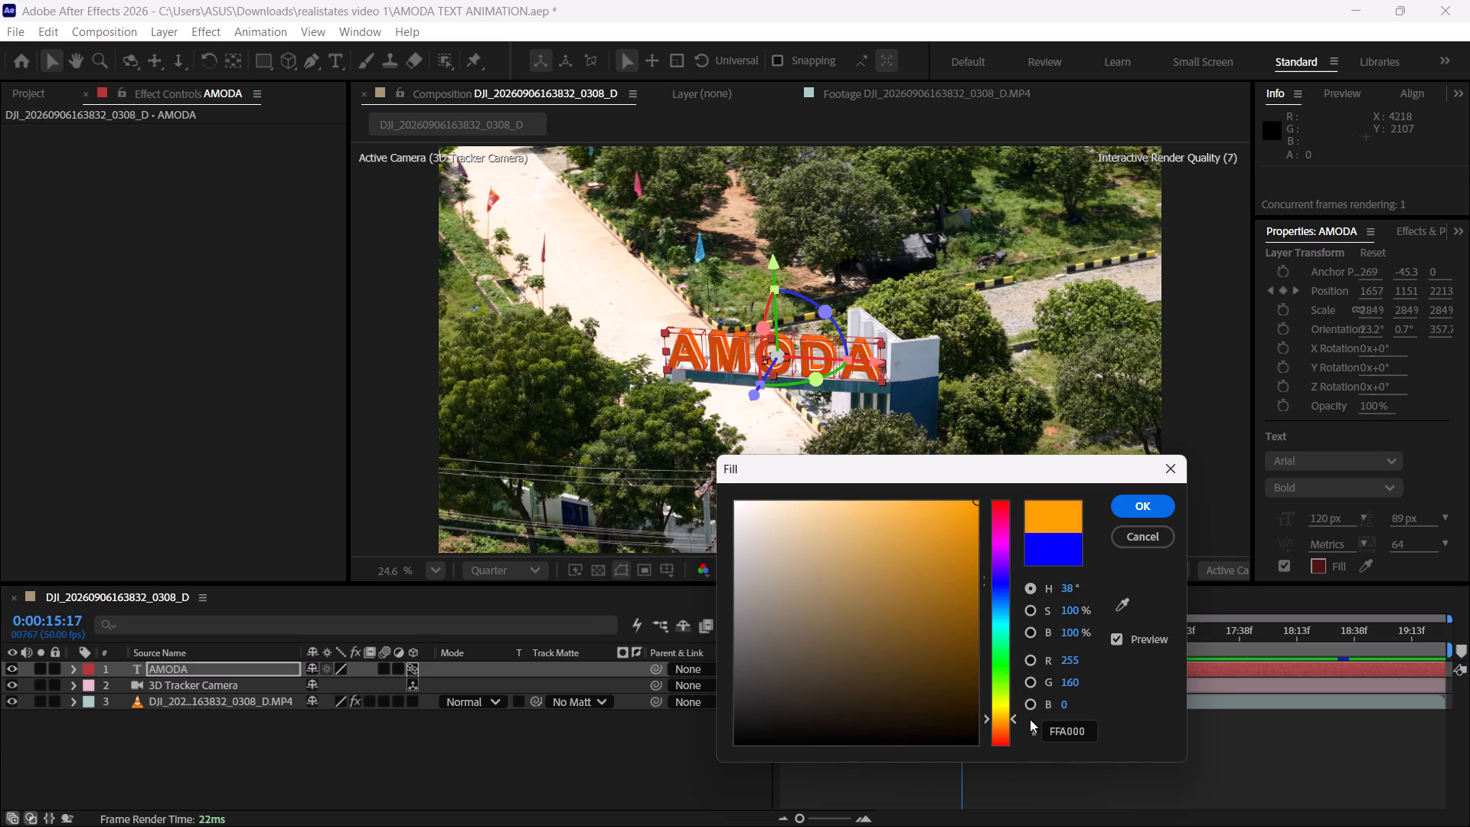
left_click_drag(1030, 719, 1030, 721)
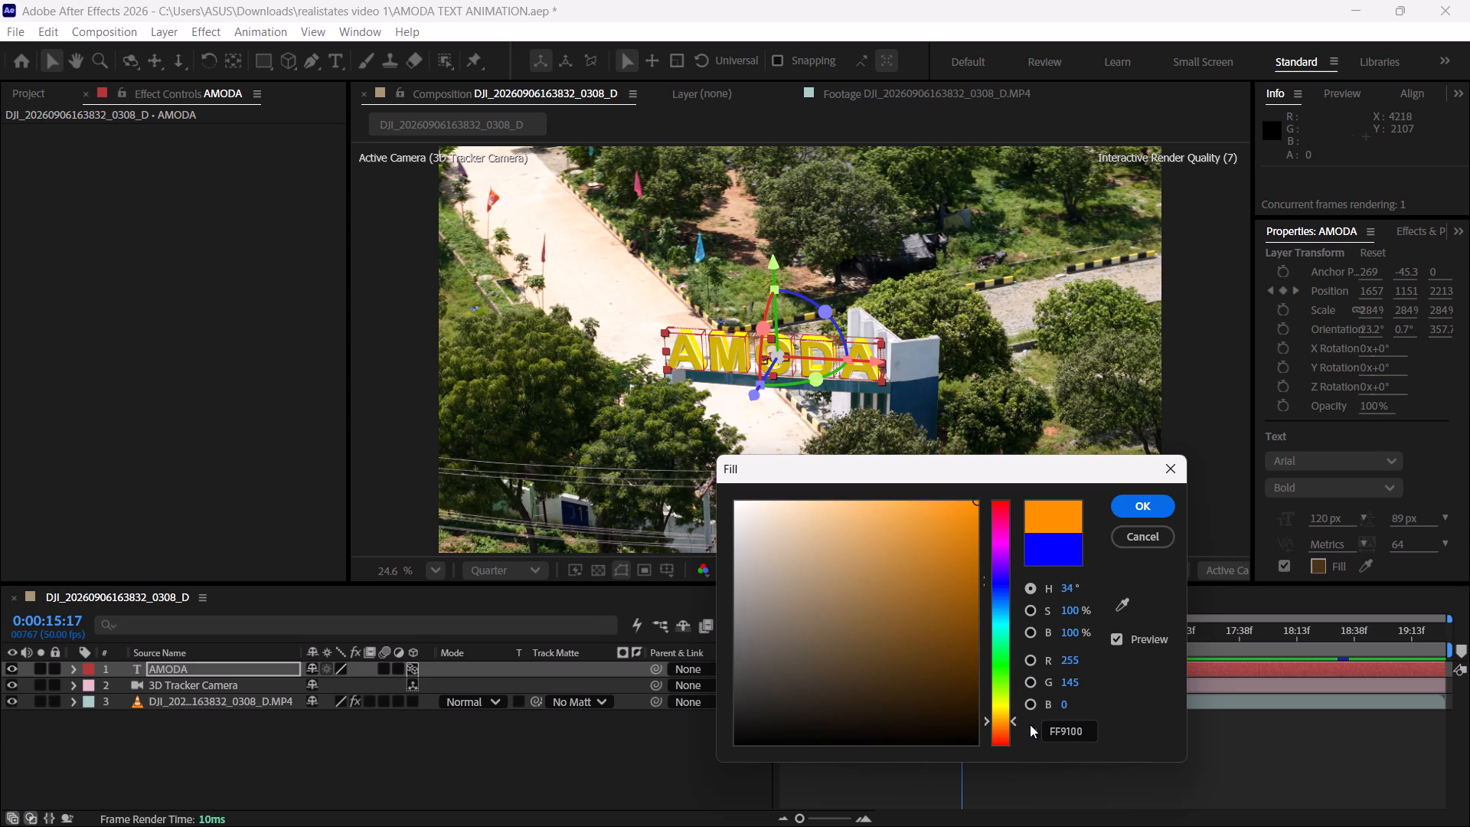
left_click_drag(1011, 714, 1019, 696)
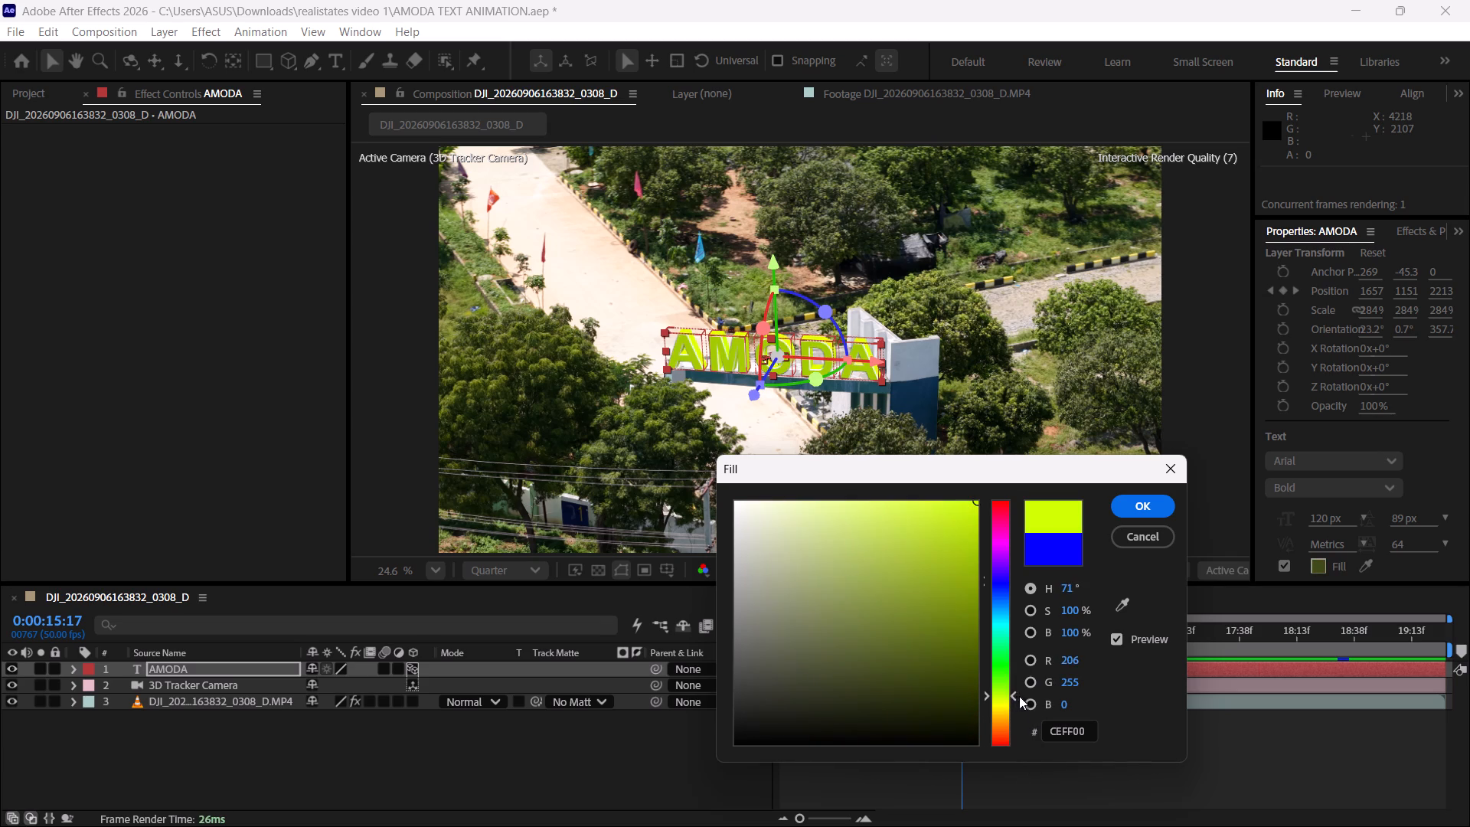
left_click_drag(1019, 696, 1016, 764)
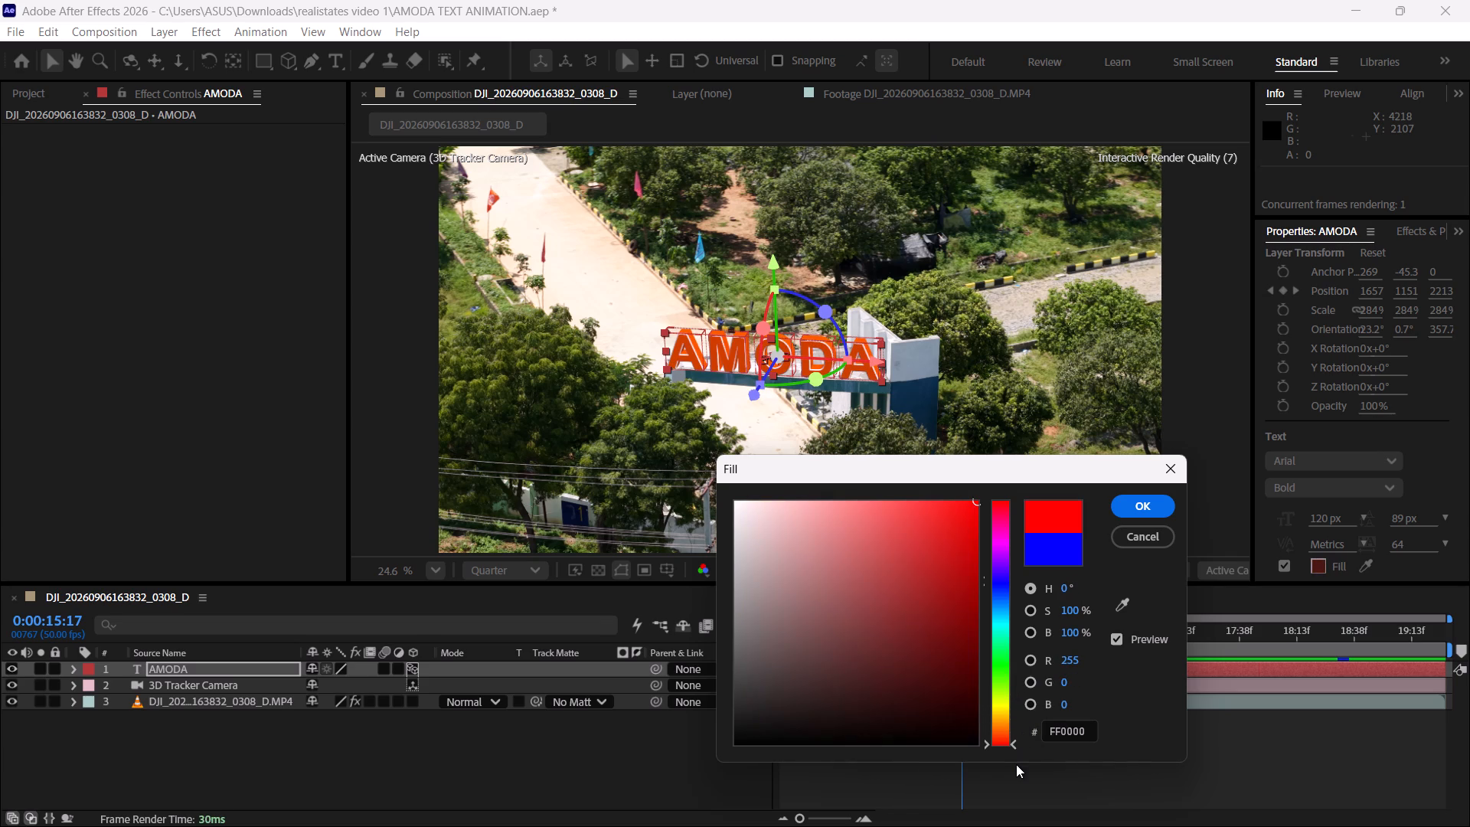
left_click_drag(1016, 764, 1018, 750)
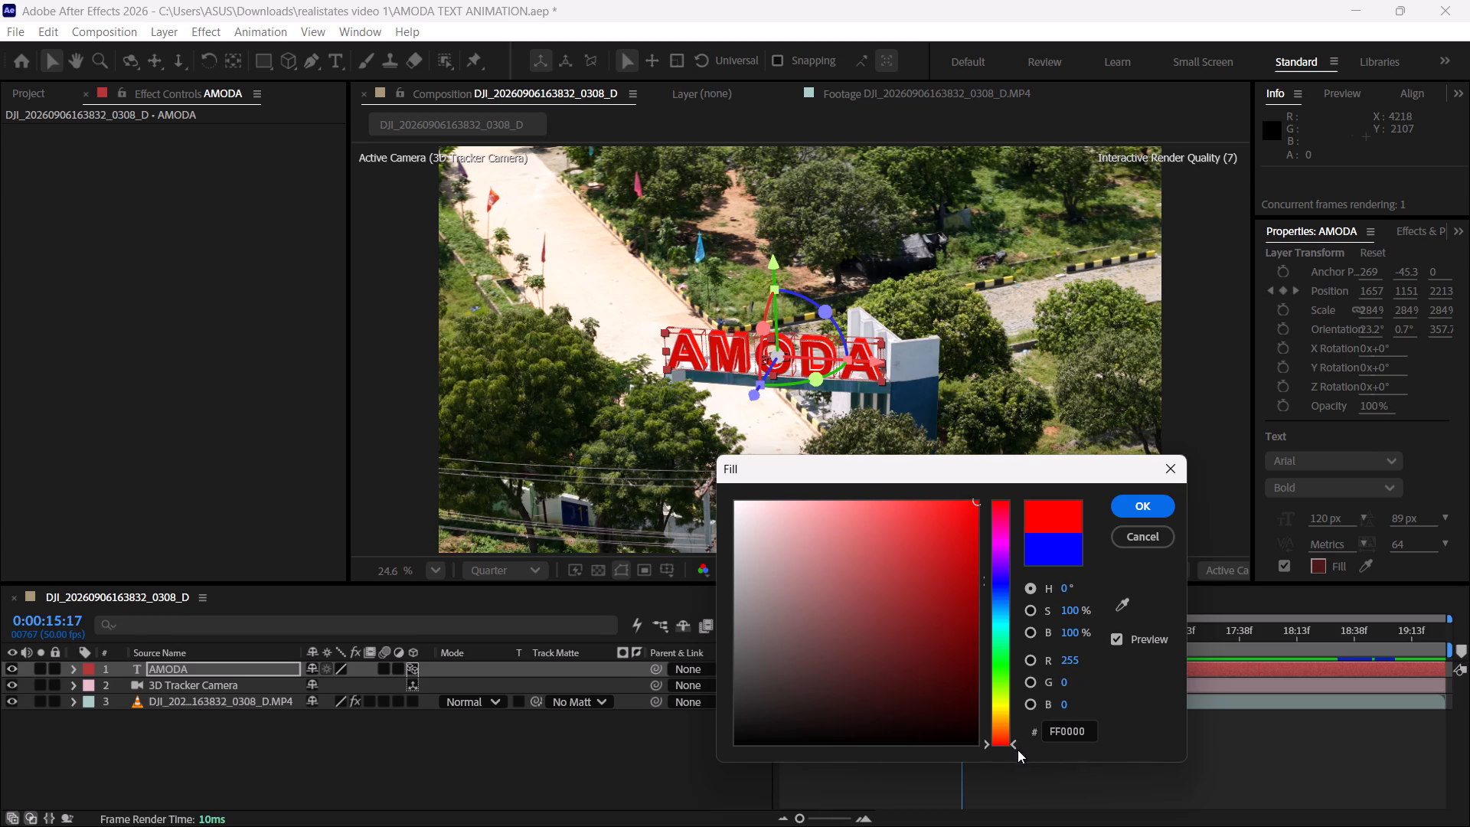
left_click_drag(1018, 750, 1011, 708)
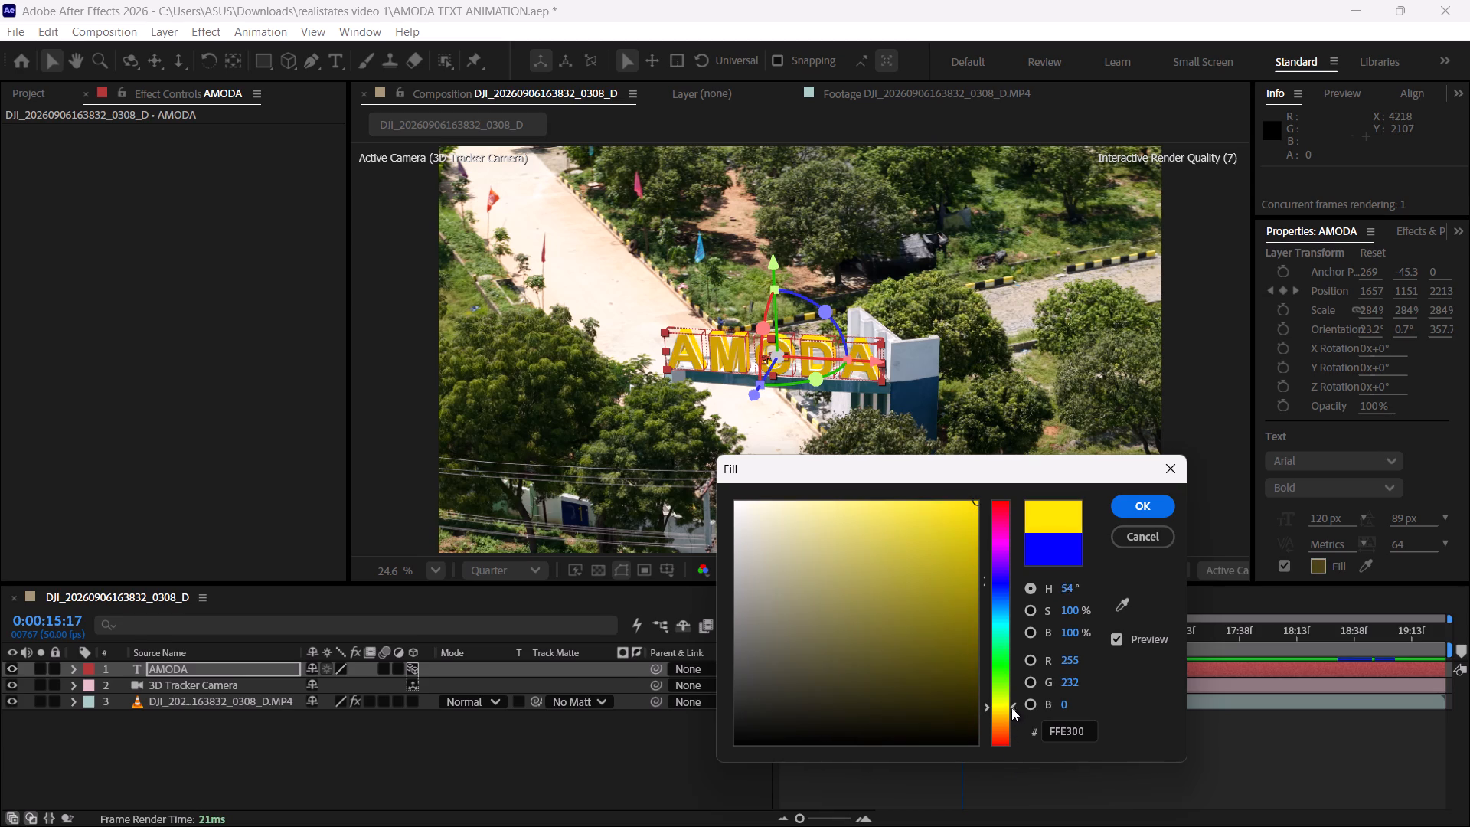
left_click_drag(1011, 708, 1017, 553)
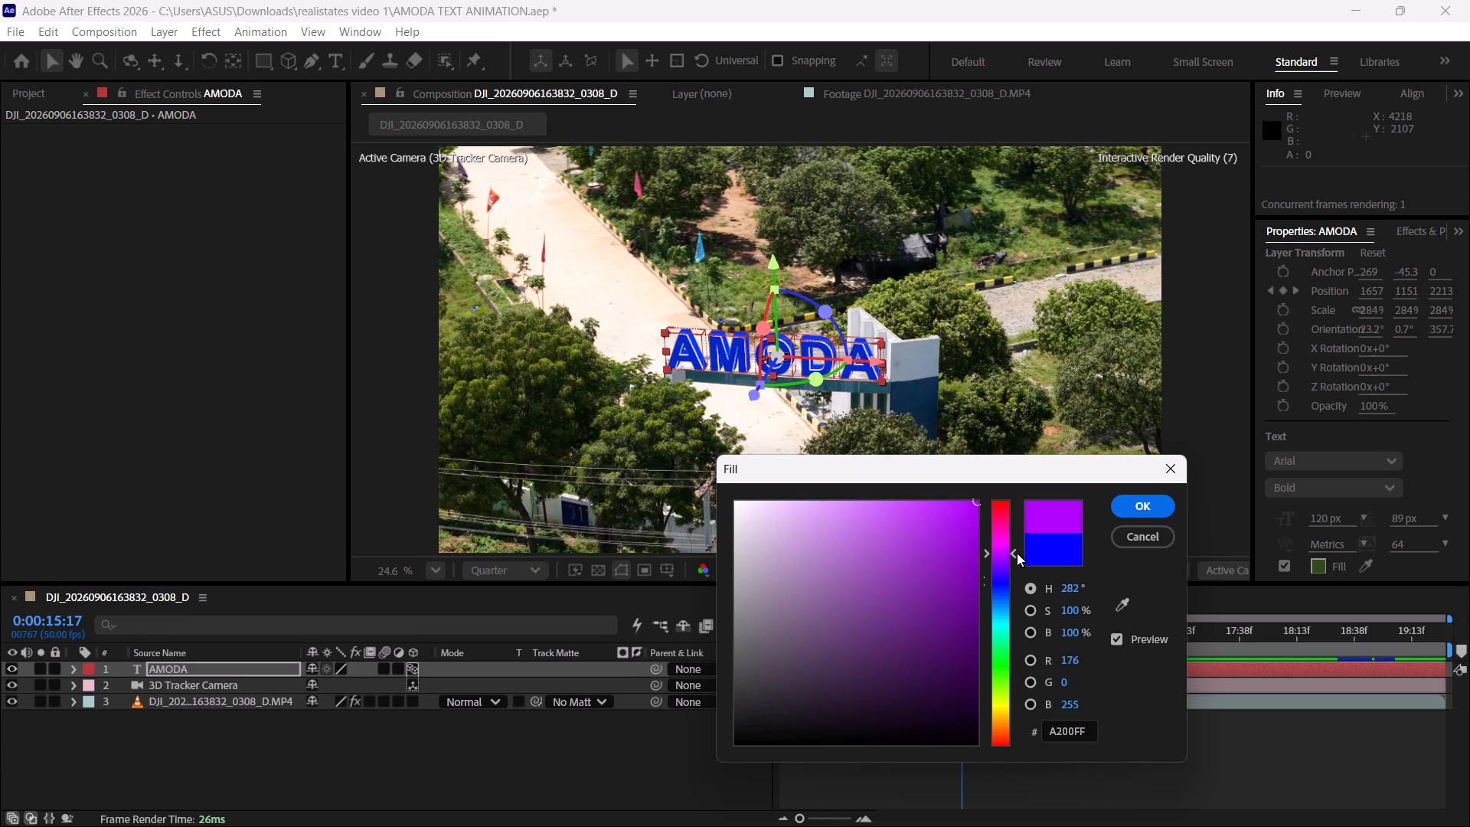
left_click_drag(1017, 553, 1025, 492)
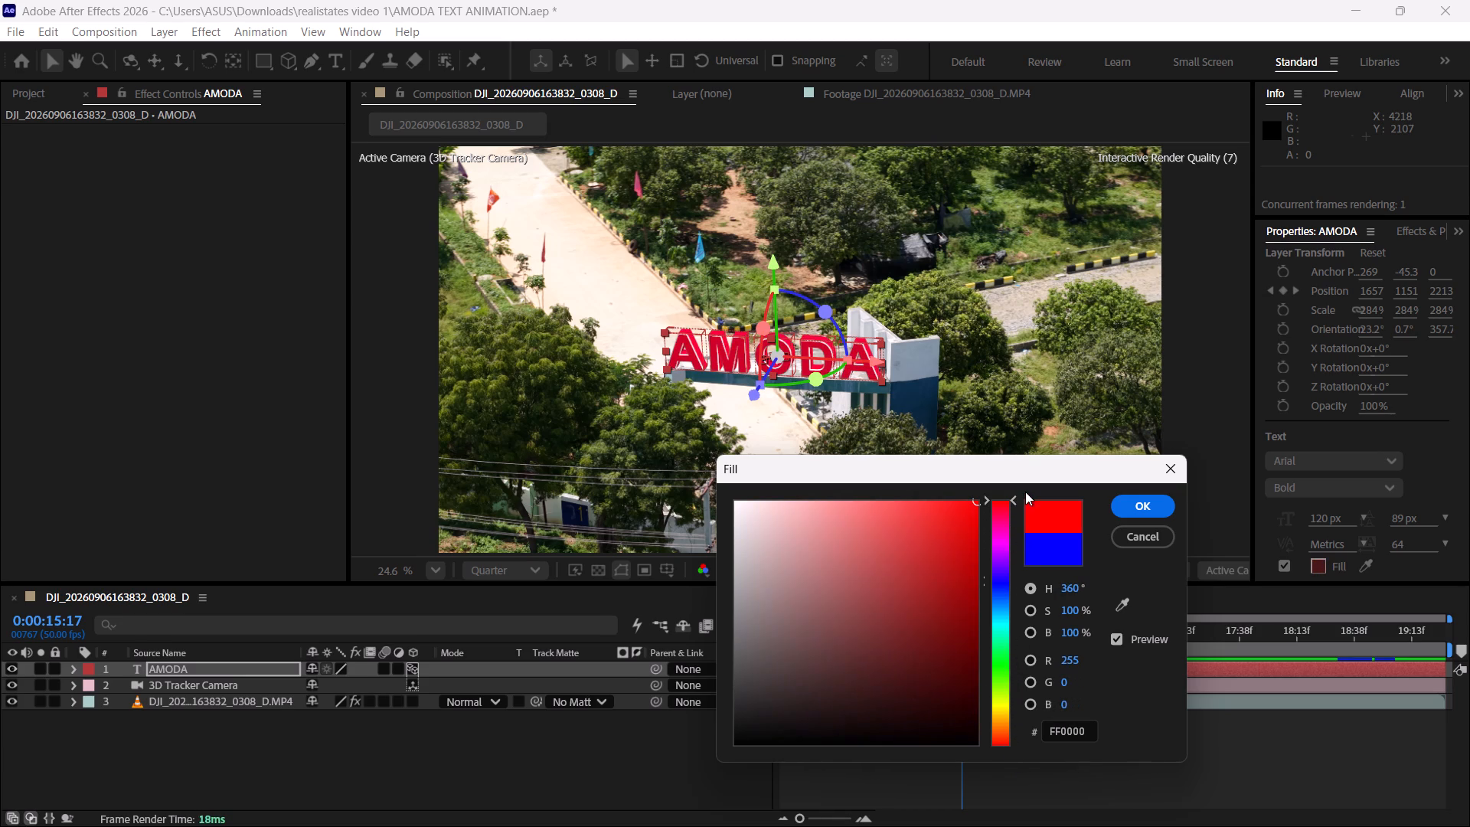
left_click_drag(1025, 492, 1037, 577)
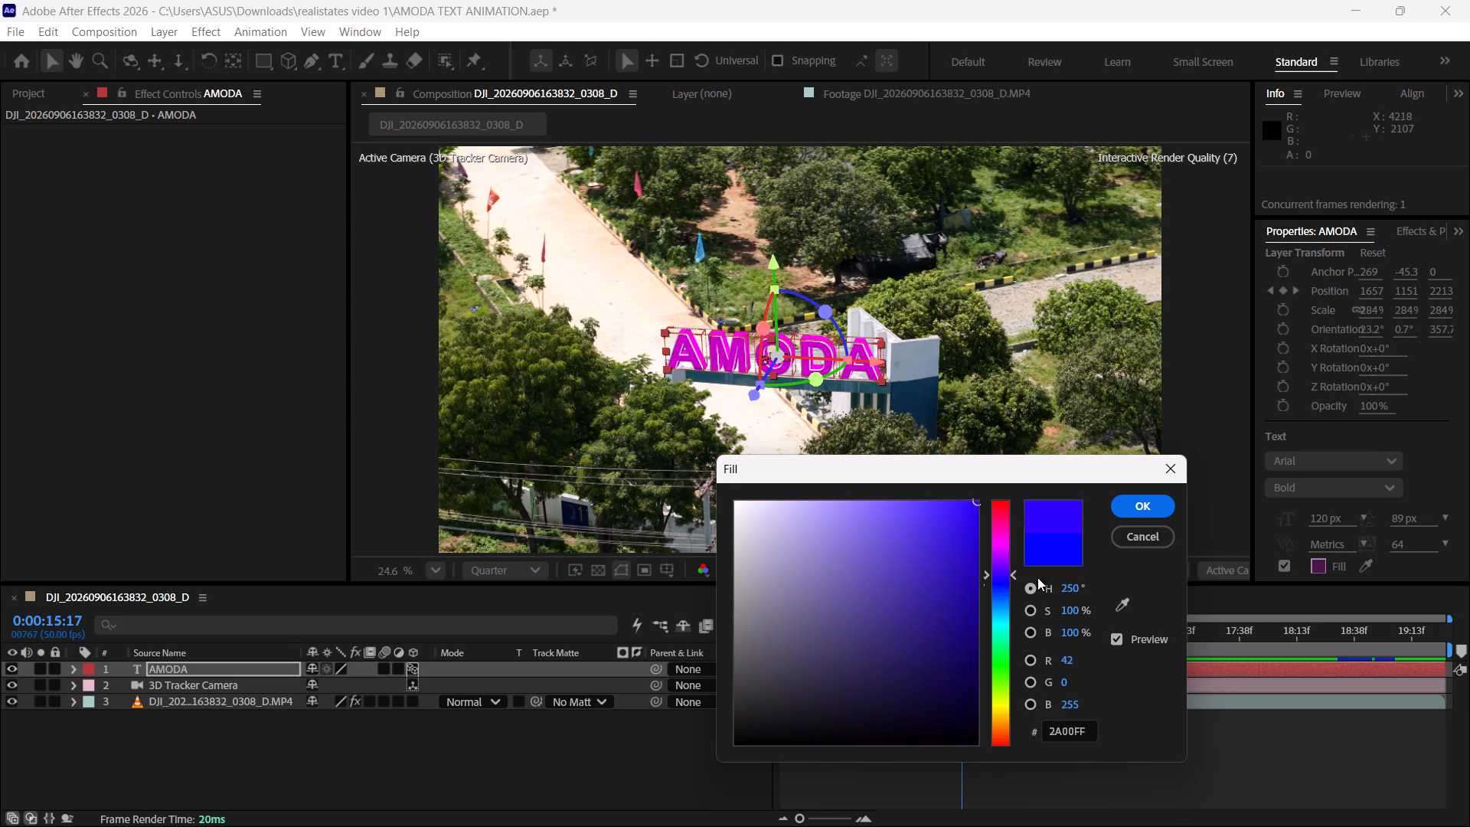
left_click_drag(1037, 577, 1044, 631)
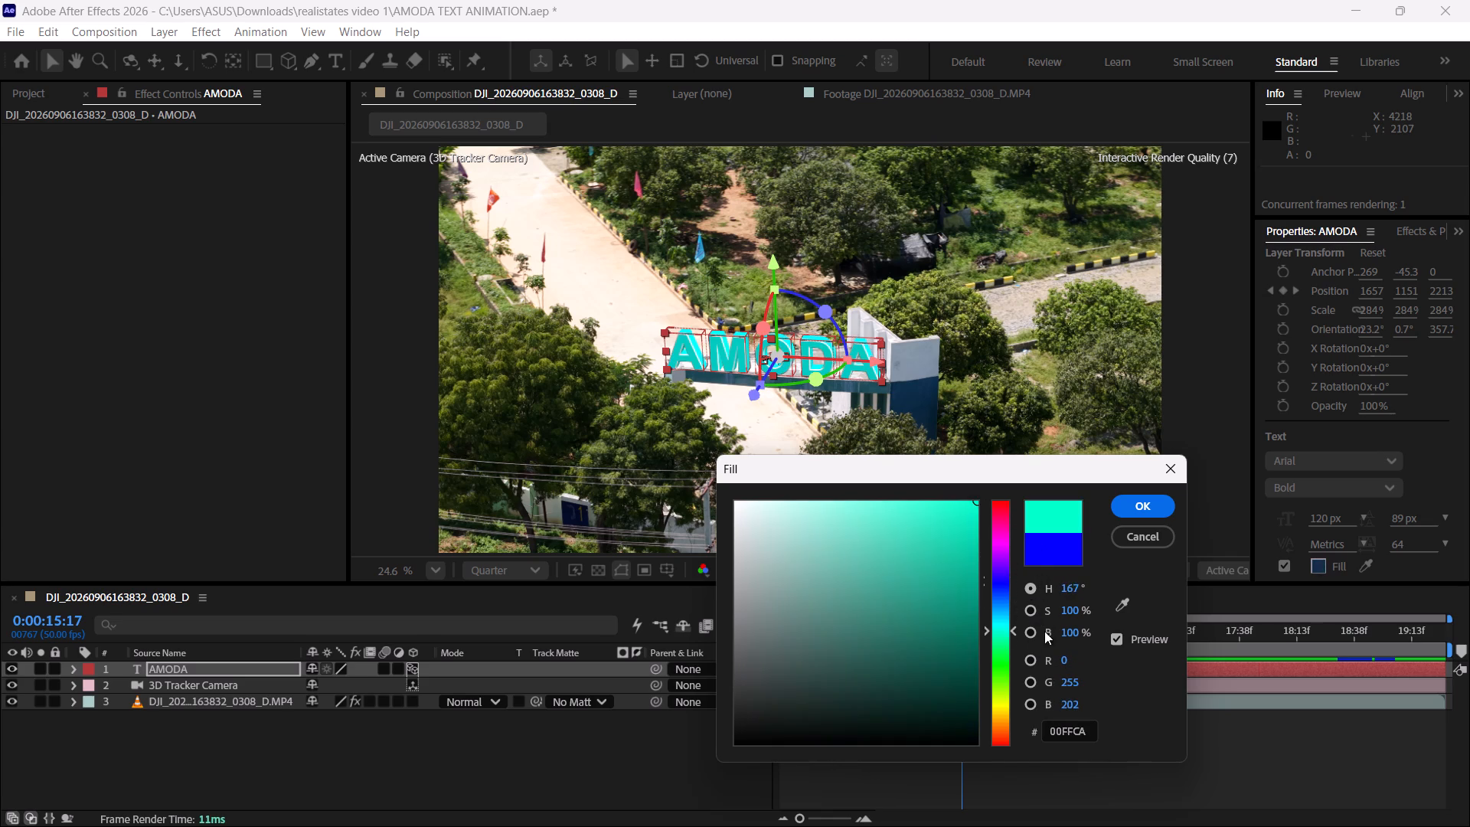
left_click_drag(1044, 631, 1044, 590)
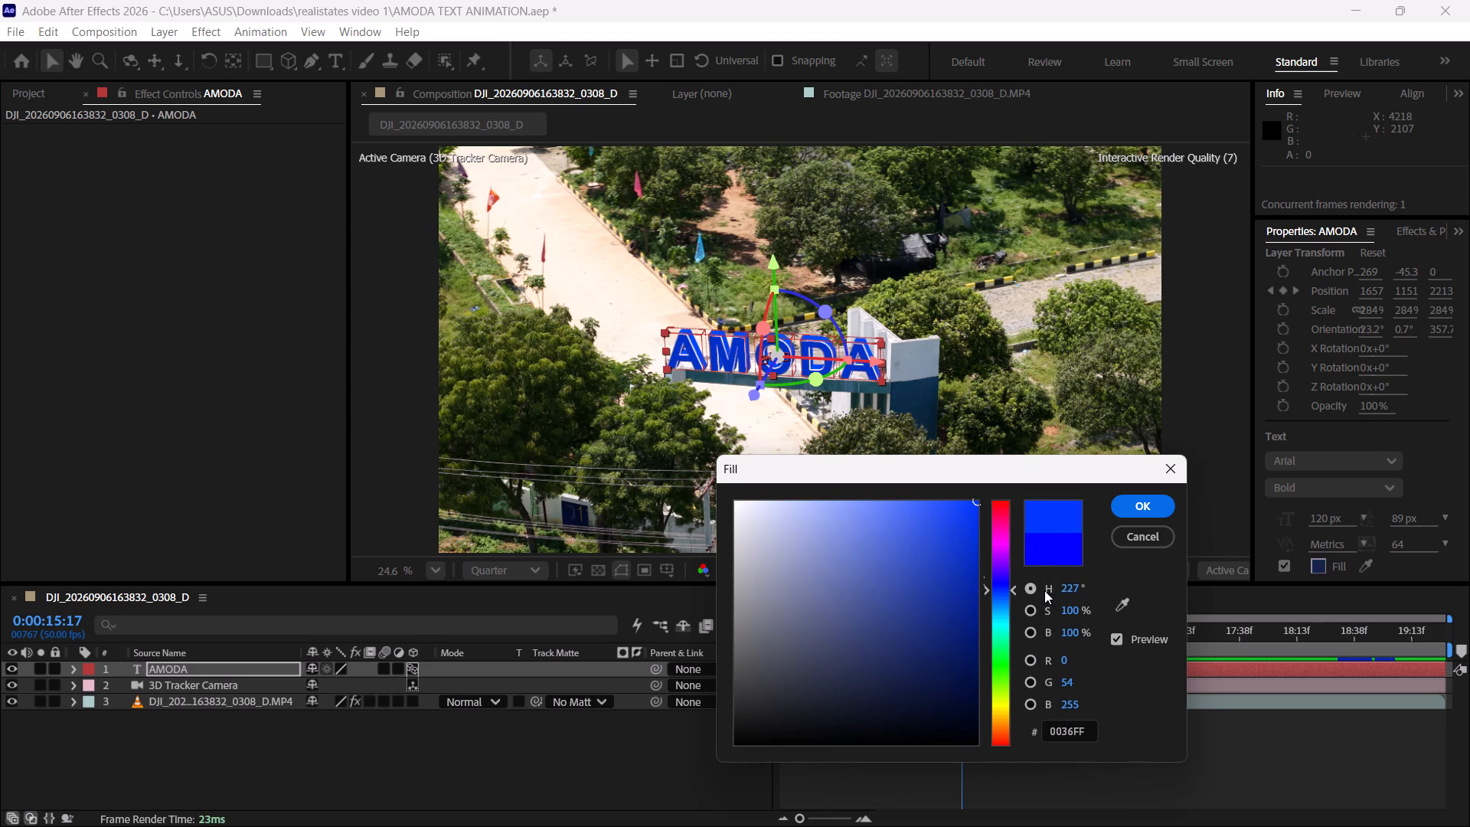
left_click_drag(1044, 590, 1044, 606)
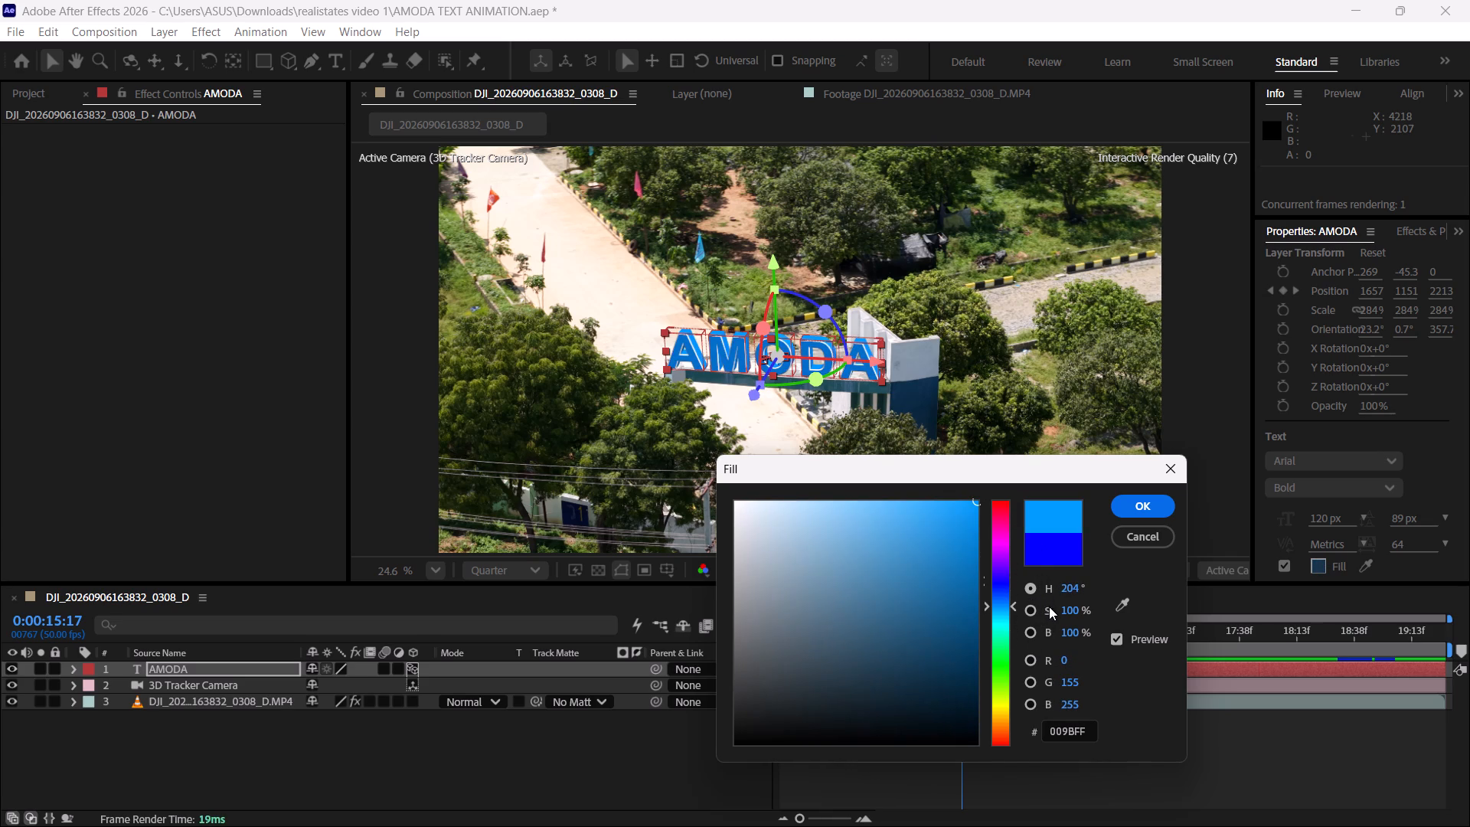
left_click(1161, 510)
left_click(863, 741)
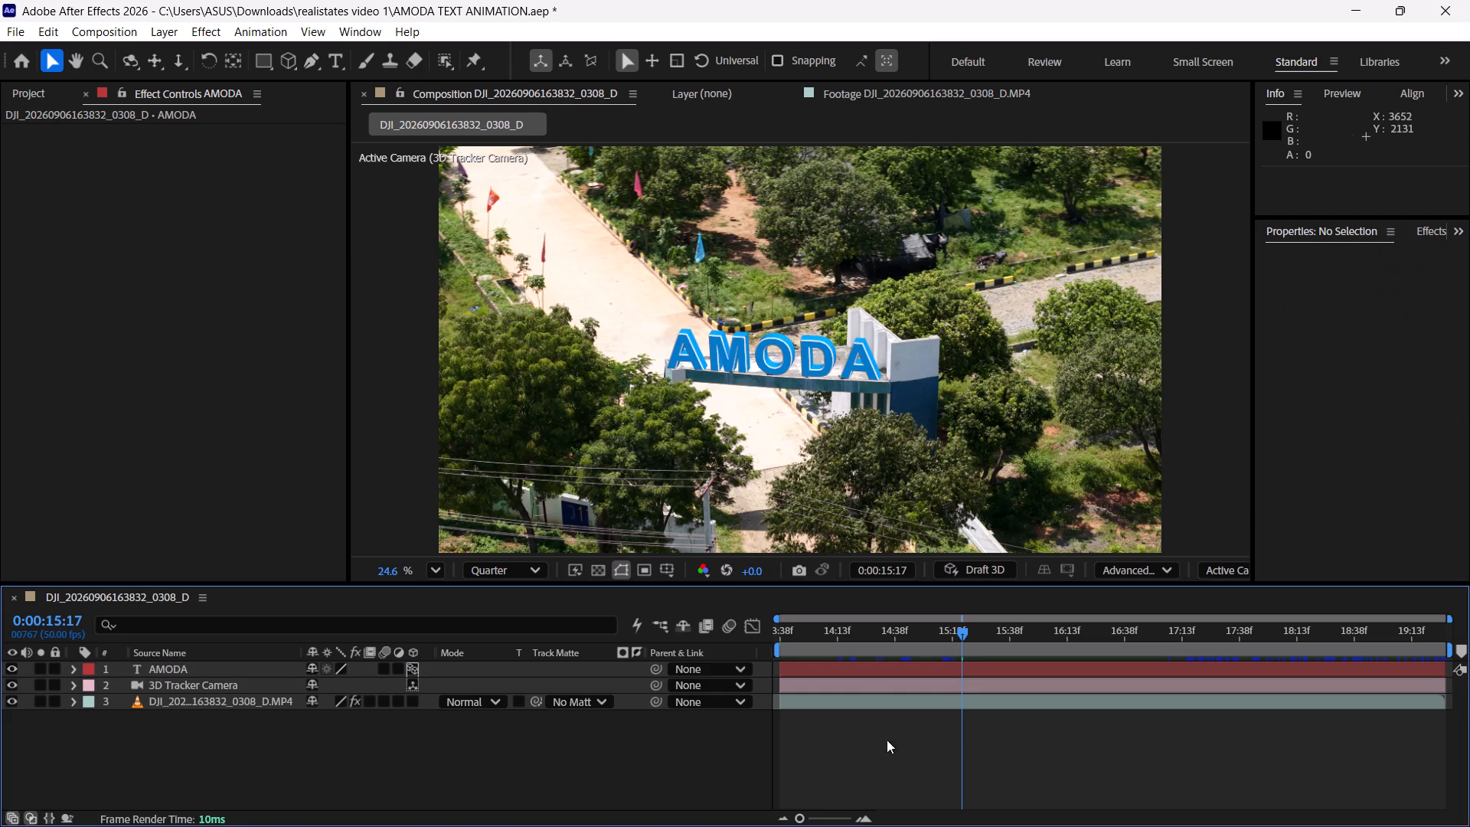
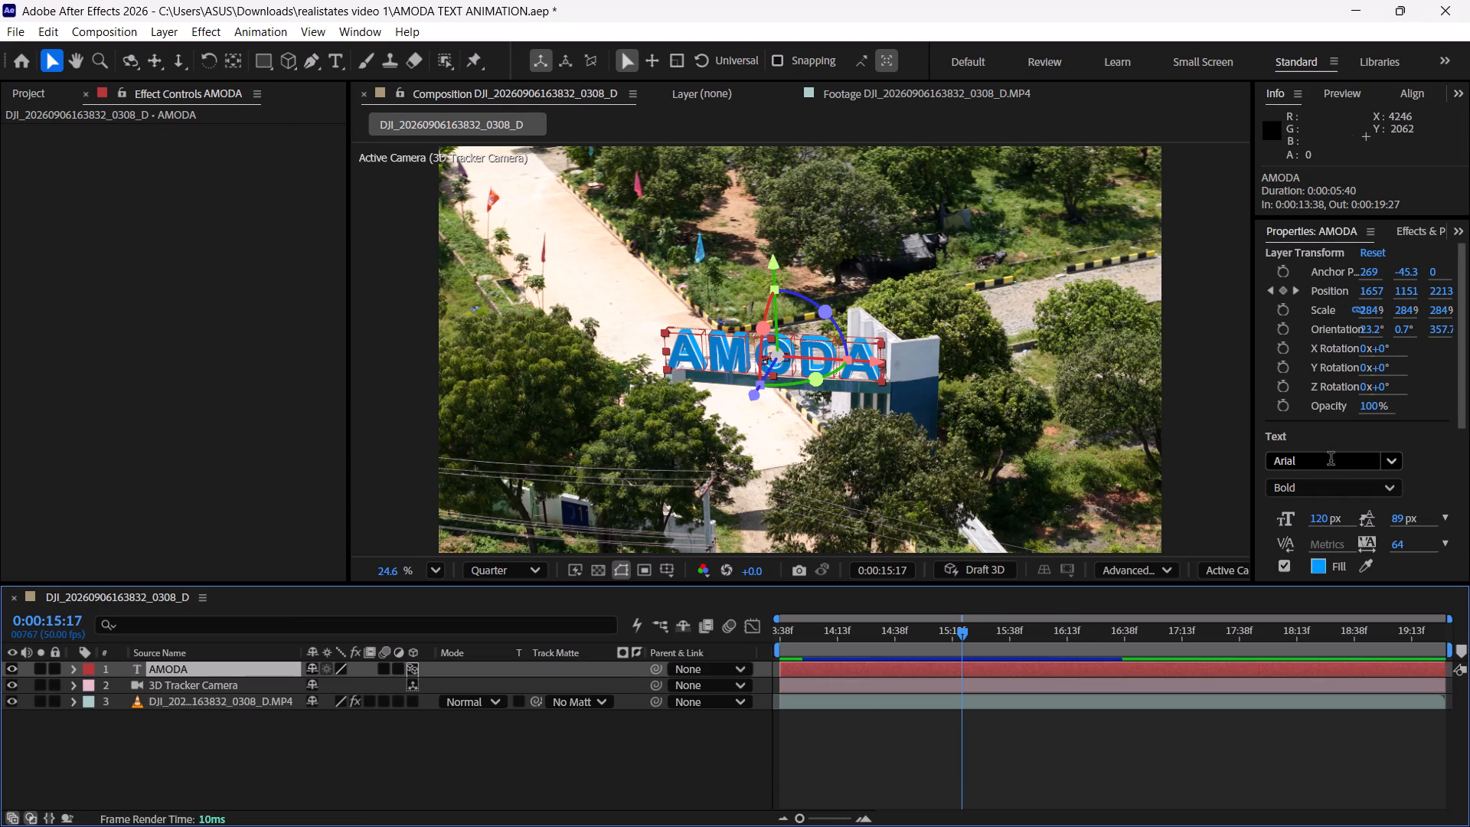
scroll(1260, 466, "down", 4)
left_click(1319, 499)
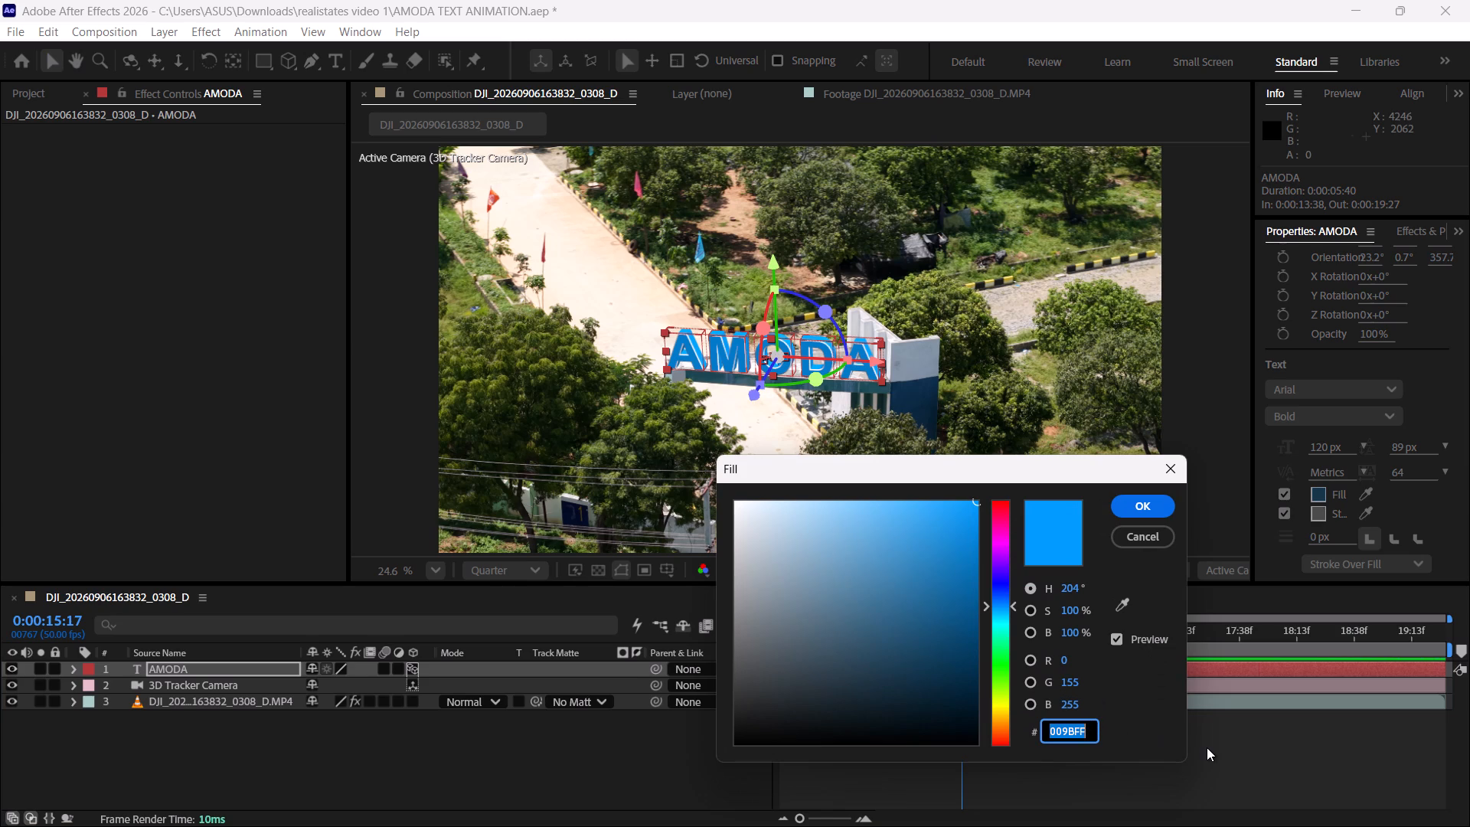
key("ctrl+v")
left_click(1132, 742)
left_click(1149, 517)
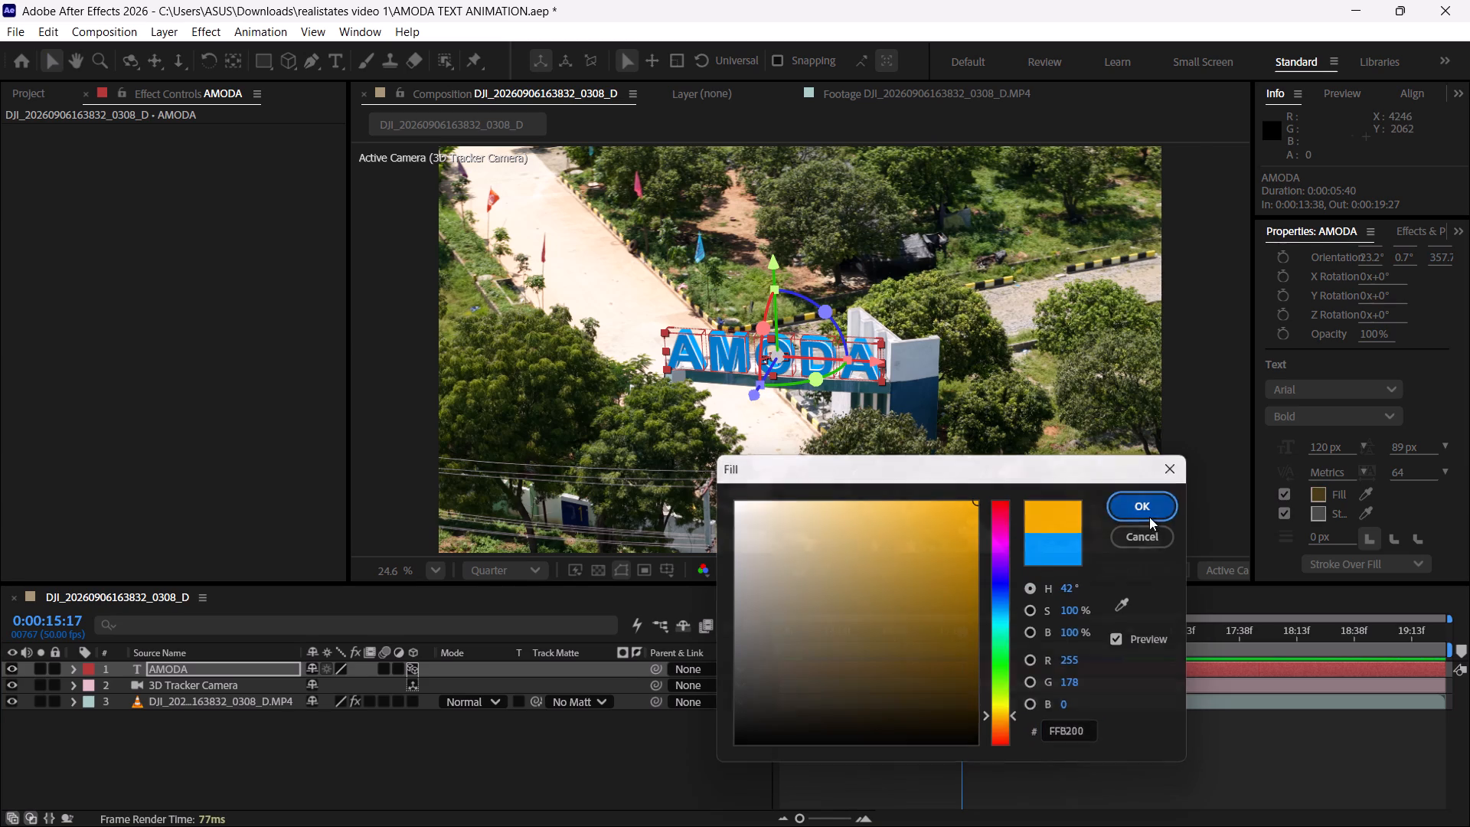
left_click(1047, 736)
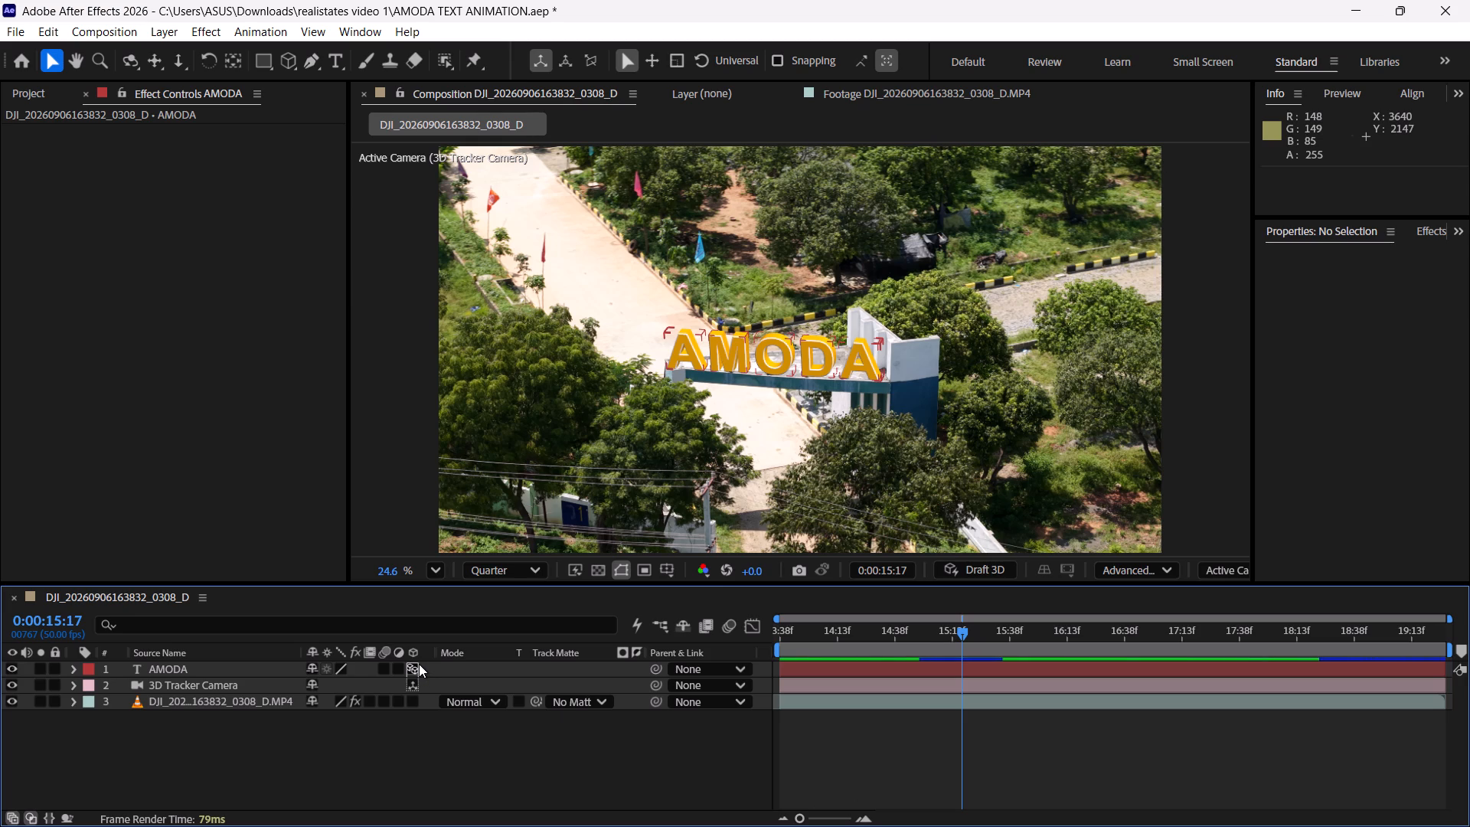
Play the composition from 0:00:13:40 to check the gold AMODA entrance and return the playhead to 0:00:13:38.
left_click_drag(894, 633, 843, 639)
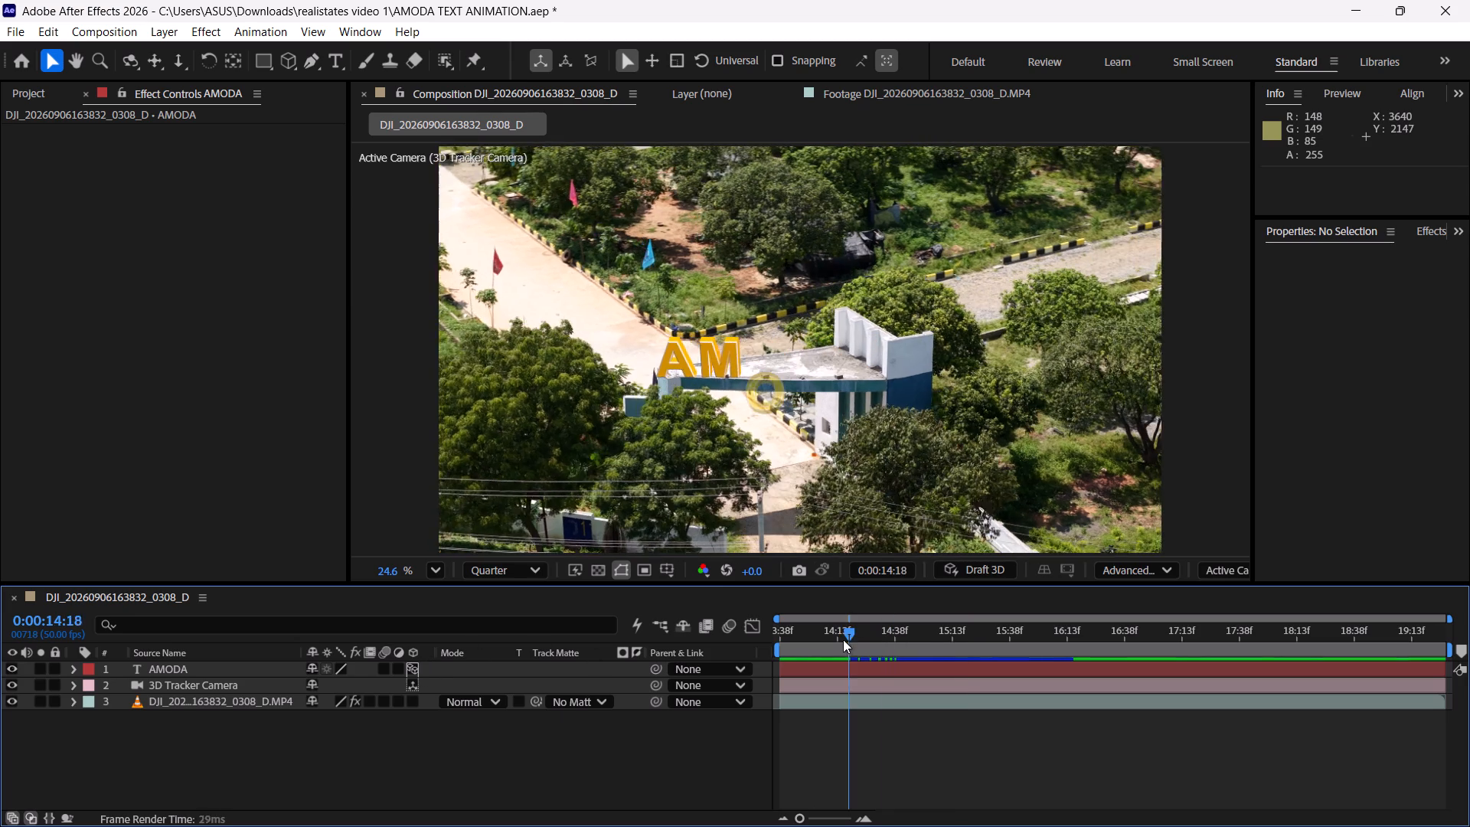
left_click_drag(843, 639, 784, 630)
key("space")
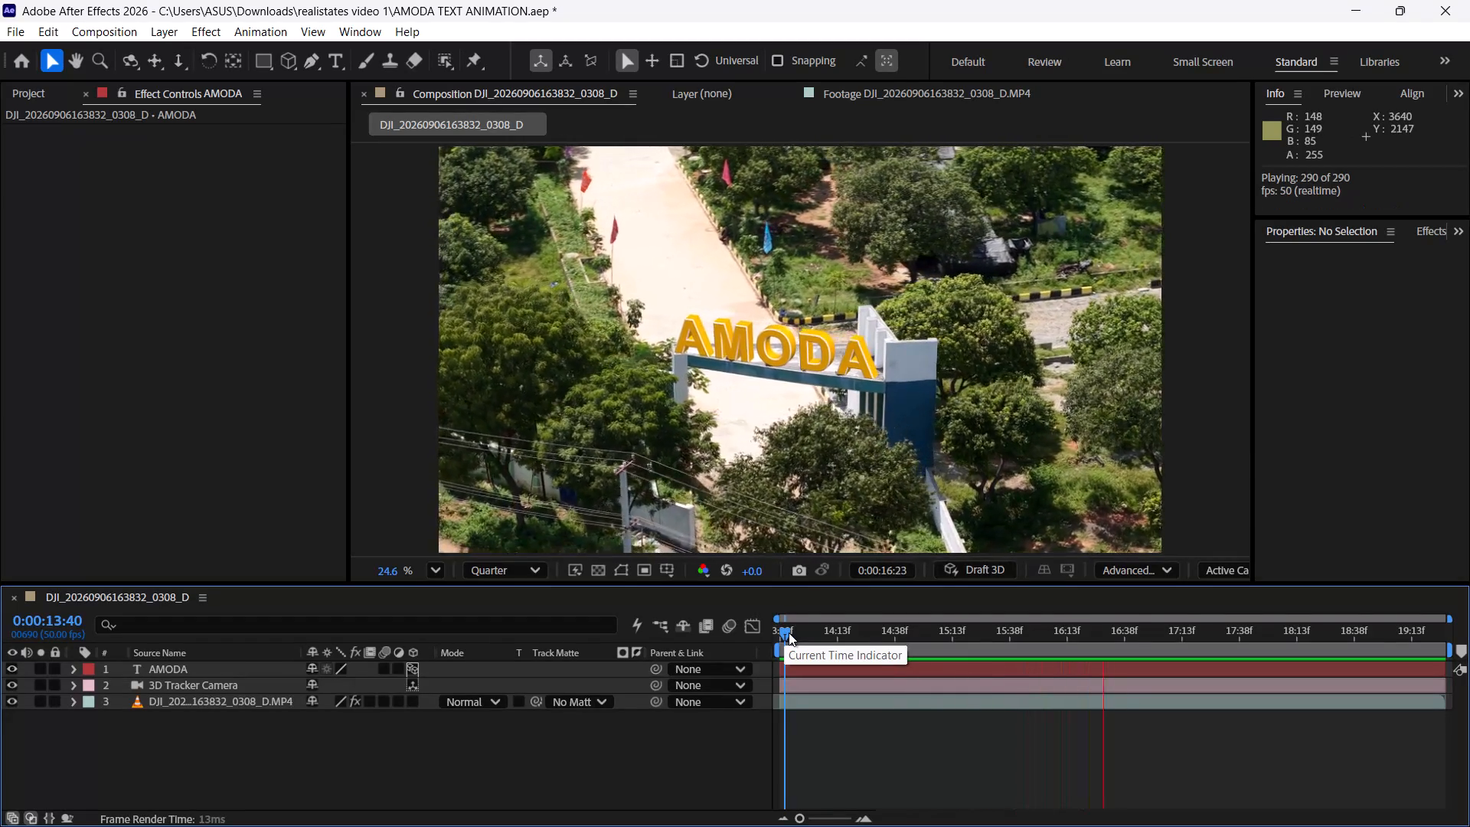
left_click_drag(877, 638, 624, 624)
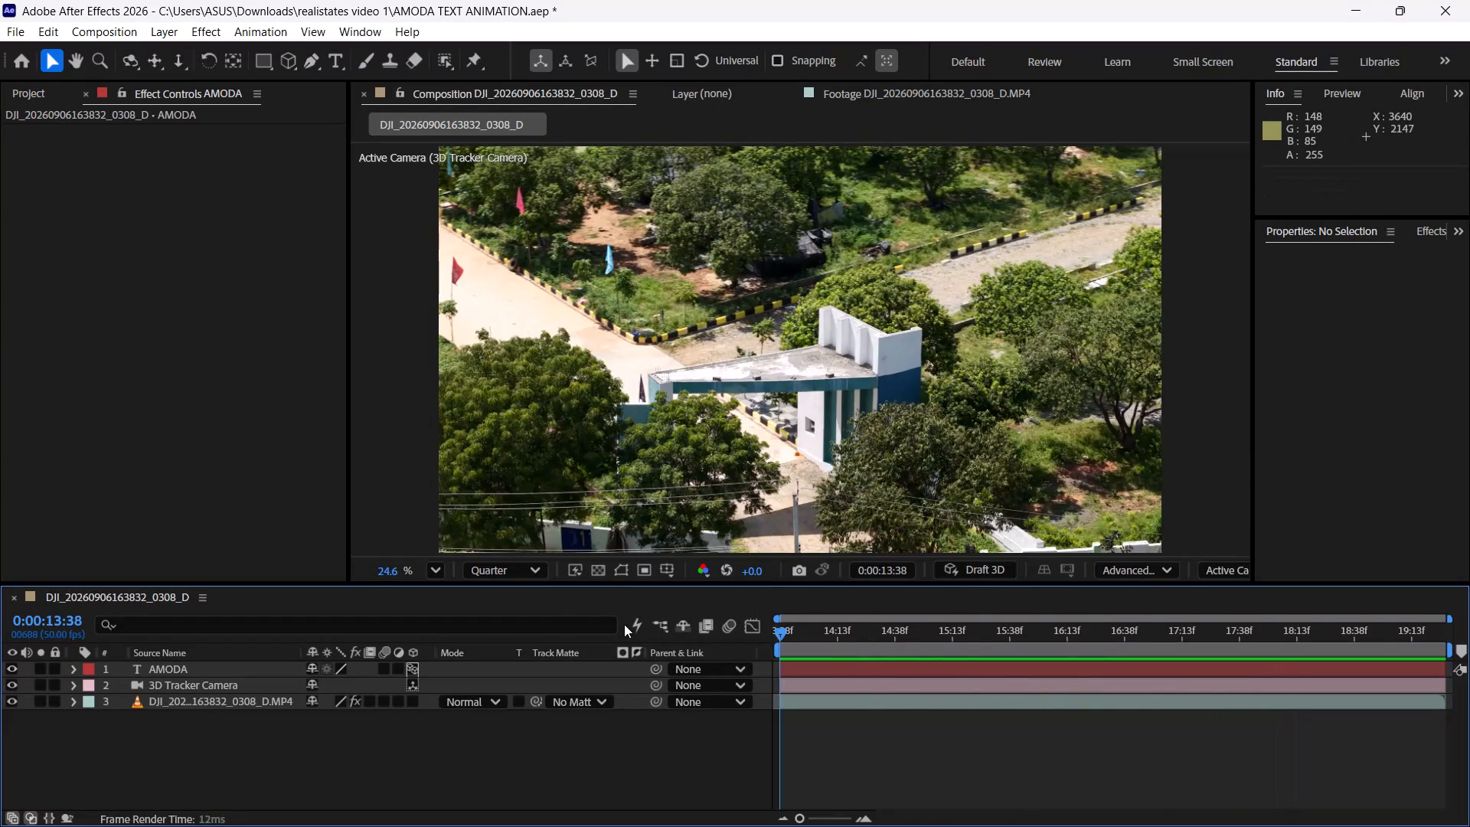
left_click_drag(624, 624, 612, 623)
left_click(371, 757)
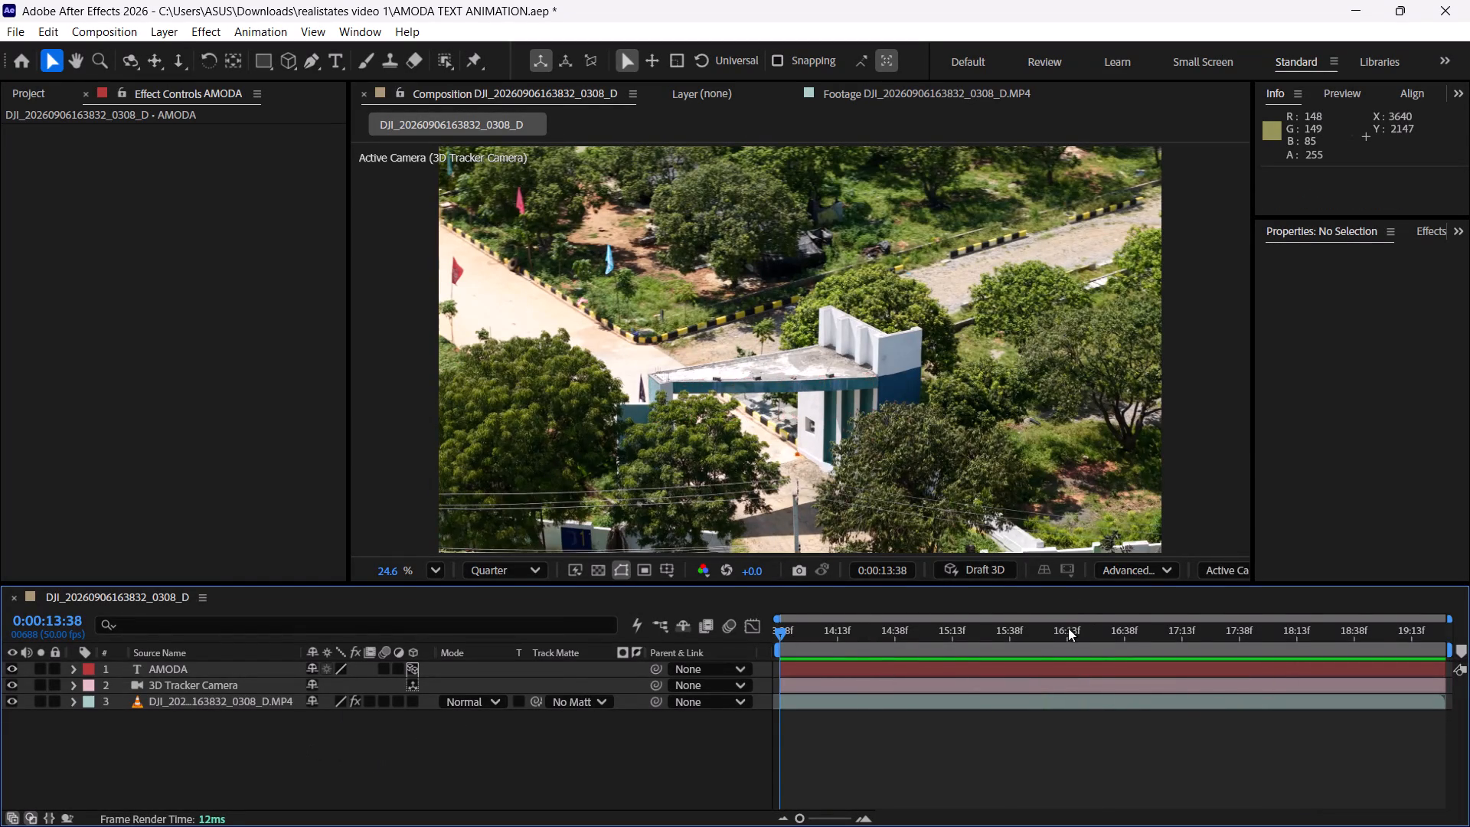
left_click_drag(1069, 626, 346, 758)
left_click(247, 754)
Collapse the animation presets, search the effects for glow and apply Deep Glow 2 to the AMODA layer.
left_click(1424, 226)
left_click(1377, 251)
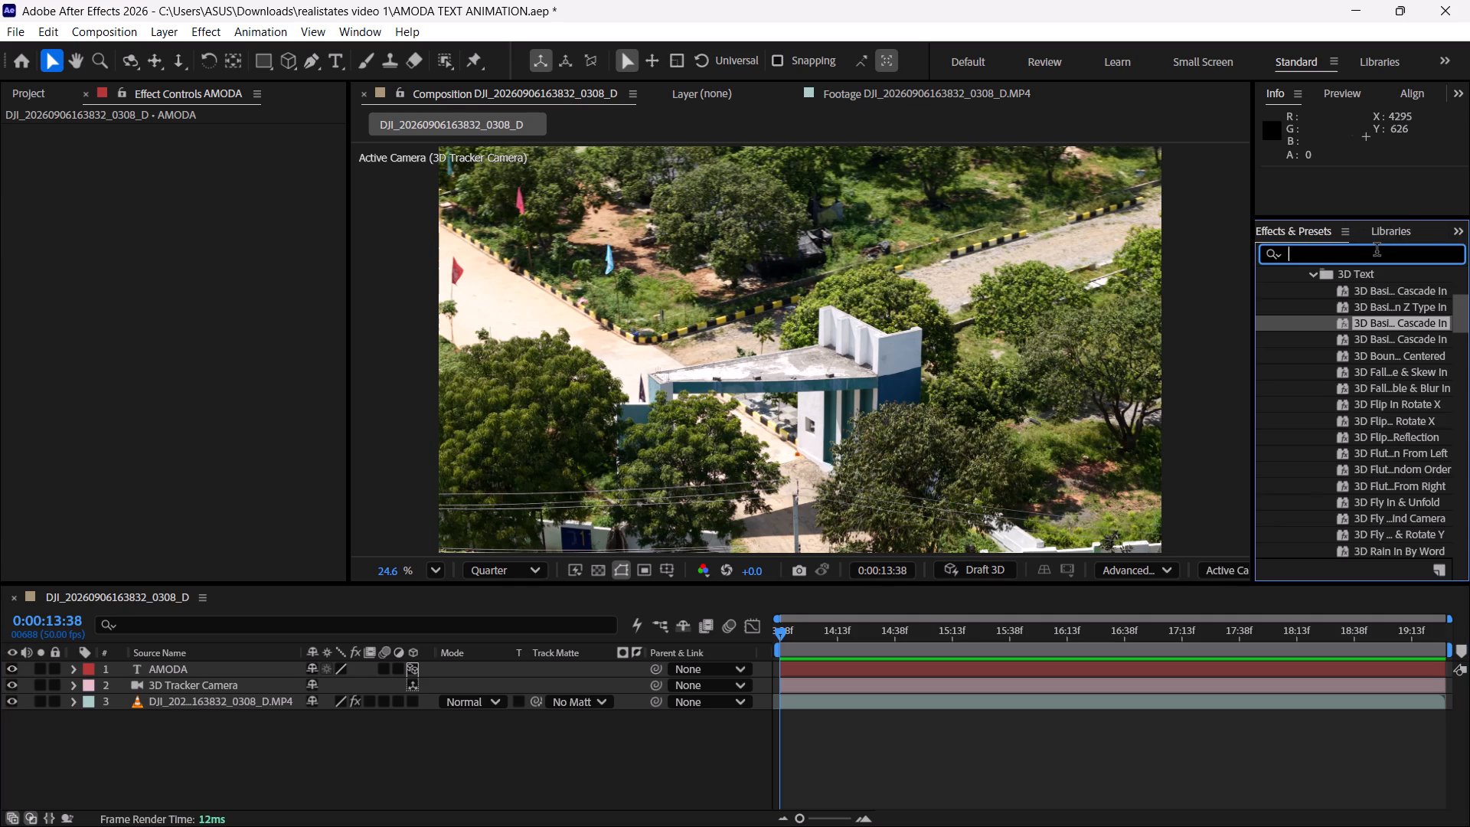
left_click(1308, 276)
scroll(1307, 276, "up", 5)
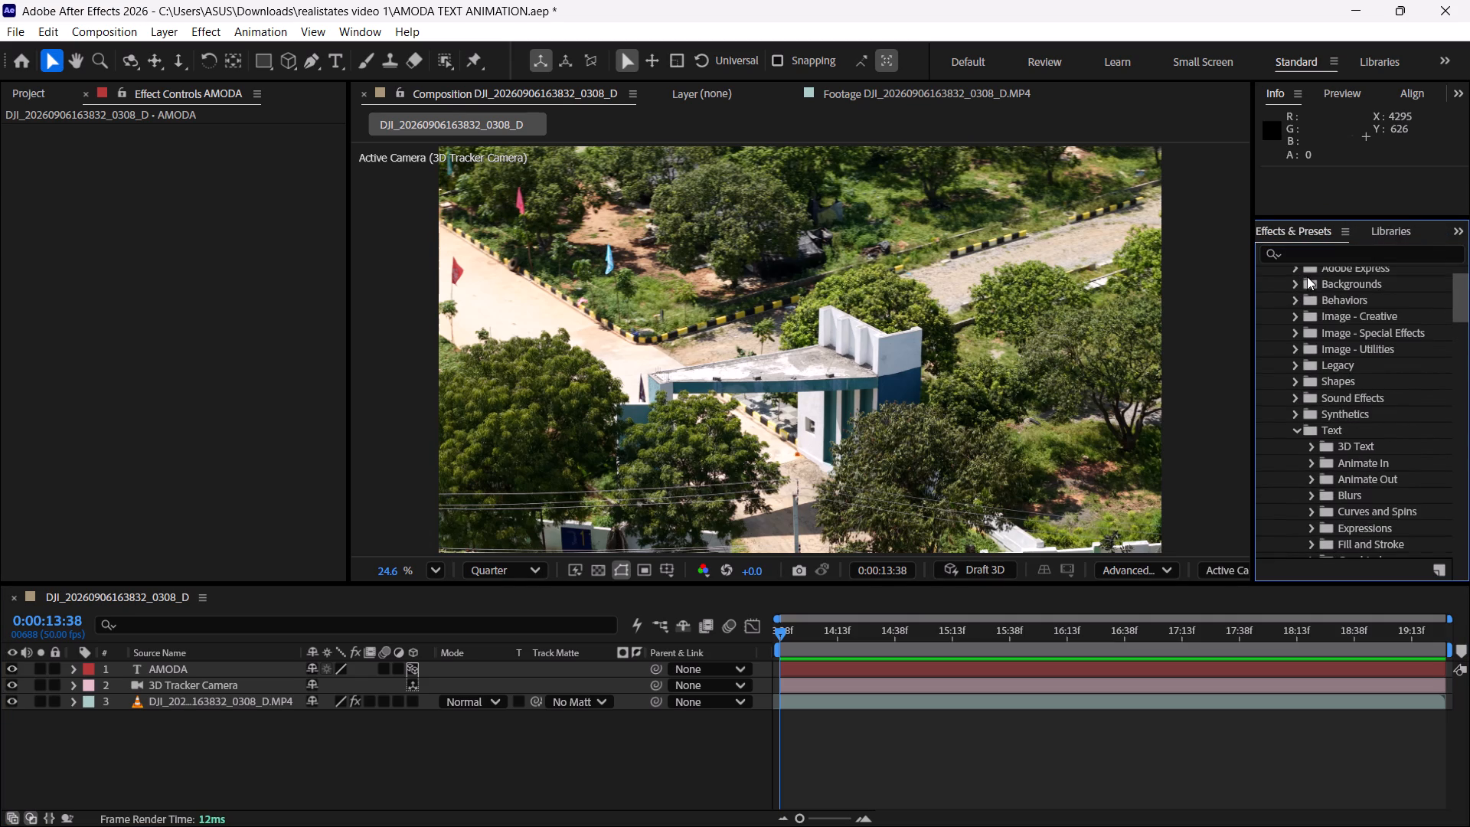
scroll(1286, 280, "up", 4)
left_click(1265, 276)
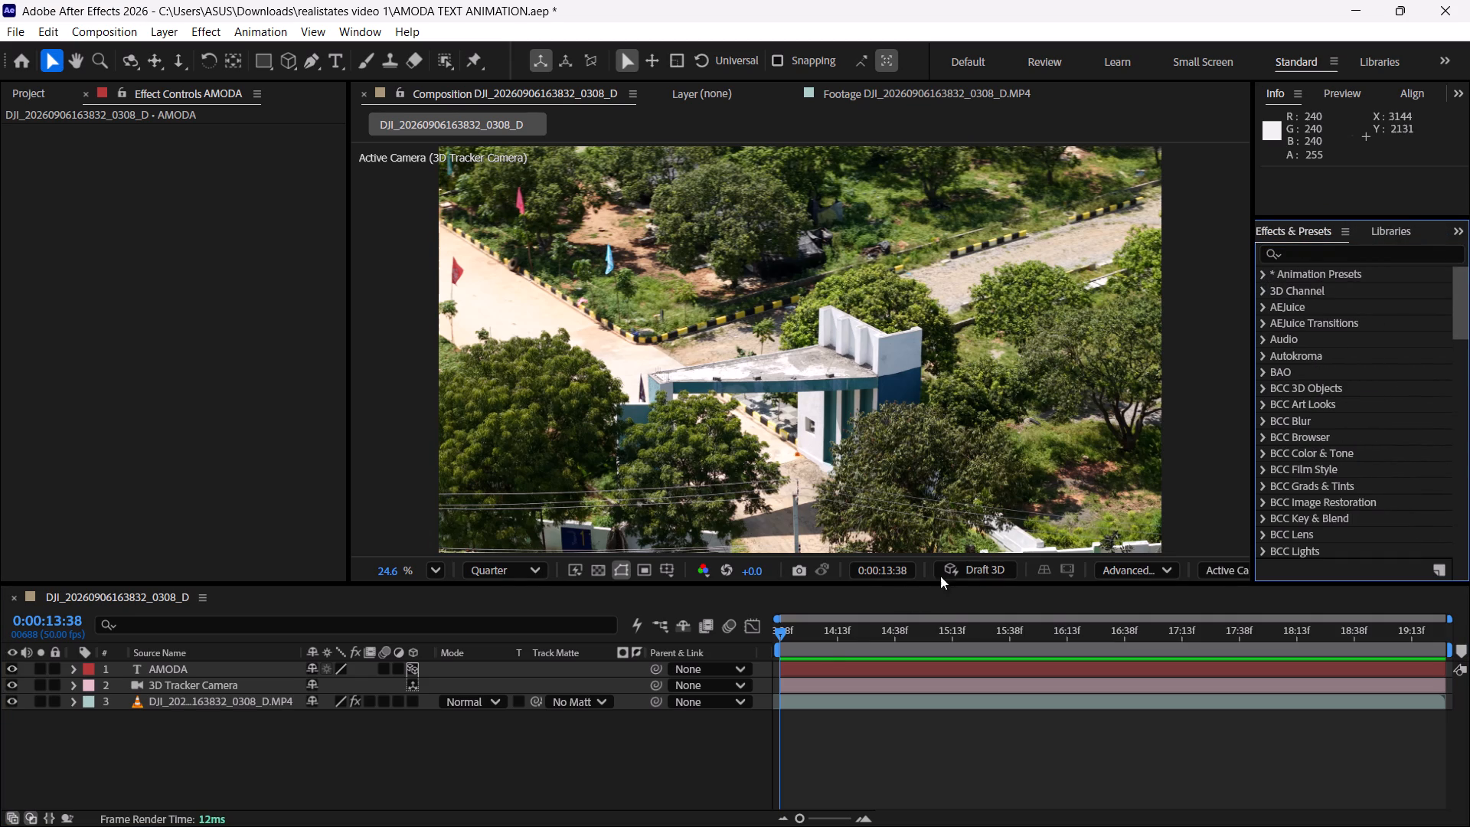
left_click_drag(808, 639, 728, 623)
left_click(1338, 256)
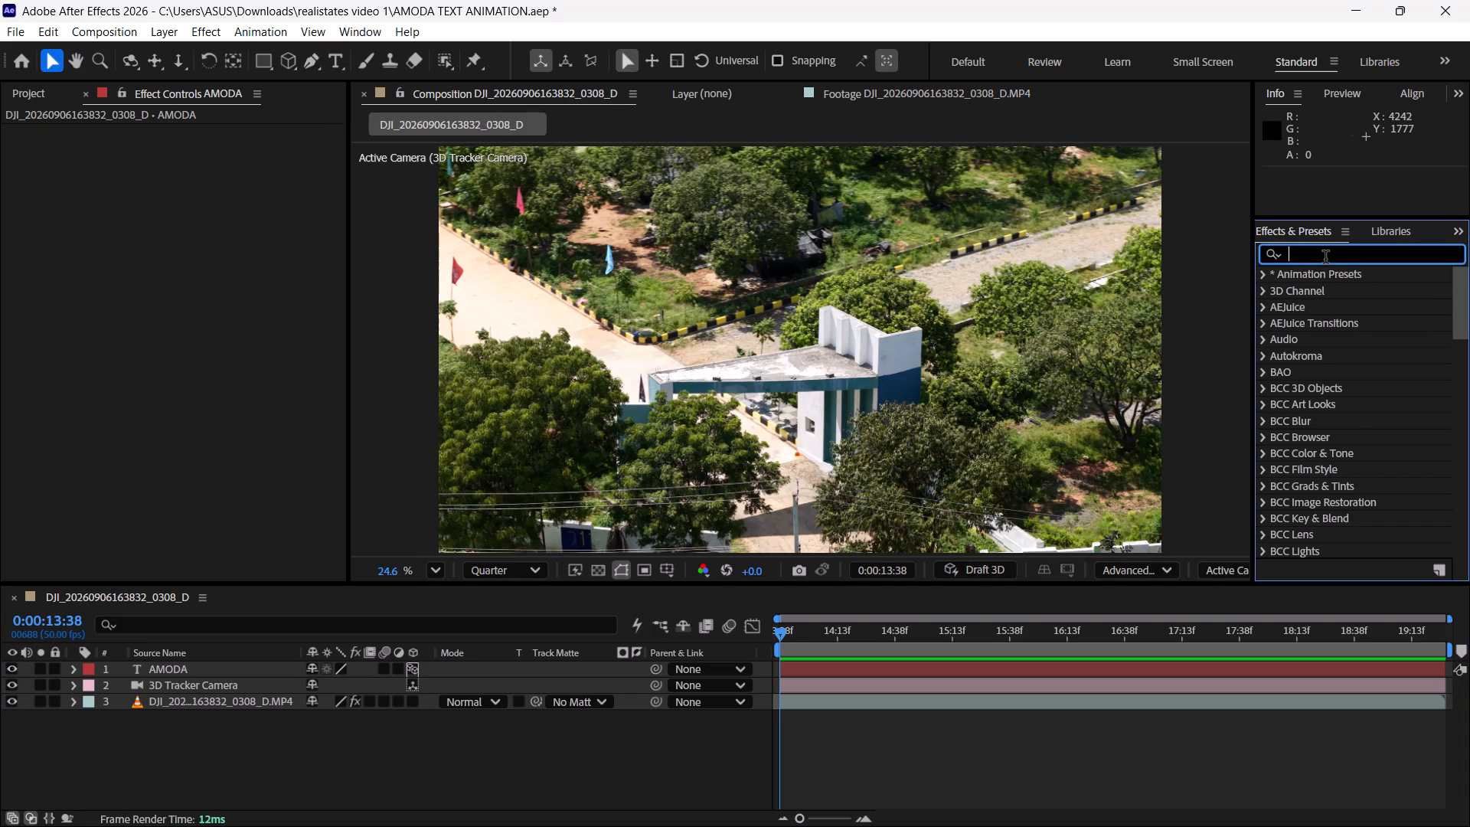
type("glow")
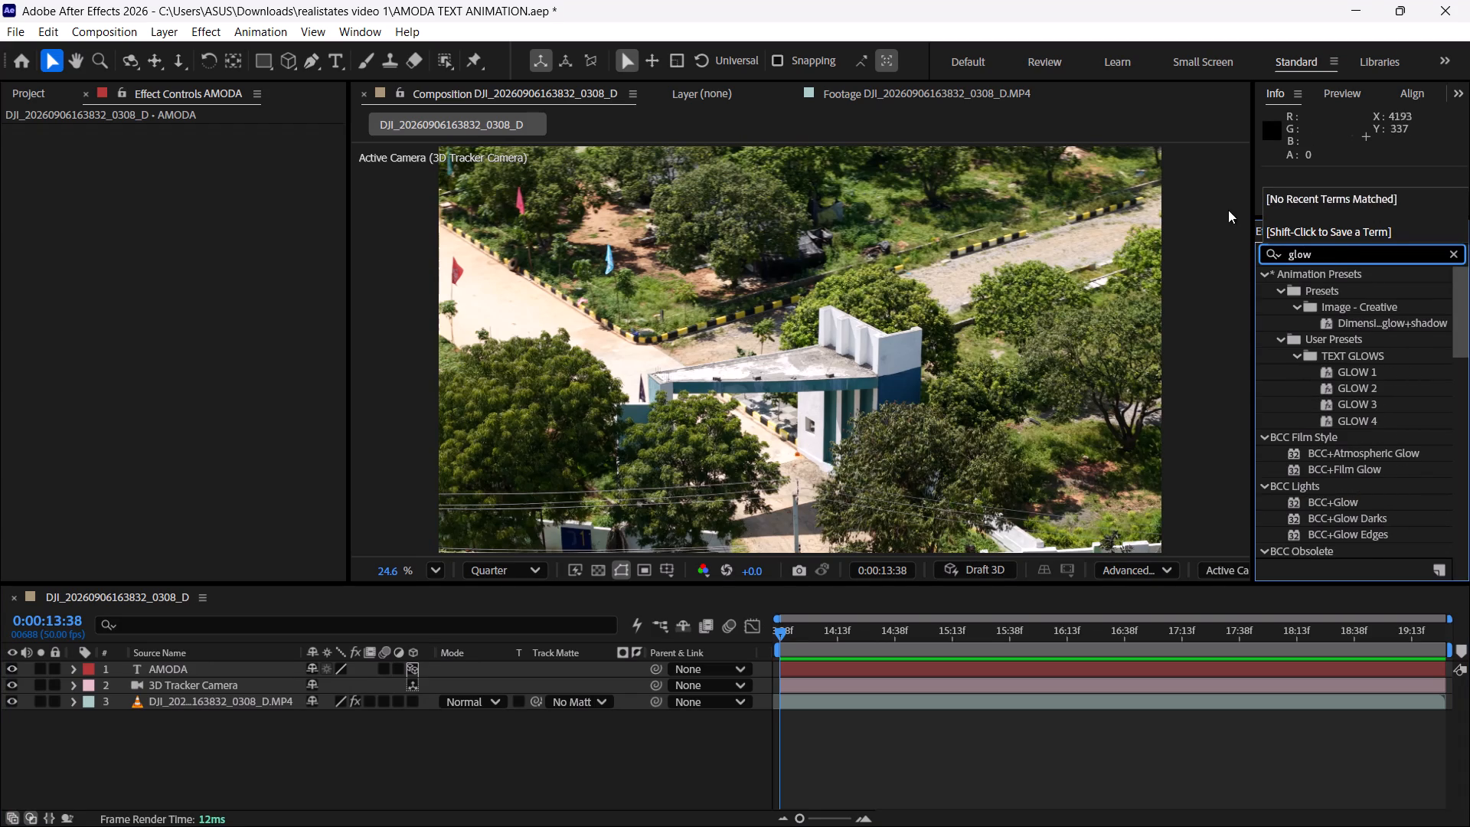
scroll(1328, 382, "down", 13)
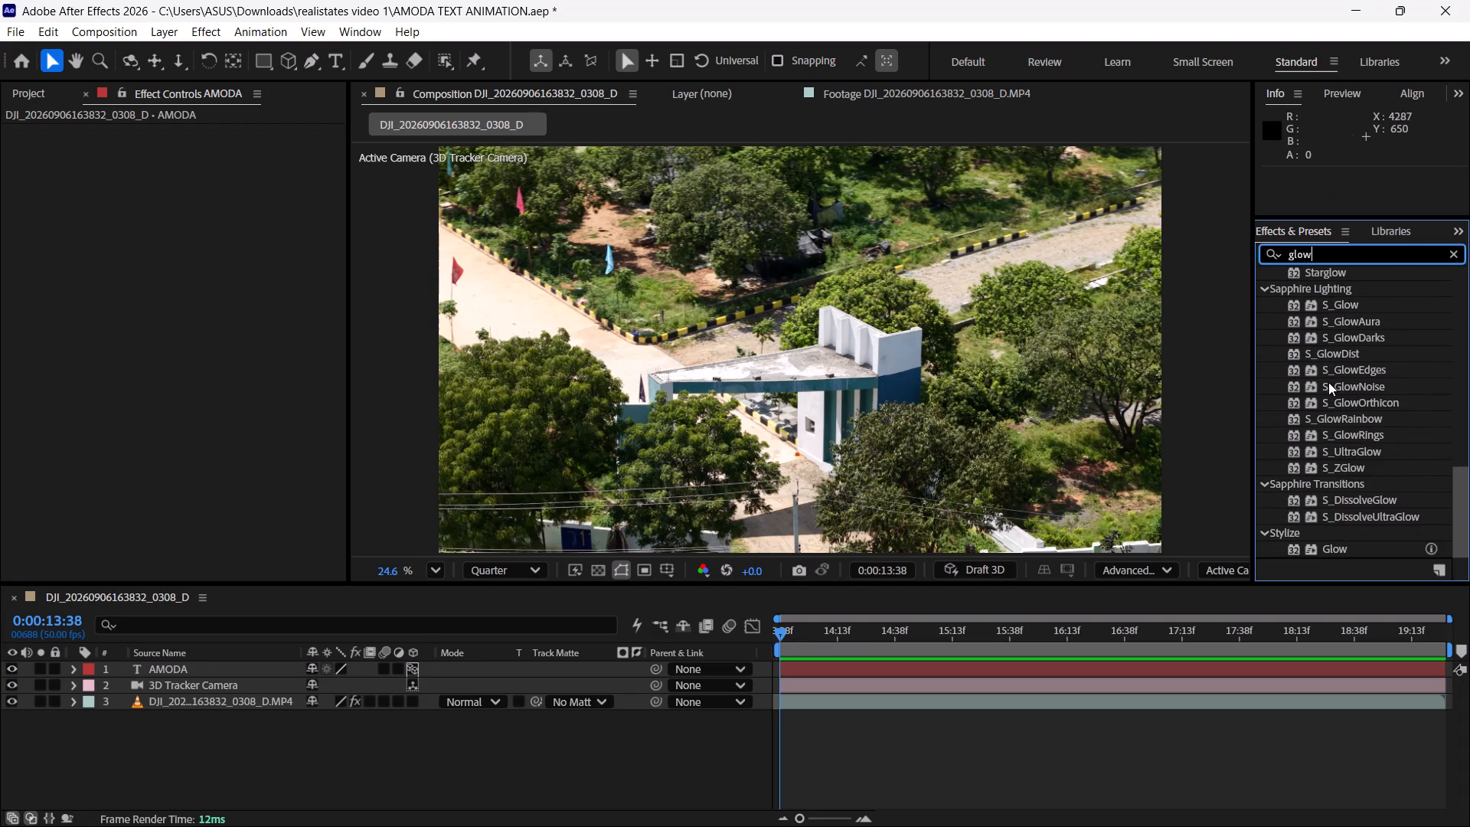
scroll(1319, 518, "up", 4)
left_click(1328, 456)
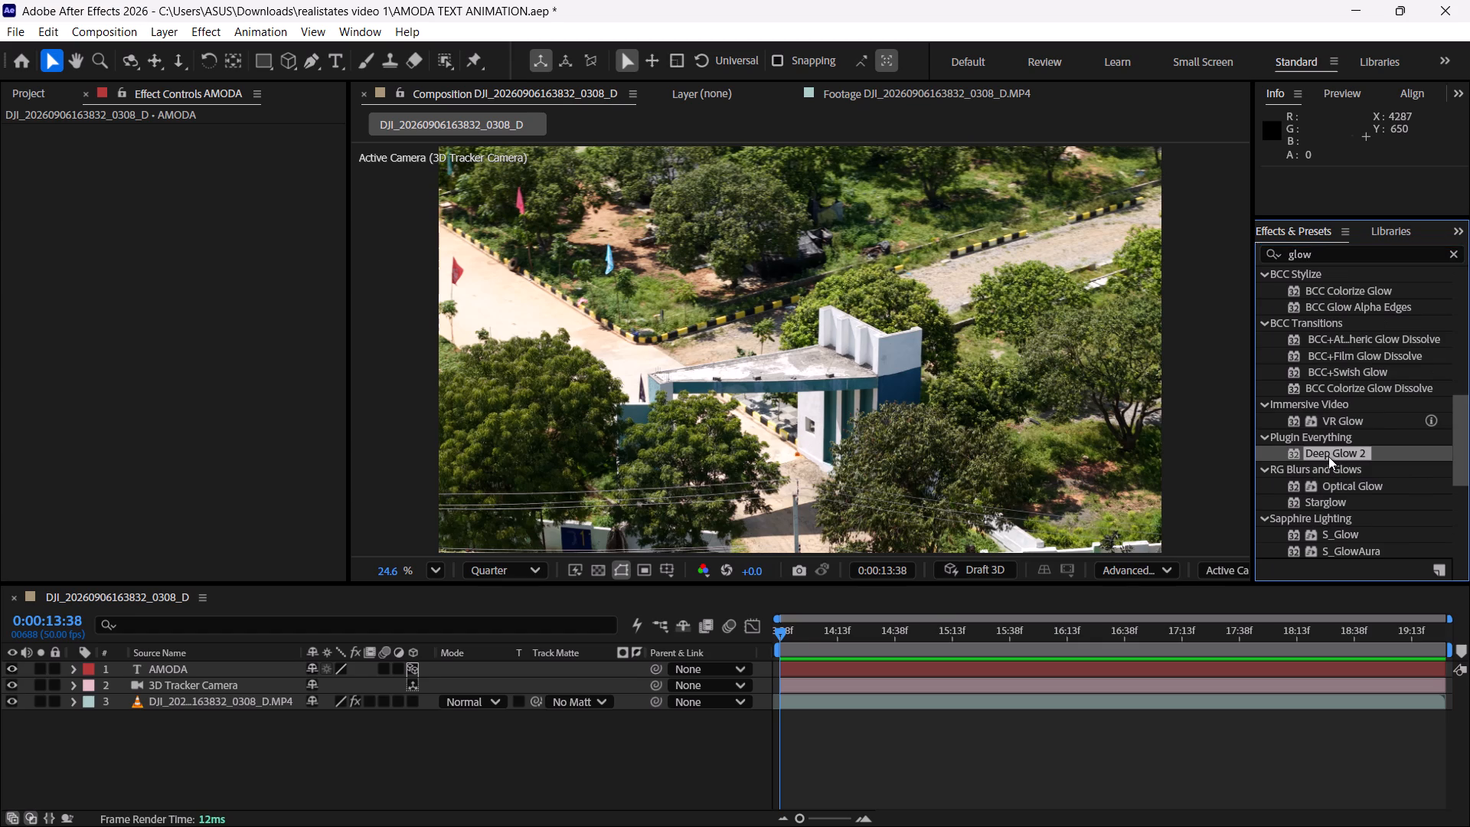
left_click_drag(1339, 456, 862, 677)
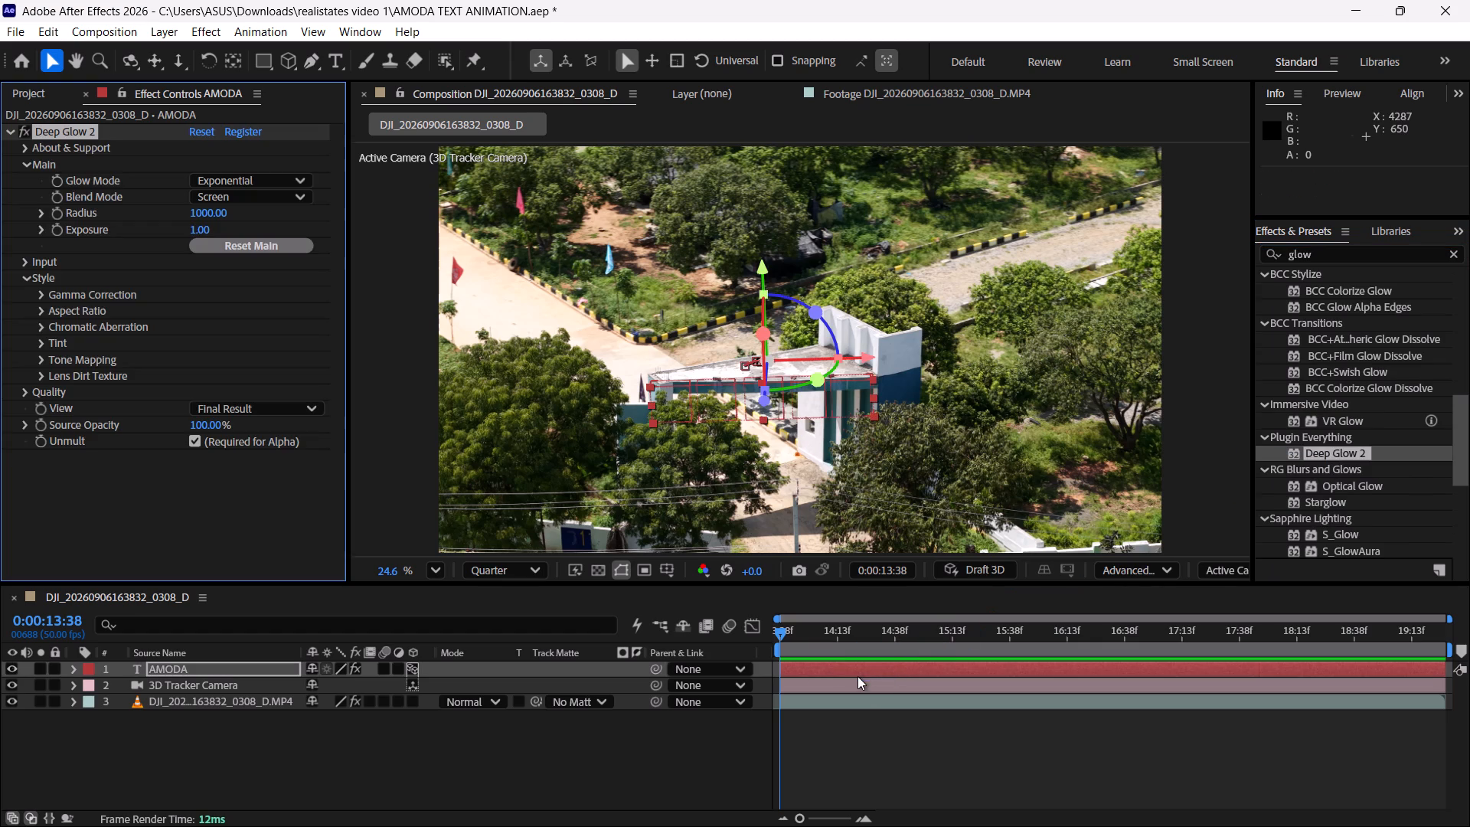
Scrub between 0:00:16:17 and 0:00:19:11 to check Deep Glow 2 on the AMODA text, stop at 0:00:16:43 and deselect the layer.
left_click_drag(873, 639, 1081, 639)
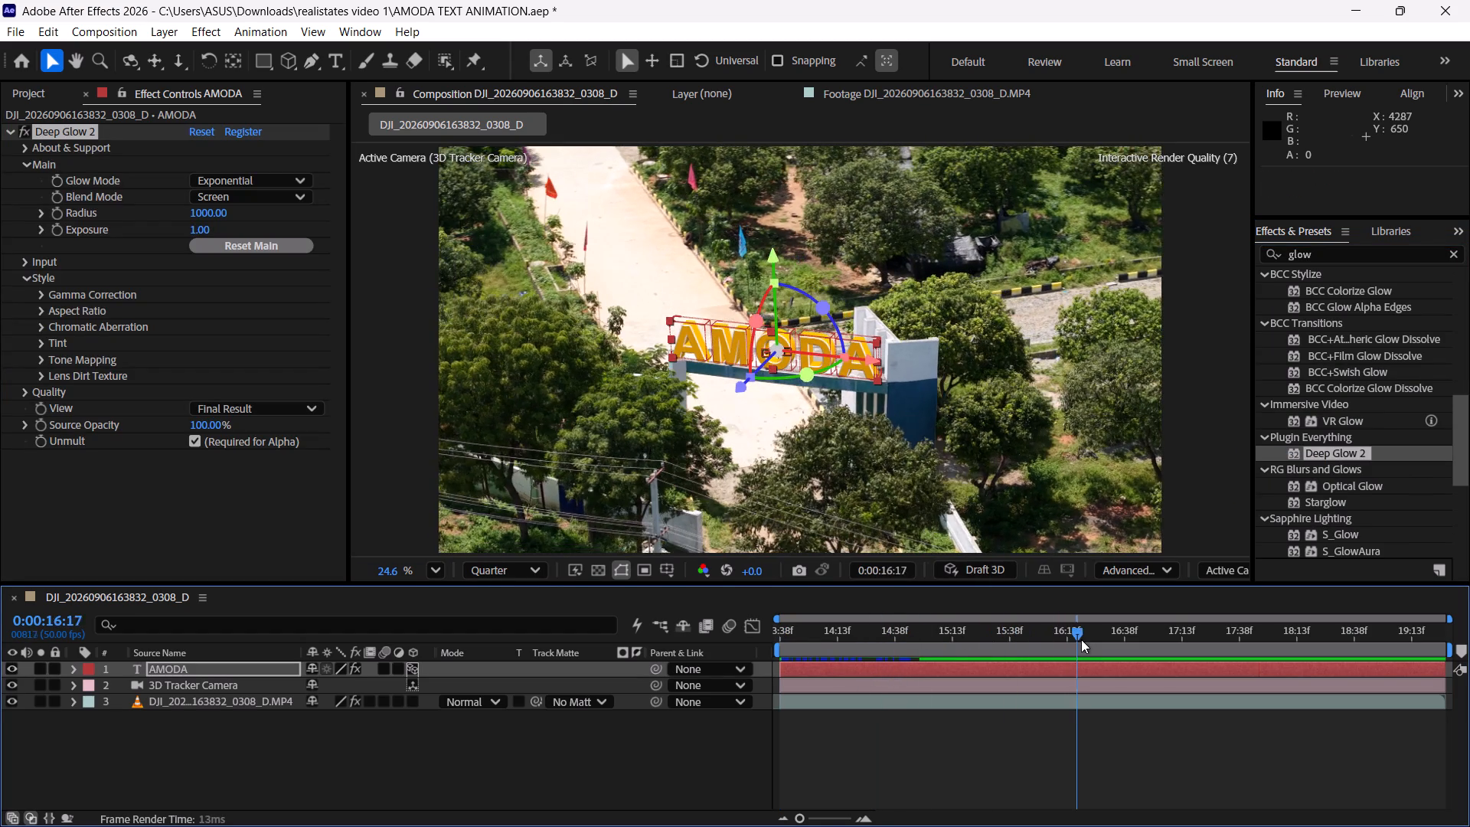
left_click_drag(1081, 639, 1084, 639)
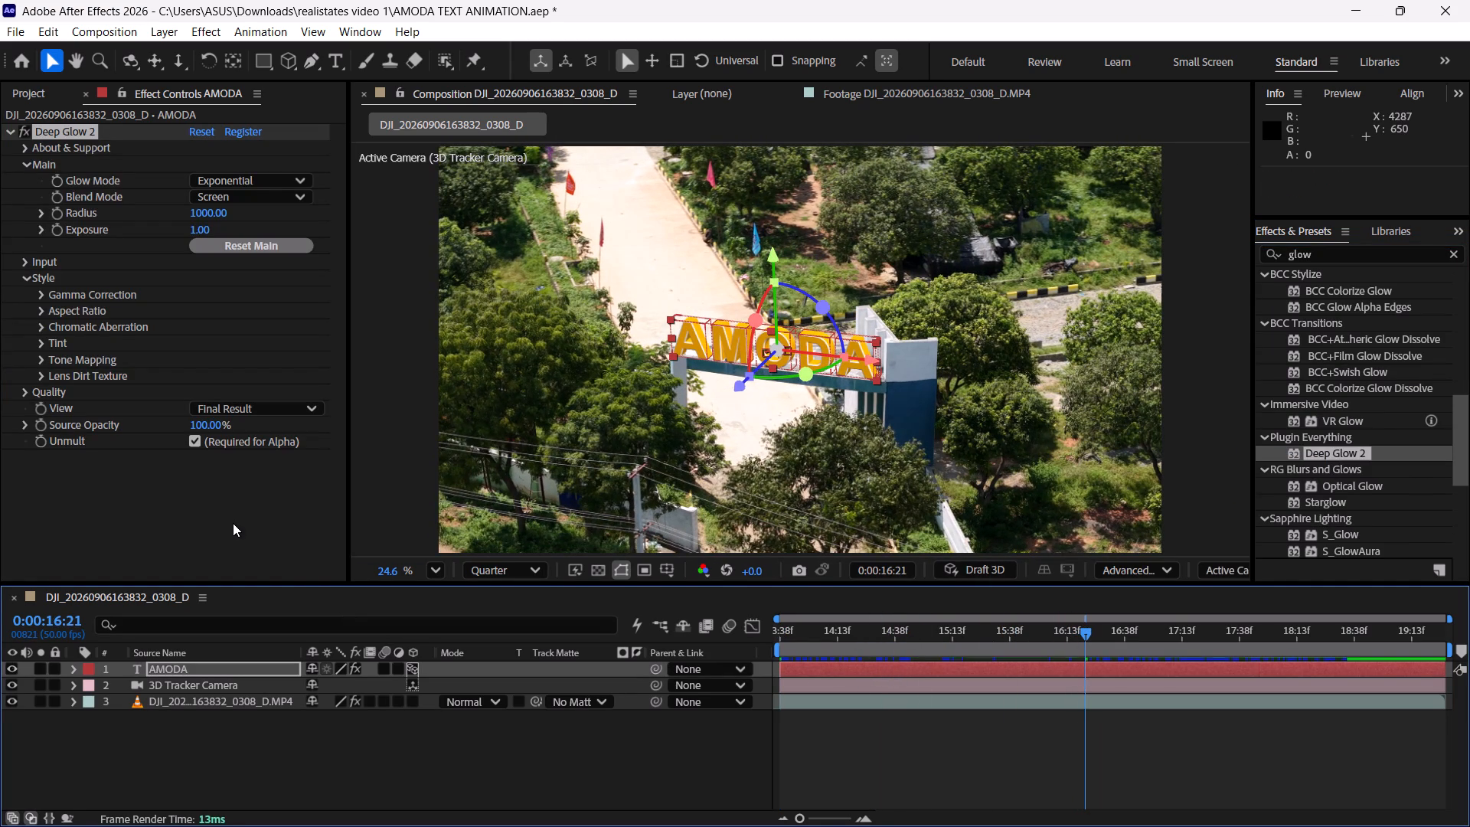
left_click(233, 523)
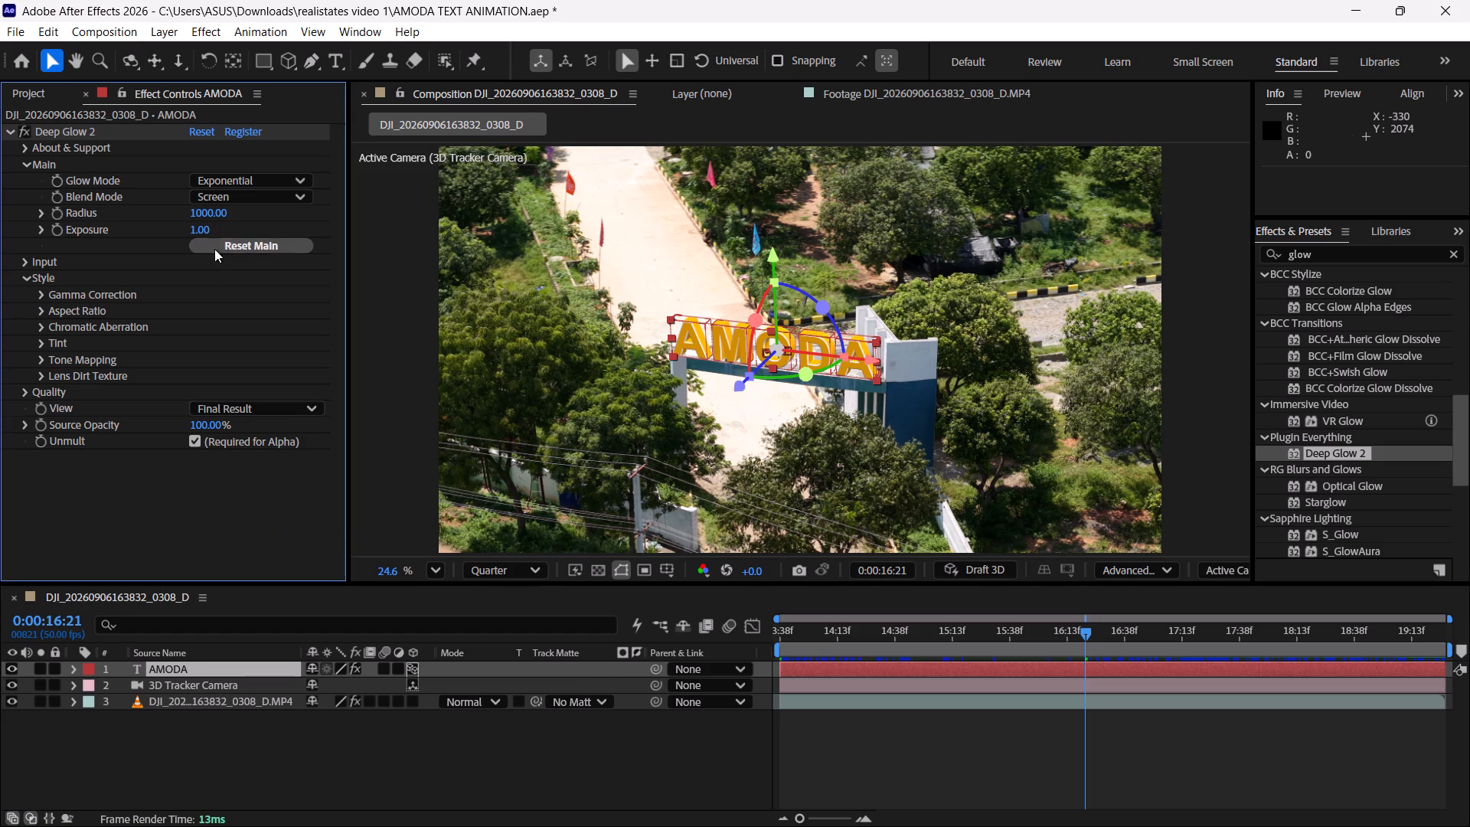
left_click(129, 532)
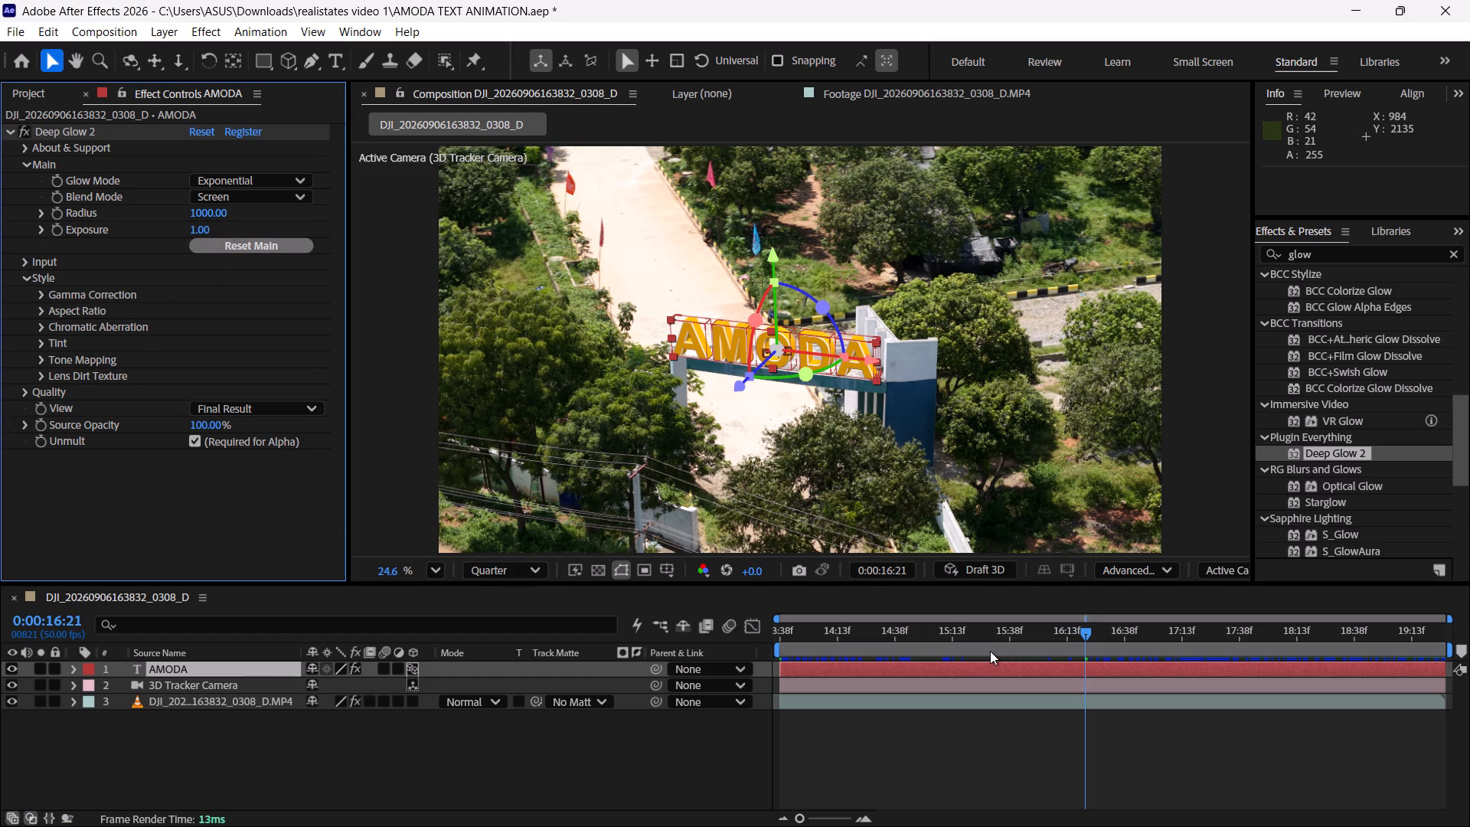
left_click_drag(990, 651, 1469, 653)
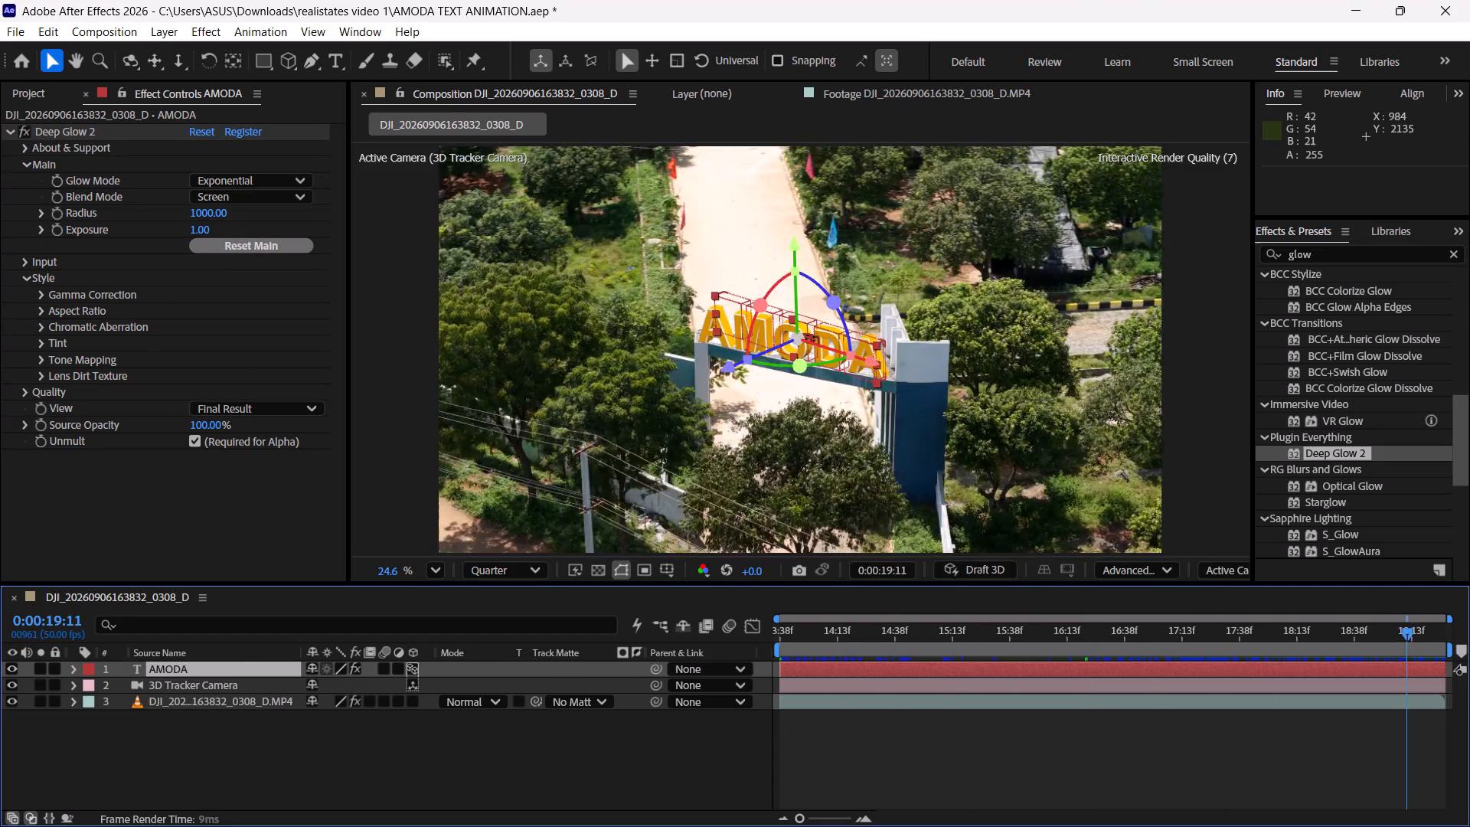
left_click_drag(1469, 653, 1240, 689)
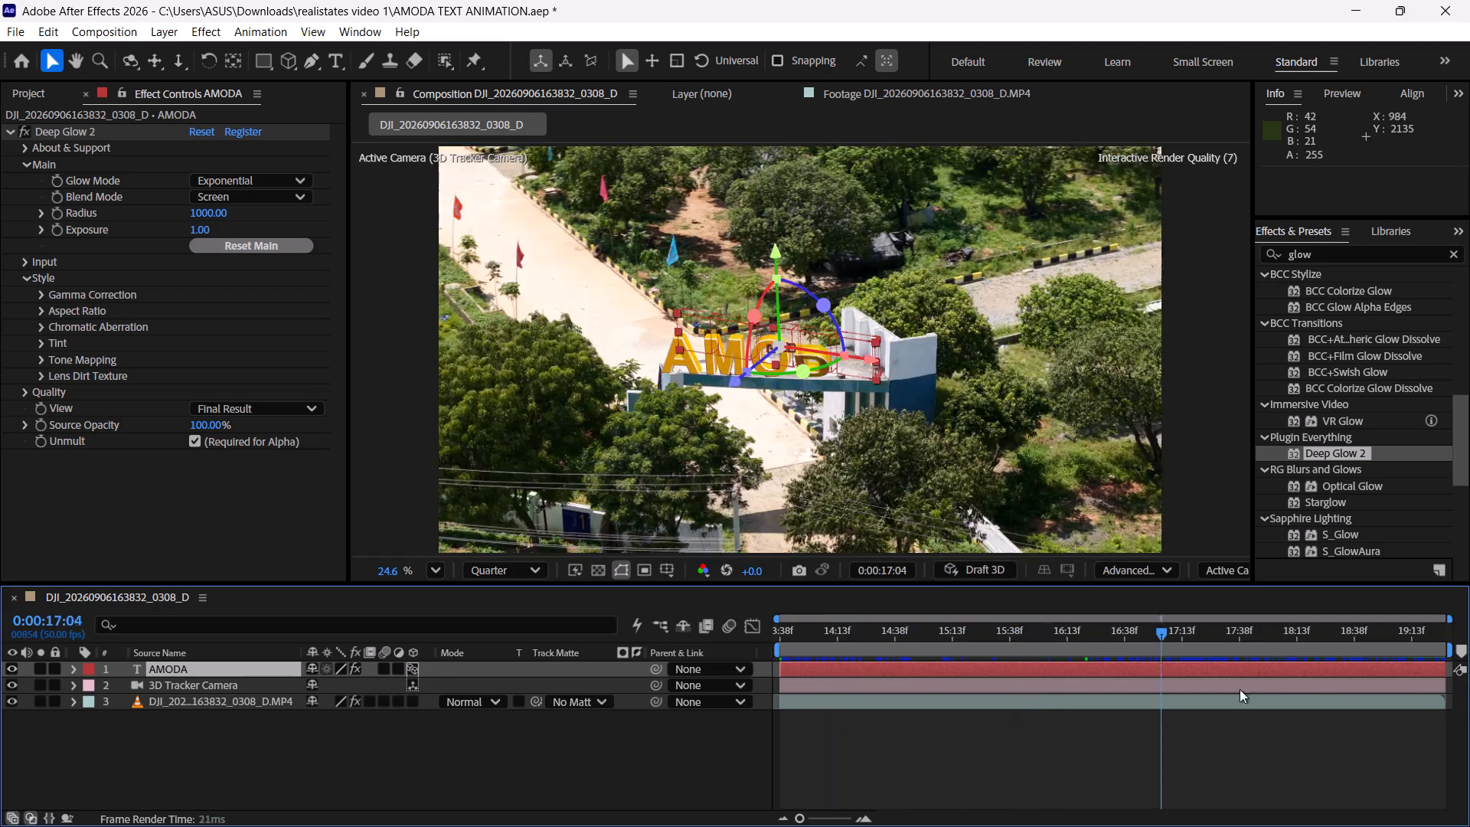
left_click_drag(1240, 689, 1135, 691)
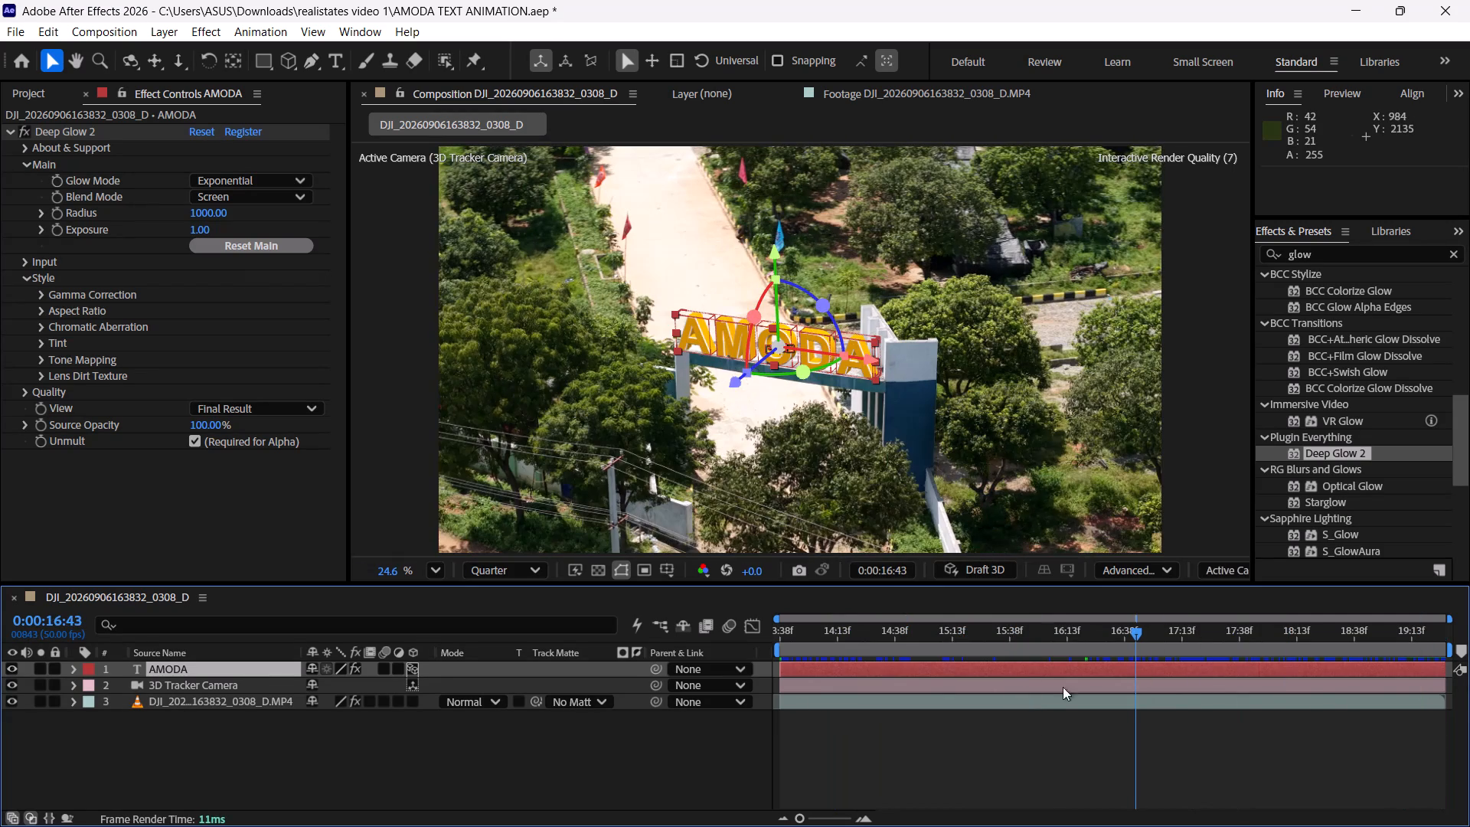
left_click(430, 740)
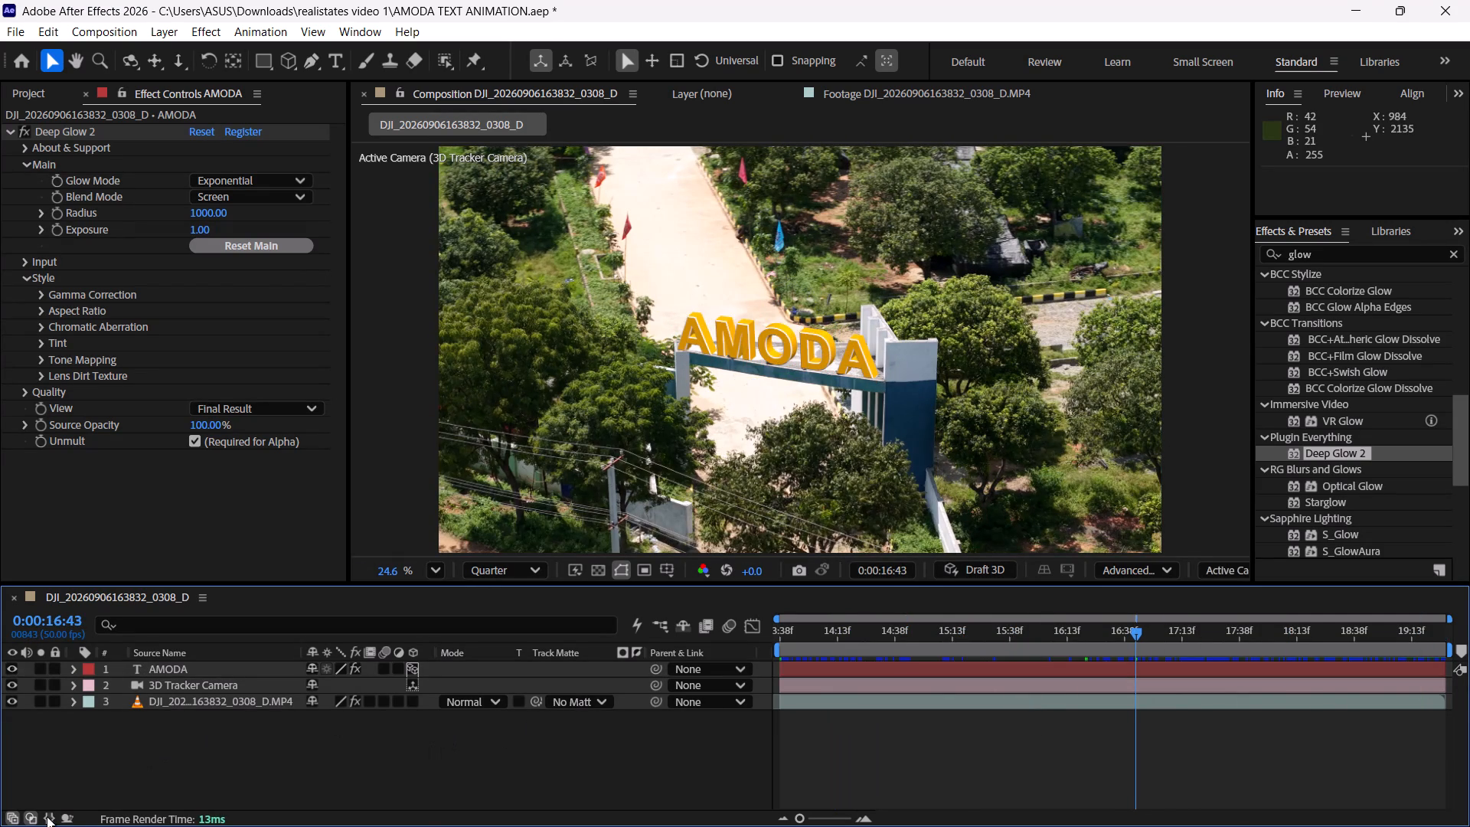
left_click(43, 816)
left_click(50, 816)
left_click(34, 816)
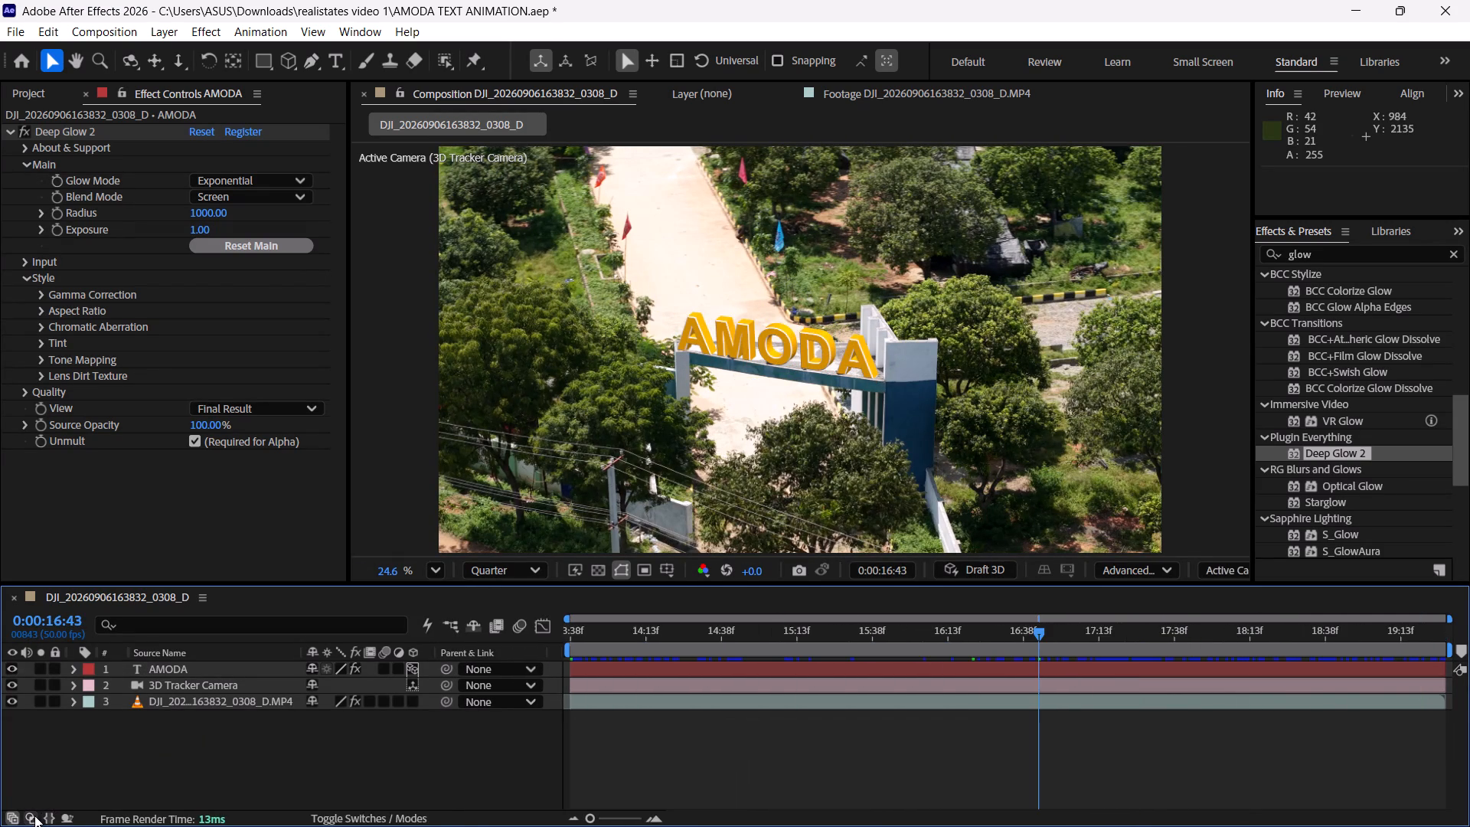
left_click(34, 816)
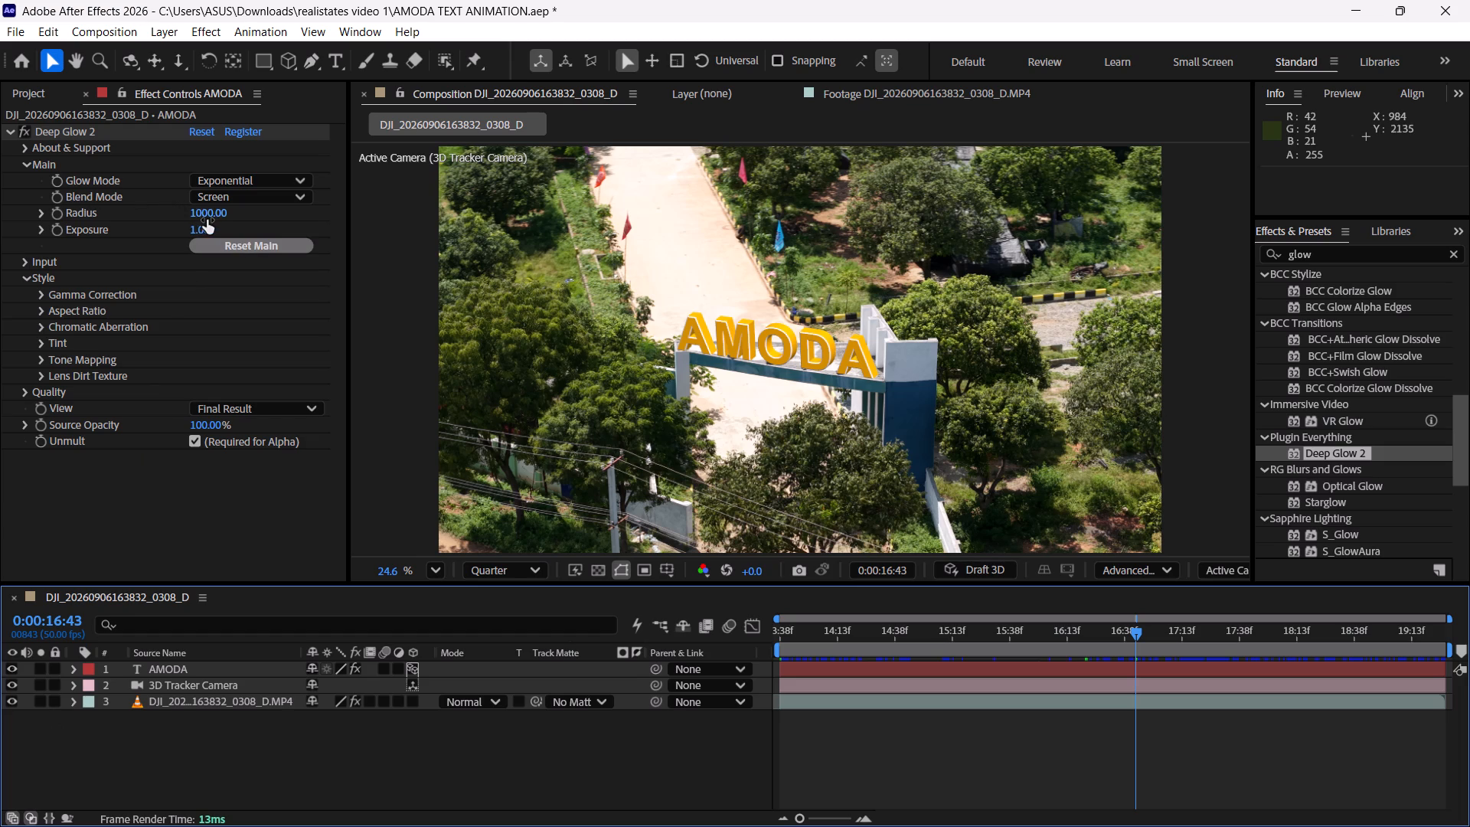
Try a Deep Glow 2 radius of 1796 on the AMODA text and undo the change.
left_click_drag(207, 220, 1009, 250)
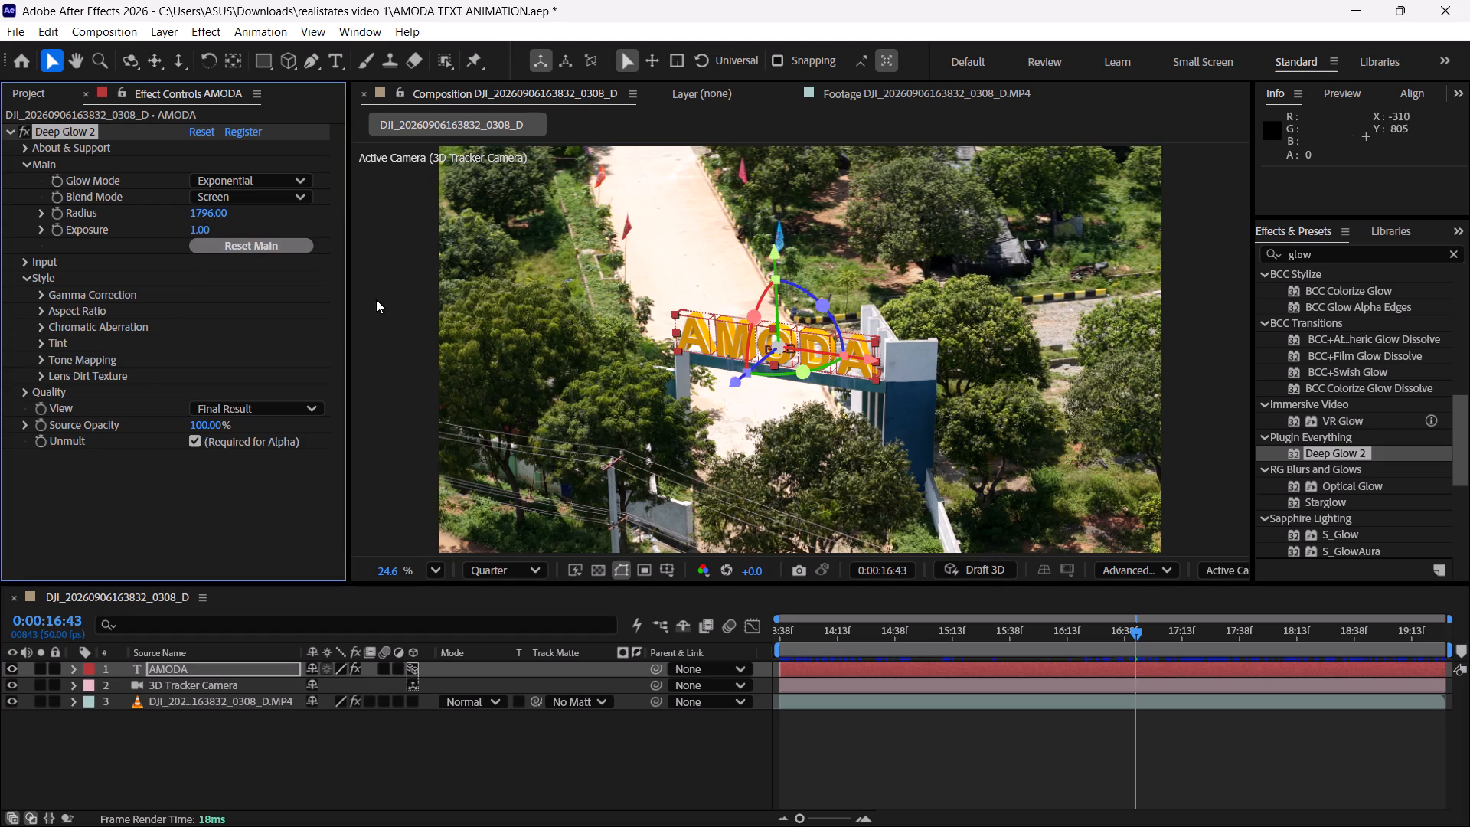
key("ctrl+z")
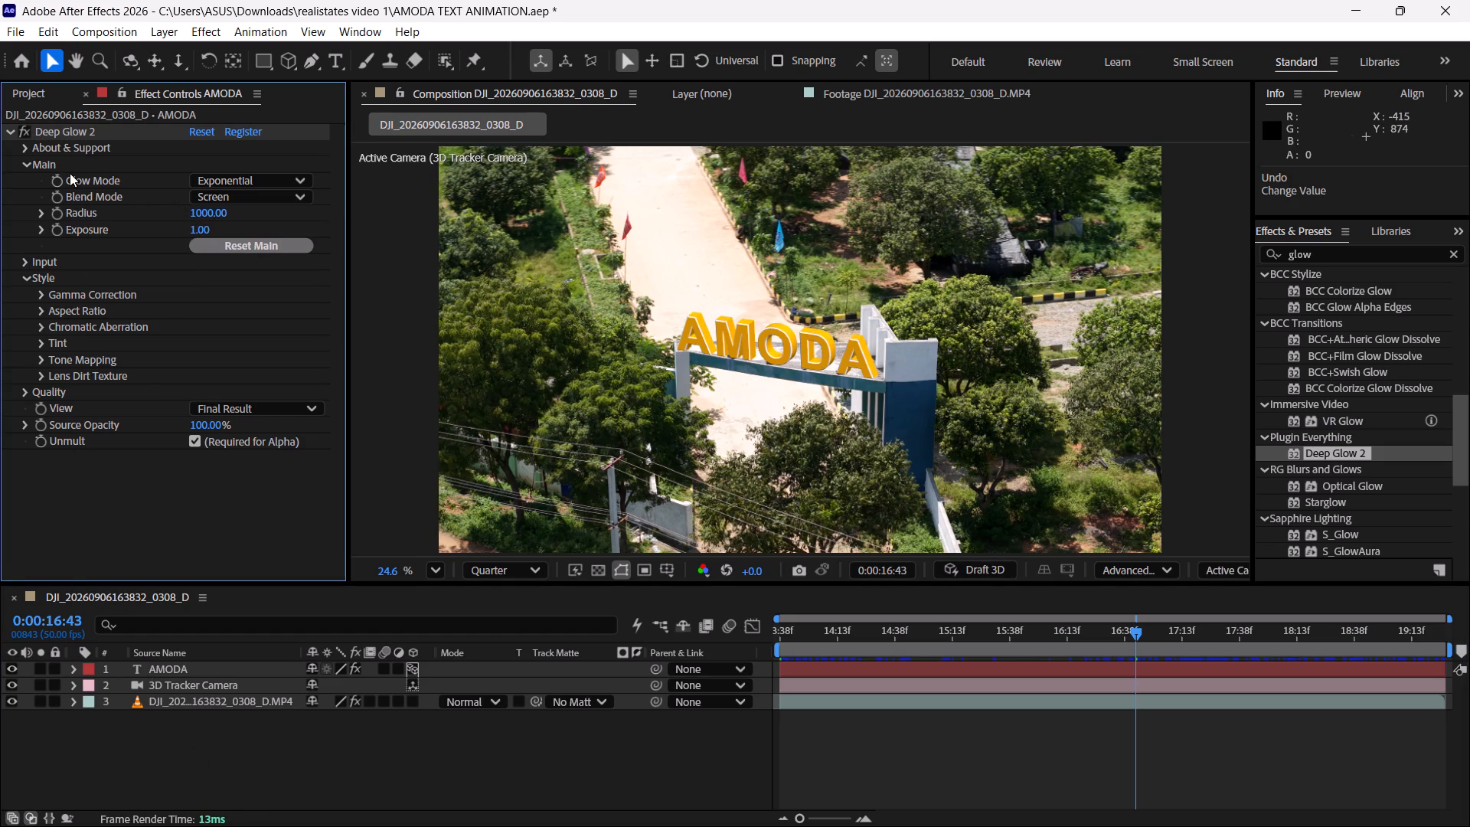
Undo the application of Deep Glow 2 to the AMODA layer.
key("ctrl+z")
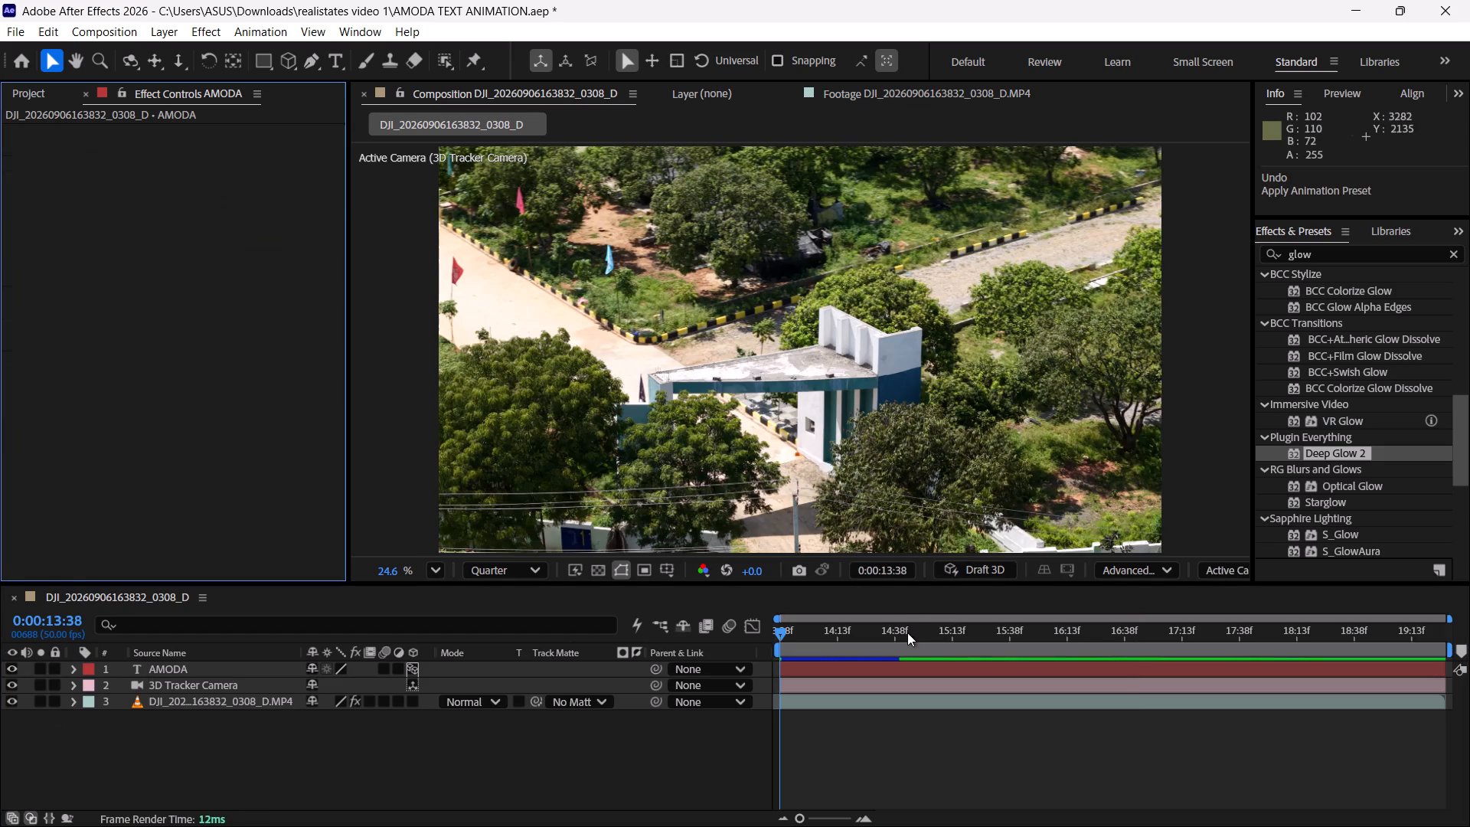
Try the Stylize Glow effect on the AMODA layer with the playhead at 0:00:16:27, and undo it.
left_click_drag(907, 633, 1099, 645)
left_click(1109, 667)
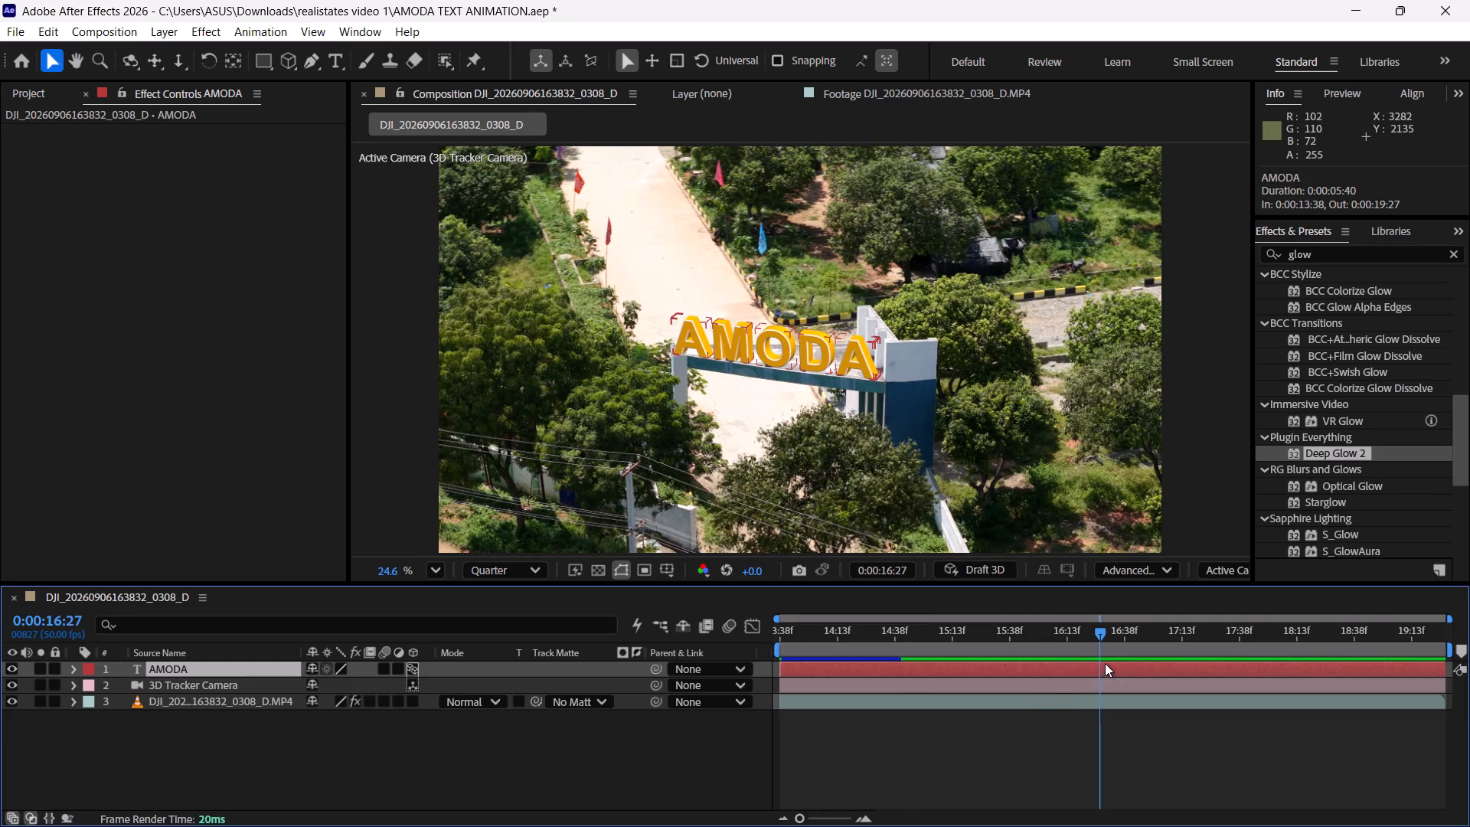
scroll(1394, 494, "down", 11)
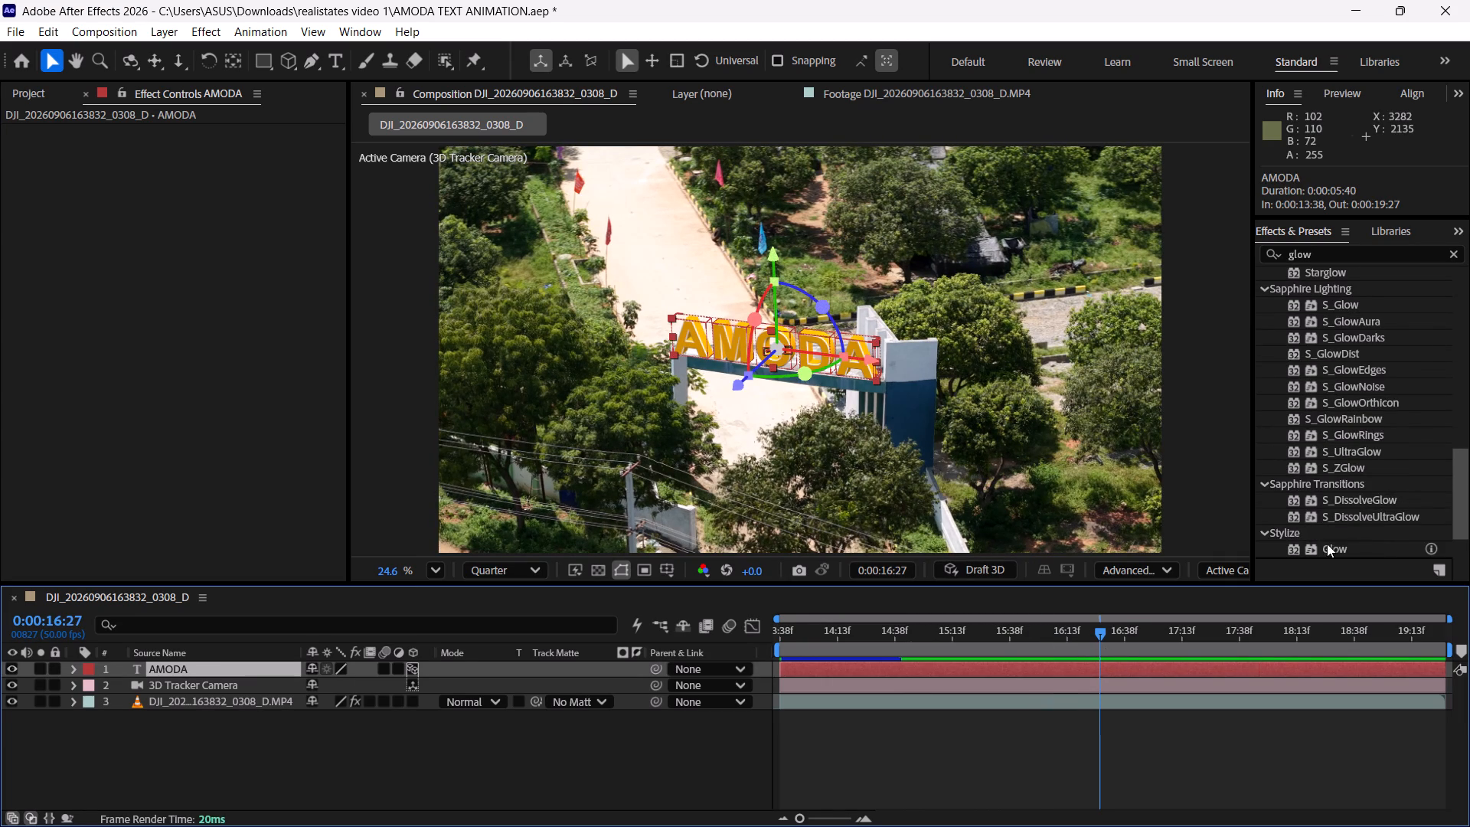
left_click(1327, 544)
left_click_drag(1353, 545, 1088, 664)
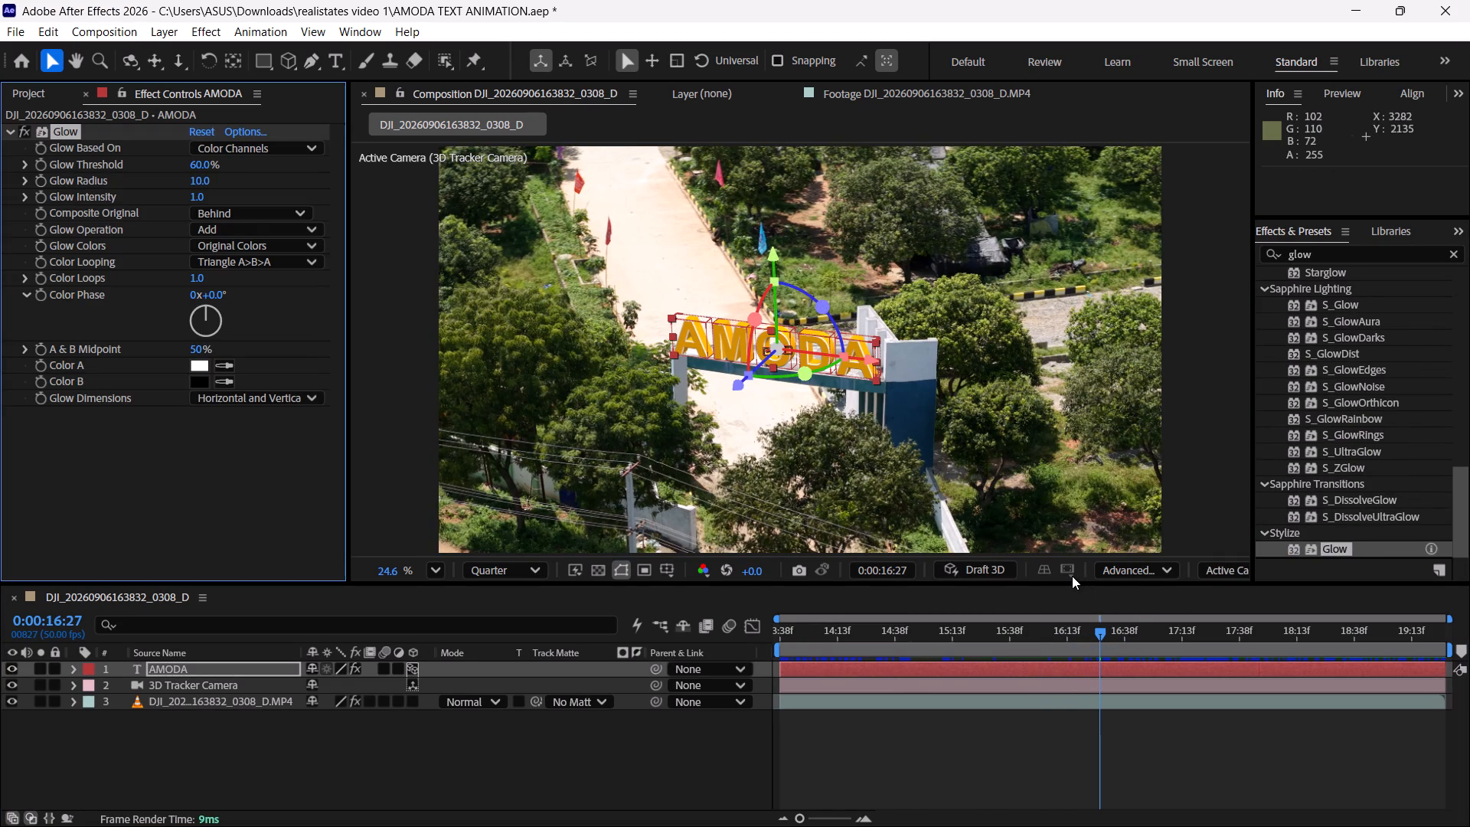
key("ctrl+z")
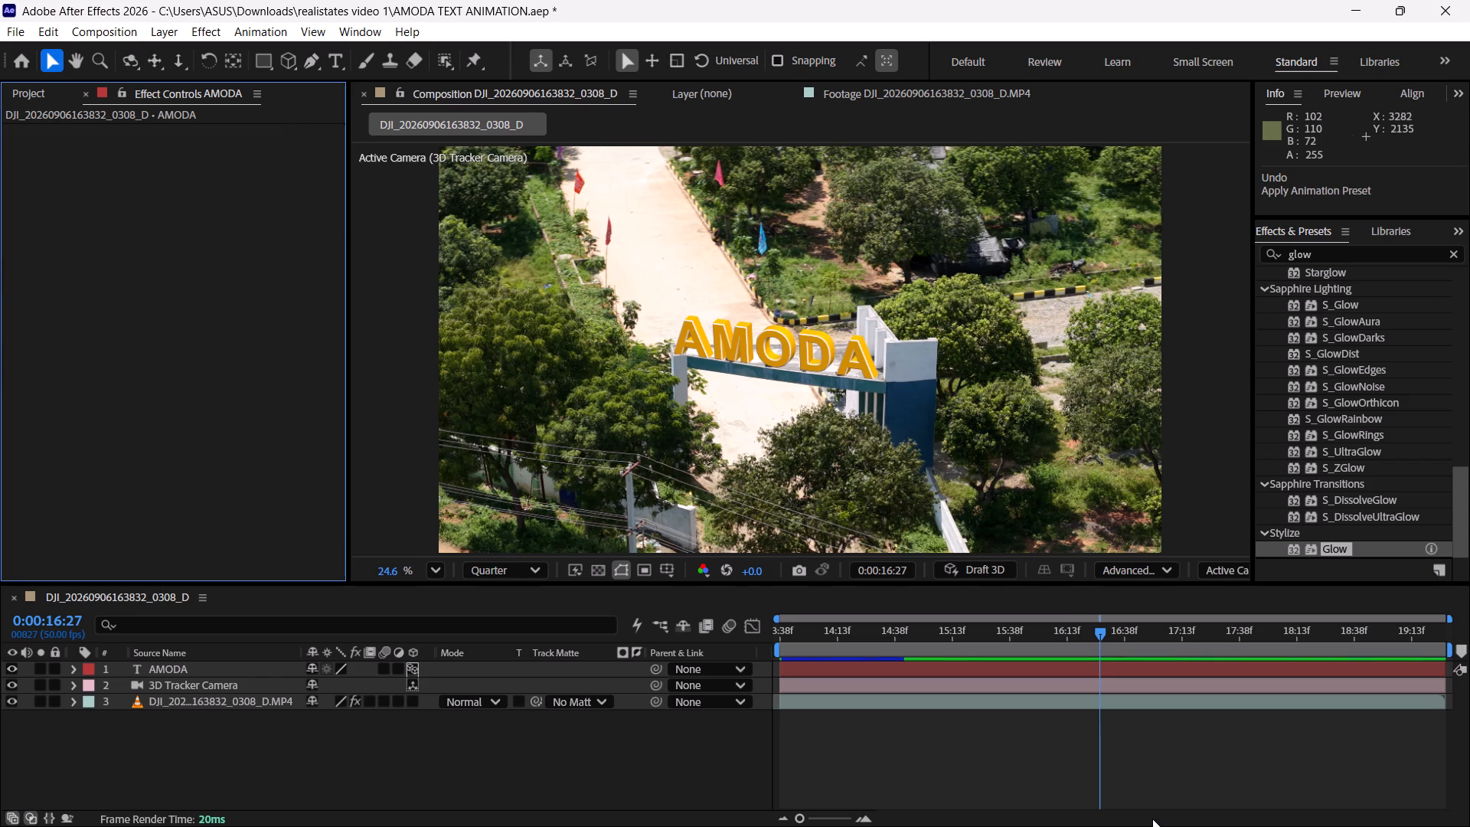
Switch to Brave and search the web in a new tab for "how to add effects for 3d text in after effects".
left_click(1044, 821)
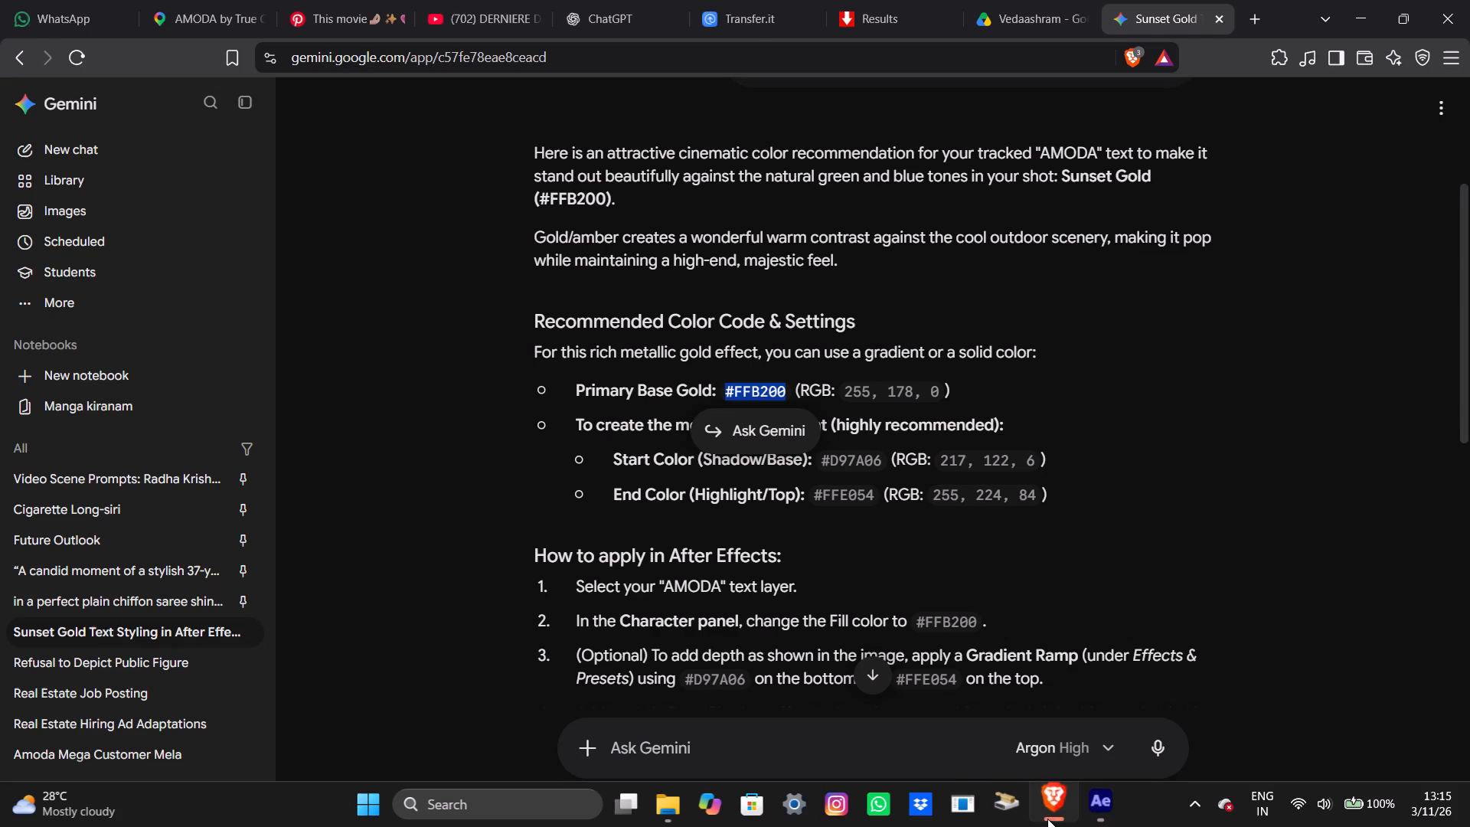
left_click(1250, 20)
type("how to add")
key("space")
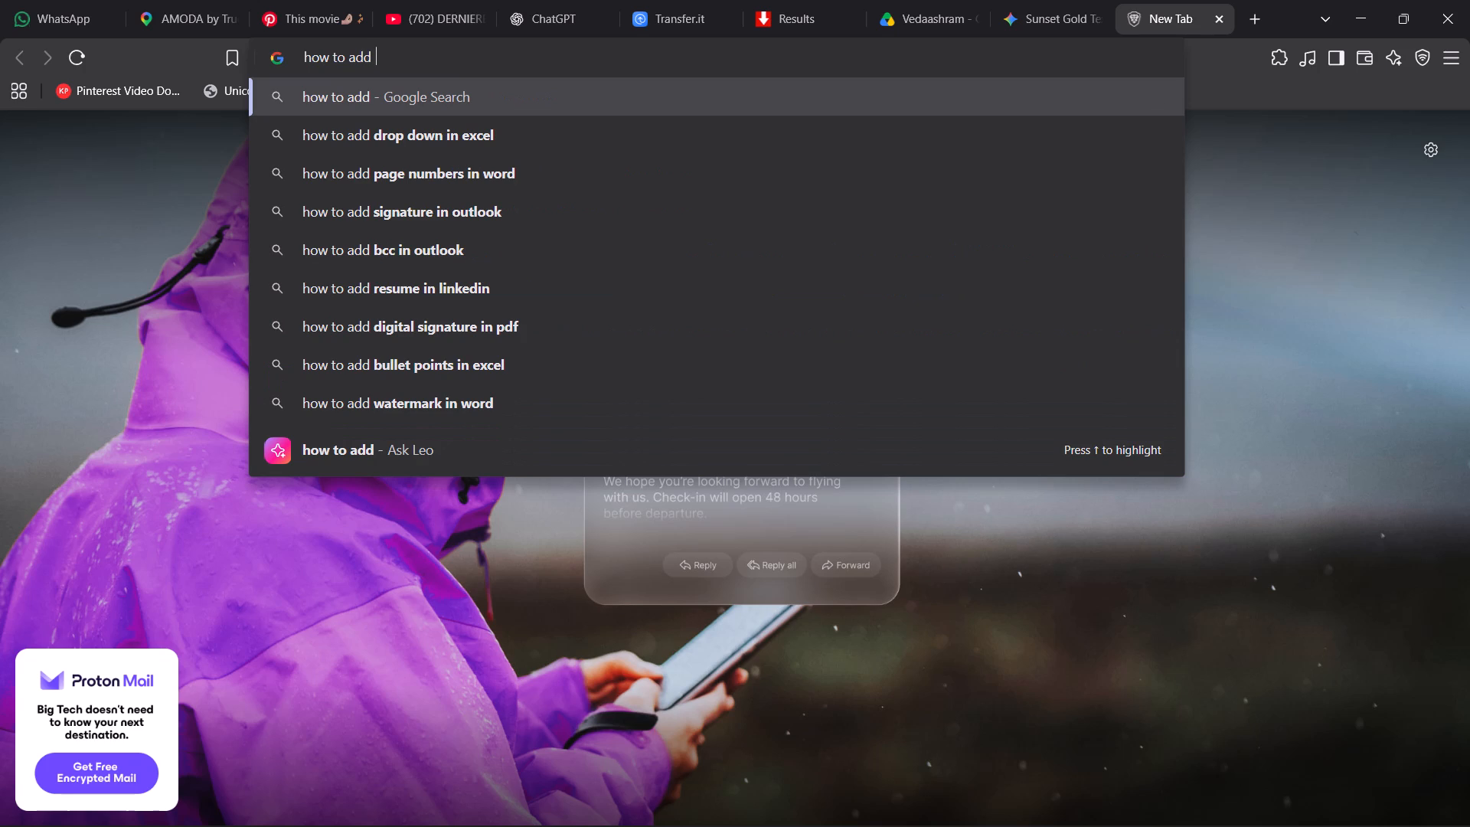
type("eff")
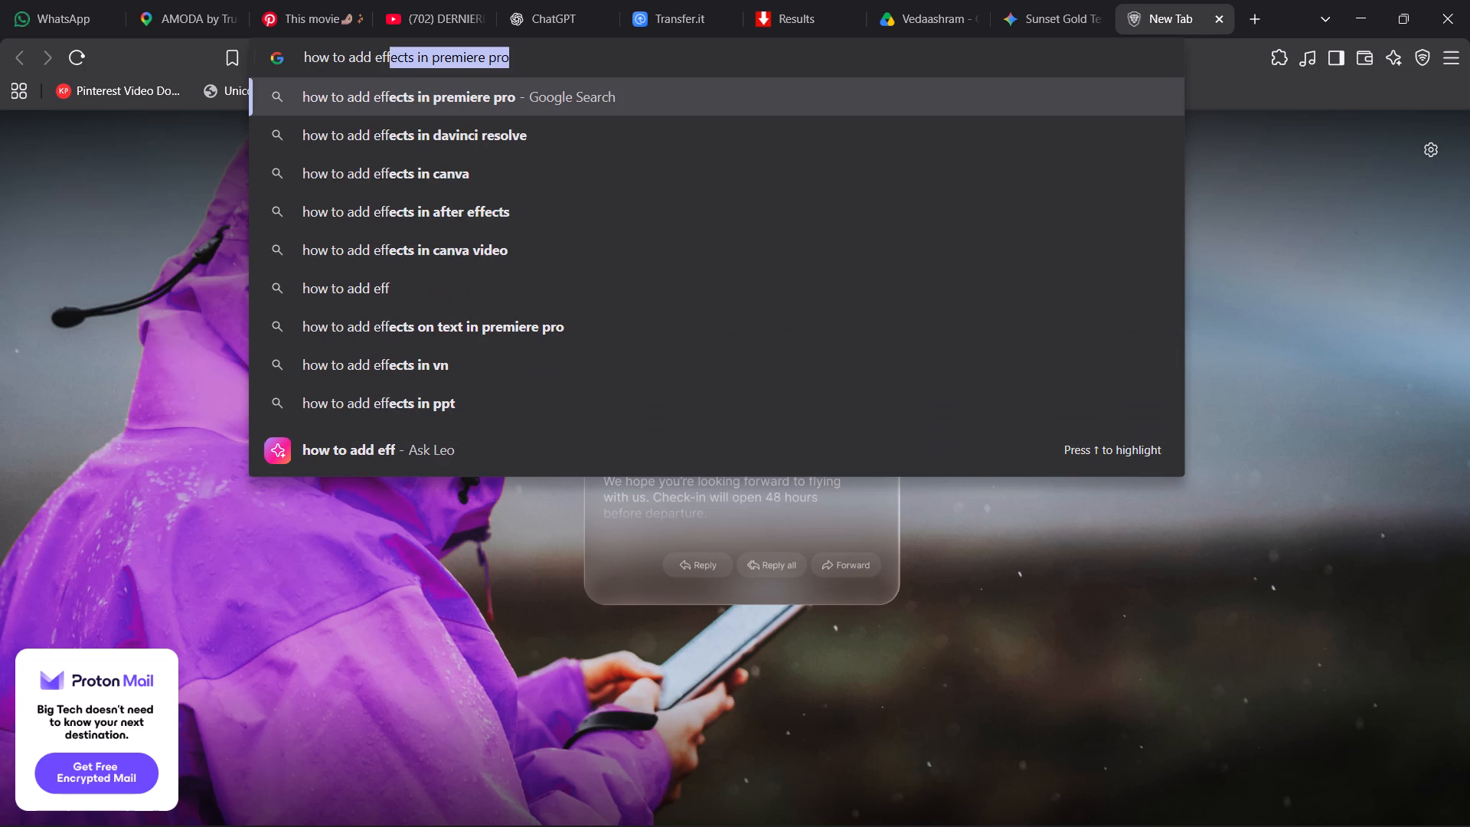
type("ee")
key("BackSpace")
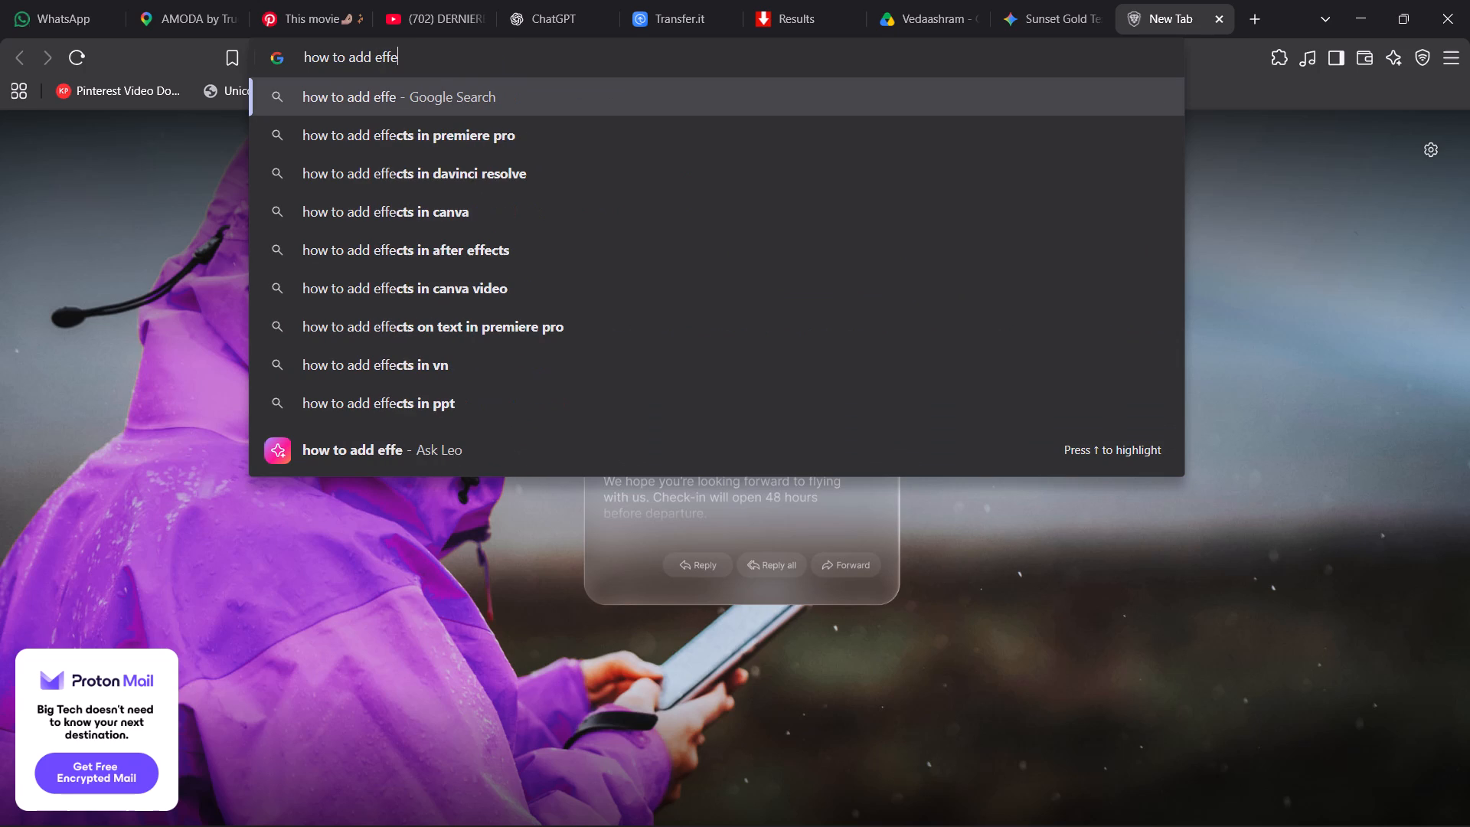
type("cts")
key("space")
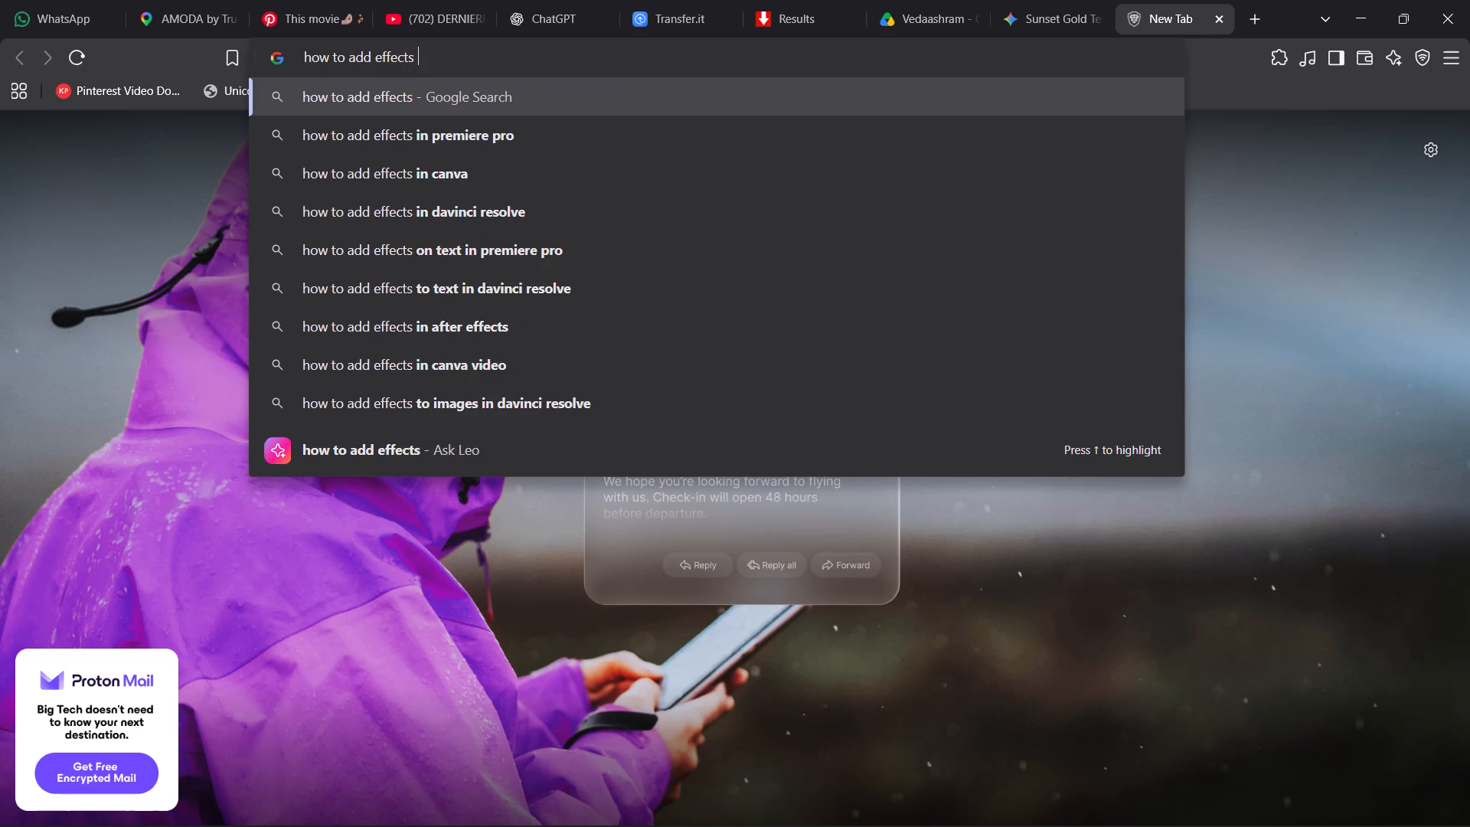
type("for")
key("space")
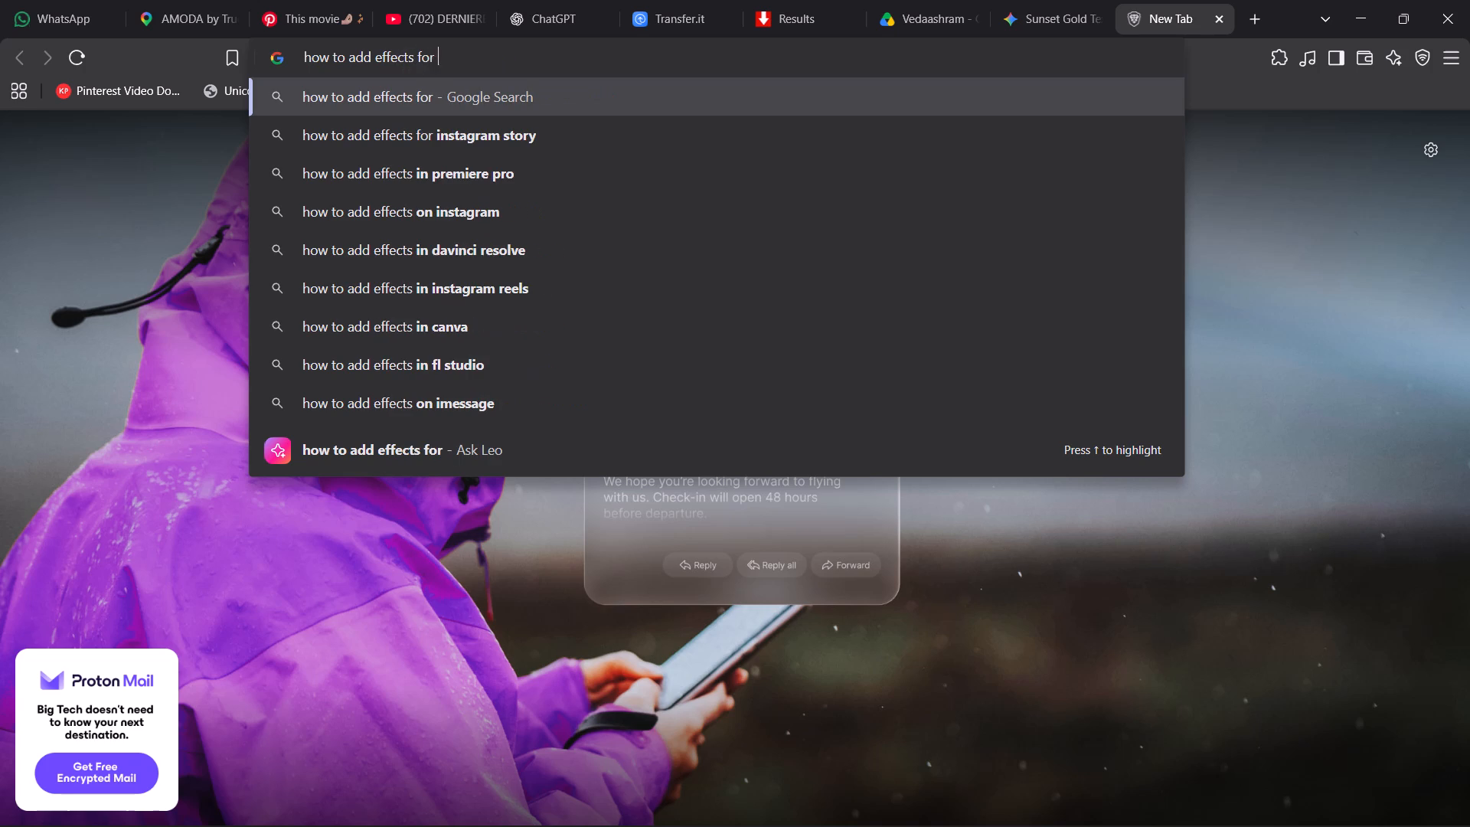
type("3d")
key("space")
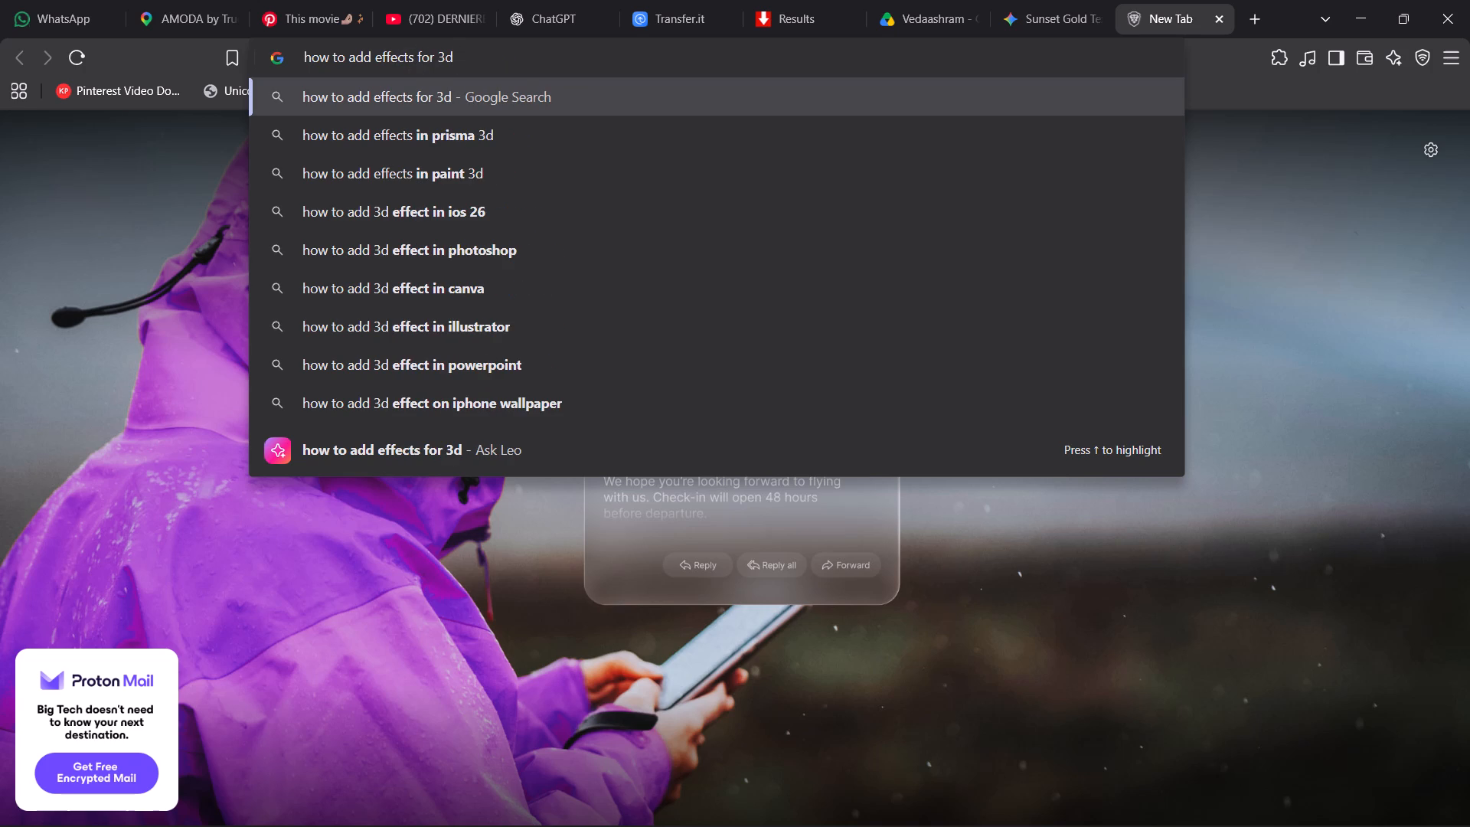
type("text")
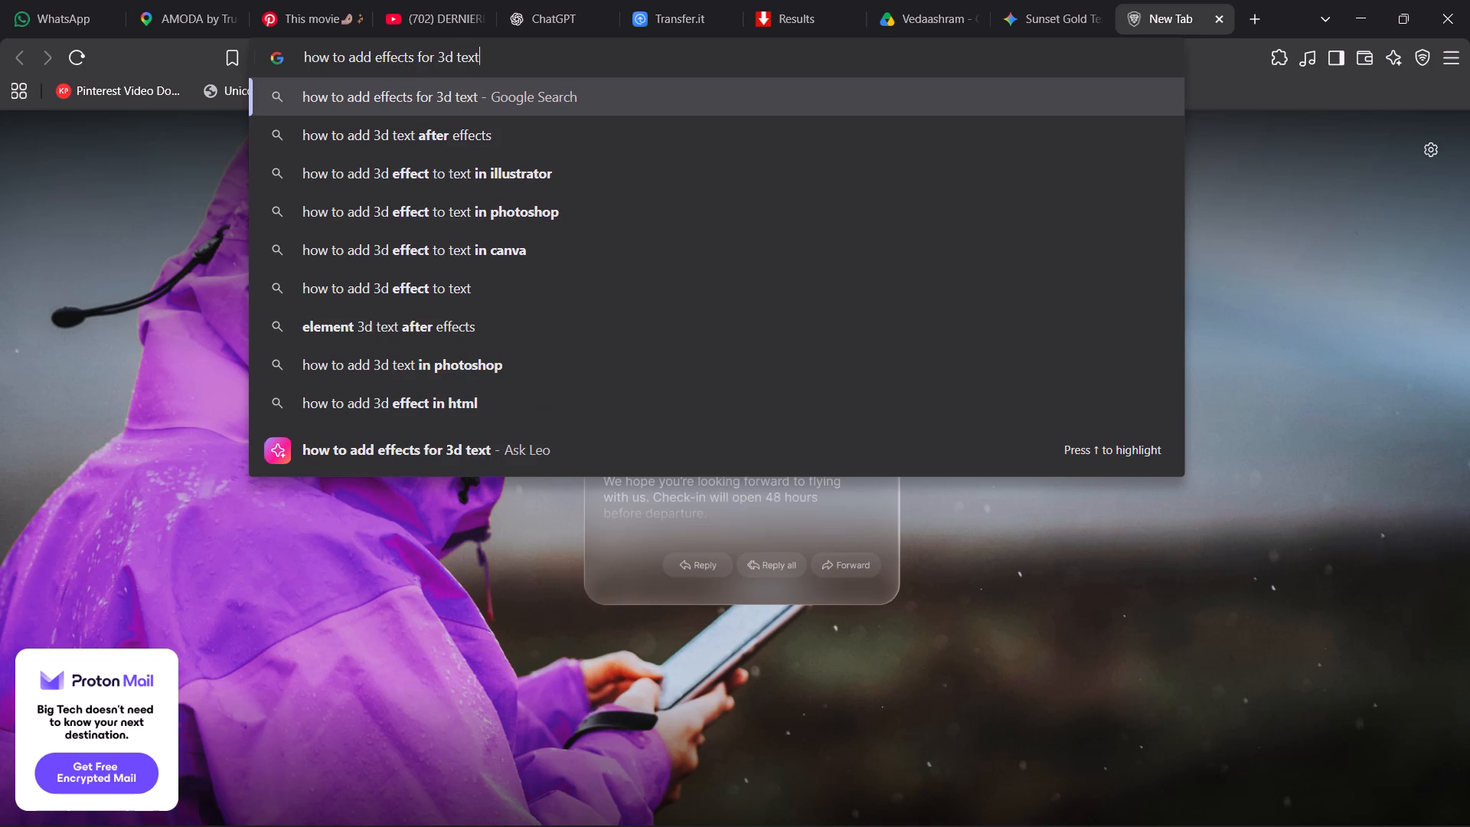
key("space")
type("in")
key("space")
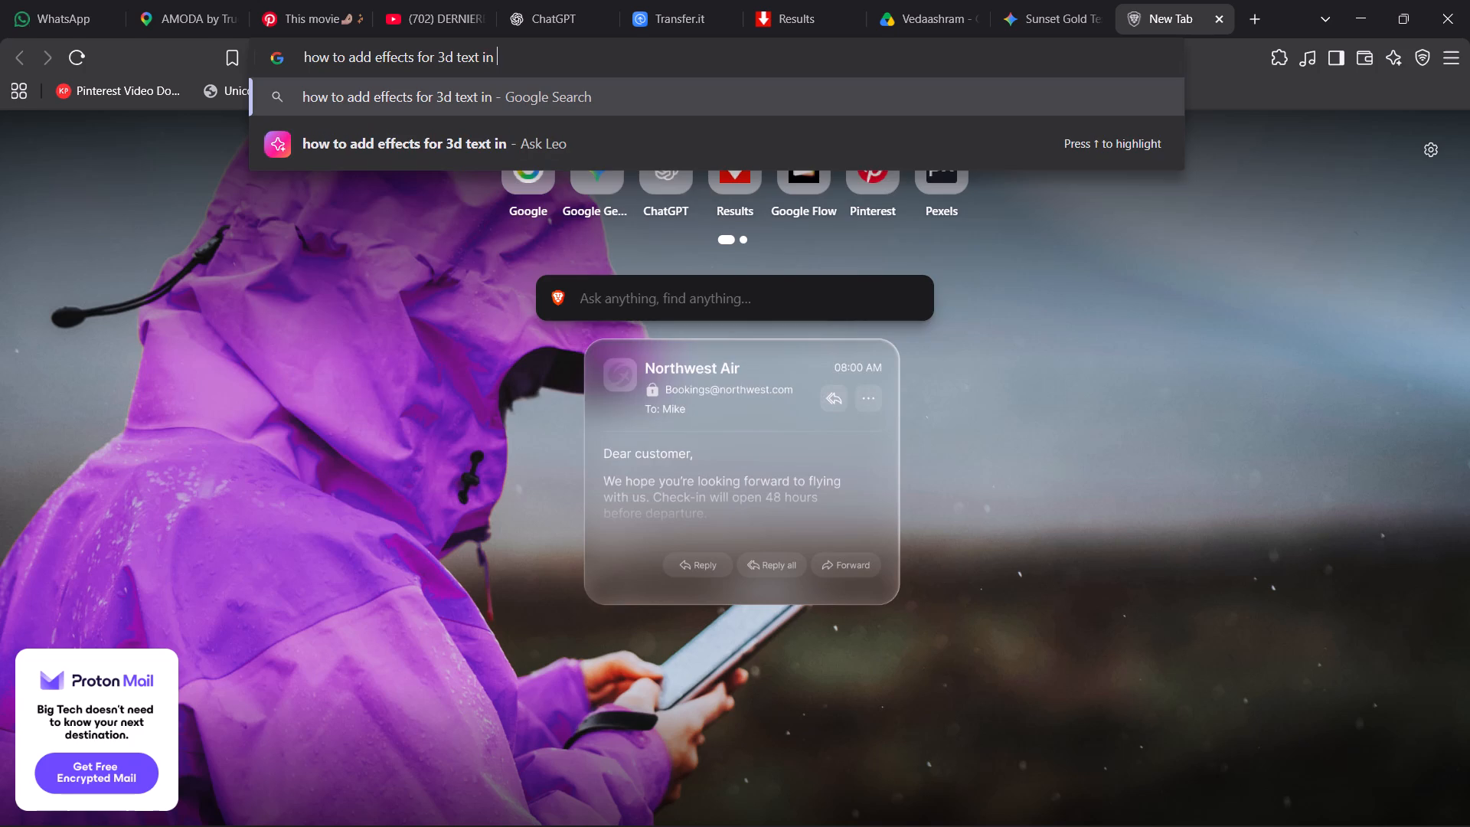
type("after effe")
type("cts")
key("Return")
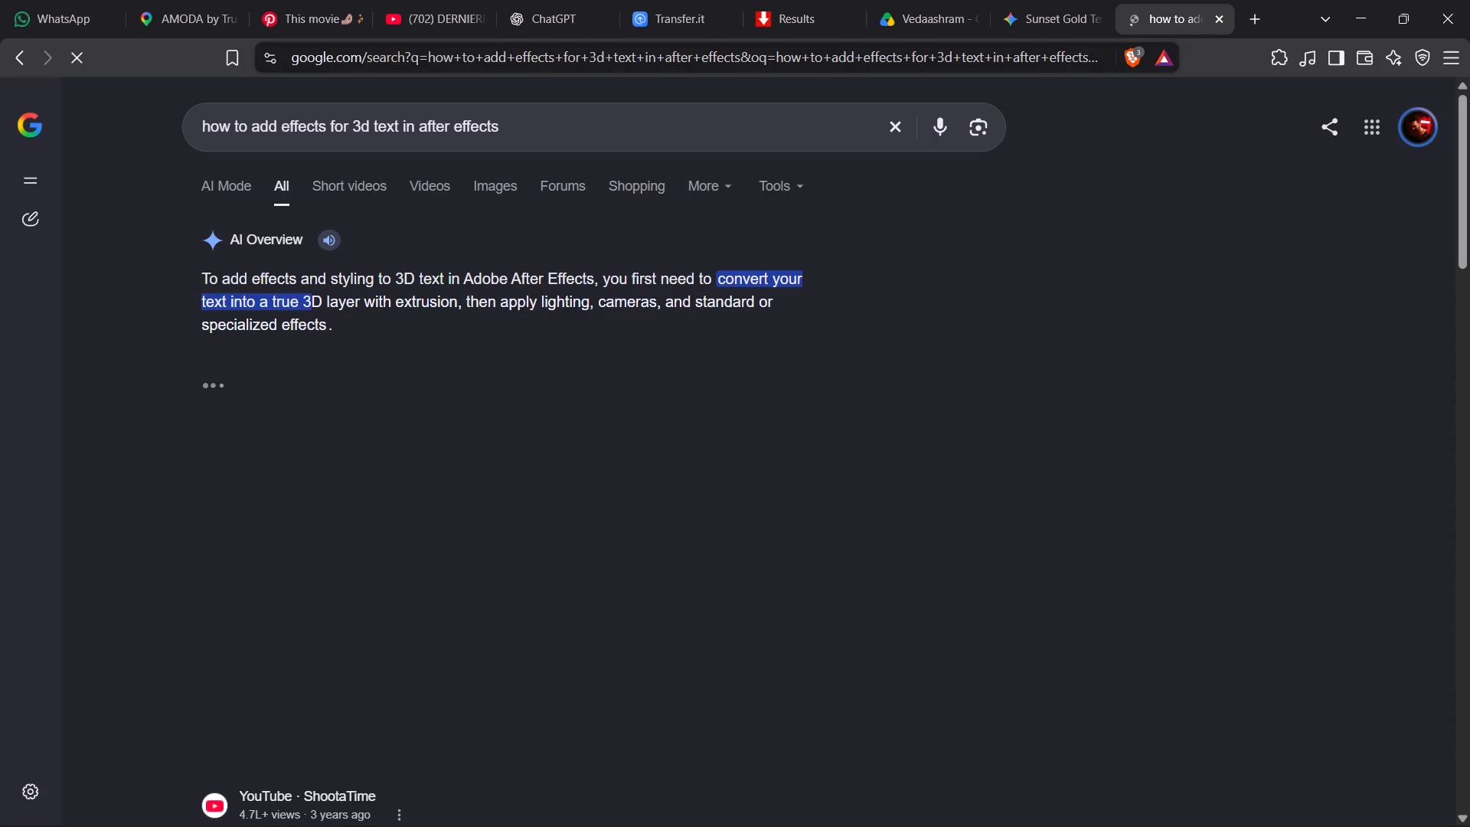
Add 2026 to the end of the 3D text effects query and run the search again.
left_click(655, 122)
key("space")
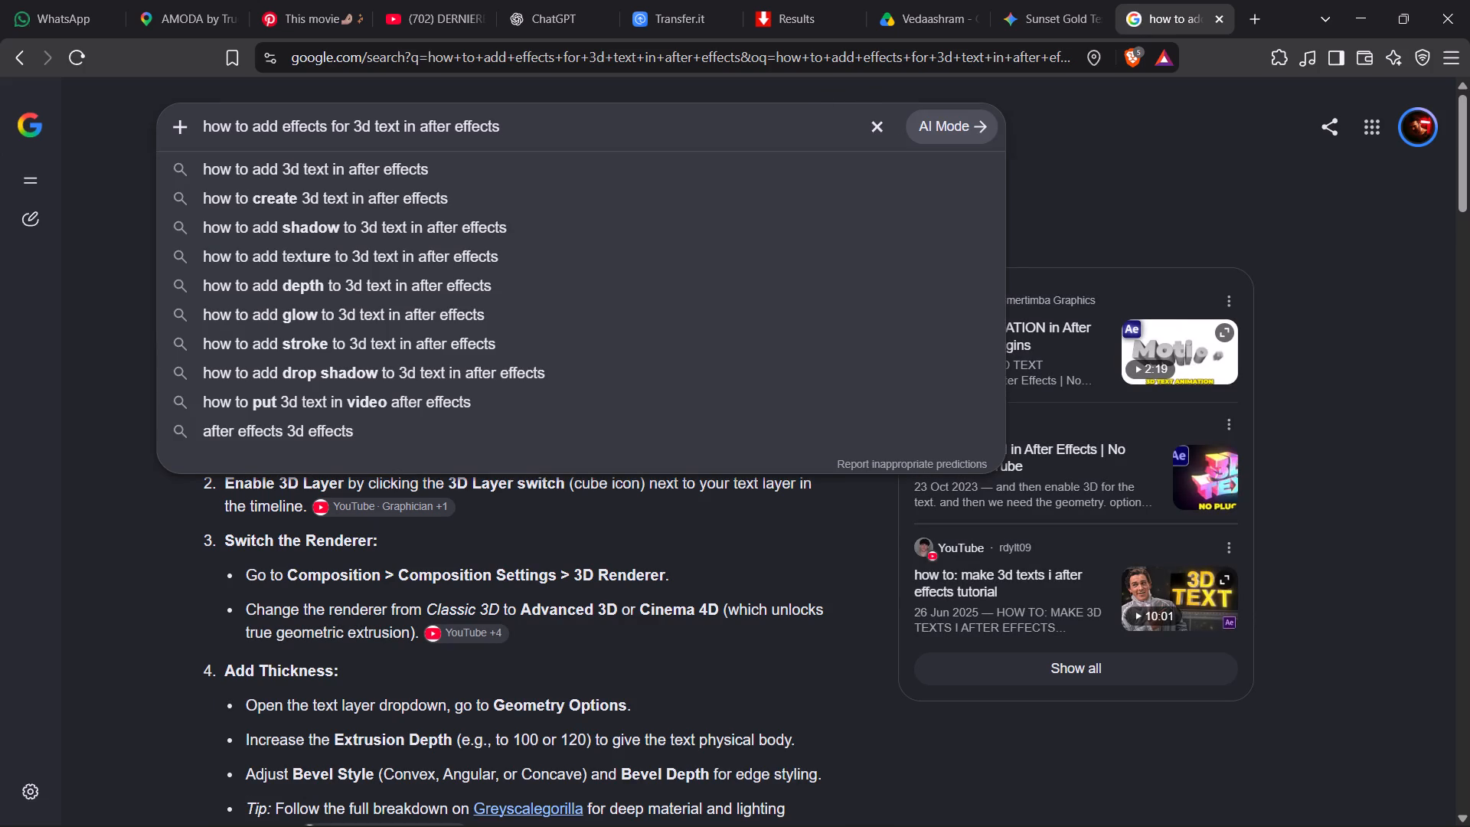
type("20")
type("26")
key("Return")
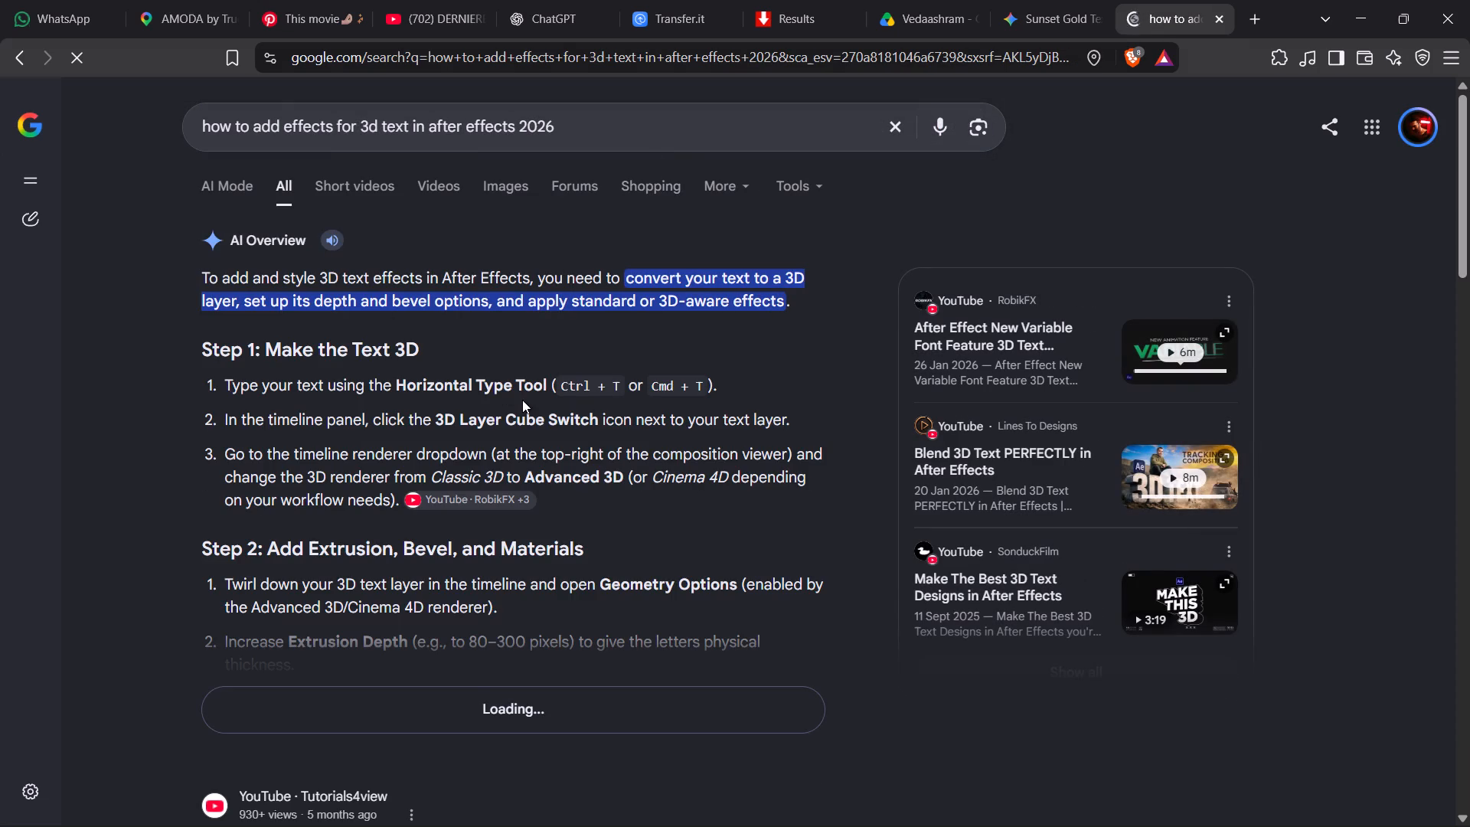
Read the AI Overview's steps on making text 3D, extrusion, bevel and materials, and lights and shadows.
left_click(541, 400)
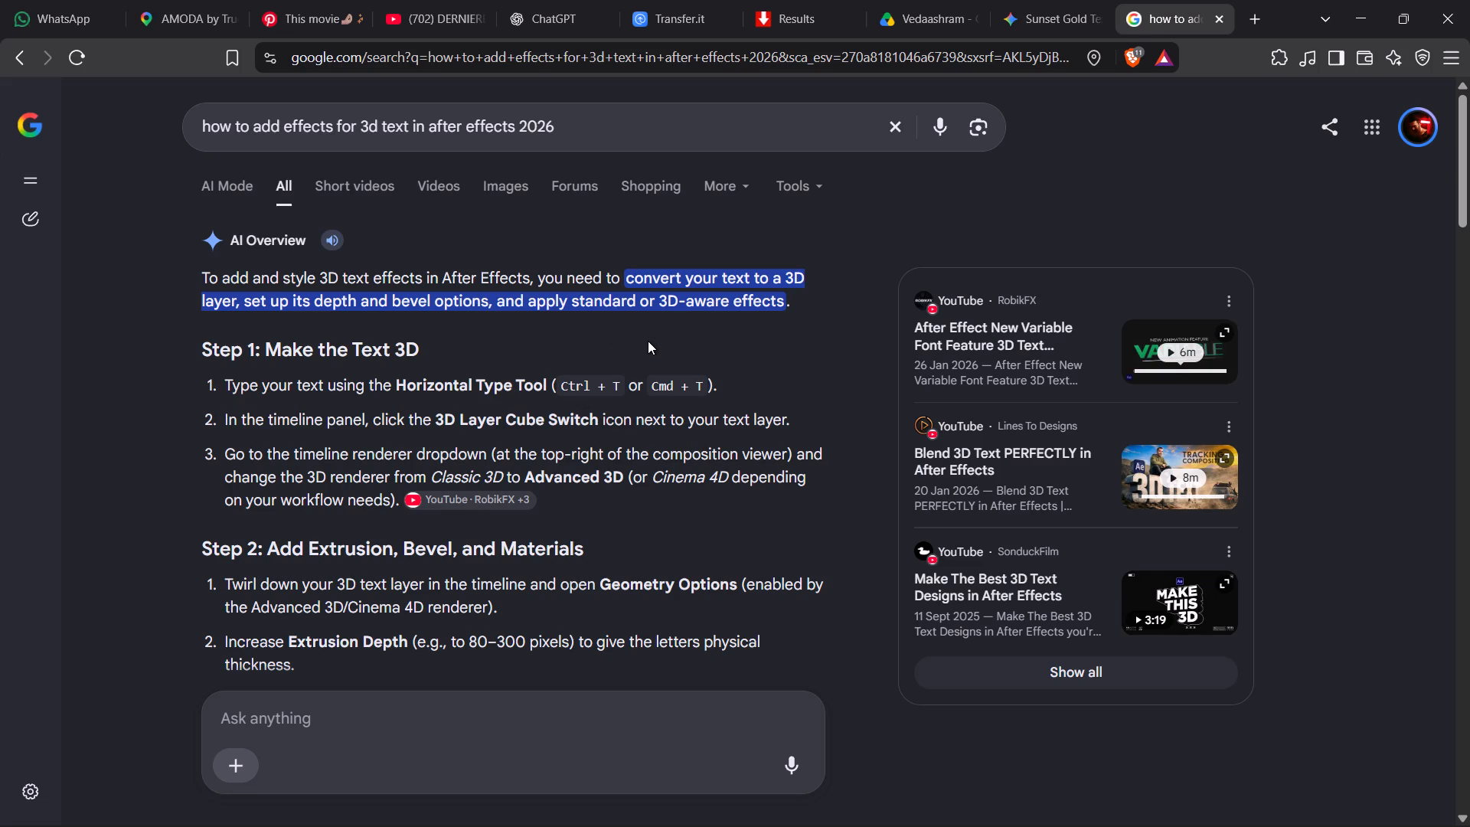
scroll(648, 379, "down", 1)
scroll(593, 413, "down", 1)
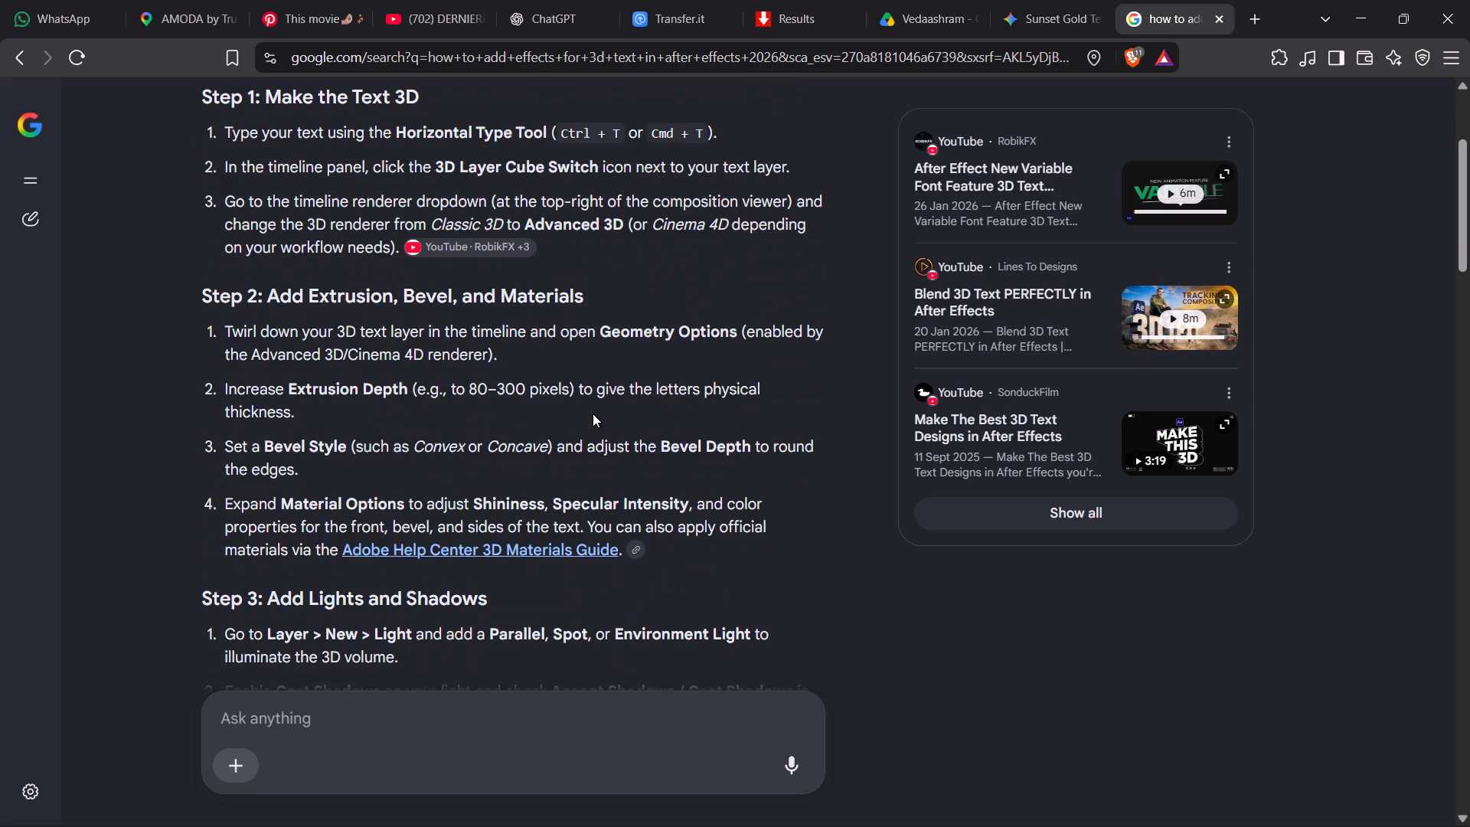
left_click(581, 410)
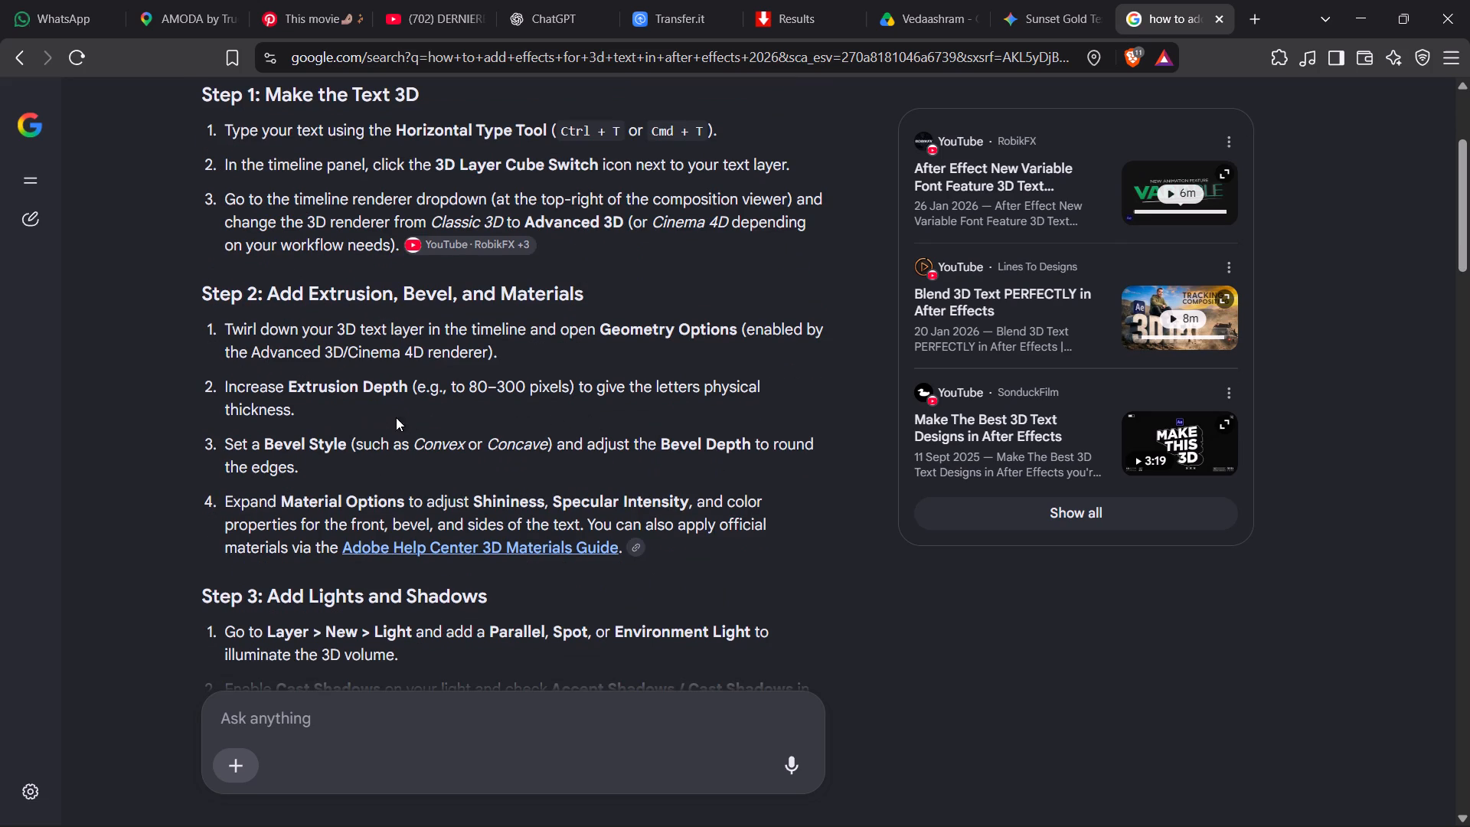
scroll(421, 424, "down", 1)
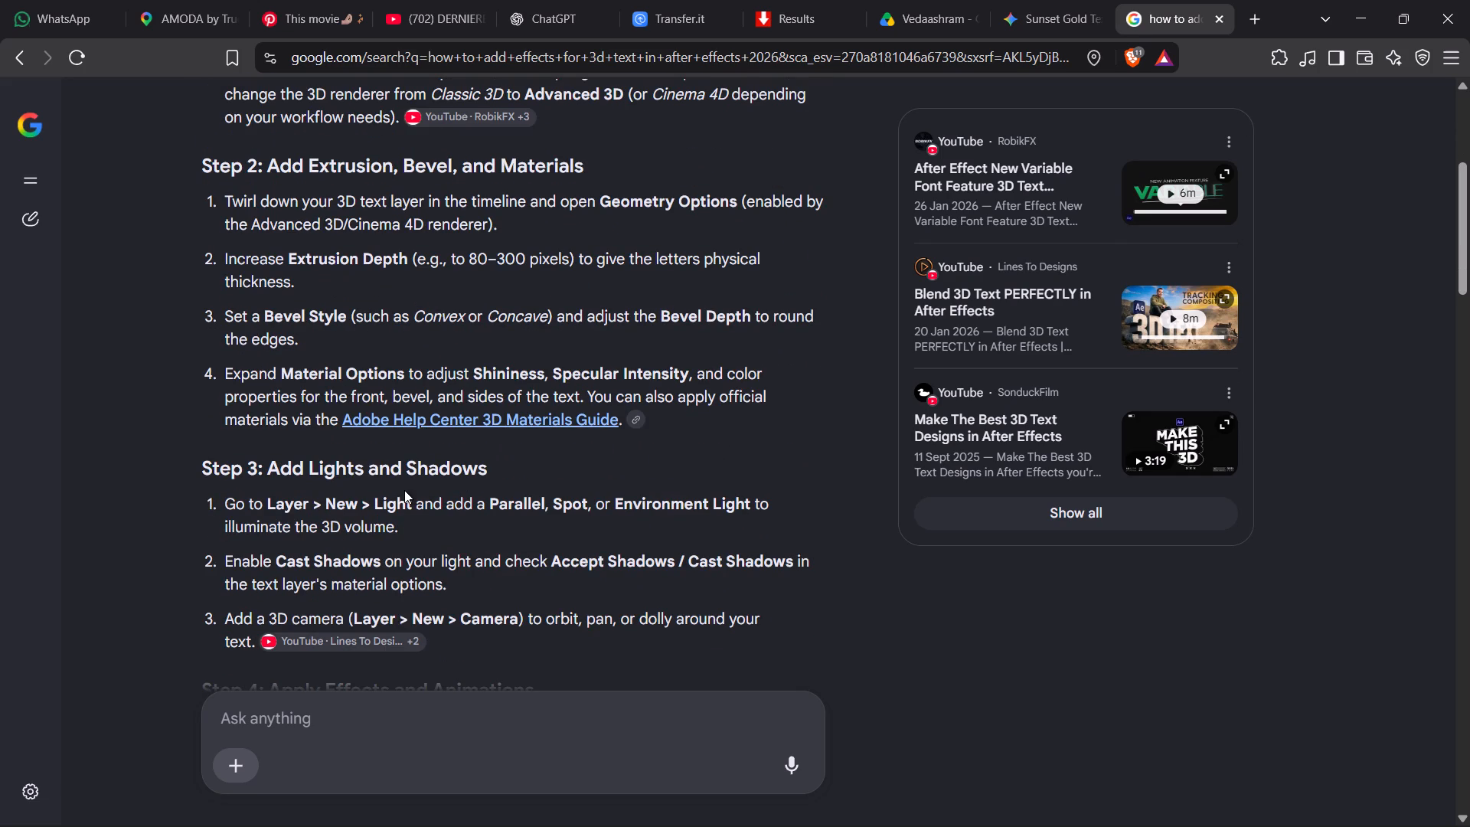
left_click(535, 593)
Switch back to After Effects and save the AMODA text animation project.
left_click(1080, 811)
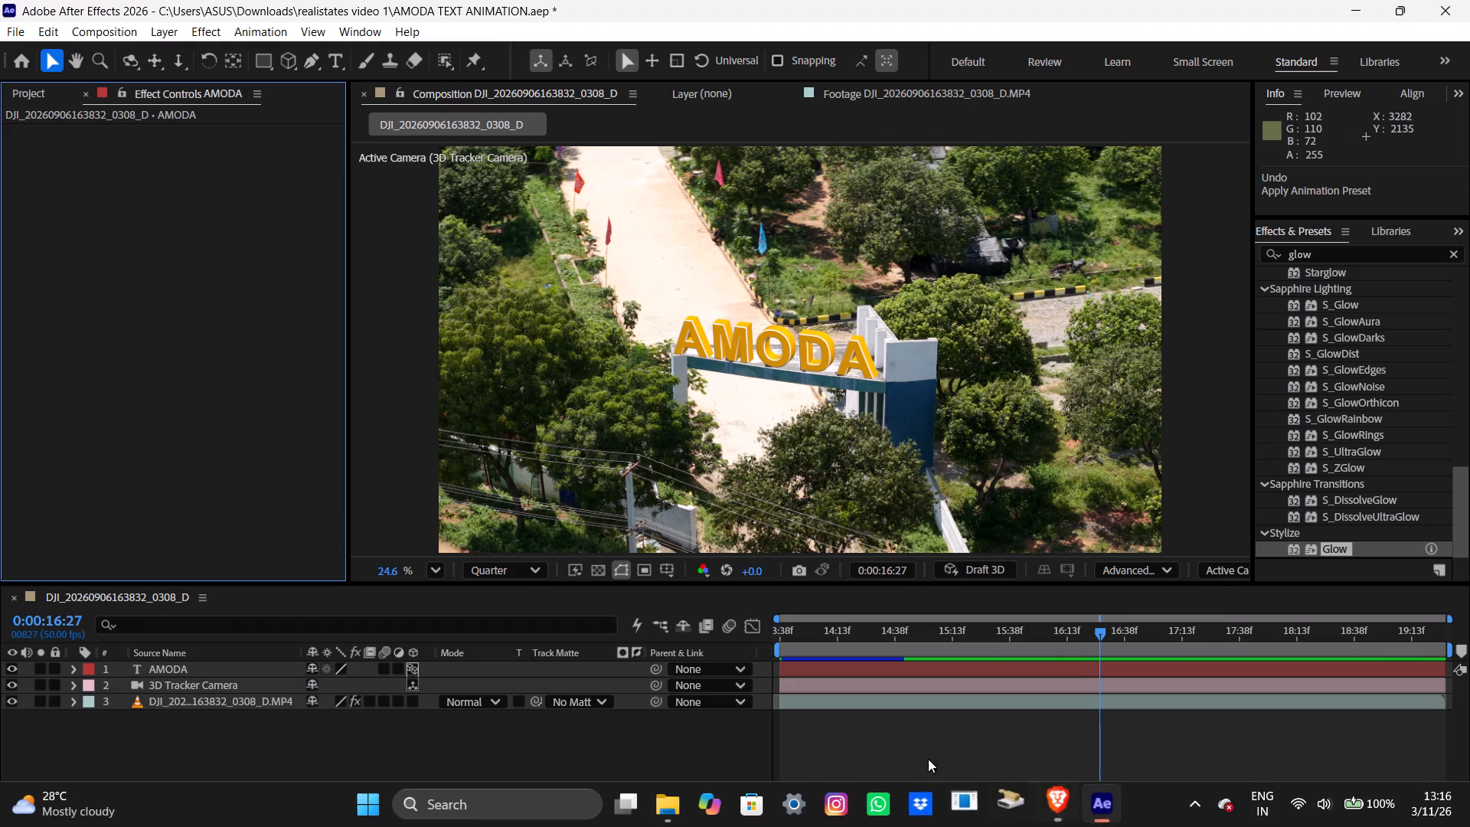
left_click(807, 765)
key("ctrl+s")
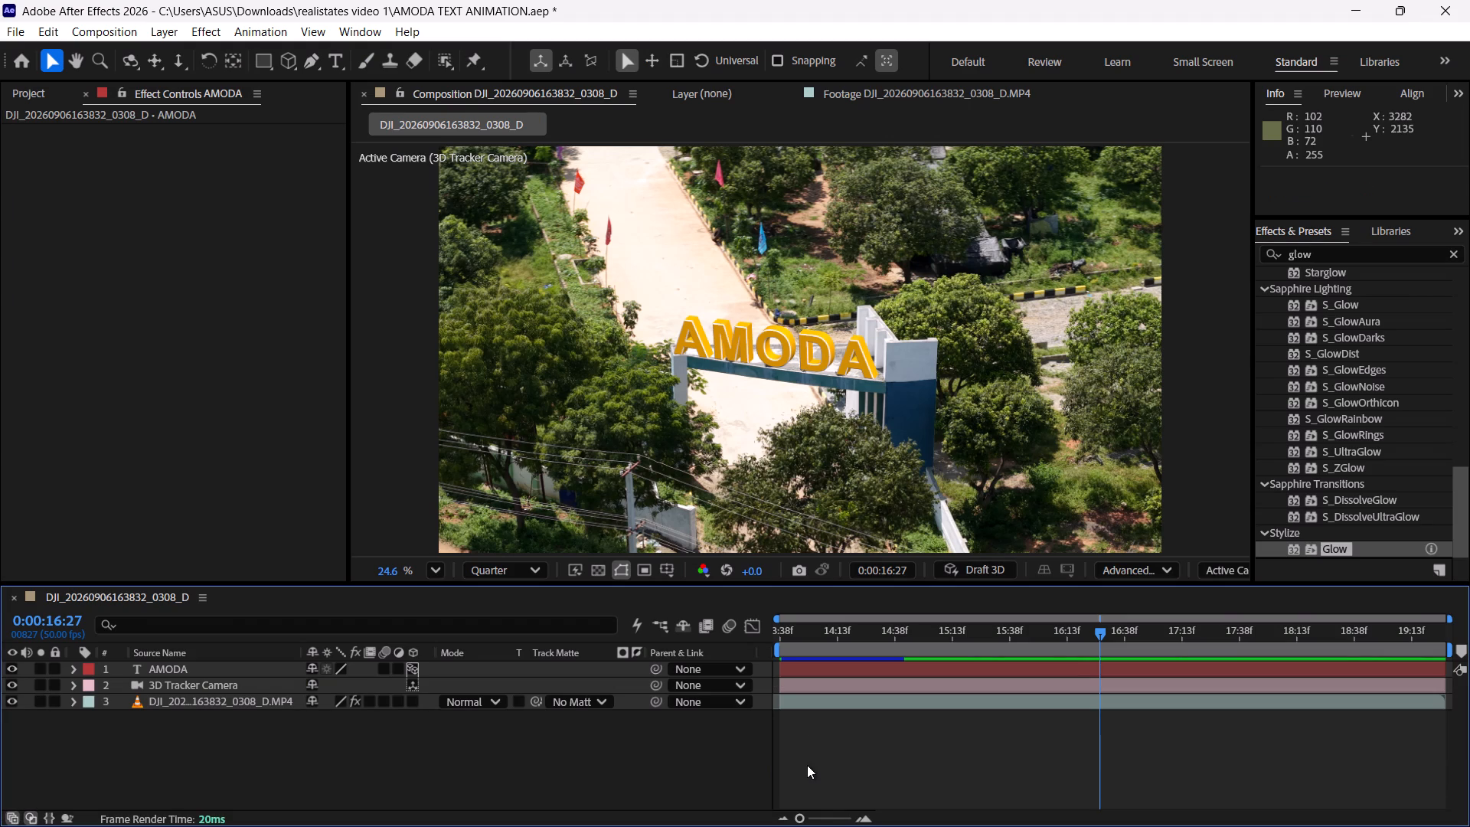
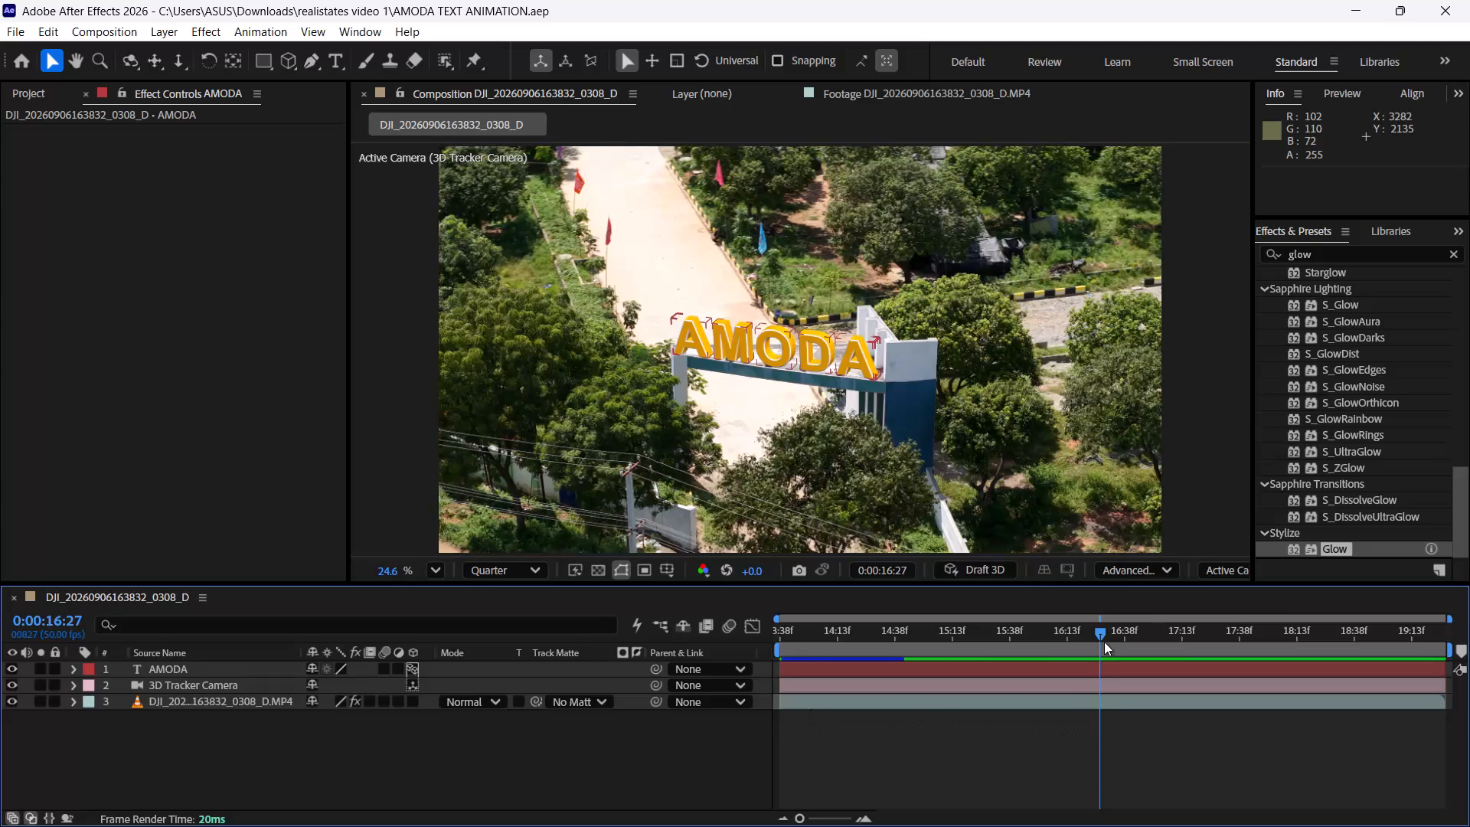
Scrub and play through the clip to review the AMODA letter cascade between 0:00:13:38 and 0:00:19:27.
left_click_drag(1118, 622, 1085, 631)
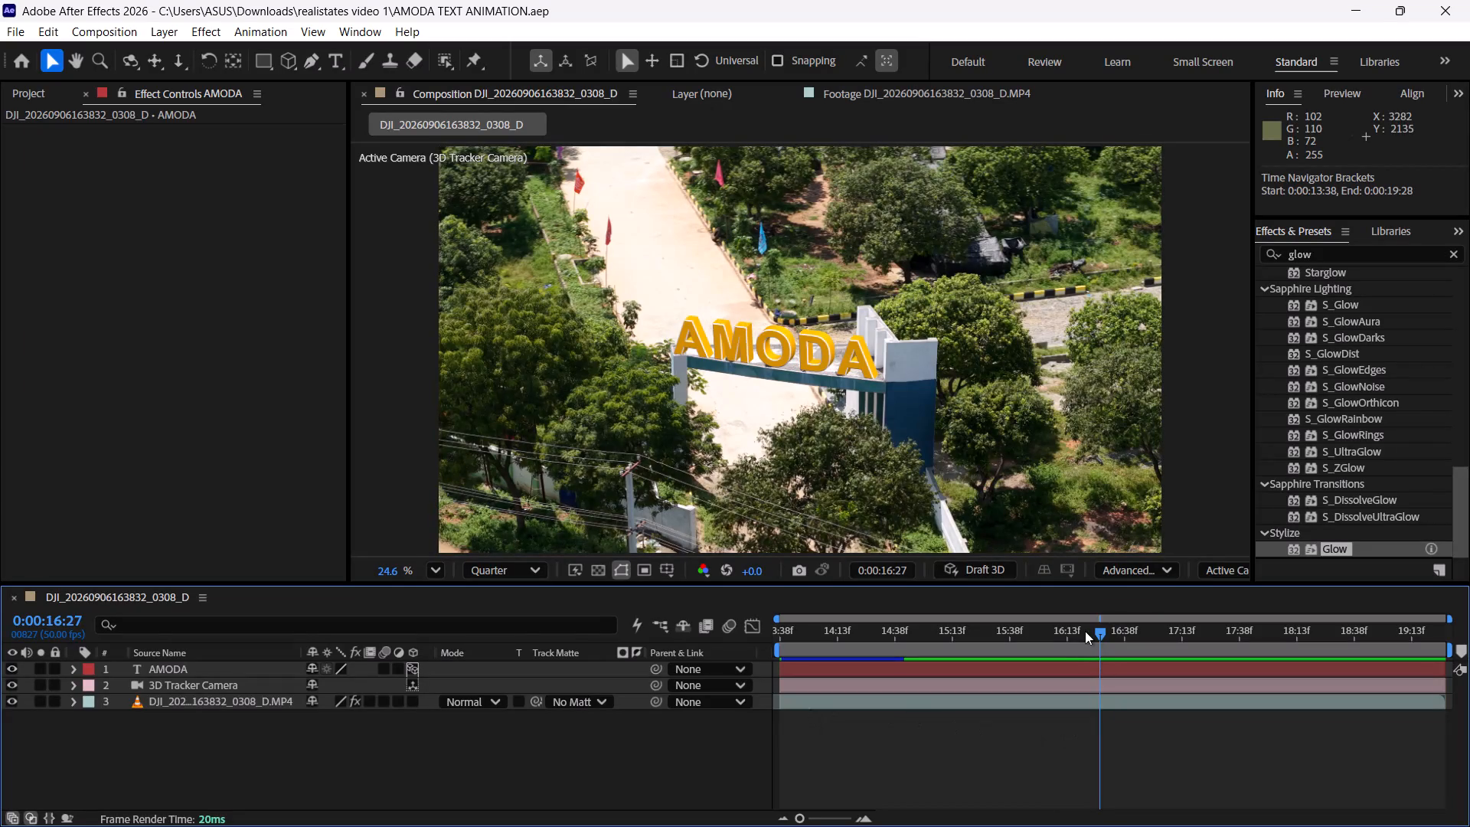
left_click_drag(1085, 631, 1062, 634)
left_click_drag(1084, 636, 727, 665)
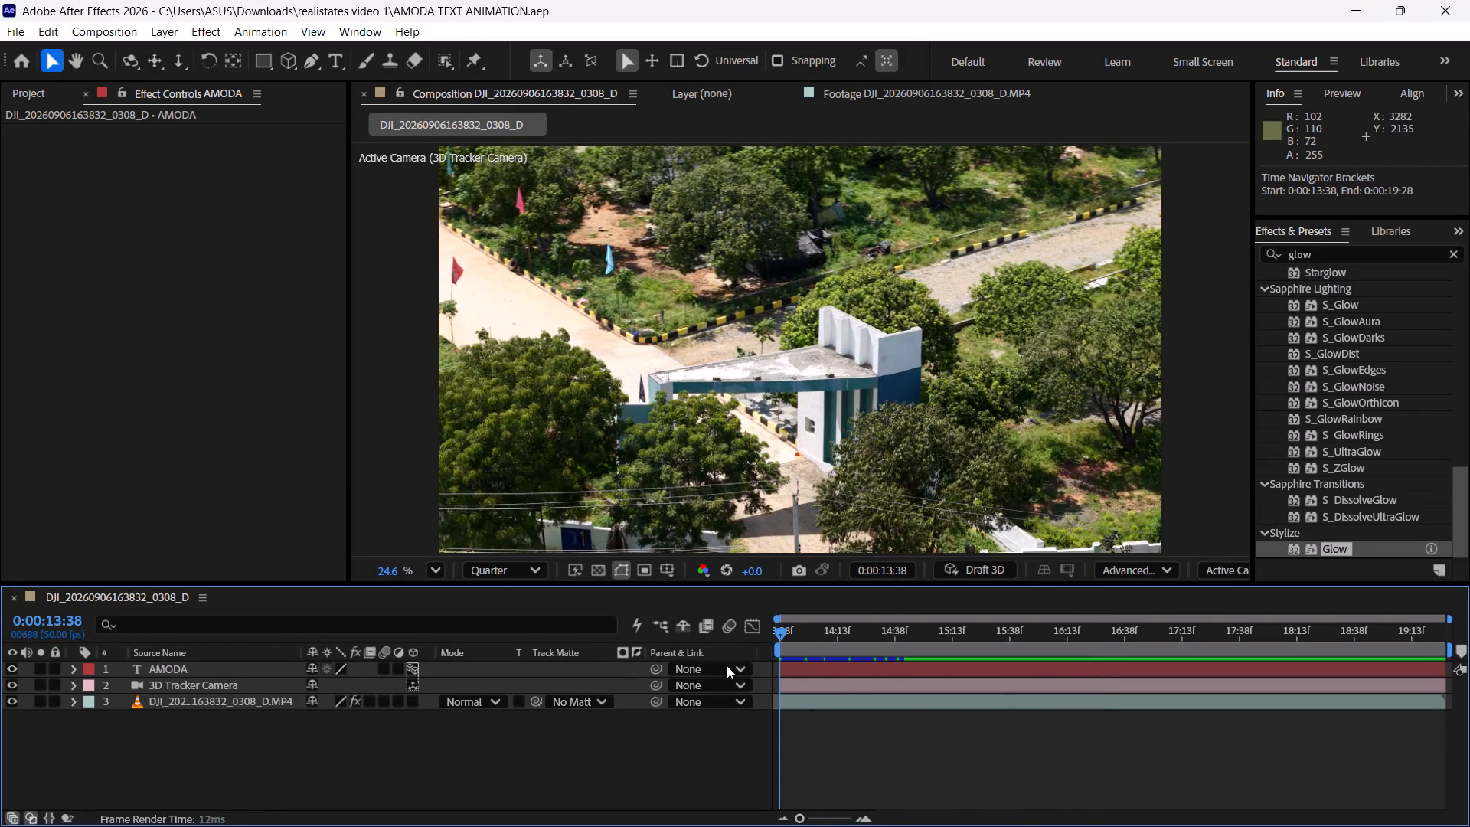
left_click_drag(727, 665, 1034, 691)
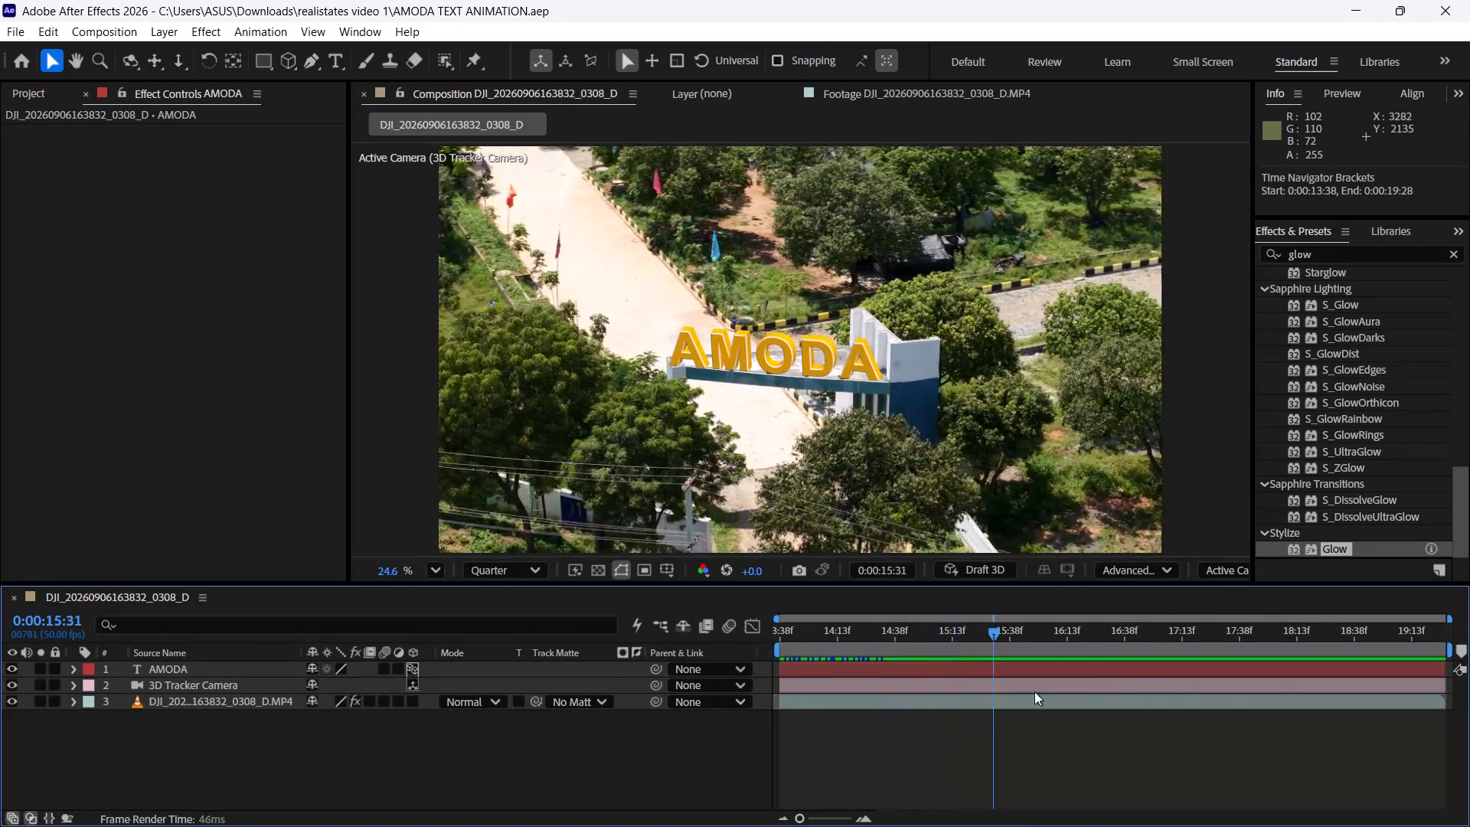
left_click_drag(1034, 691, 1234, 792)
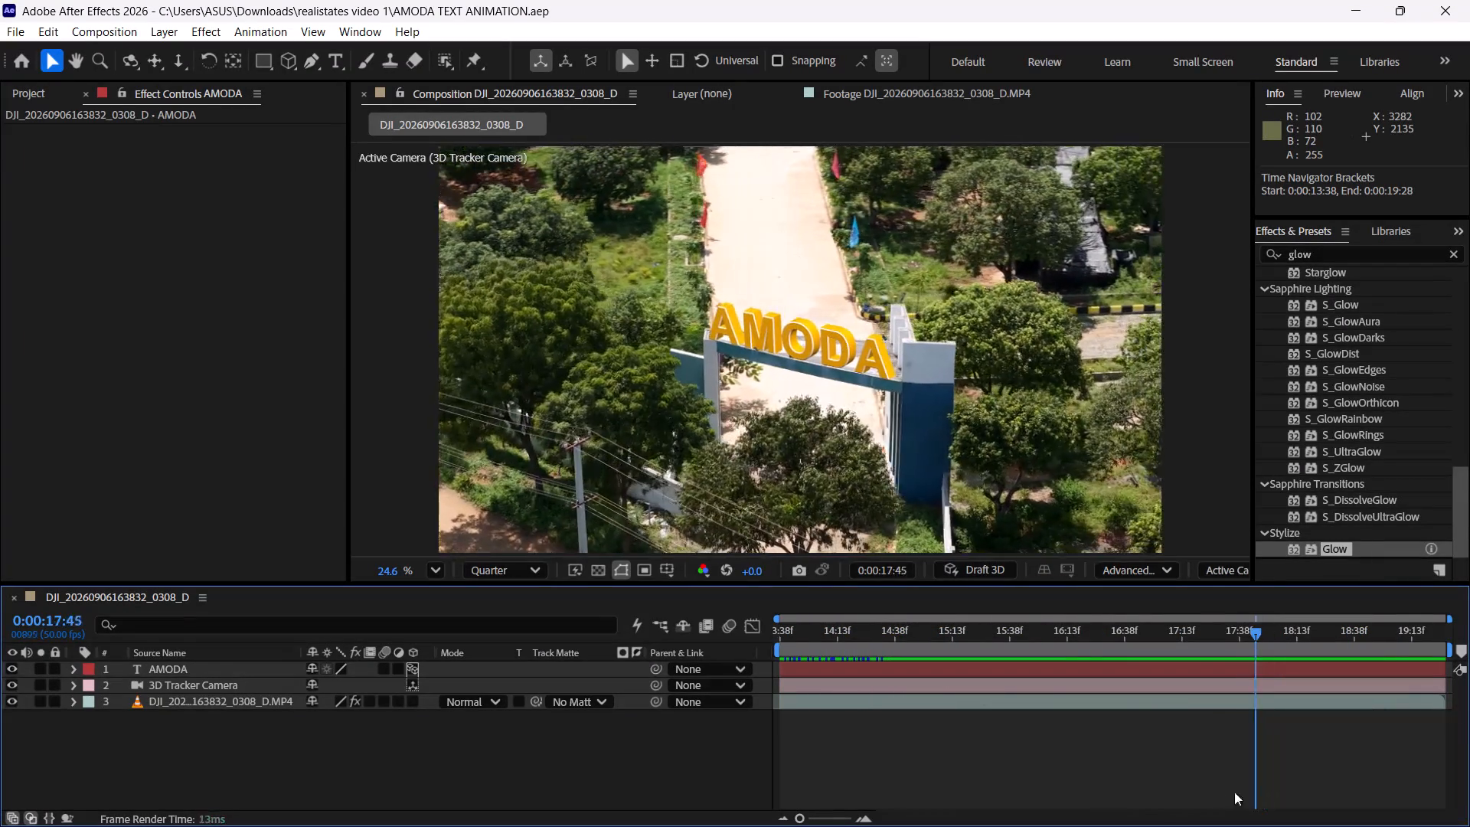
left_click_drag(1234, 792, 877, 799)
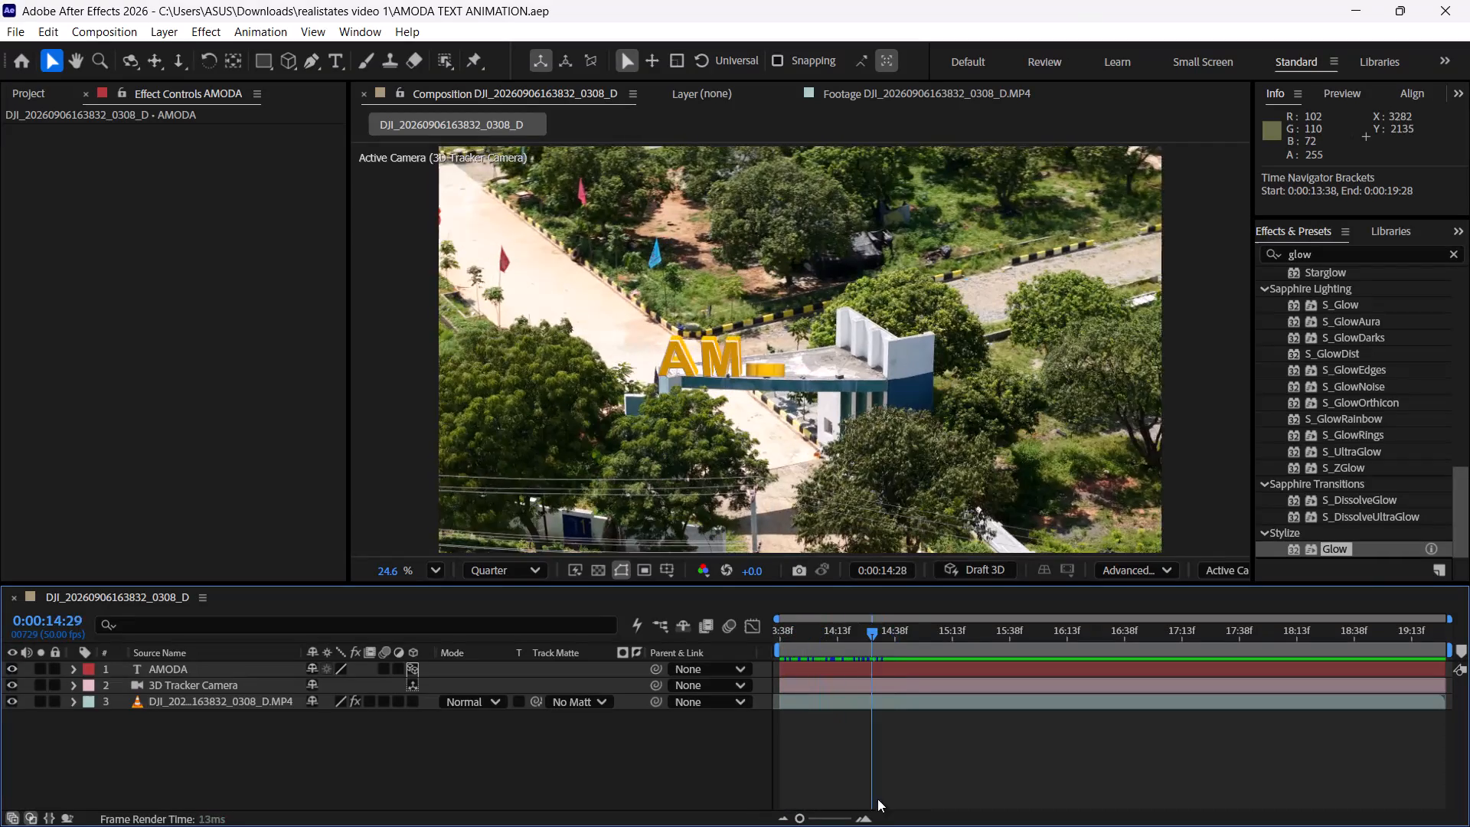
left_click_drag(877, 799, 1464, 769)
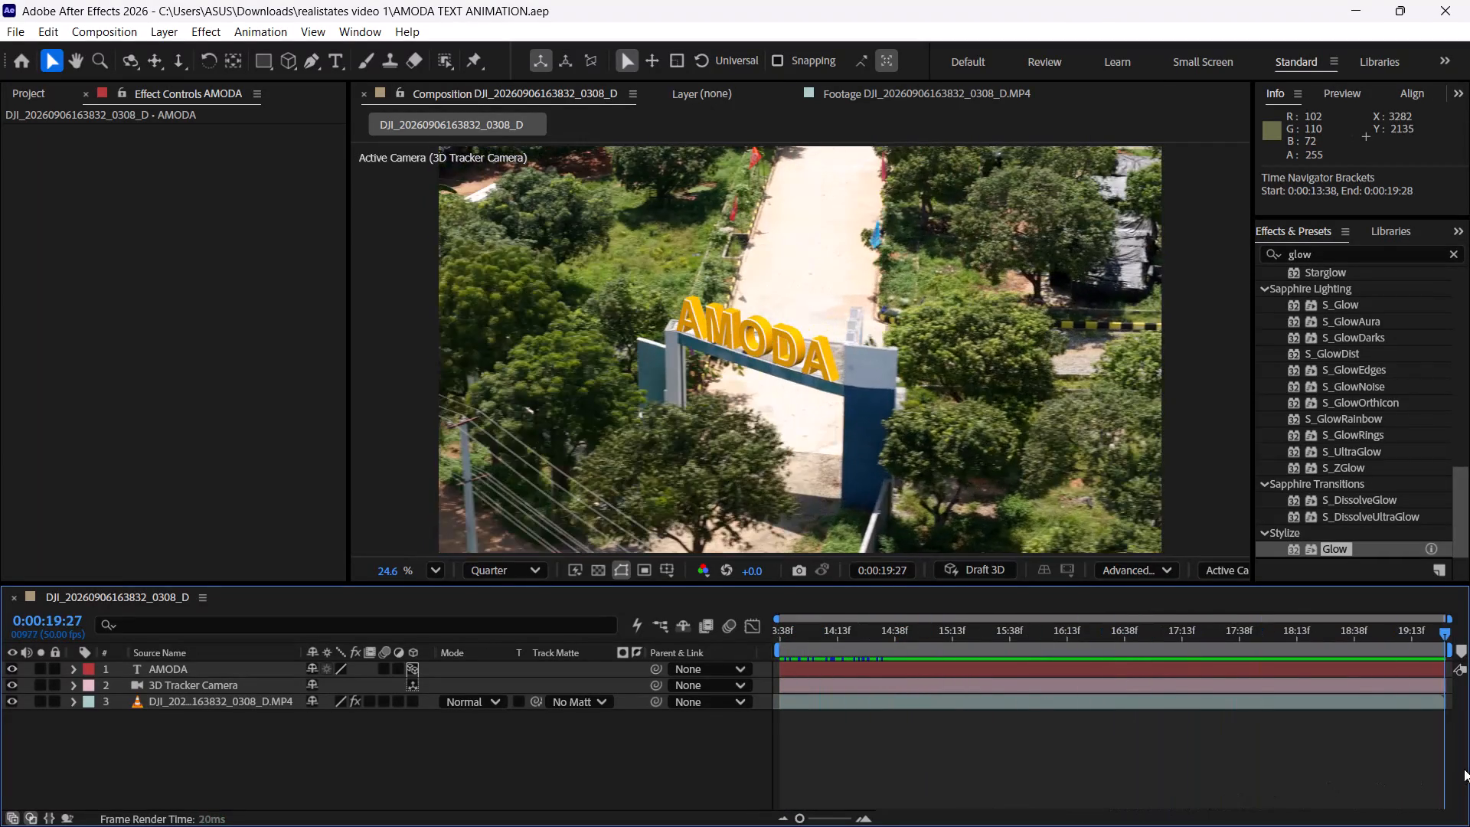
left_click_drag(1464, 769, 1118, 731)
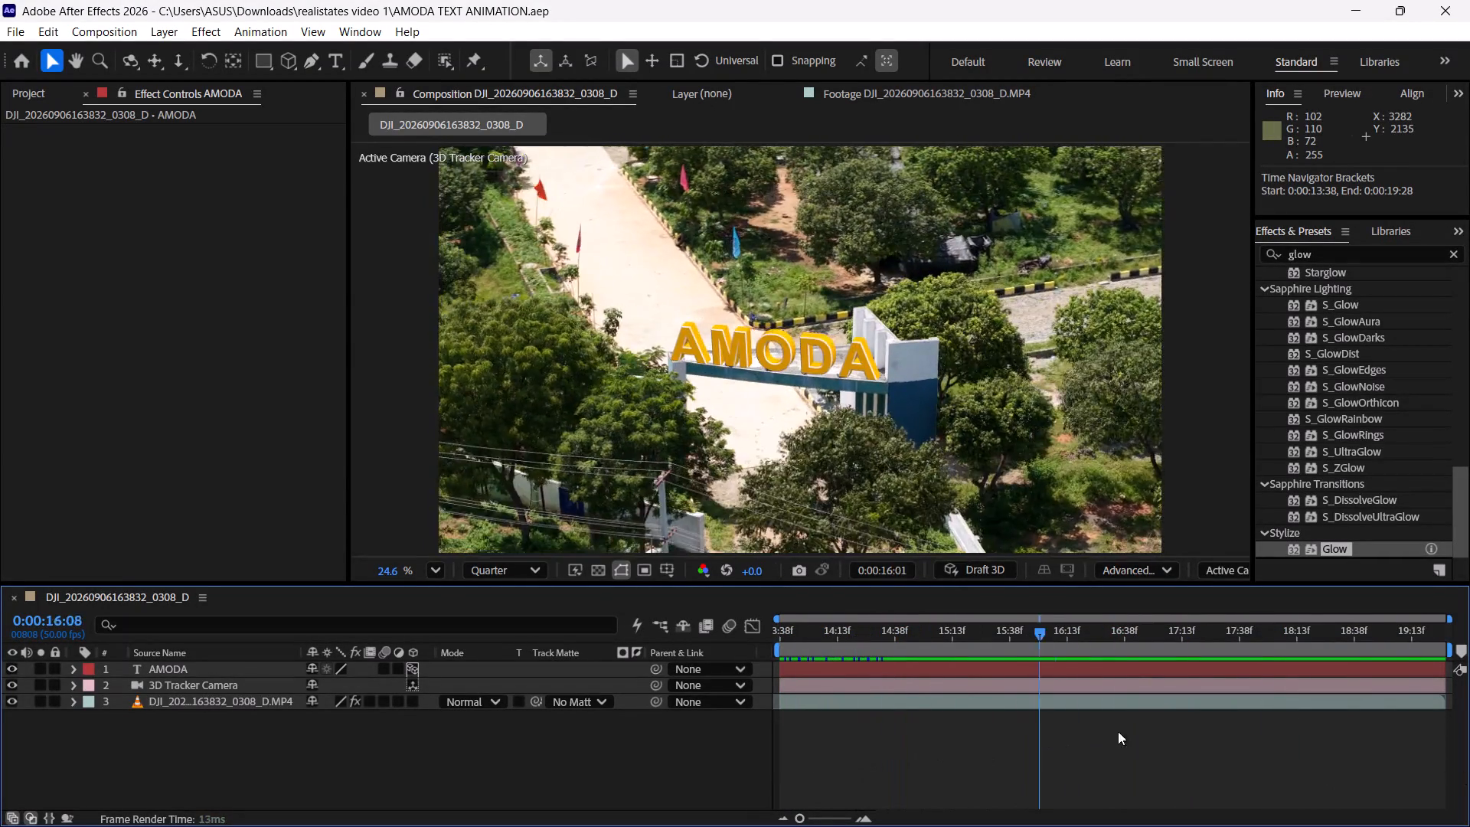
left_click_drag(1118, 731, 831, 763)
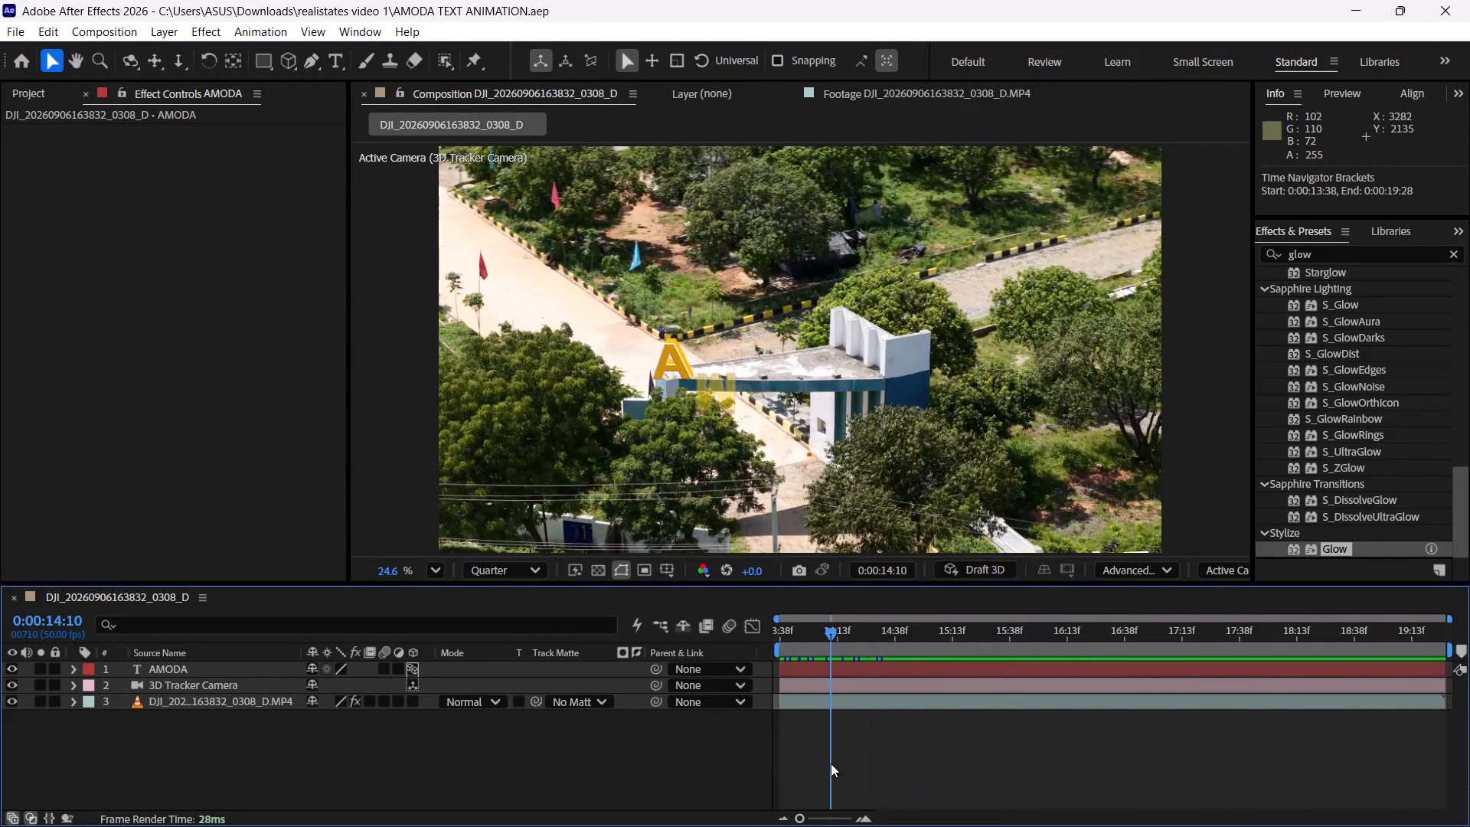
left_click_drag(831, 763, 1469, 741)
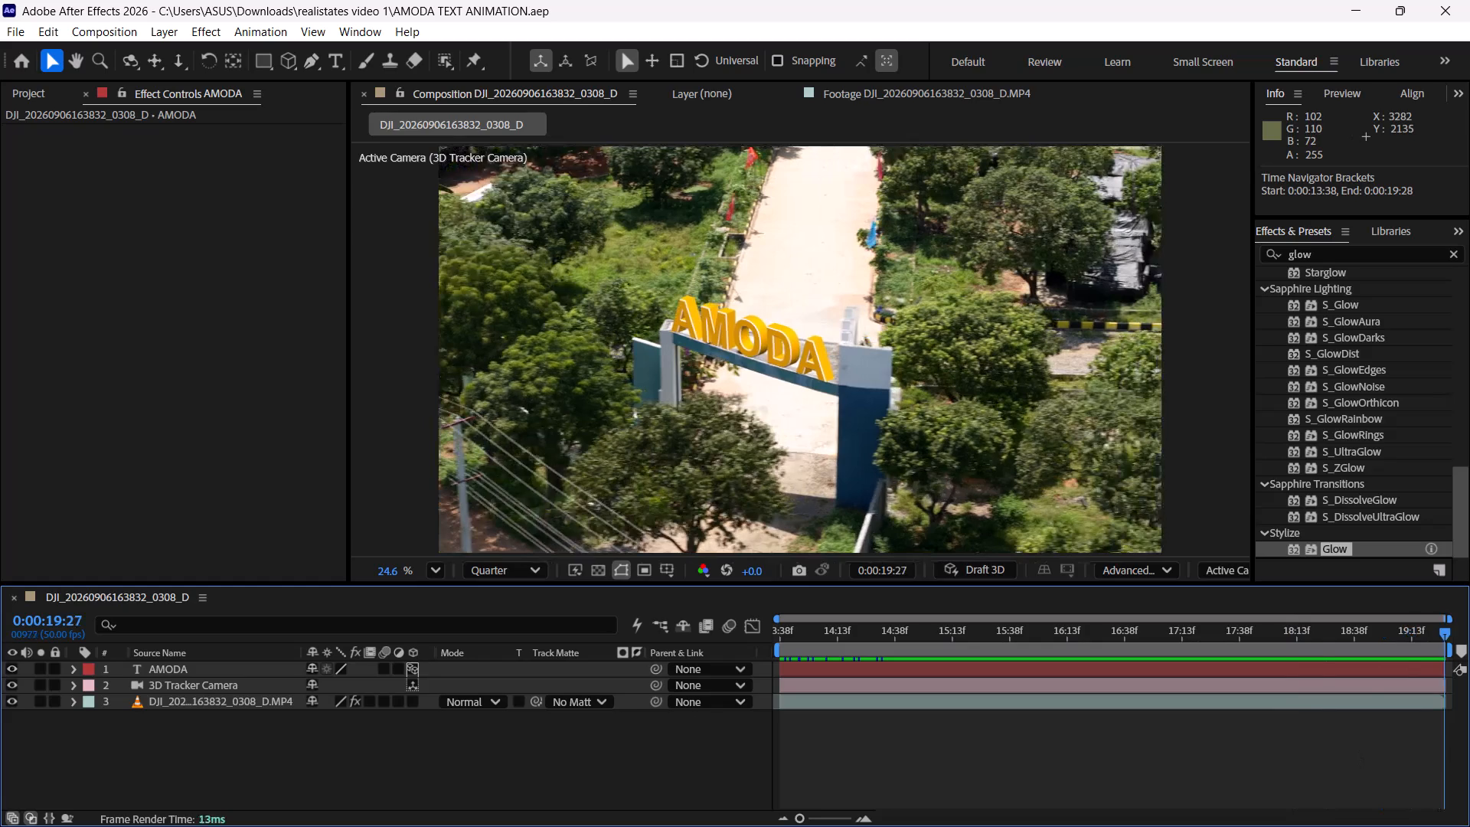
left_click_drag(1469, 741, 727, 817)
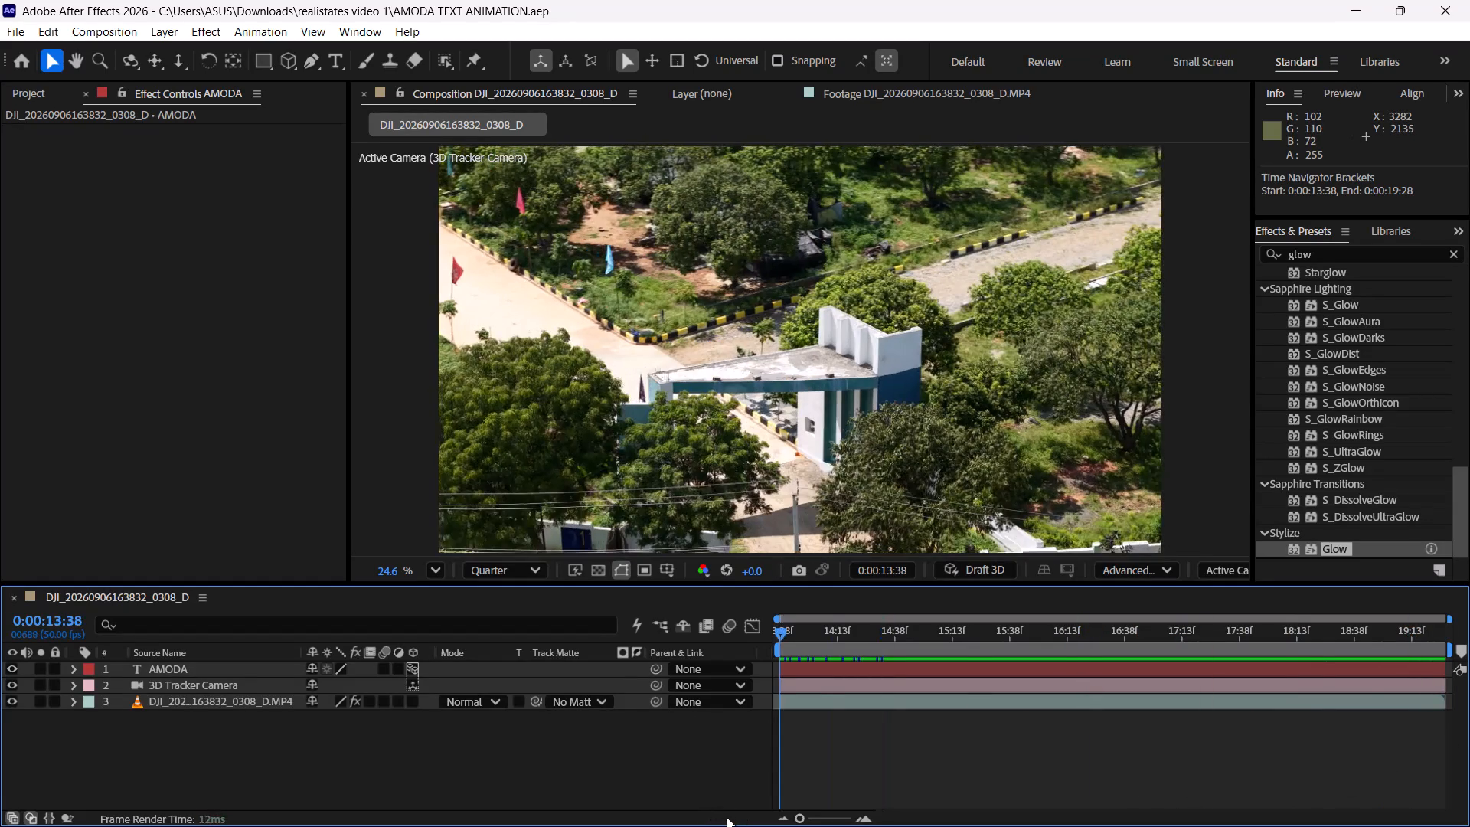
left_click_drag(727, 817, 839, 812)
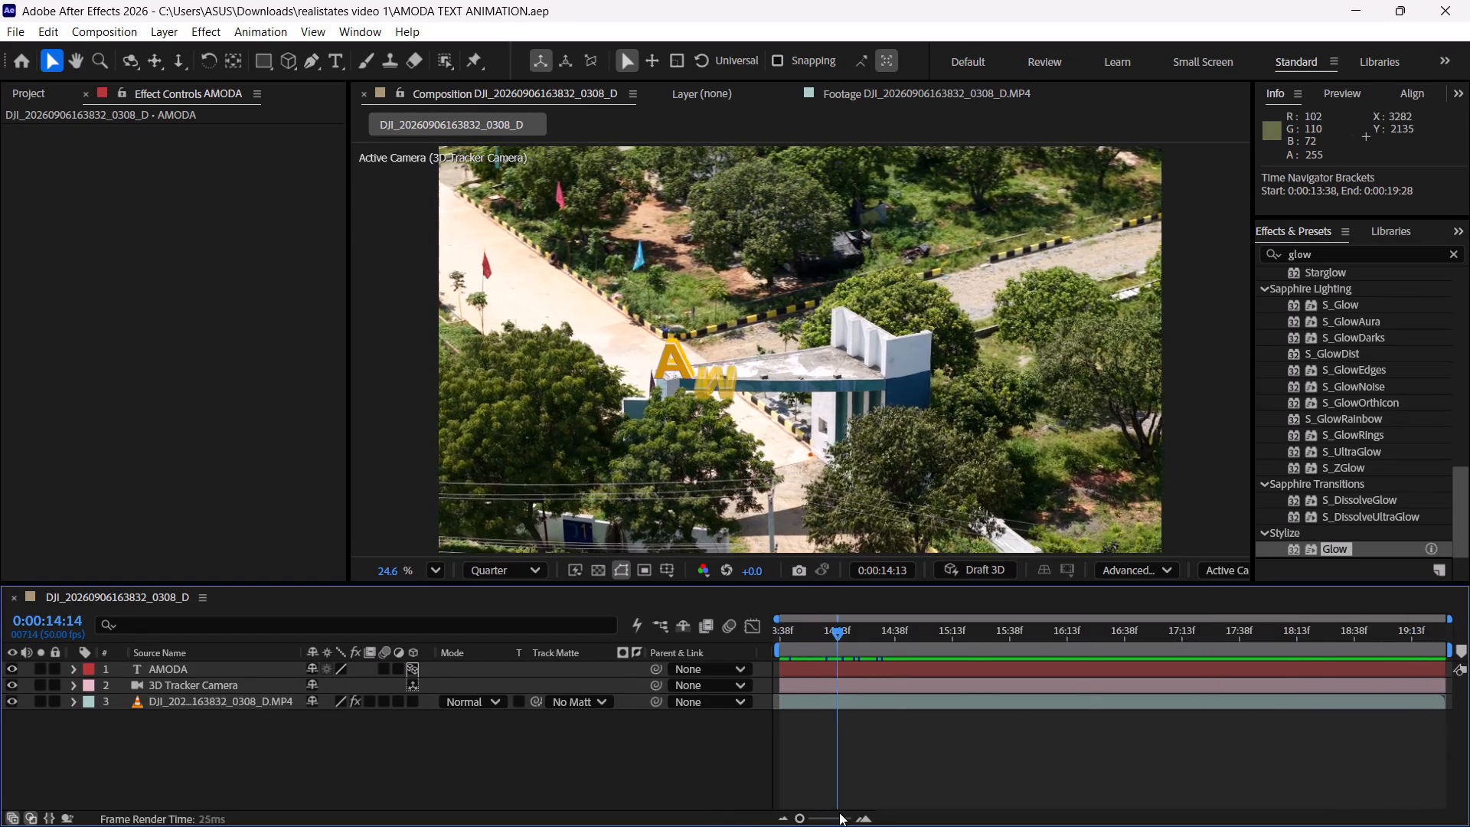
left_click_drag(839, 812, 985, 798)
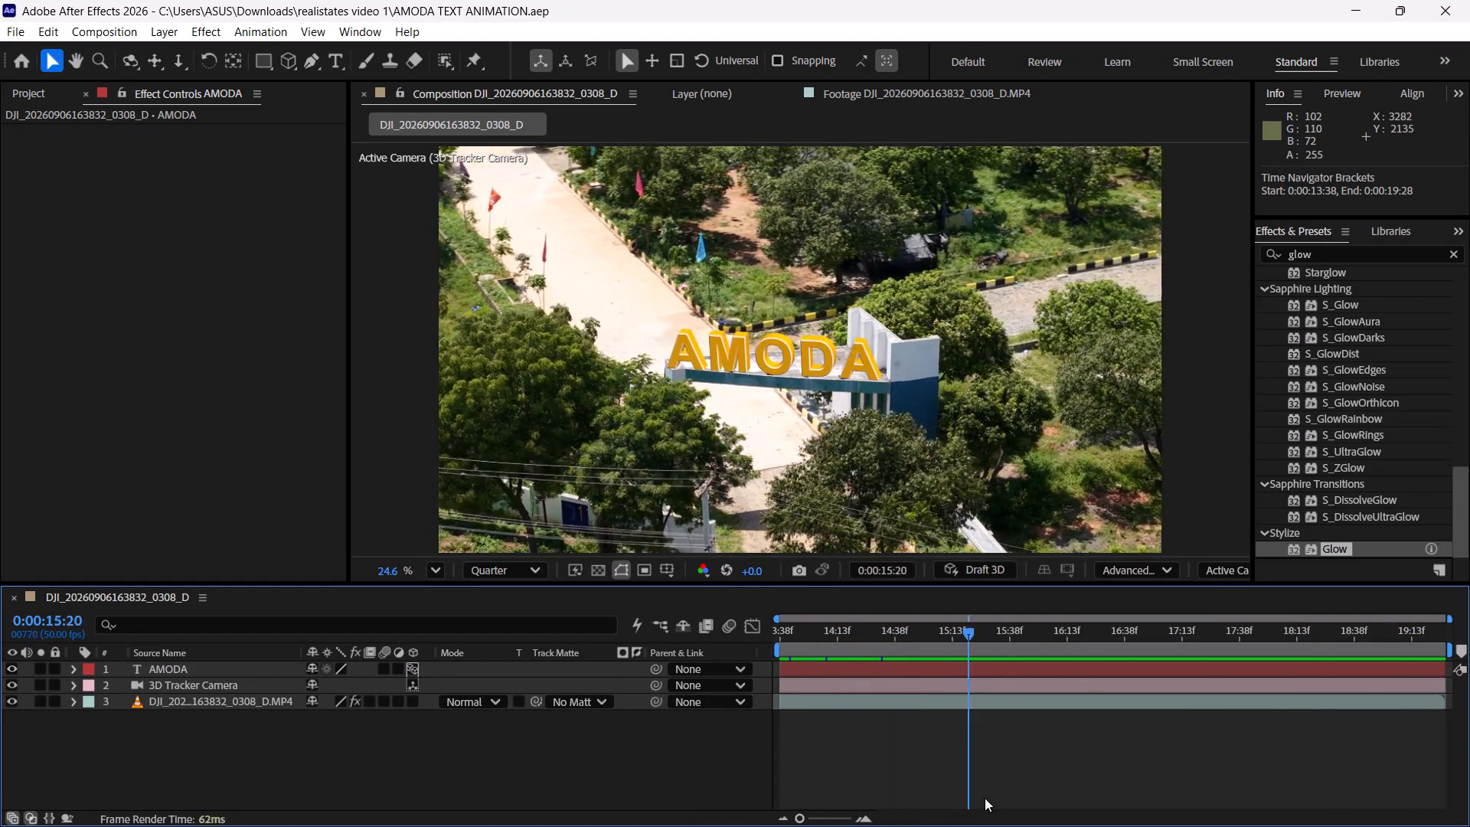
left_click_drag(985, 798, 665, 774)
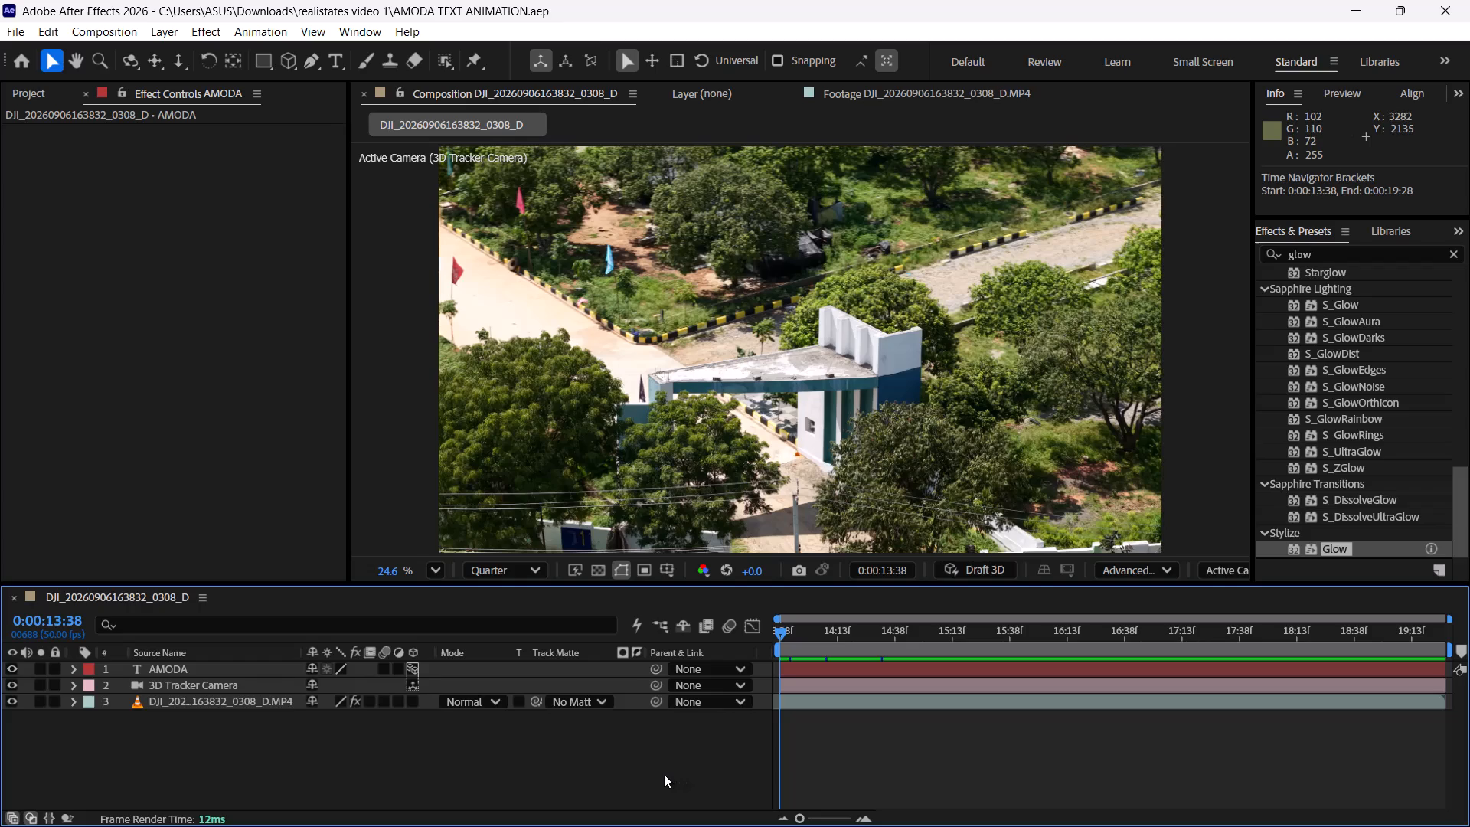
key("space")
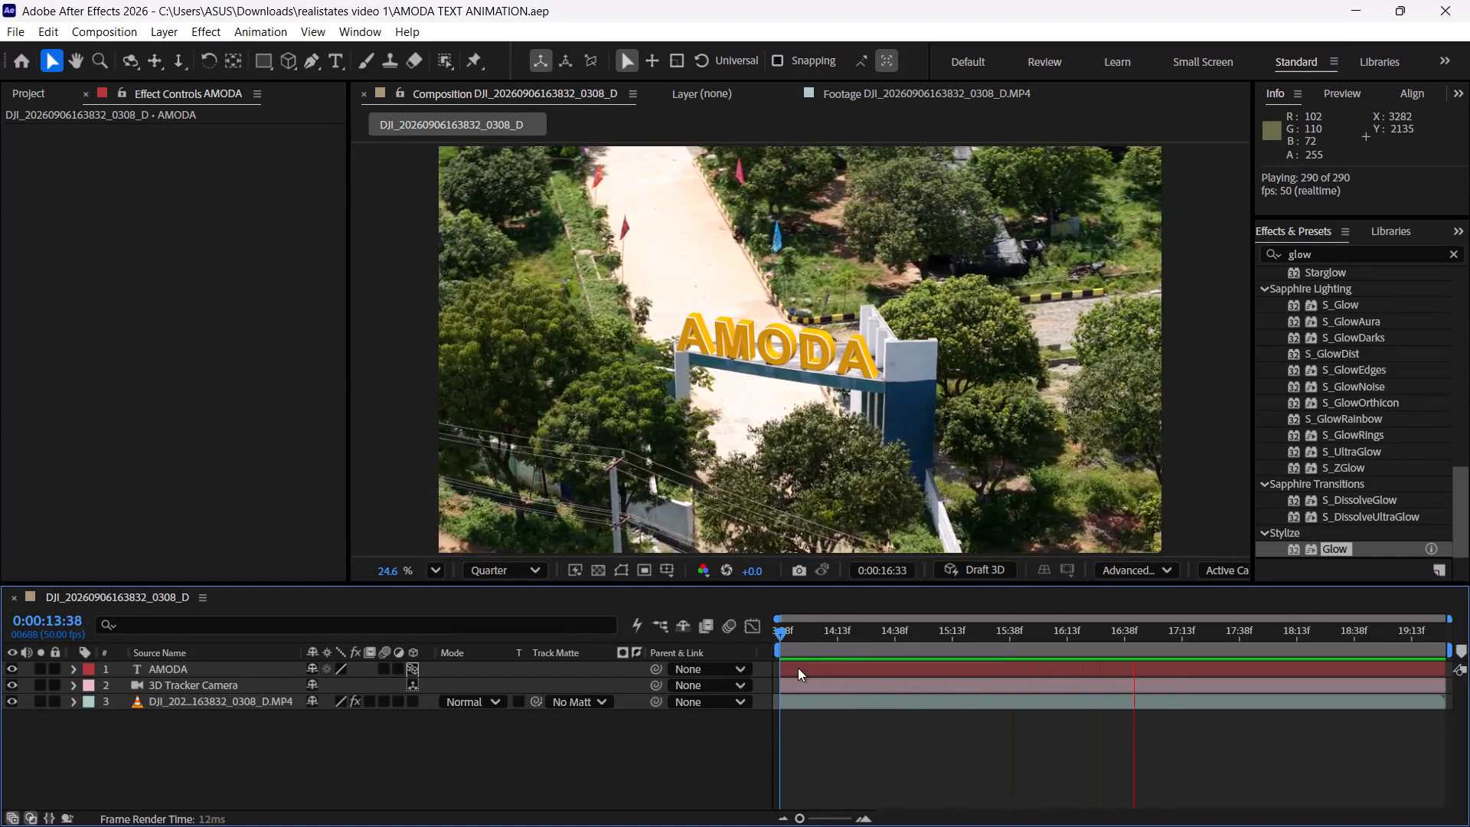
left_click_drag(848, 637, 993, 646)
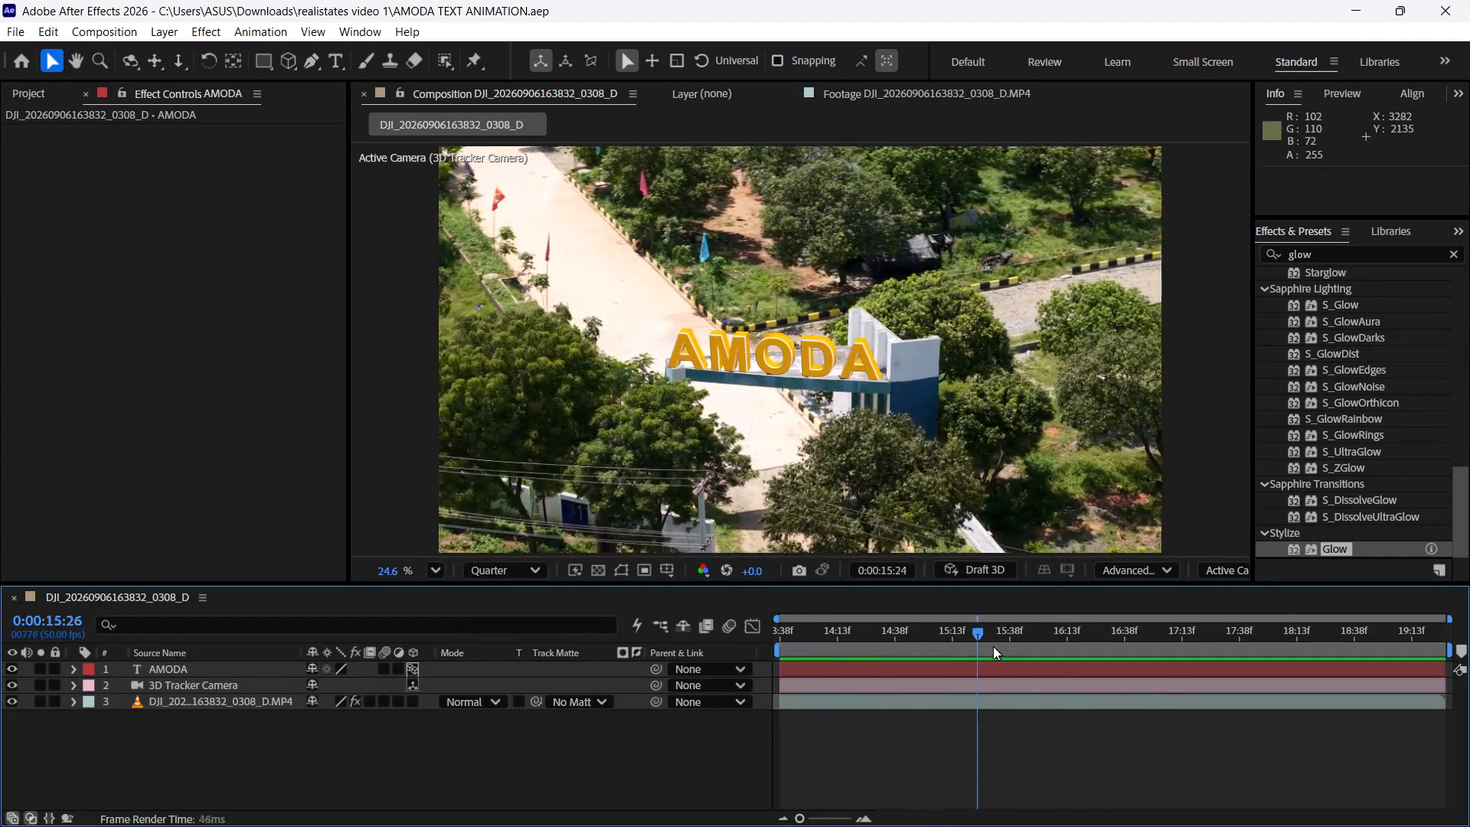
left_click_drag(993, 646, 1020, 647)
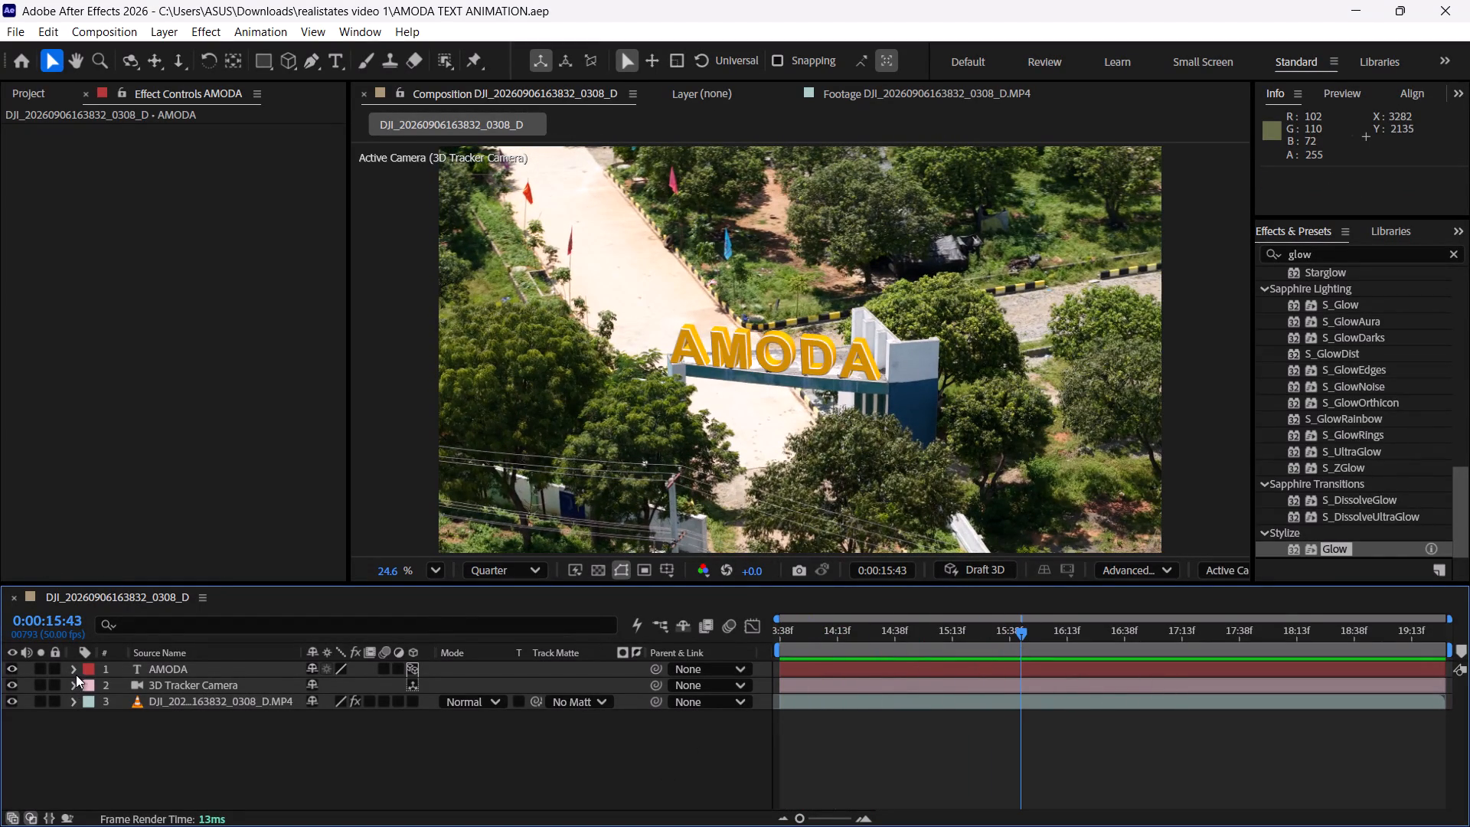
Reveal the AMODA layer's keyframed properties and move the last Range Selector Offset keyframe to 0:00:16:35.
left_click(73, 675)
left_click(88, 680)
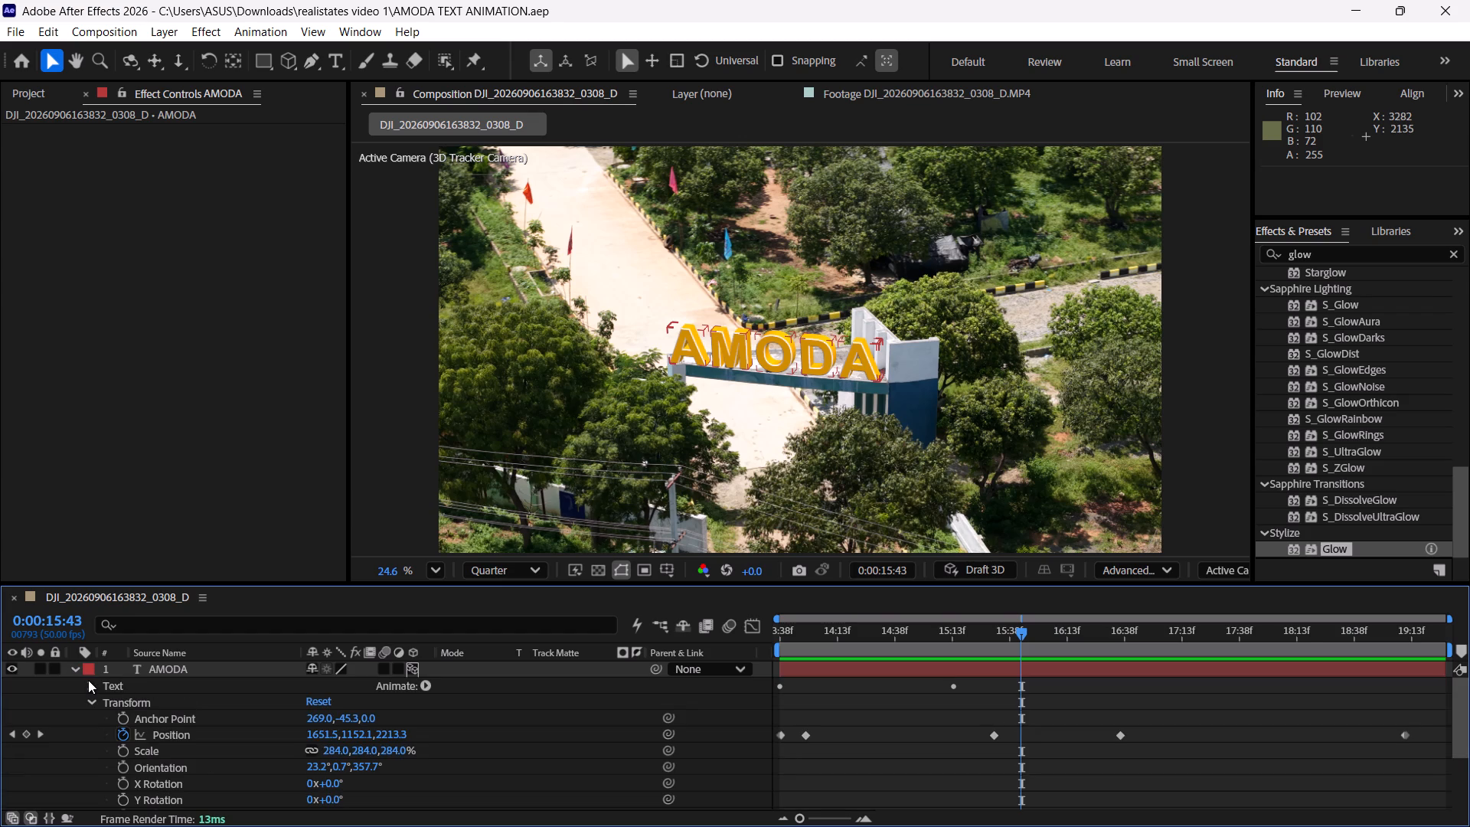
left_click(94, 704)
left_click(88, 683)
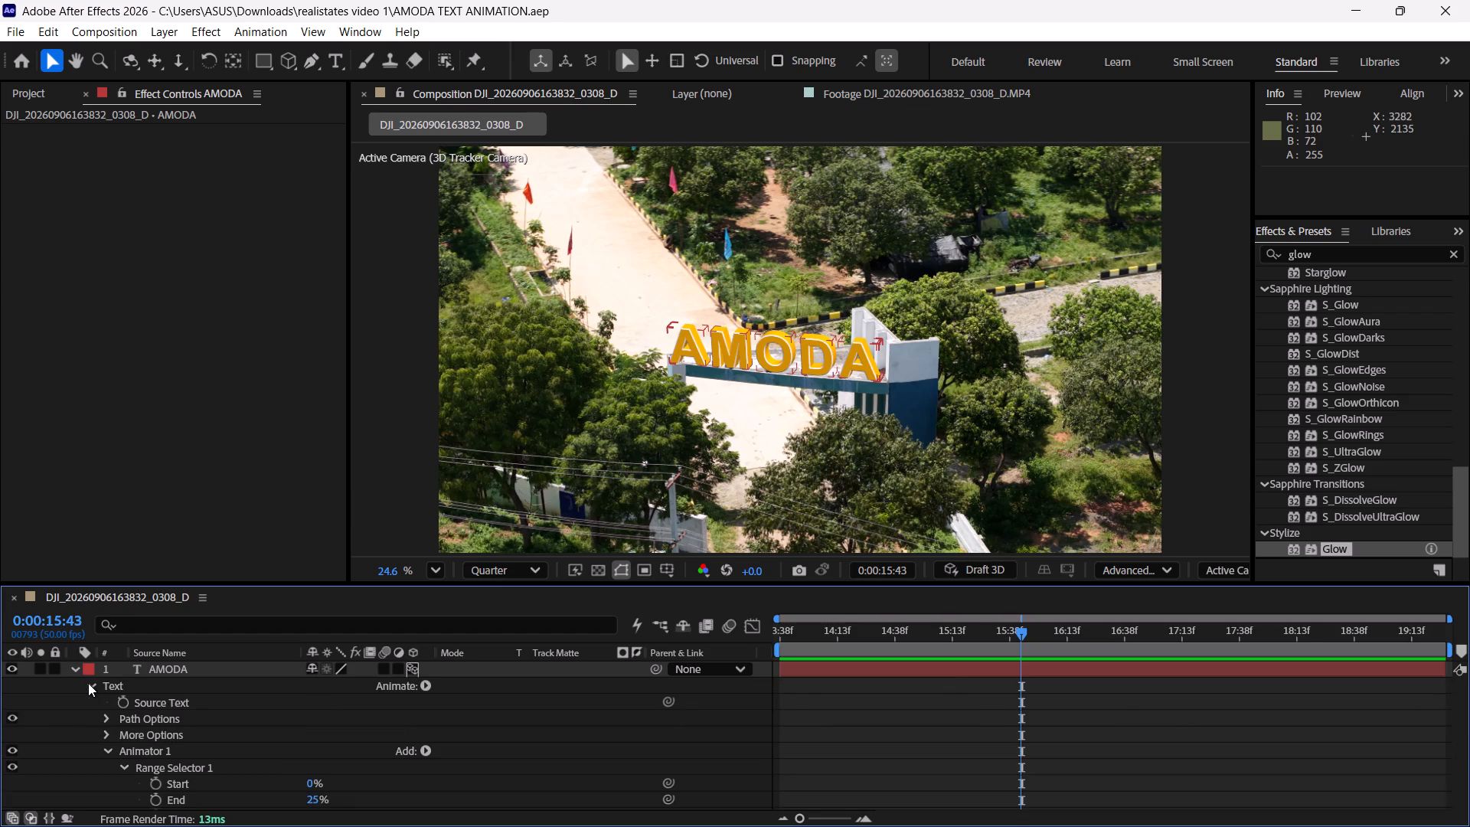
left_click(88, 683)
left_click(112, 693)
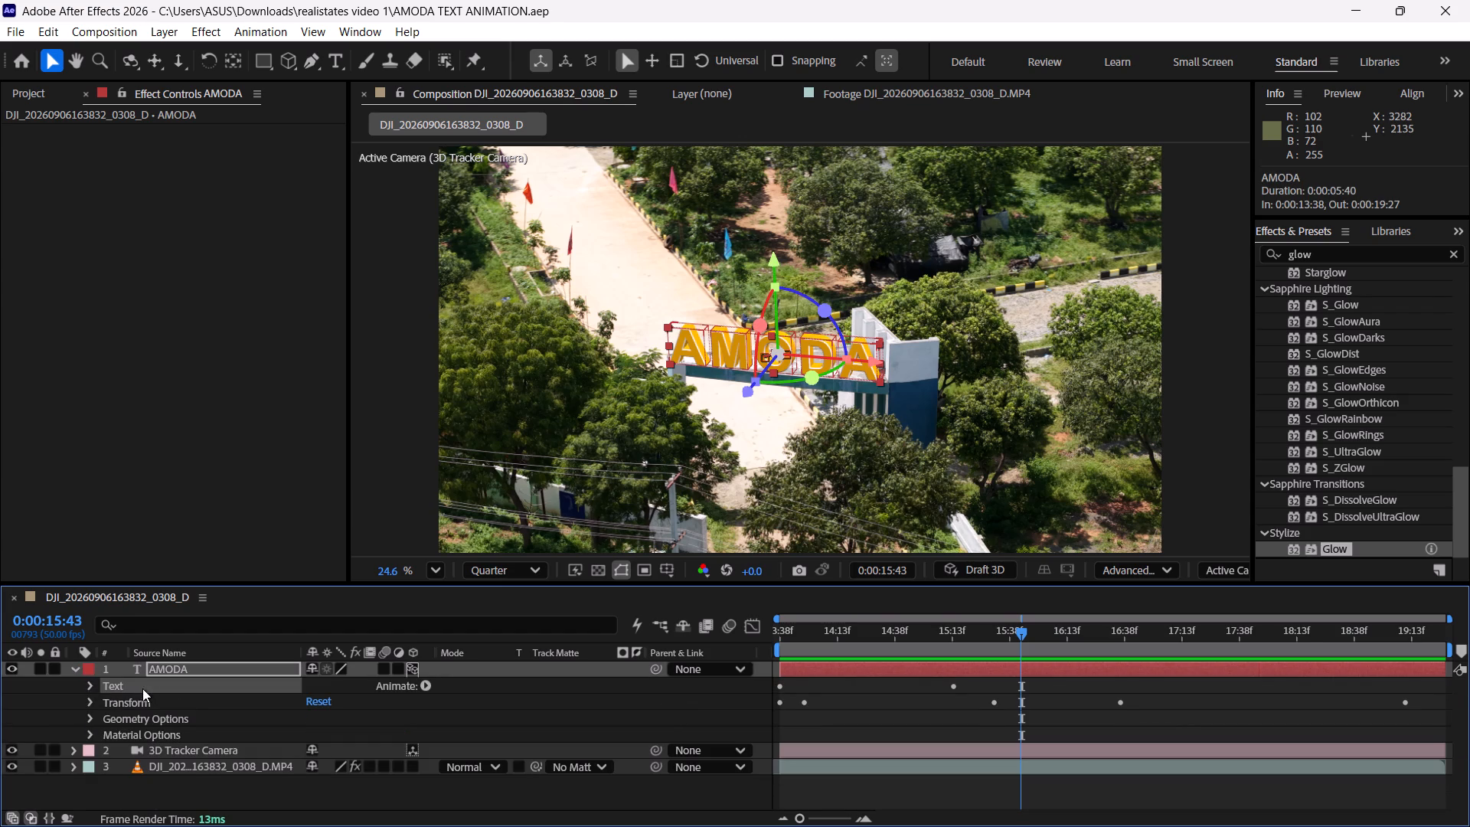
left_click(188, 672)
key("u")
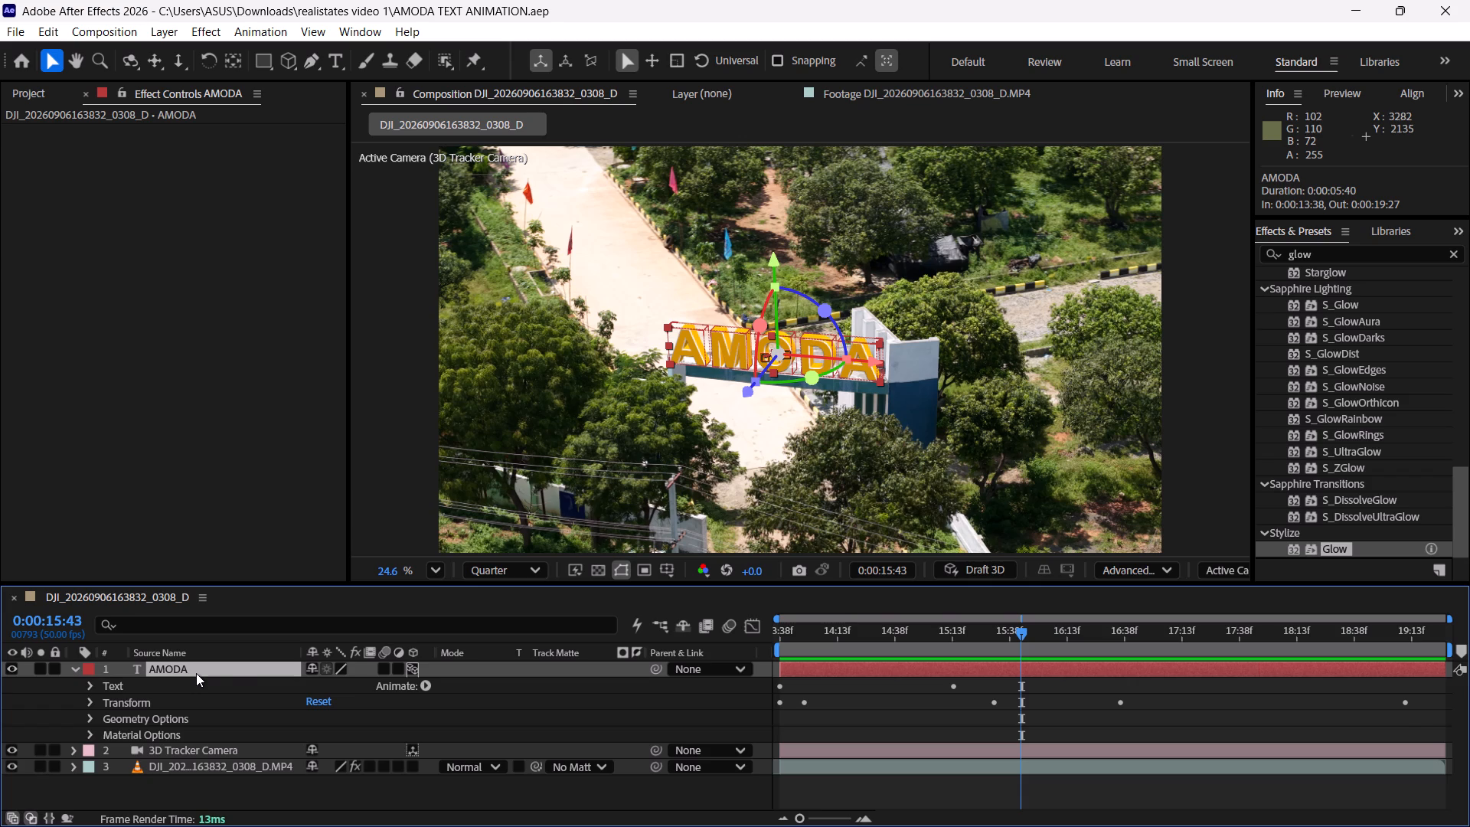
left_click_drag(956, 698, 1114, 717)
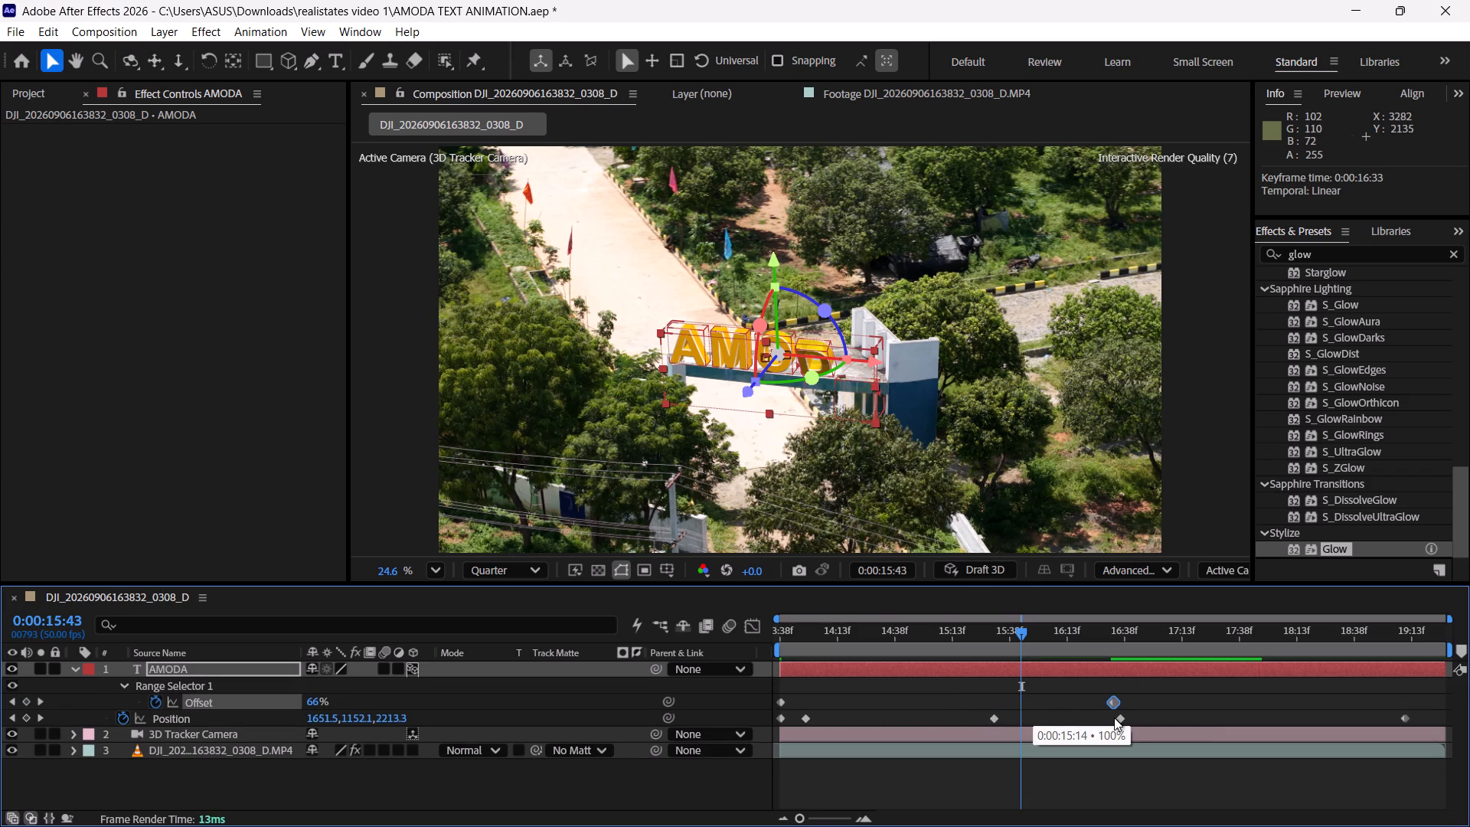
left_click_drag(1114, 717, 1119, 717)
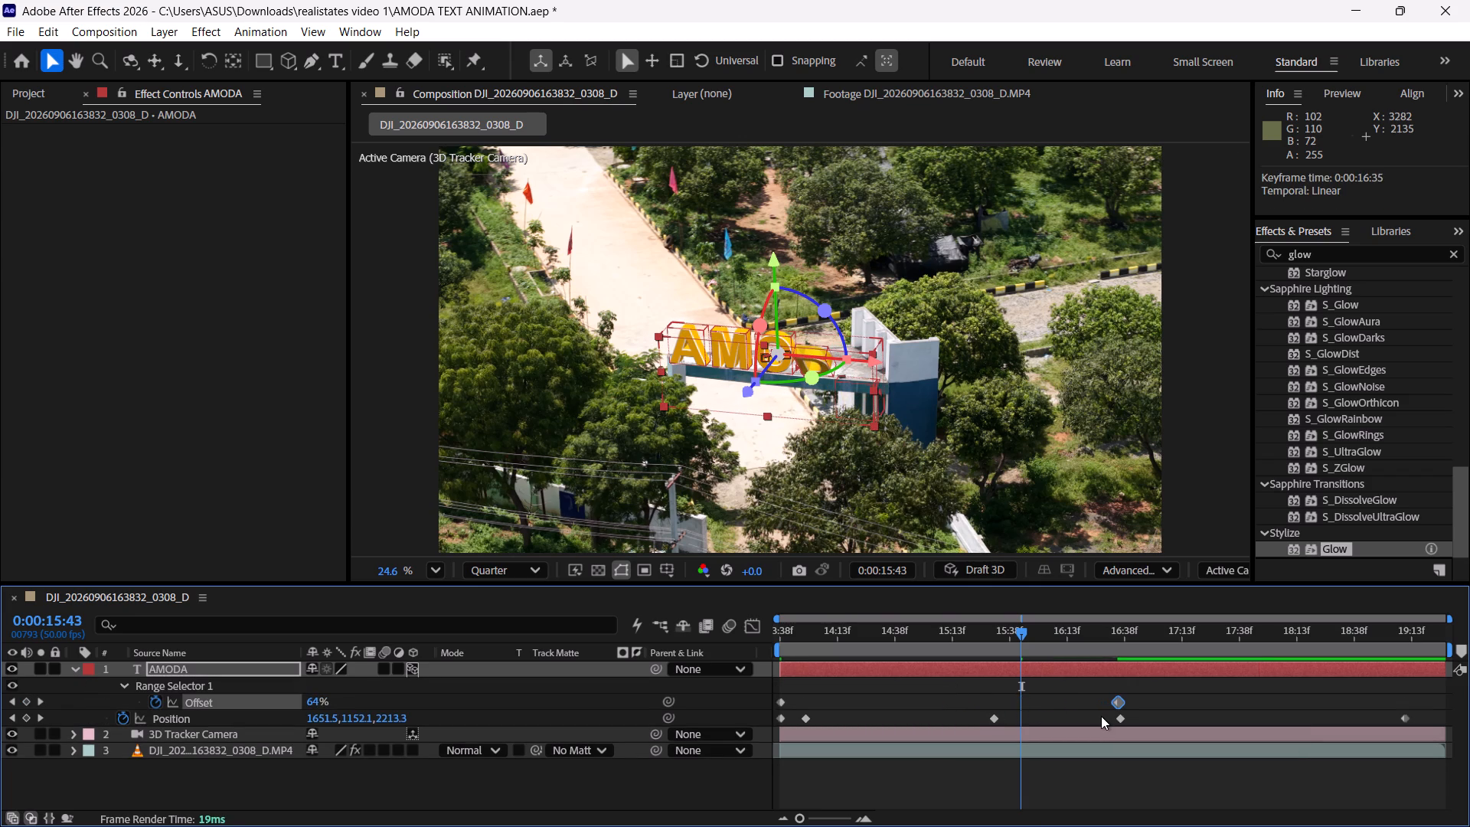
Play and scrub the retimed letter cascade to examine how the last letters rise onto the gate.
key("space")
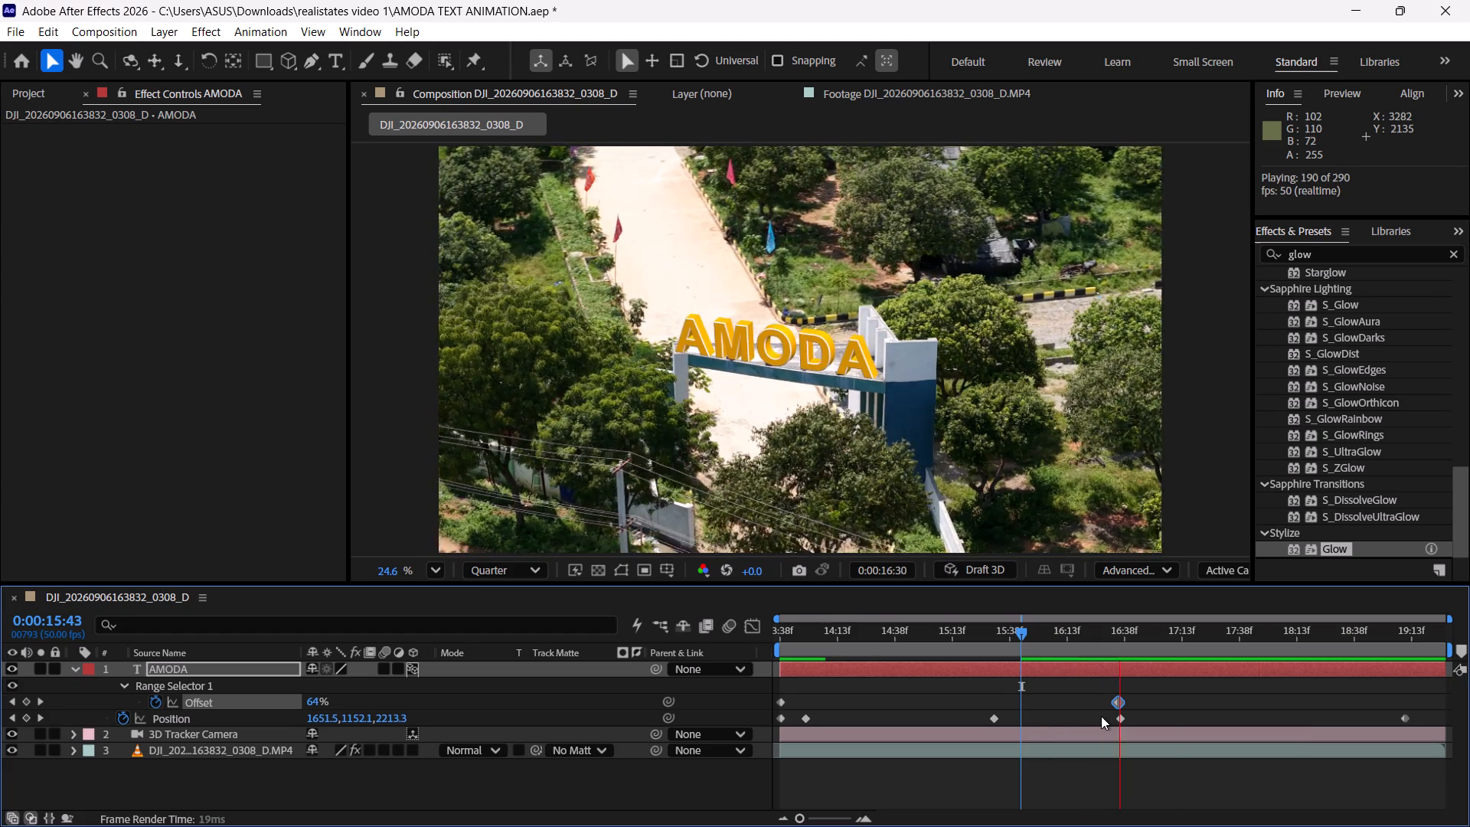
left_click_drag(1115, 640, 1067, 646)
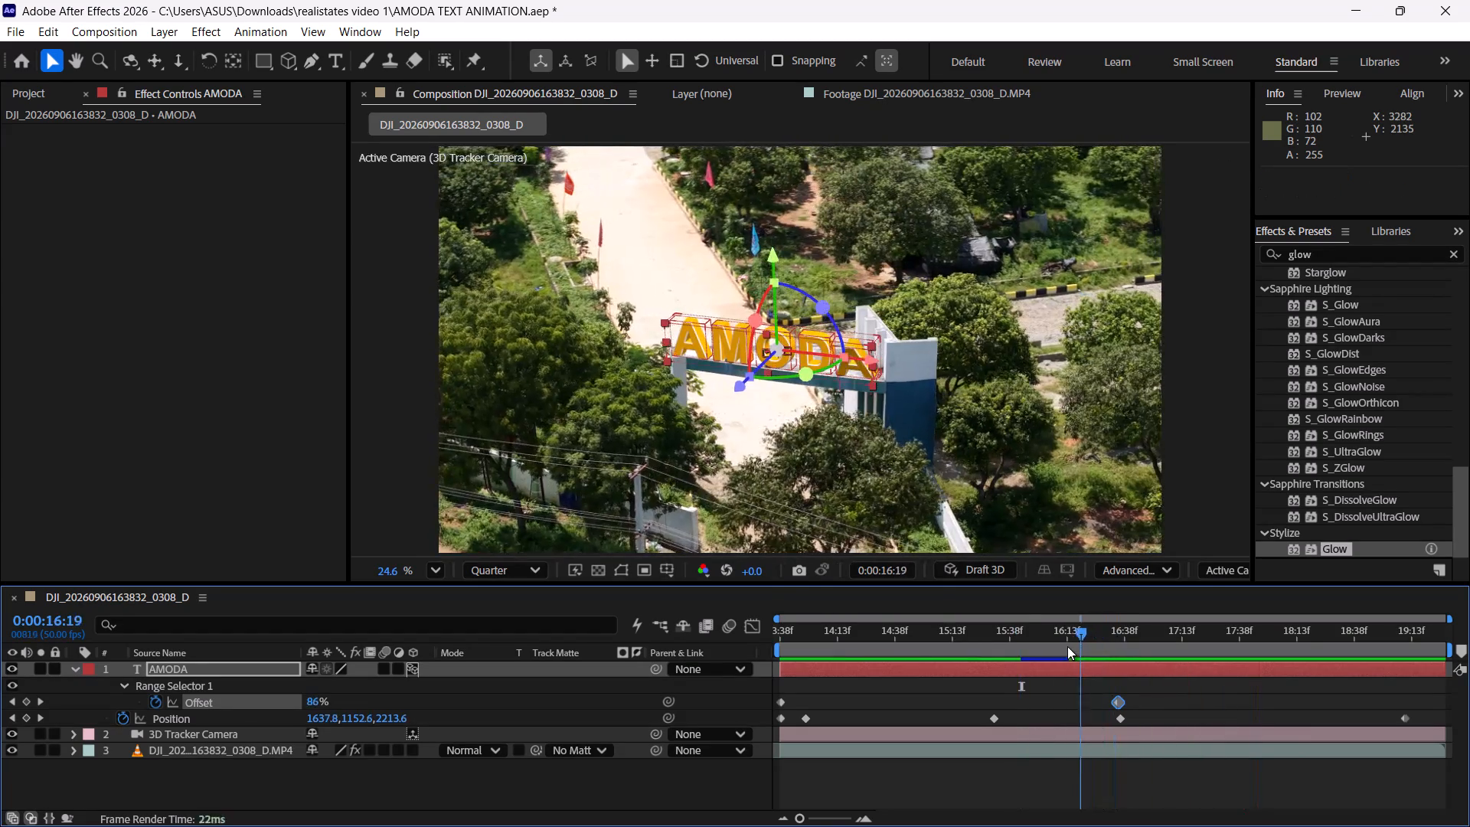
left_click_drag(1067, 646, 1048, 646)
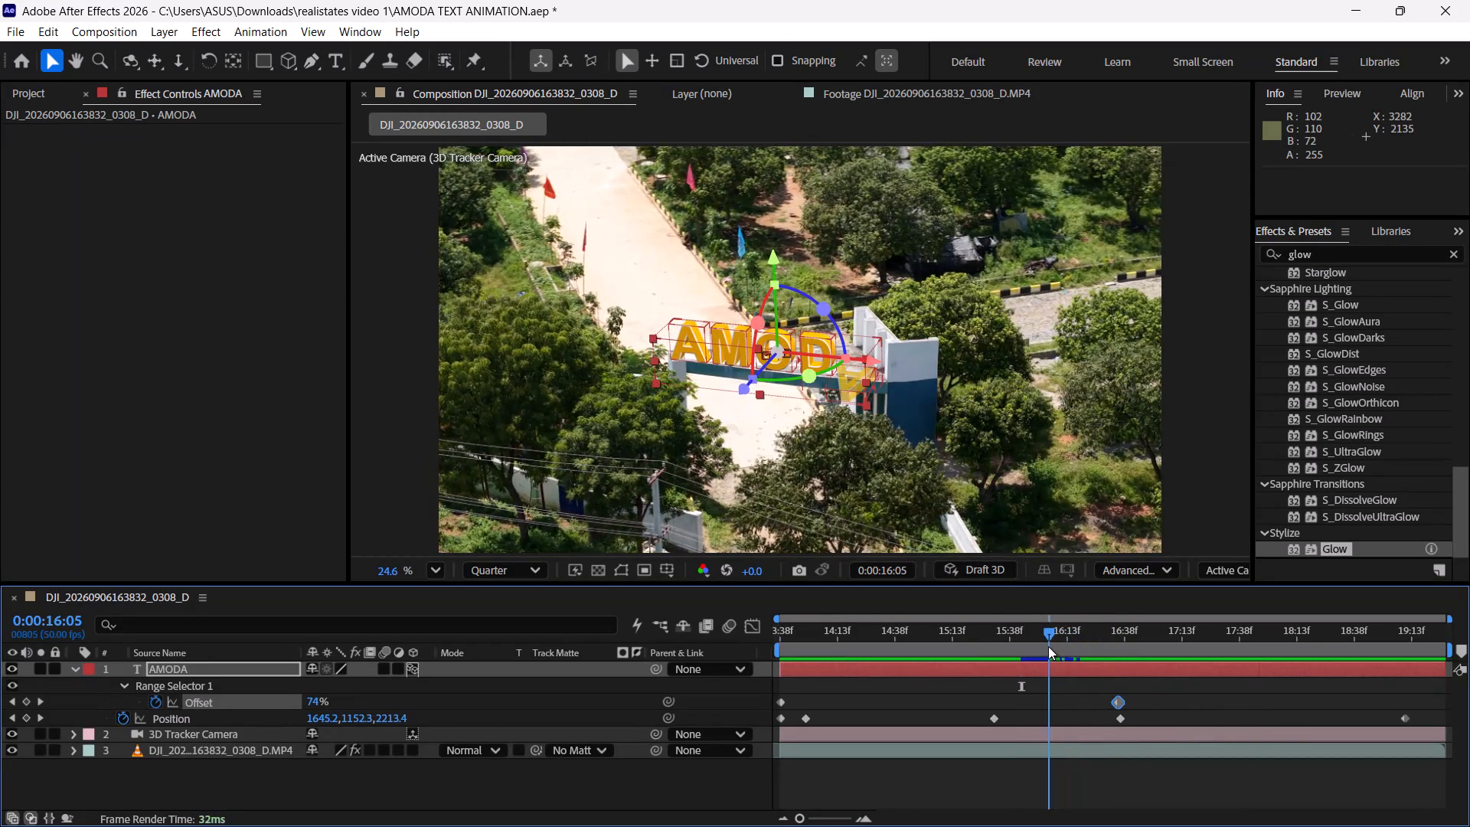
left_click_drag(1048, 646, 884, 668)
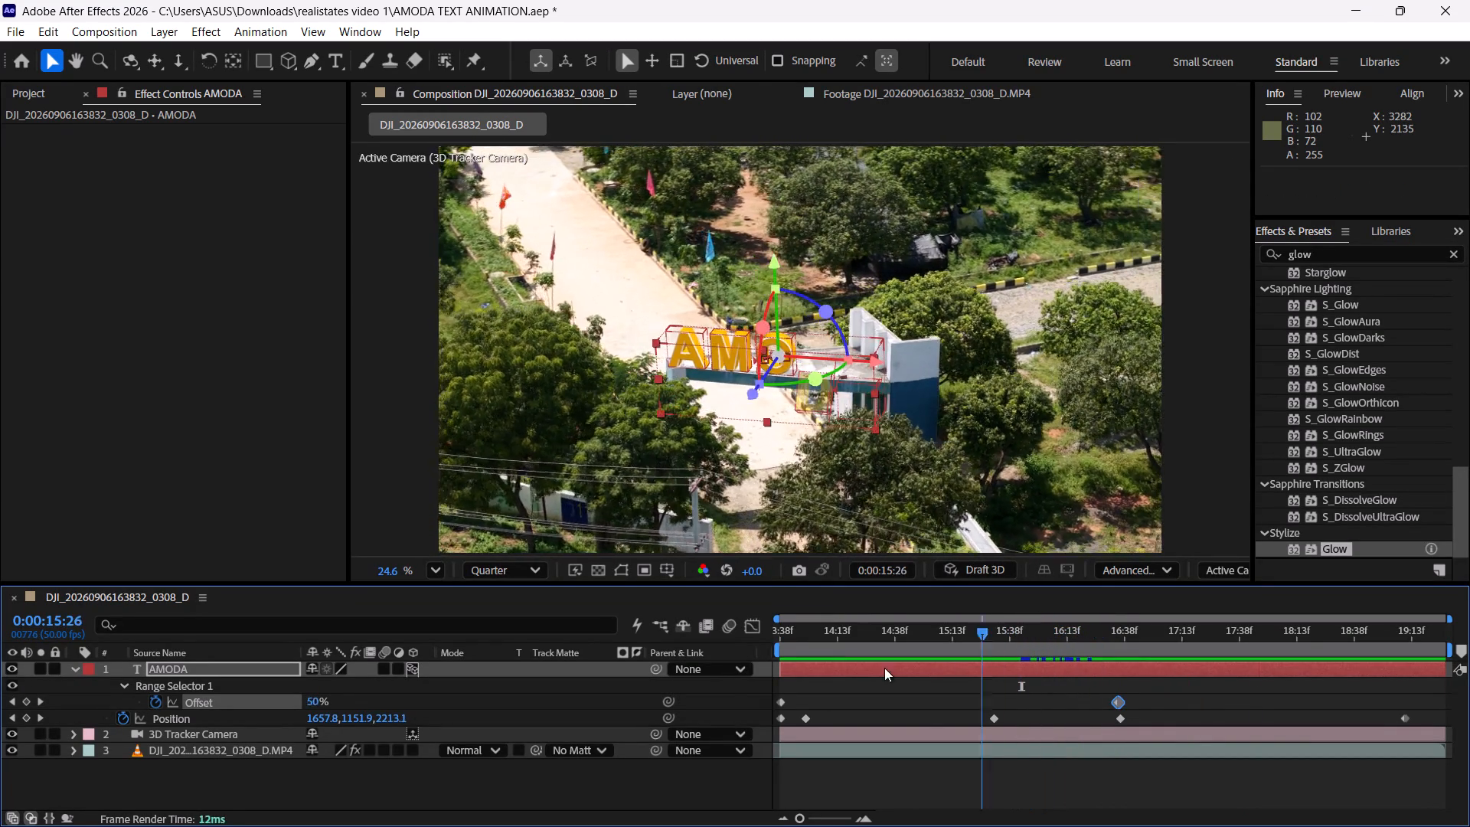
left_click_drag(884, 668, 1024, 763)
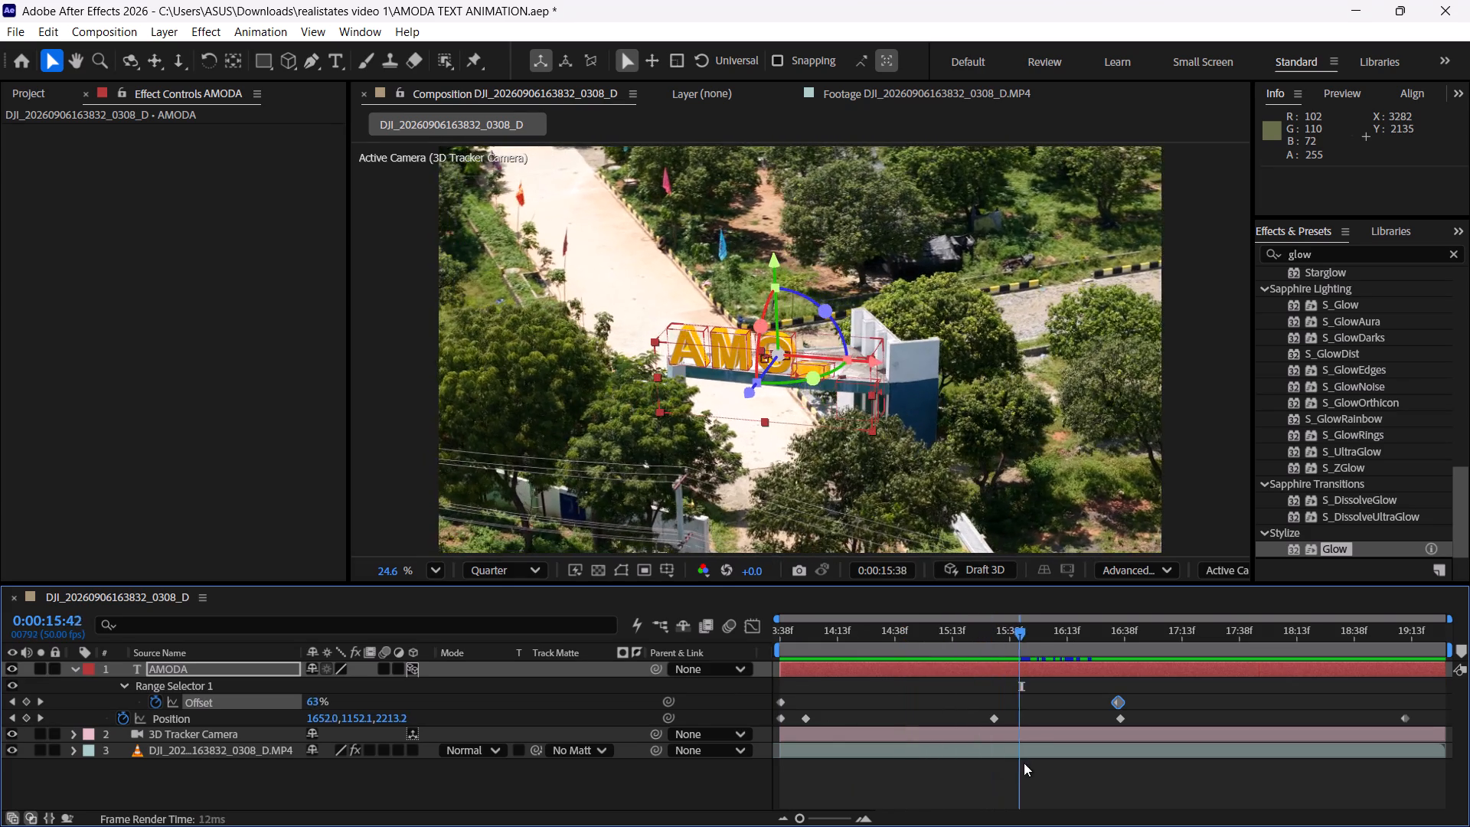
left_click_drag(1024, 763, 1063, 768)
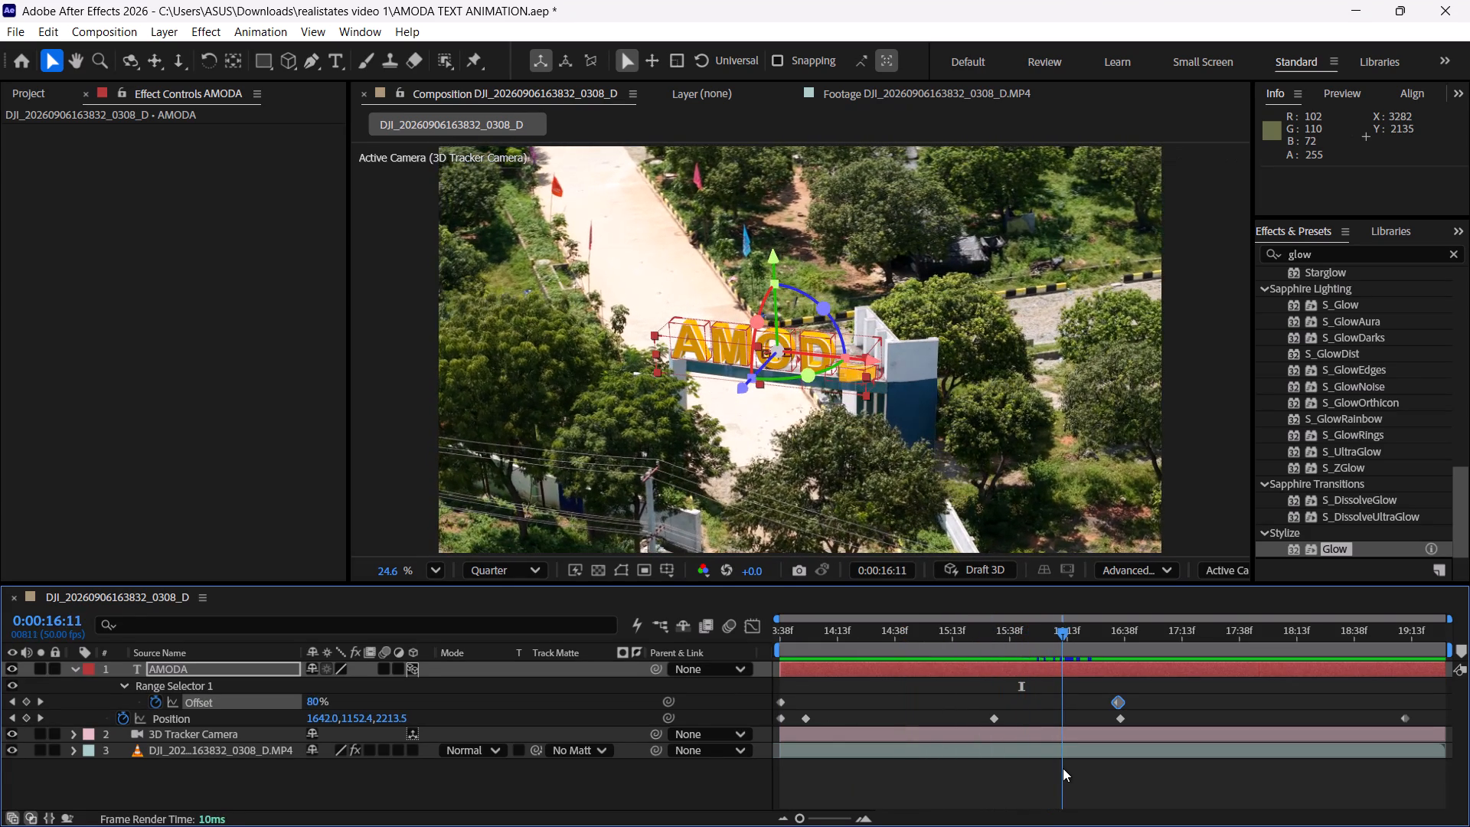
left_click_drag(1063, 768, 1053, 770)
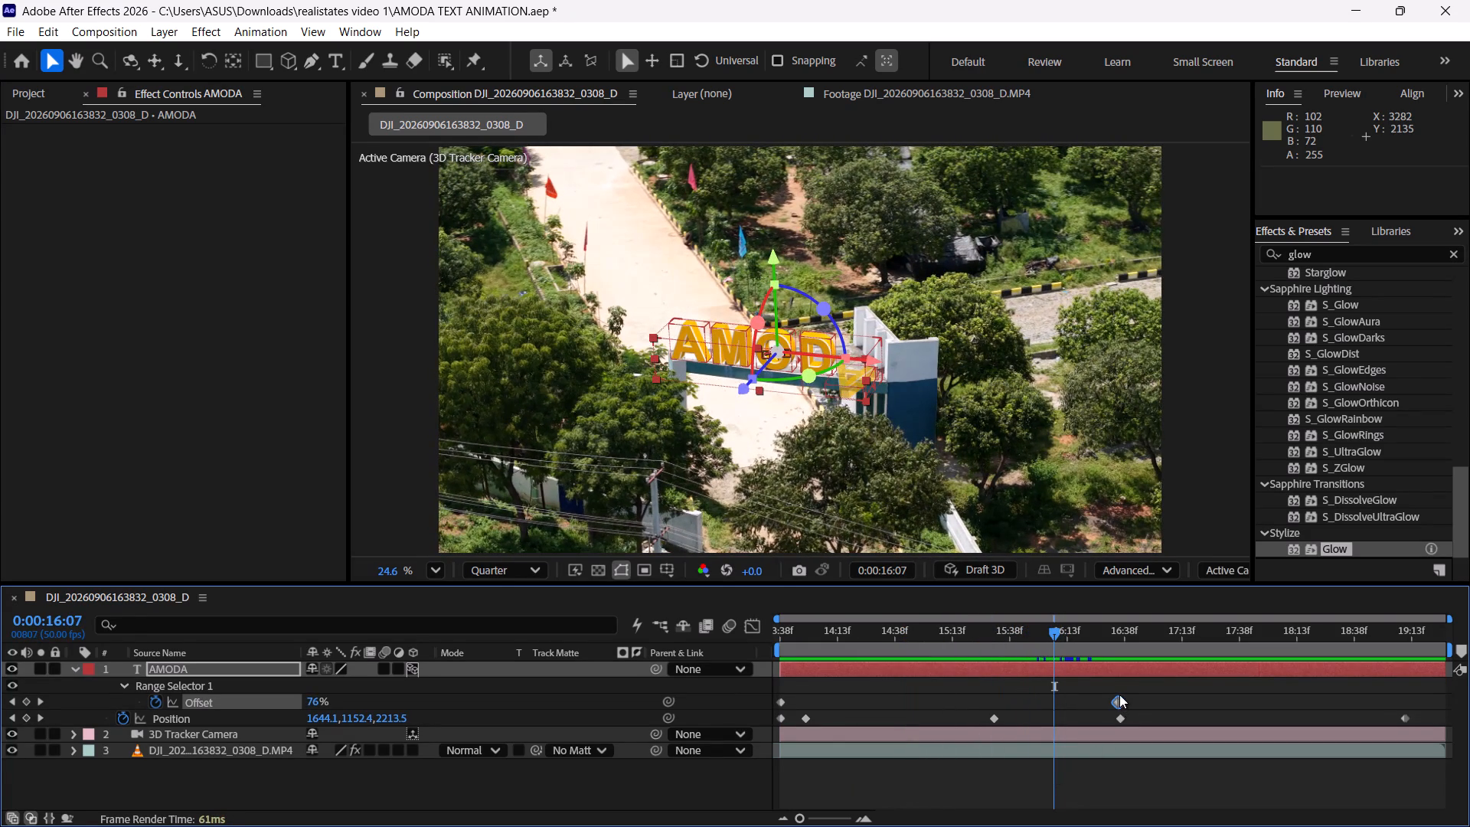
Move the last Range Selector Offset keyframe to 0:00:16:07 and play the cascade from the start.
left_click_drag(1117, 701, 1095, 709)
left_click(1090, 712)
left_click_drag(1103, 704, 1102, 704)
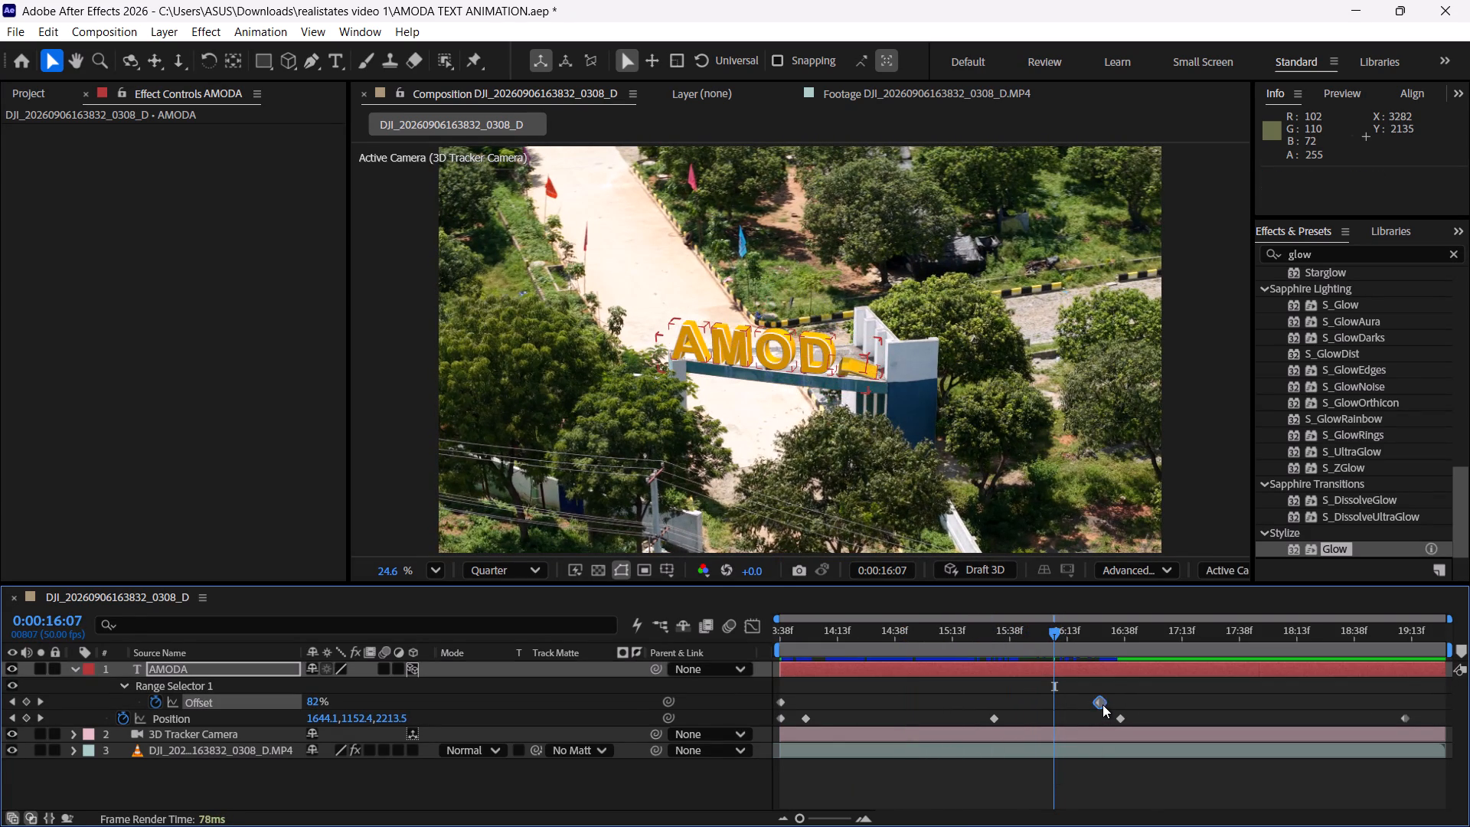
left_click_drag(1102, 704, 1057, 738)
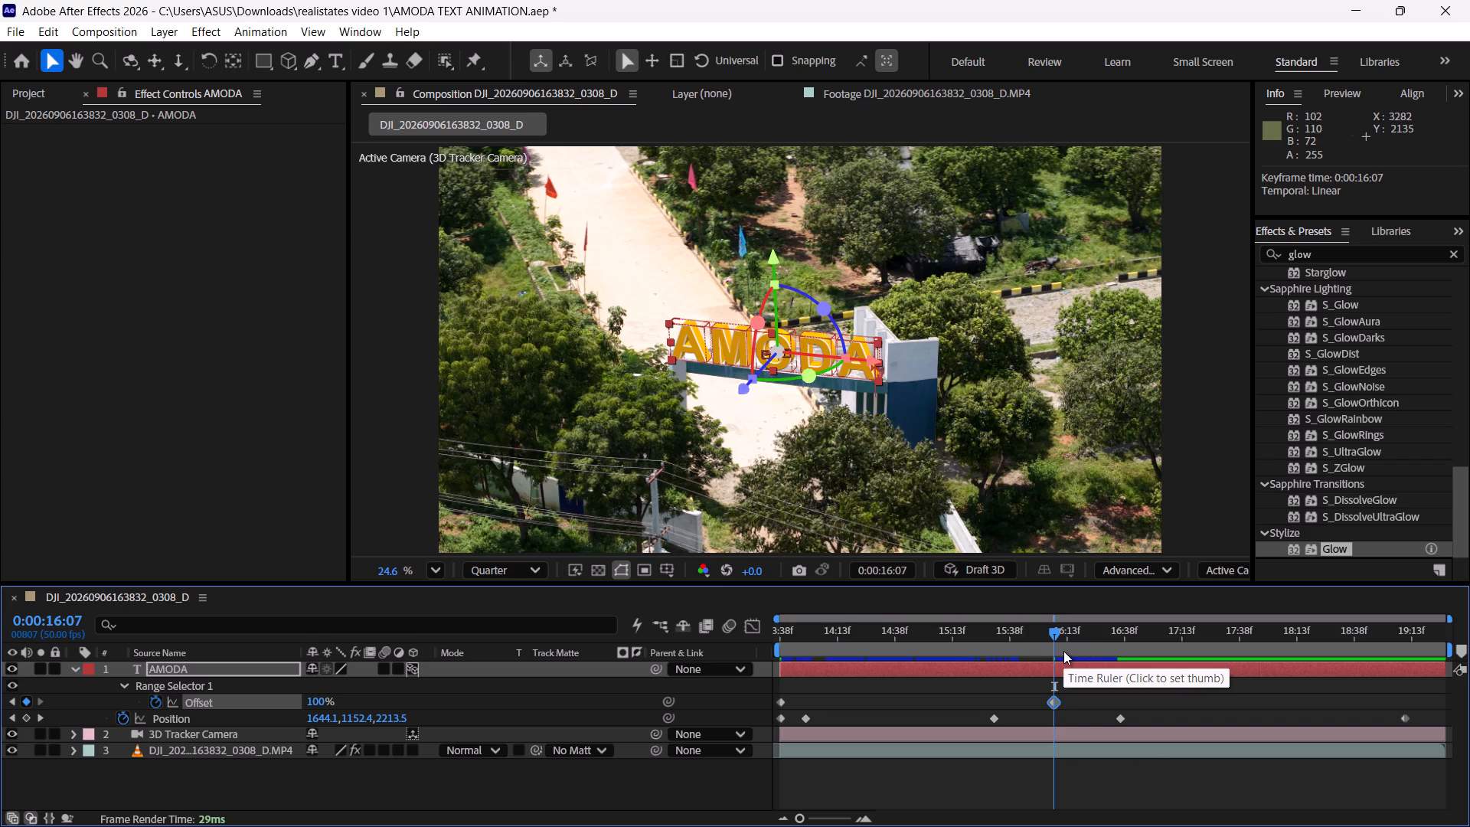
left_click_drag(1055, 645, 596, 692)
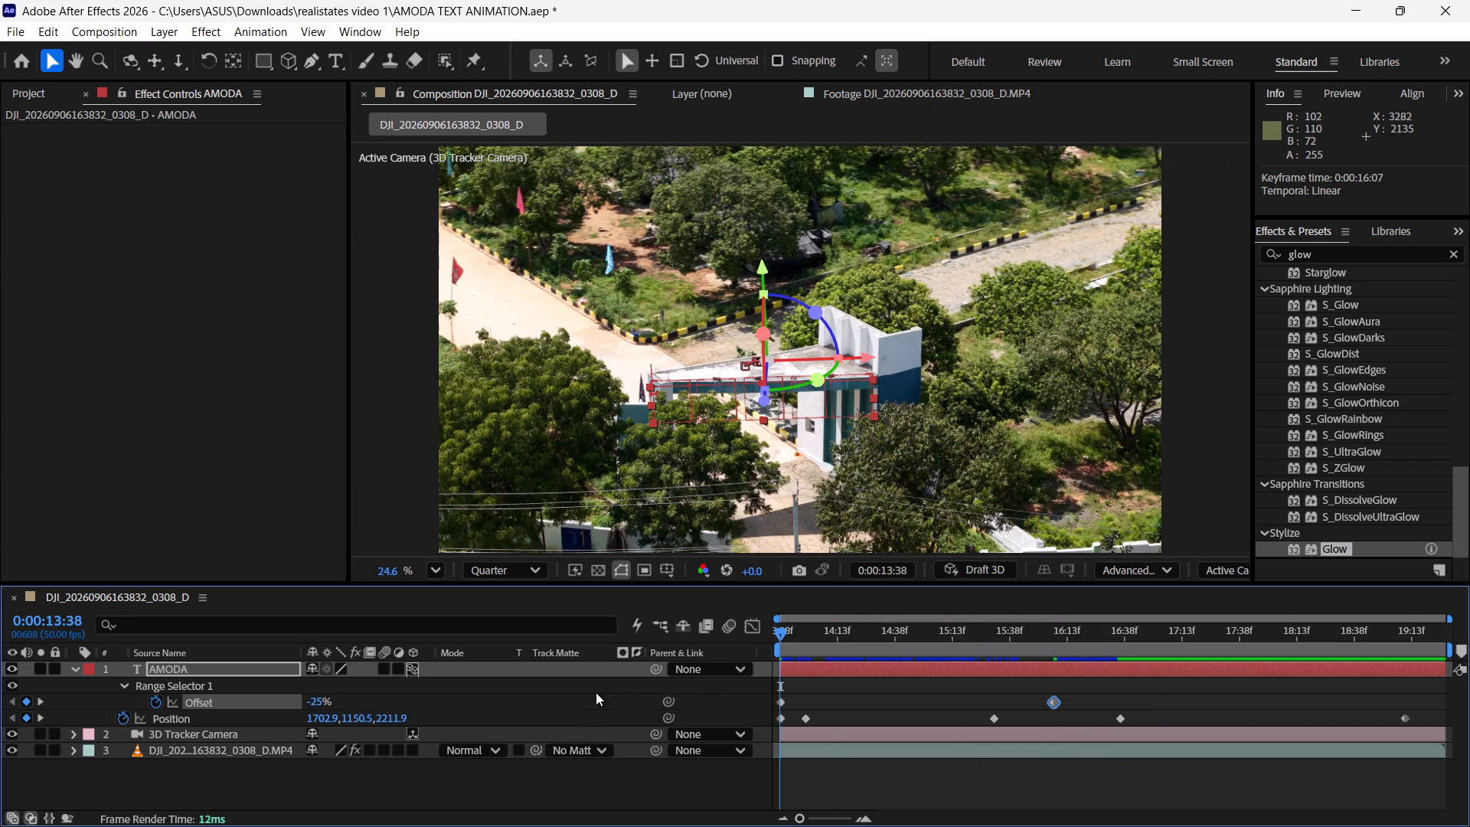
key("space")
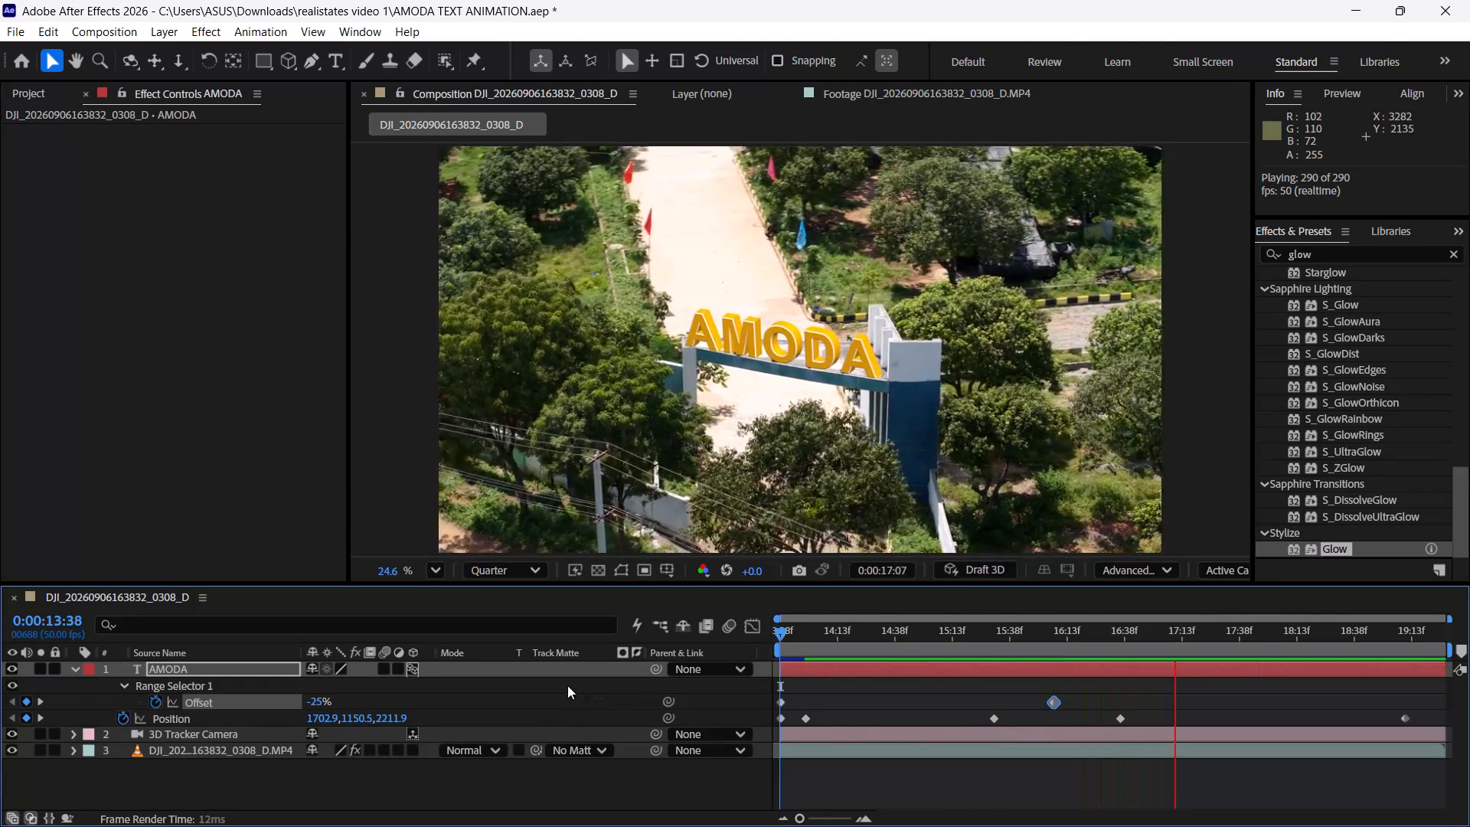
left_click(860, 774)
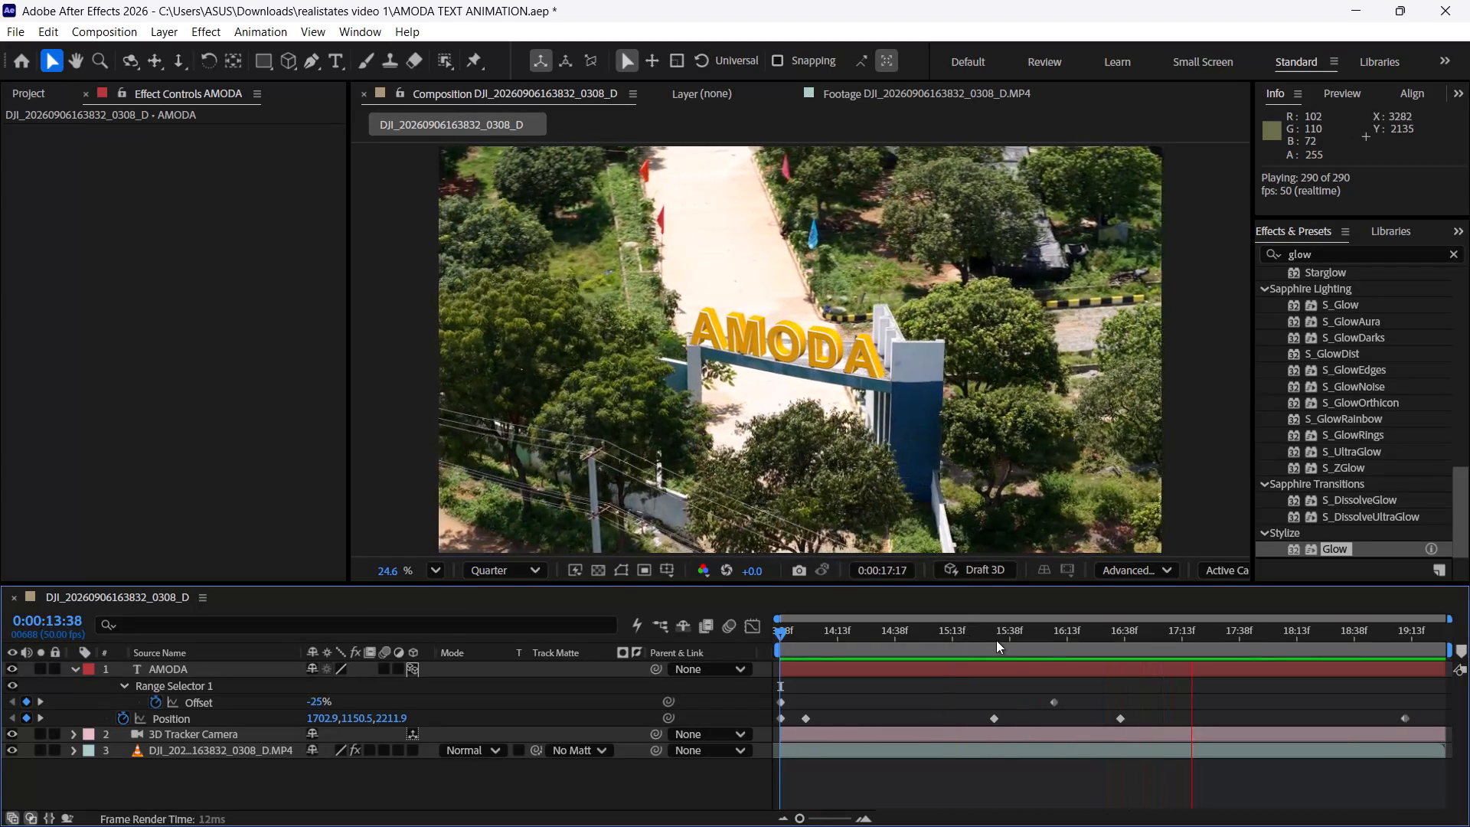
left_click(996, 640)
Select all Offset and Position keyframes of the AMODA layer and apply Easy Ease to them.
left_click_drag(1423, 686, 1292, 746)
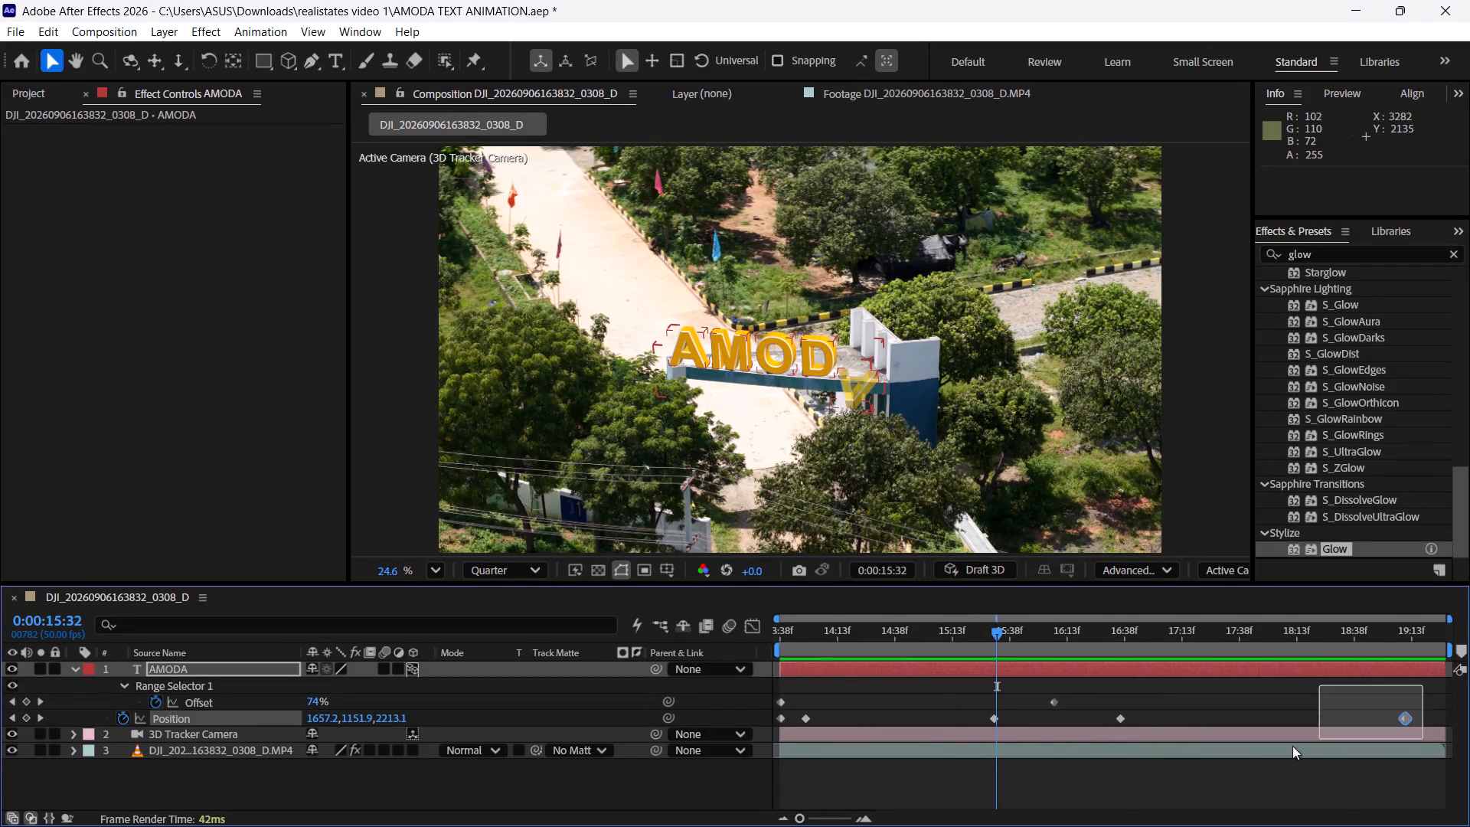
left_click_drag(1292, 746, 698, 757)
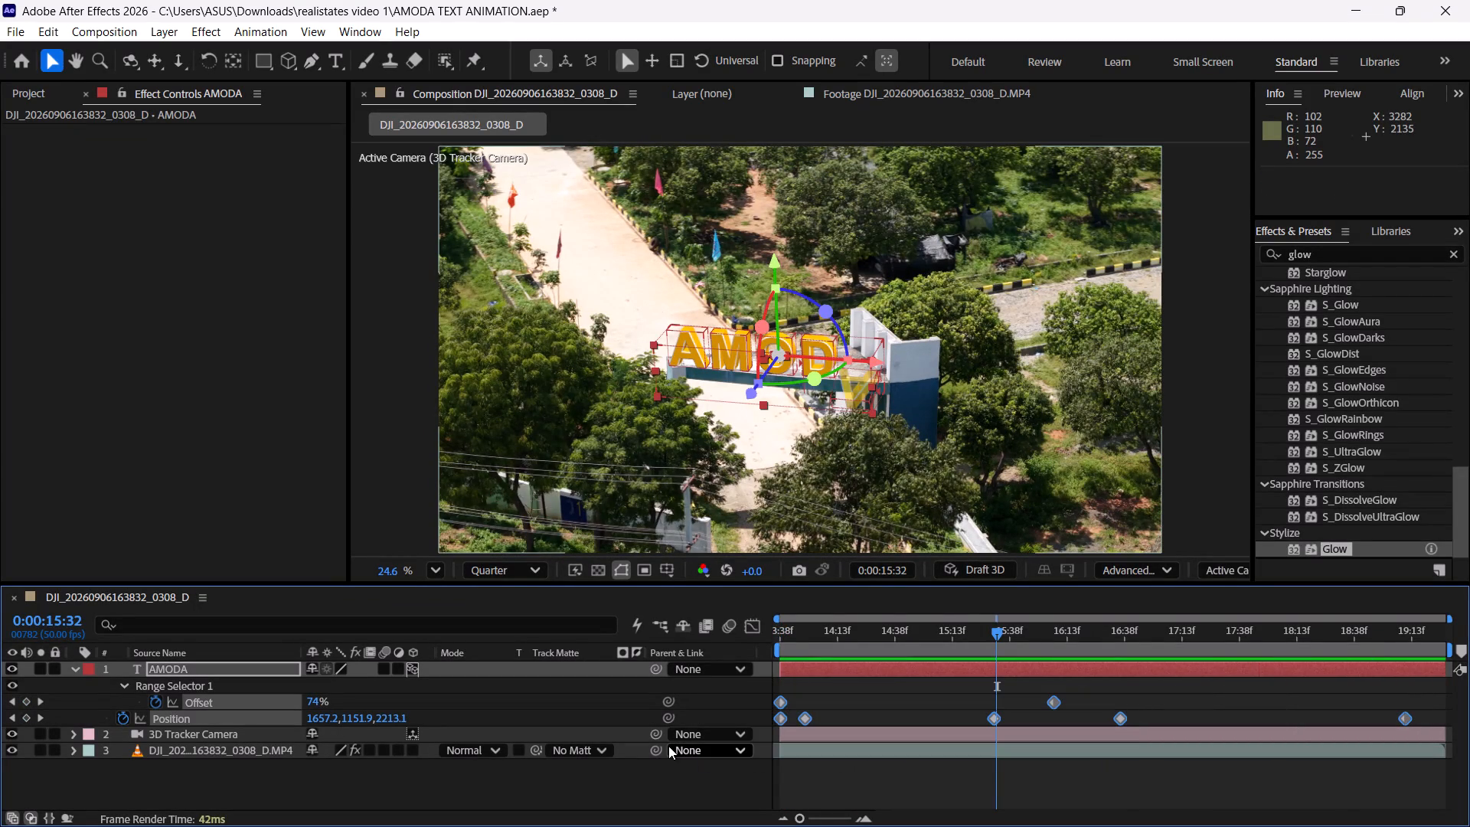
key("F9")
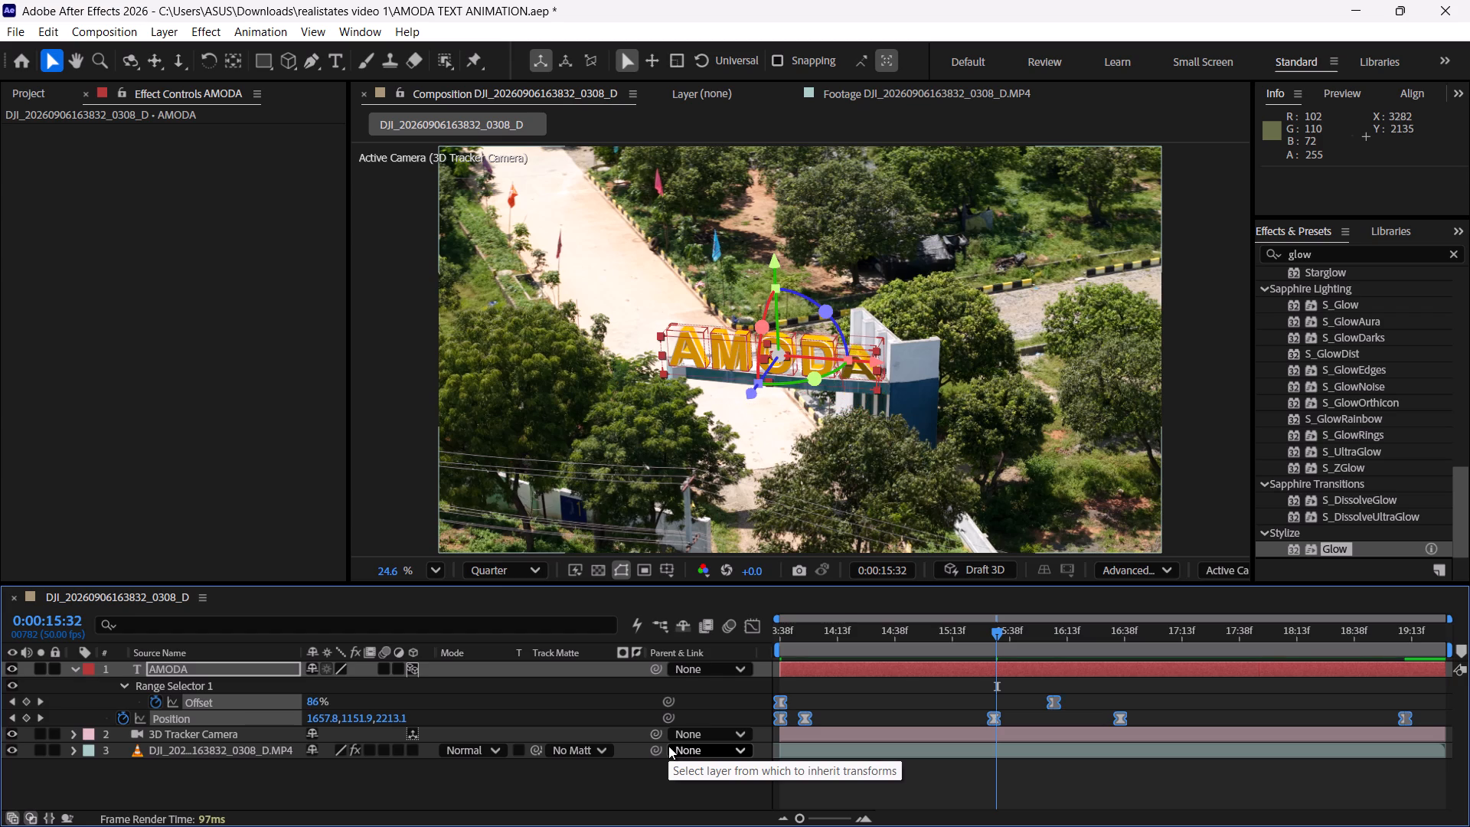
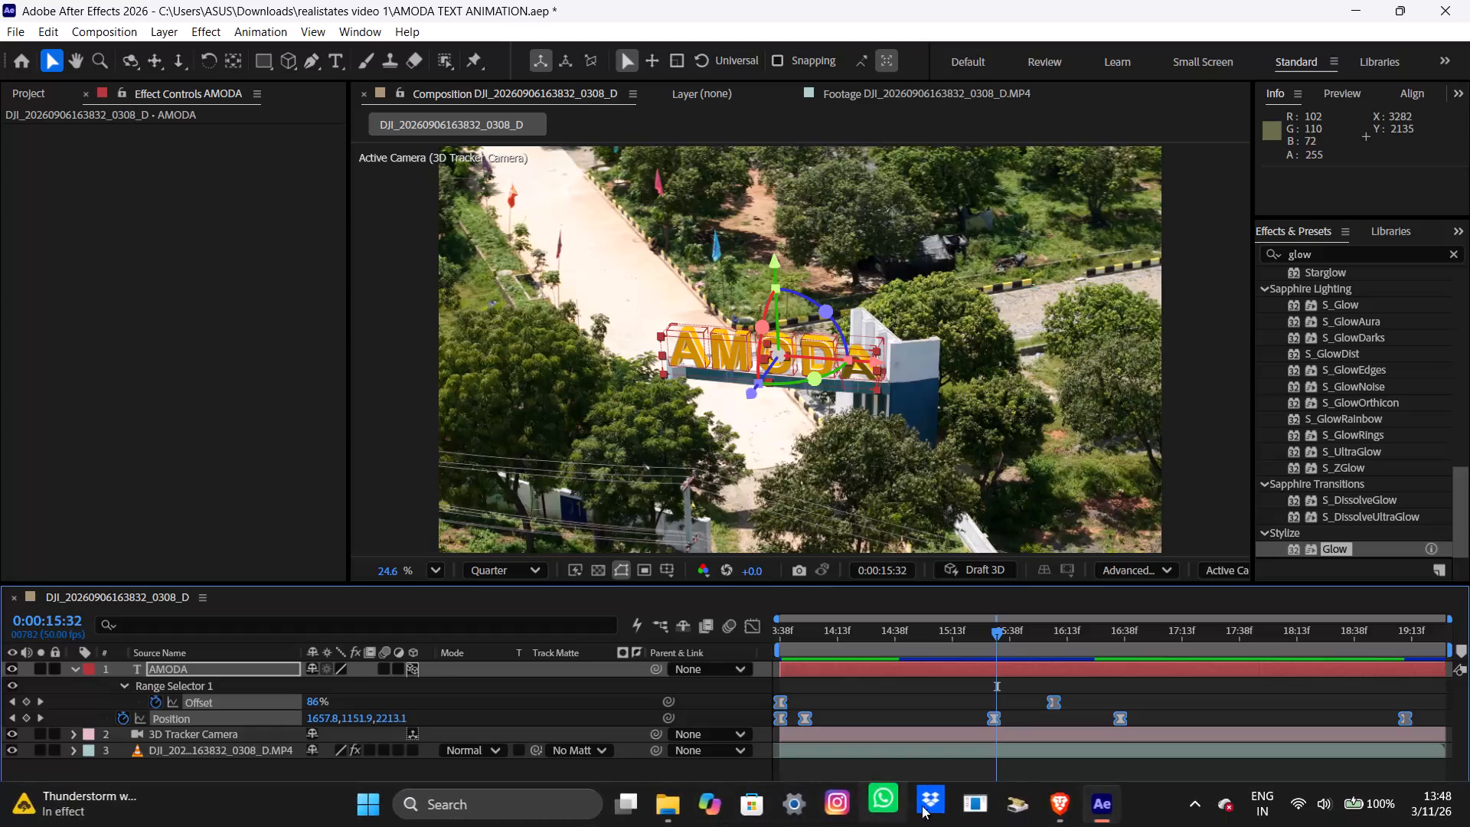
Switch to the browser and read the 3D text guide's sections on materials, lights, effects and animations.
left_click(1051, 796)
left_click(953, 732)
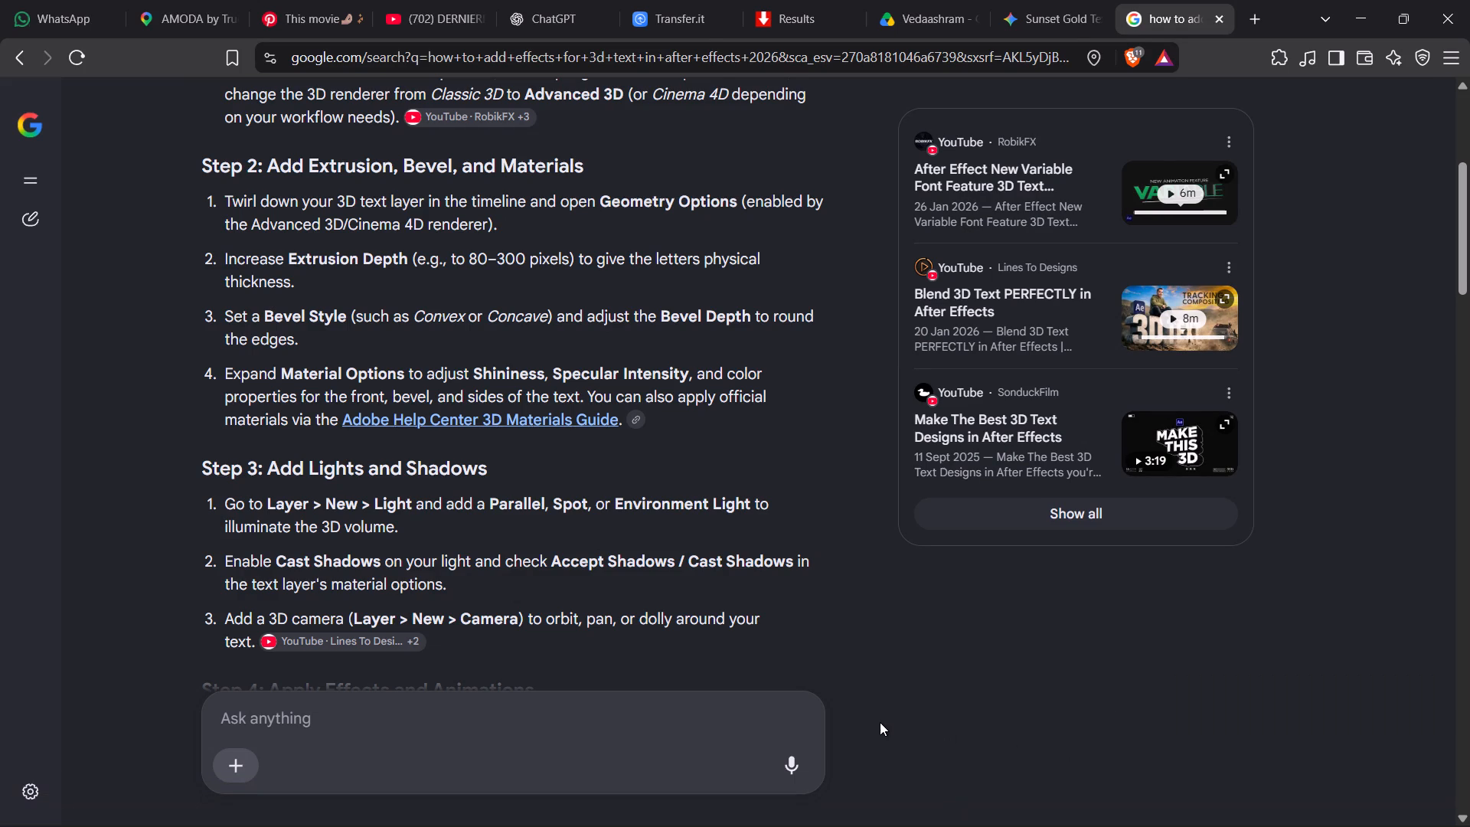
scroll(879, 722, "up", 5)
scroll(879, 722, "down", 4)
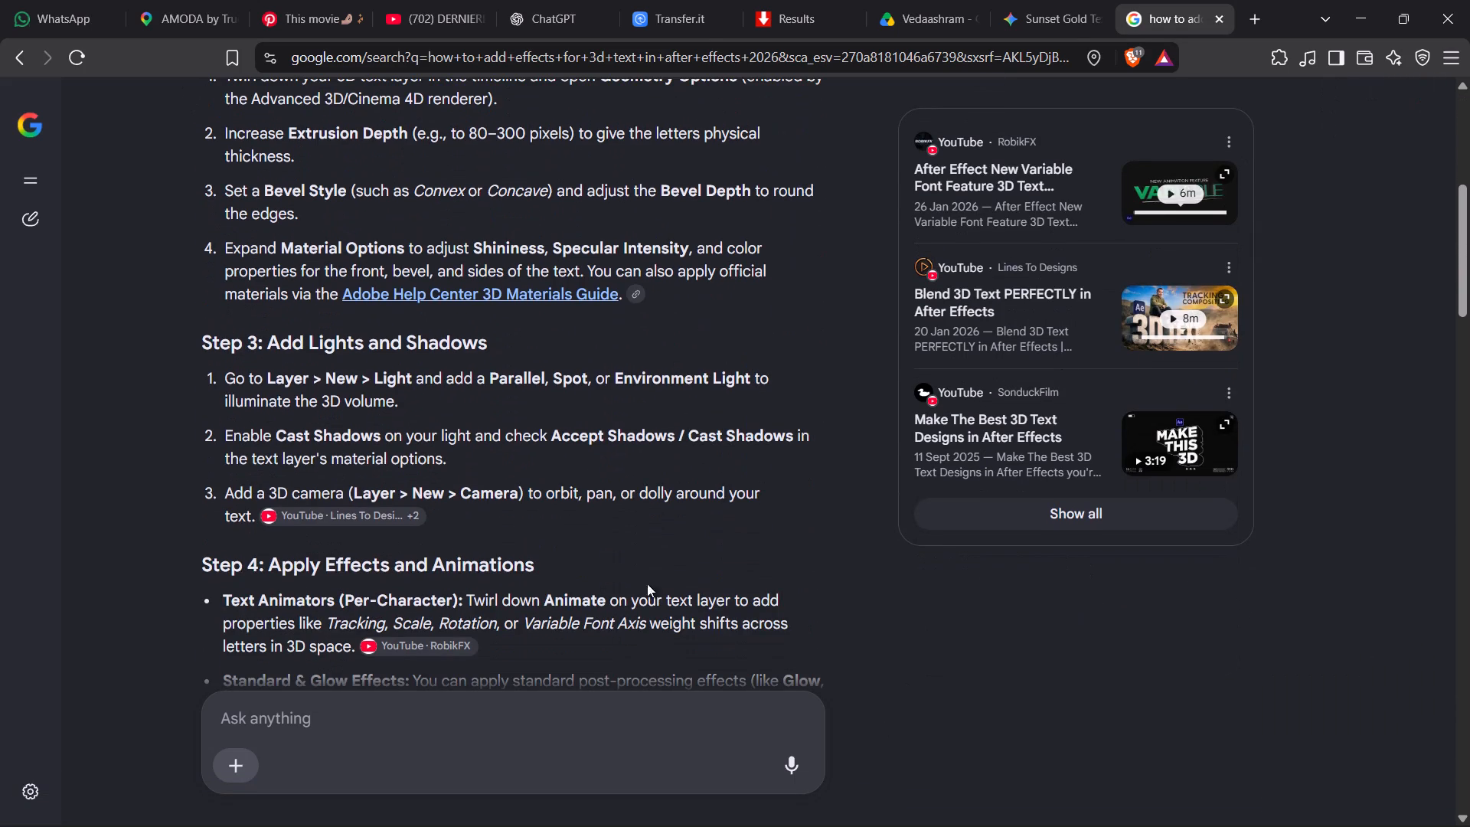
left_click(598, 485)
left_click(350, 375)
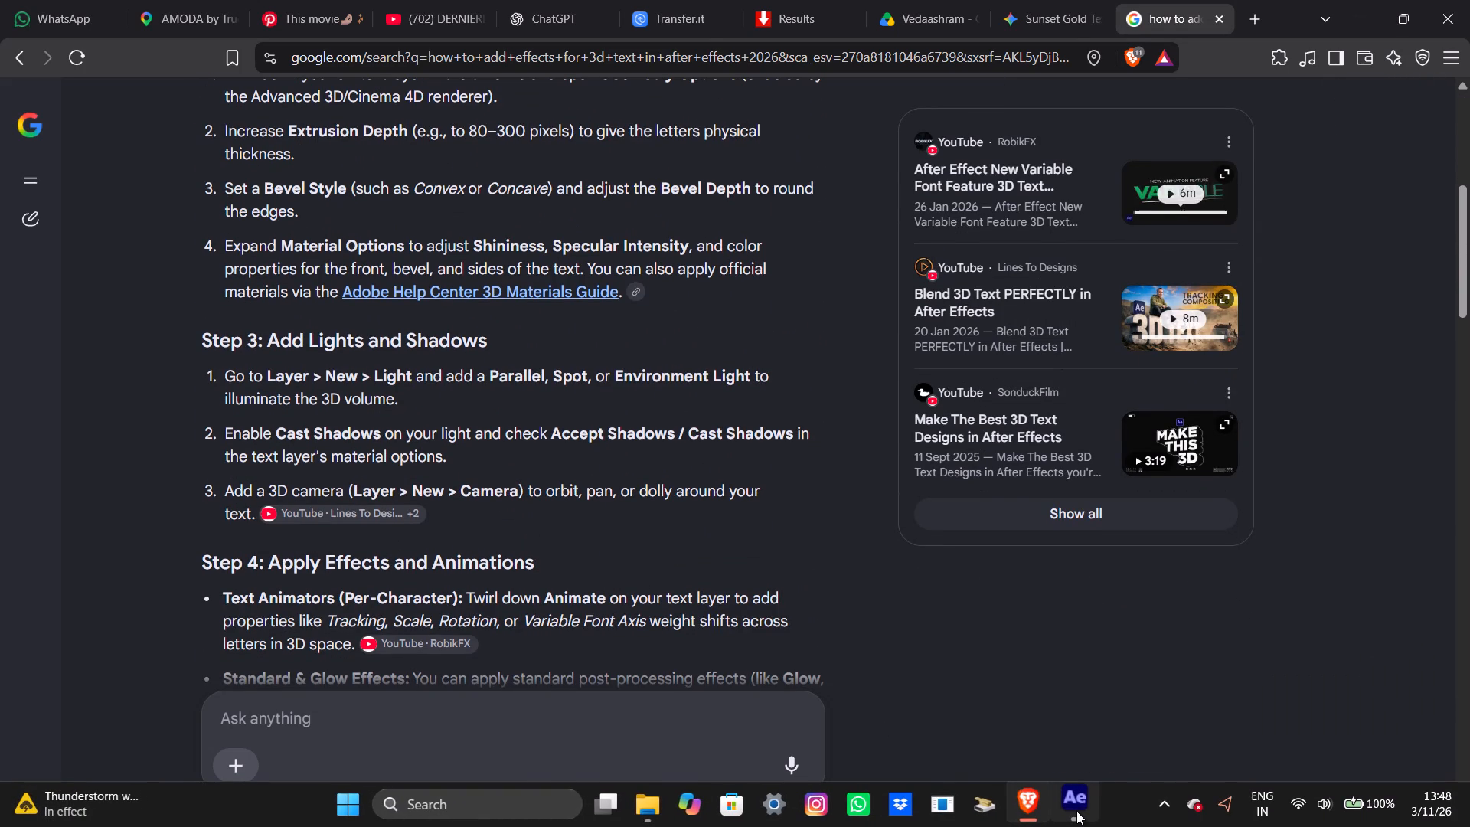
Return to After Effects and scrub the eased AMODA letter cascade back and forth to examine its motion.
left_click(1076, 811)
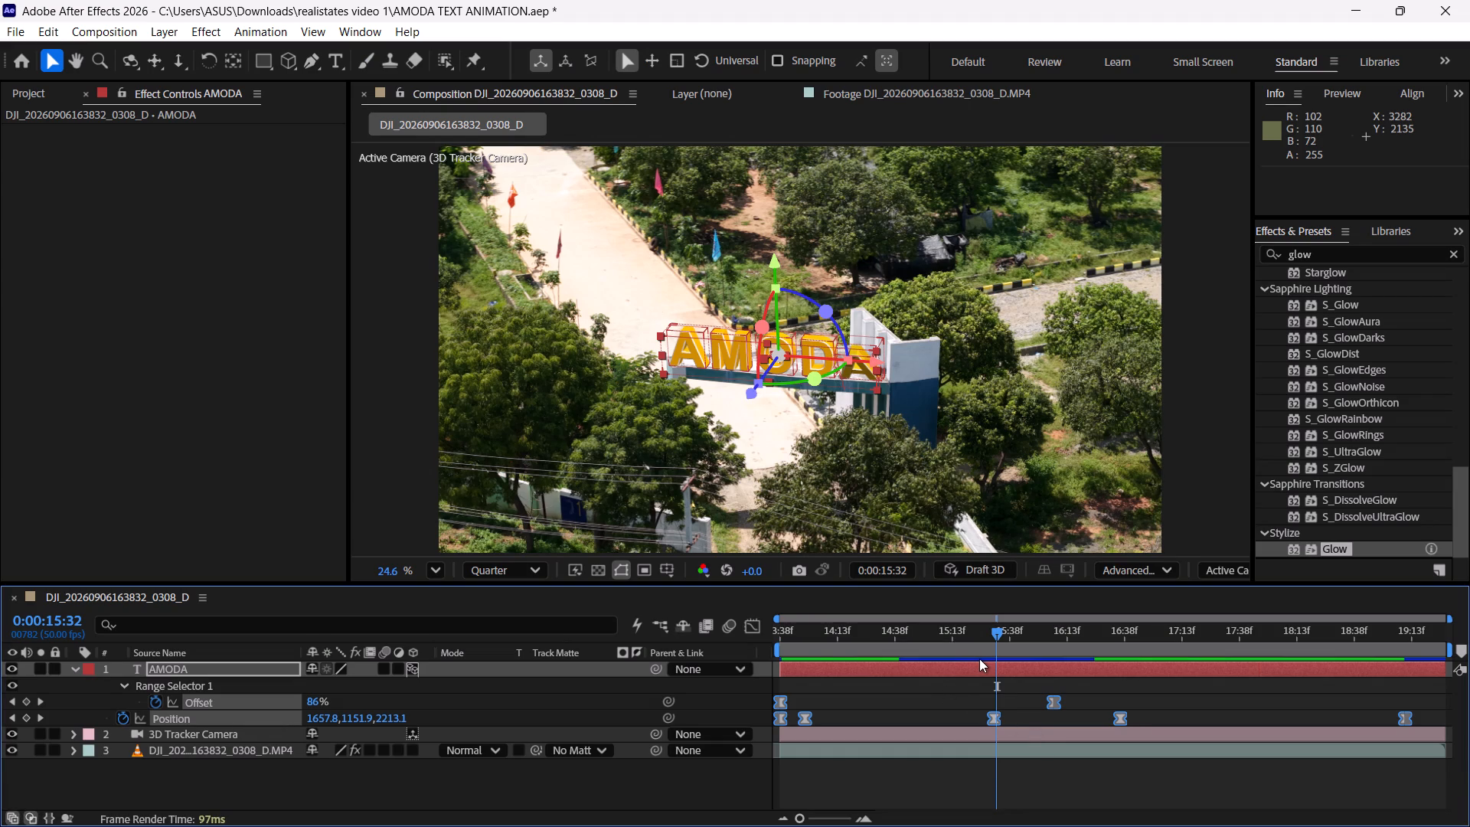
left_click_drag(996, 639, 991, 639)
left_click_drag(991, 639, 1030, 655)
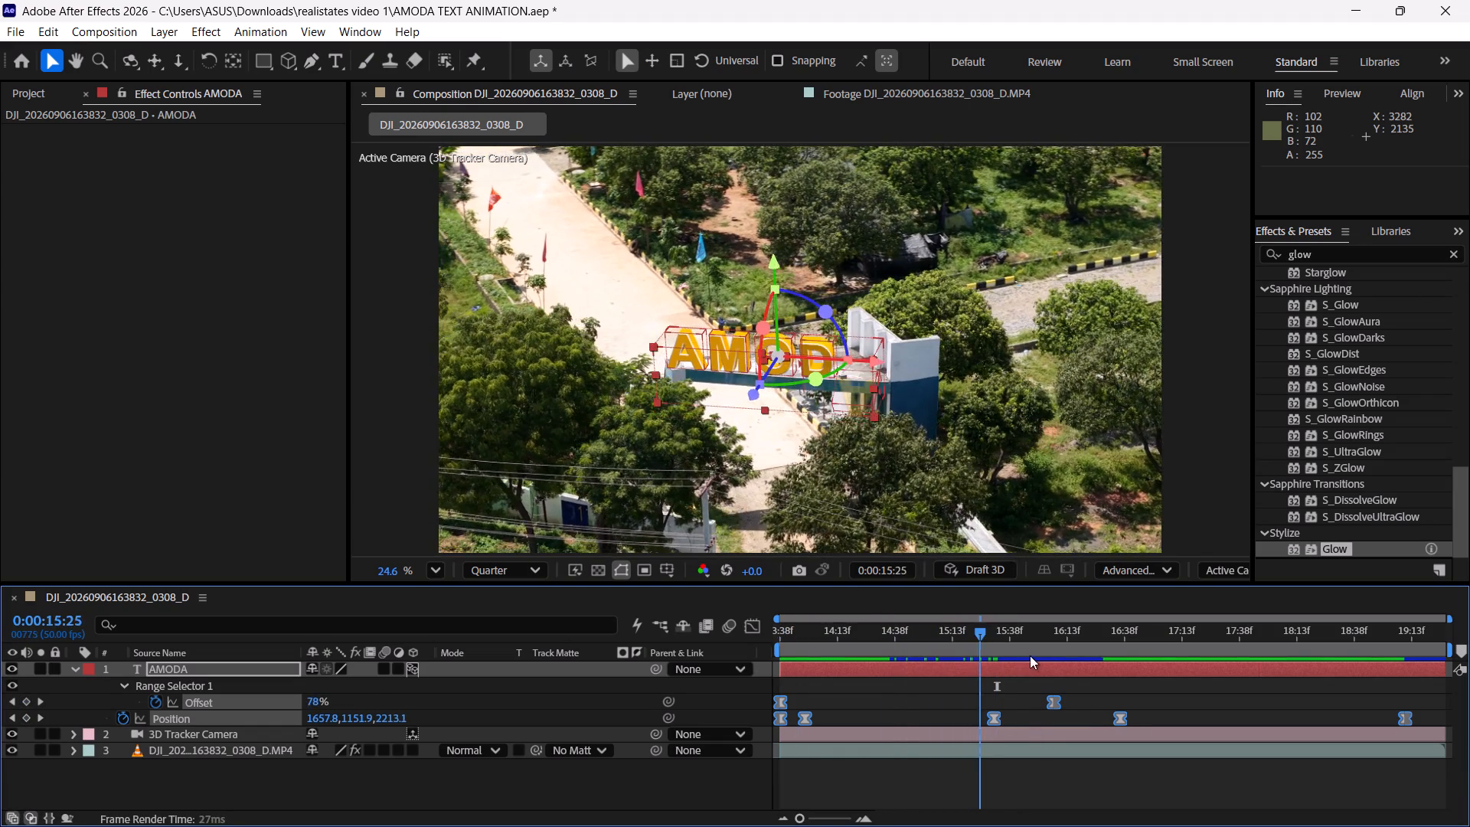
left_click_drag(1030, 655, 773, 787)
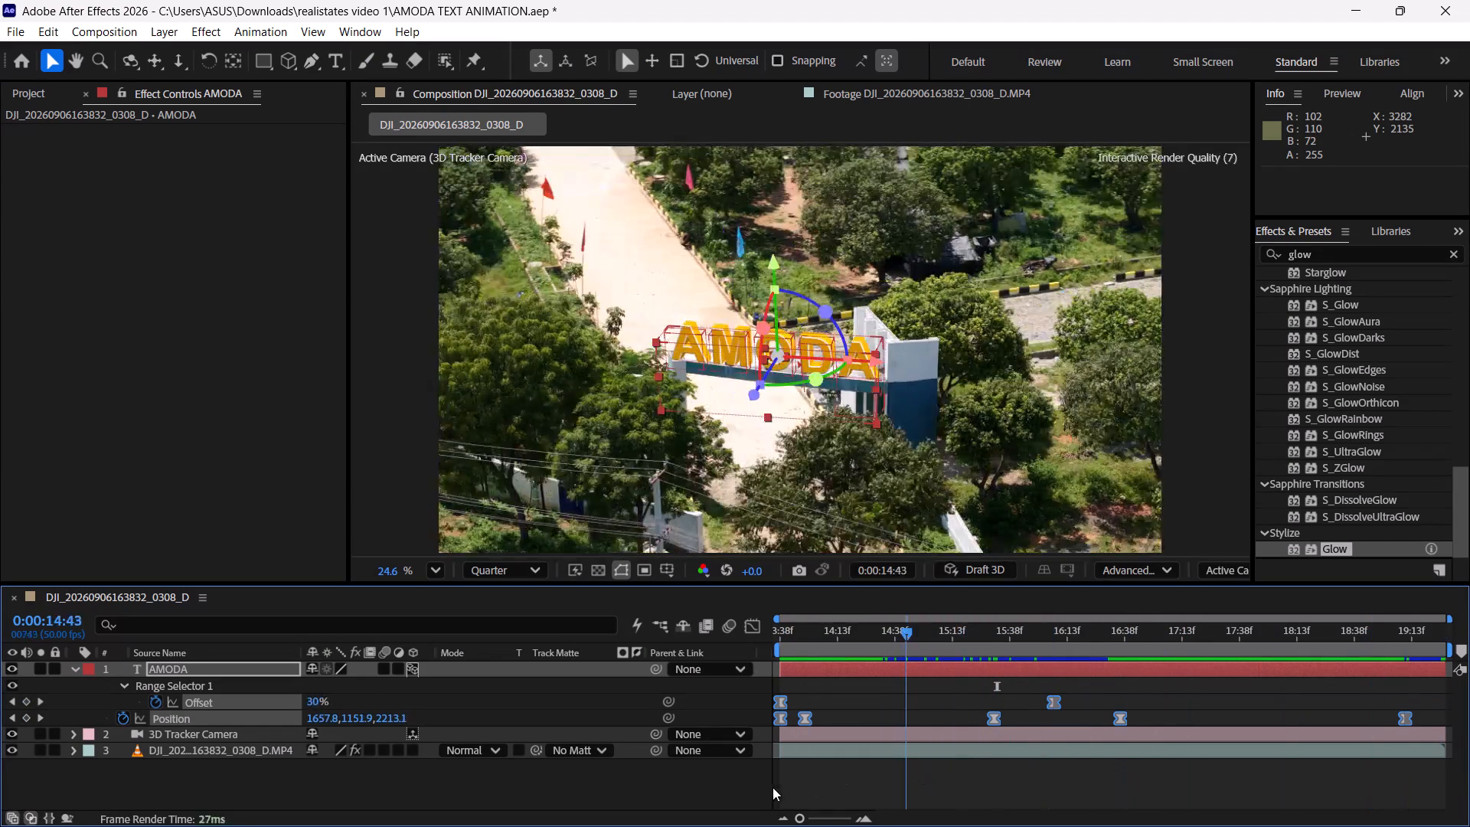
left_click_drag(773, 787, 1186, 767)
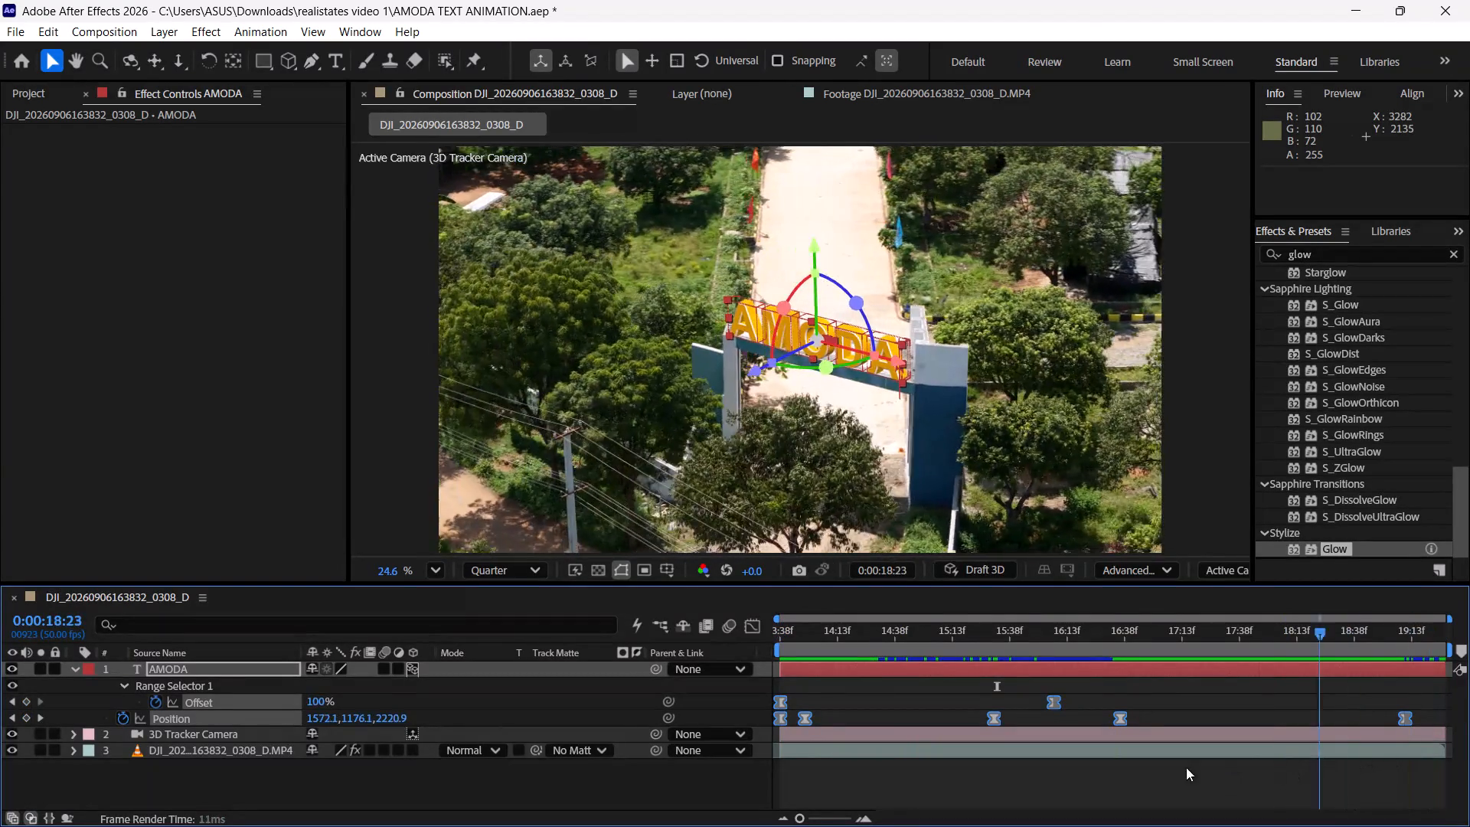
left_click_drag(1186, 767, 689, 771)
Deselect the AMODA keyframes and save the project.
left_click(567, 799)
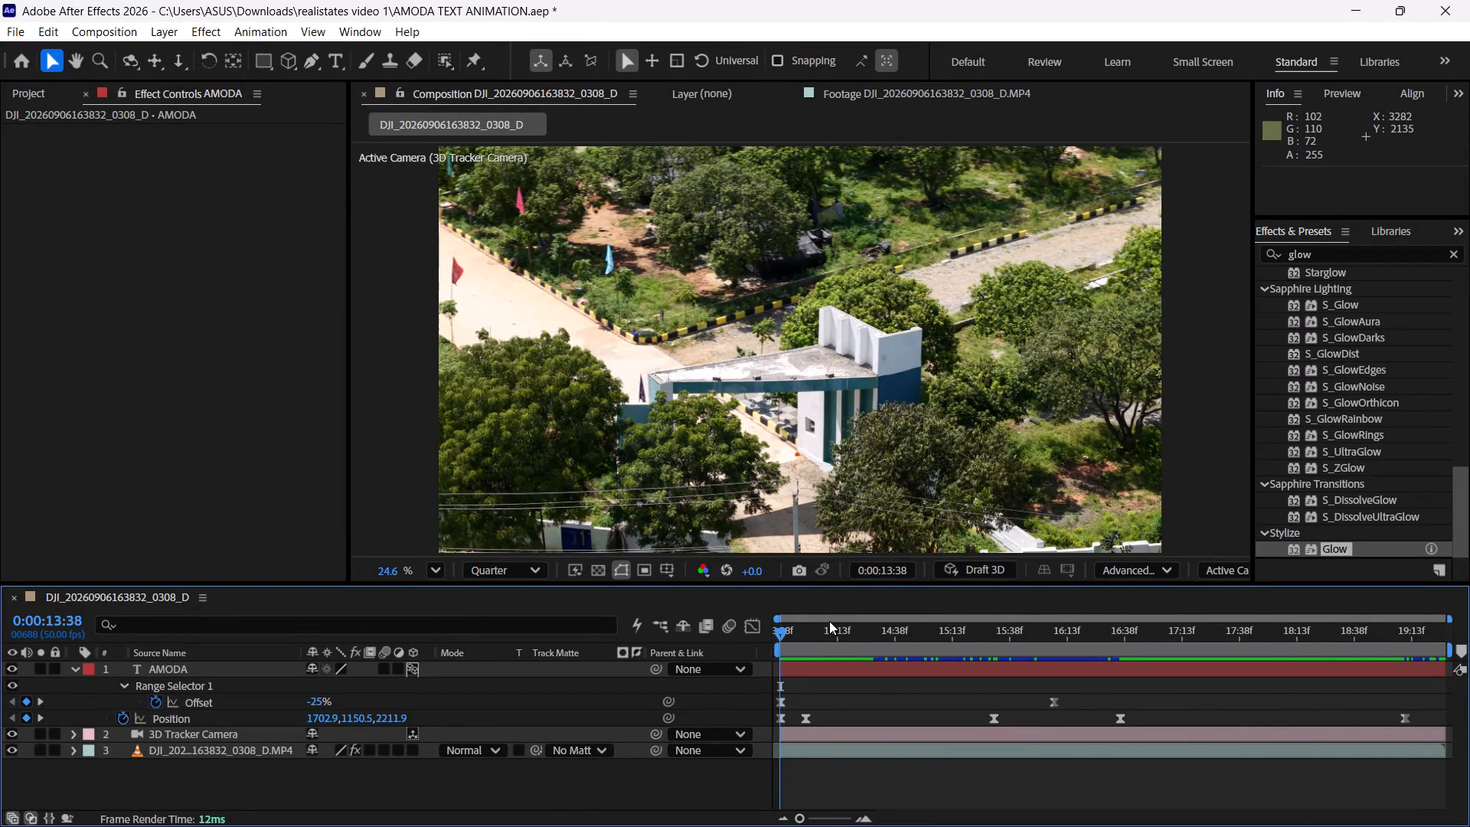
key("ctrl+s")
Play the eased letter cascade from 0:00:13:38 and return to its start.
key("space")
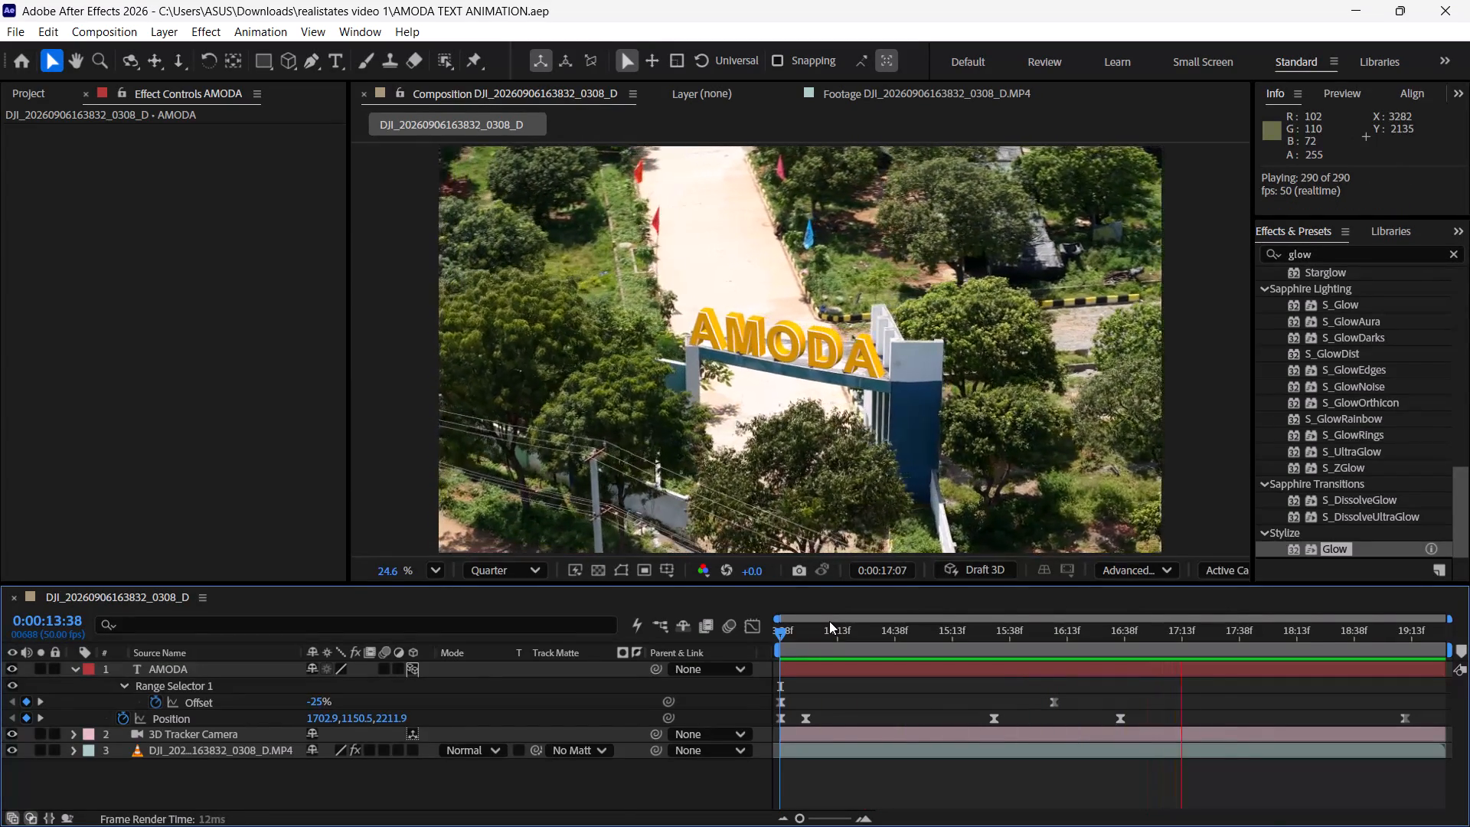
left_click_drag(821, 645, 776, 643)
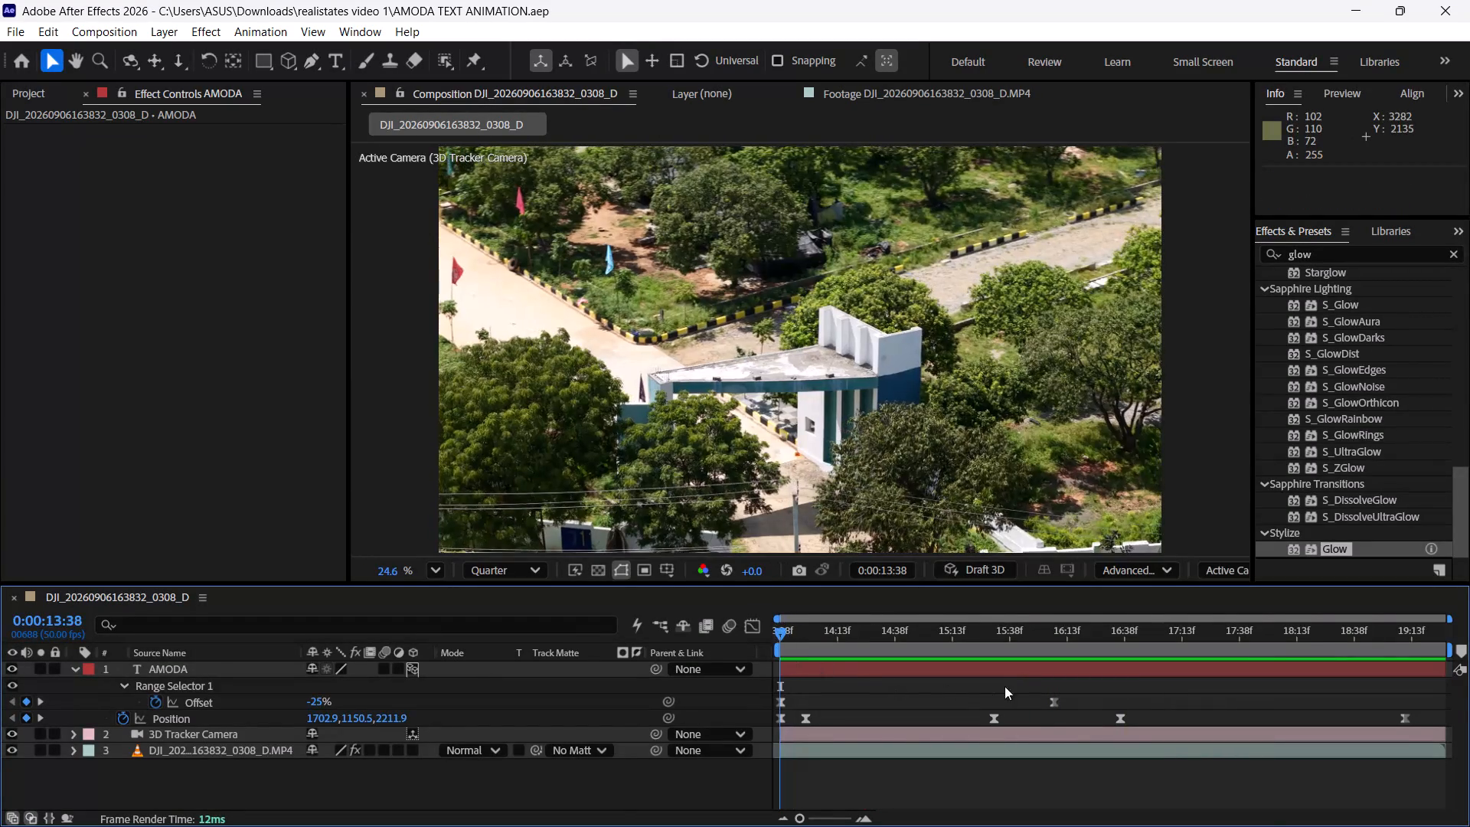
Select the AMODA layer's Range Selector Offset keyframes and try to inspect their curve in the Graph Editor.
left_click_drag(1114, 685, 763, 706)
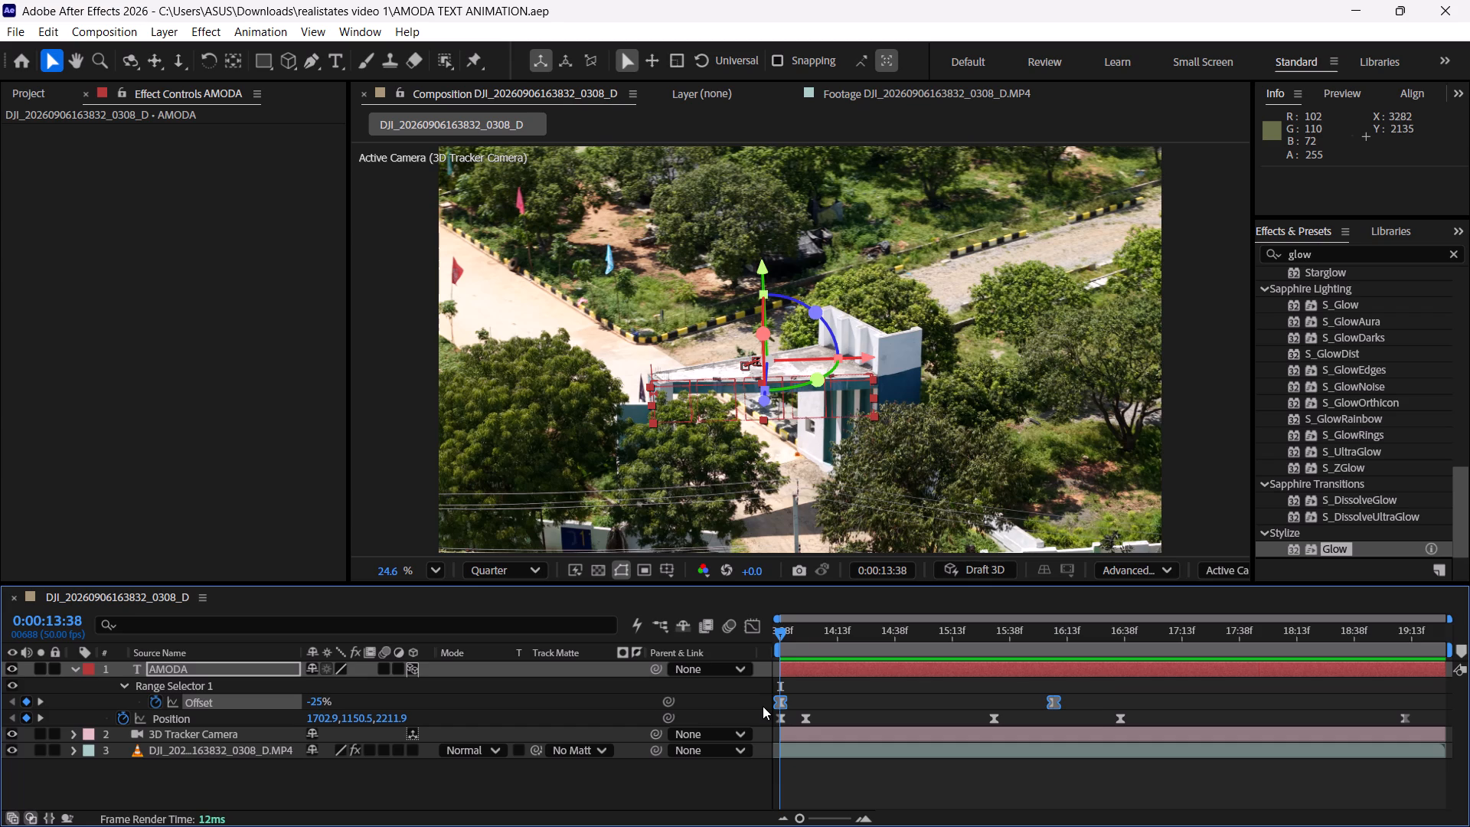
left_click(754, 626)
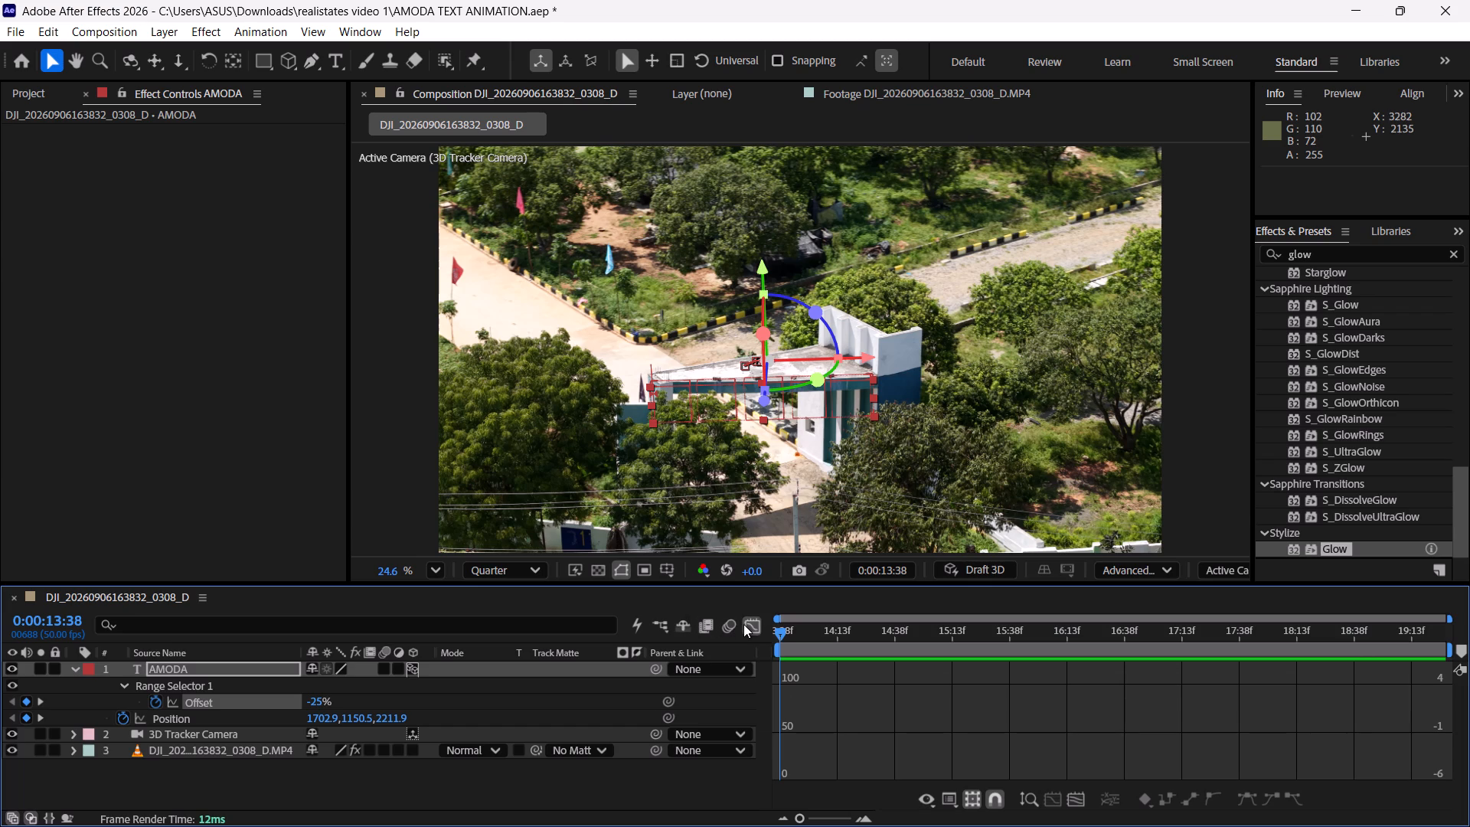
left_click(743, 624)
left_click_drag(1093, 686, 873, 711)
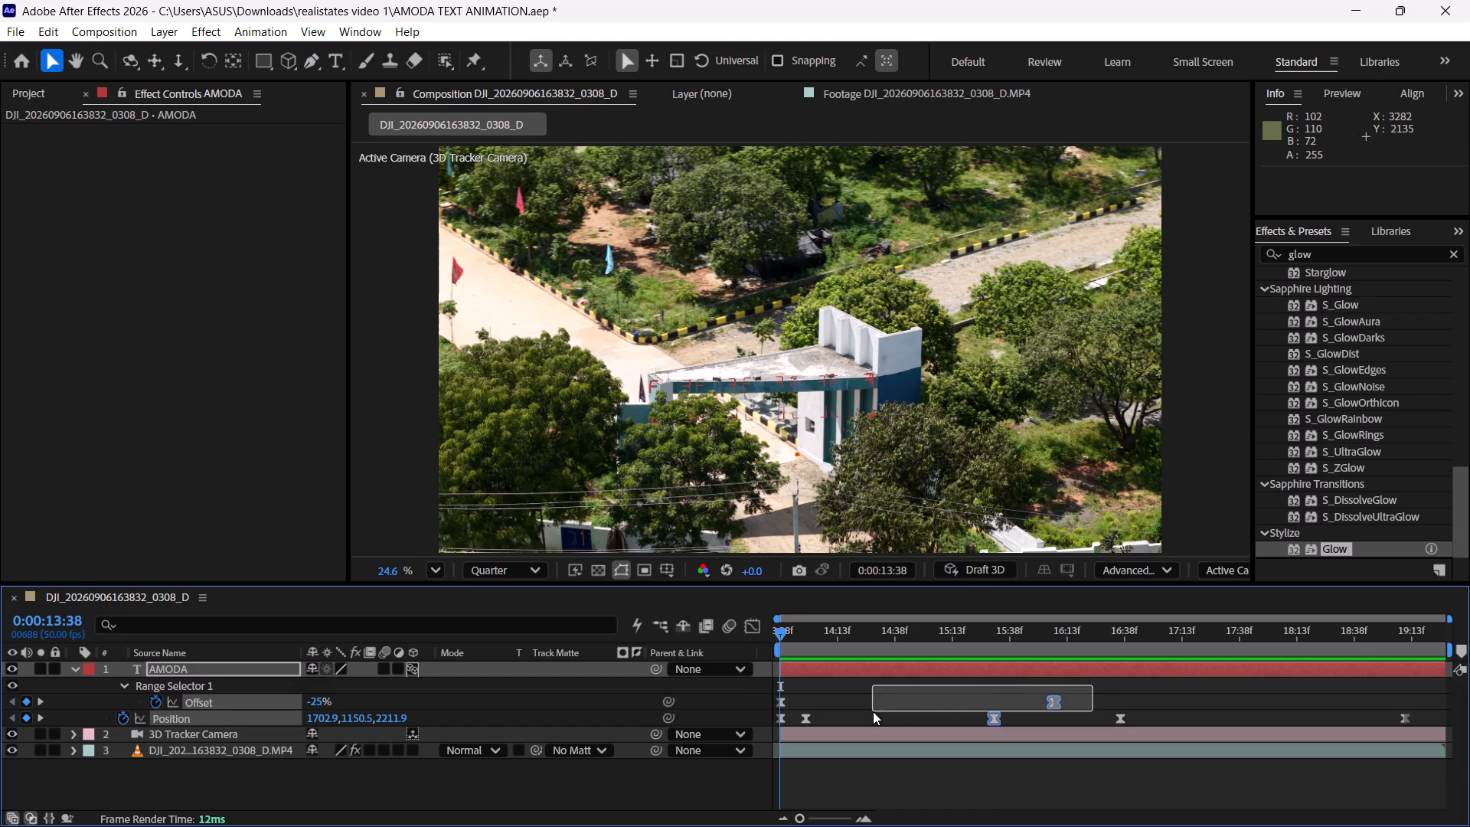
left_click_drag(873, 711, 750, 702)
left_click(759, 629)
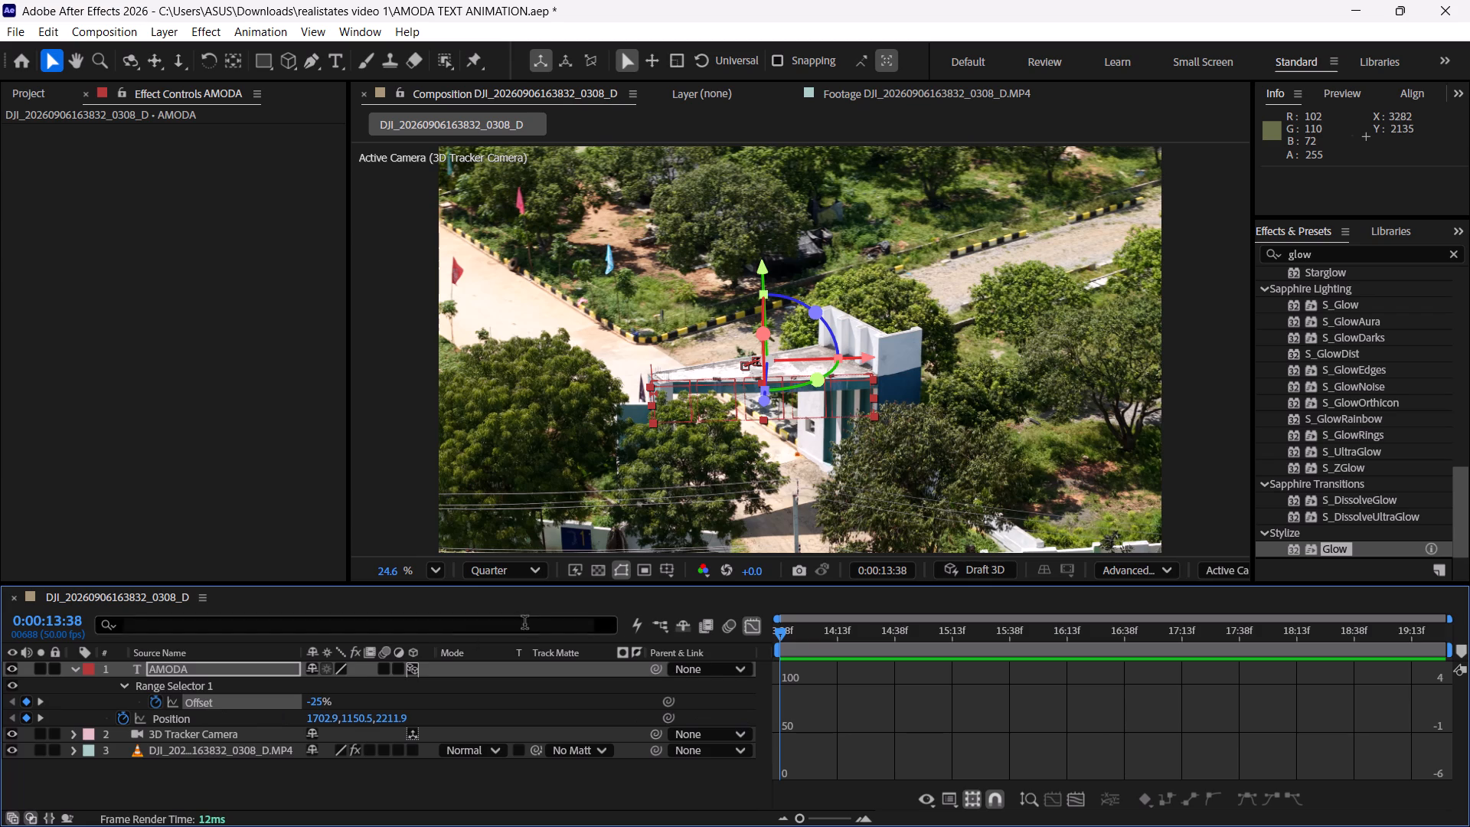
left_click(761, 626)
left_click_drag(1077, 691, 706, 698)
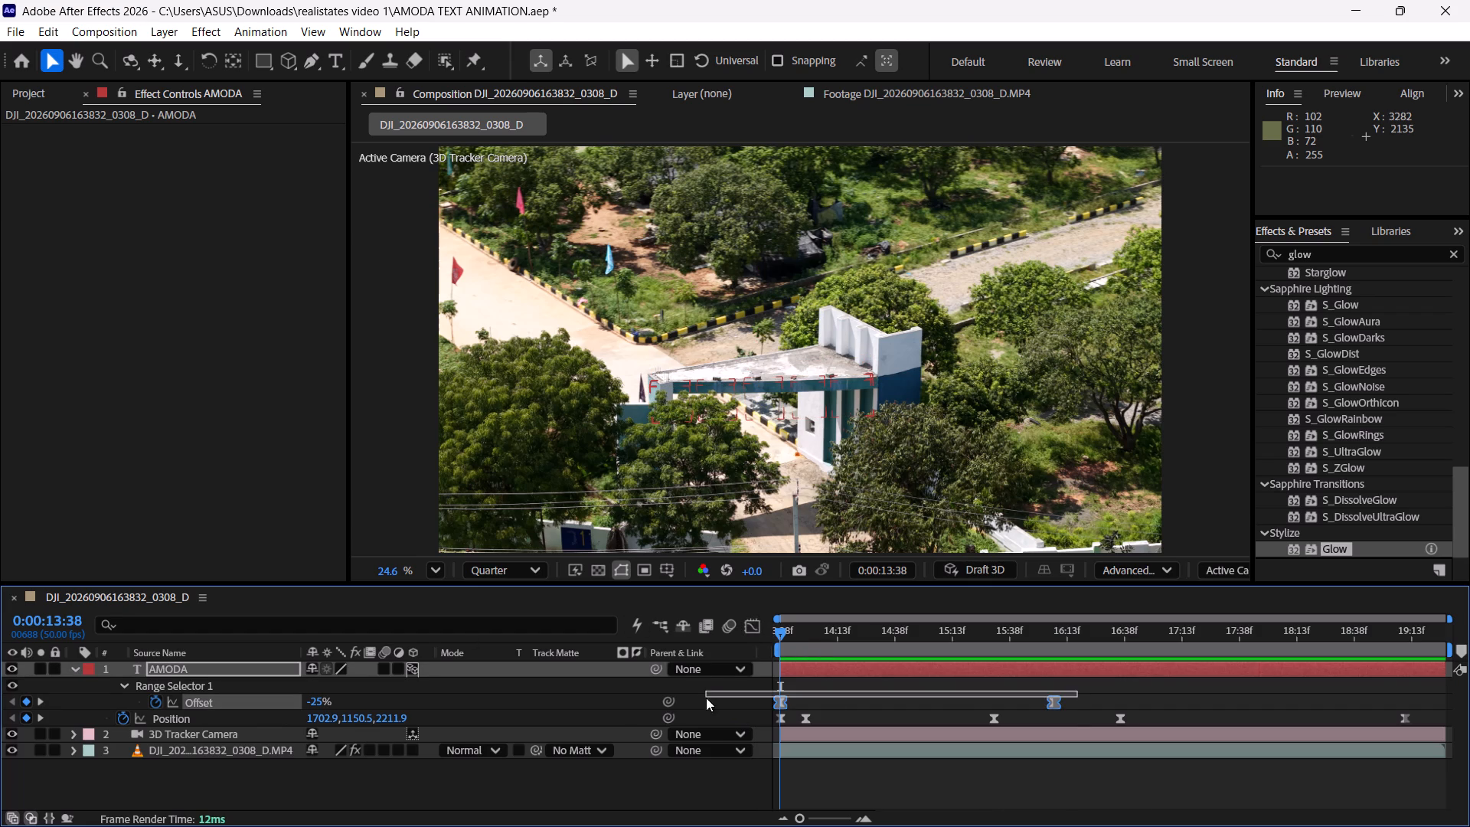
left_click_drag(706, 698, 699, 733)
left_click(747, 630)
left_click(747, 630)
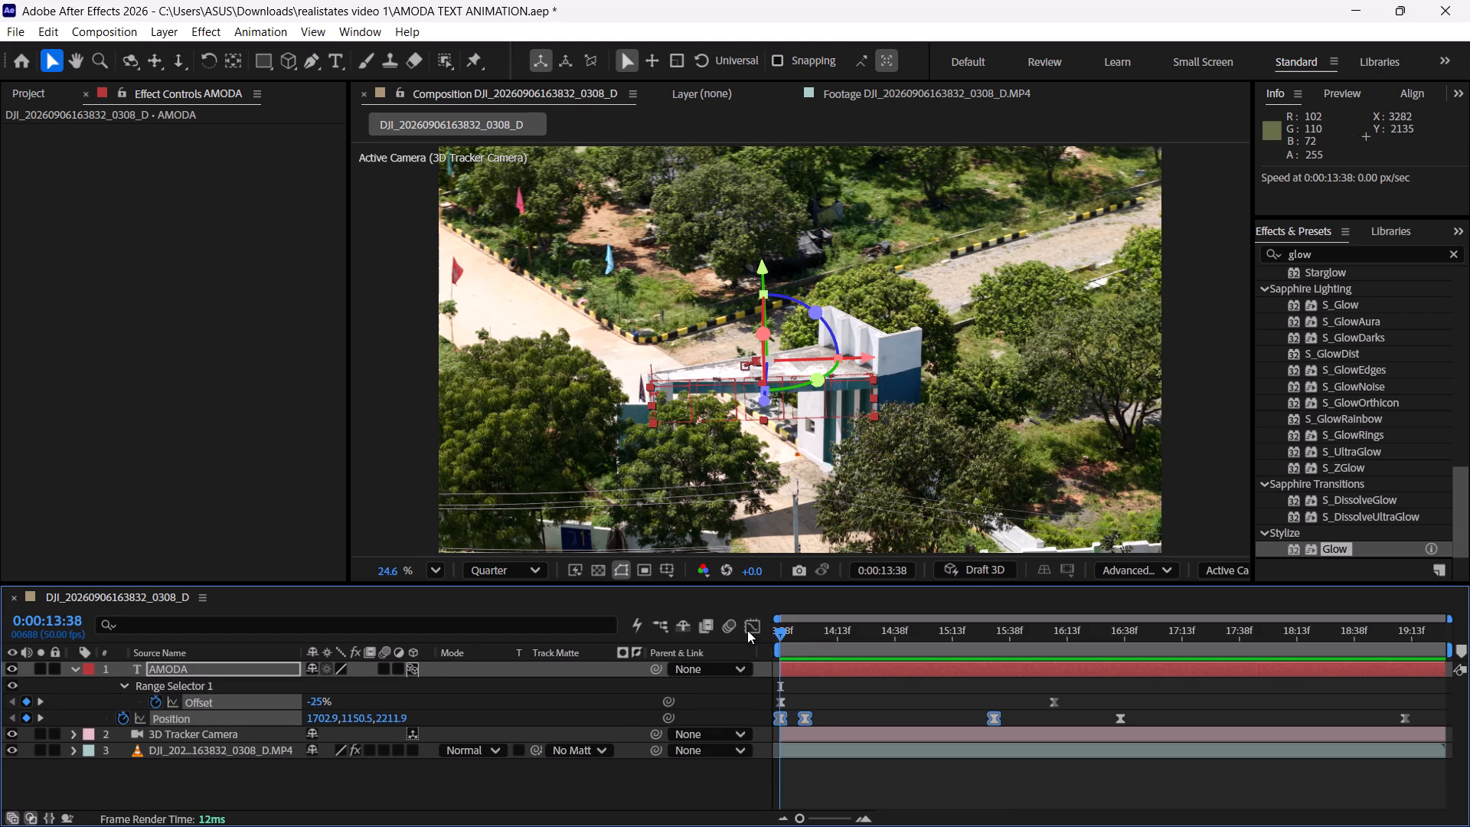
At 0:00:14:16, reselect the Offset keyframes and look through the Graph Editor's value range for their curve.
left_click_drag(814, 648, 844, 646)
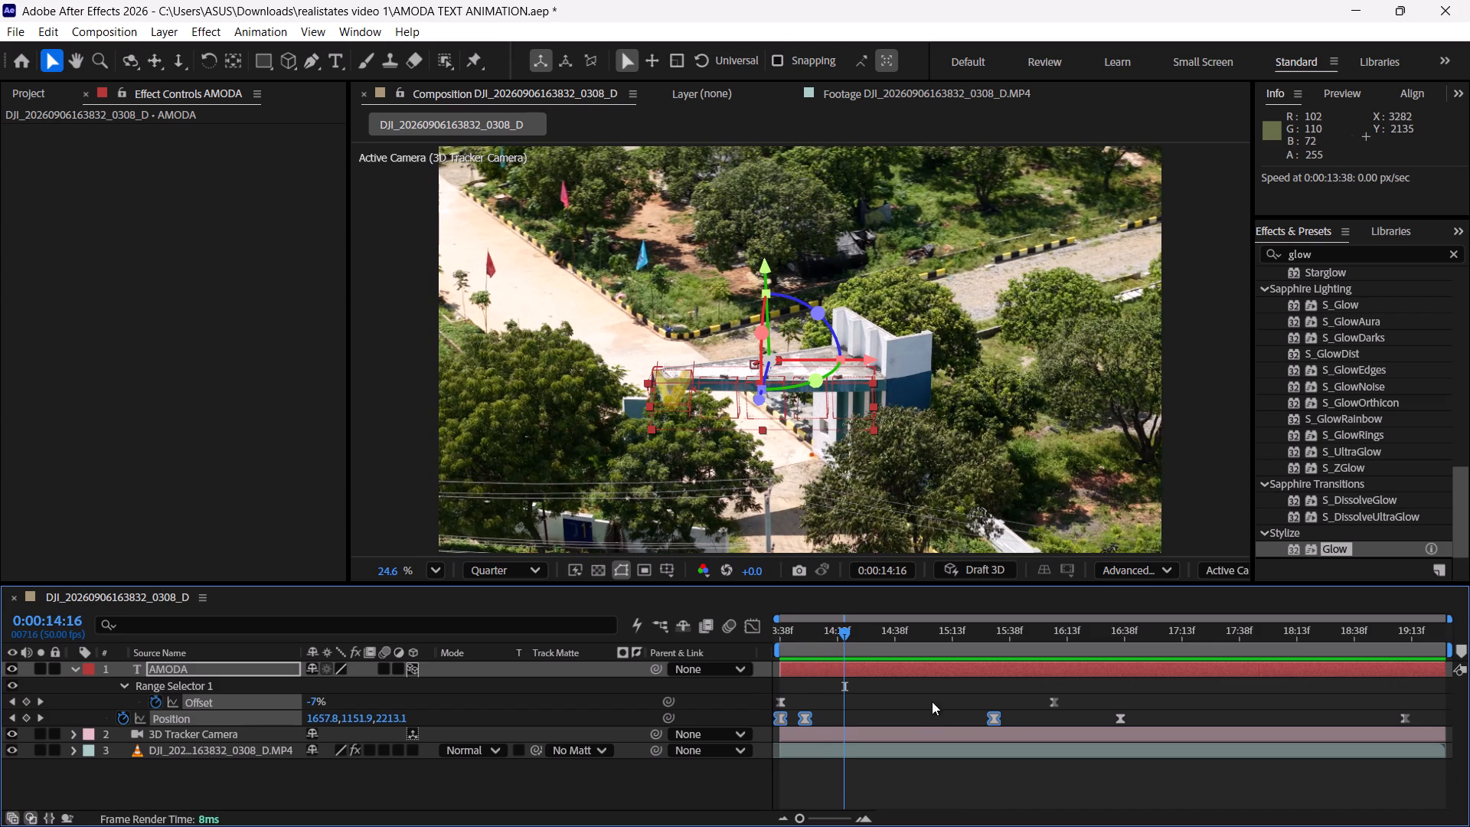
left_click(922, 694)
left_click_drag(1091, 687, 718, 695)
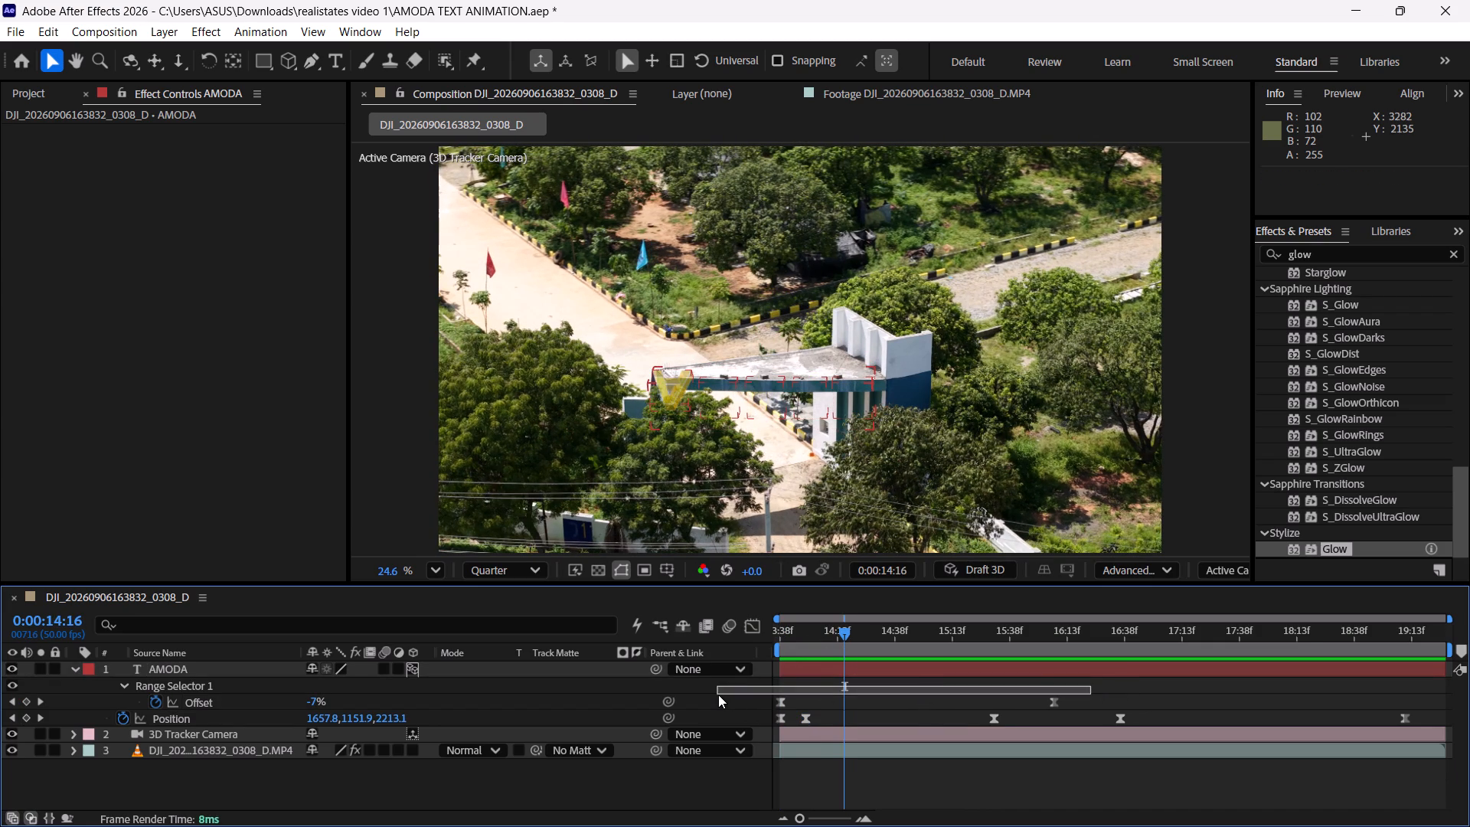
left_click_drag(718, 695, 738, 702)
left_click(748, 634)
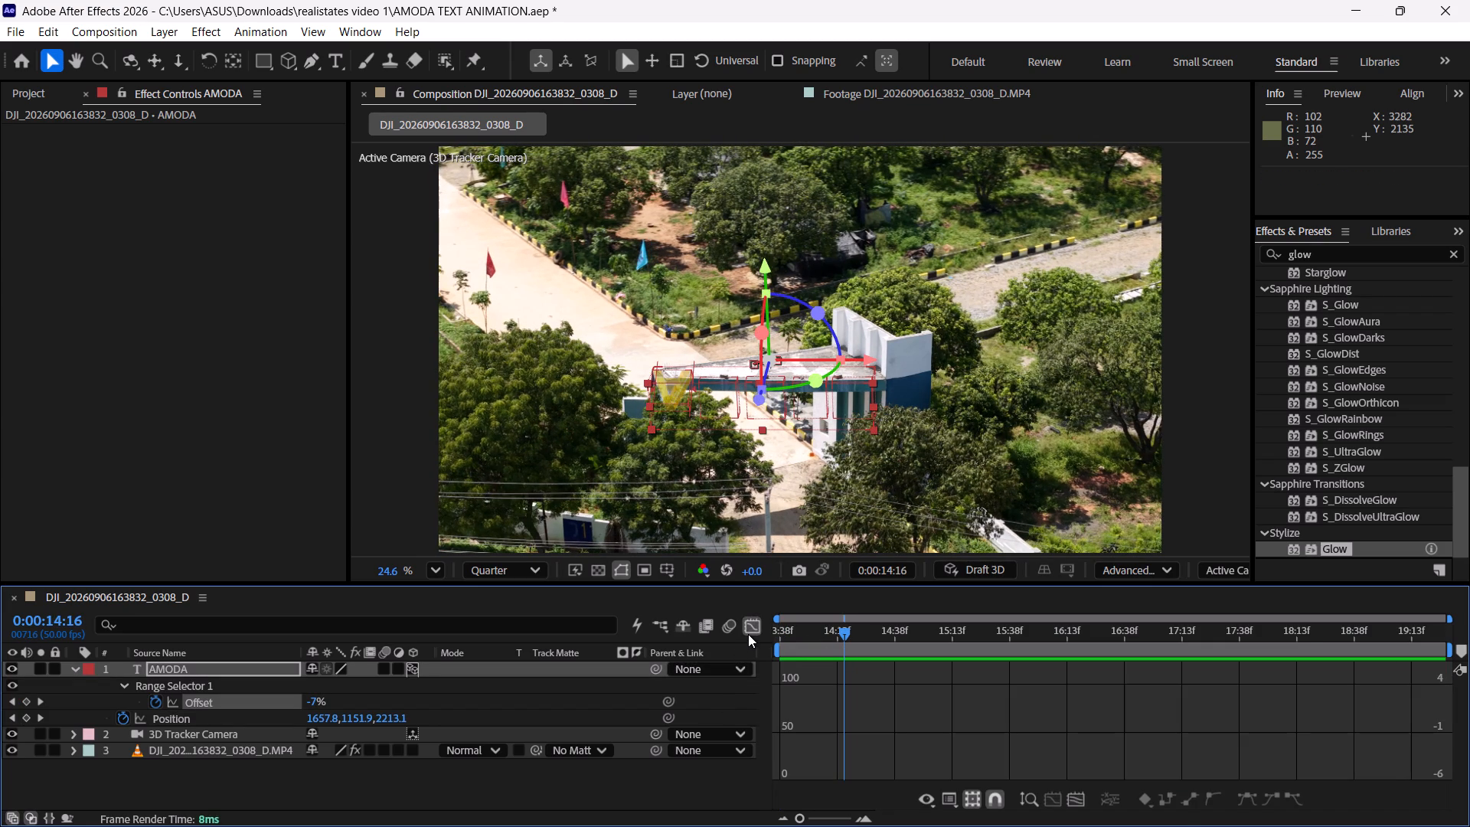
scroll(884, 690, "down", 8)
scroll(884, 691, "up", 3)
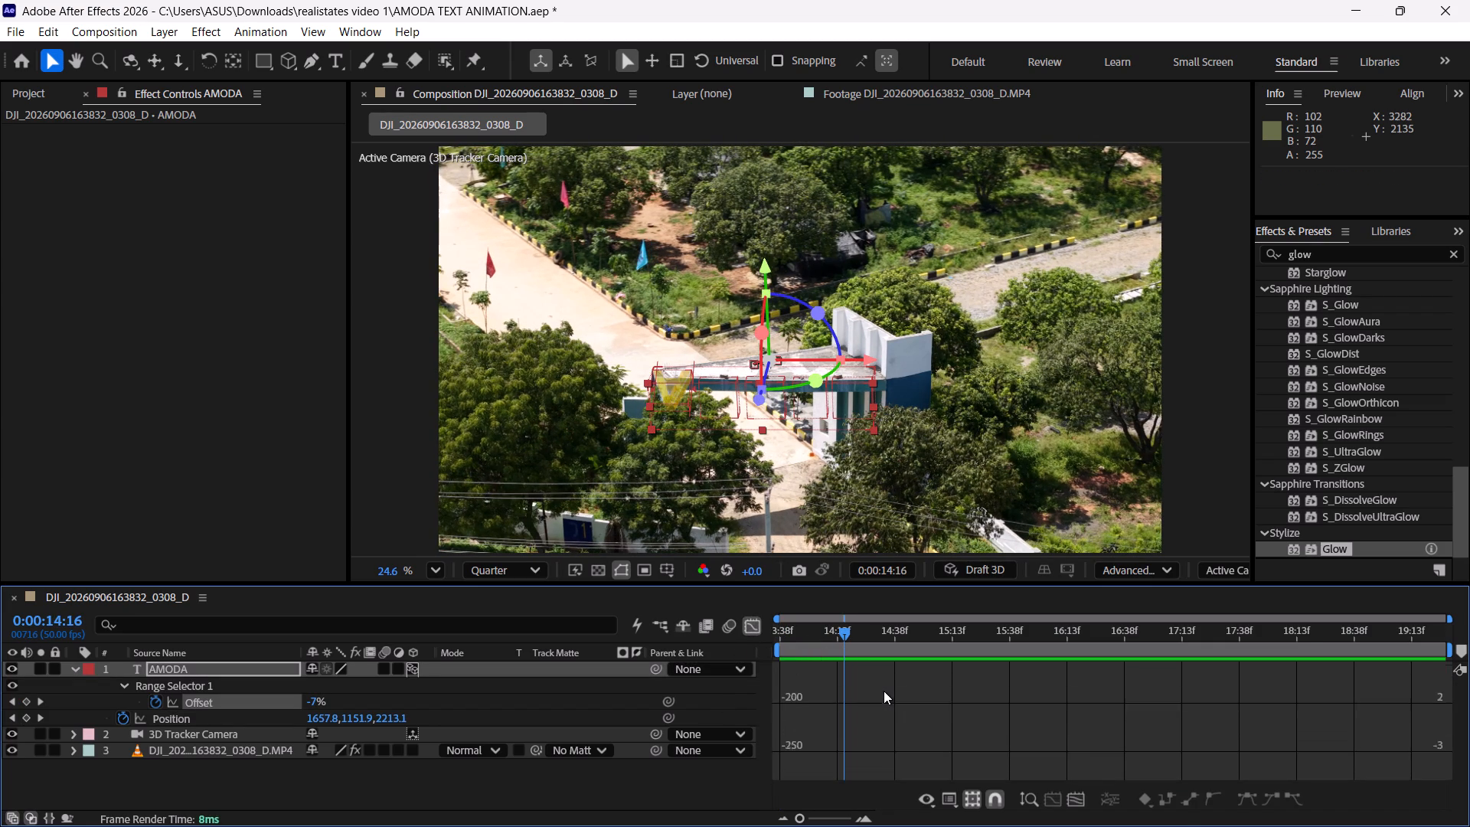
scroll(884, 691, "up", 5)
scroll(884, 691, "down", 9)
scroll(884, 691, "down", 19)
scroll(884, 691, "up", 20)
scroll(884, 691, "up", 15)
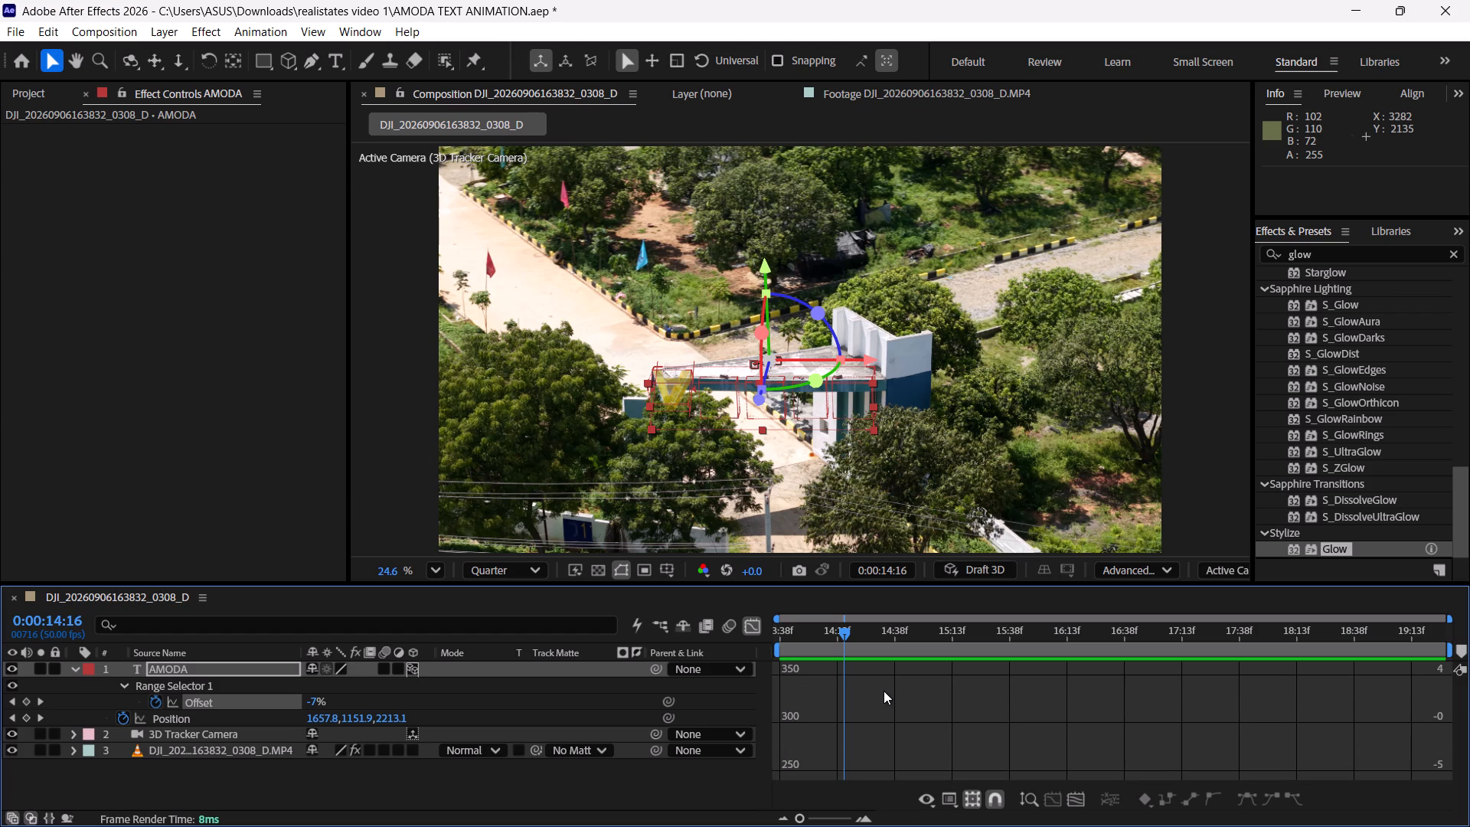
scroll(884, 691, "down", 10)
scroll(884, 691, "up", 2)
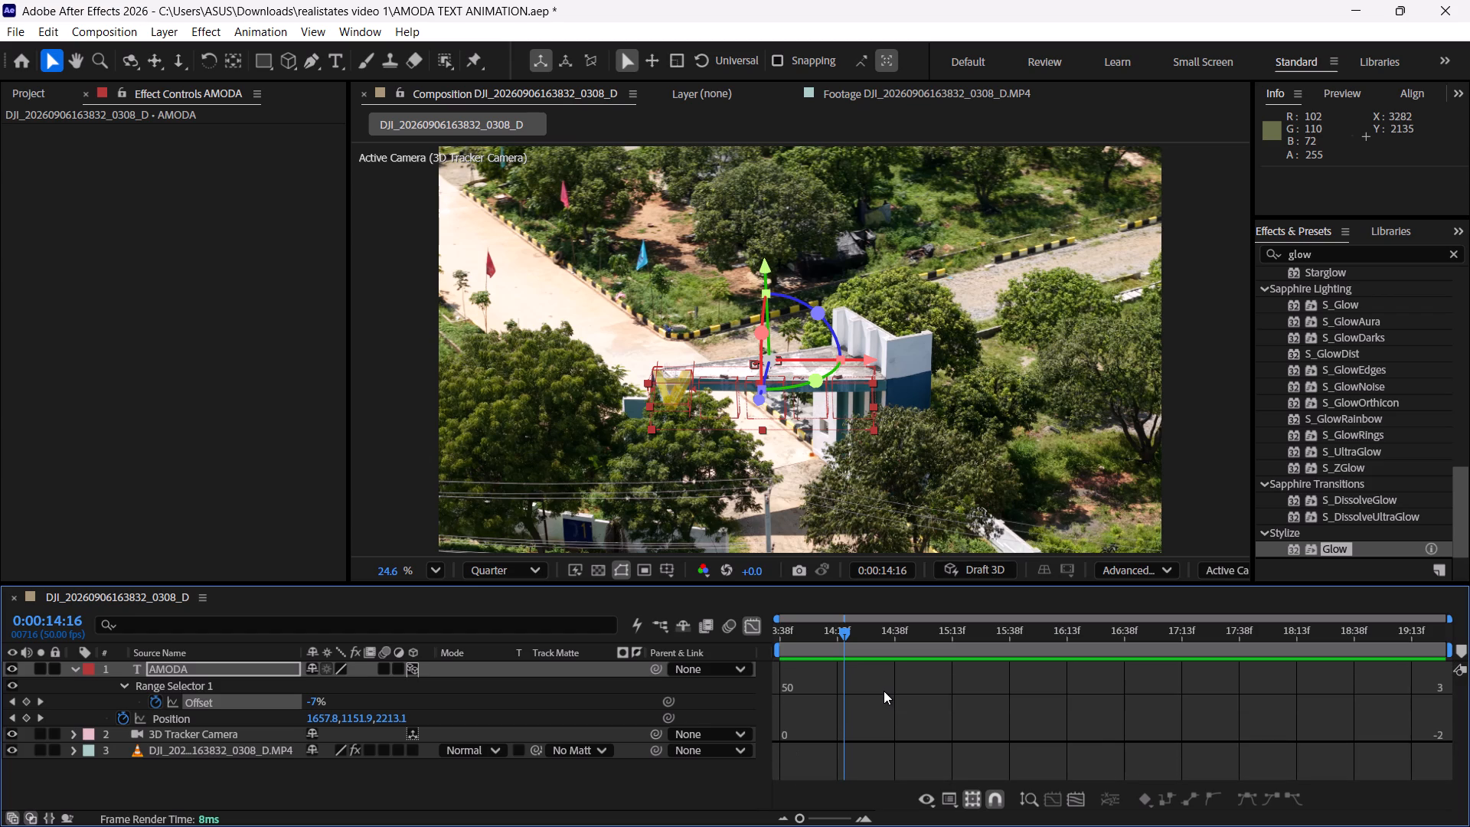
scroll(884, 691, "up", 1)
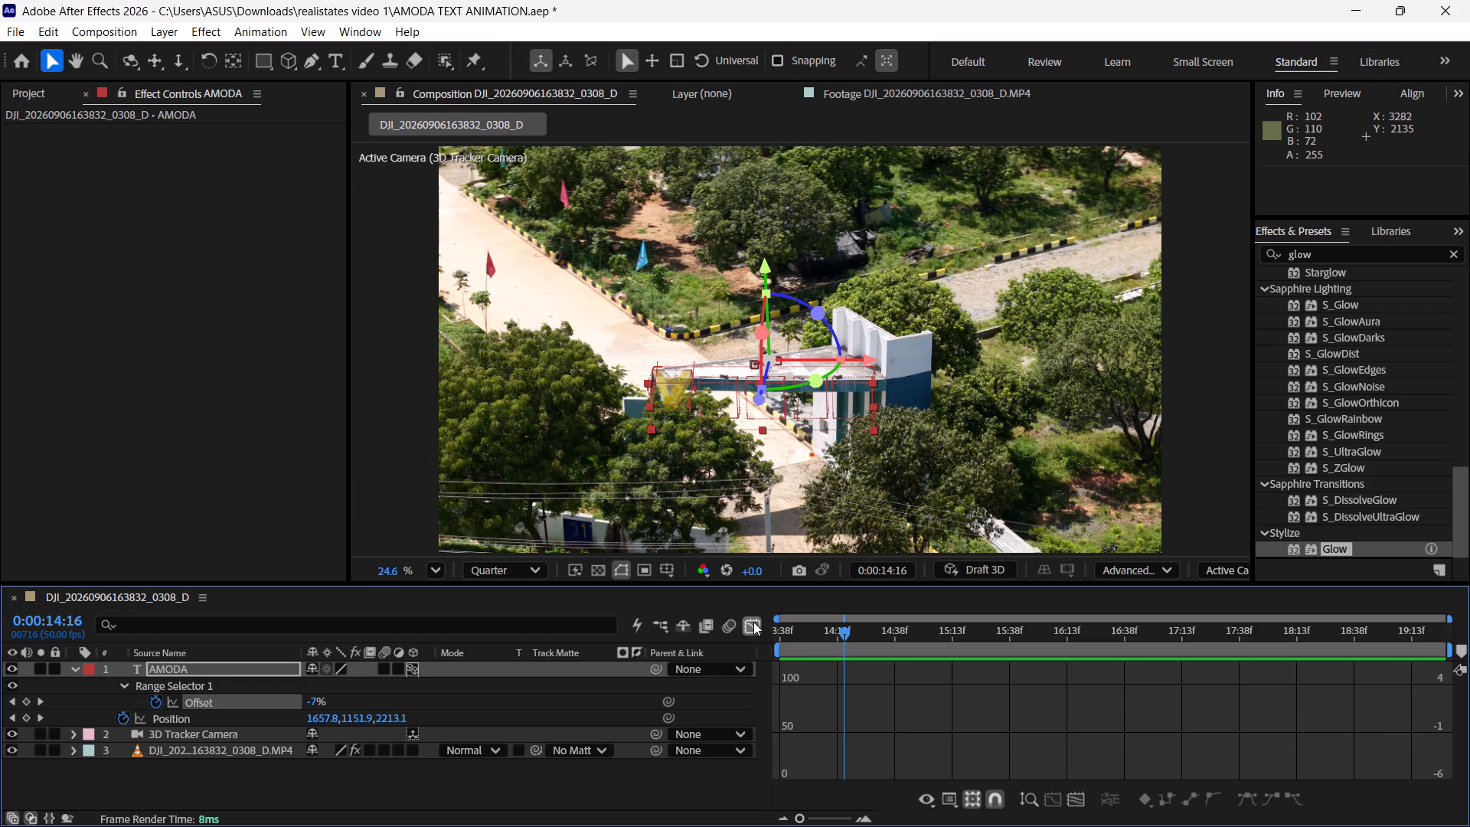
left_click(753, 620)
Select all Offset and Position keyframes of the AMODA layer and check for their curves in the Graph Editor.
left_click(906, 690)
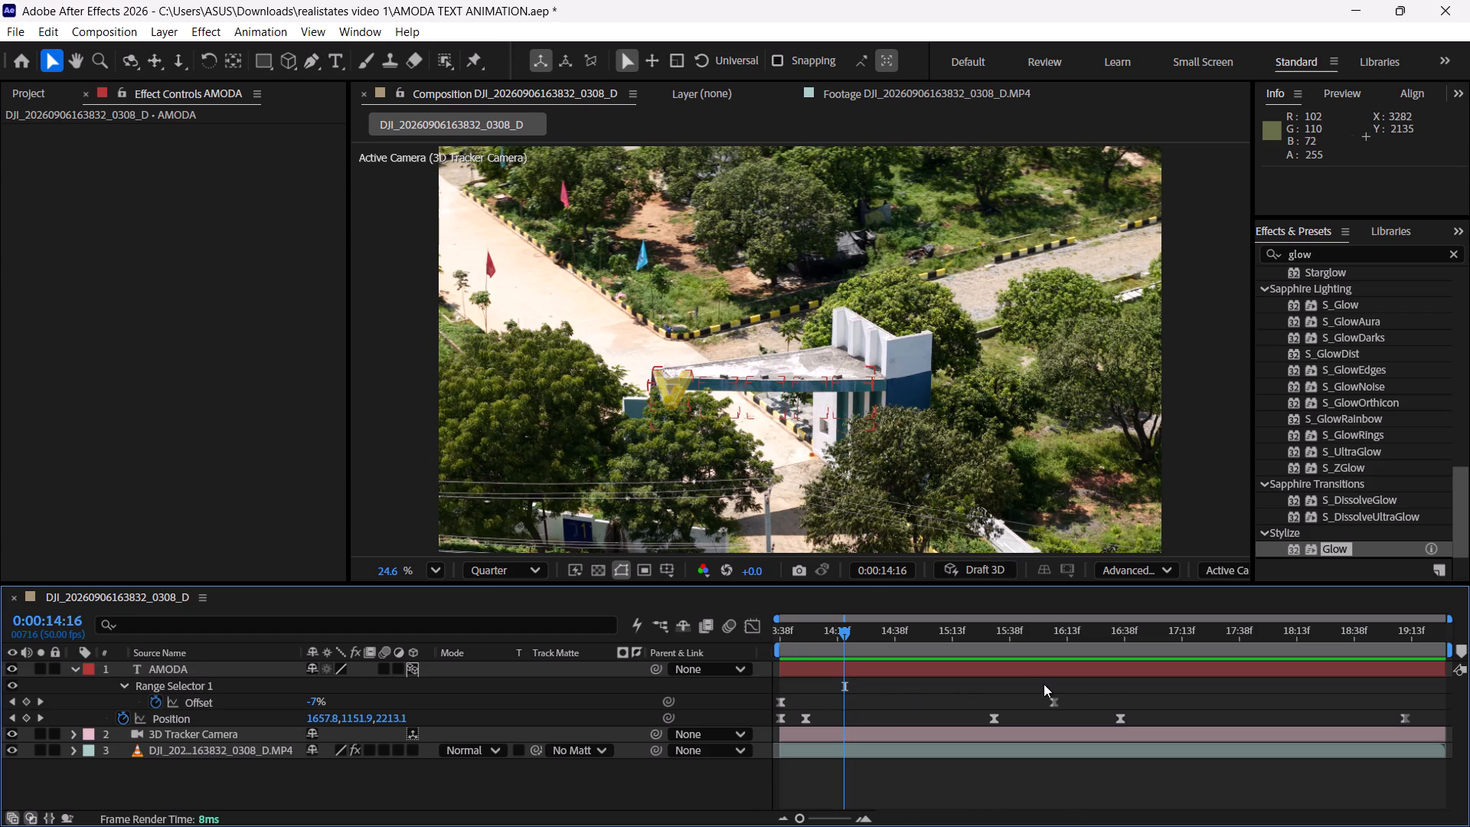
left_click_drag(1431, 704, 659, 748)
left_click(758, 629)
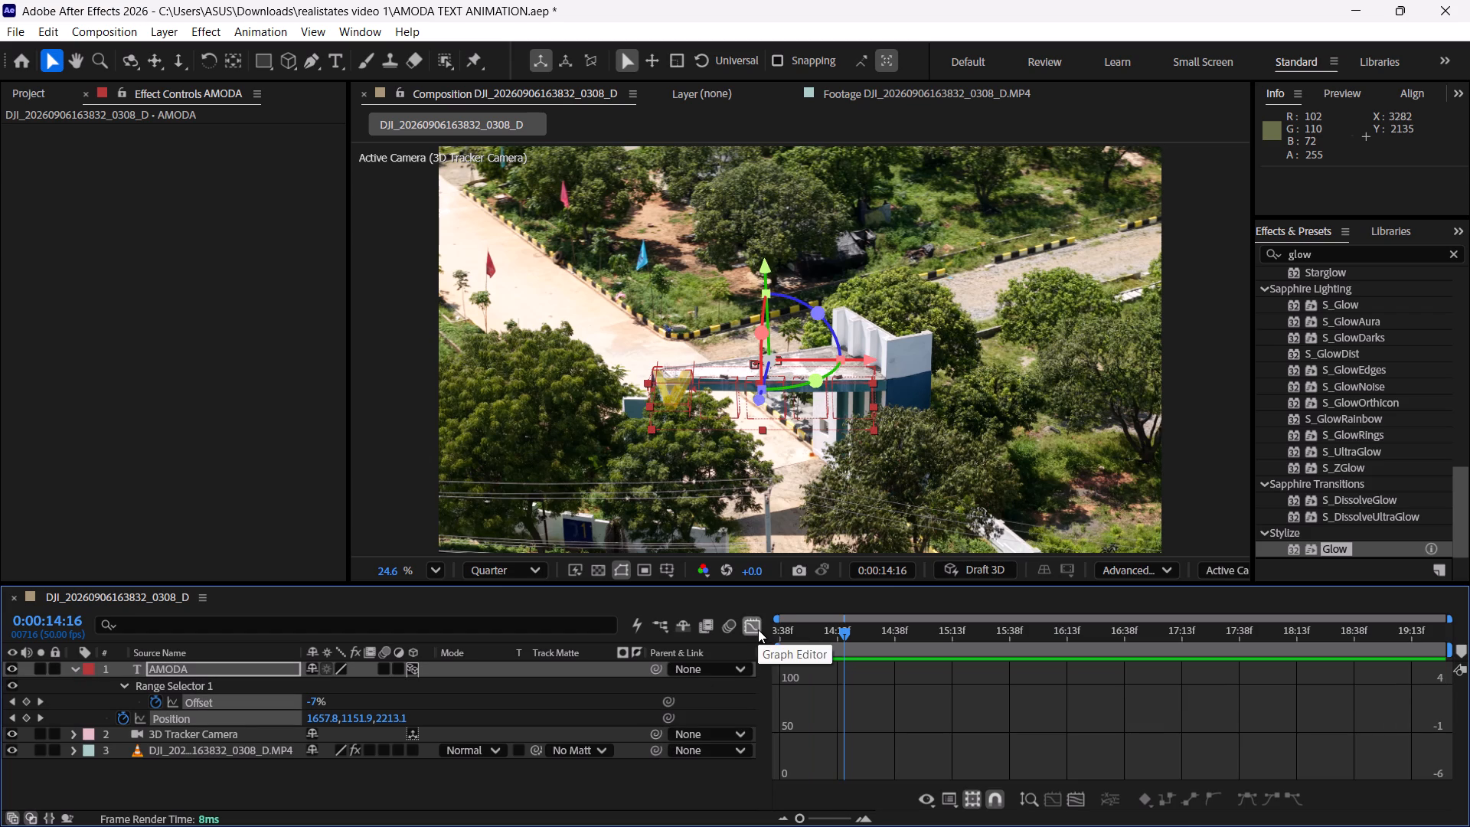
left_click(758, 629)
left_click(718, 799)
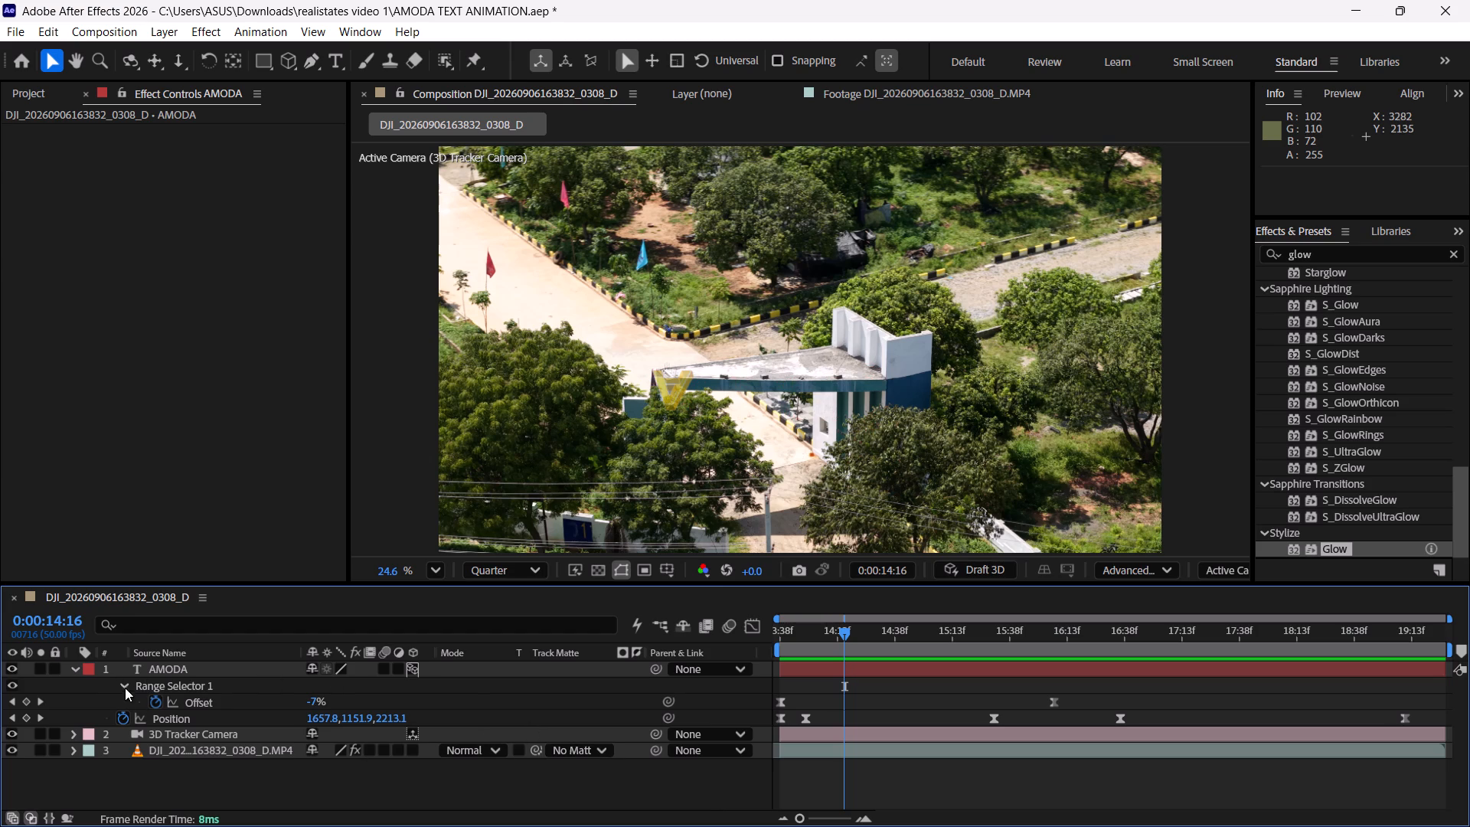
Select only the two Offset keyframes and look through the Graph Editor's value range for their curve again.
left_click_drag(1091, 684, 790, 701)
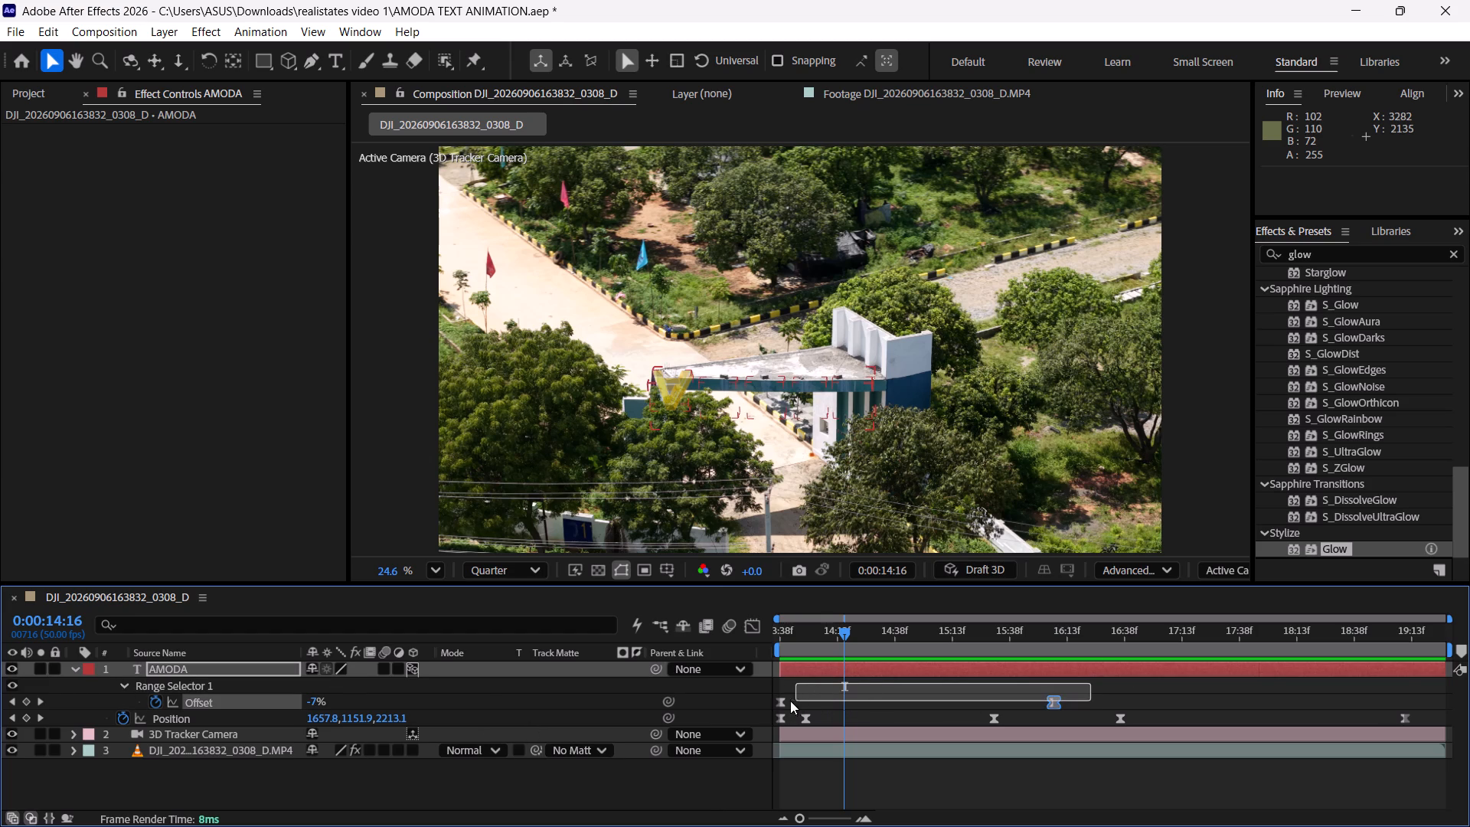
left_click_drag(790, 701, 778, 701)
left_click(756, 629)
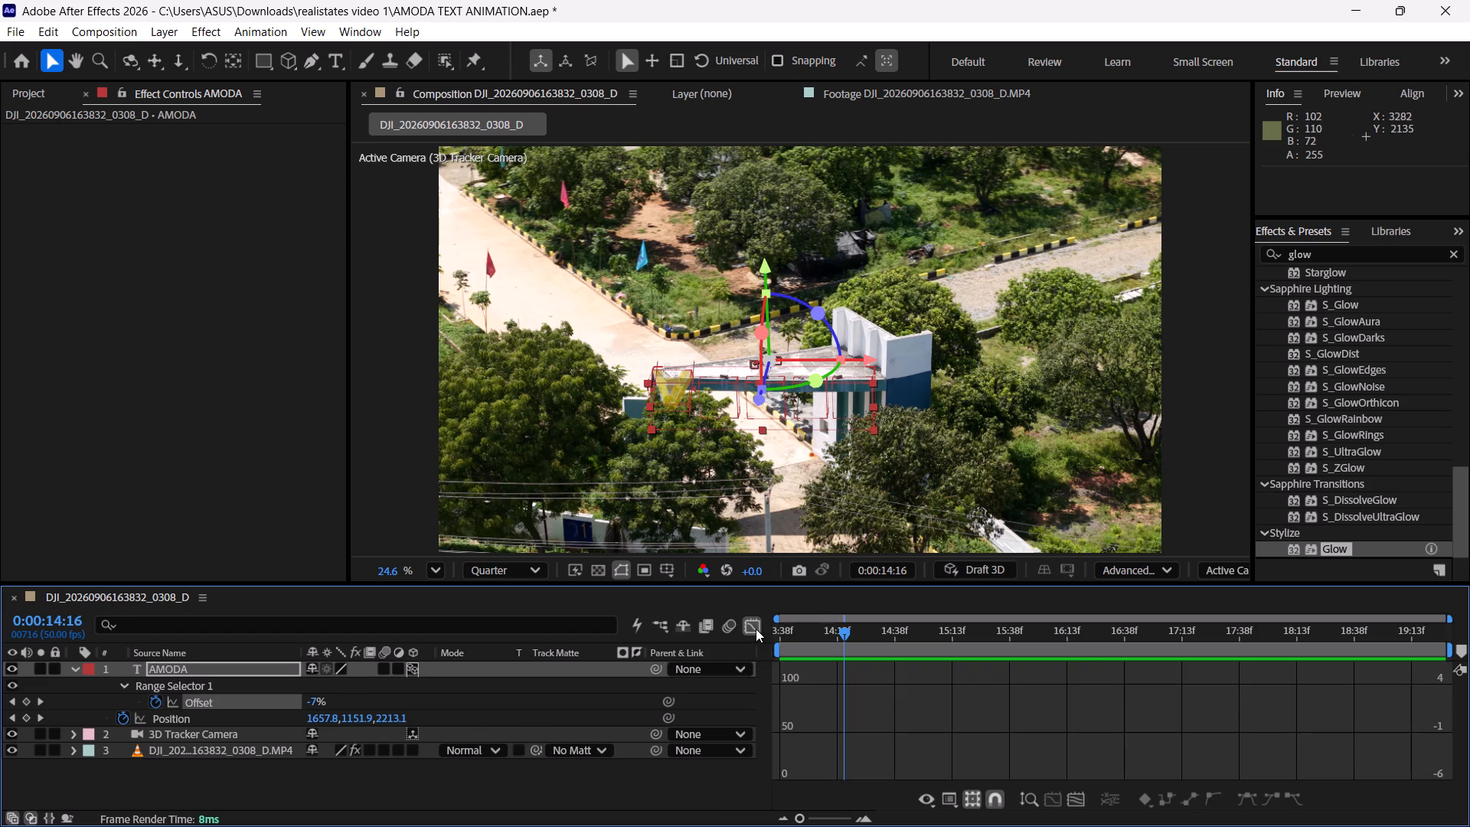
scroll(890, 697, "down", 6)
scroll(892, 699, "up", 9)
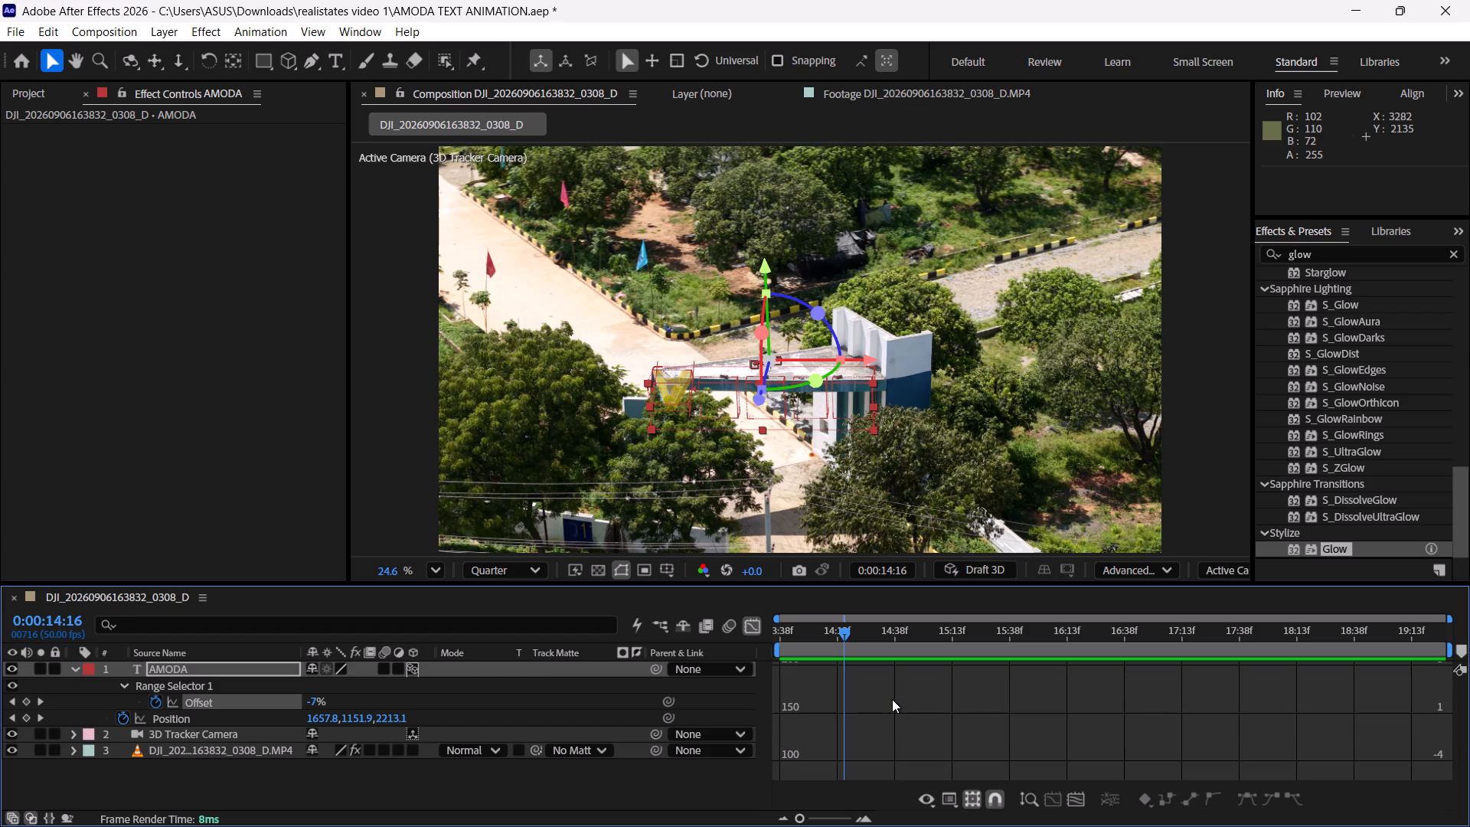
scroll(892, 699, "down", 6)
scroll(892, 699, "up", 3)
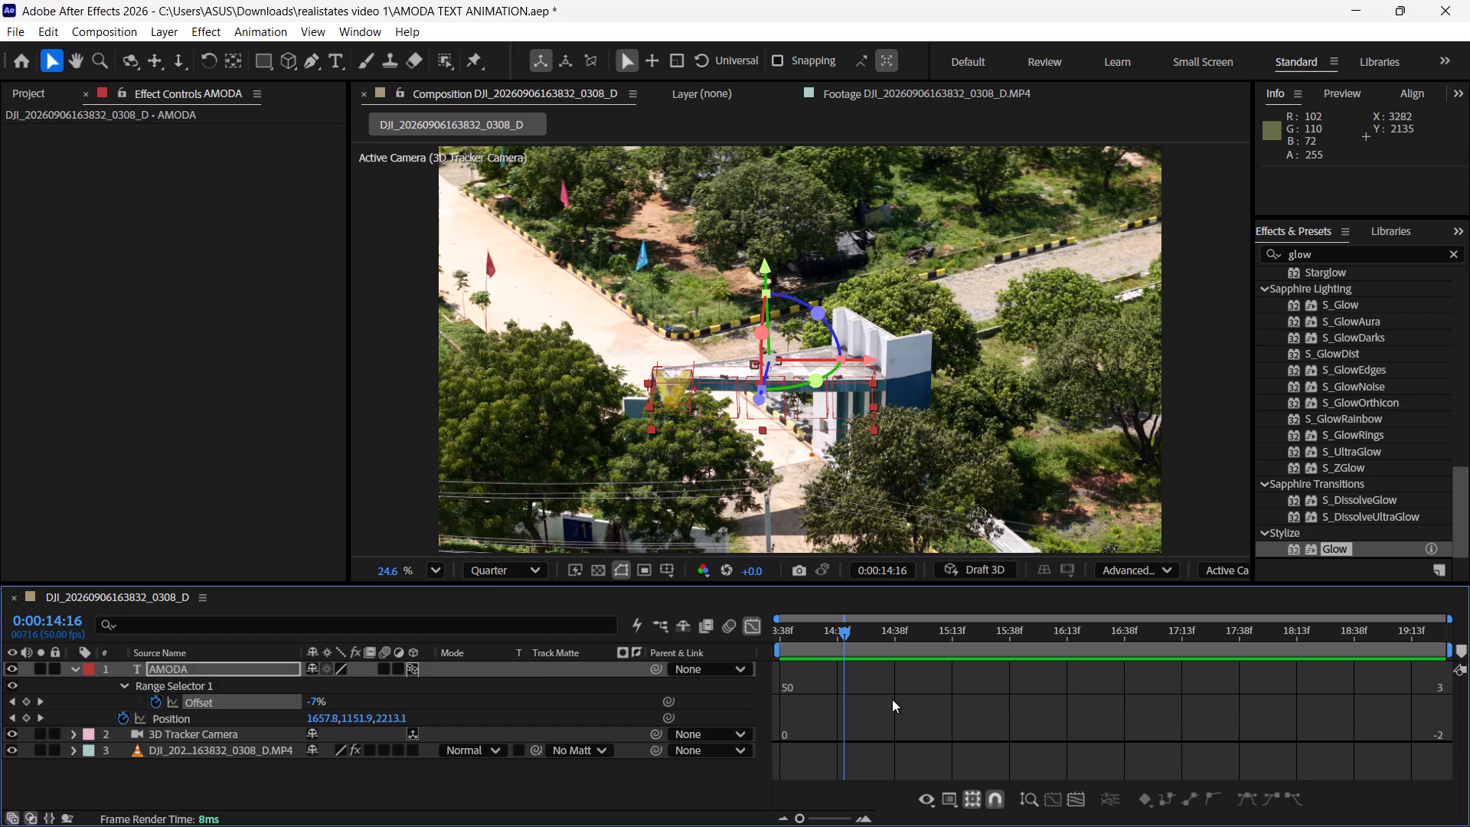
scroll(892, 699, "down", 1)
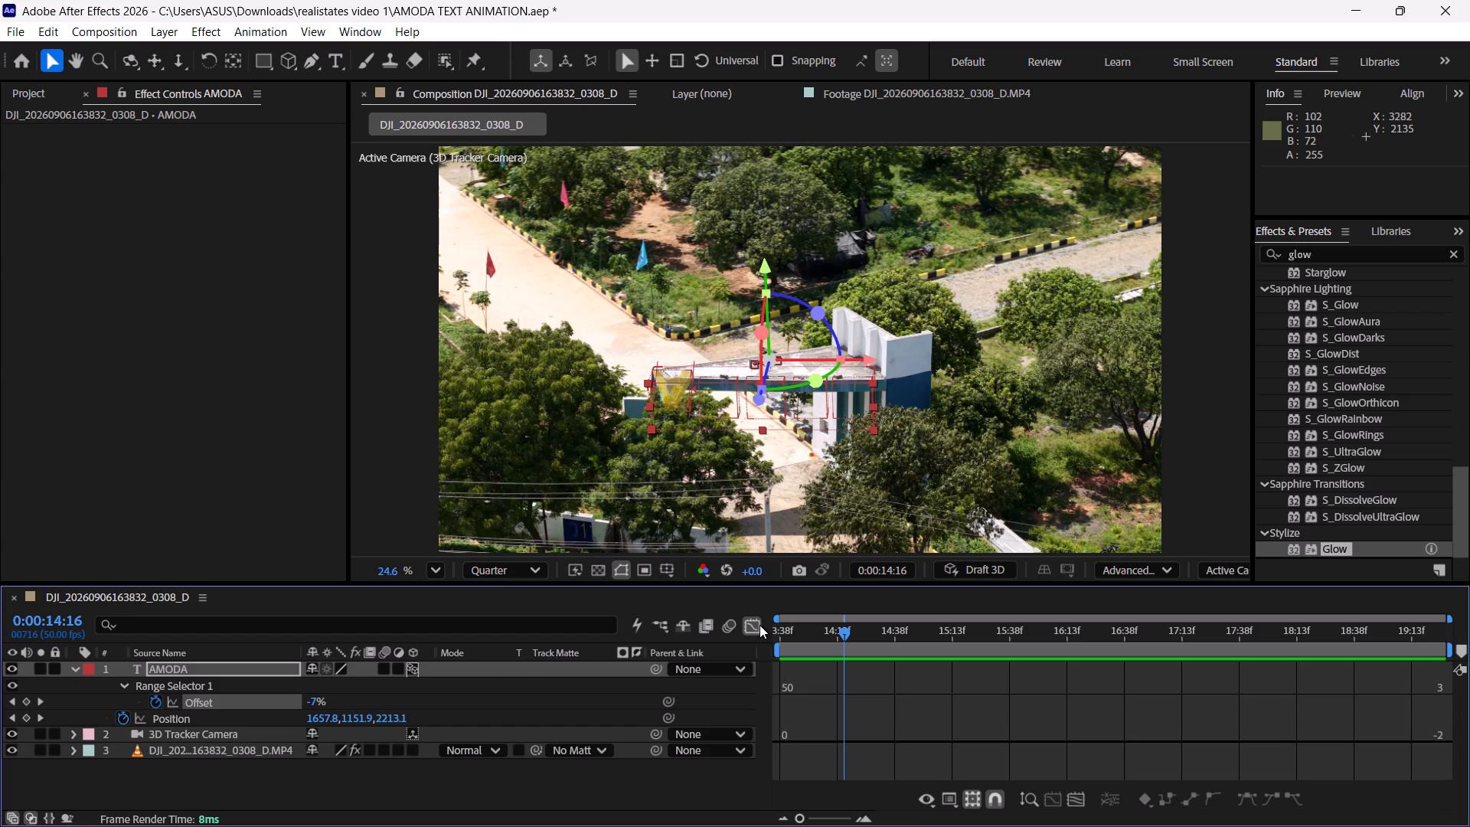
left_click(759, 625)
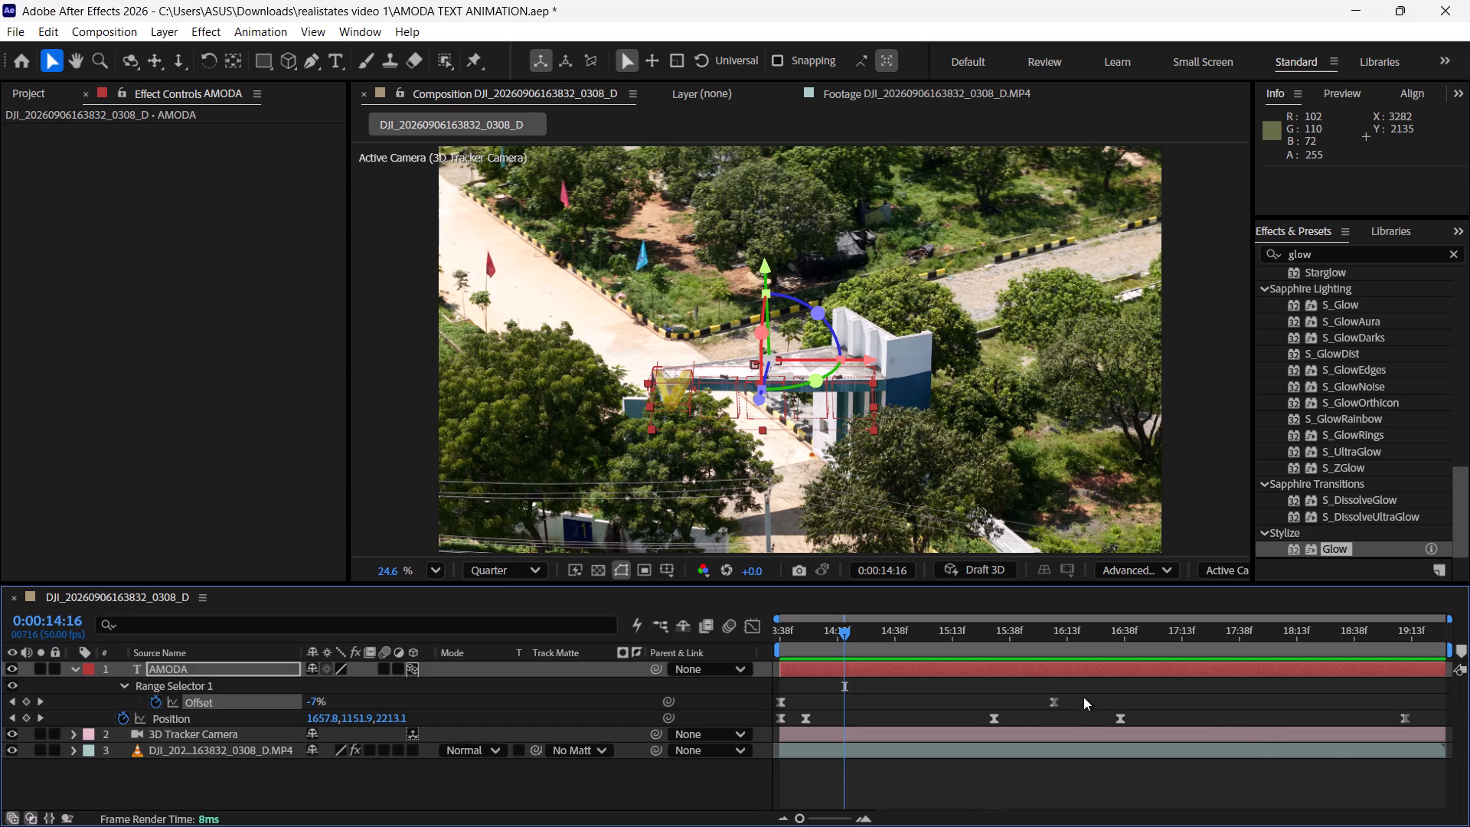
Select the AMODA layer's two Offset keyframes and scrub between 0:00:13:38 and 0:00:19:18 to review the letter-cascade entrance.
left_click_drag(1130, 684, 702, 702)
left_click_drag(861, 632, 1088, 617)
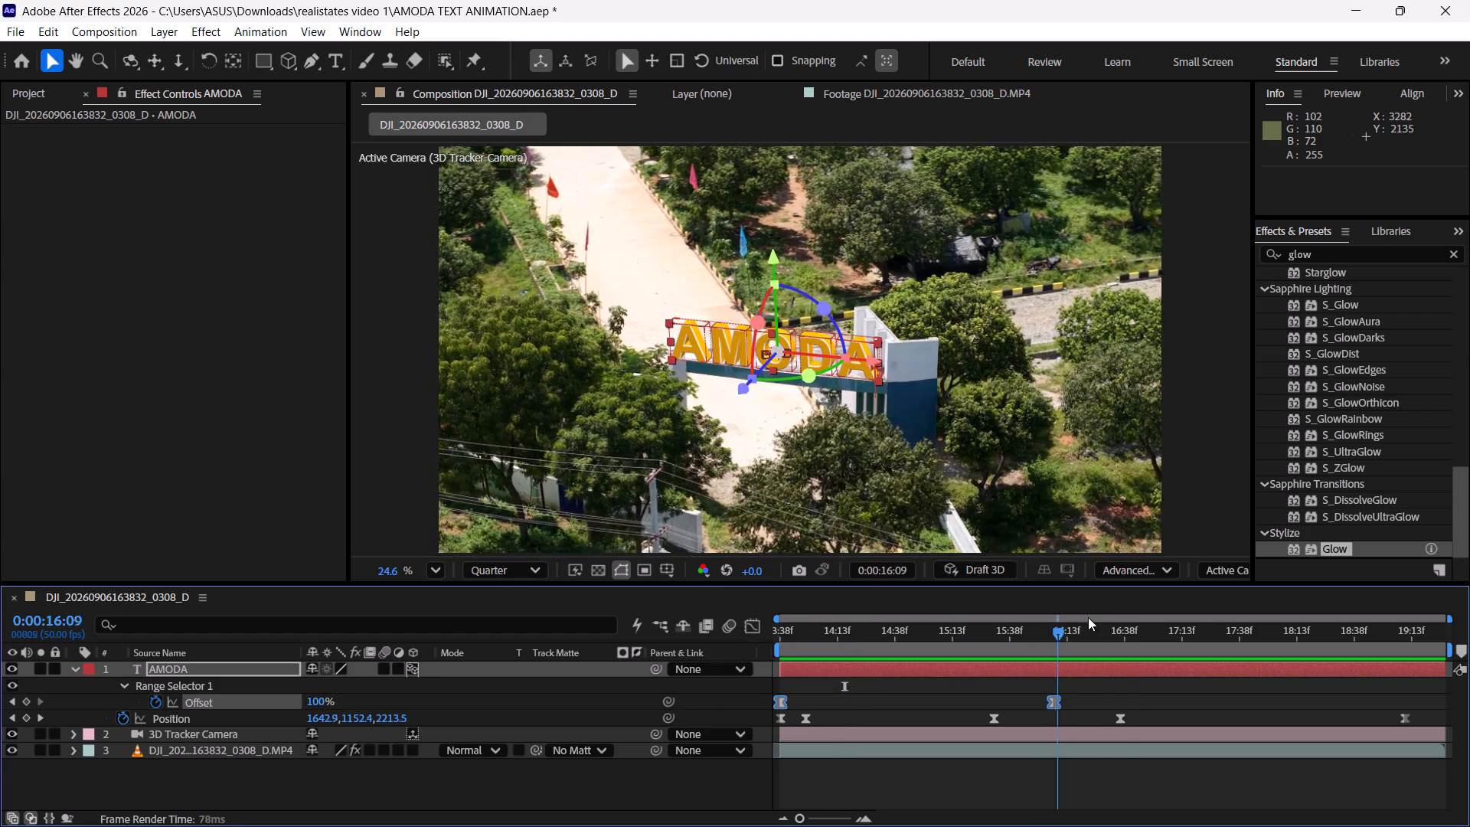
left_click_drag(1088, 617, 1278, 616)
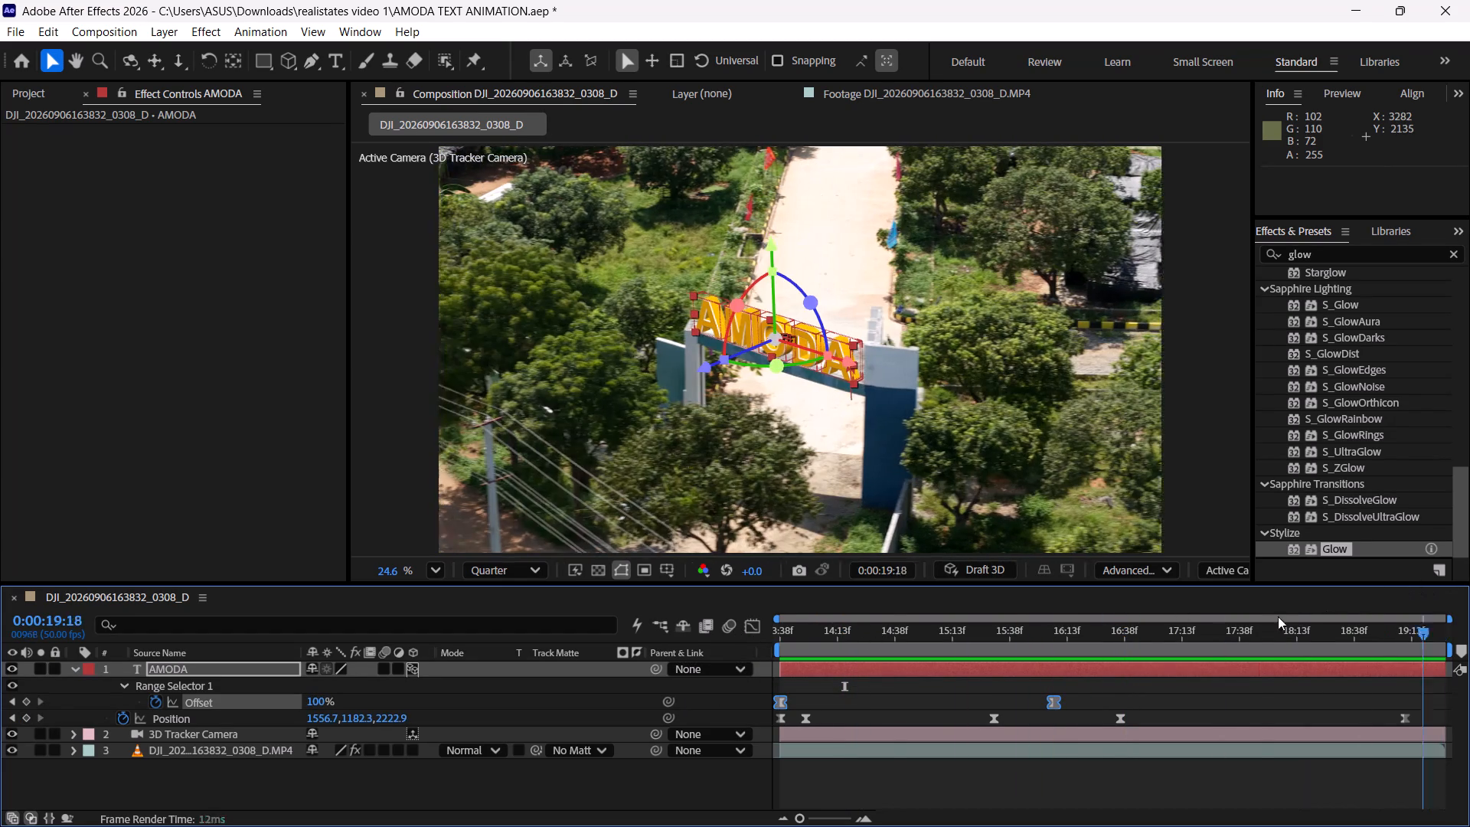
left_click_drag(1278, 616, 858, 683)
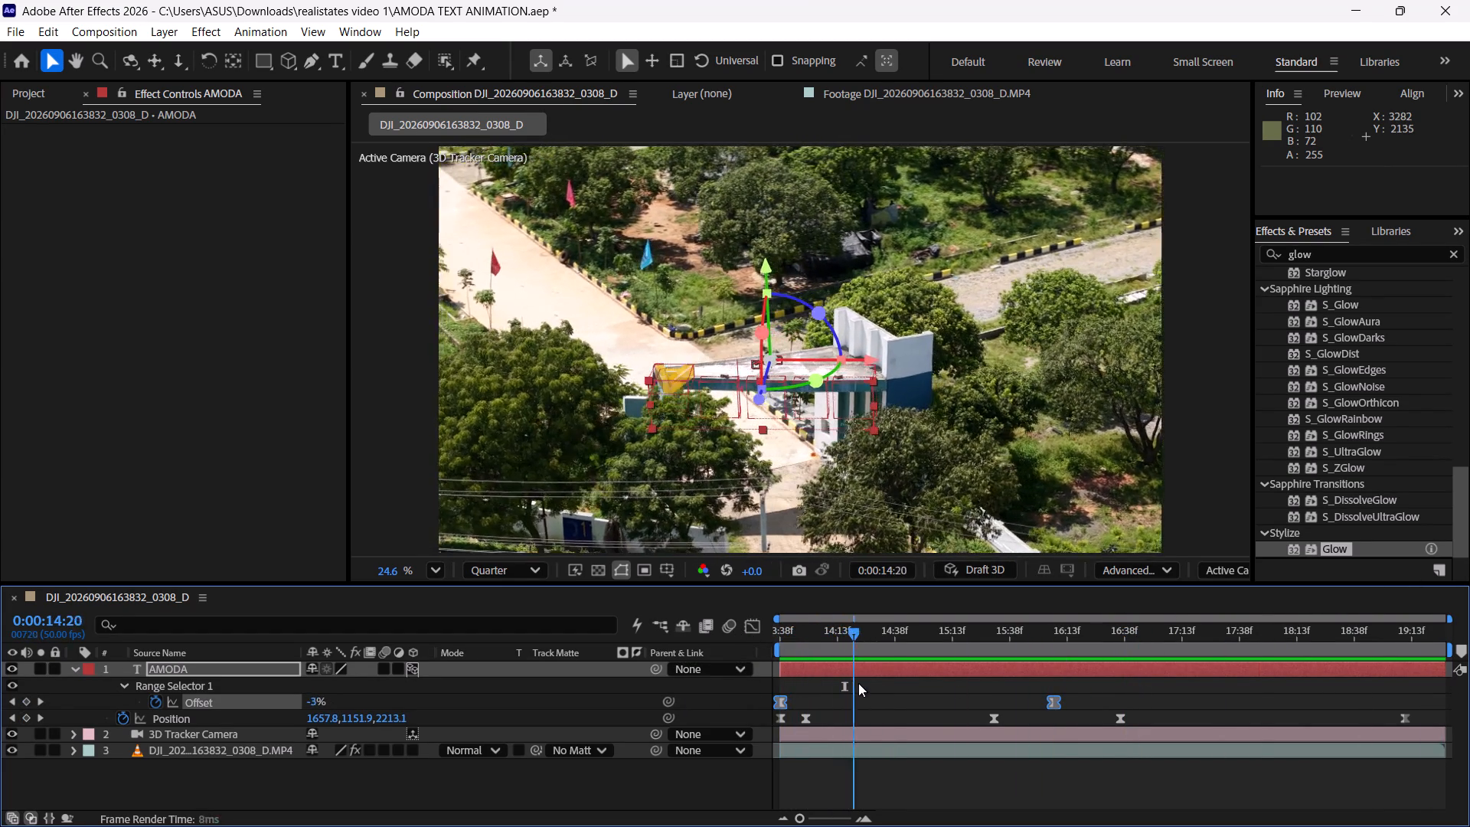
left_click_drag(858, 683, 995, 673)
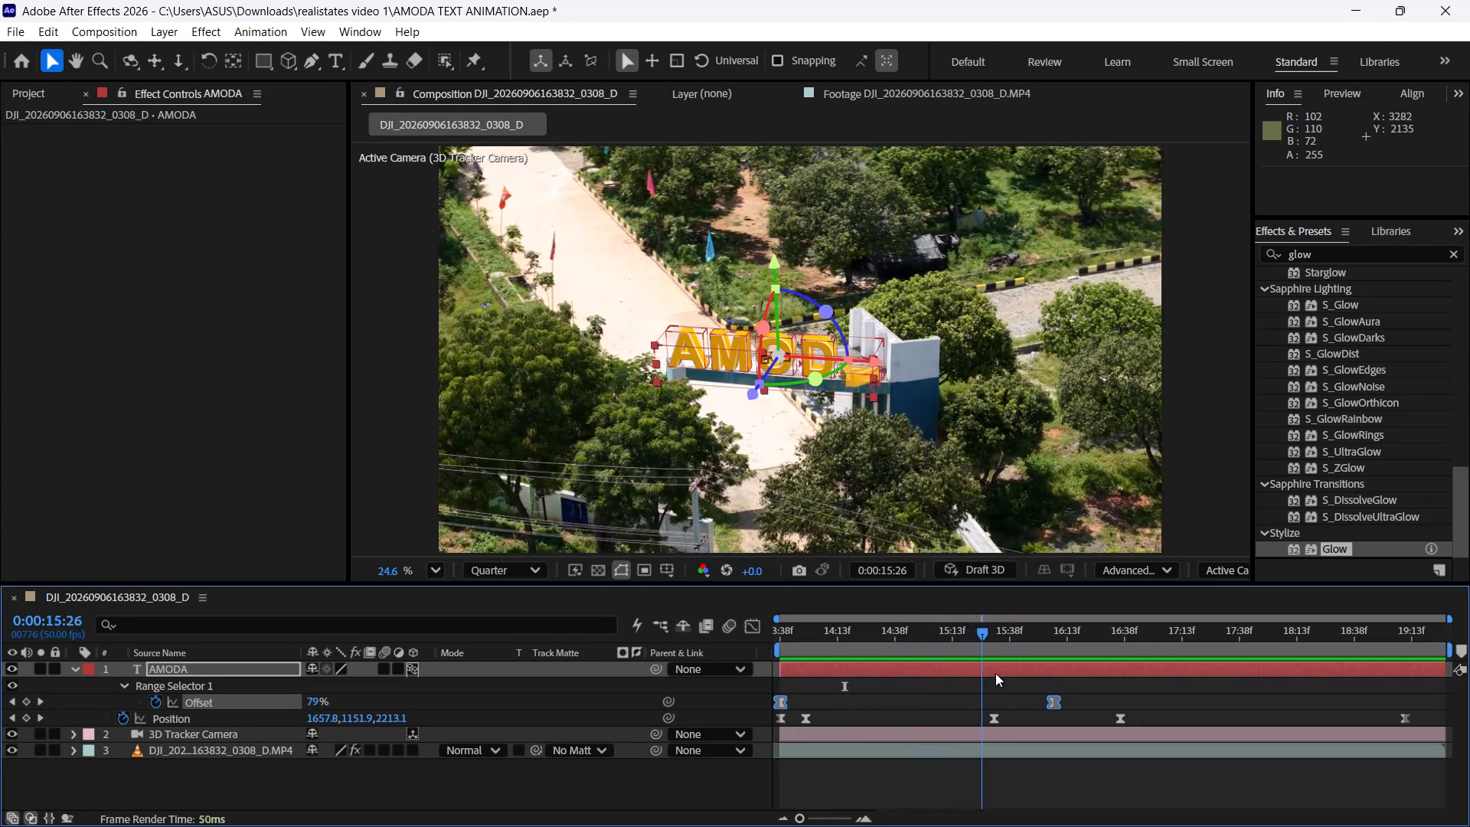
left_click_drag(995, 673, 1029, 671)
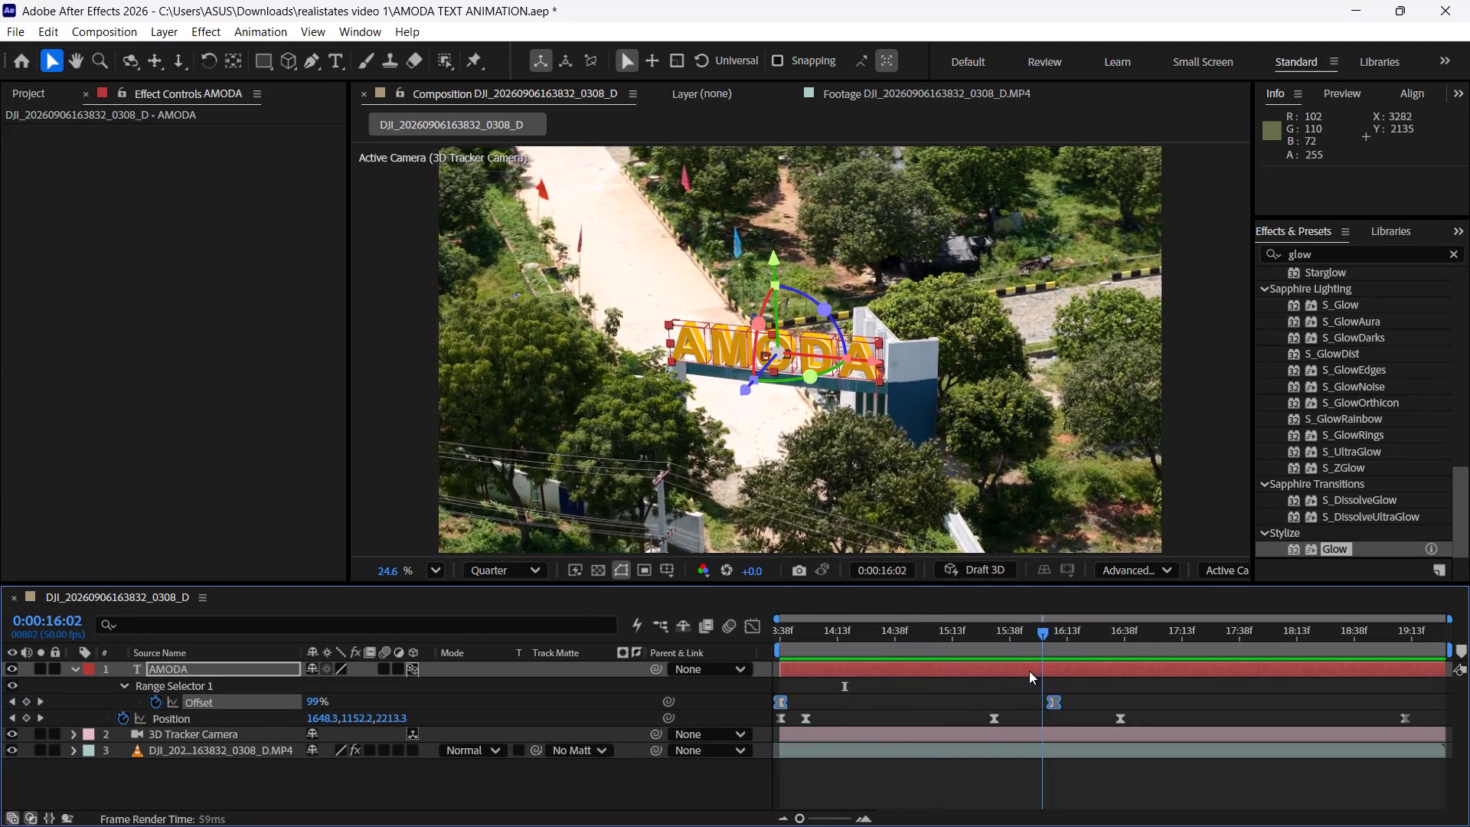
left_click_drag(1029, 671, 843, 685)
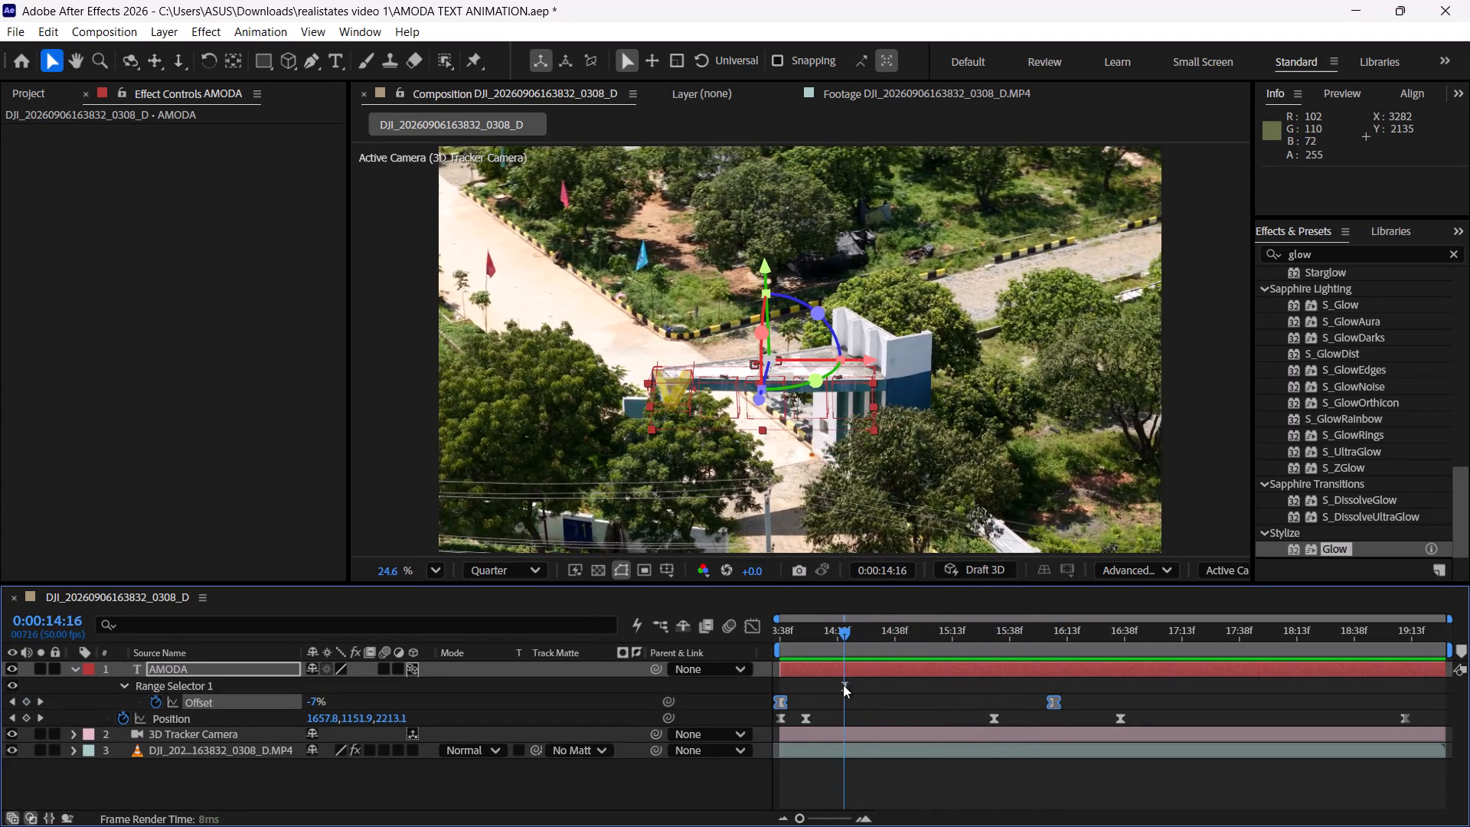
left_click_drag(843, 685, 1034, 682)
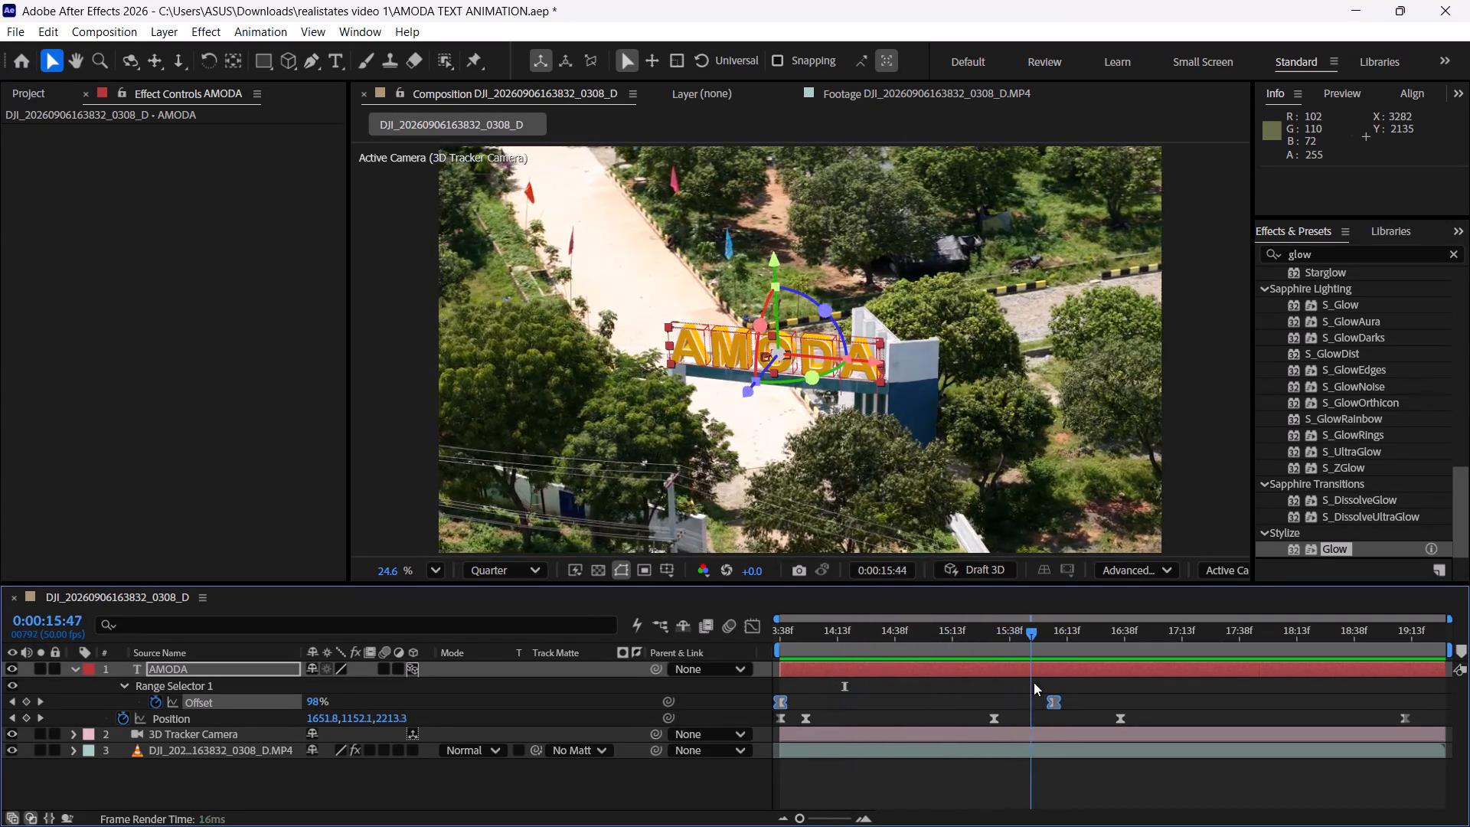
left_click_drag(1034, 682, 1080, 682)
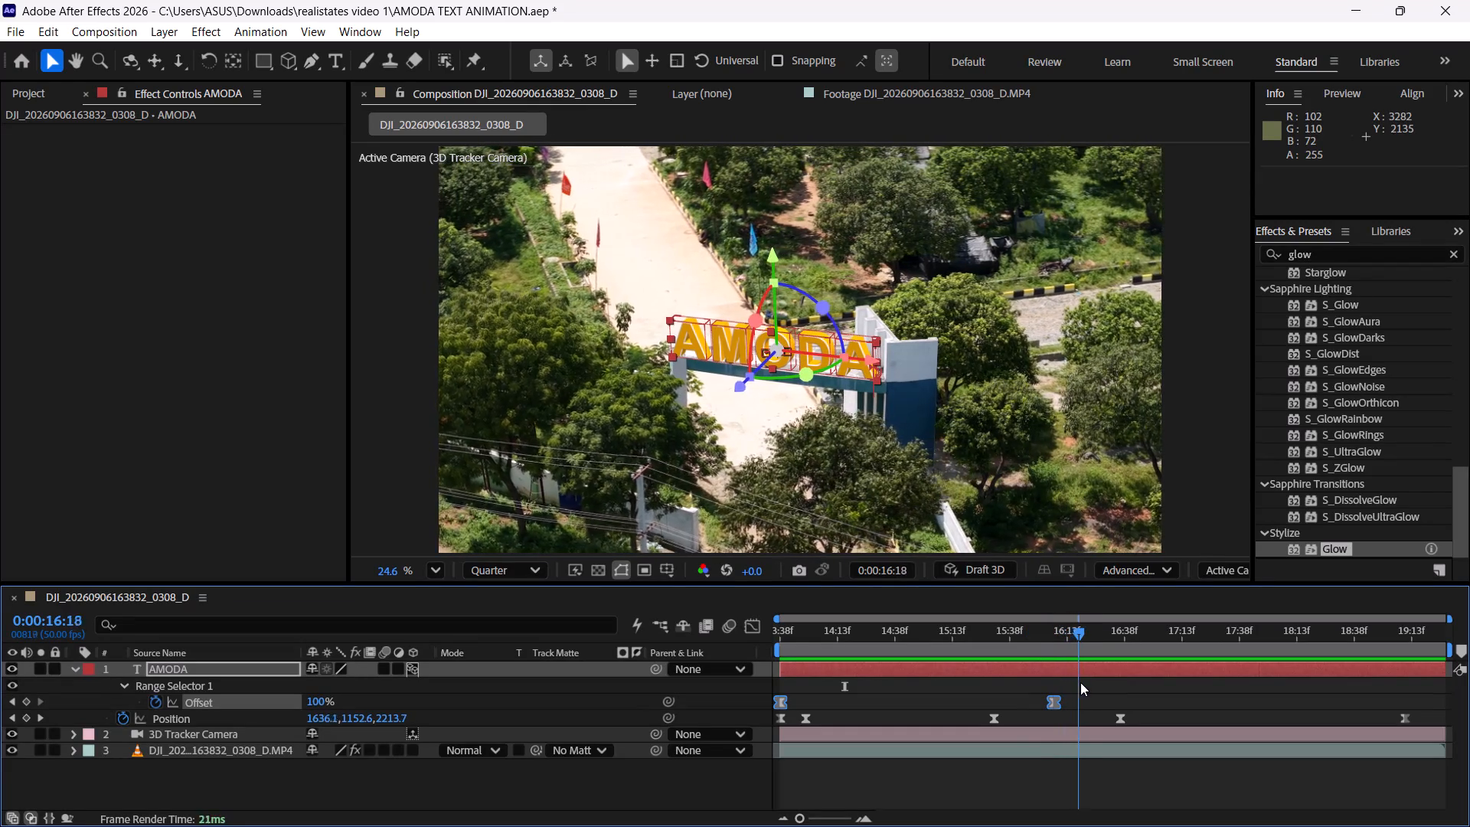
left_click_drag(1080, 682, 755, 704)
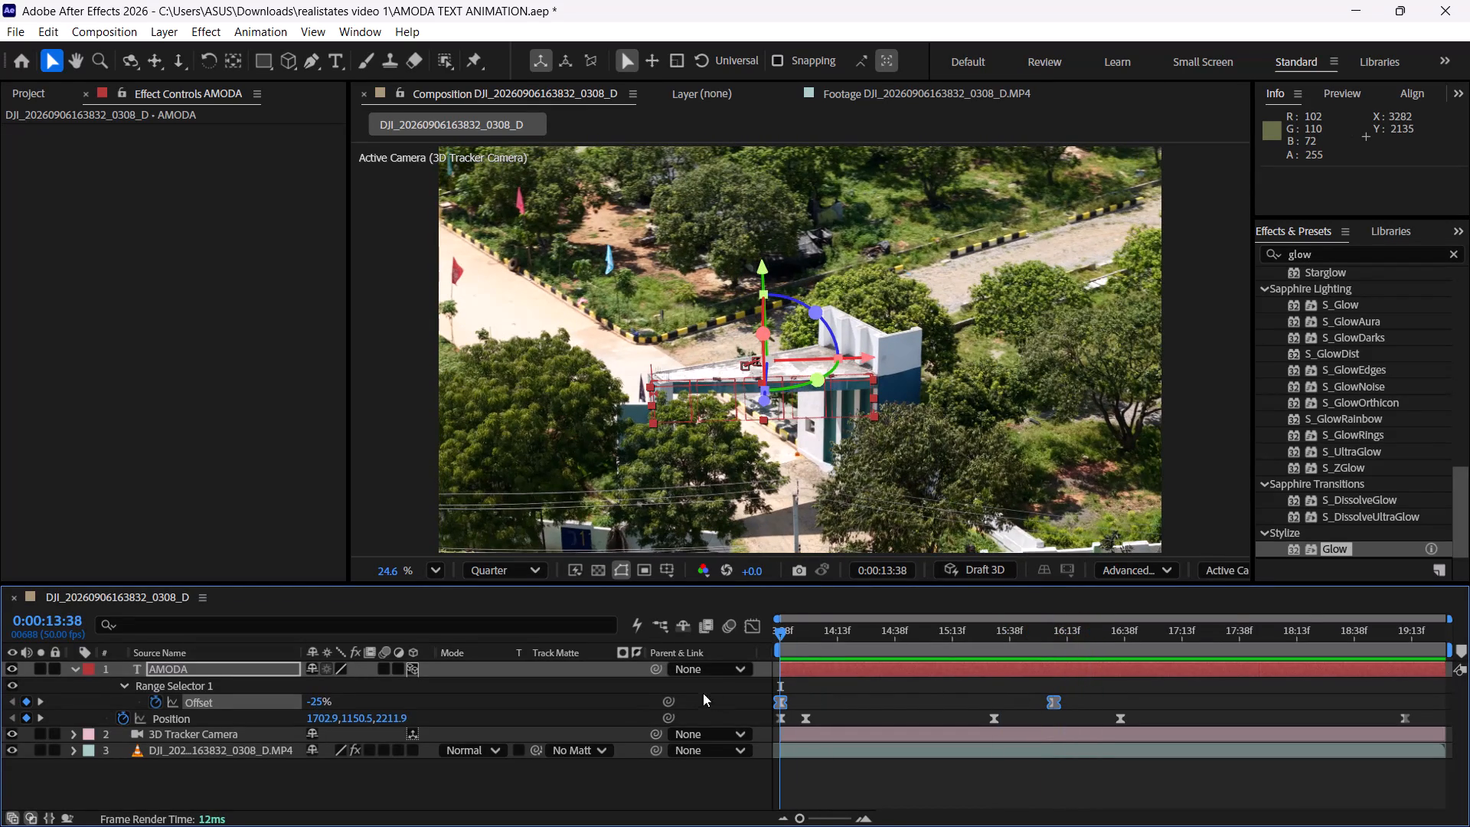
Deselect the AMODA layer and scrub through its whole entrance, ending back at 0:00:13:38.
left_click(585, 685)
left_click_drag(819, 636, 1259, 659)
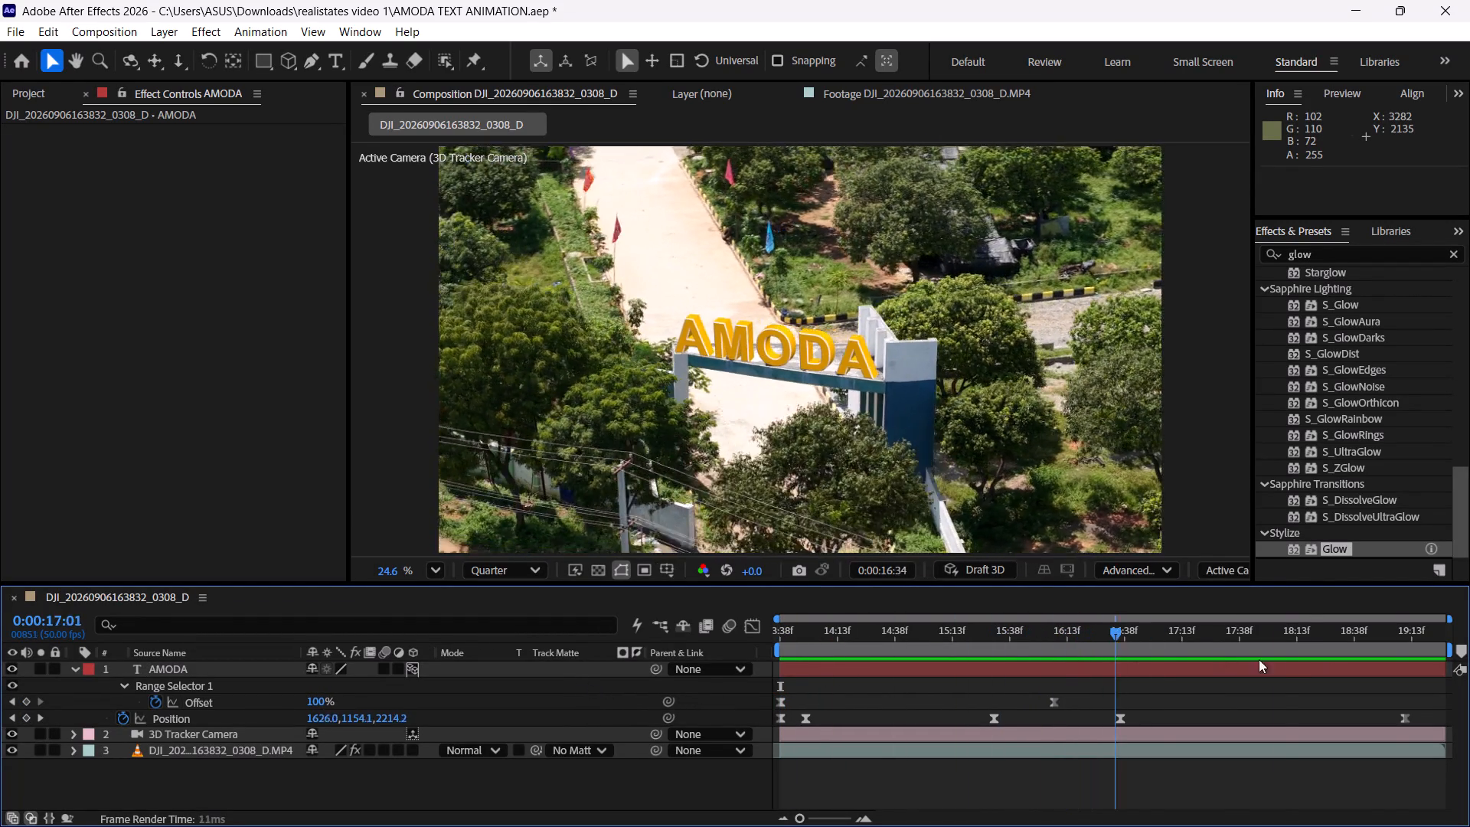
left_click_drag(1259, 659, 815, 631)
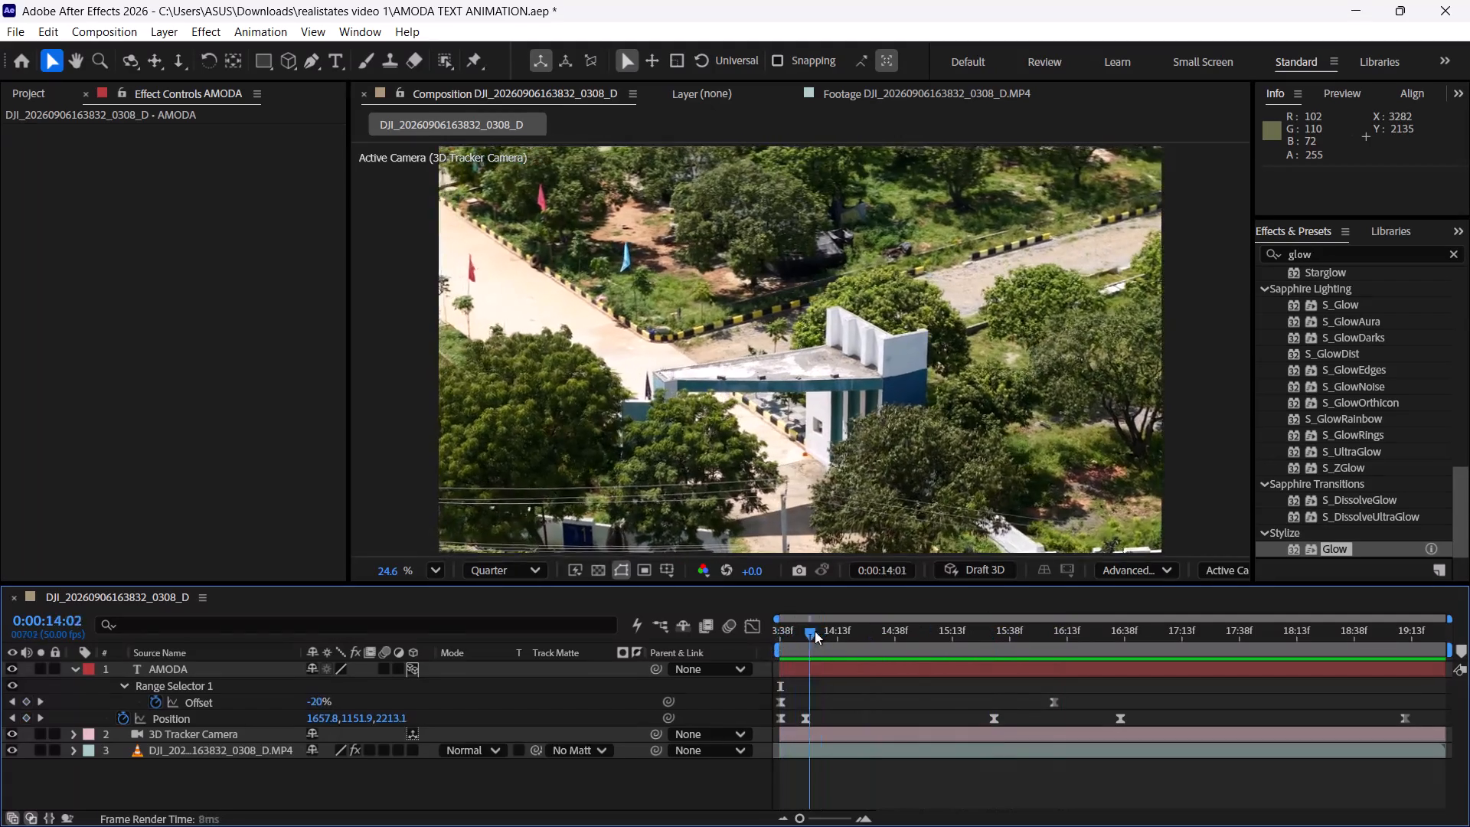
left_click_drag(815, 631, 1378, 661)
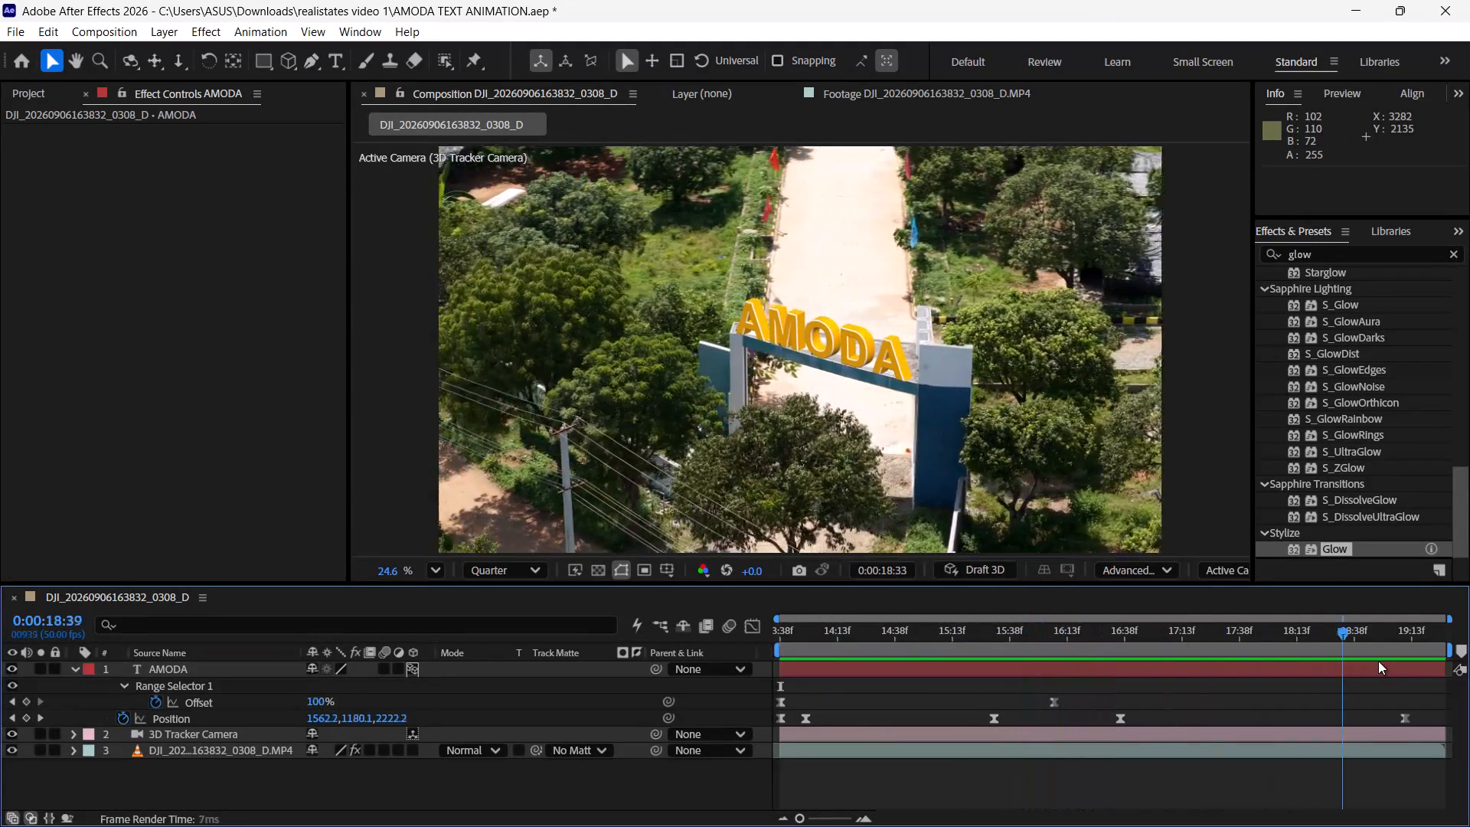
left_click_drag(1378, 661, 773, 804)
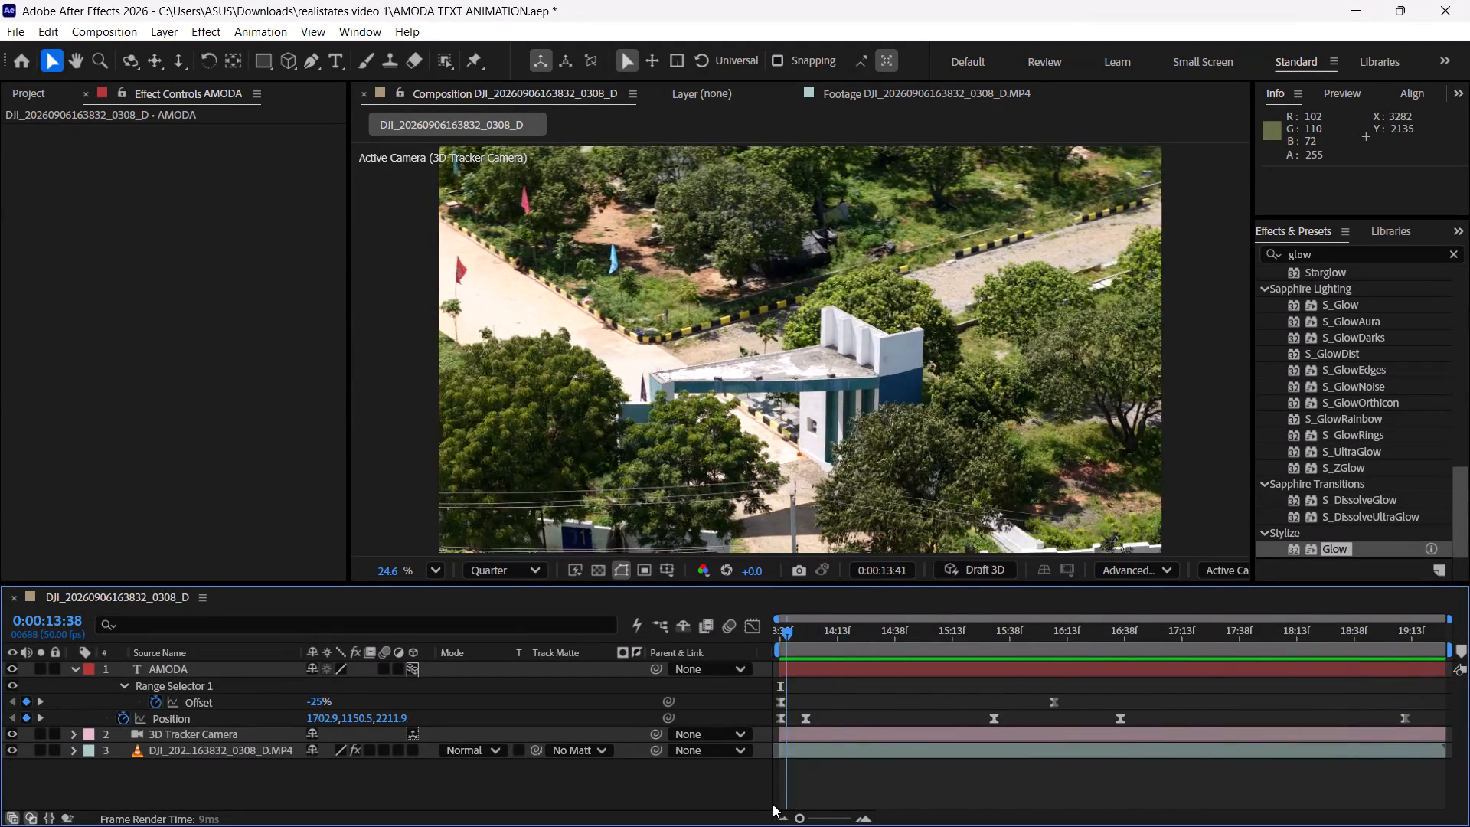
left_click_drag(773, 804, 769, 802)
Reselect the two Offset keyframes, review their motion, and open the Graph Editor at 0:00:14:11 to check for their curve.
left_click_drag(1112, 684, 626, 704)
left_click_drag(798, 633, 1086, 633)
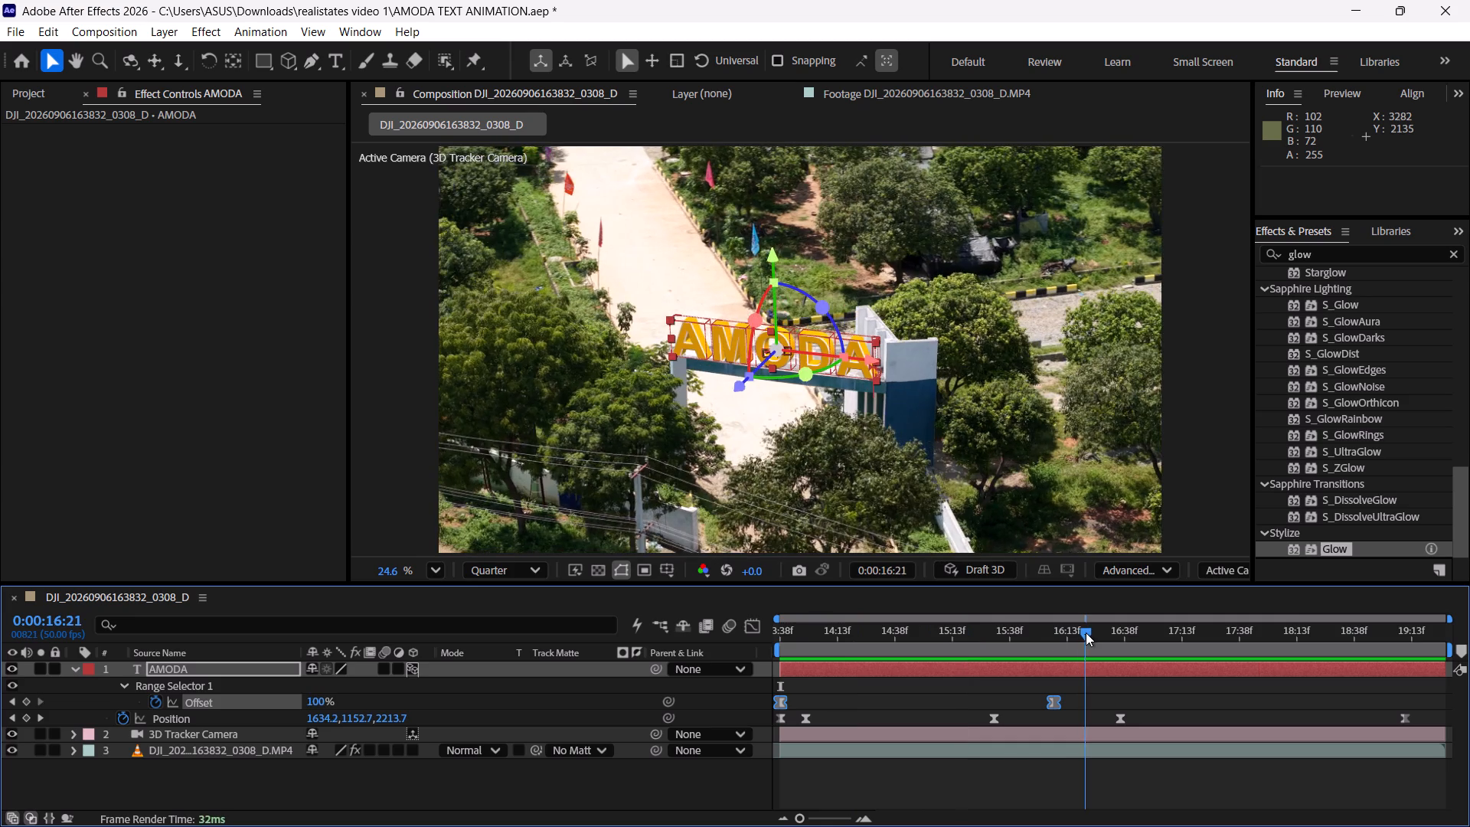
left_click_drag(1086, 633, 776, 652)
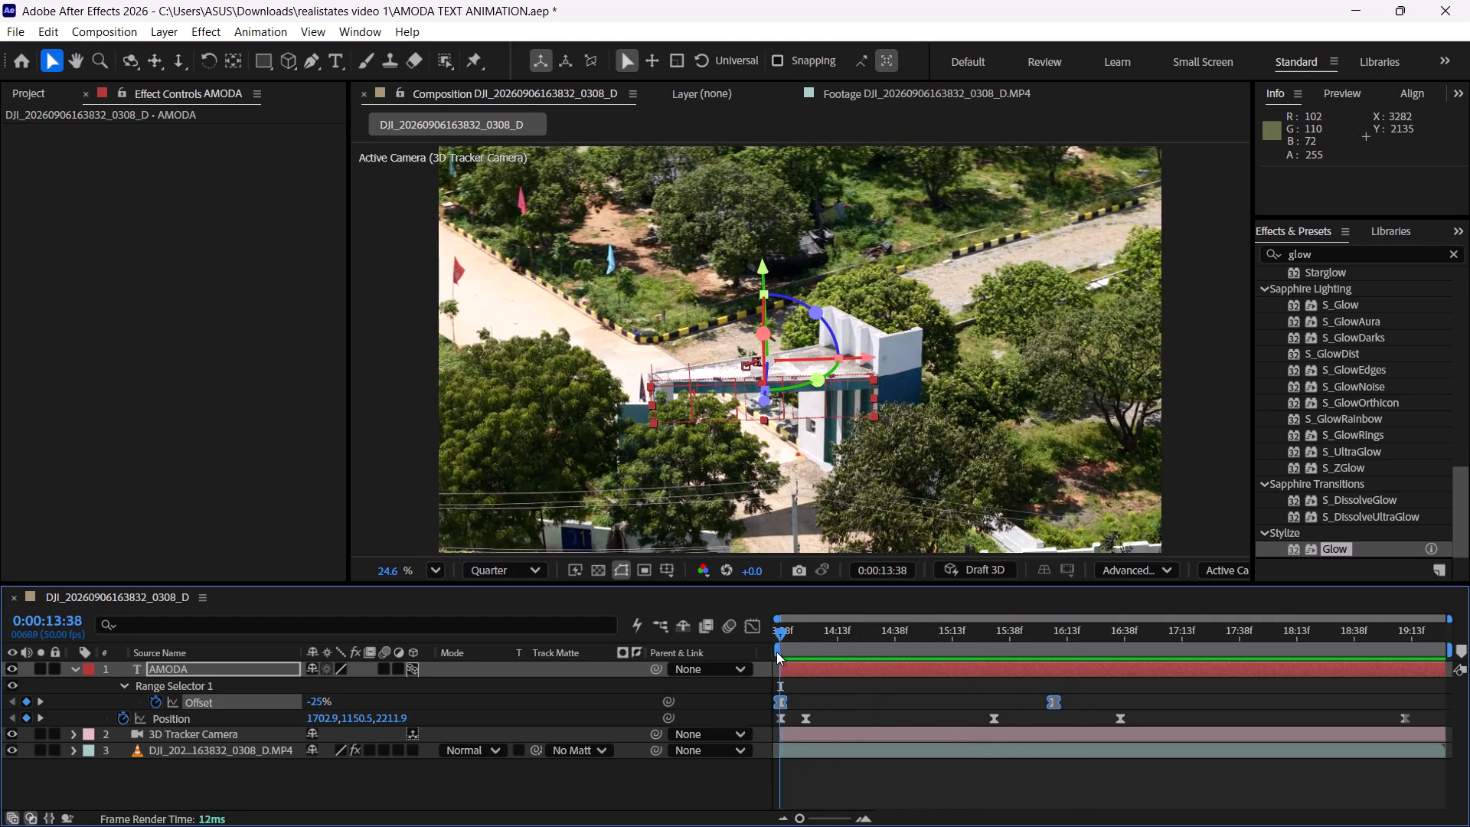
left_click_drag(776, 652, 831, 646)
left_click(746, 616)
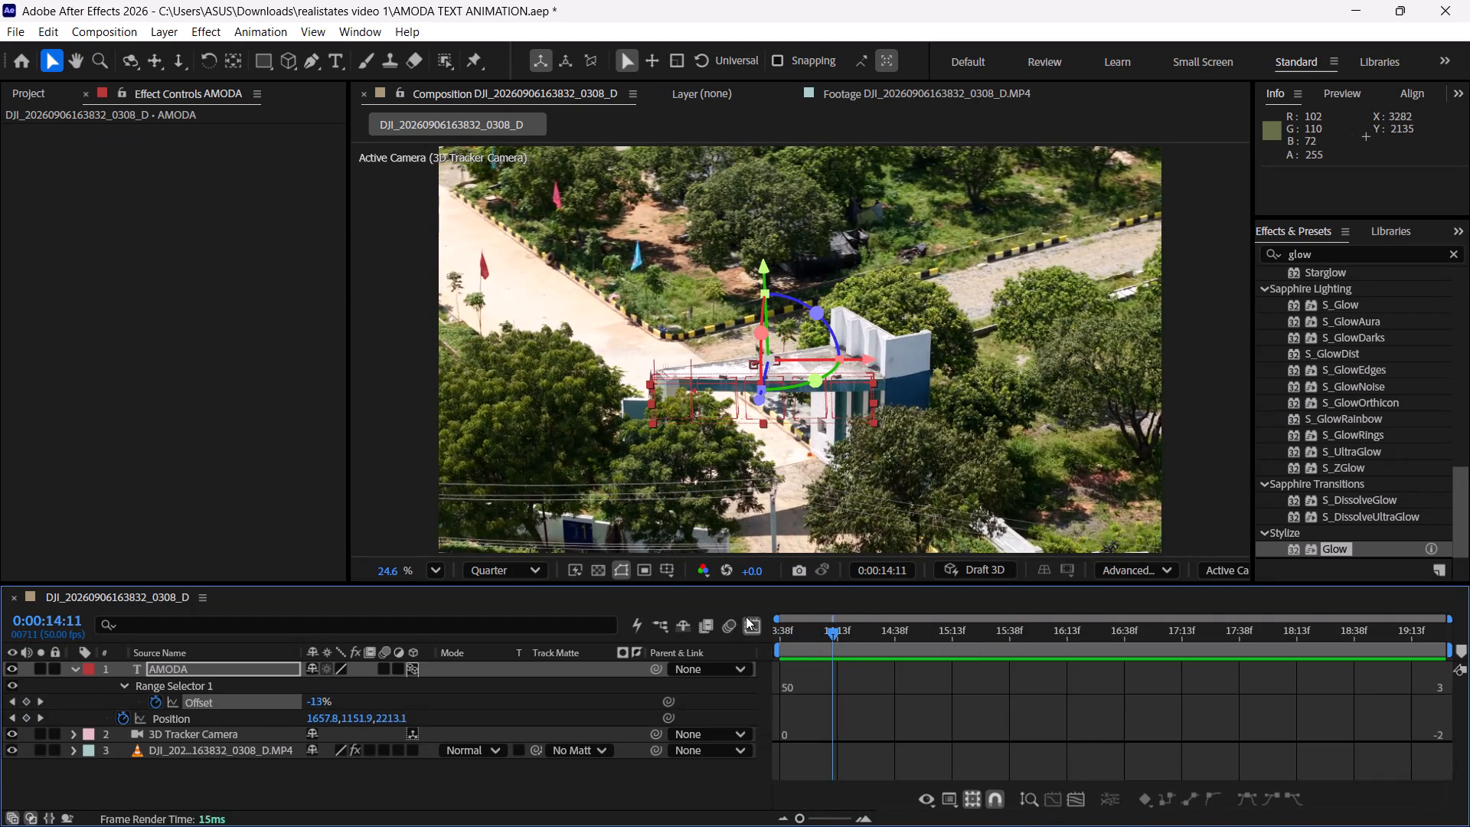
Look through the Graph Editor's graph type, property display, snapping and zoom-to-fit options for a way to show the Offset curve.
left_click(966, 804)
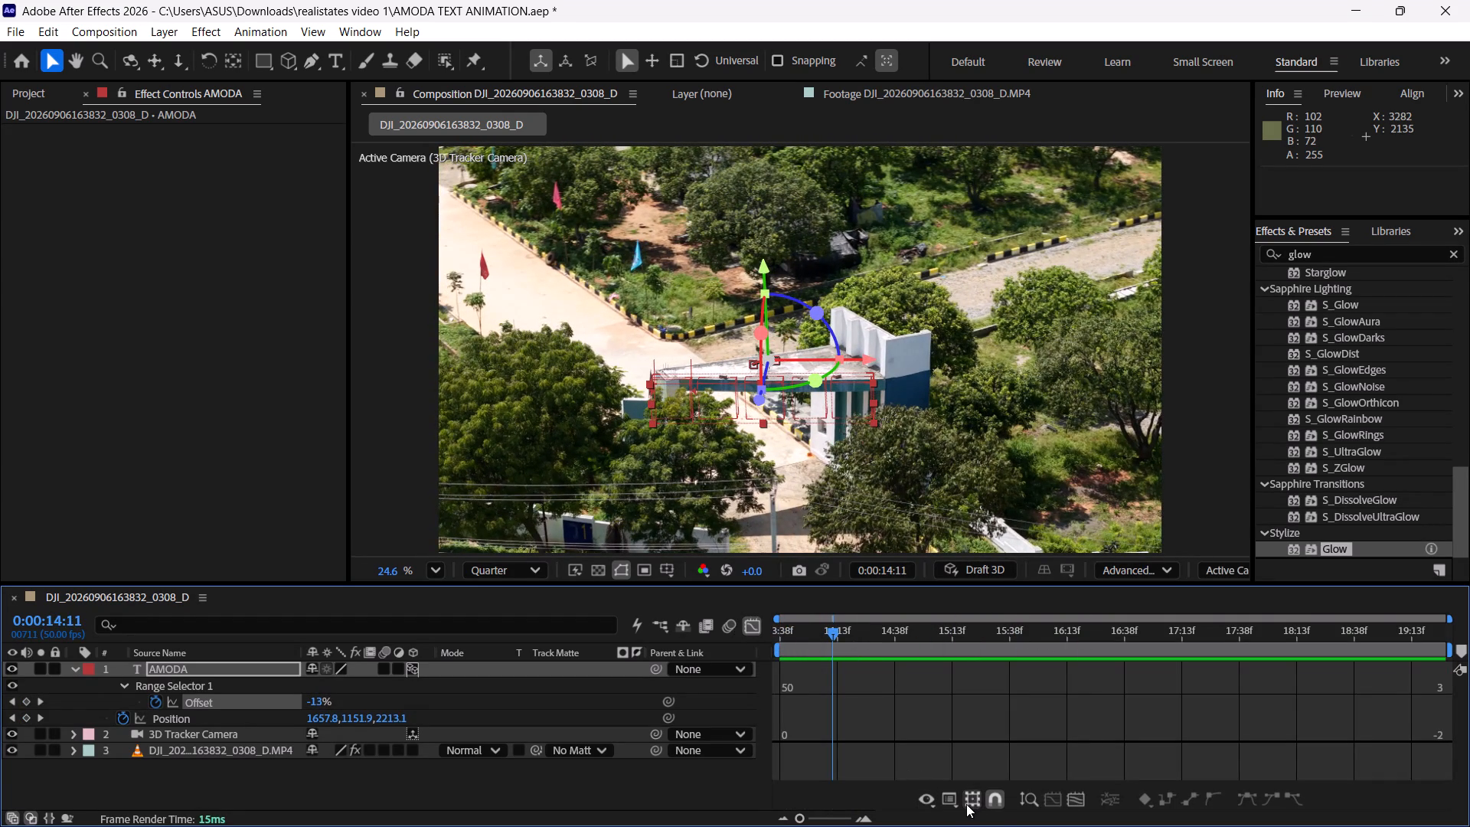
left_click(966, 804)
left_click(939, 798)
left_click(950, 798)
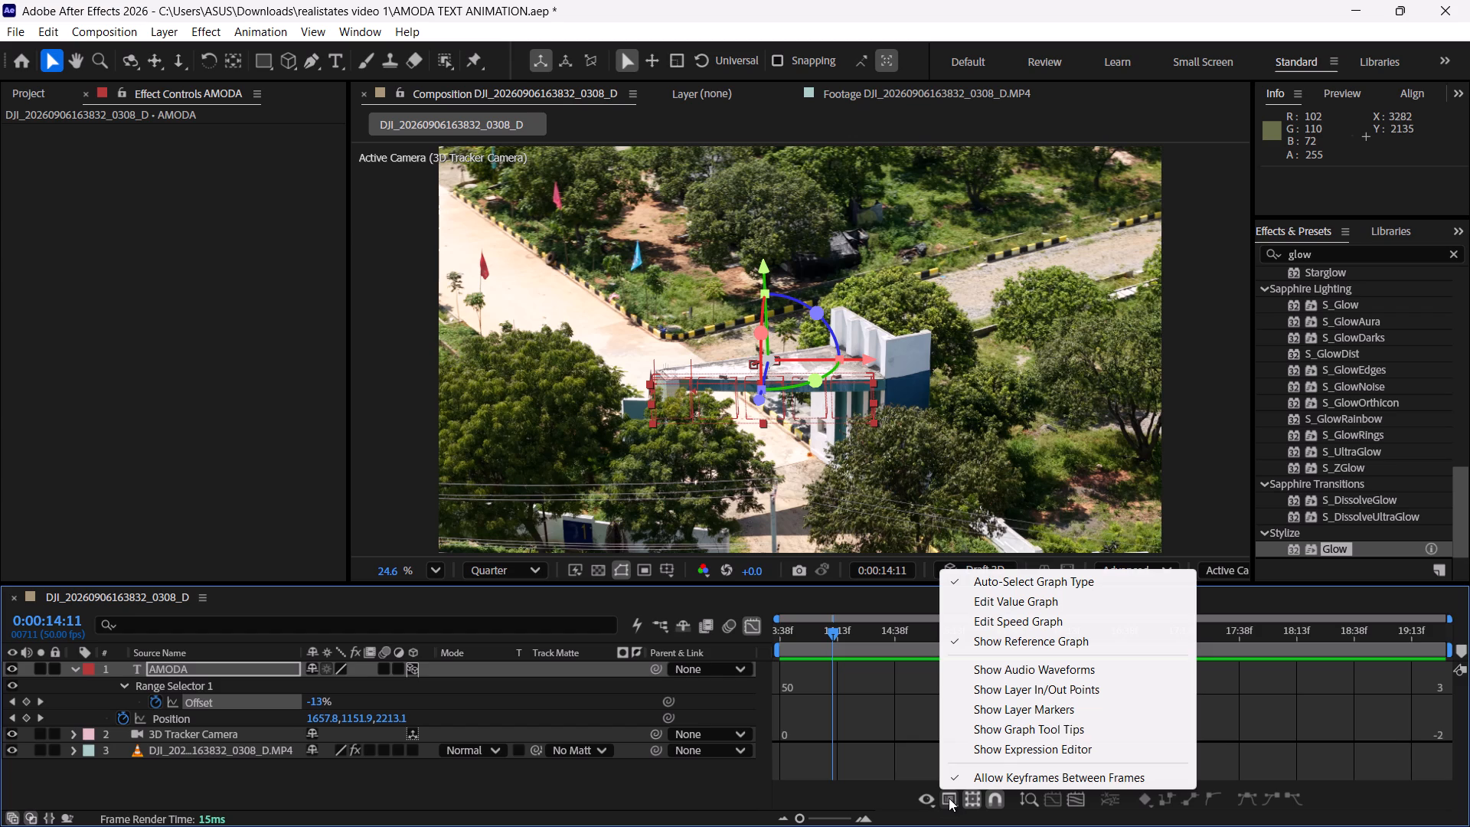
left_click(949, 798)
left_click(929, 798)
left_click(929, 798)
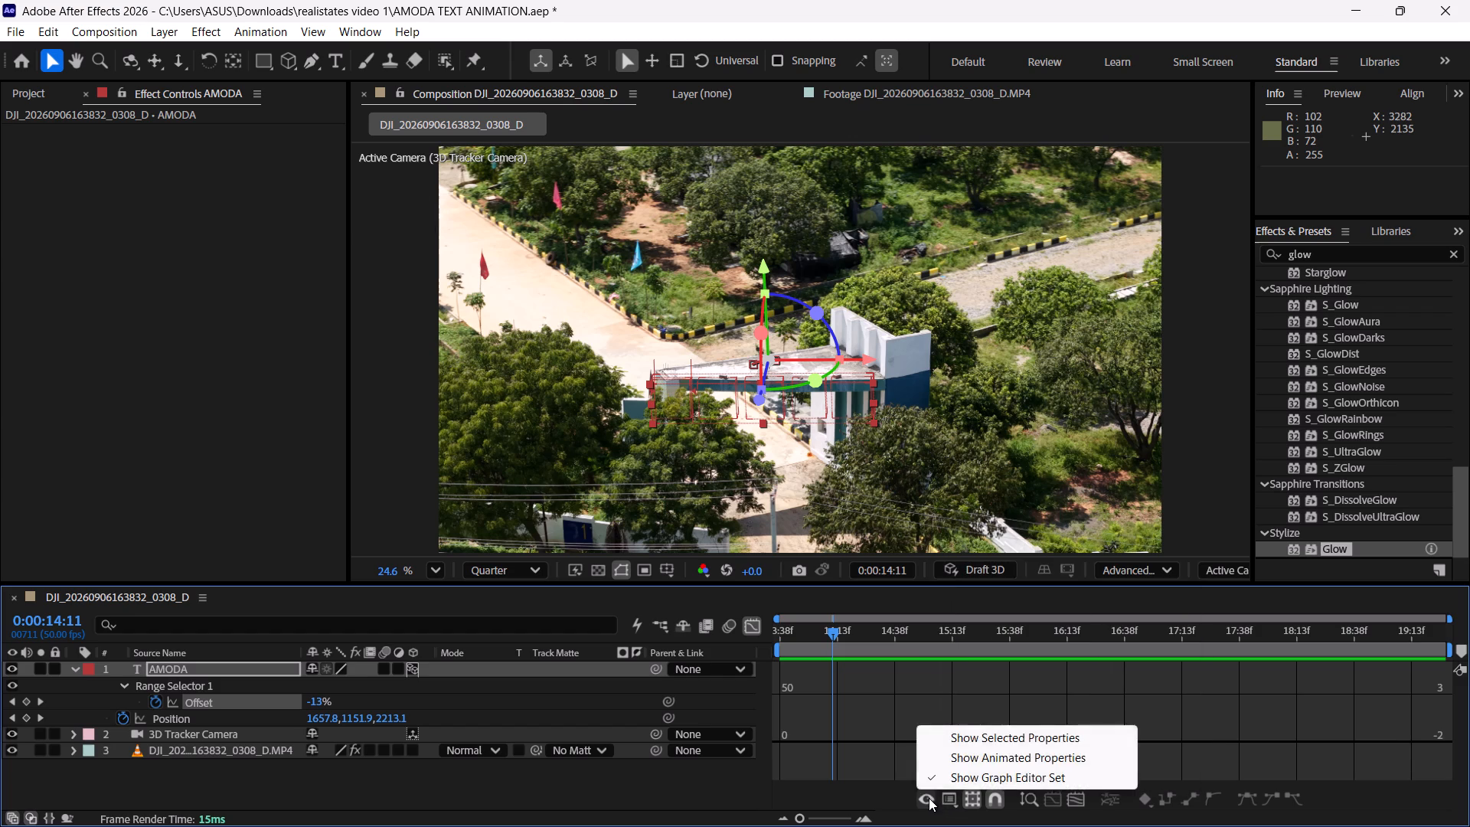
left_click(929, 798)
left_click(988, 798)
left_click(991, 798)
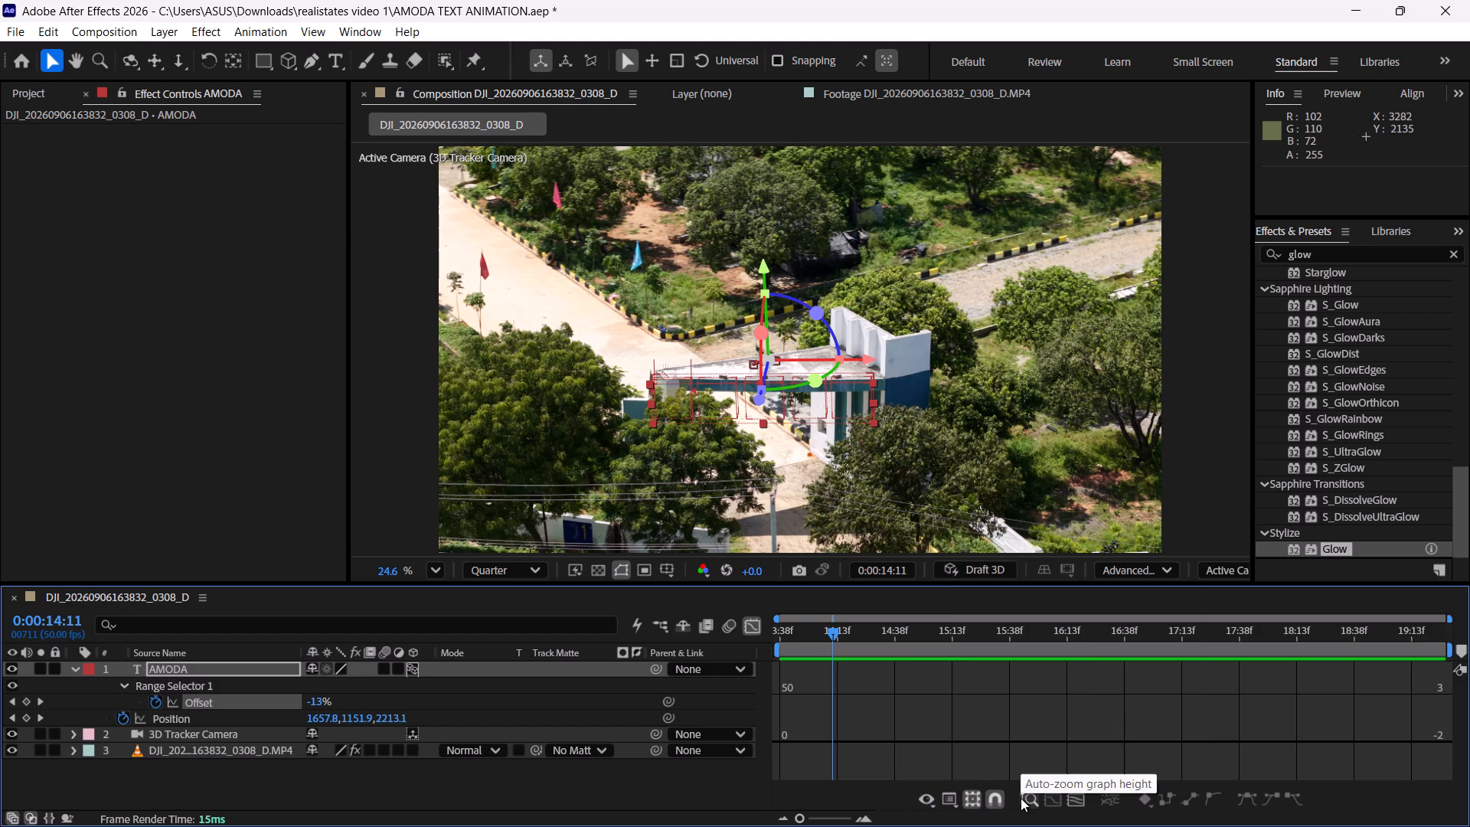
left_click(1021, 798)
left_click(1021, 798)
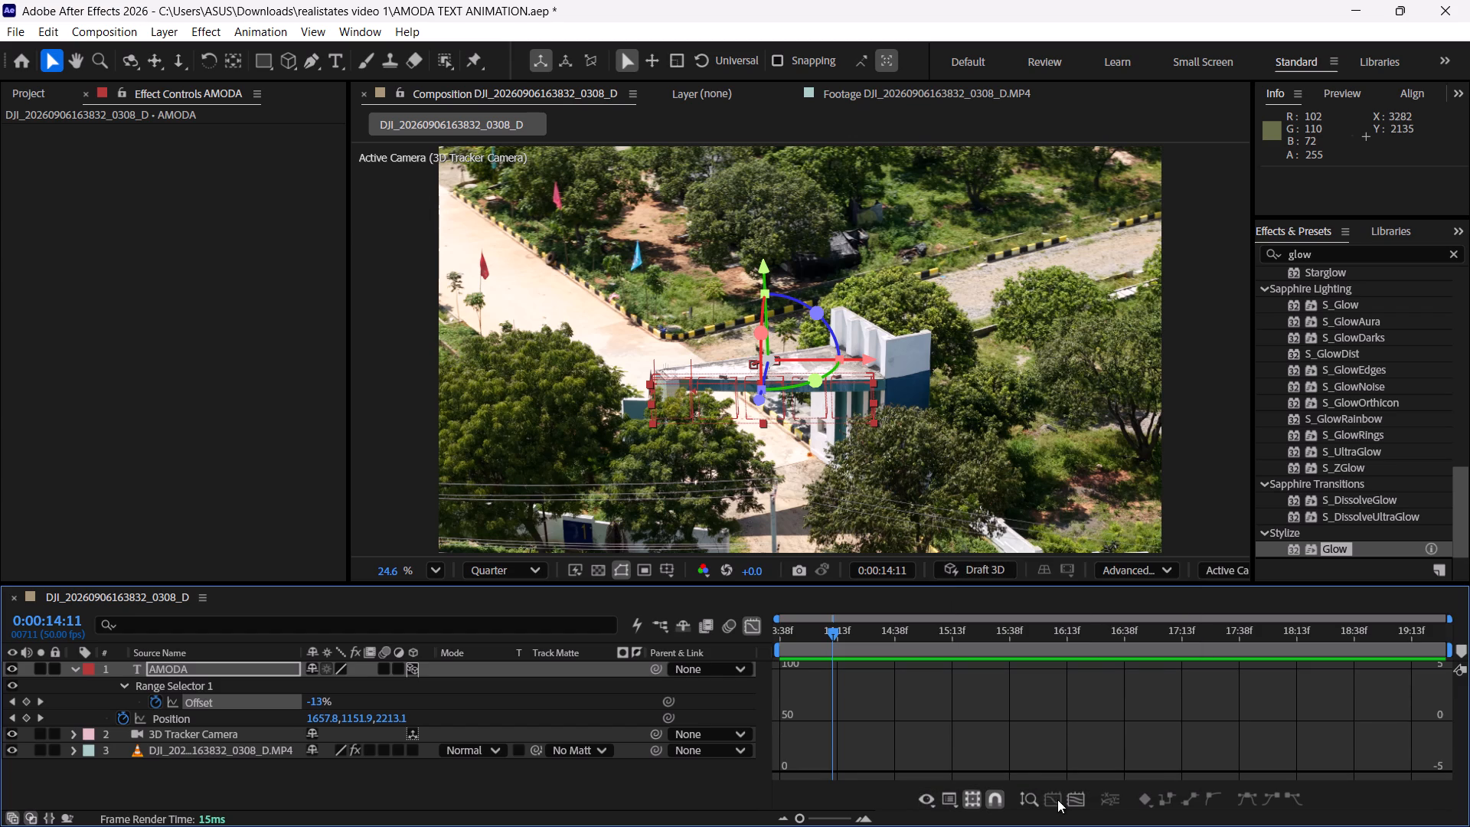
left_click(1057, 799)
left_click(1072, 799)
left_click(1072, 799)
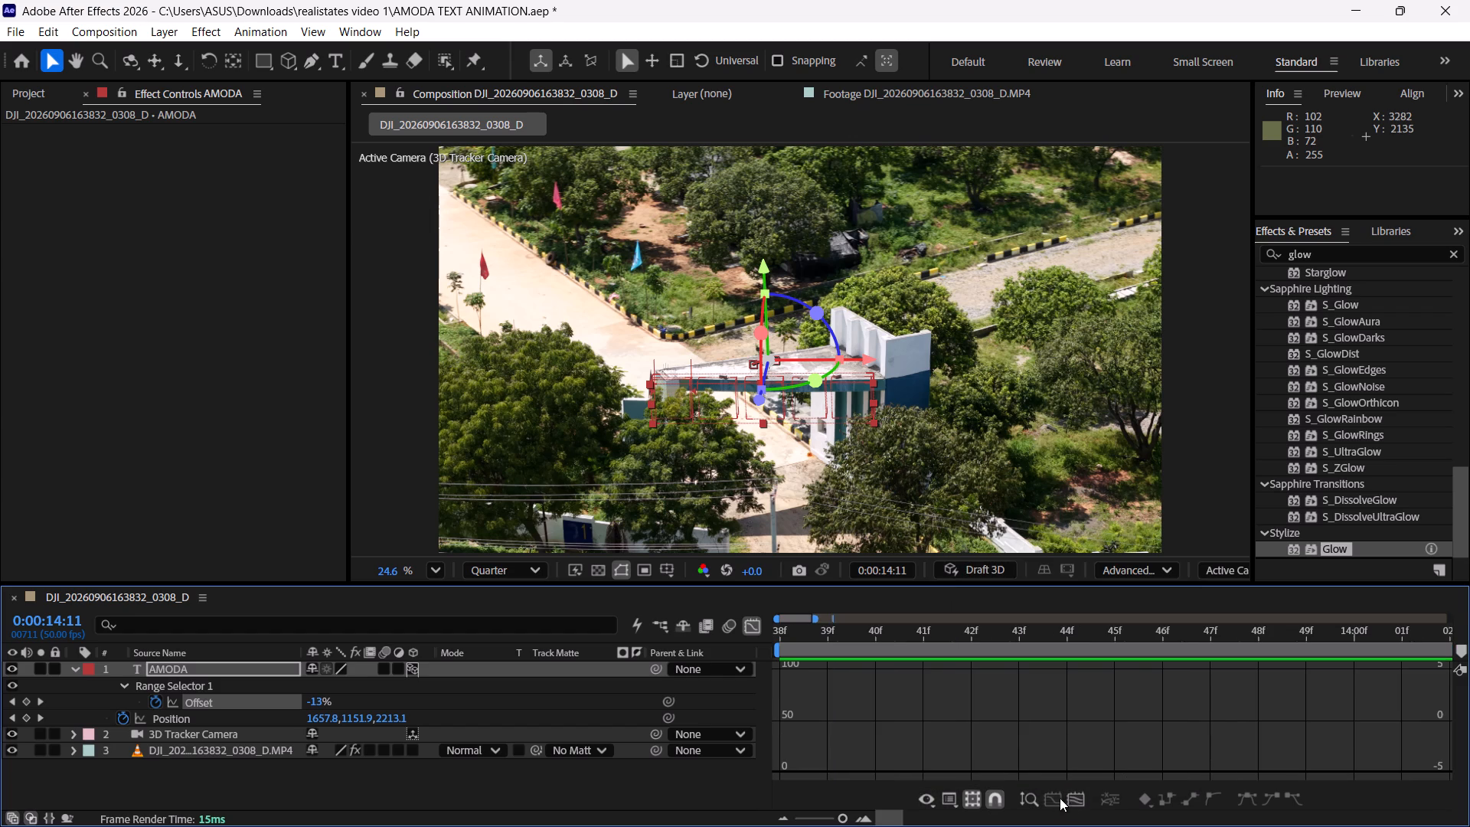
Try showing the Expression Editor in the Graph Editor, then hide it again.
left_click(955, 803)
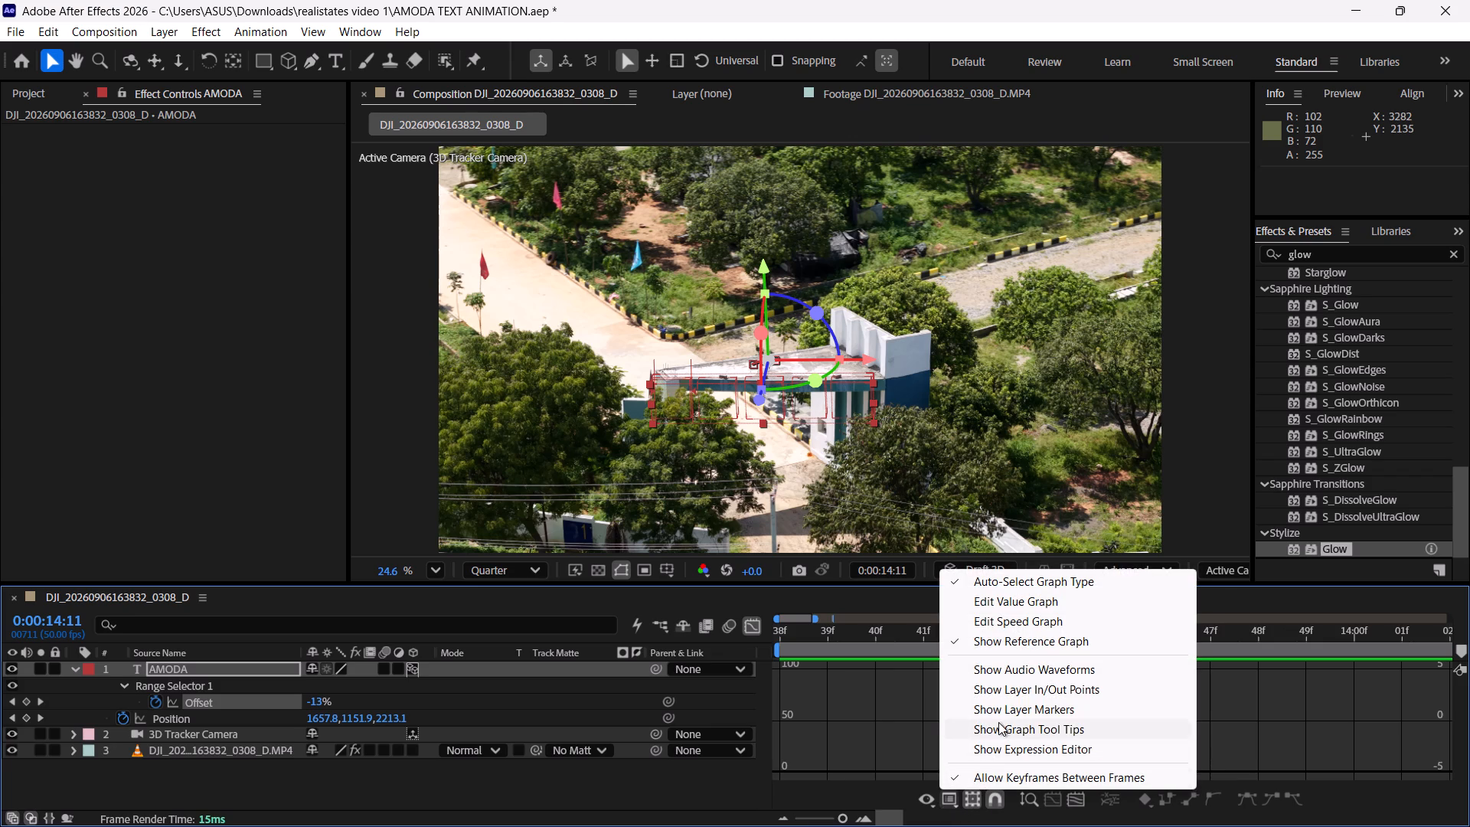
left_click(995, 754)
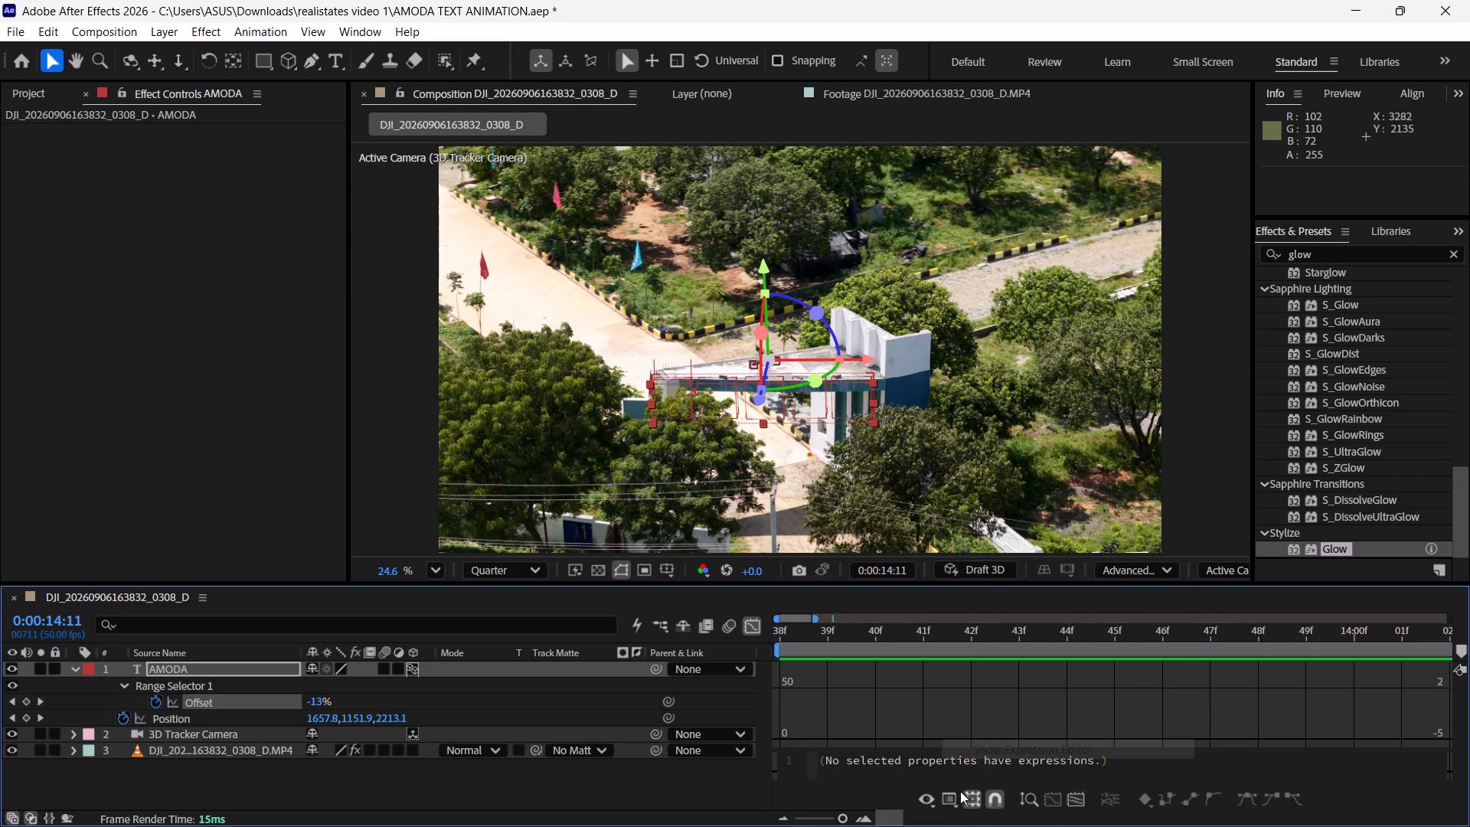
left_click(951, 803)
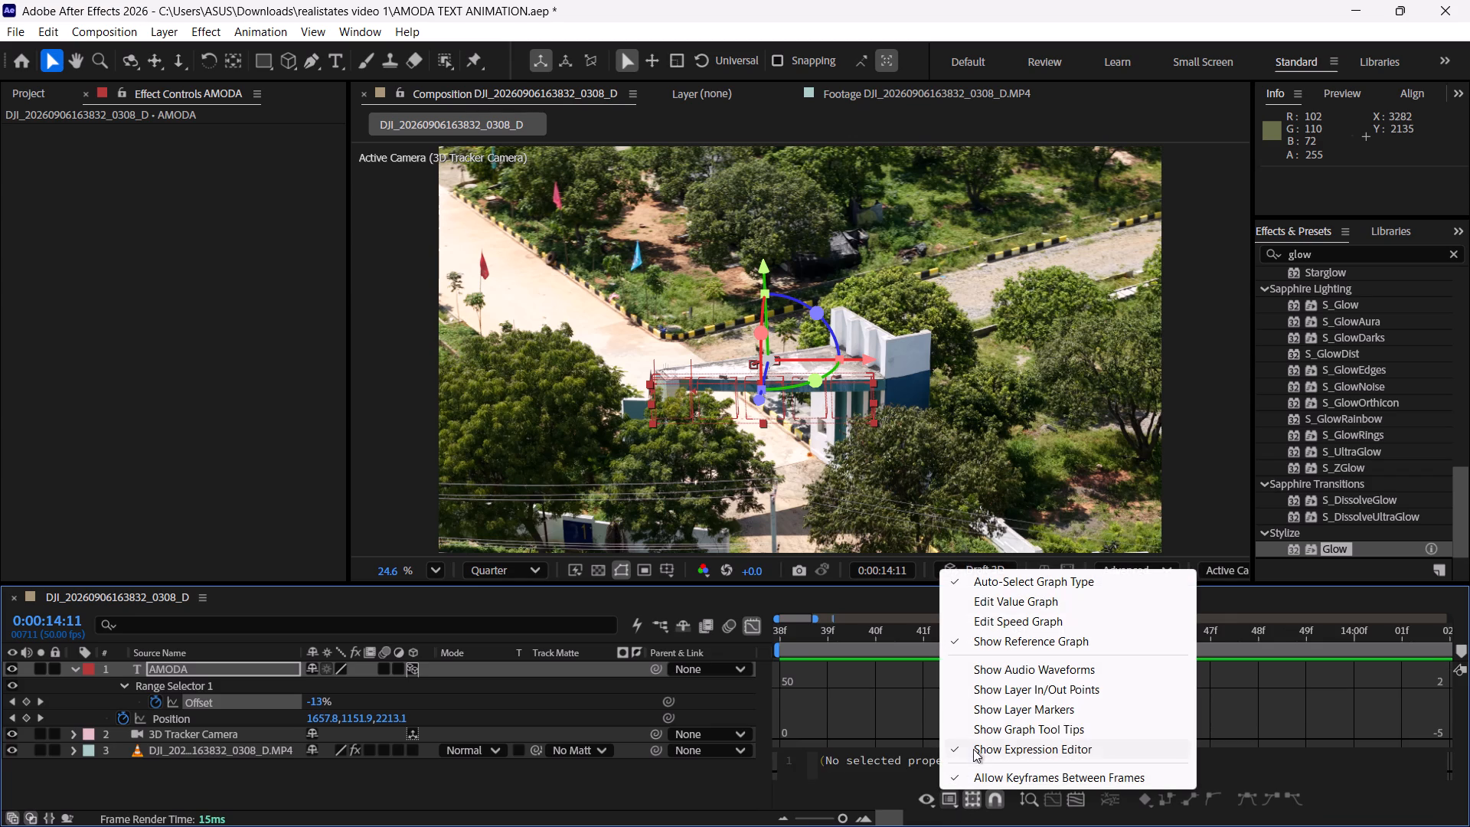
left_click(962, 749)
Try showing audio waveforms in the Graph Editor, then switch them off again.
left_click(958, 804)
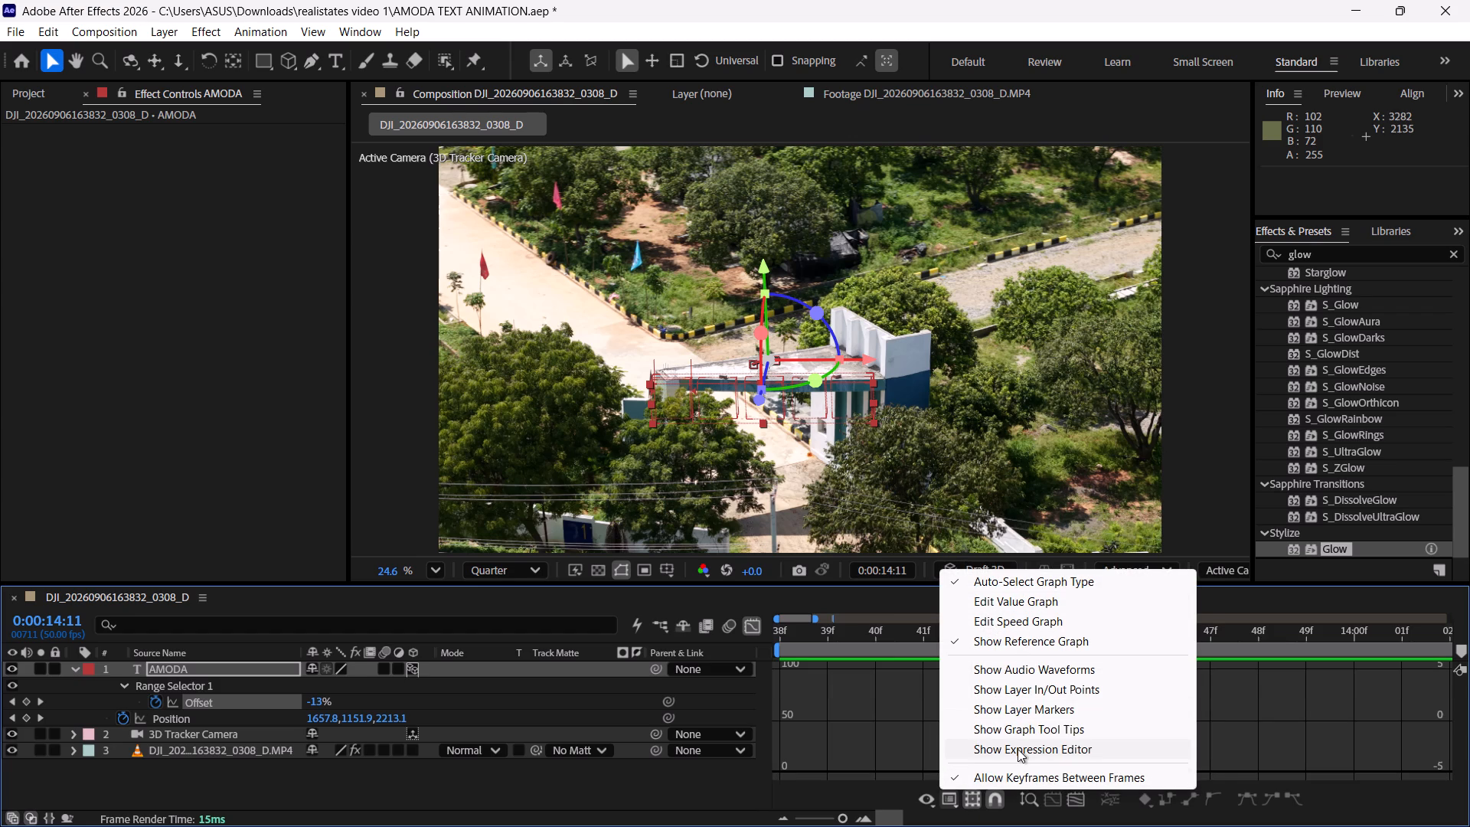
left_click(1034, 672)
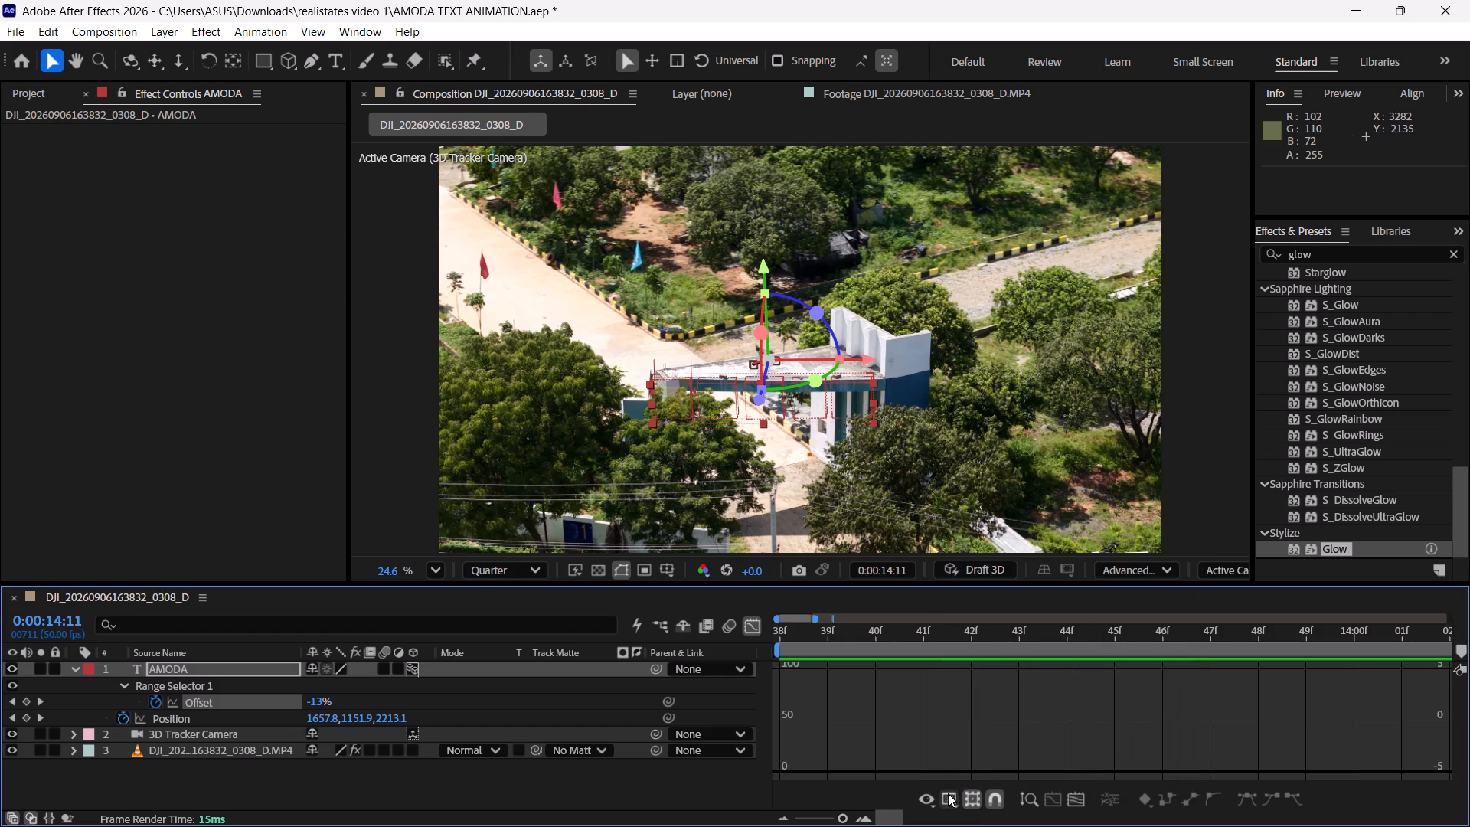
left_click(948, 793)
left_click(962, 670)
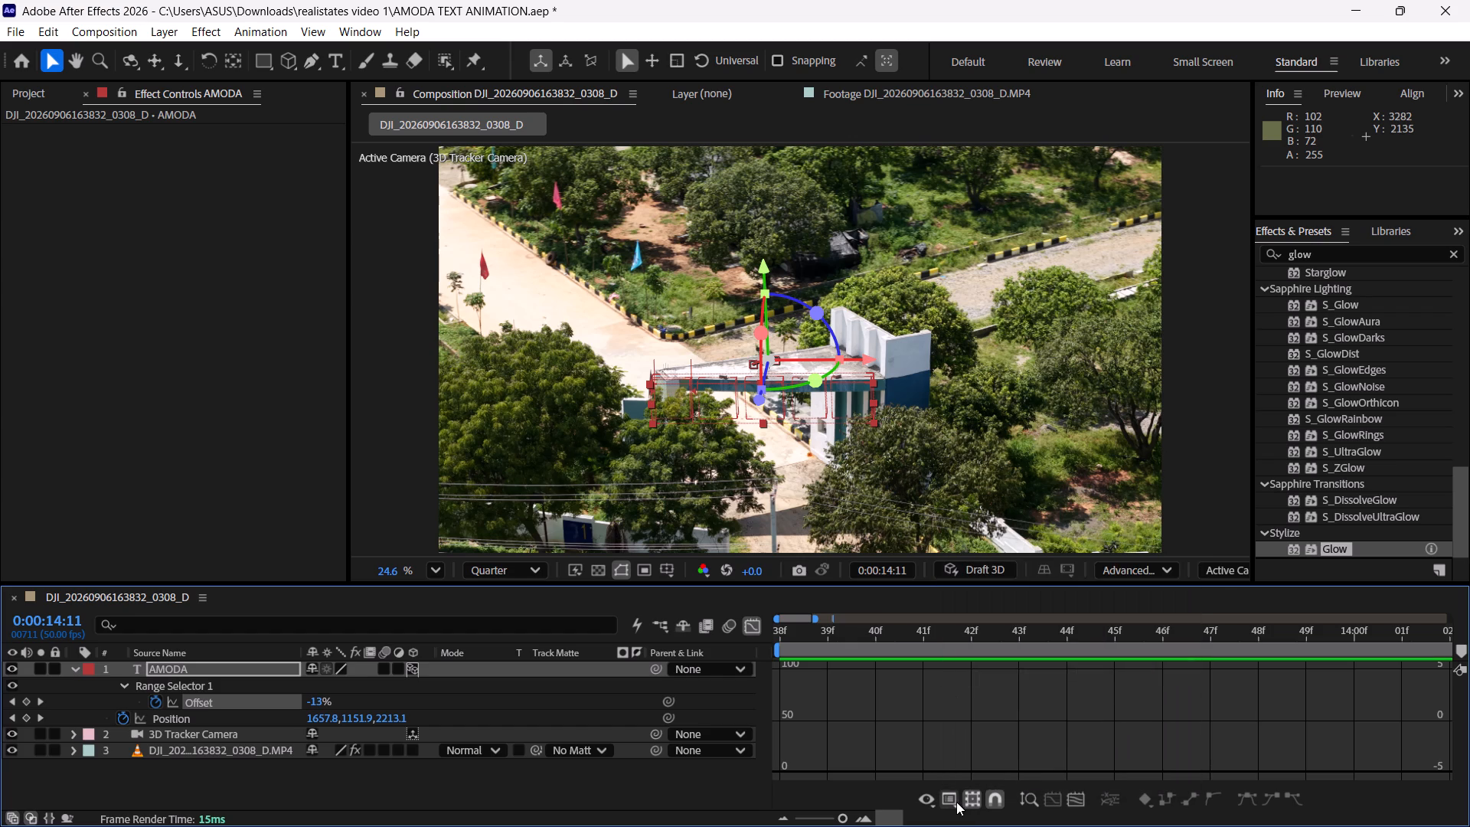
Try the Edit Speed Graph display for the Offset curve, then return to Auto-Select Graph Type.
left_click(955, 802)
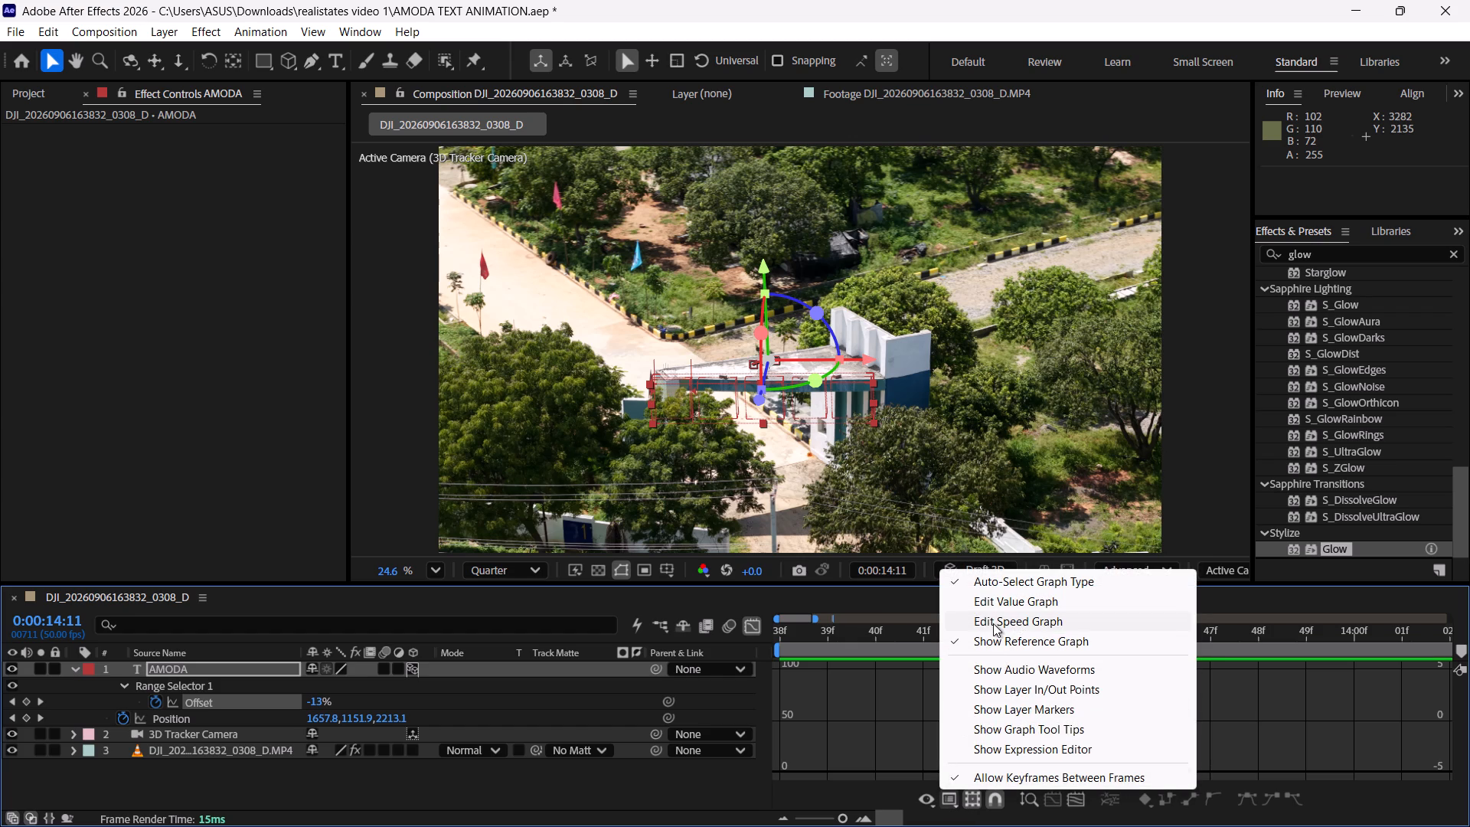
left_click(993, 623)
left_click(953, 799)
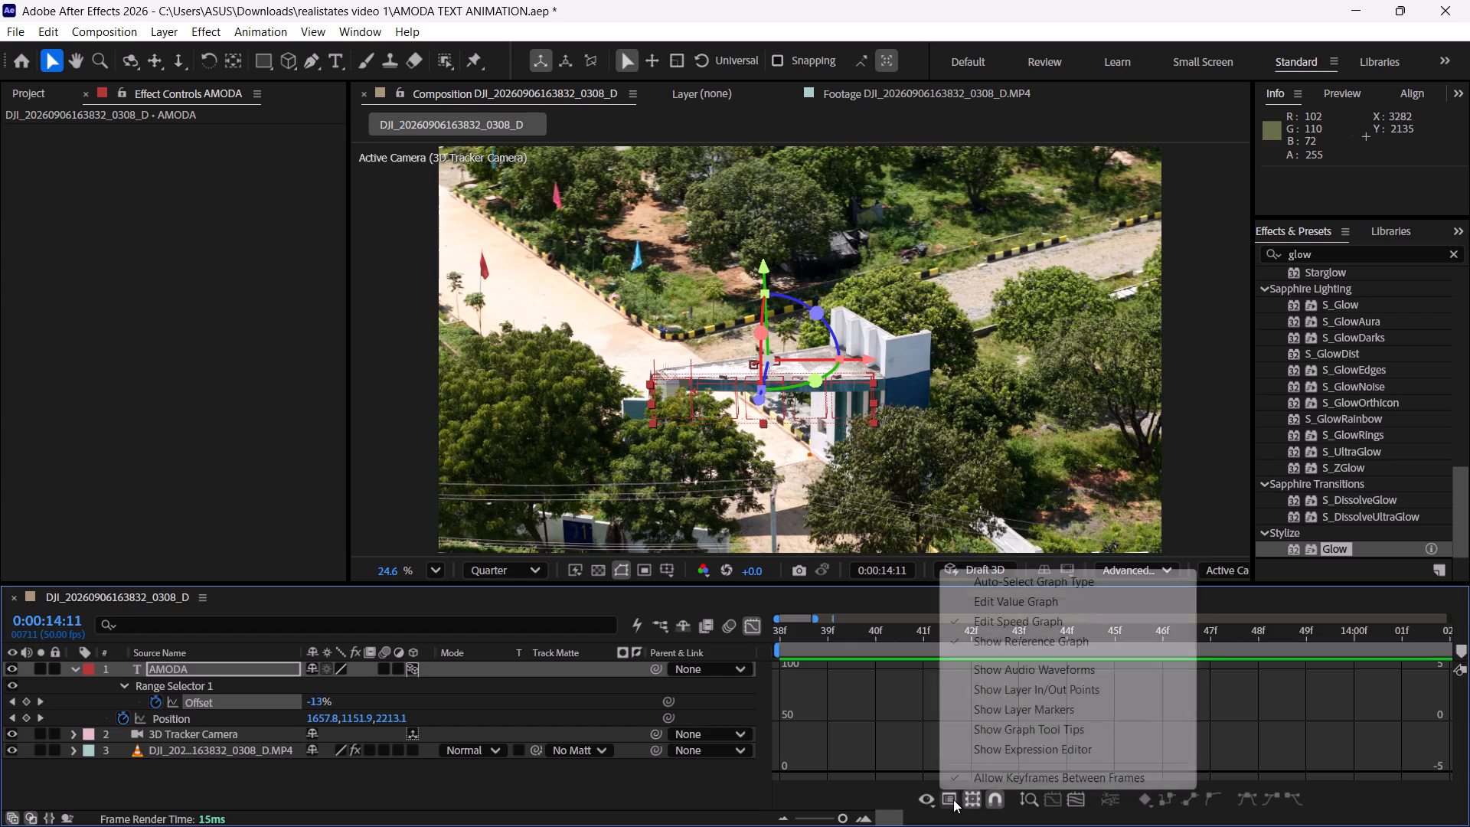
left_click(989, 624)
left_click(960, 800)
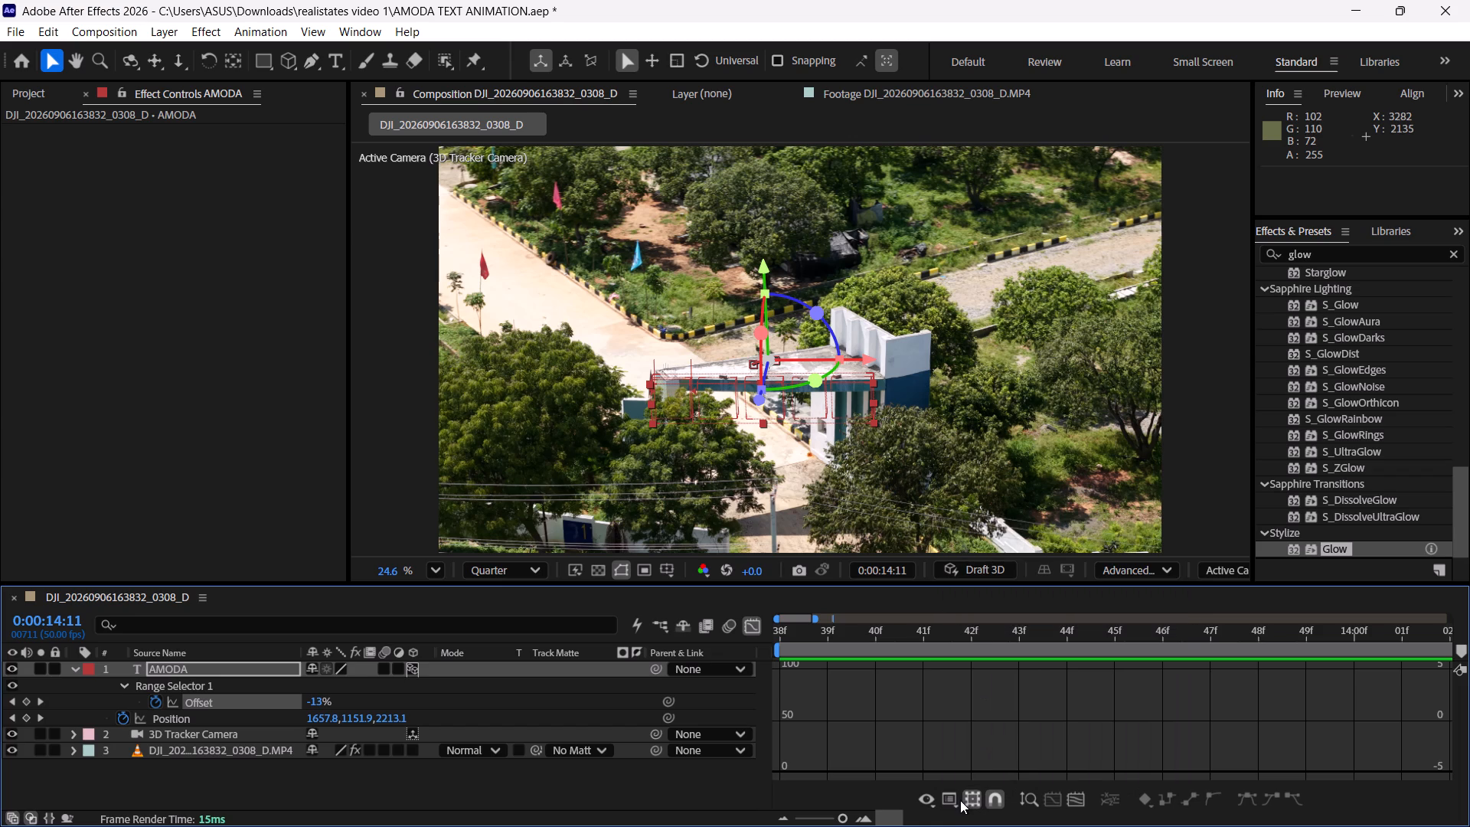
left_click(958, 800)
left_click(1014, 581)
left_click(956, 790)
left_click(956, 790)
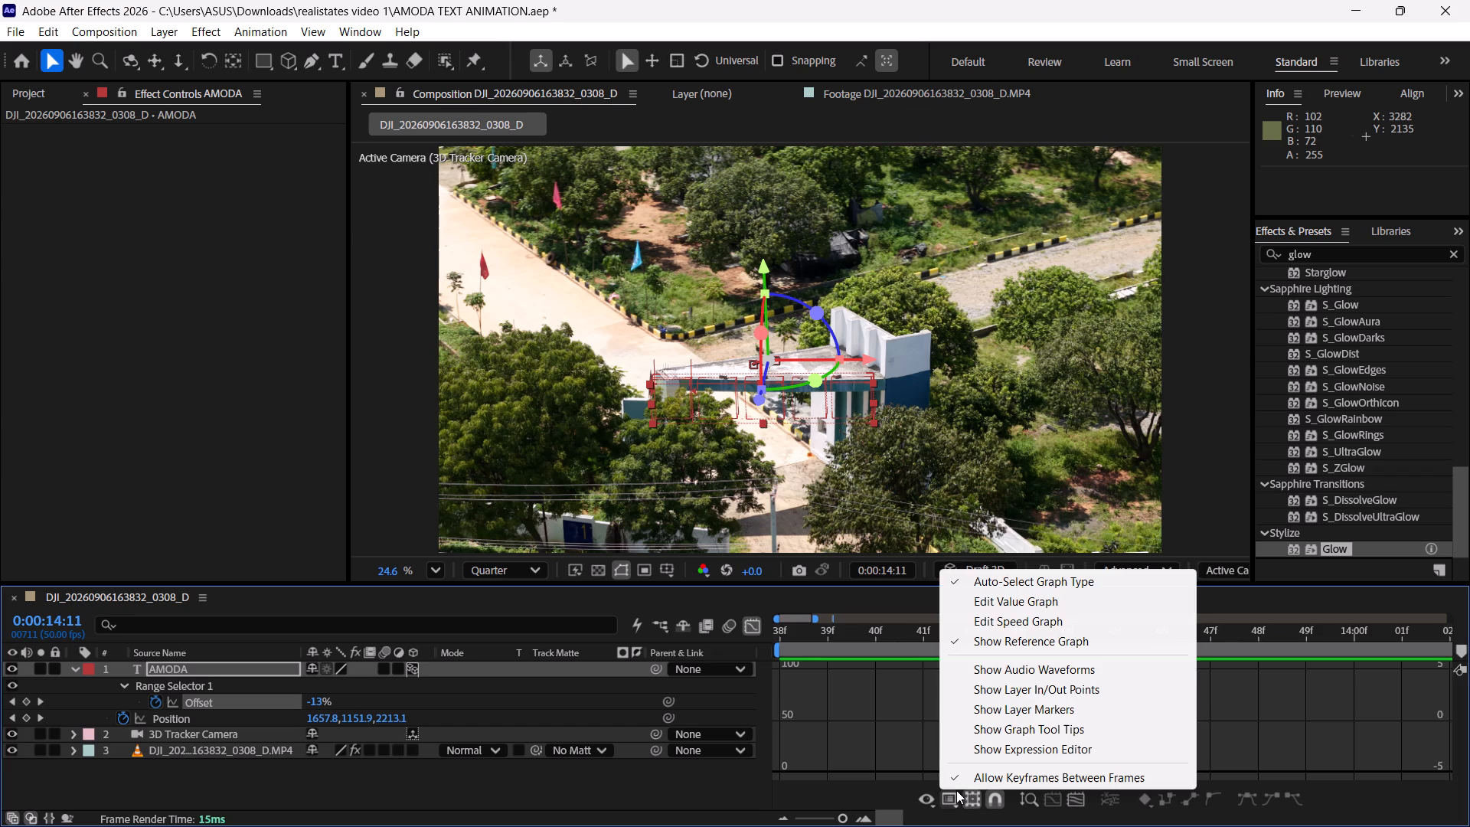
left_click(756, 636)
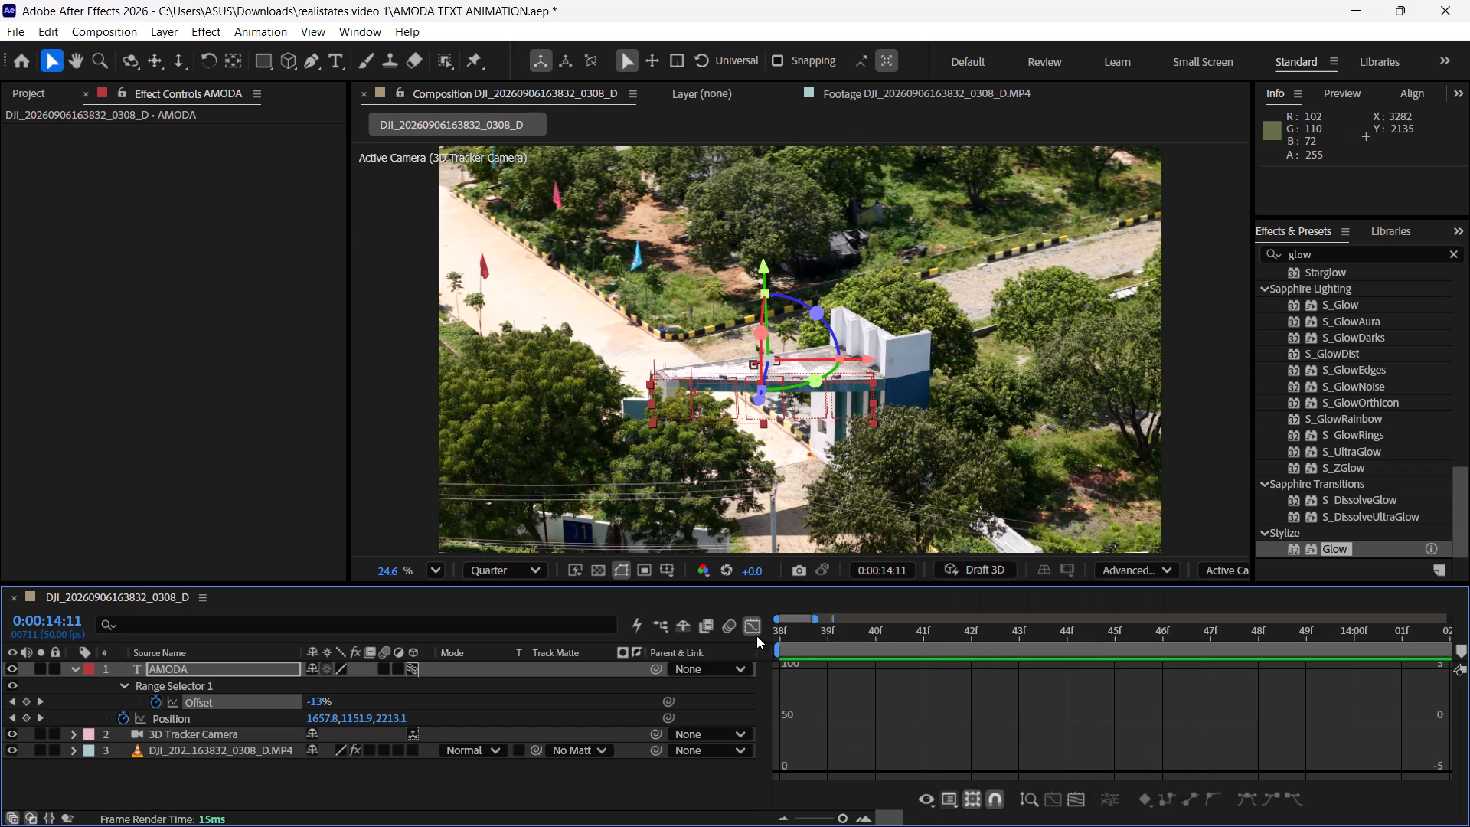
Select both Offset keyframes of the AMODA text and try to view their curve in the Graph Editor.
left_click(743, 622)
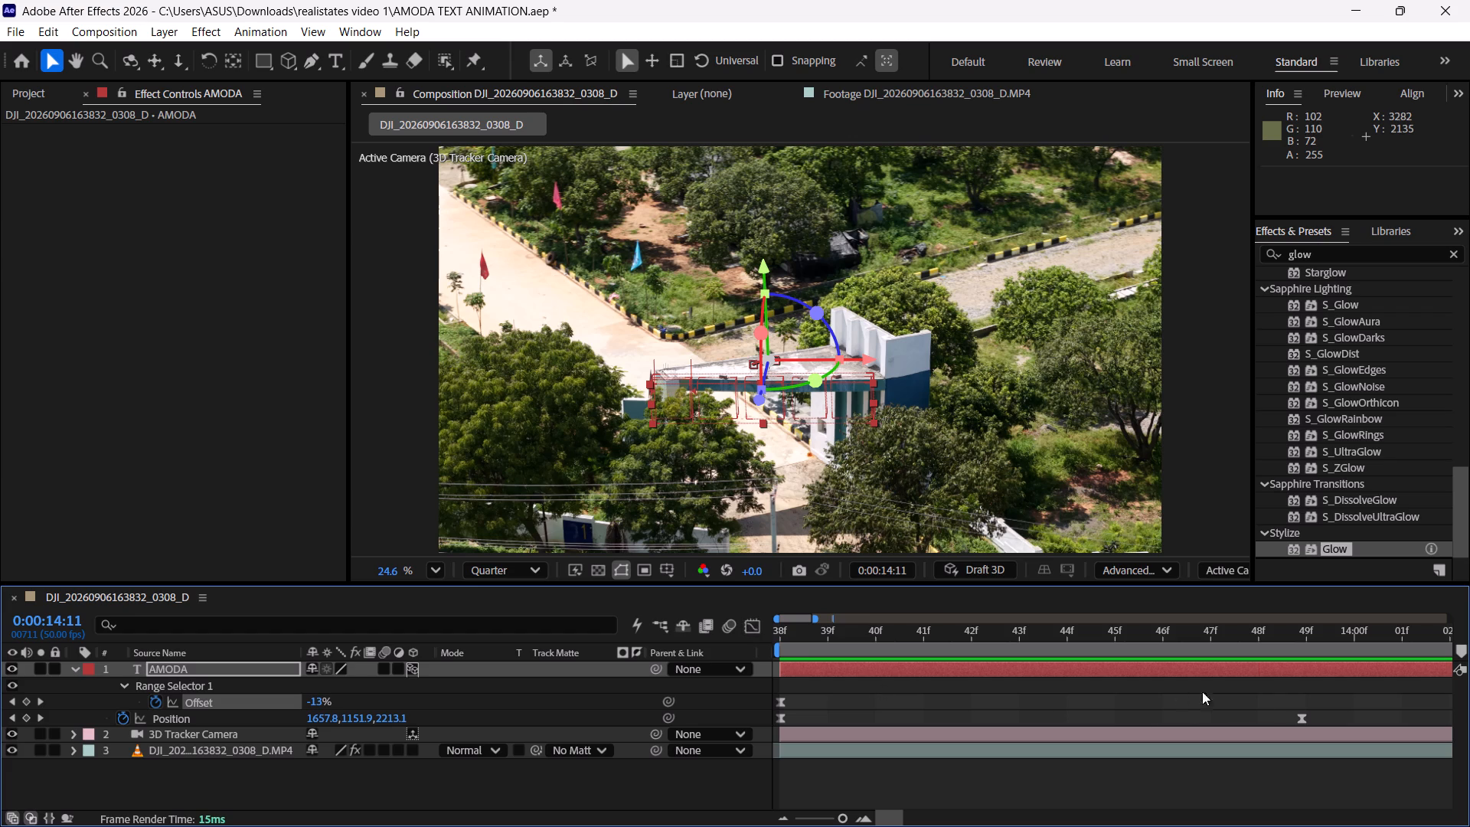
scroll(1016, 747, "down", 2, "alt")
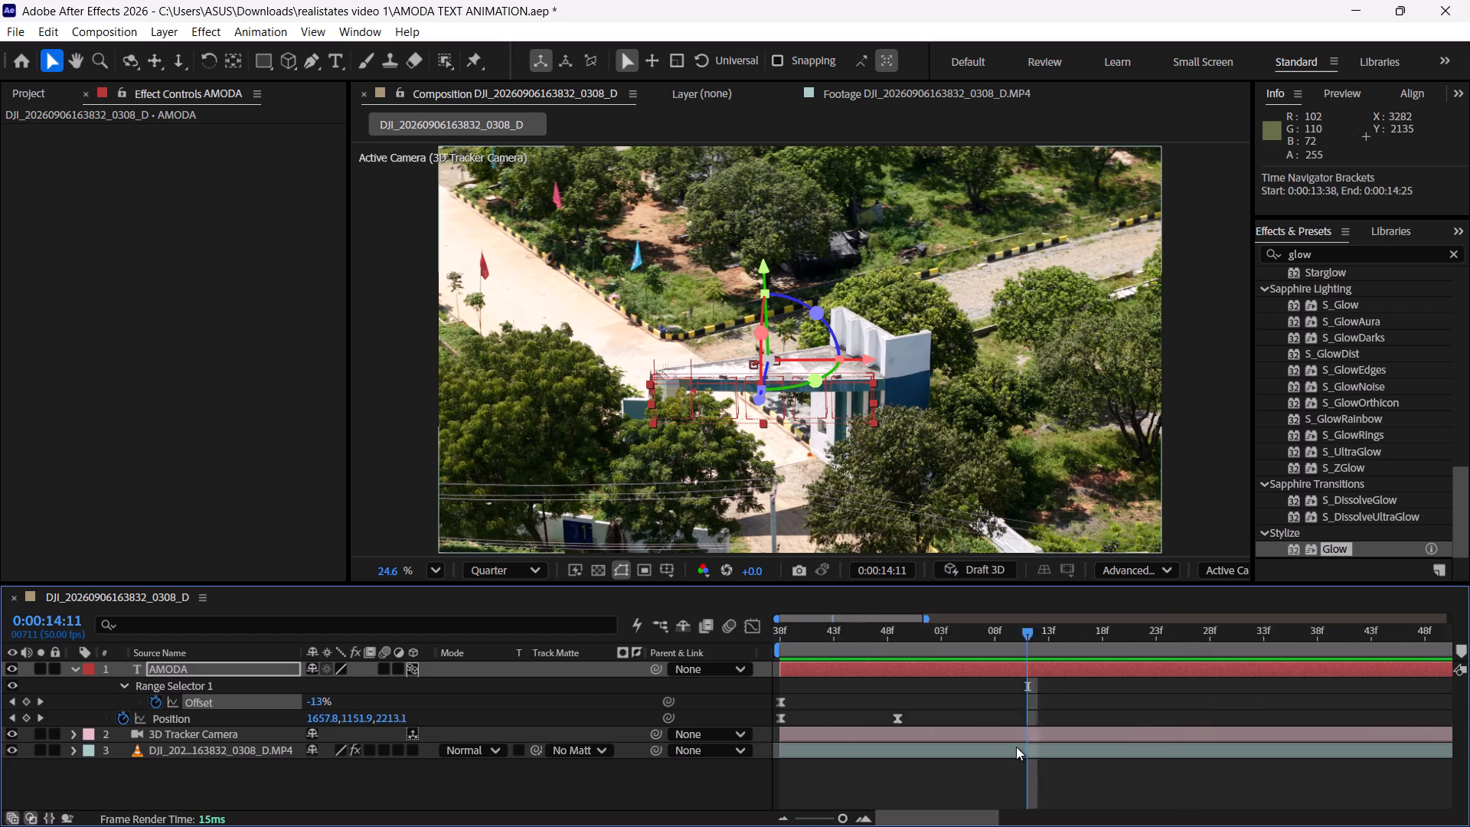
scroll(1016, 747, "down", 7, "alt")
left_click_drag(1082, 685, 753, 709)
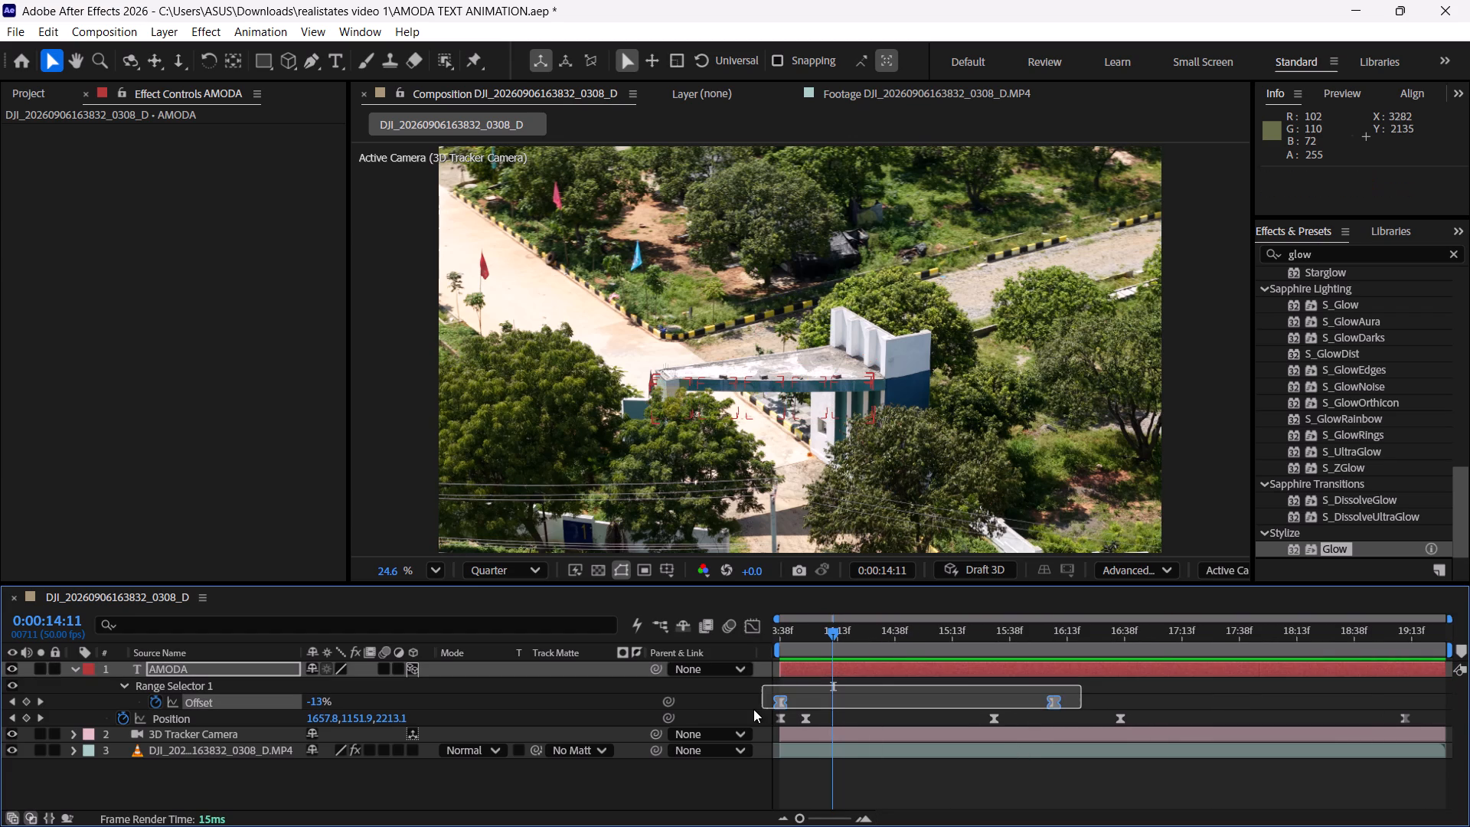
left_click_drag(753, 709, 744, 709)
left_click(747, 636)
left_click(750, 629)
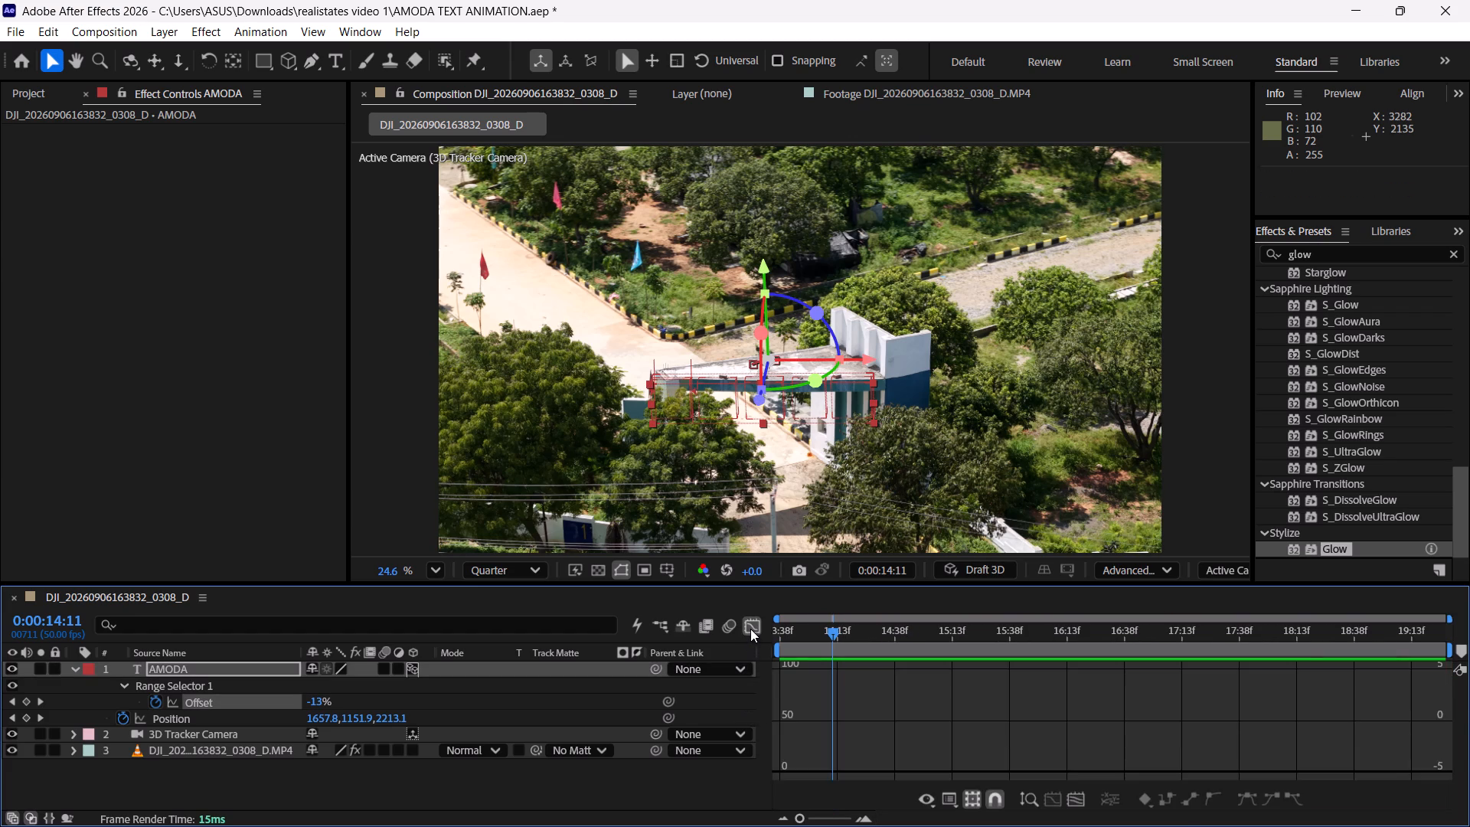
left_click(750, 629)
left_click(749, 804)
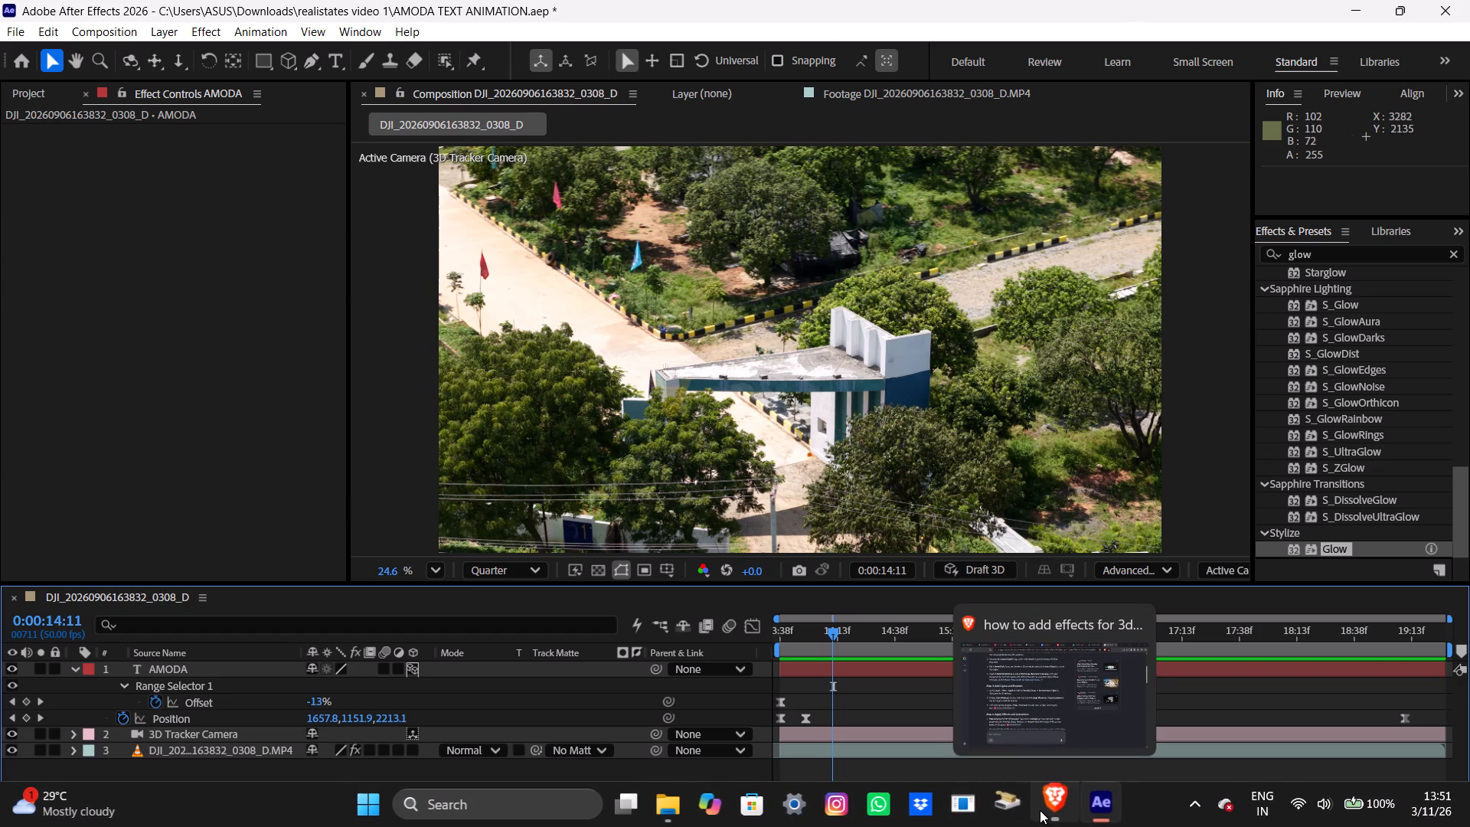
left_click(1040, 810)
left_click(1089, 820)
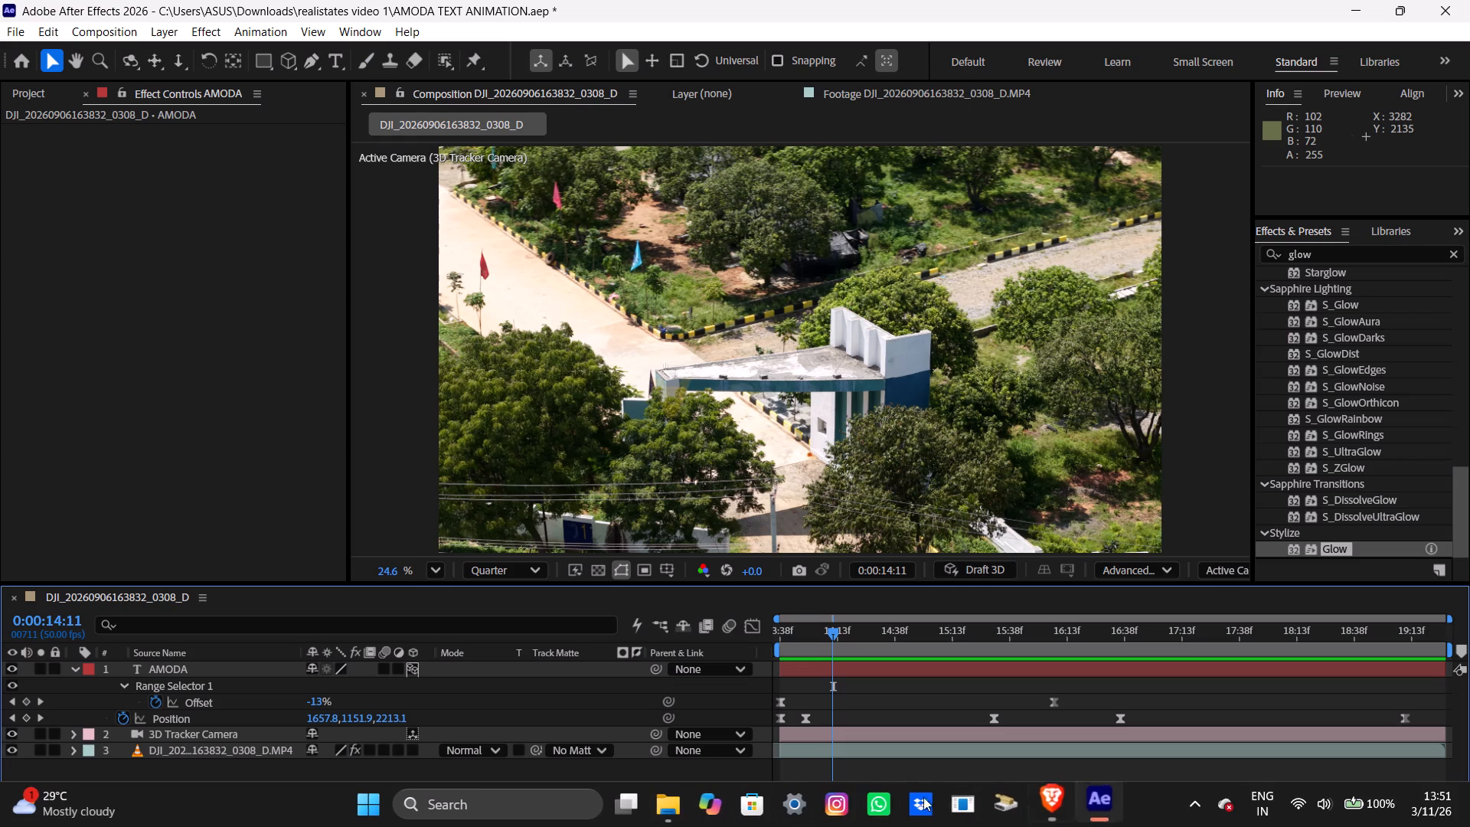
Reselect only the two Offset keyframes, leaving out Position, and try again to view their curve in the Graph Editor.
left_click(734, 771)
left_click_drag(1106, 688, 1005, 713)
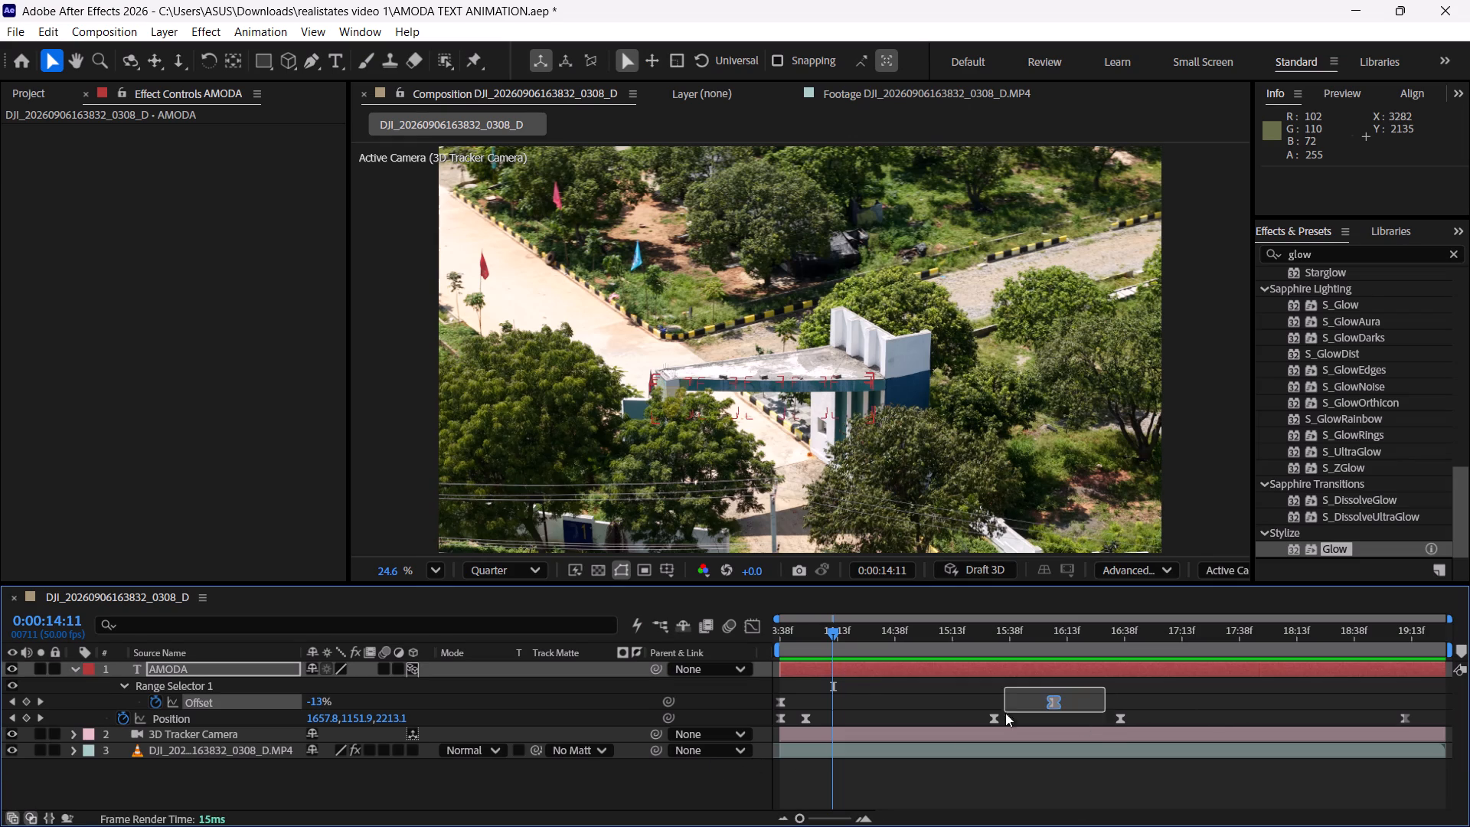
left_click_drag(1005, 713, 644, 711)
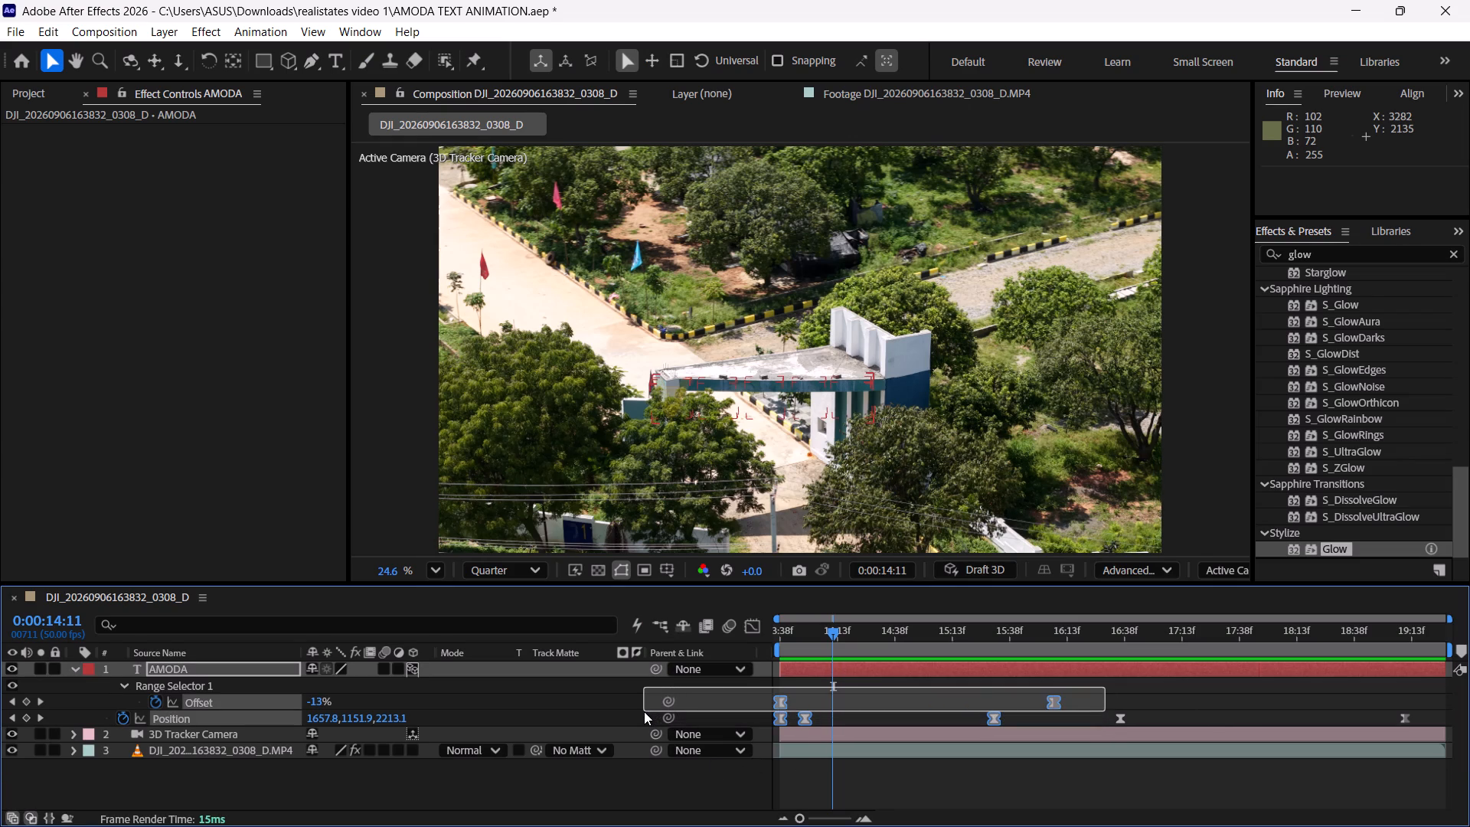
left_click_drag(644, 711, 637, 709)
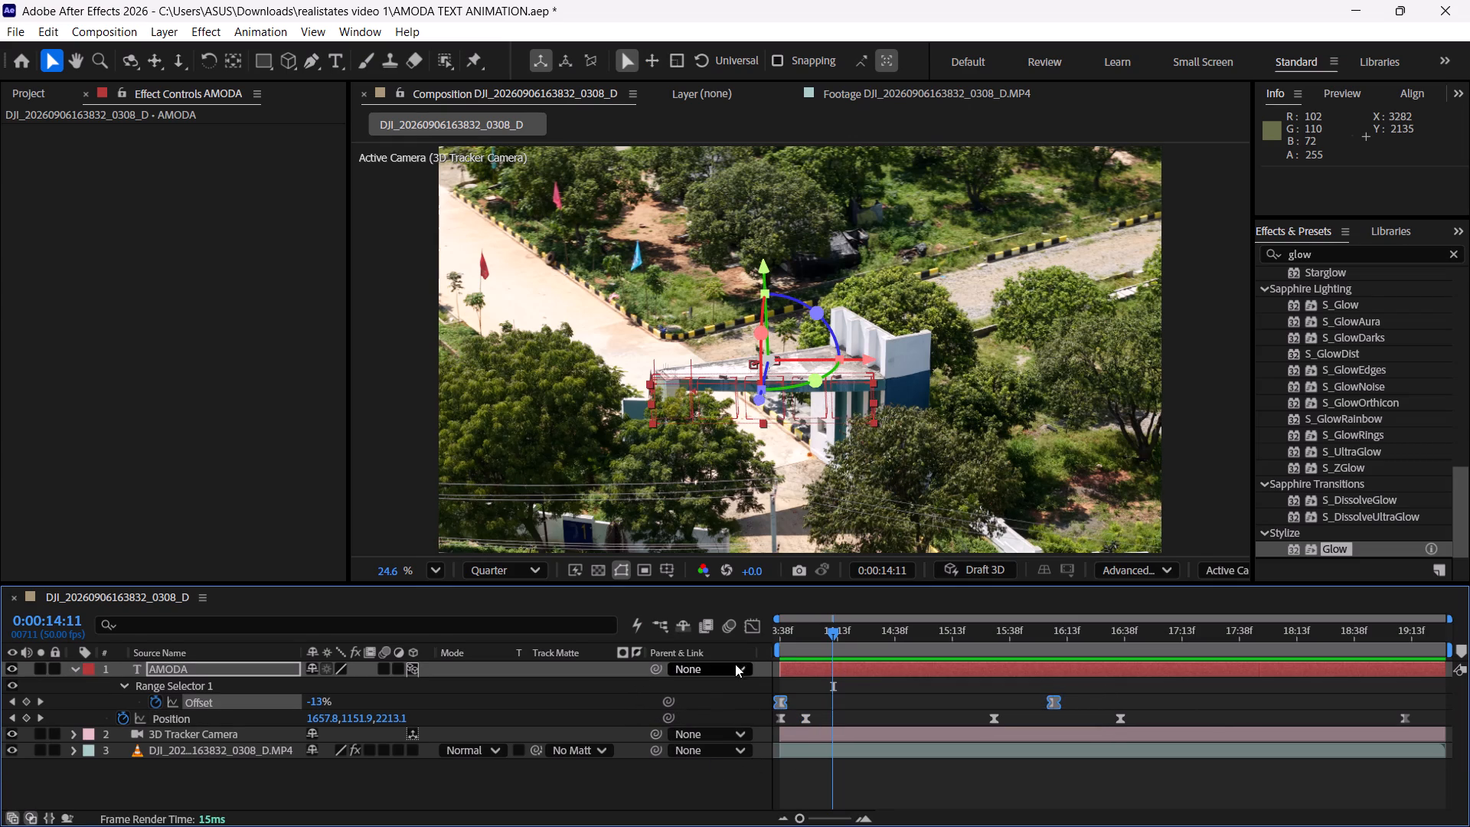
left_click(753, 628)
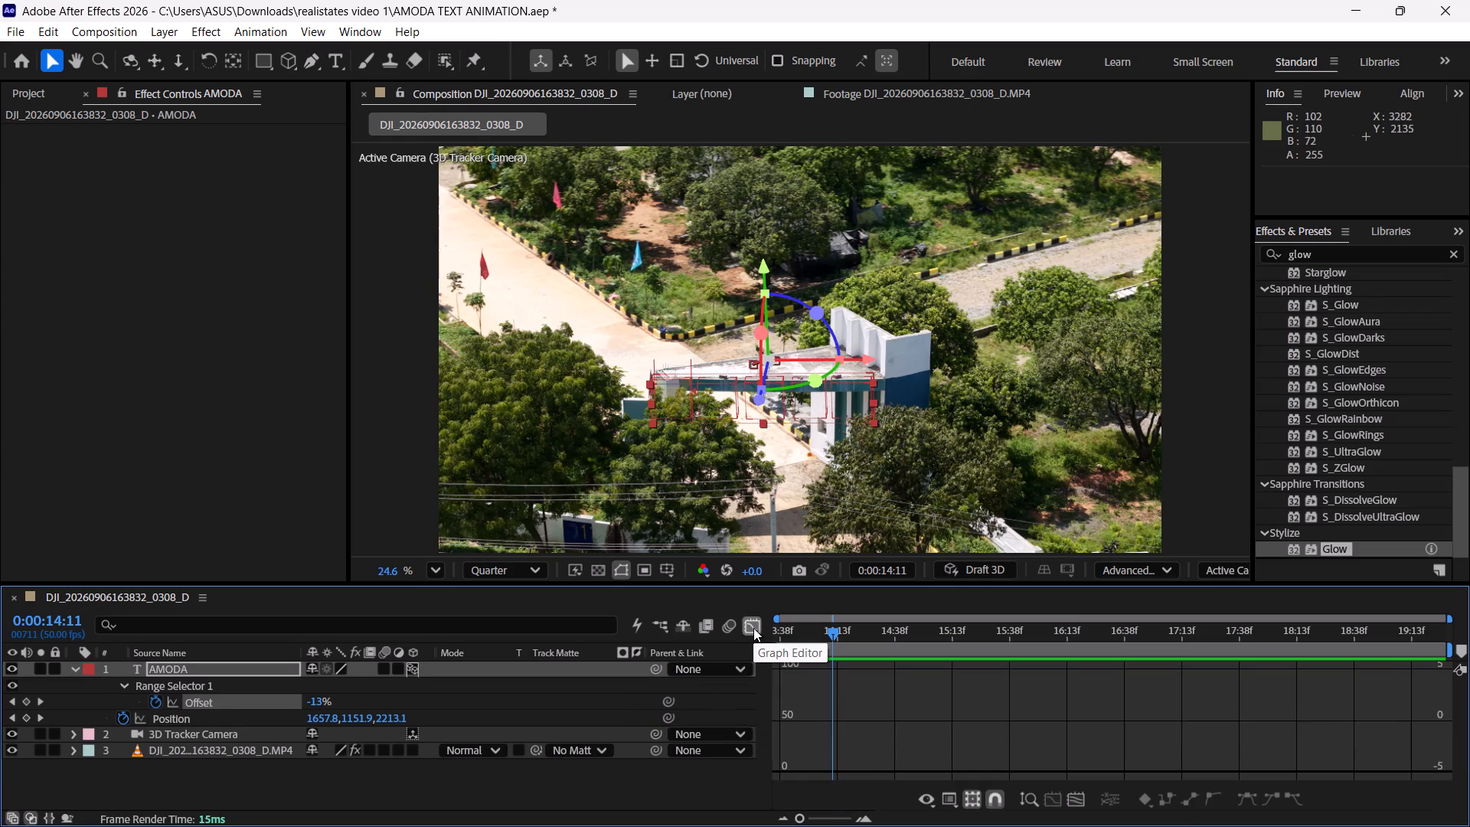
left_click(753, 628)
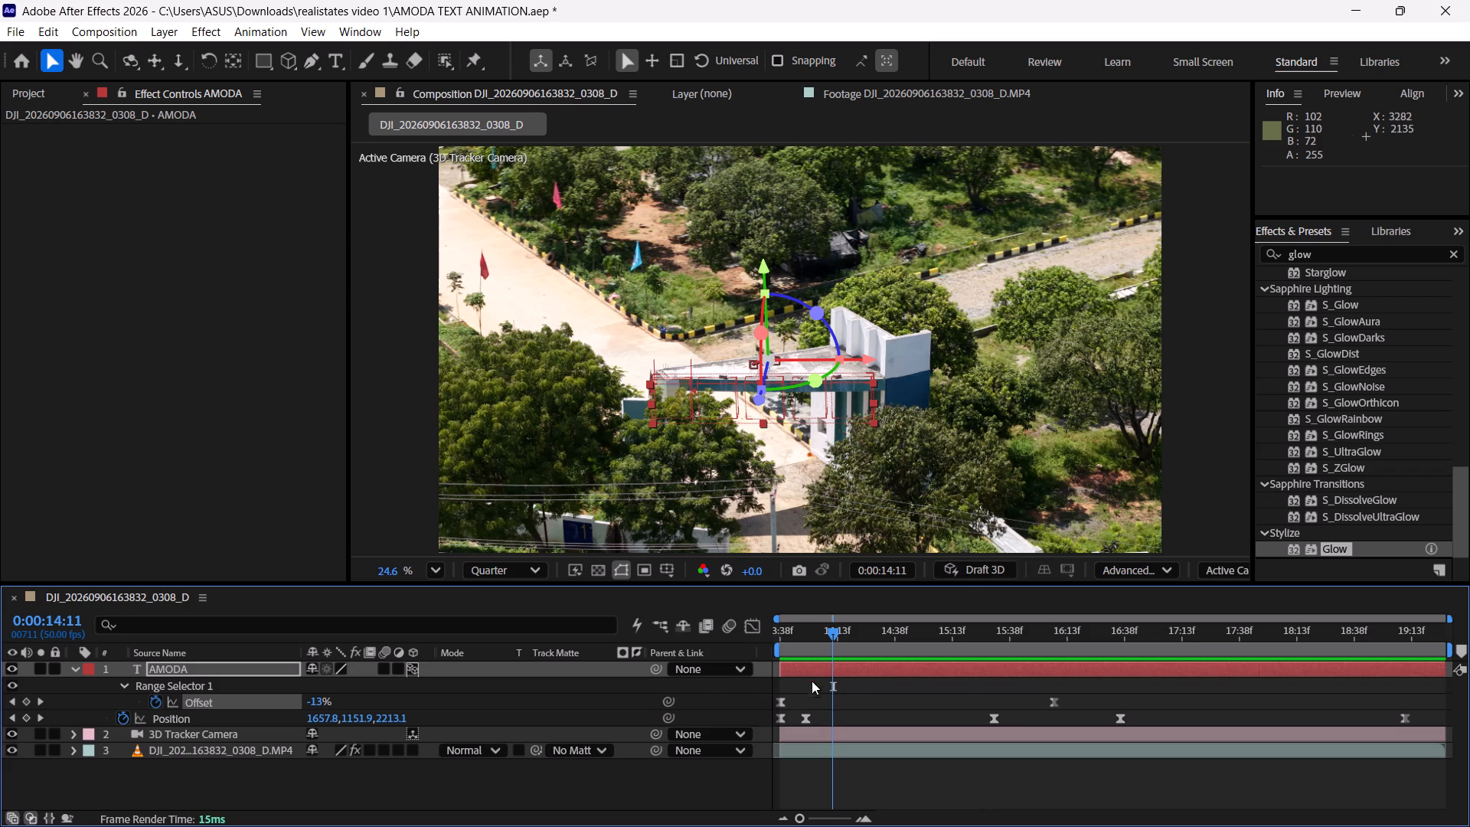
left_click_drag(1075, 682, 767, 708)
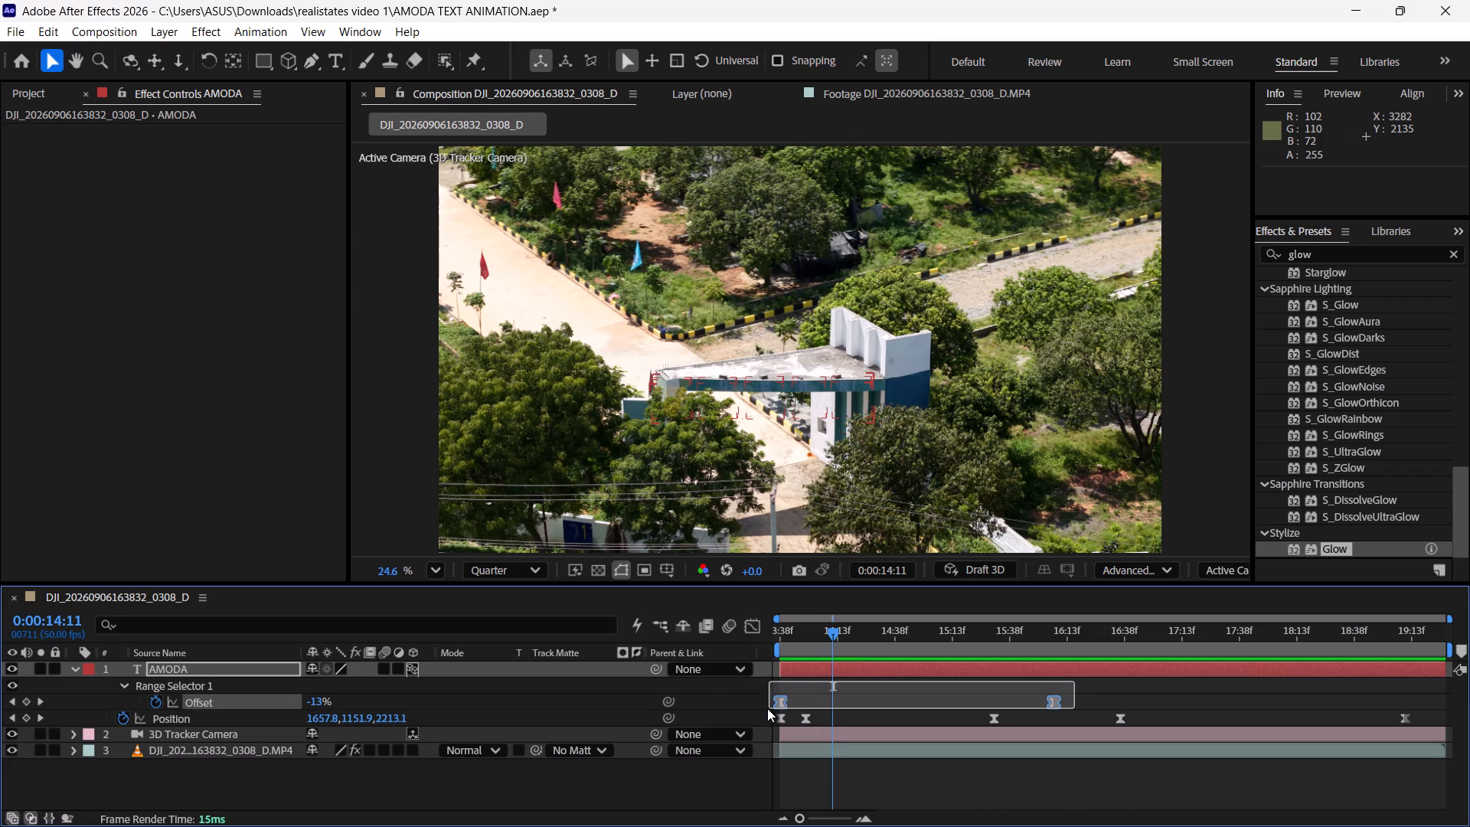
left_click_drag(767, 708, 766, 714)
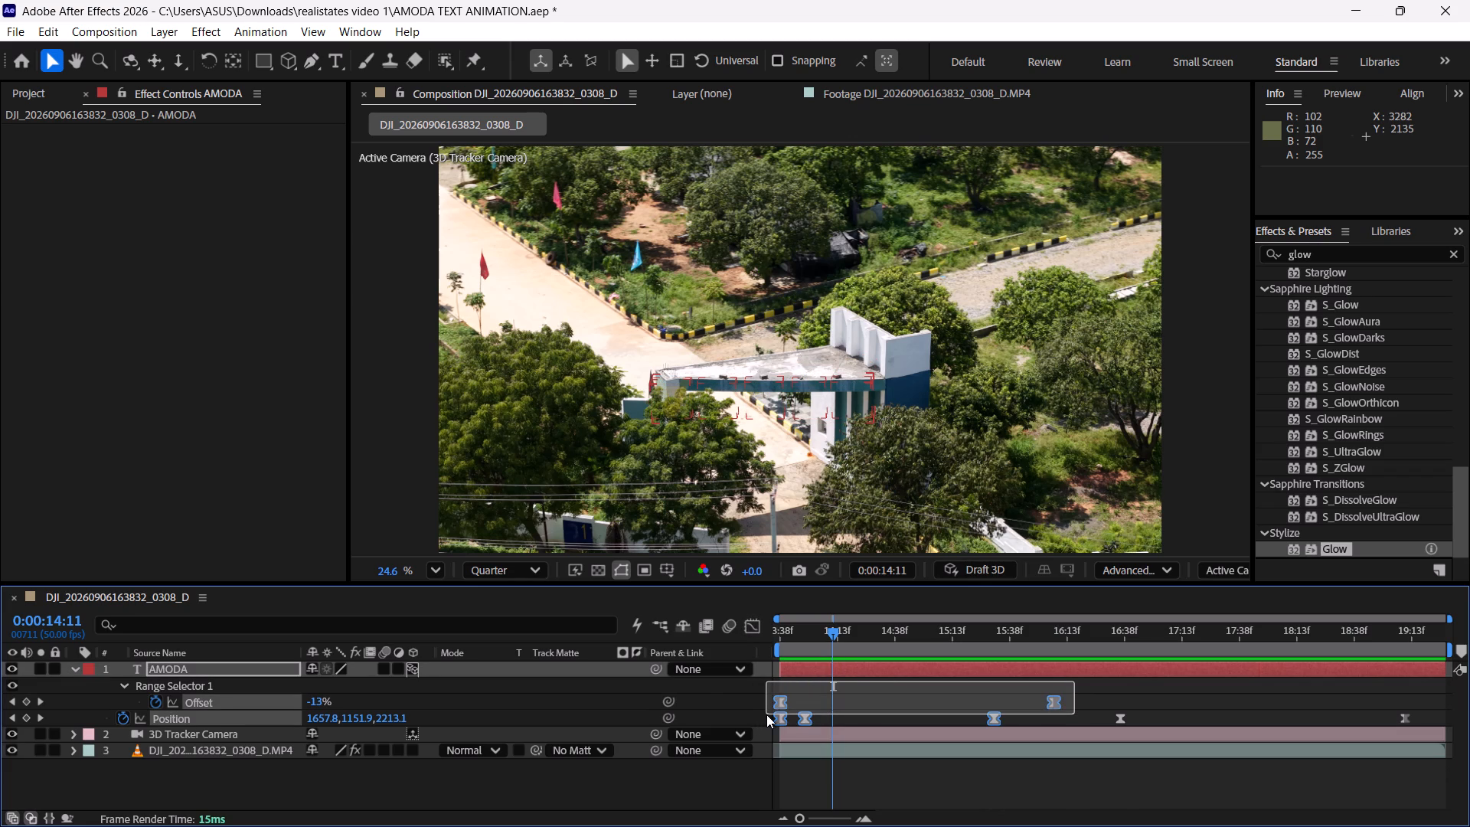
left_click_drag(766, 714, 759, 710)
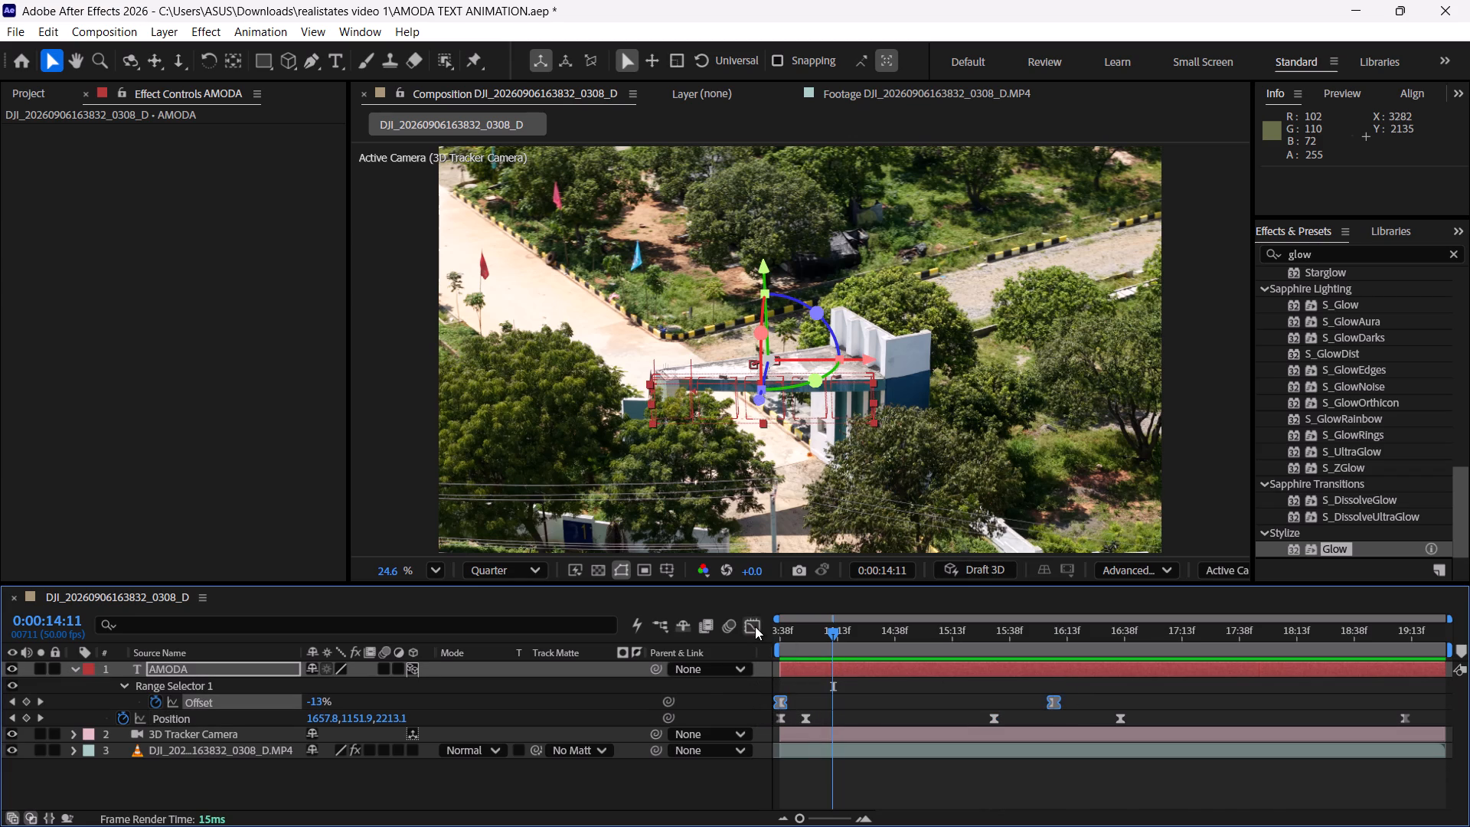
left_click(755, 626)
left_click(755, 626)
Scrub from the composition start at 0:00:13:38 to 0:00:15:08 to review how the AMODA letters cascade in.
left_click_drag(840, 633, 805, 633)
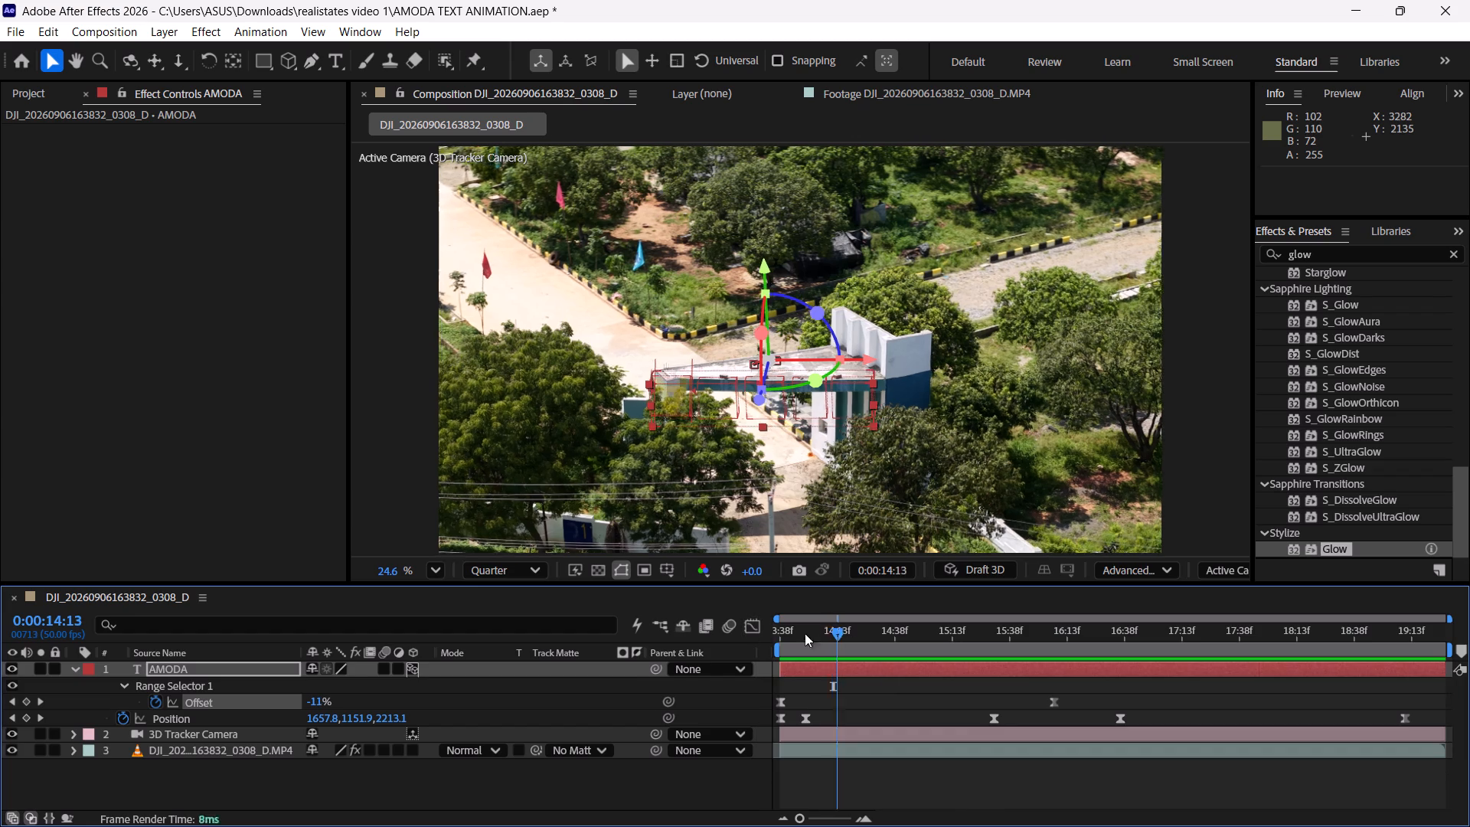
left_click_drag(805, 633, 698, 645)
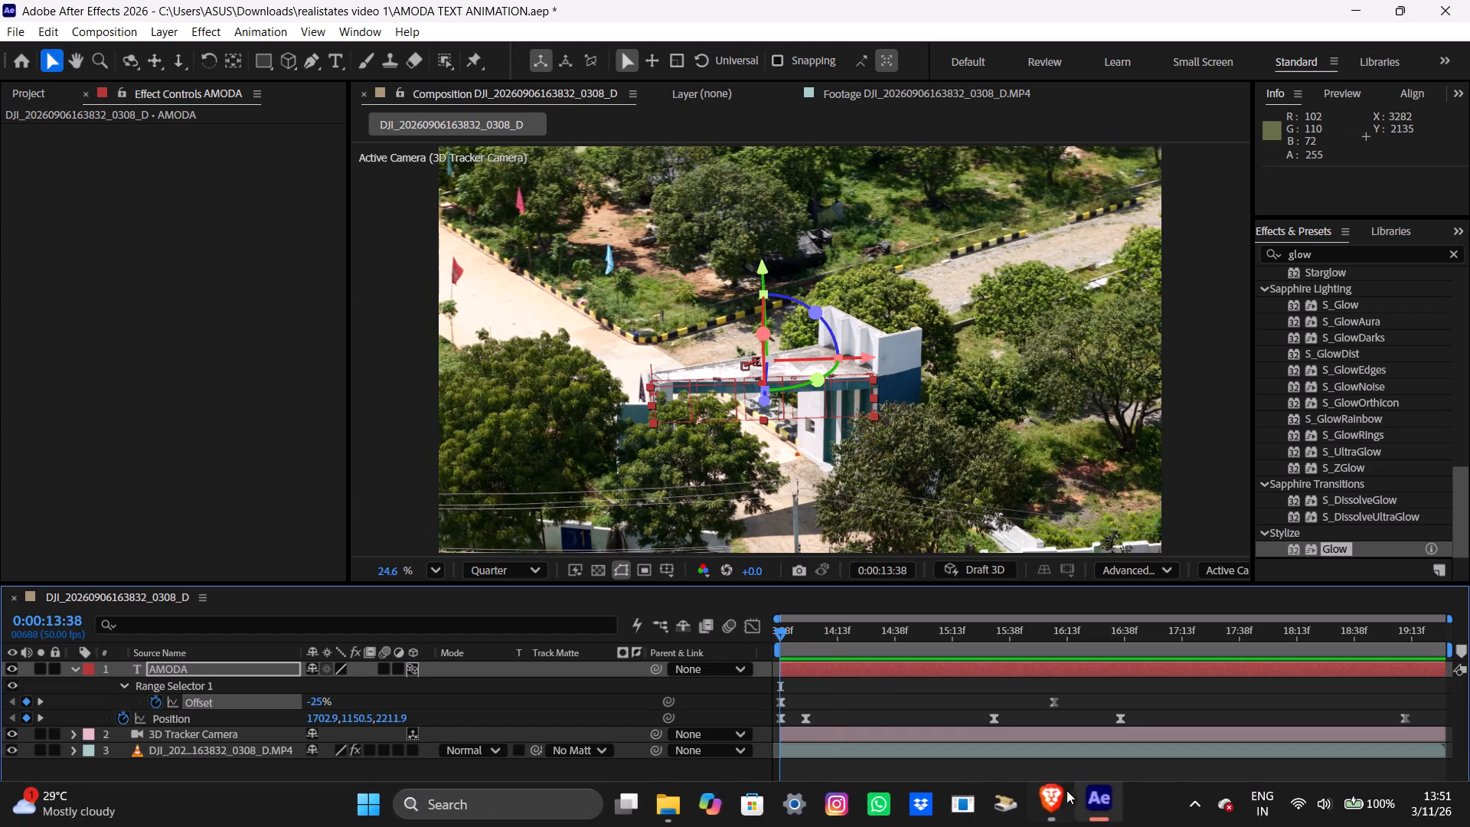
left_click(1064, 790)
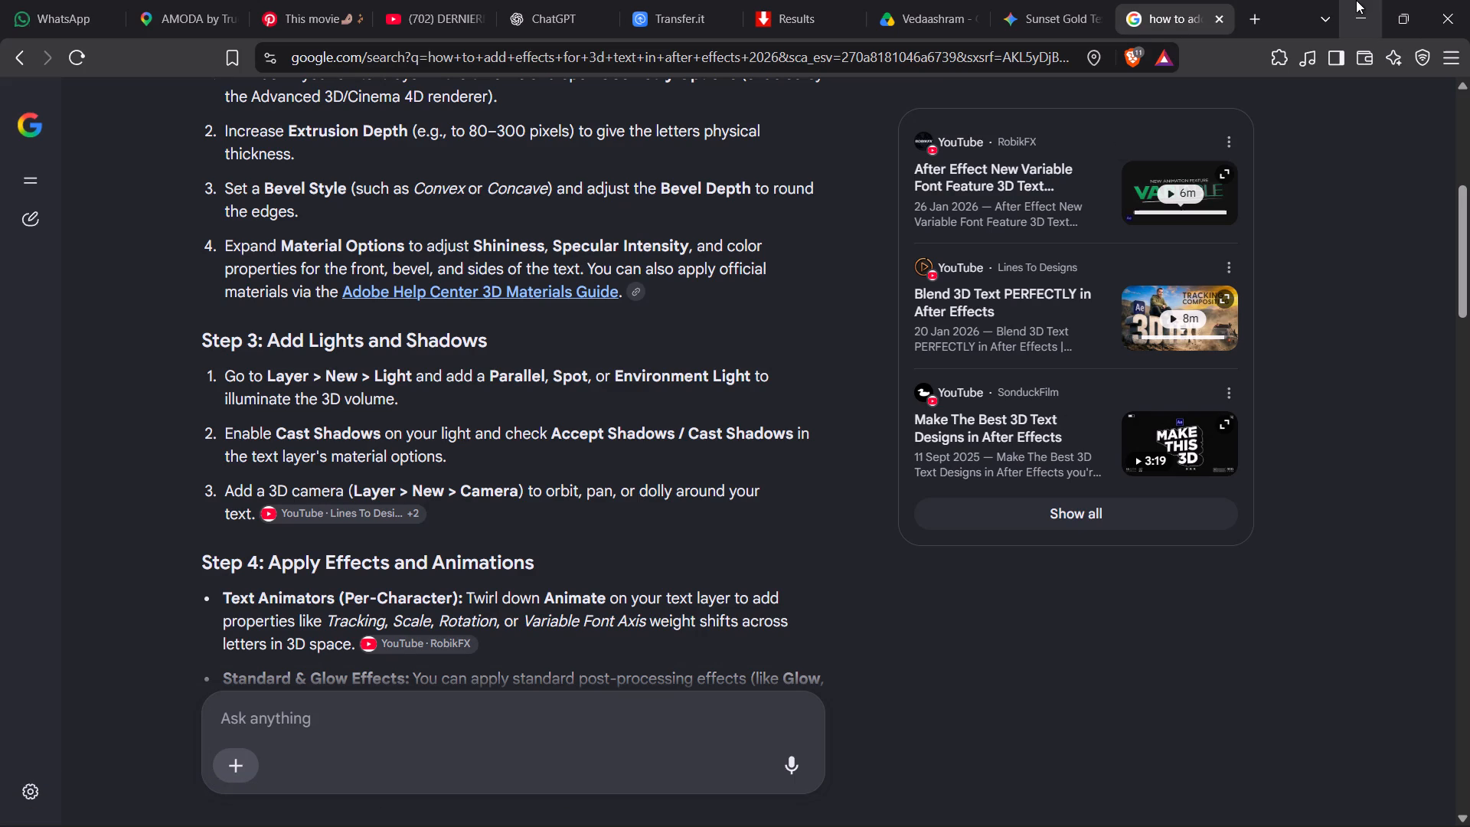
left_click(1356, 0)
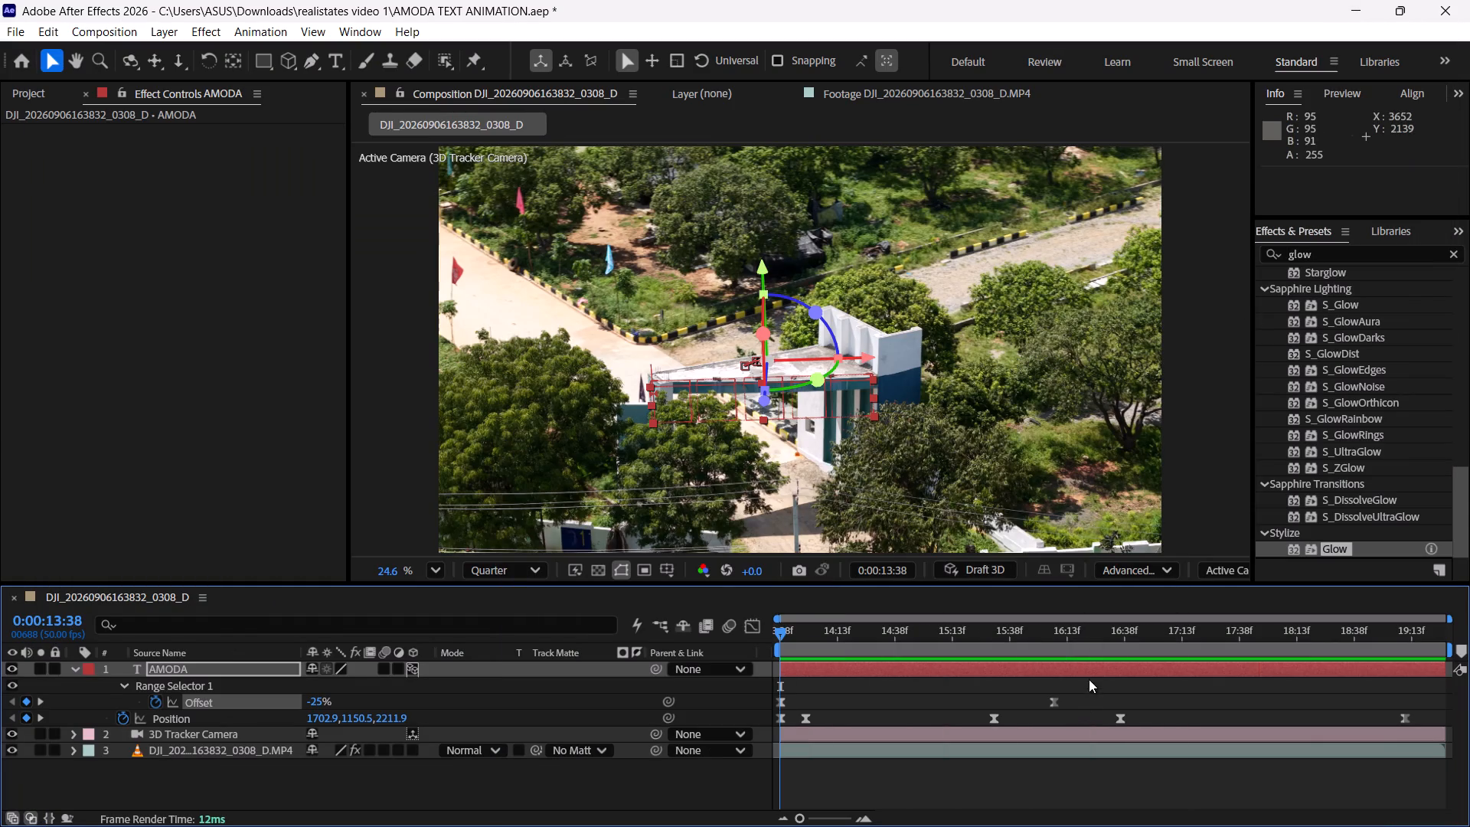
left_click_drag(1089, 678, 750, 702)
left_click_drag(837, 641, 933, 634)
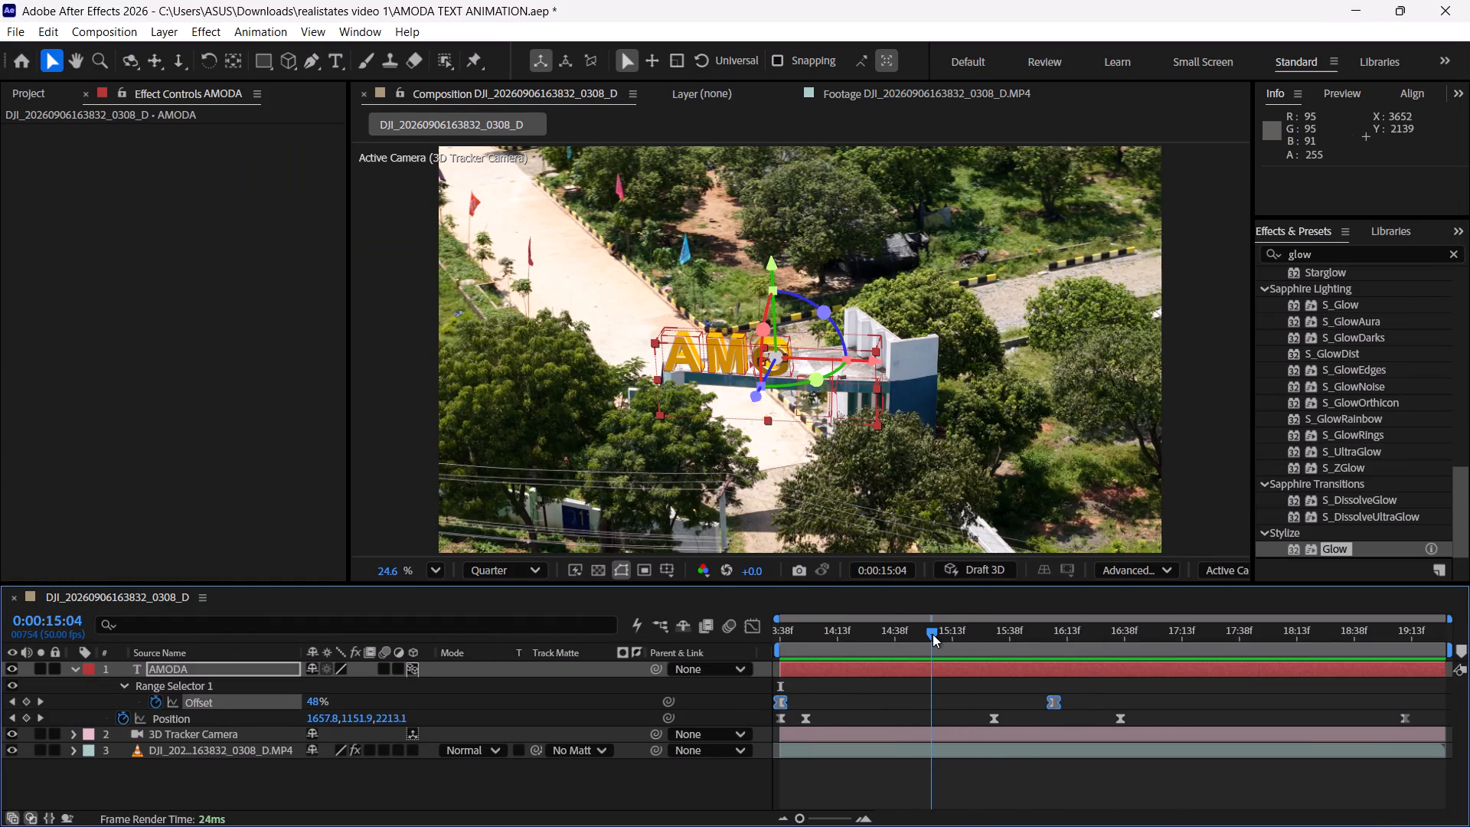
left_click_drag(933, 634, 789, 655)
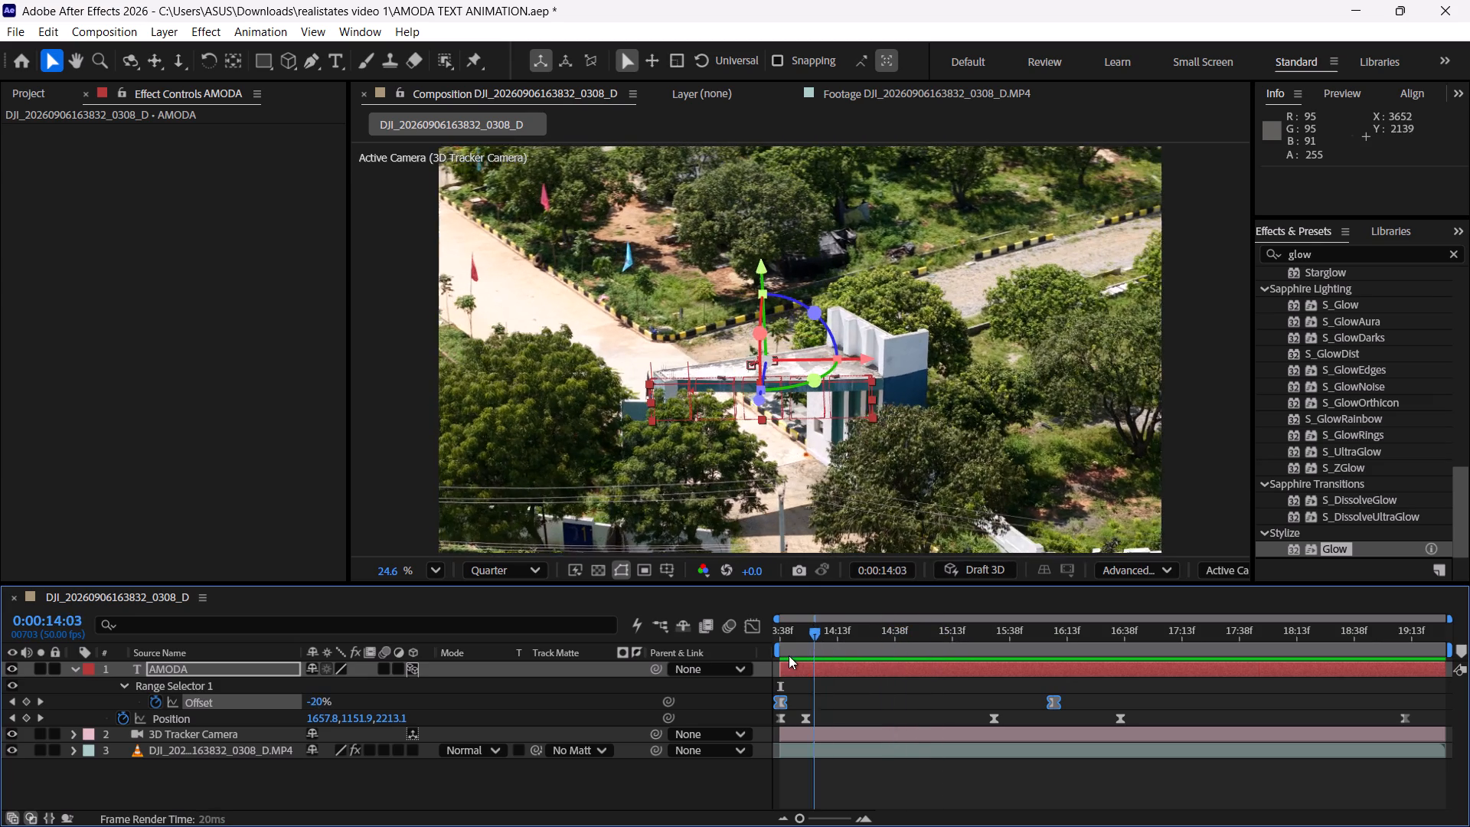
left_click_drag(789, 655, 939, 761)
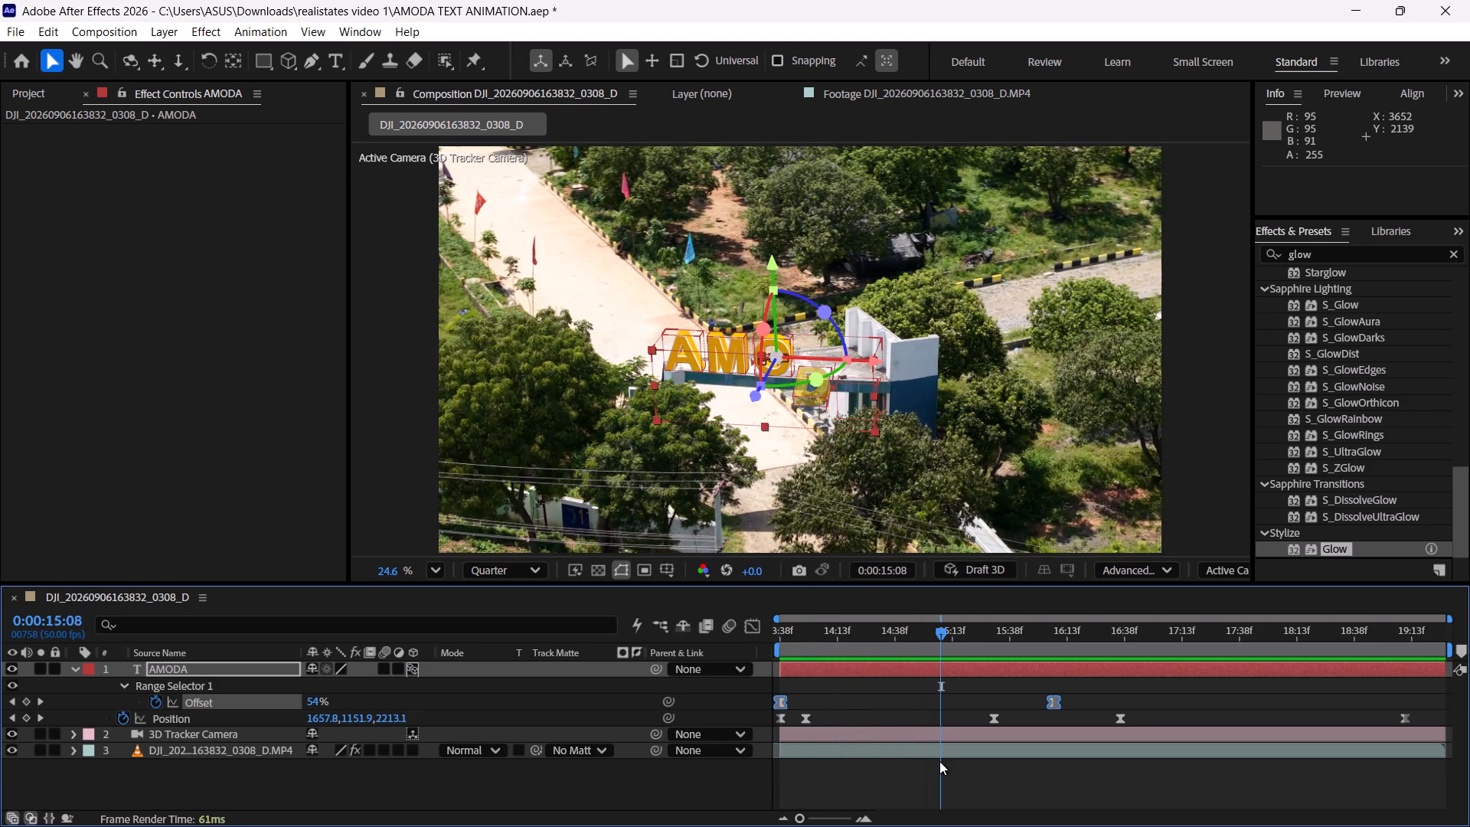
left_click(939, 694)
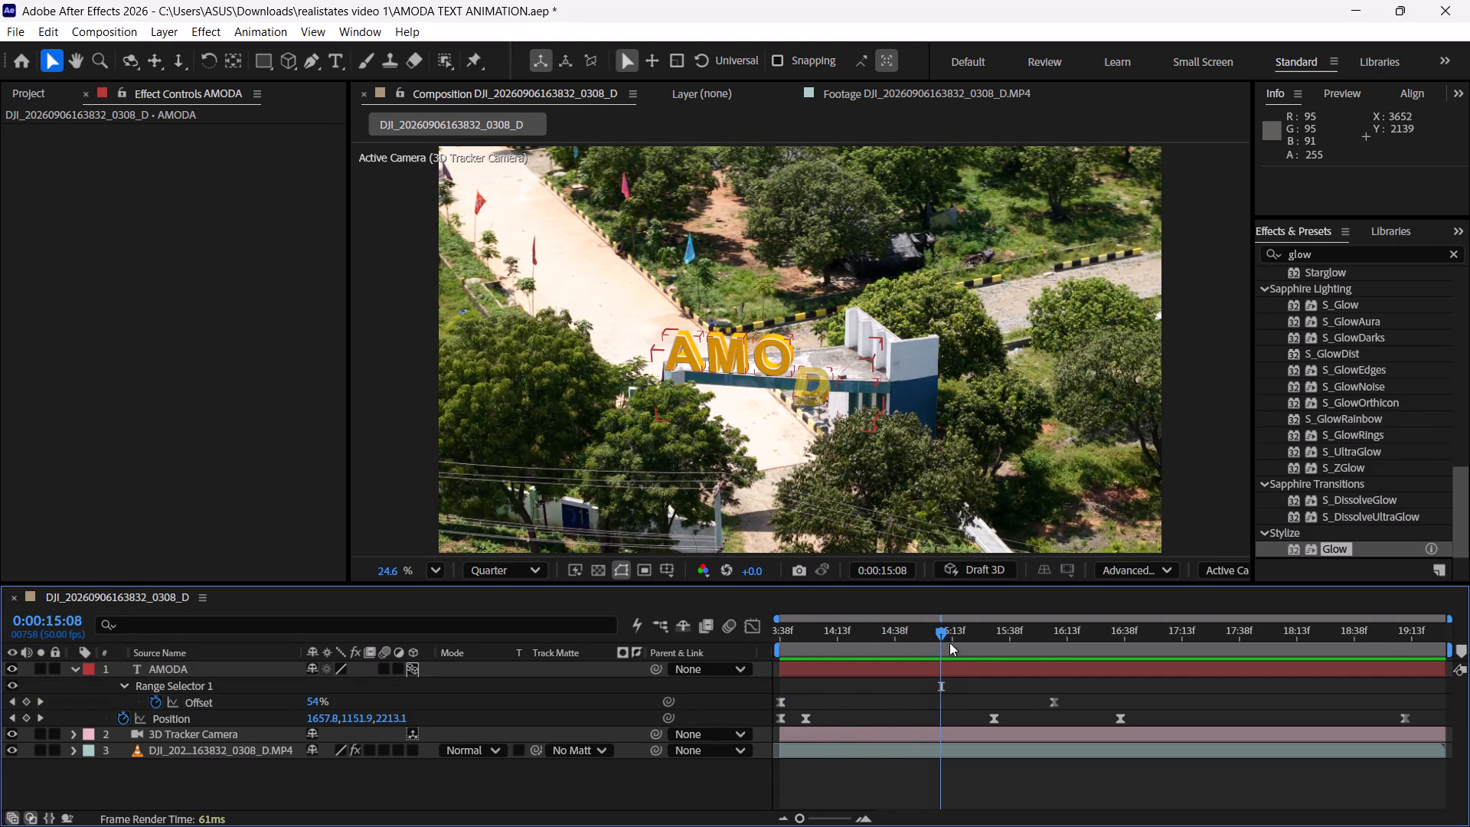
left_click(941, 634)
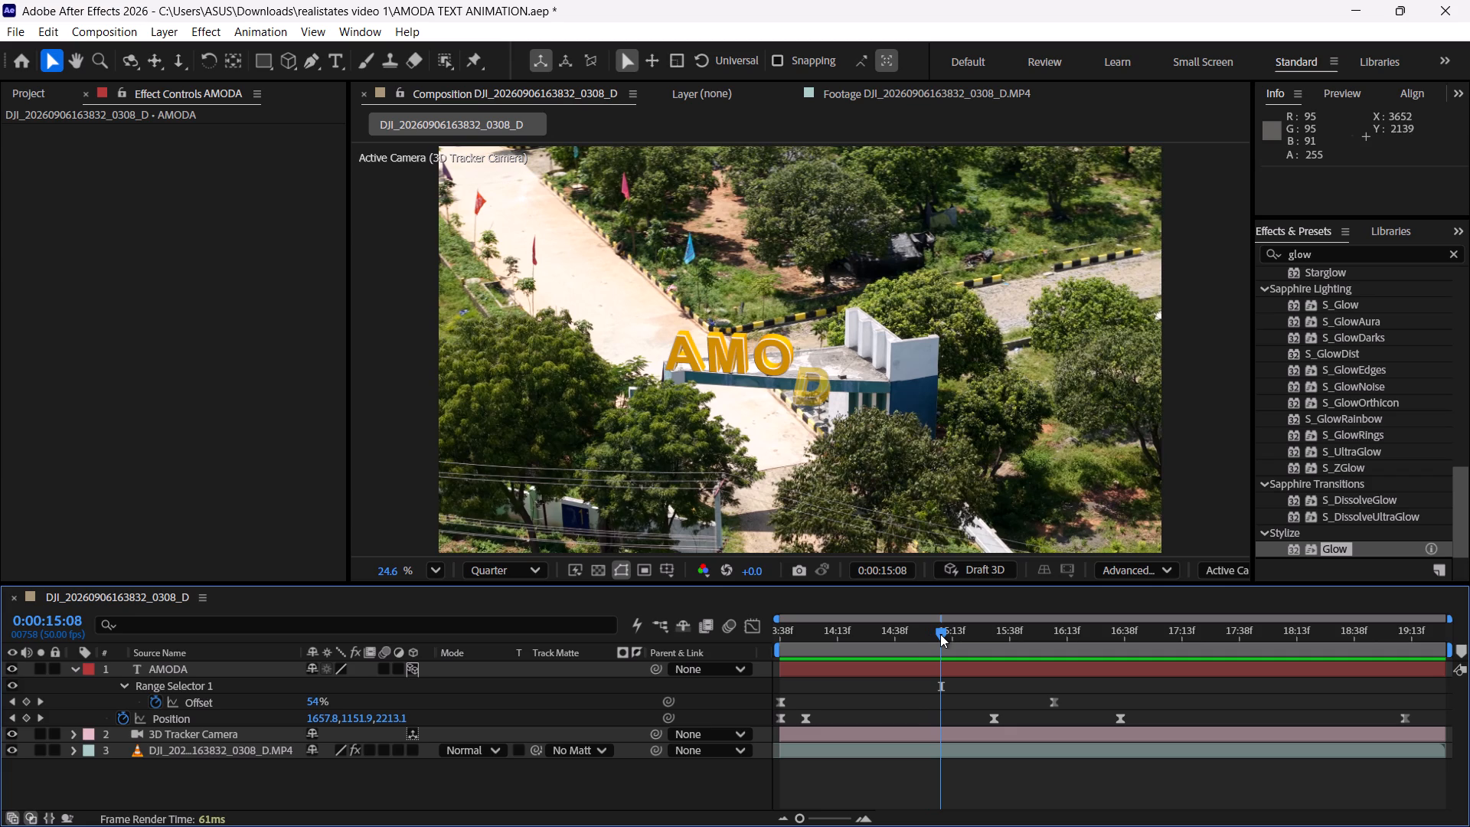
Select both Offset keyframes again and check the Graph Editor for their curve with the playhead at 0:00:14:48.
left_click_drag(1097, 689, 1047, 699)
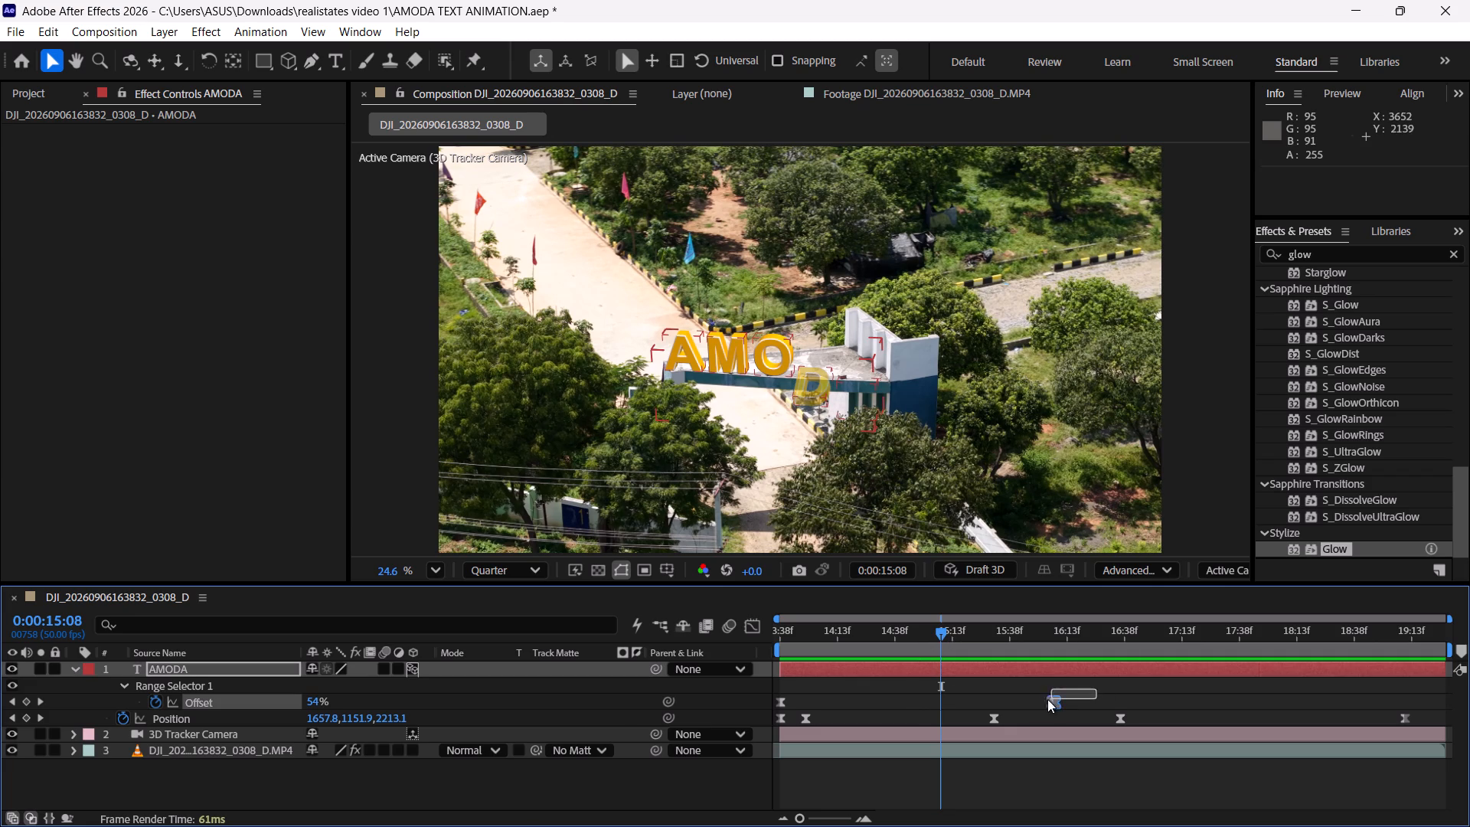
left_click_drag(1047, 699, 778, 704)
left_click_drag(939, 637, 916, 637)
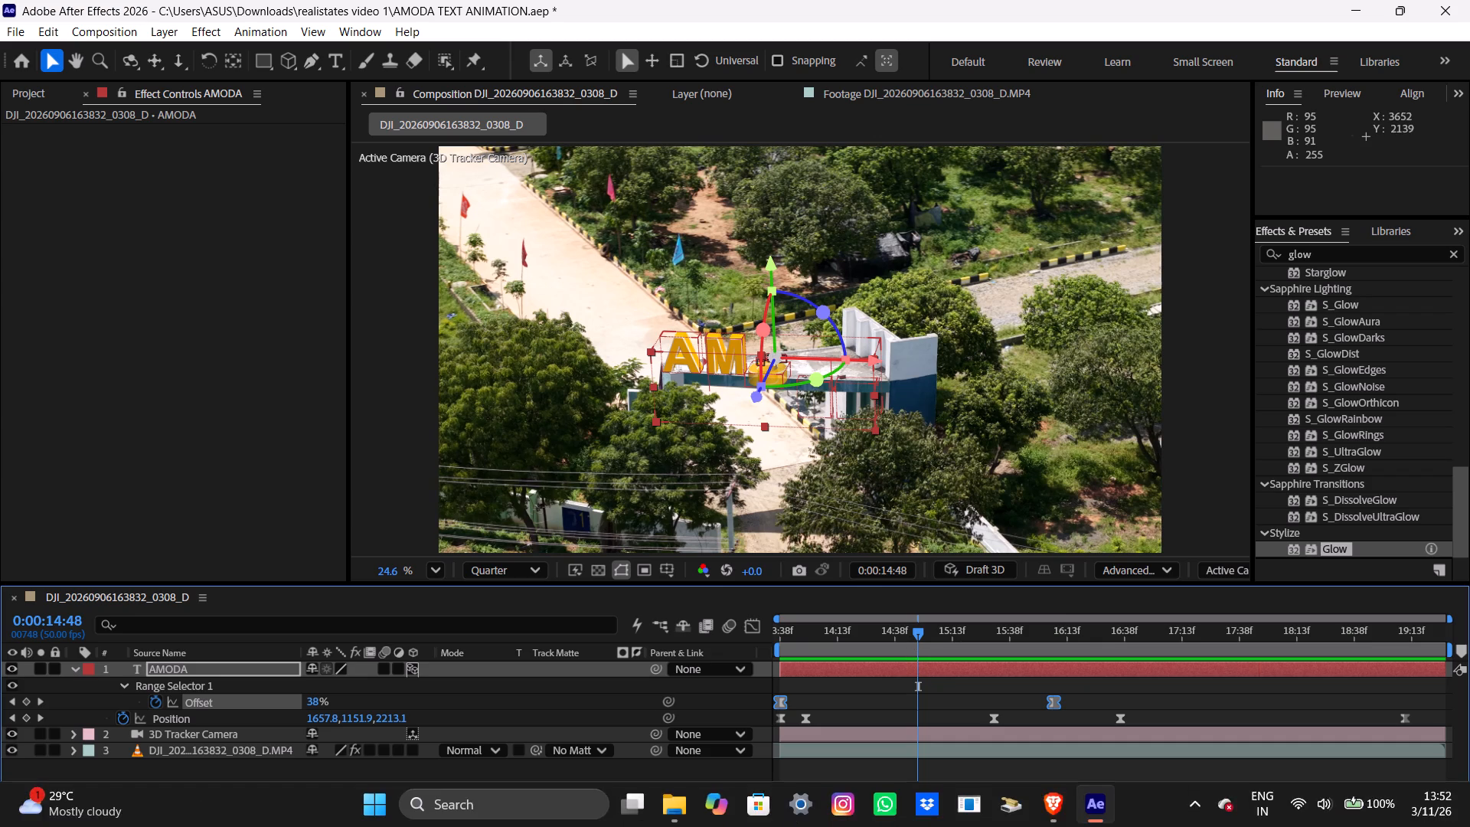
left_click(759, 630)
left_click(757, 630)
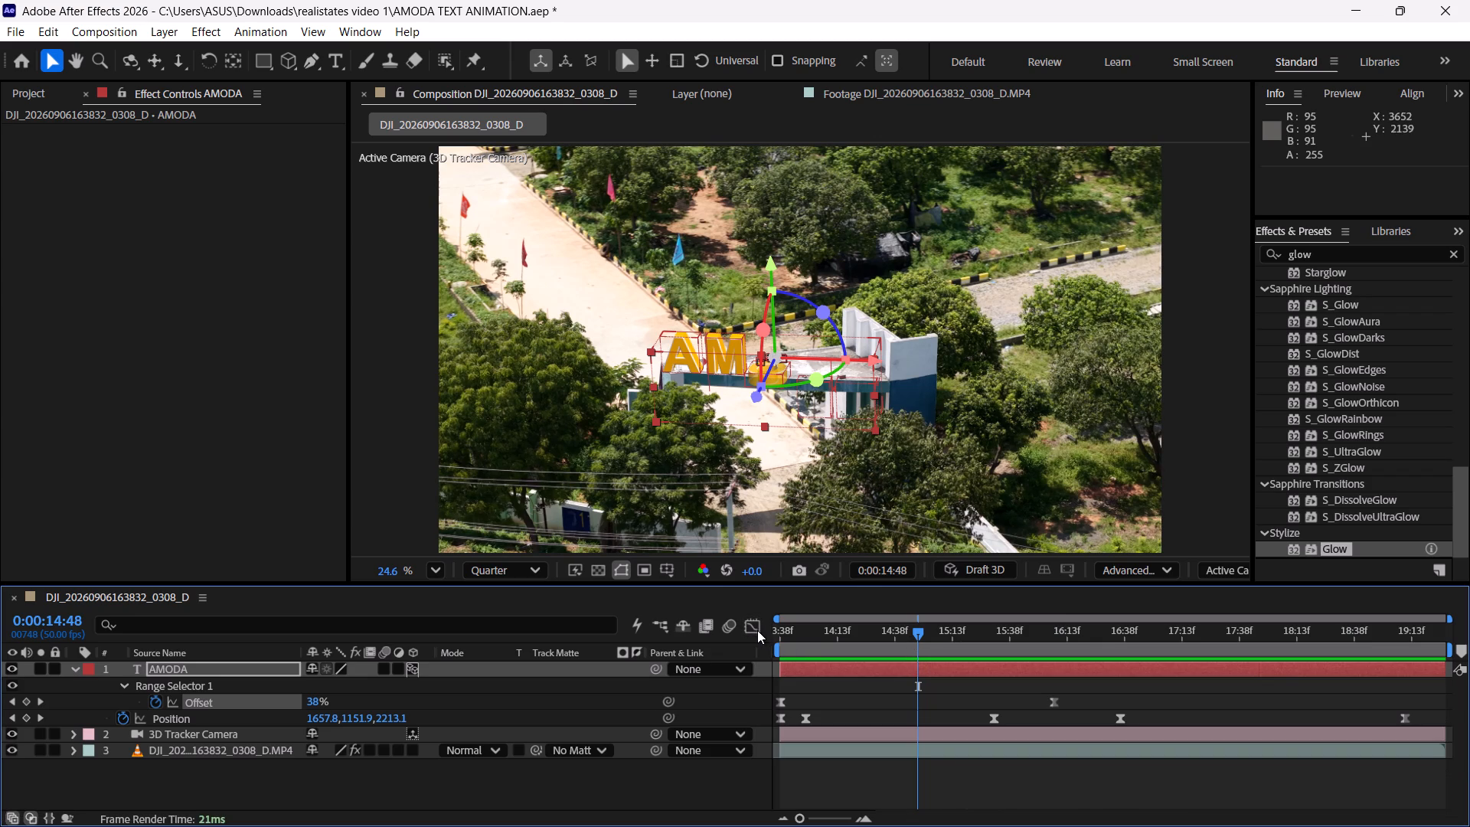
Switch to the Brave browser and search Google for "how to edit speed graph in after effects".
left_click(1065, 802)
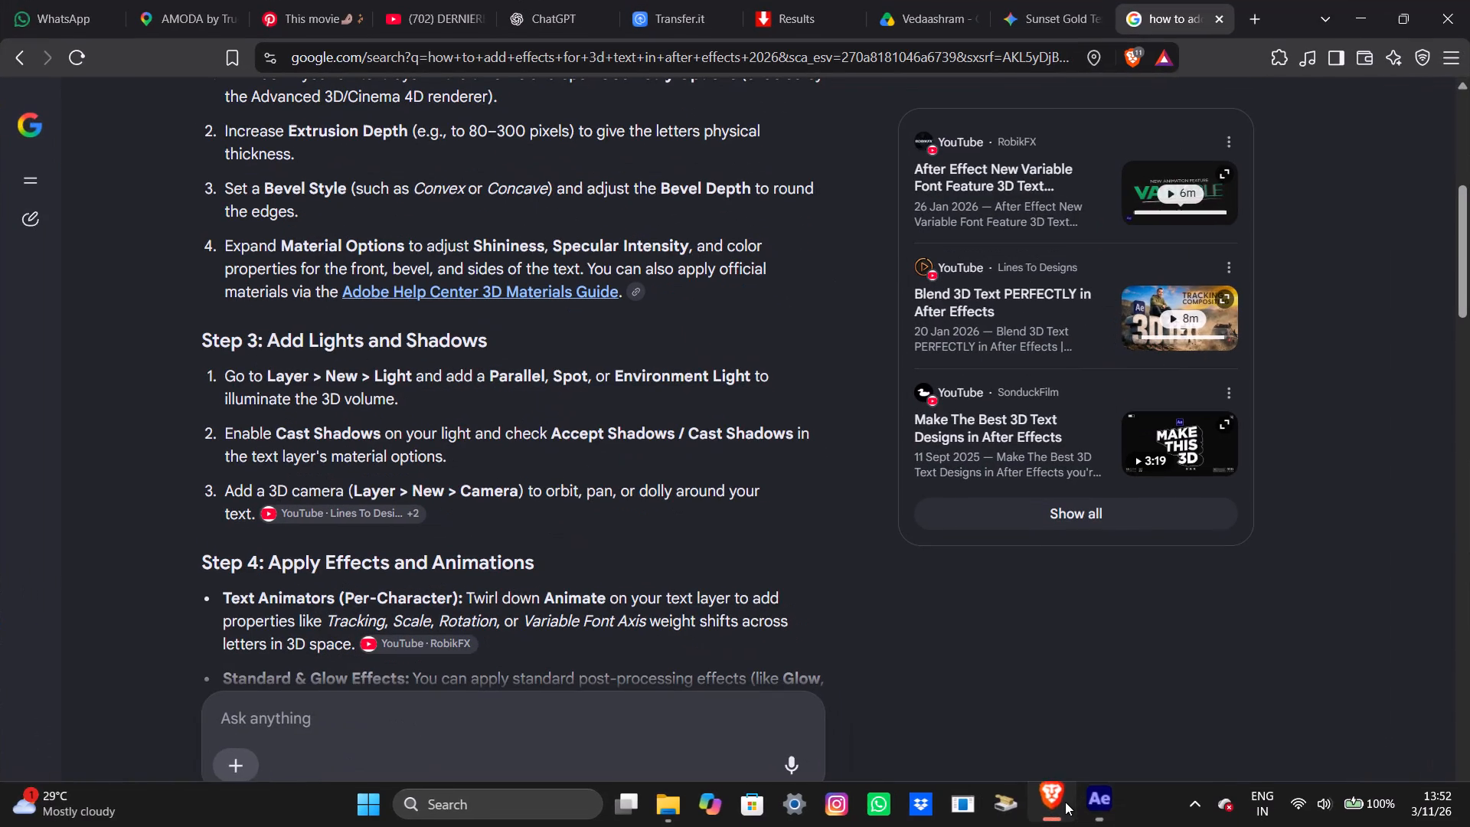
scroll(640, 110, "up", 12)
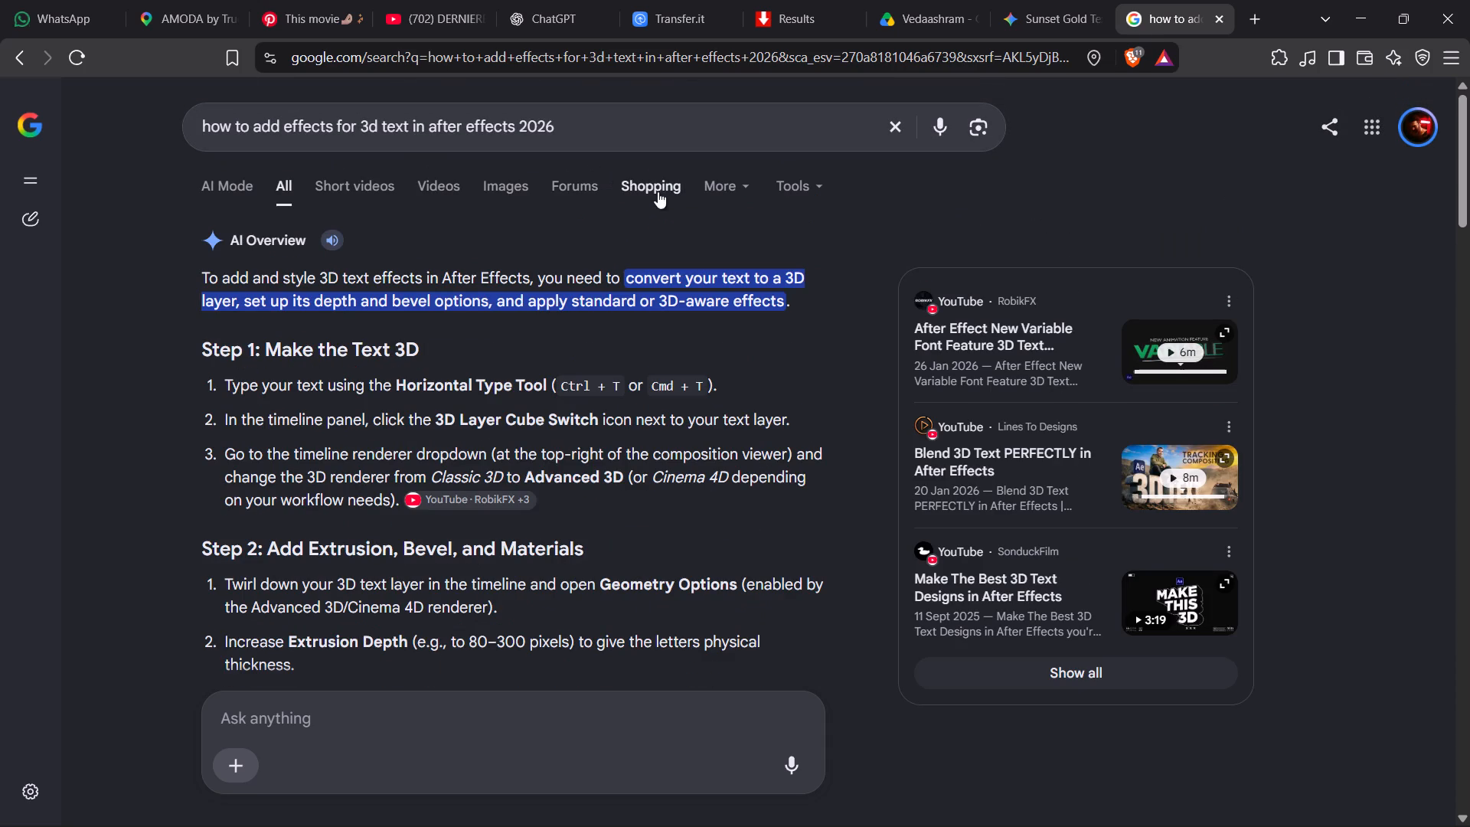
left_click_drag(687, 129, 308, 219)
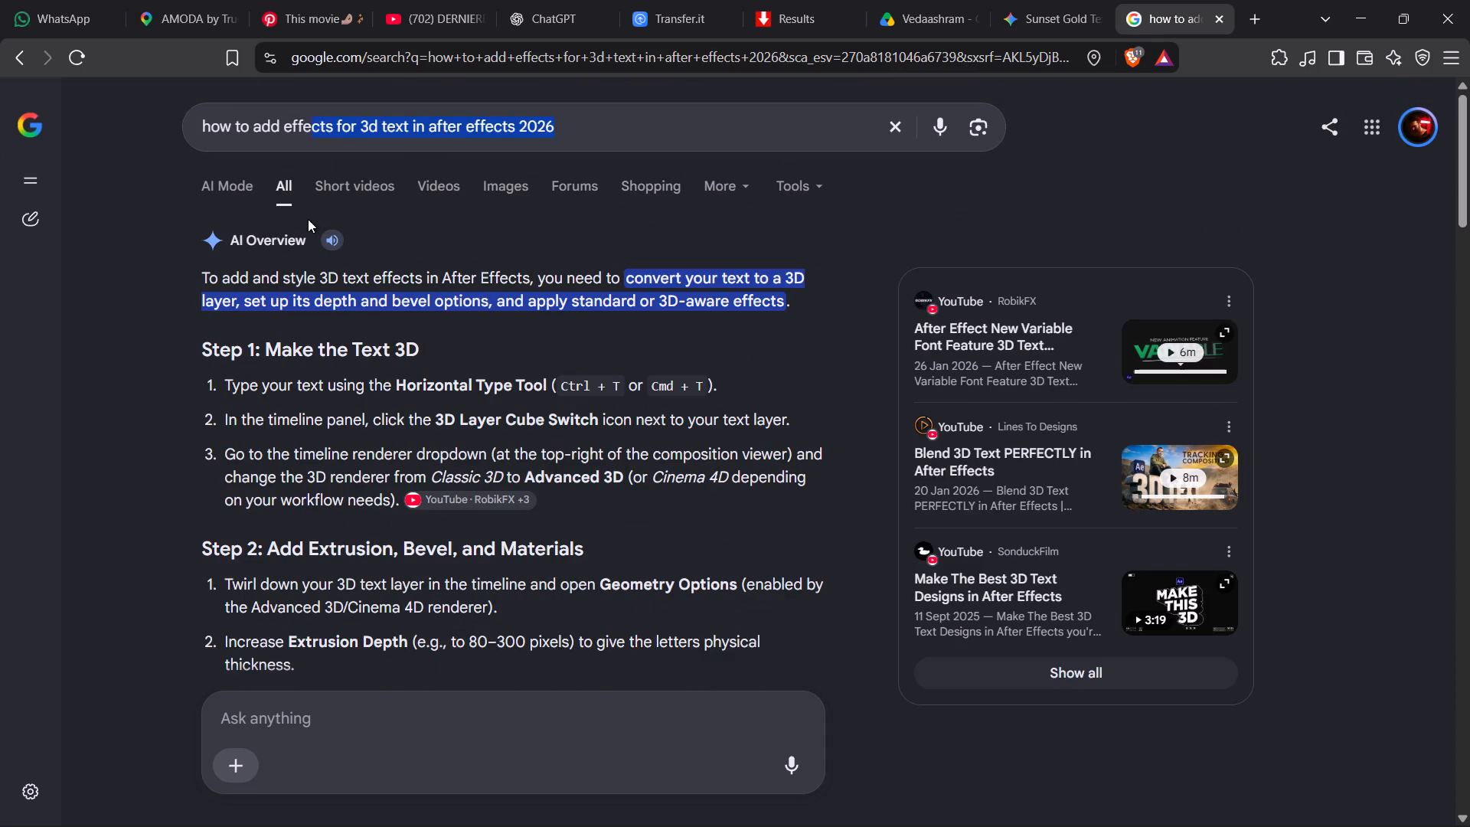
left_click_drag(308, 219, 330, 206)
key("BackSpace")
key("BackSpace")
key("BackSpace")
key("BackSpace")
key("BackSpace")
key("BackSpace")
key("BackSpace")
key("BackSpace")
key("BackSpace")
key("BackSpace")
key("BackSpace")
key("BackSpace")
key("BackSpace")
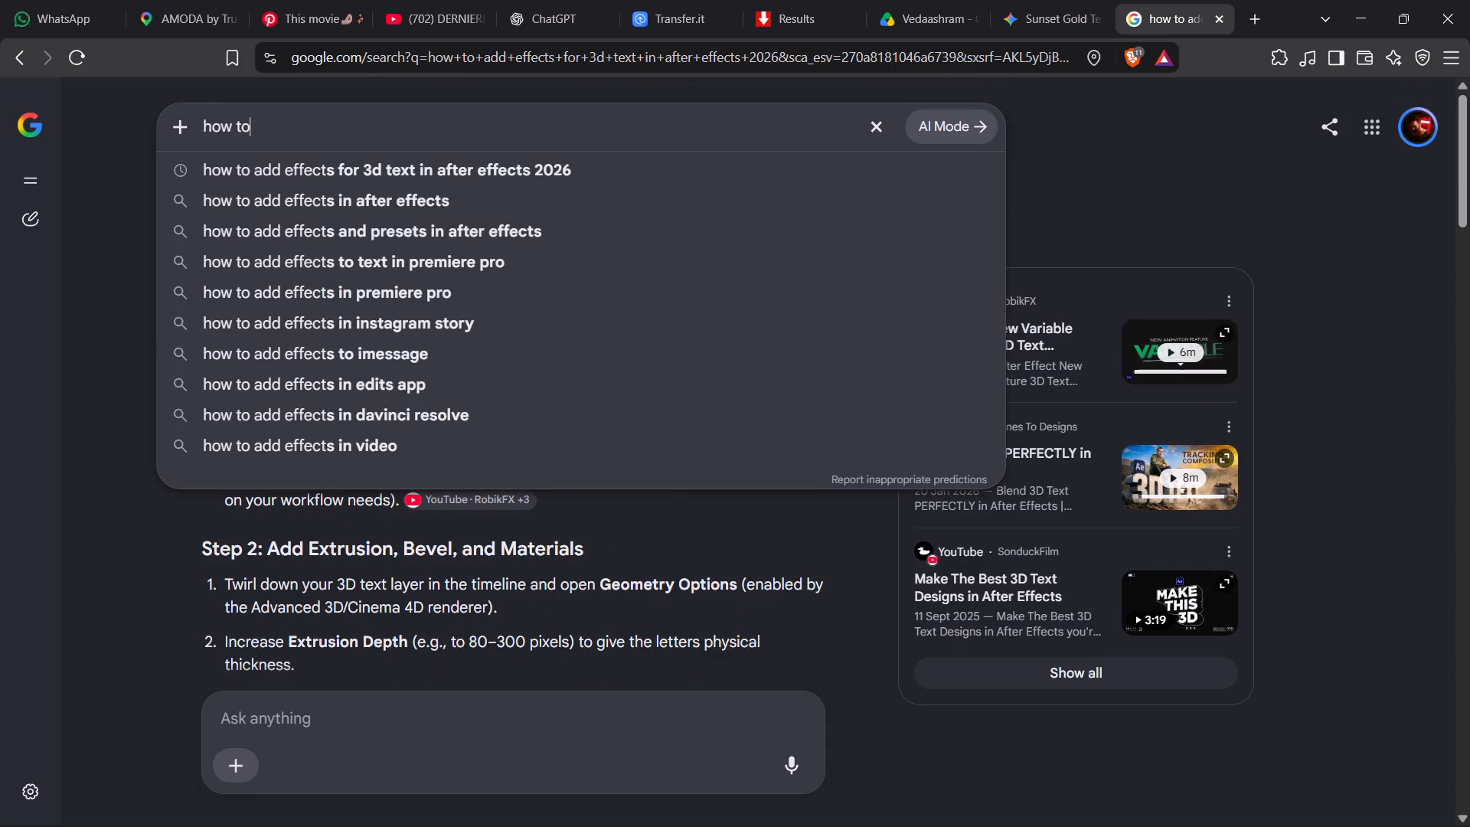
key("space")
type("ed")
type("it")
key("space")
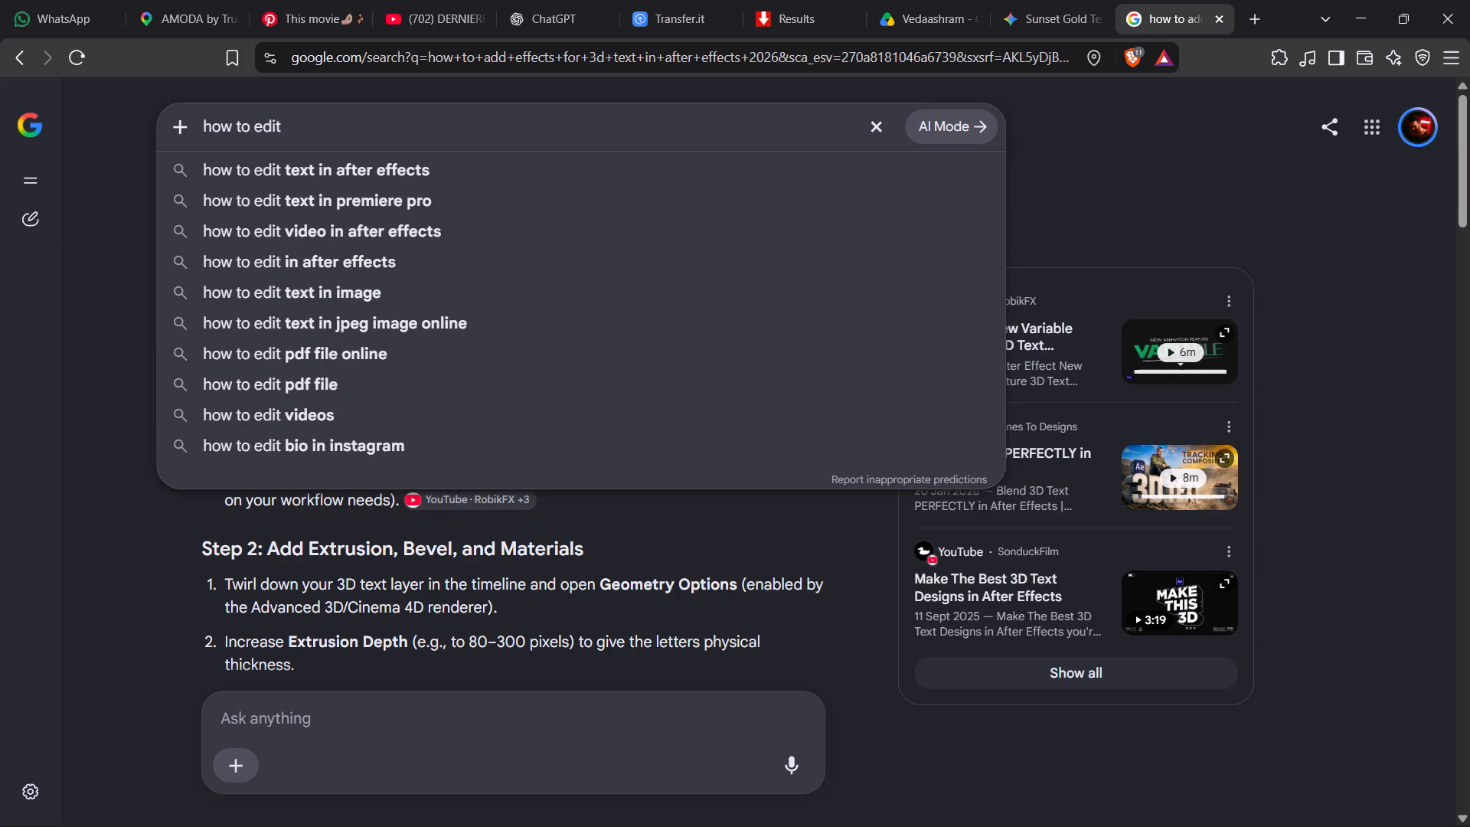
key("s")
type("pee")
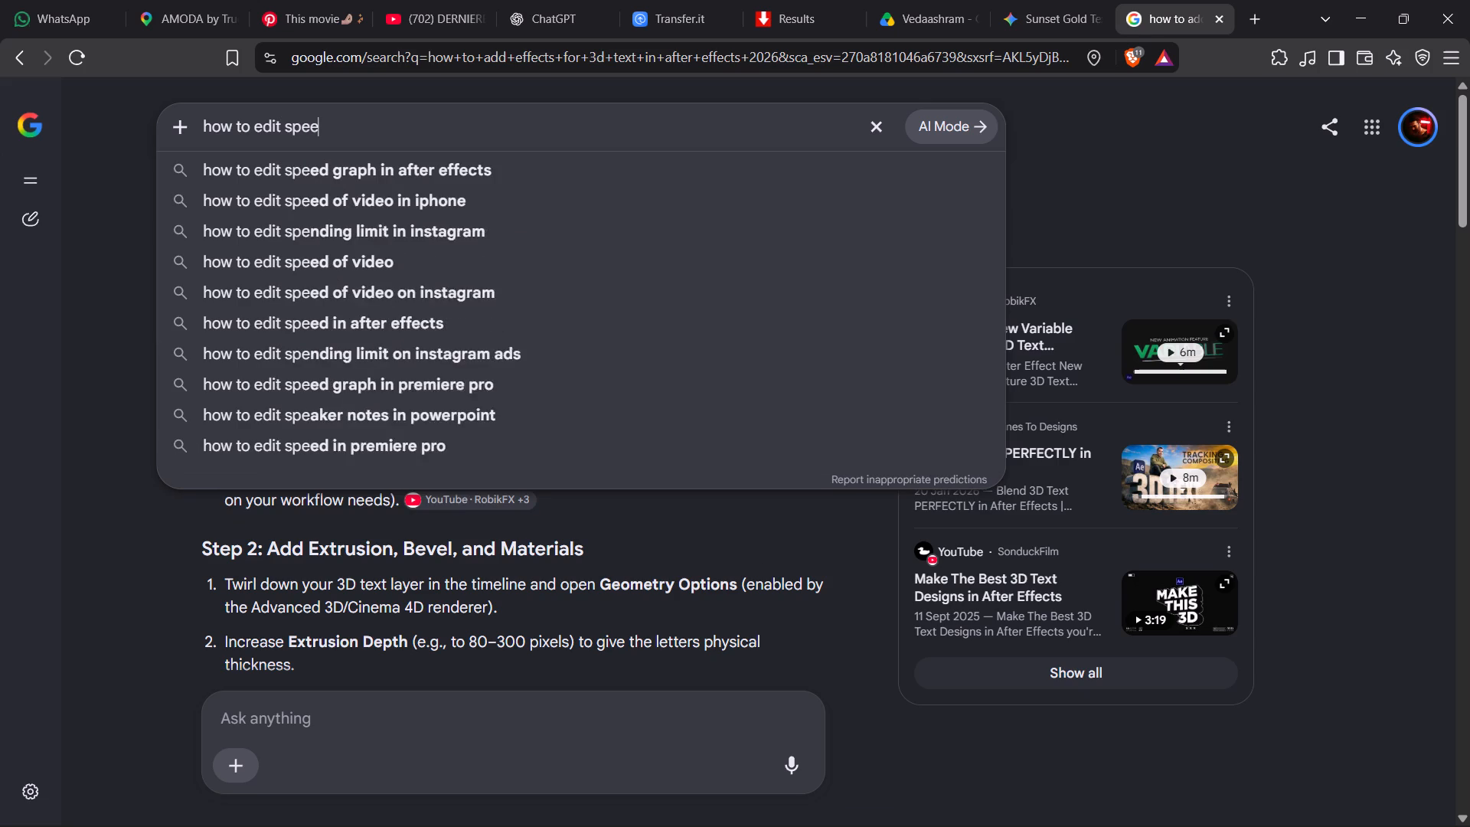
left_click(508, 157)
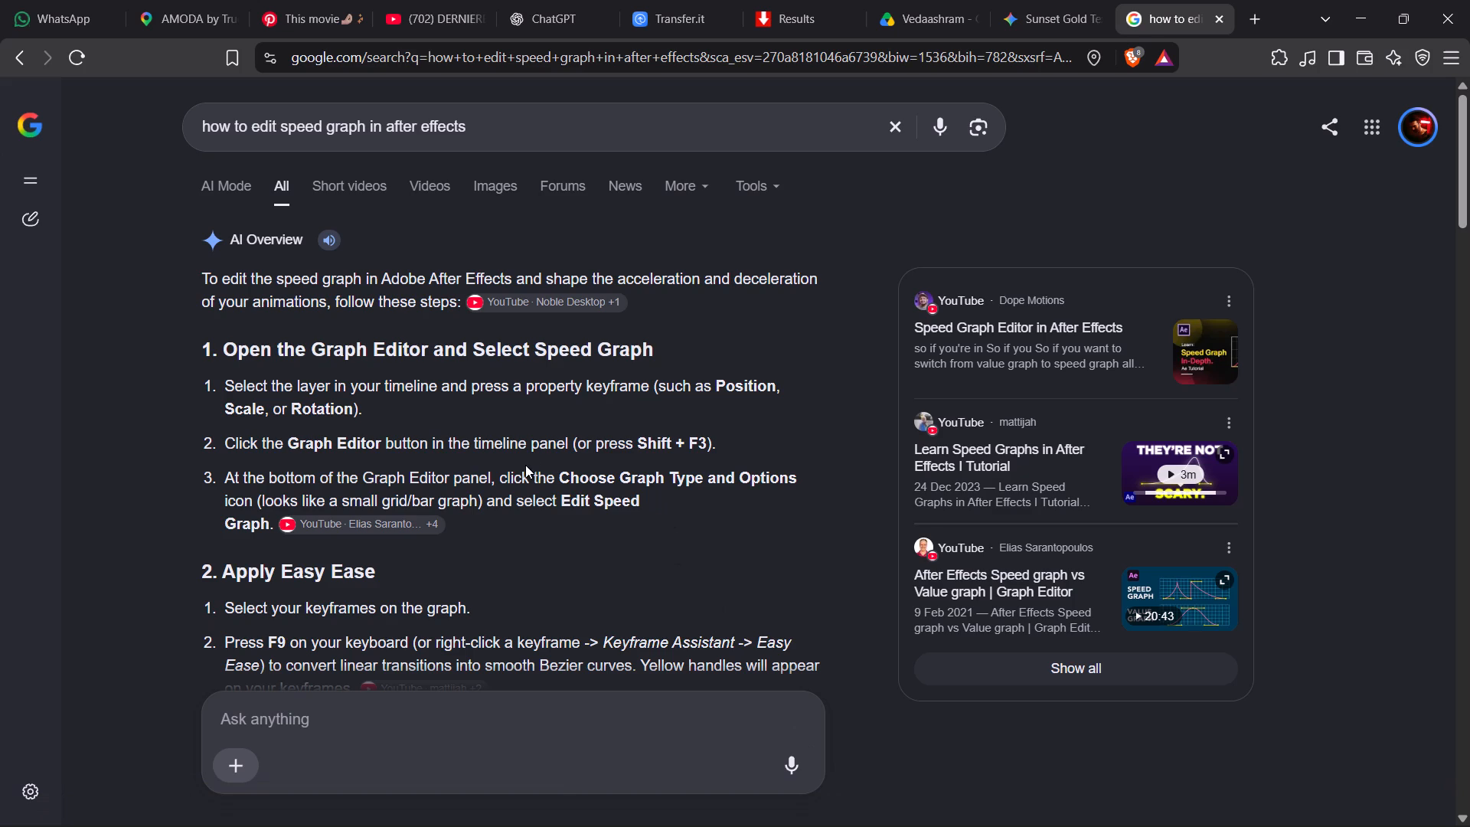
Return to After Effects and try showing and hiding the Graph Editor as the search instructions describe.
left_click(1100, 822)
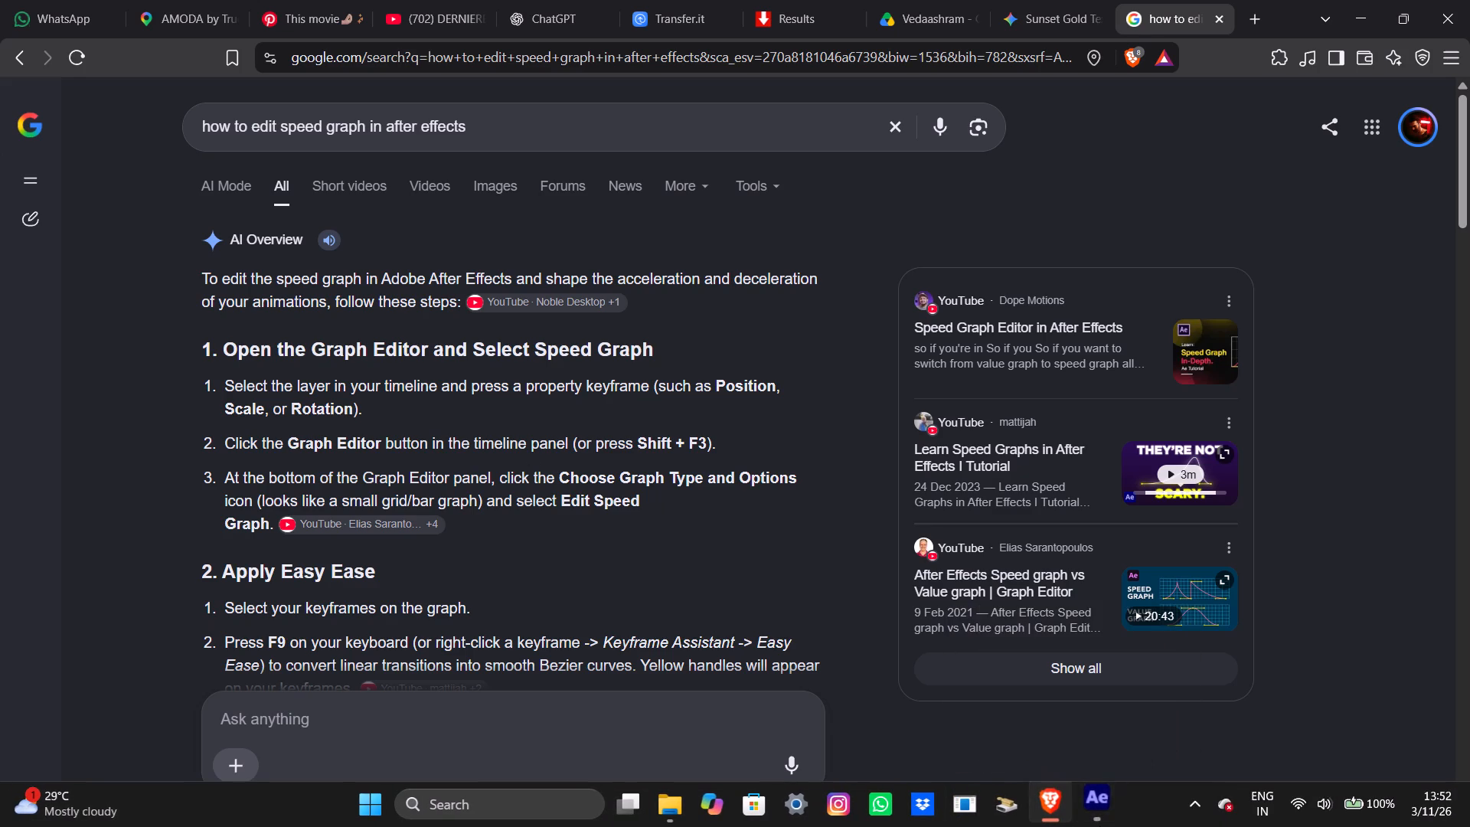
left_click(1098, 826)
left_click(1076, 698)
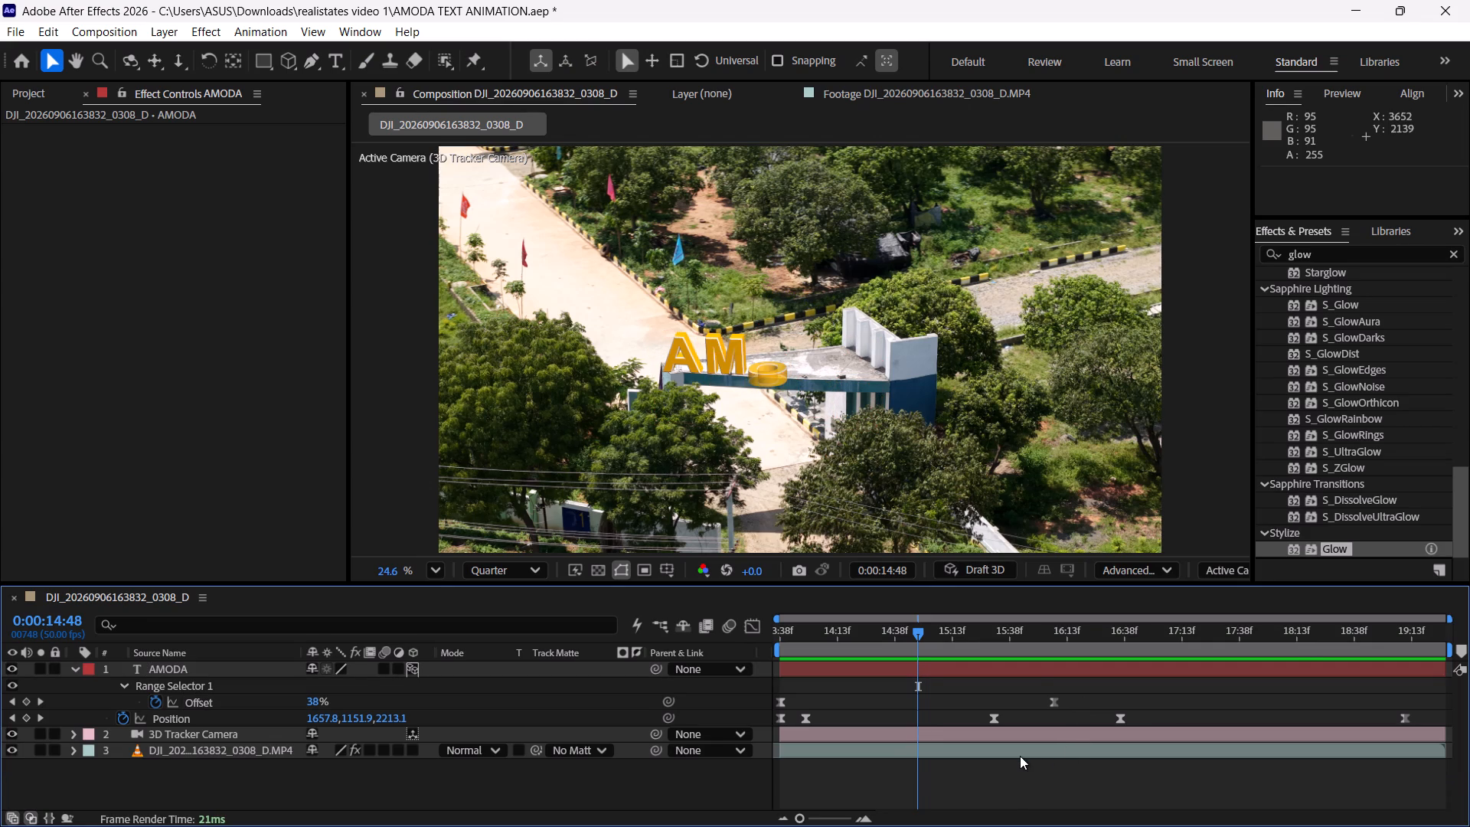
key("shift+F3")
key("shift+F3")
key("shift+F3")
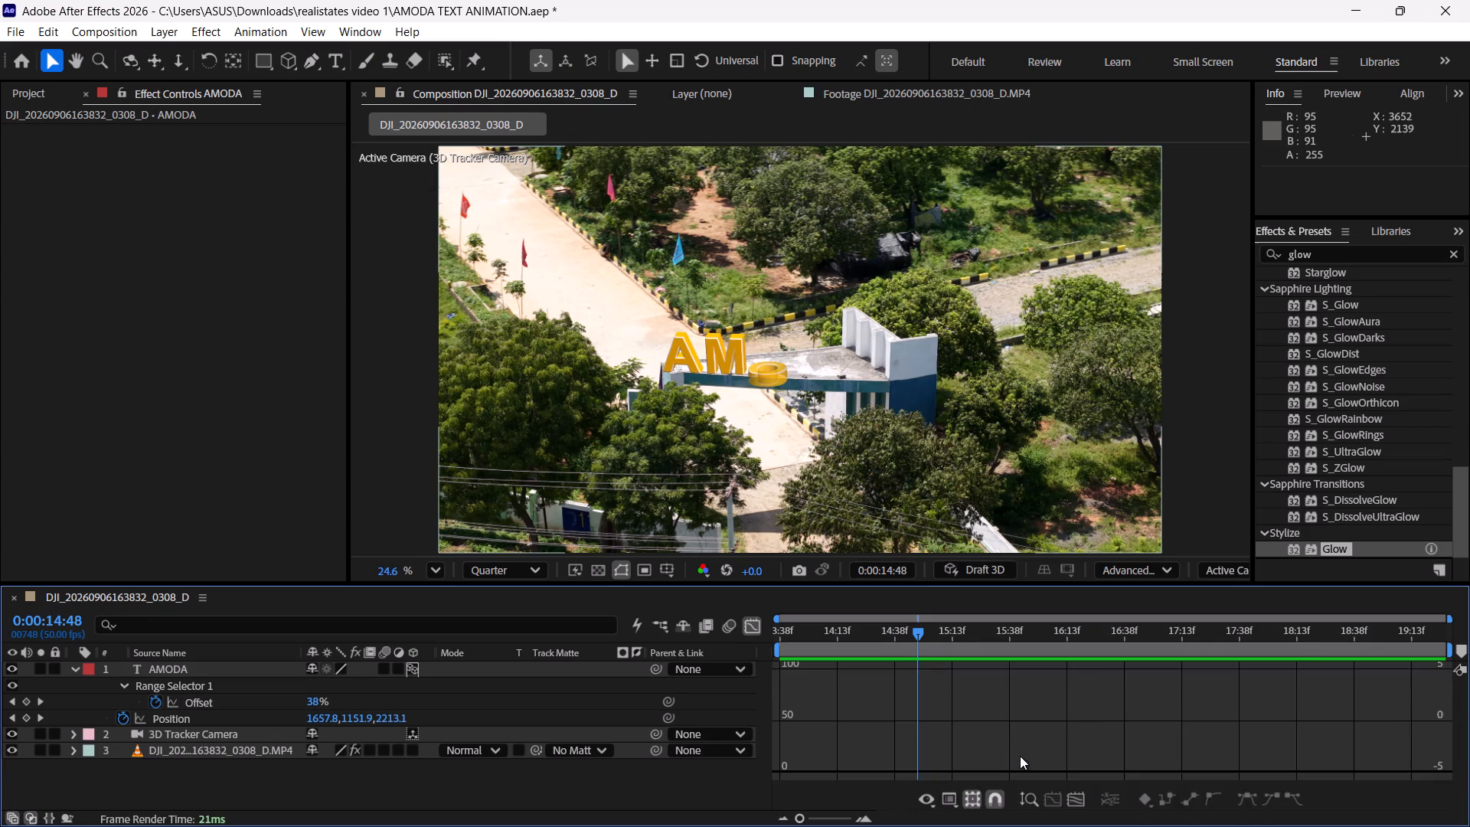
key("shift+F3")
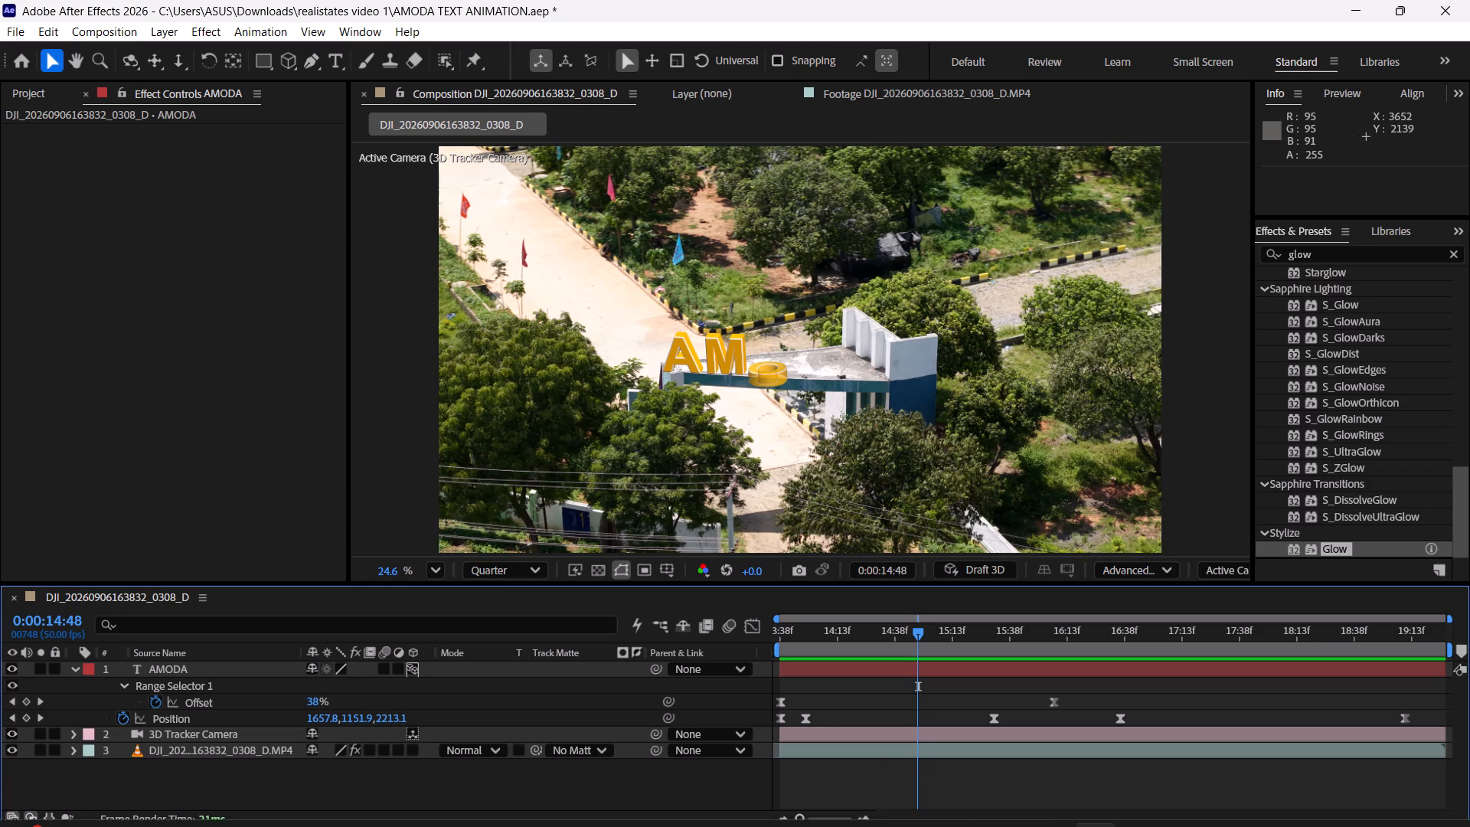
Switch back to the browser to consult the speed graph editing instructions.
left_click(1063, 822)
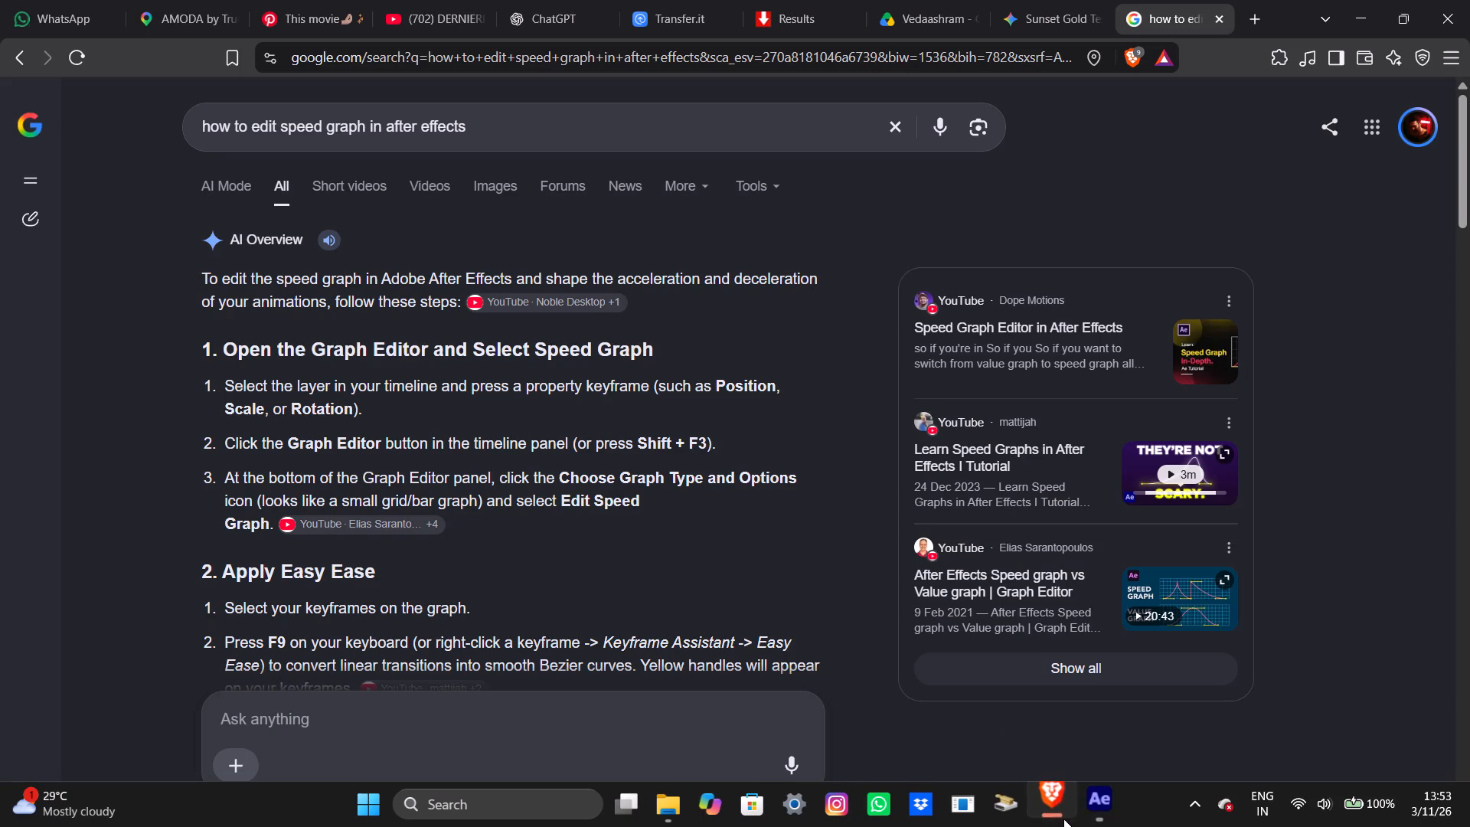
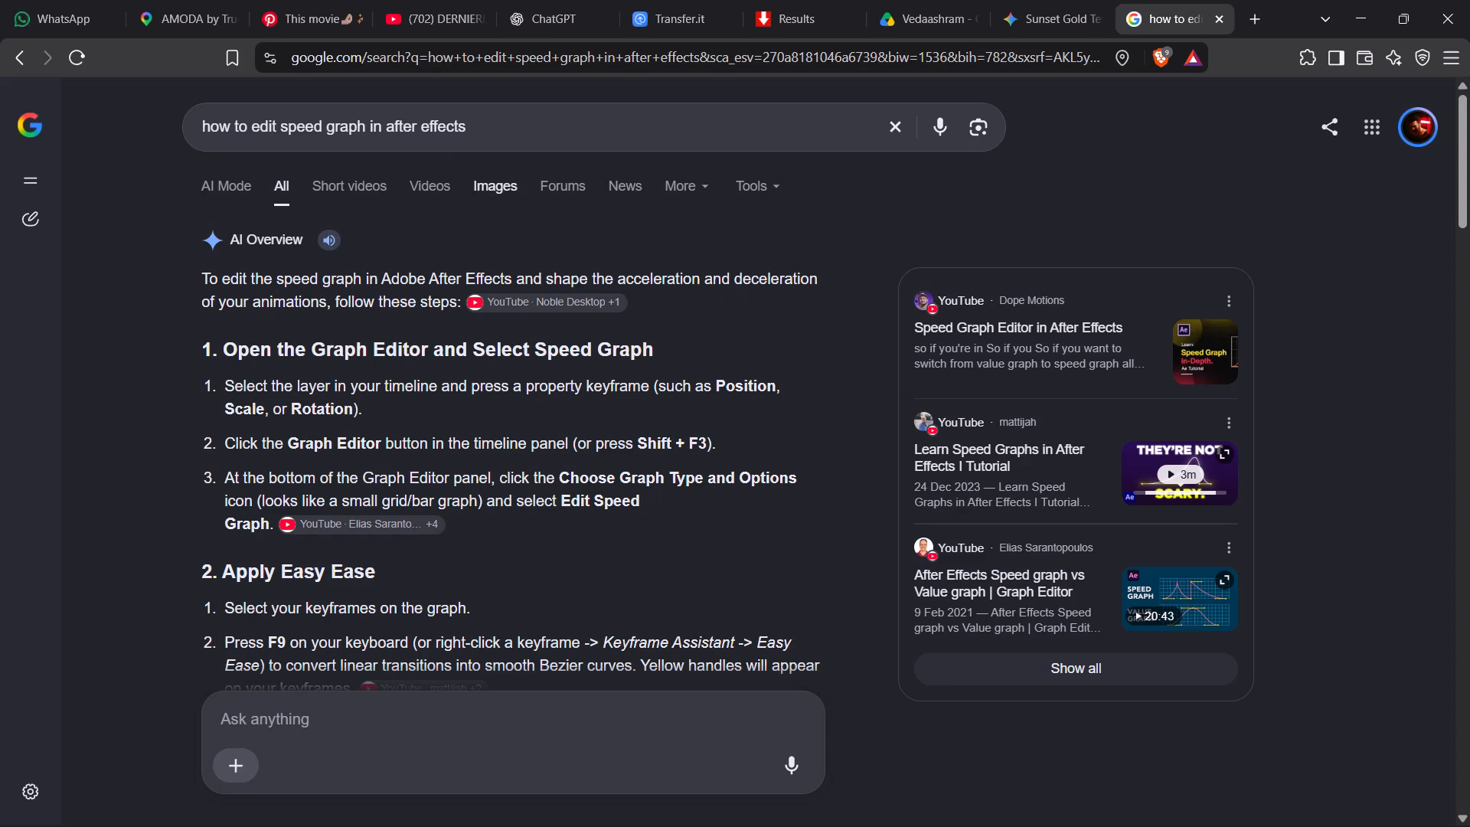
Search Google for "speed graph not showing in after effects".
left_click_drag(281, 123, 173, 142)
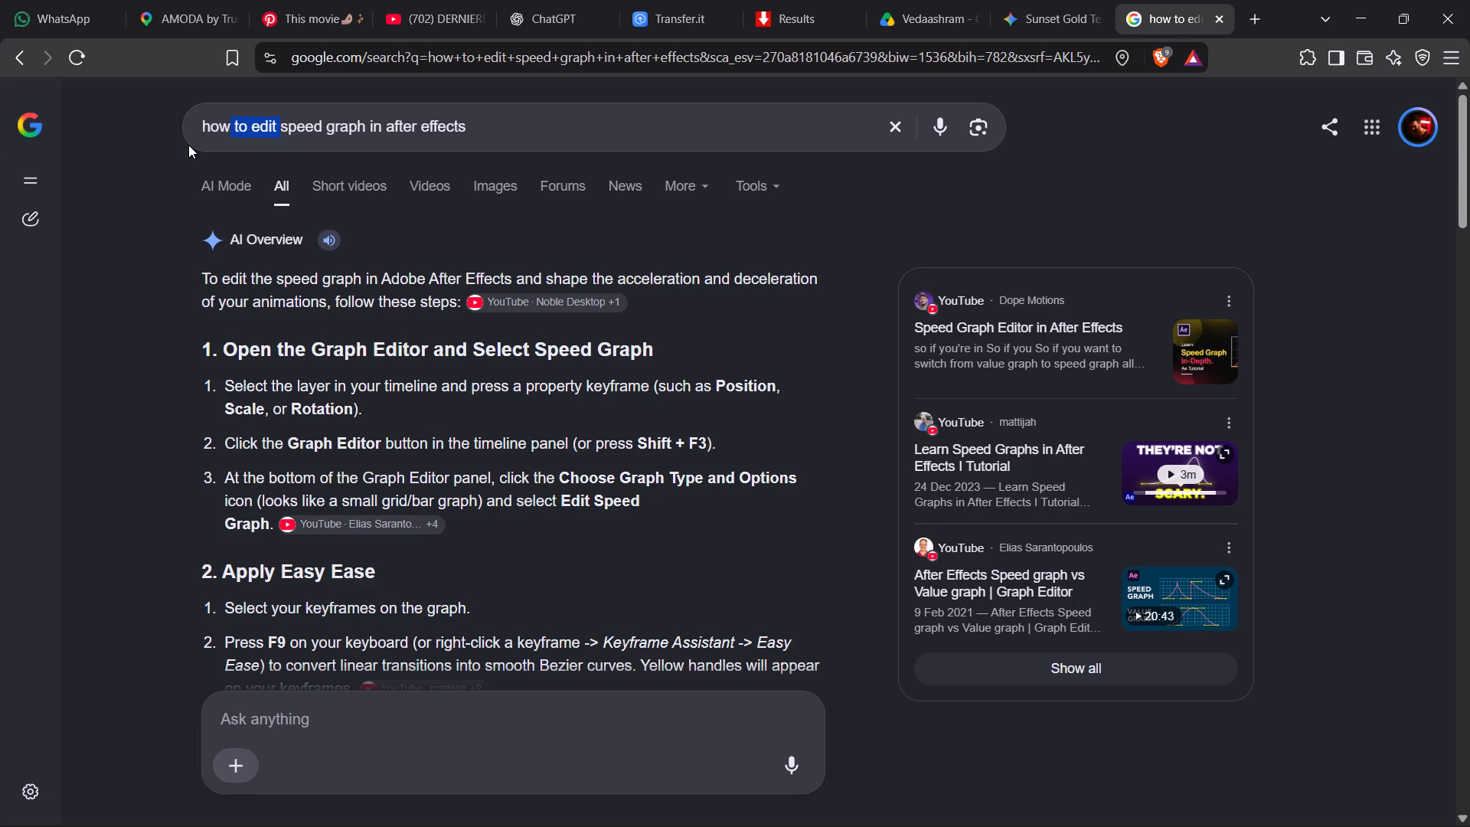
key("BackSpace")
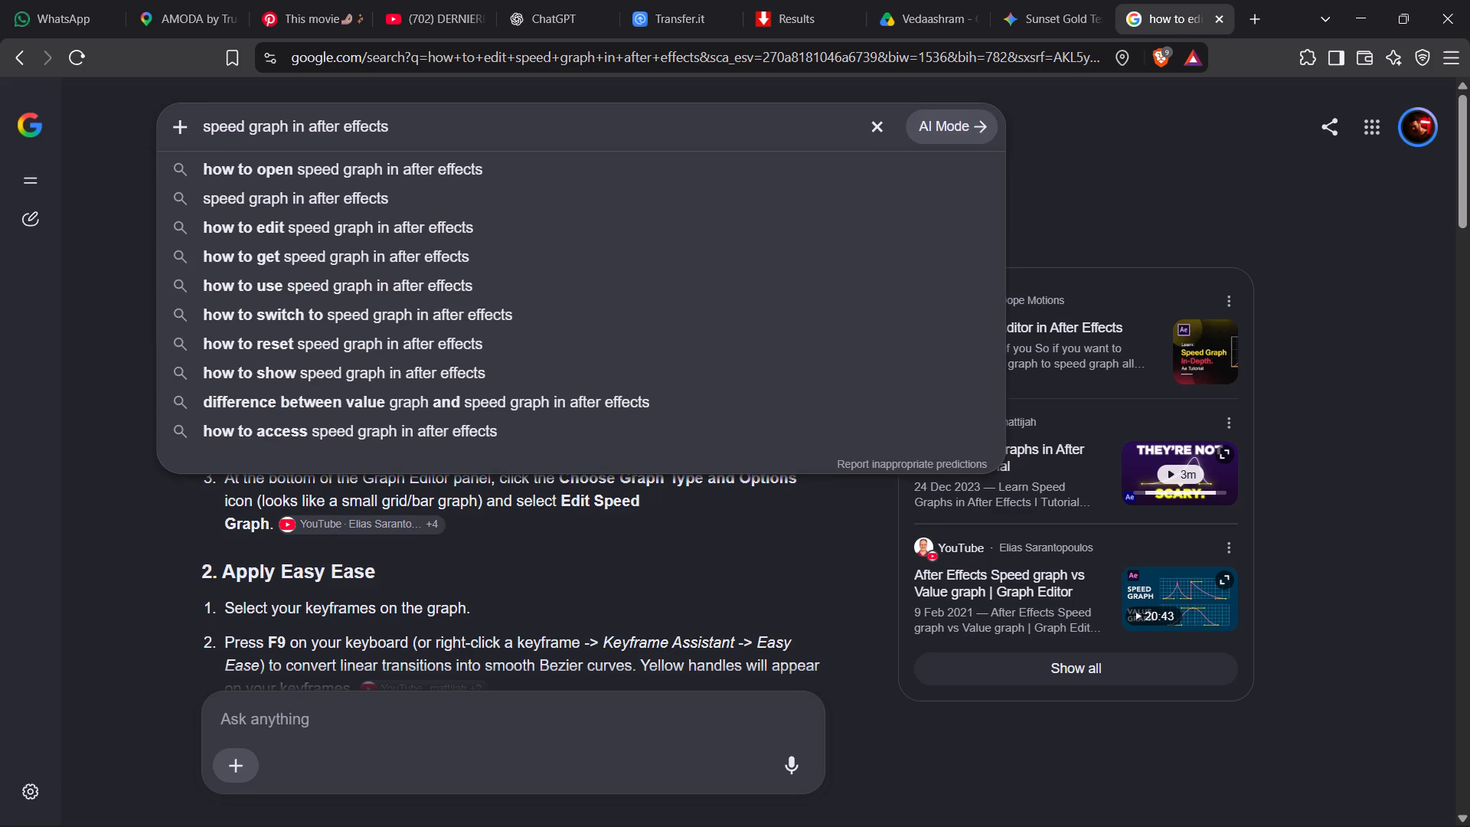
key("Right")
key("Right")
key("Right")
key("Right")
key("Right")
key("Right")
key("Right")
key("Right")
key("Right")
key("Right")
key("Right")
key("Right")
key("Right")
key("Right")
key("Right")
key("Right")
key("Right")
key("Right")
key("Right")
key("Right")
key("space")
type("not")
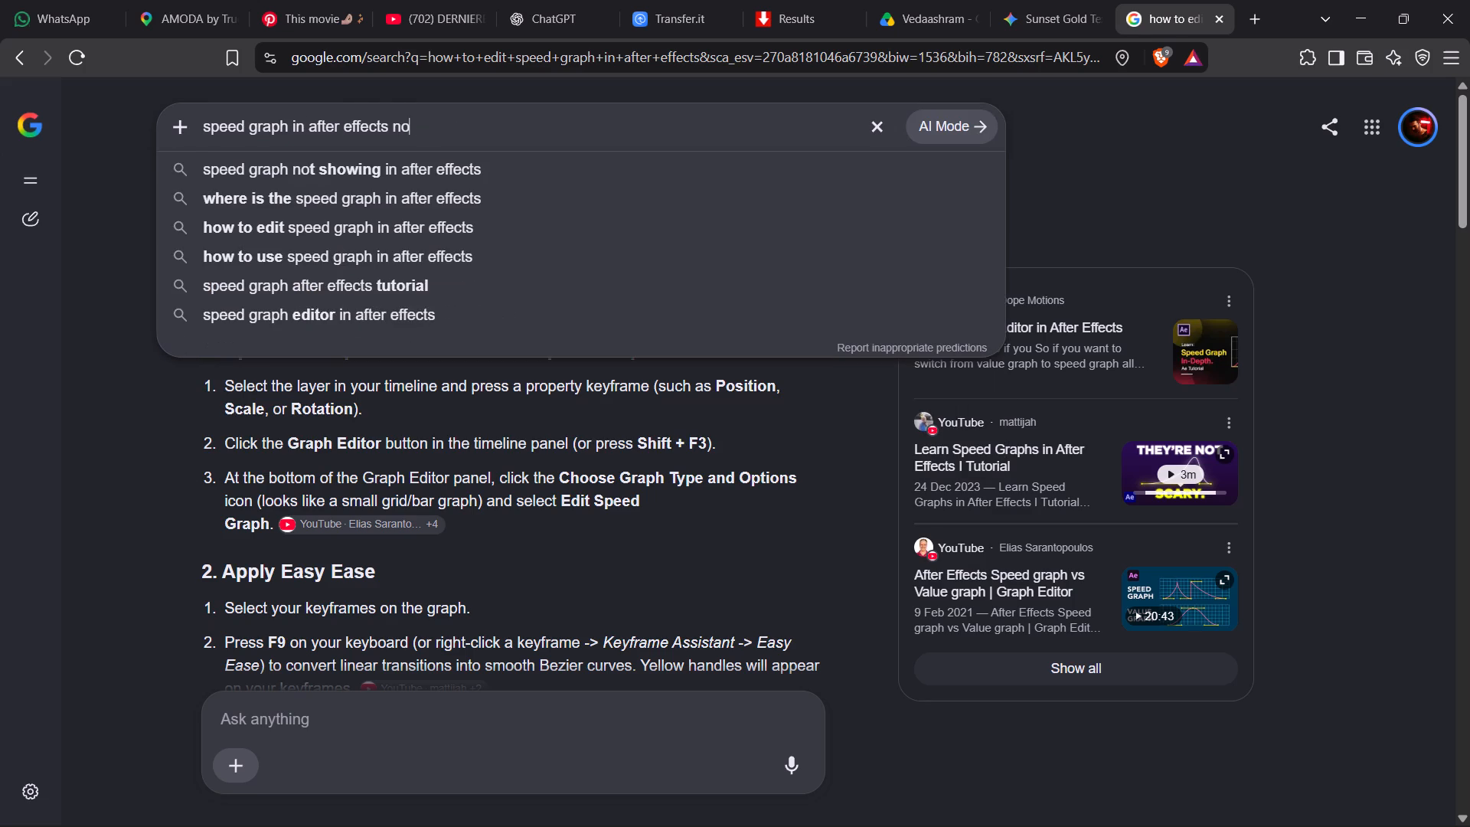
left_click(319, 159)
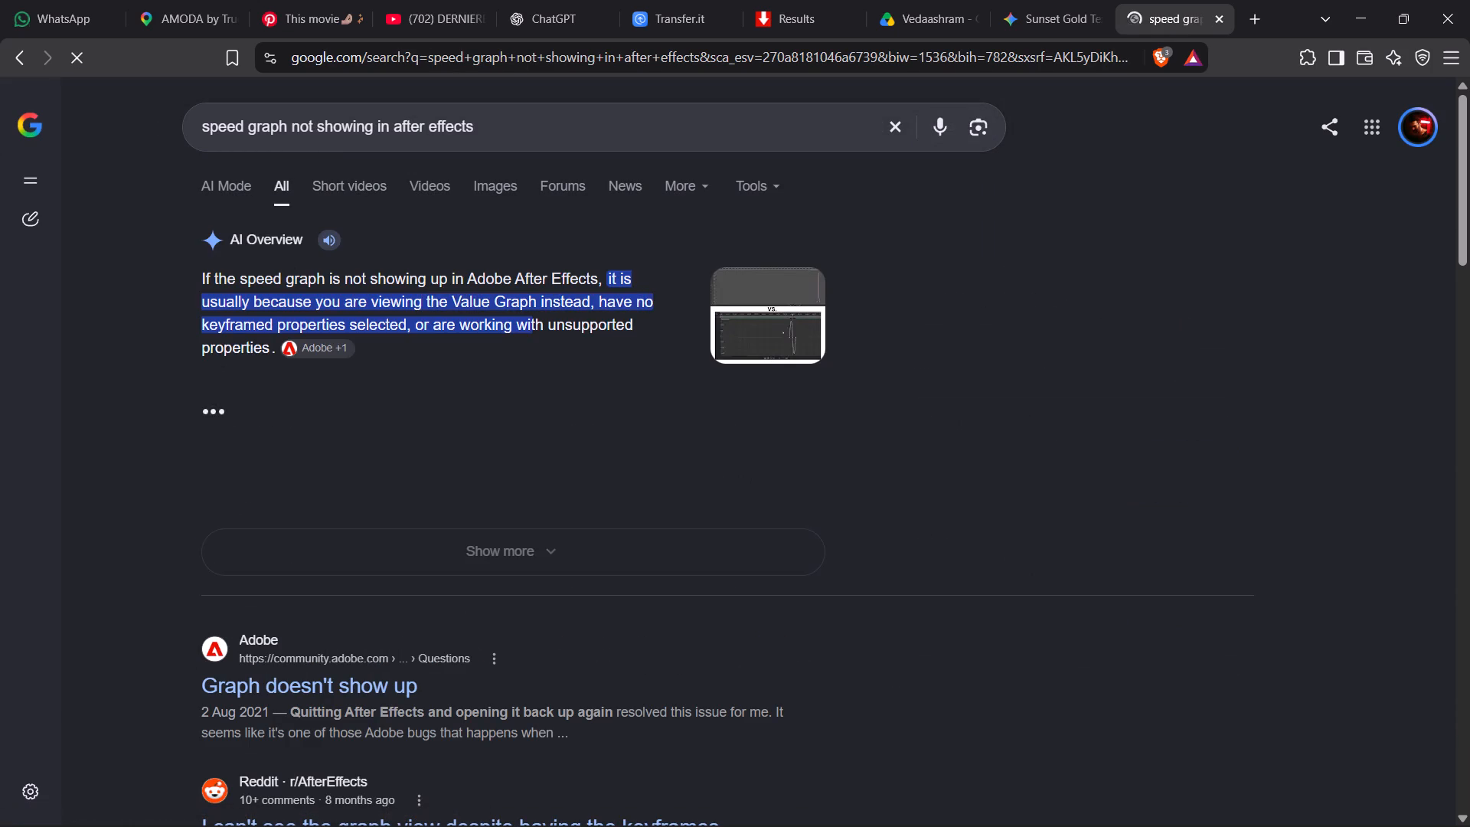
Expand the AI Overview and read its suggested fixes for the missing speed graph.
left_click(347, 534)
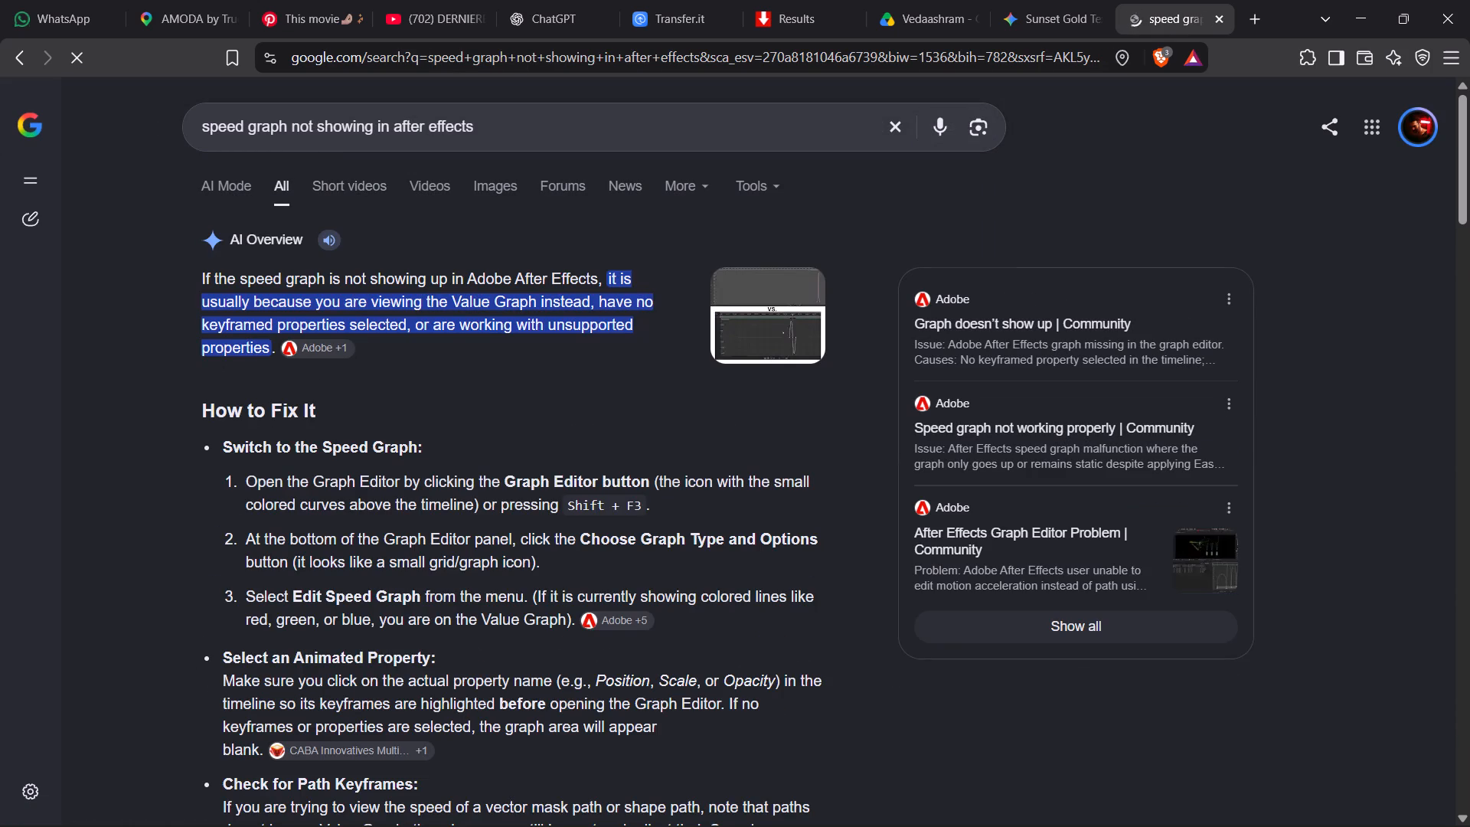
scroll(468, 481, "down", 1)
left_click(623, 409)
scroll(608, 409, "up", 1)
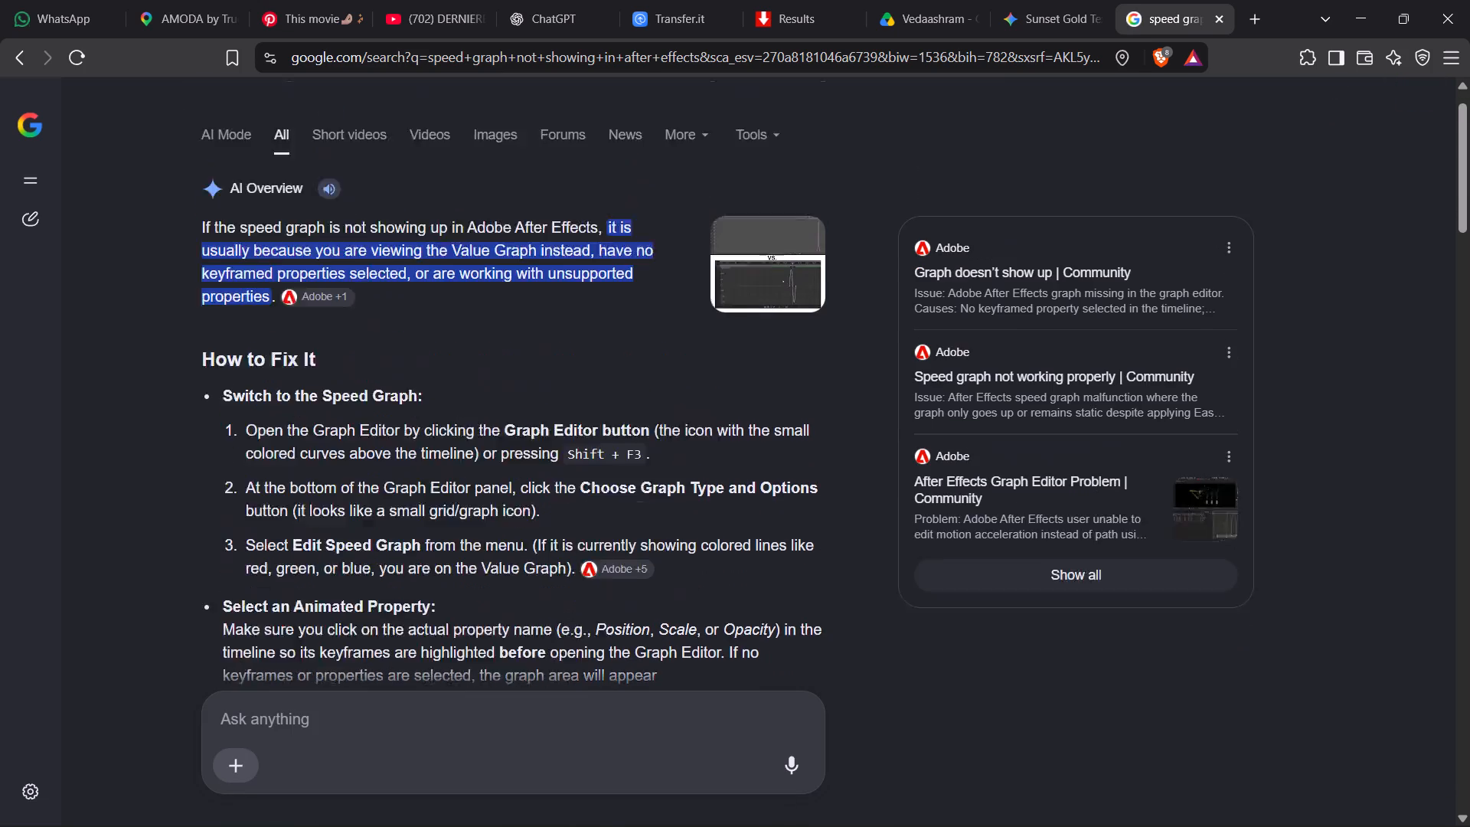
scroll(484, 425, "down", 5)
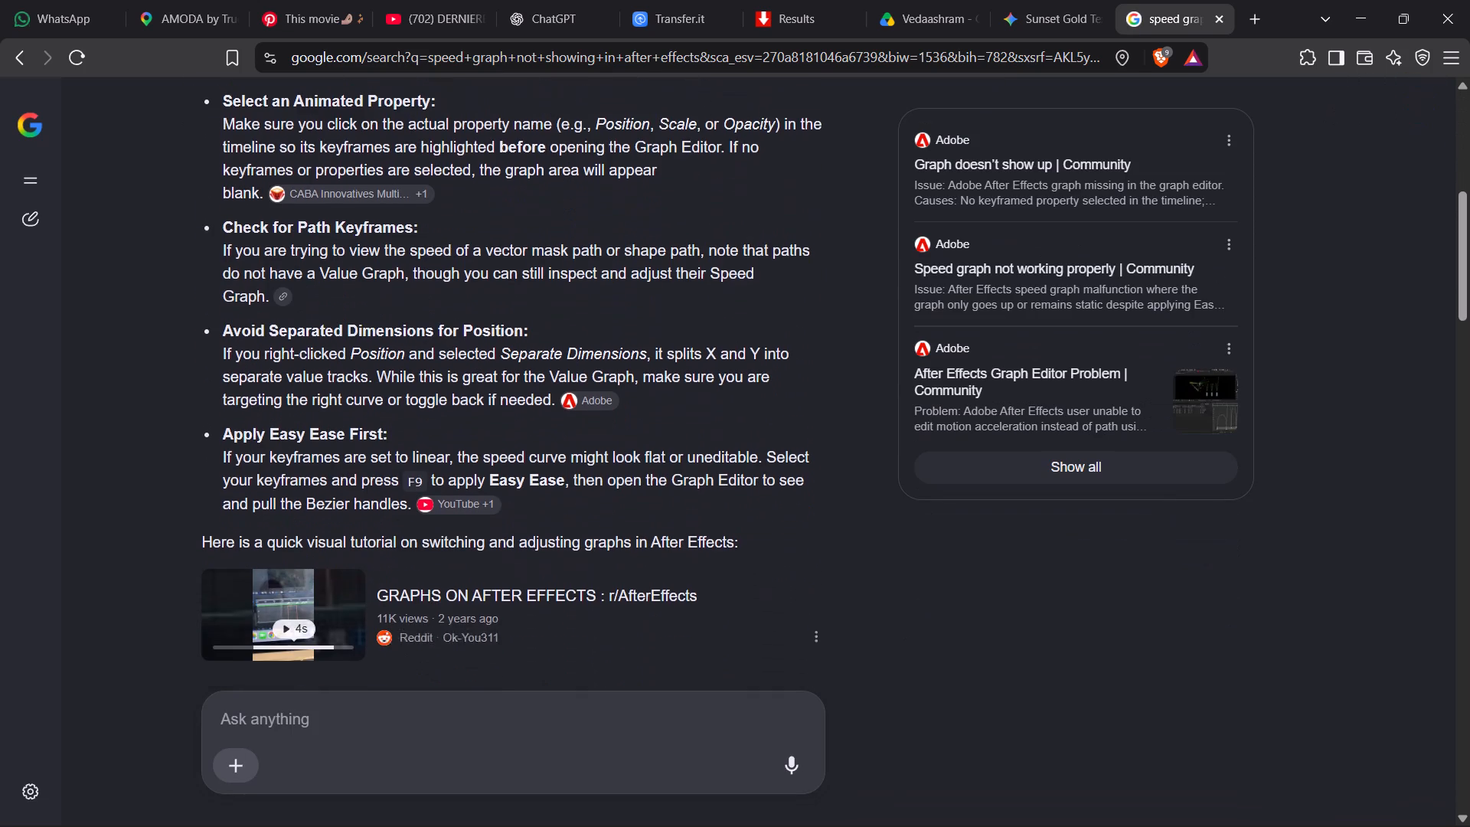
Open the Reddit post "GRAPHS ON AFTER EFFECTS" from the results and watch its video.
left_click(289, 523)
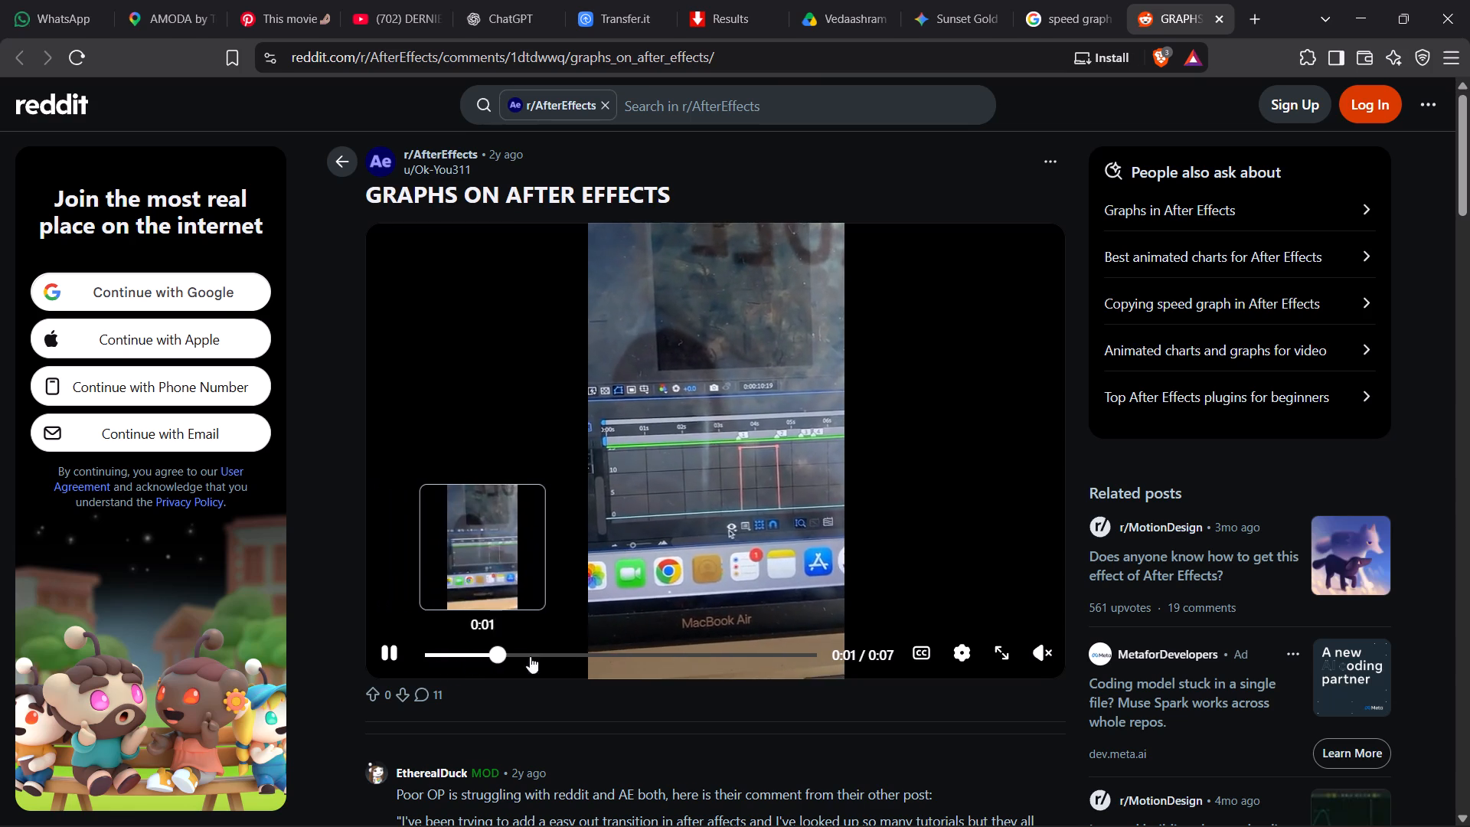
left_click(923, 569)
left_click(882, 566)
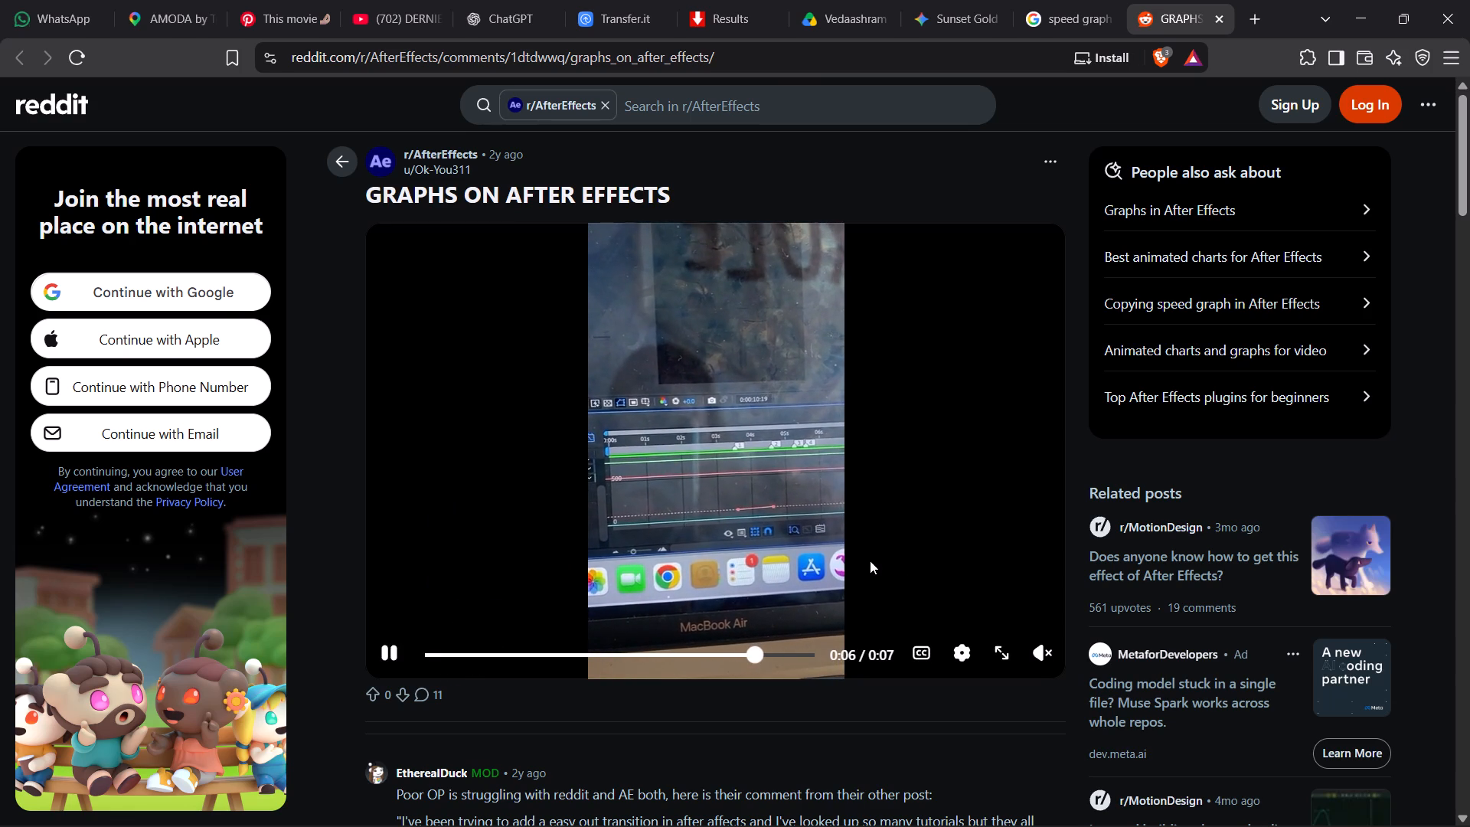
left_click(870, 561)
Return to After Effects, set the Graph Editor to Edit Value Graph for both Offset keyframes, and toggle the editor to check for the curve.
left_click(1073, 806)
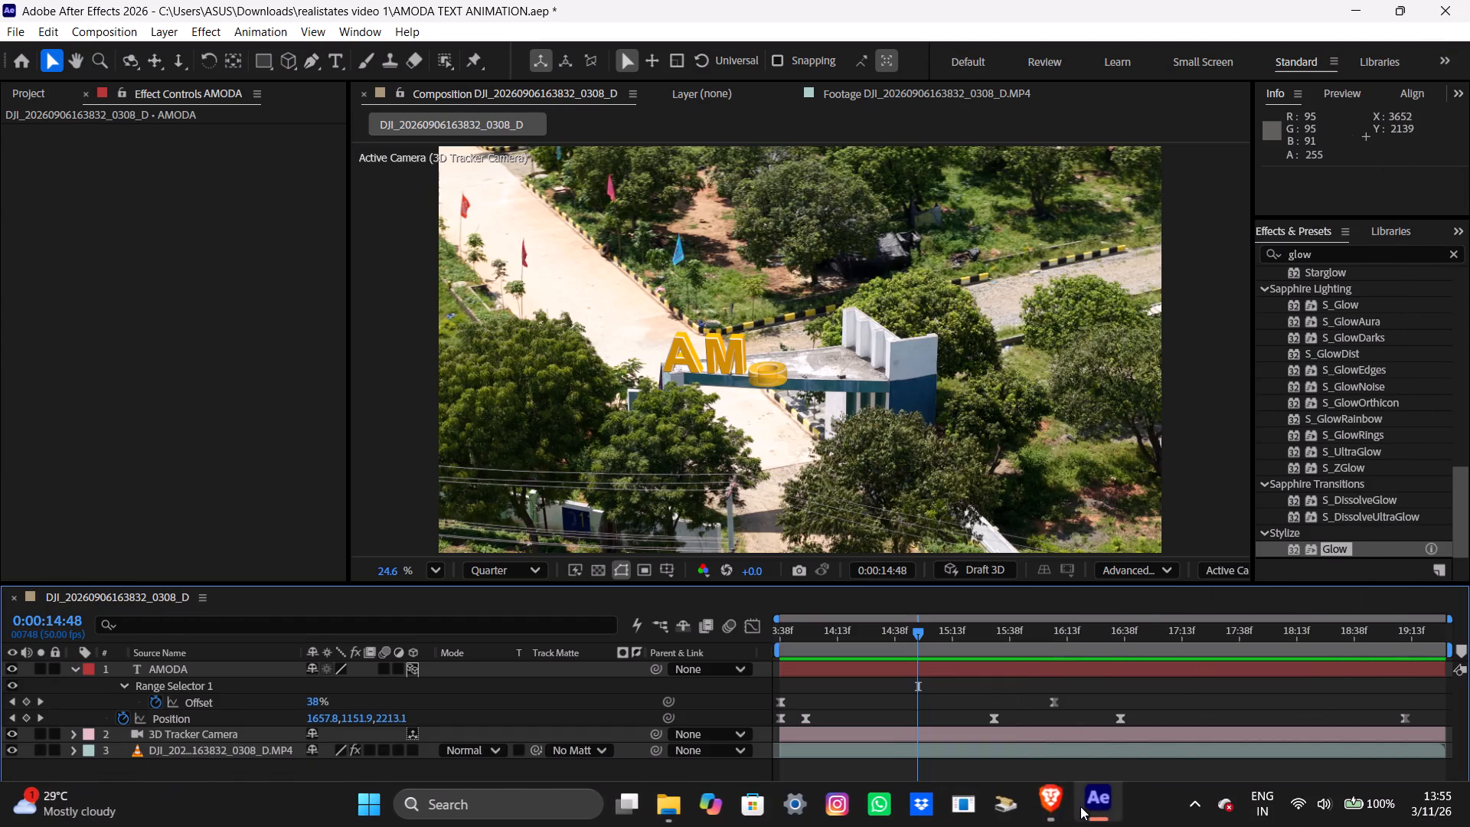
left_click_drag(1076, 685, 782, 699)
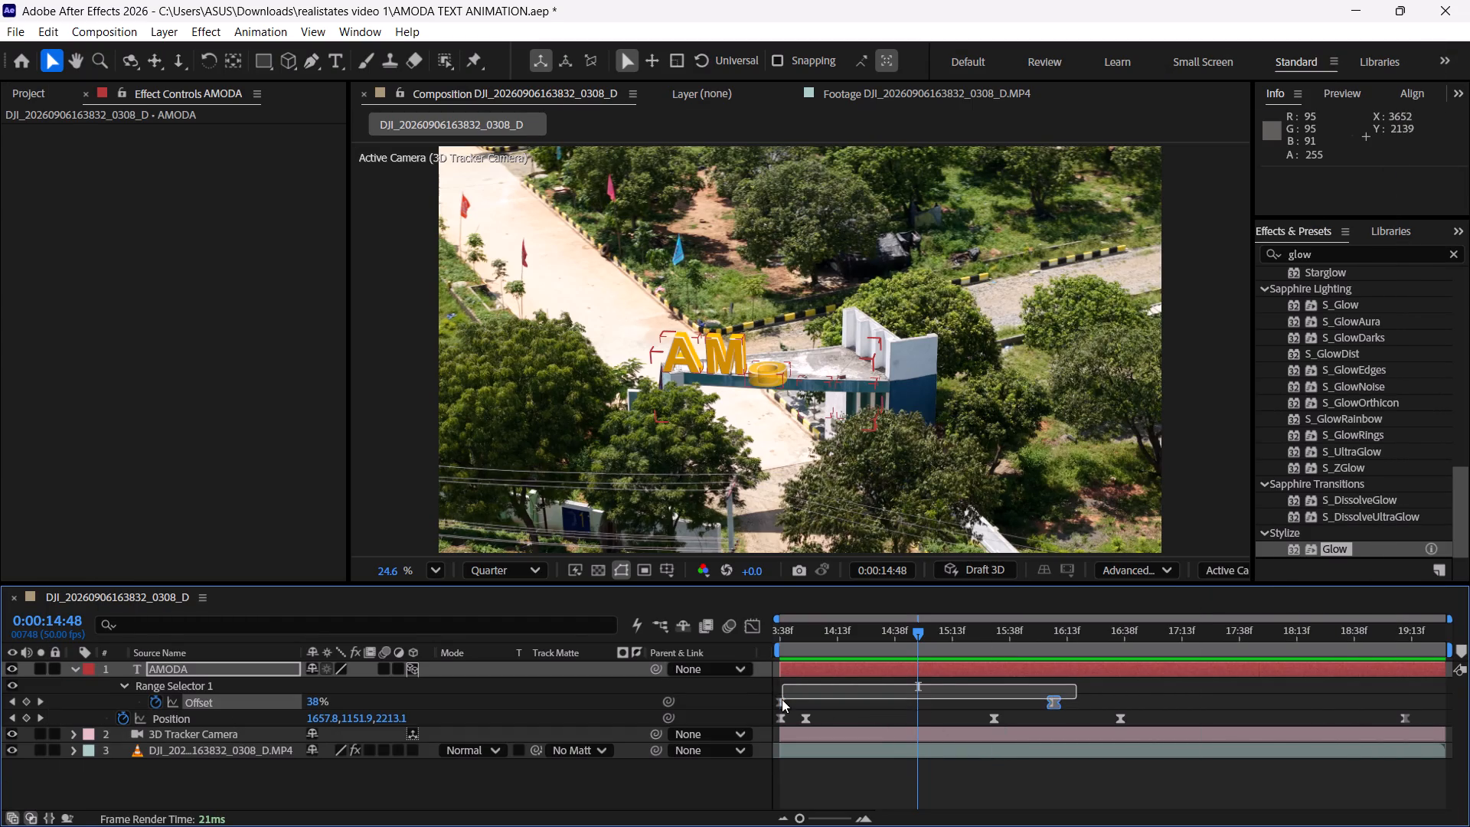
left_click_drag(782, 699, 756, 700)
left_click(756, 638)
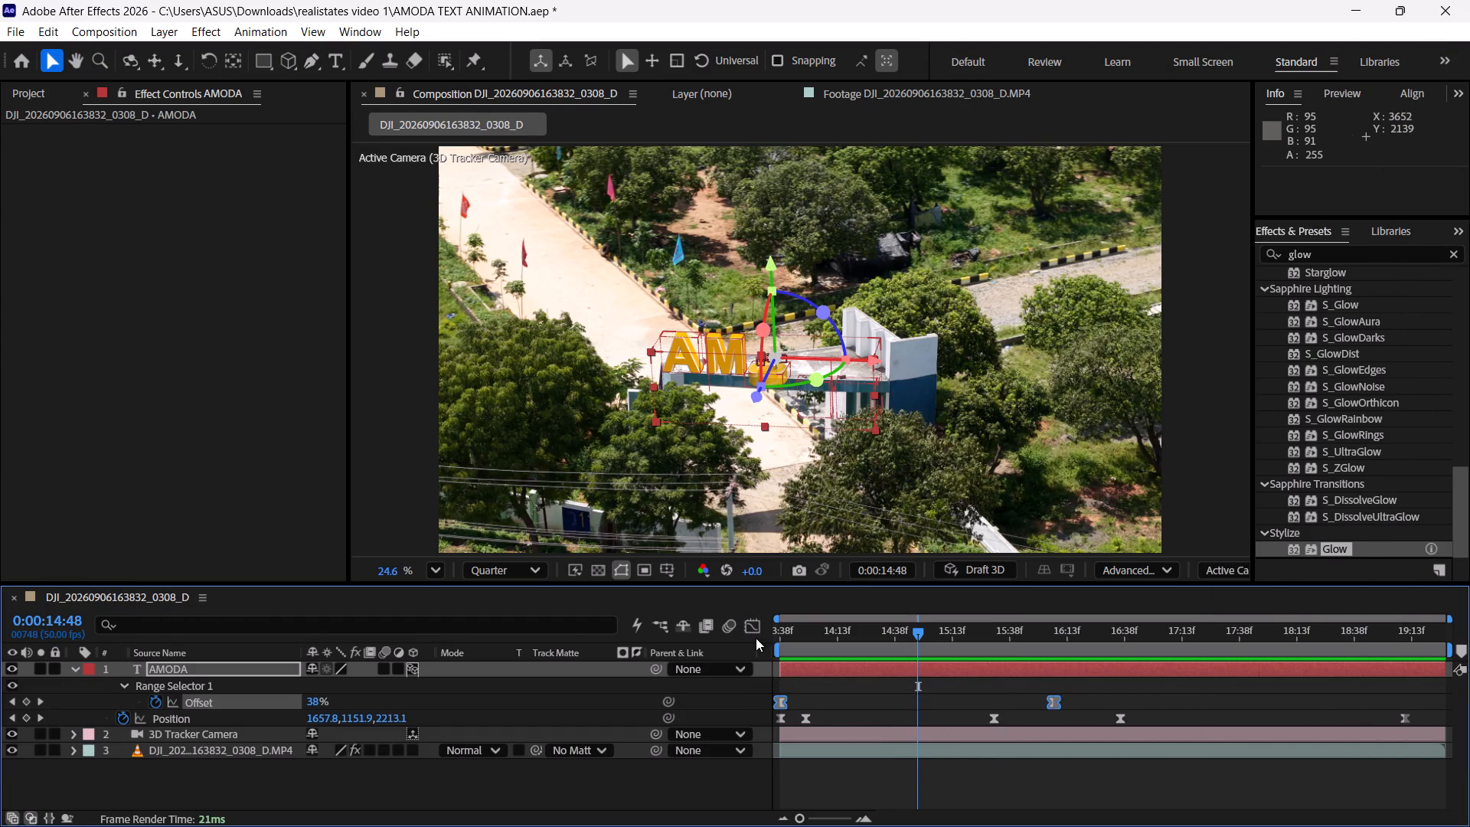
left_click(753, 633)
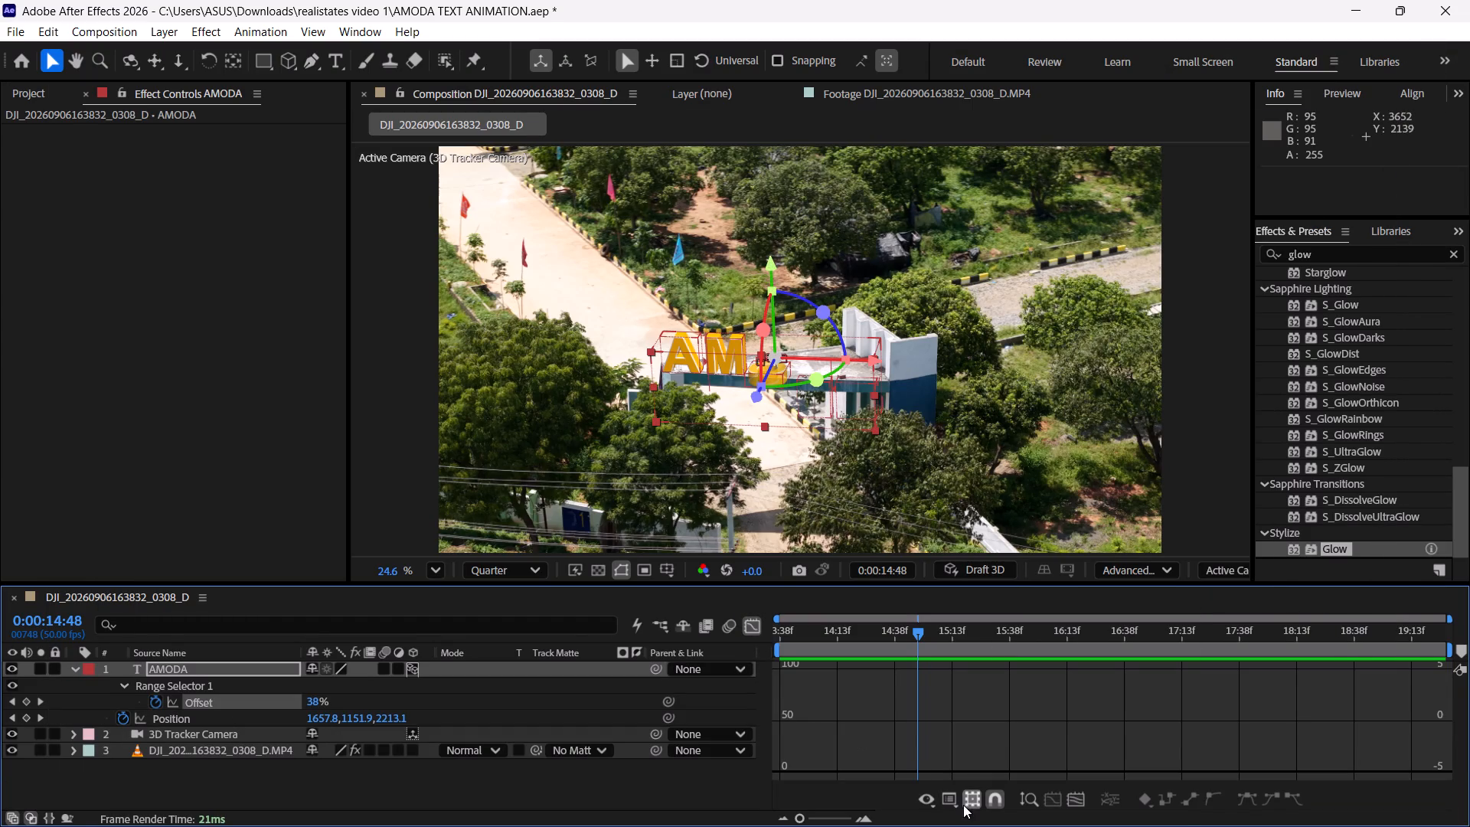
left_click(948, 805)
left_click(985, 608)
left_click(757, 631)
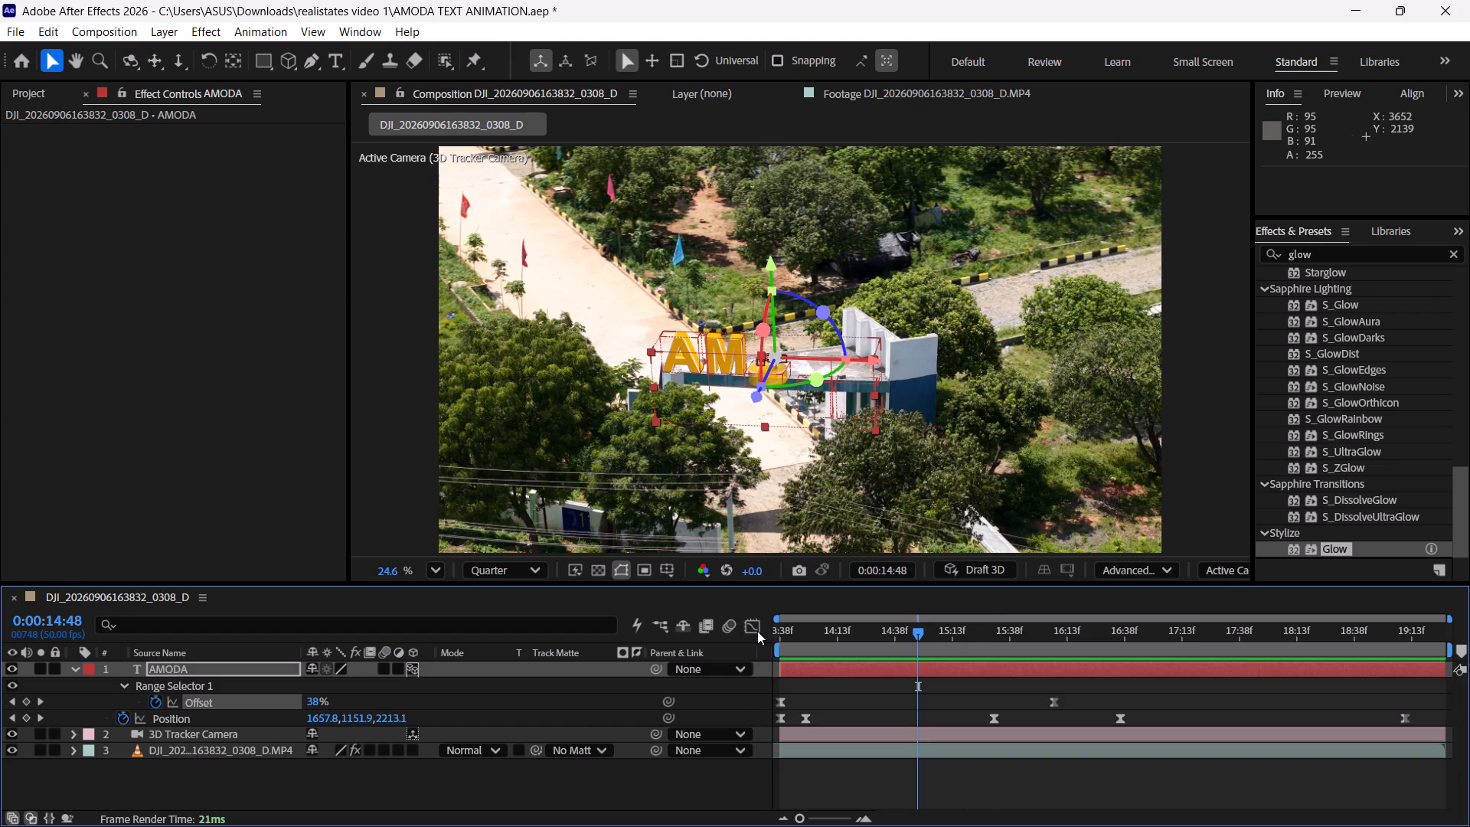
left_click(757, 631)
left_click(757, 631)
left_click(757, 631)
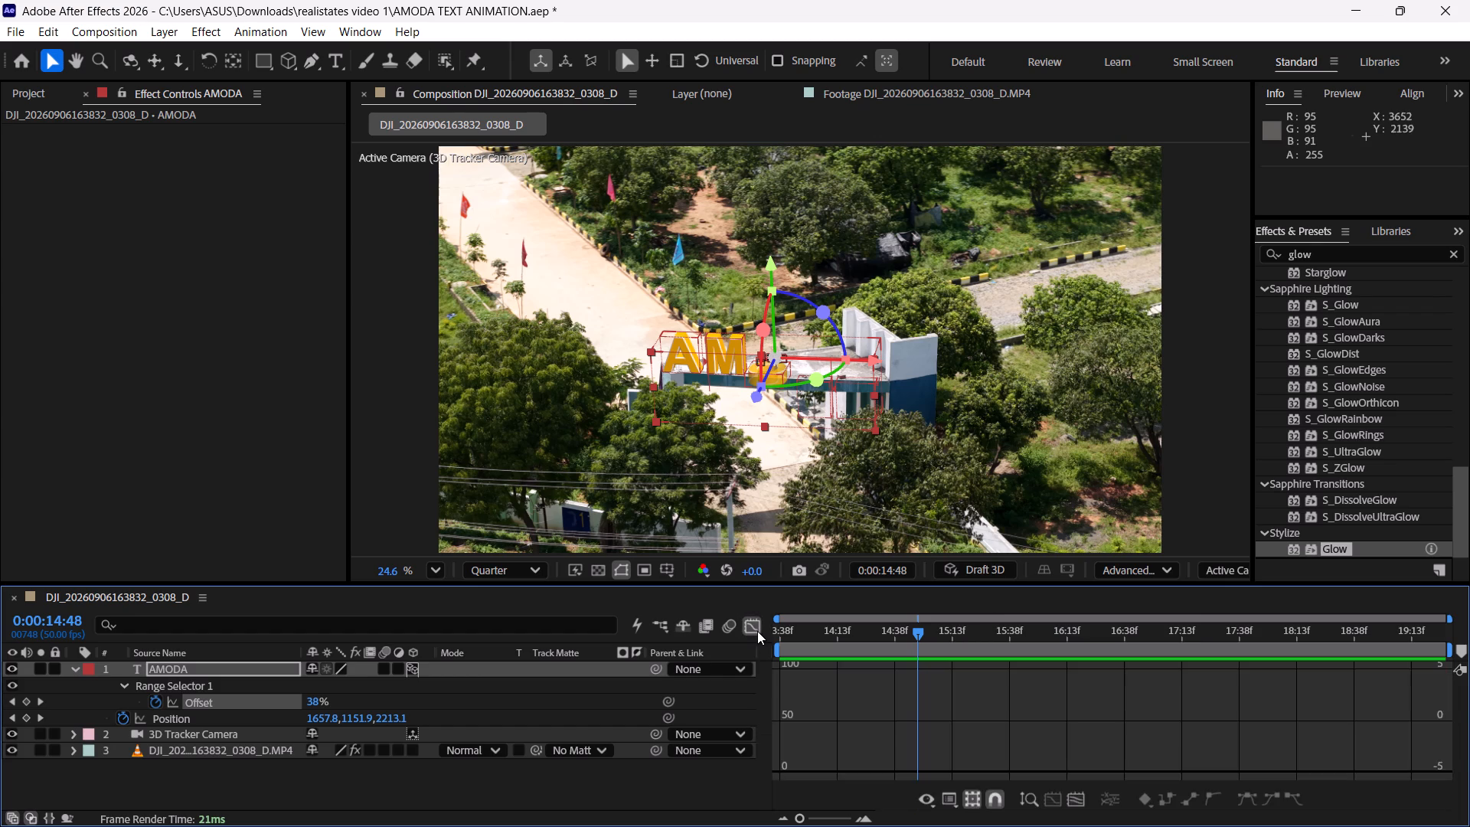
left_click(757, 631)
Move the playhead to 0:00:13:38, reselect both Offset keyframes, and inspect the Graph Editor and its graph type options.
left_click_drag(1093, 696, 785, 696)
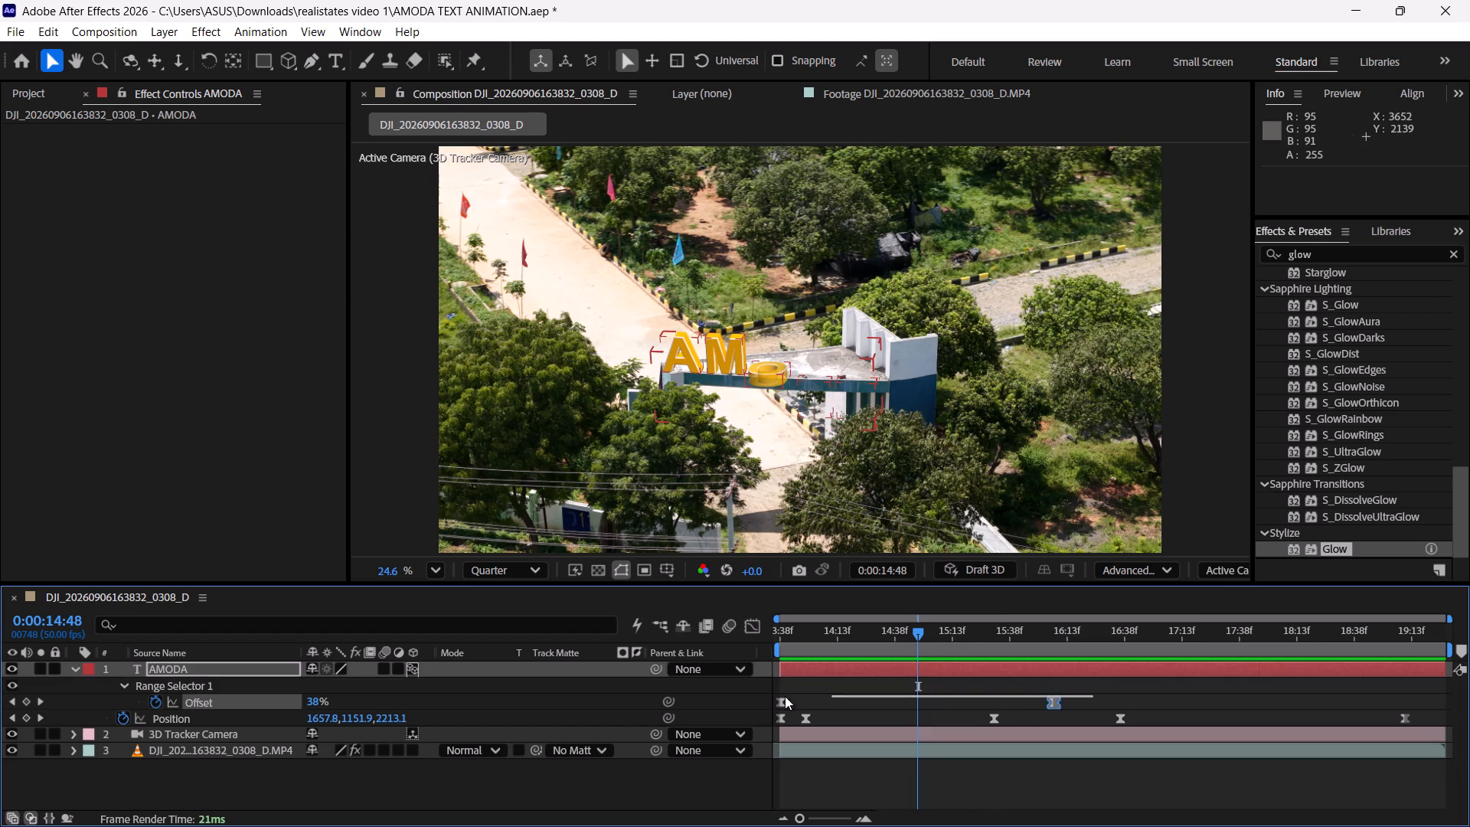
left_click_drag(785, 696, 761, 696)
left_click_drag(922, 629, 702, 649)
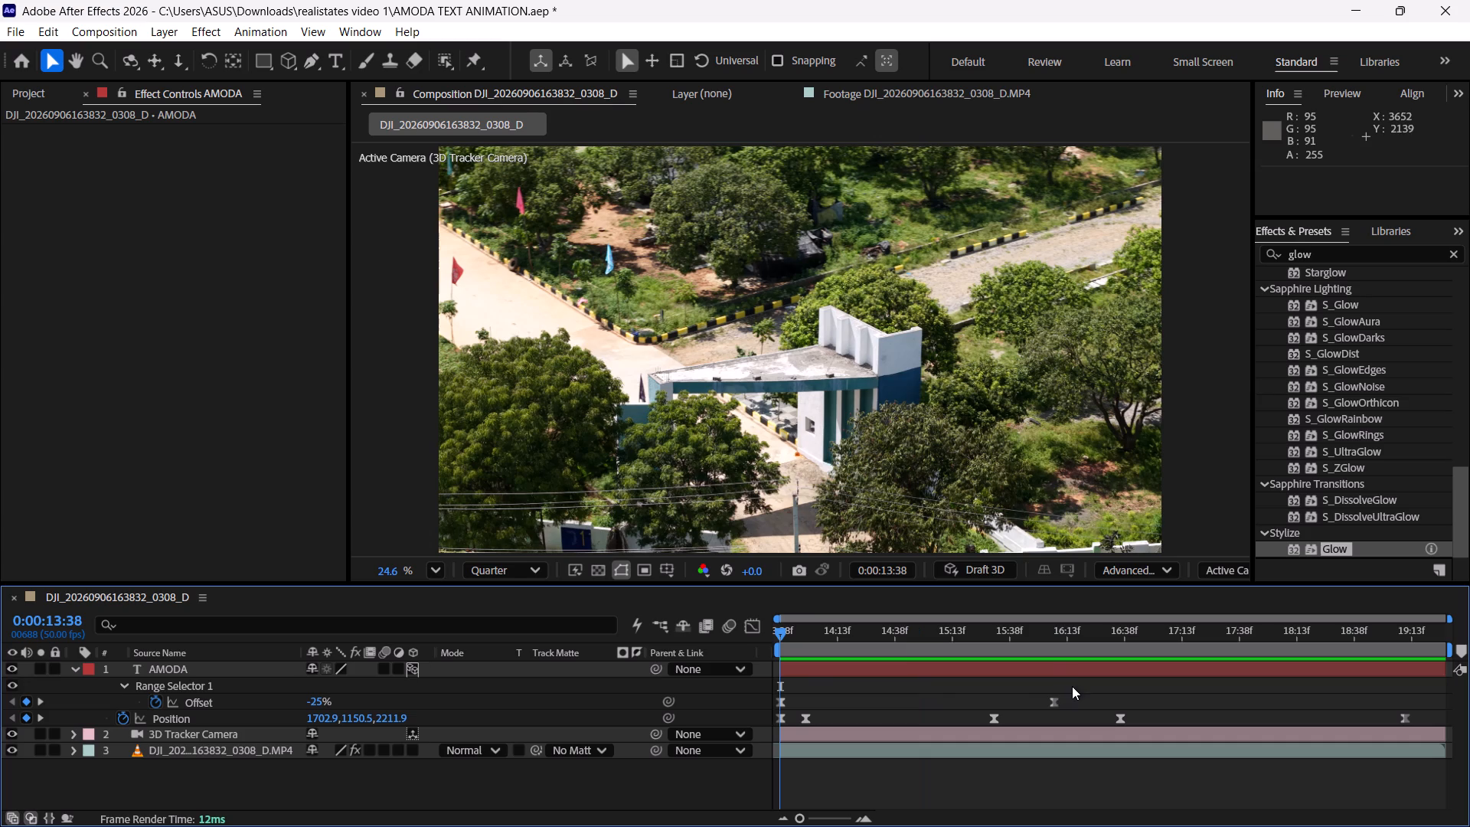
left_click_drag(1073, 685, 710, 701)
left_click(746, 614)
left_click(750, 624)
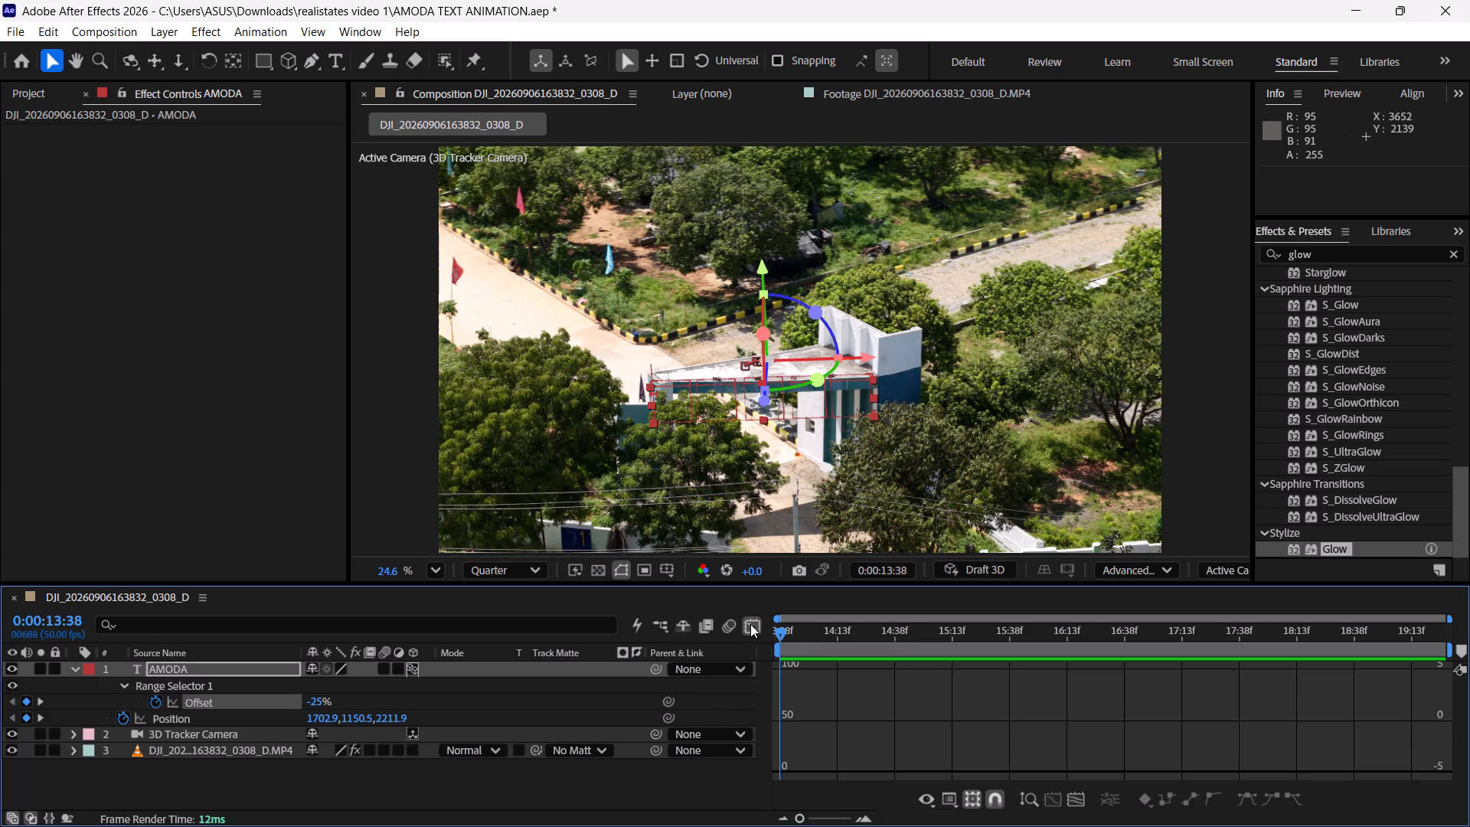
left_click(945, 805)
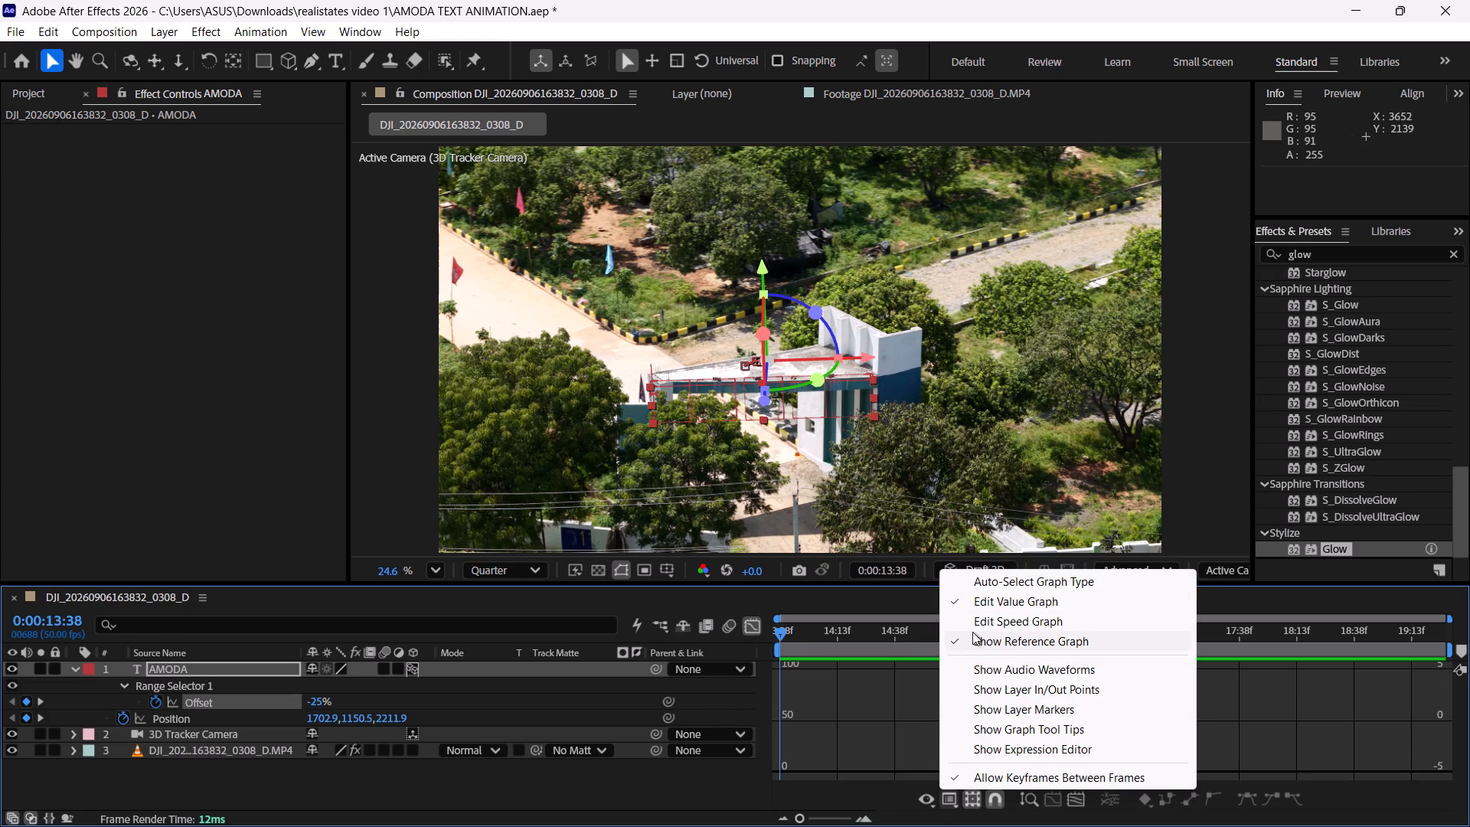
Switch to the browser and replay the Reddit video with sound, pausing where its graph type options are shown.
left_click(1060, 808)
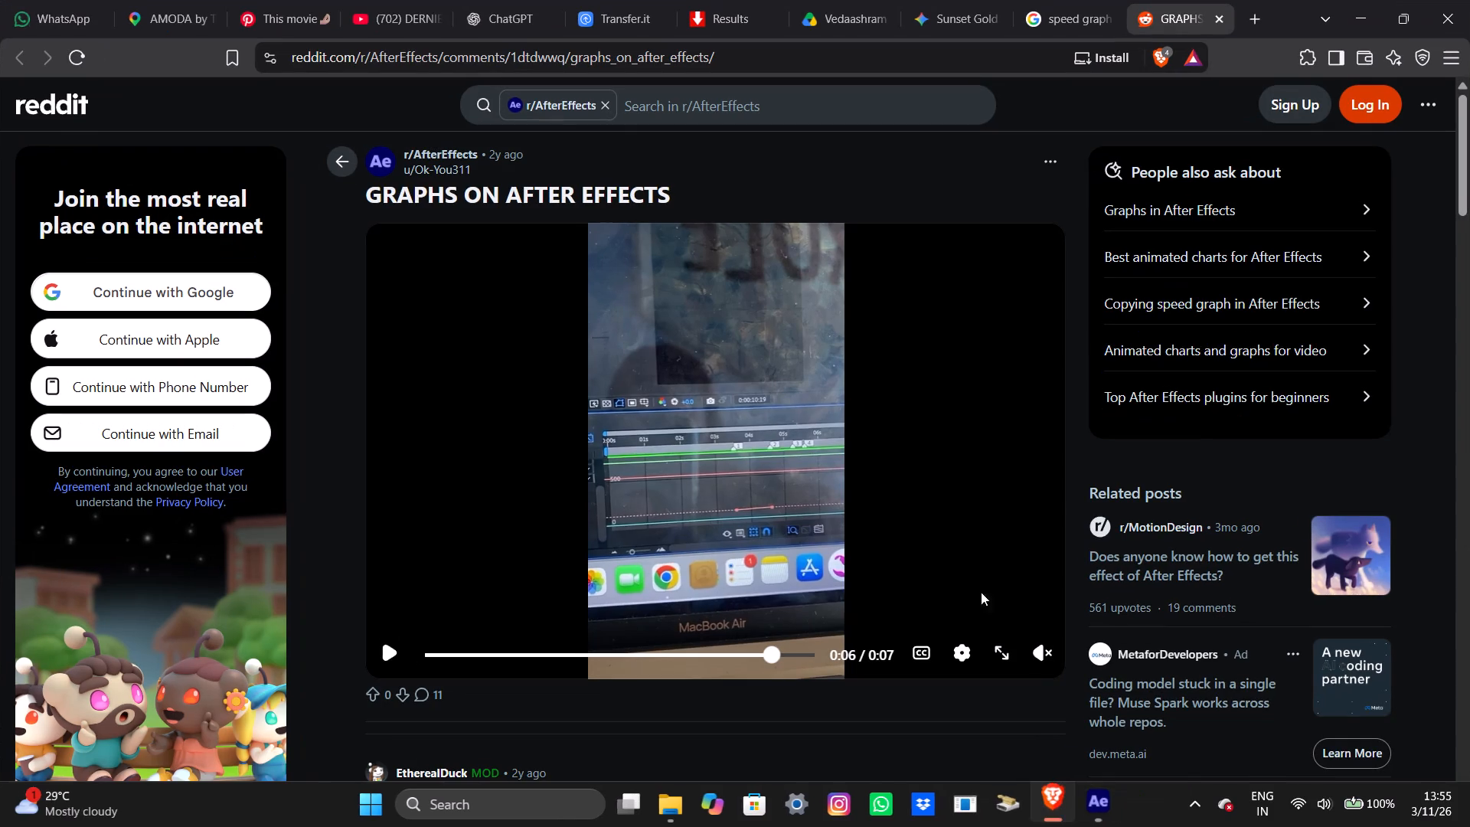
left_click(932, 479)
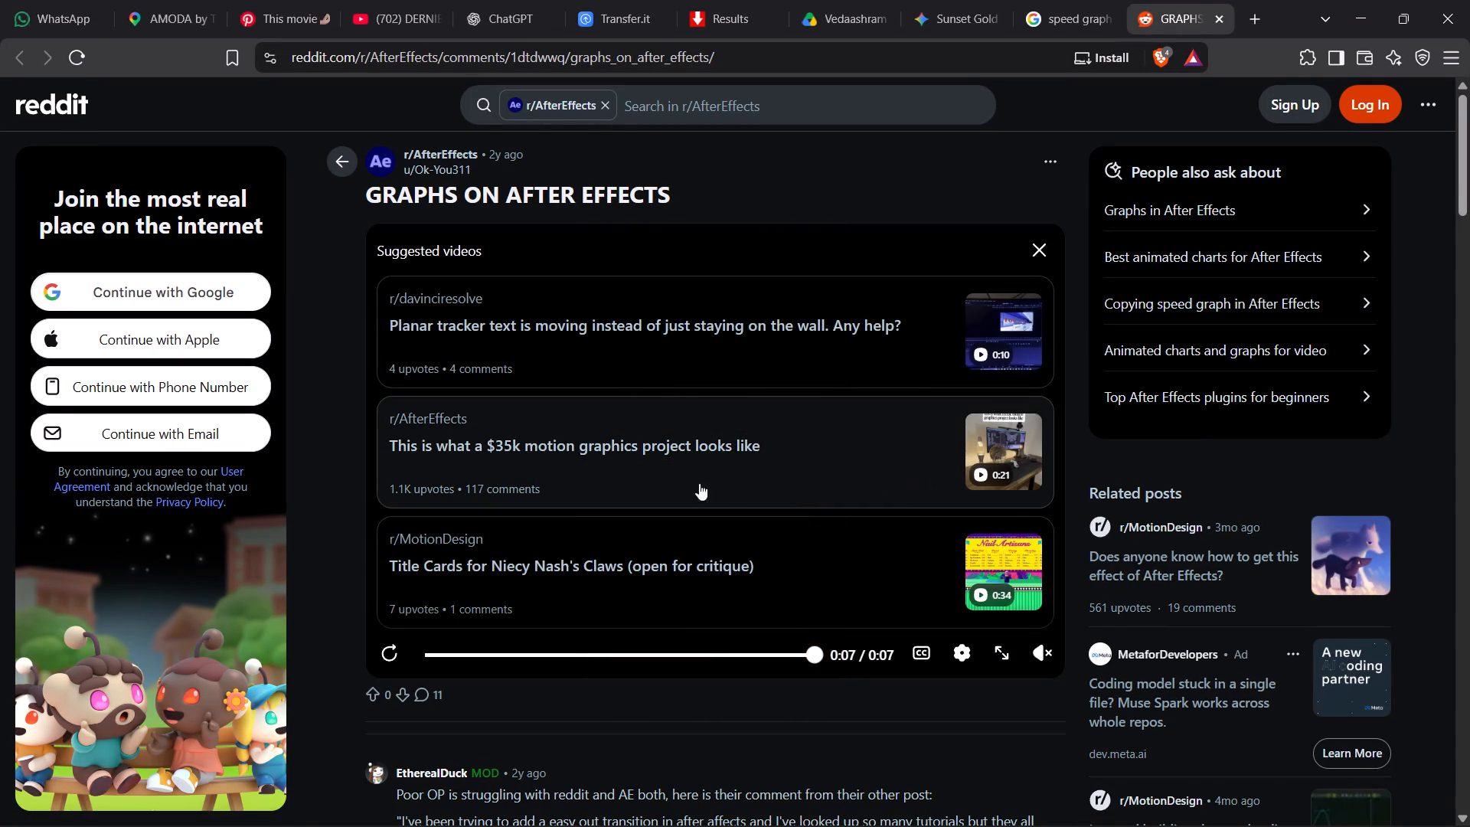
left_click(385, 655)
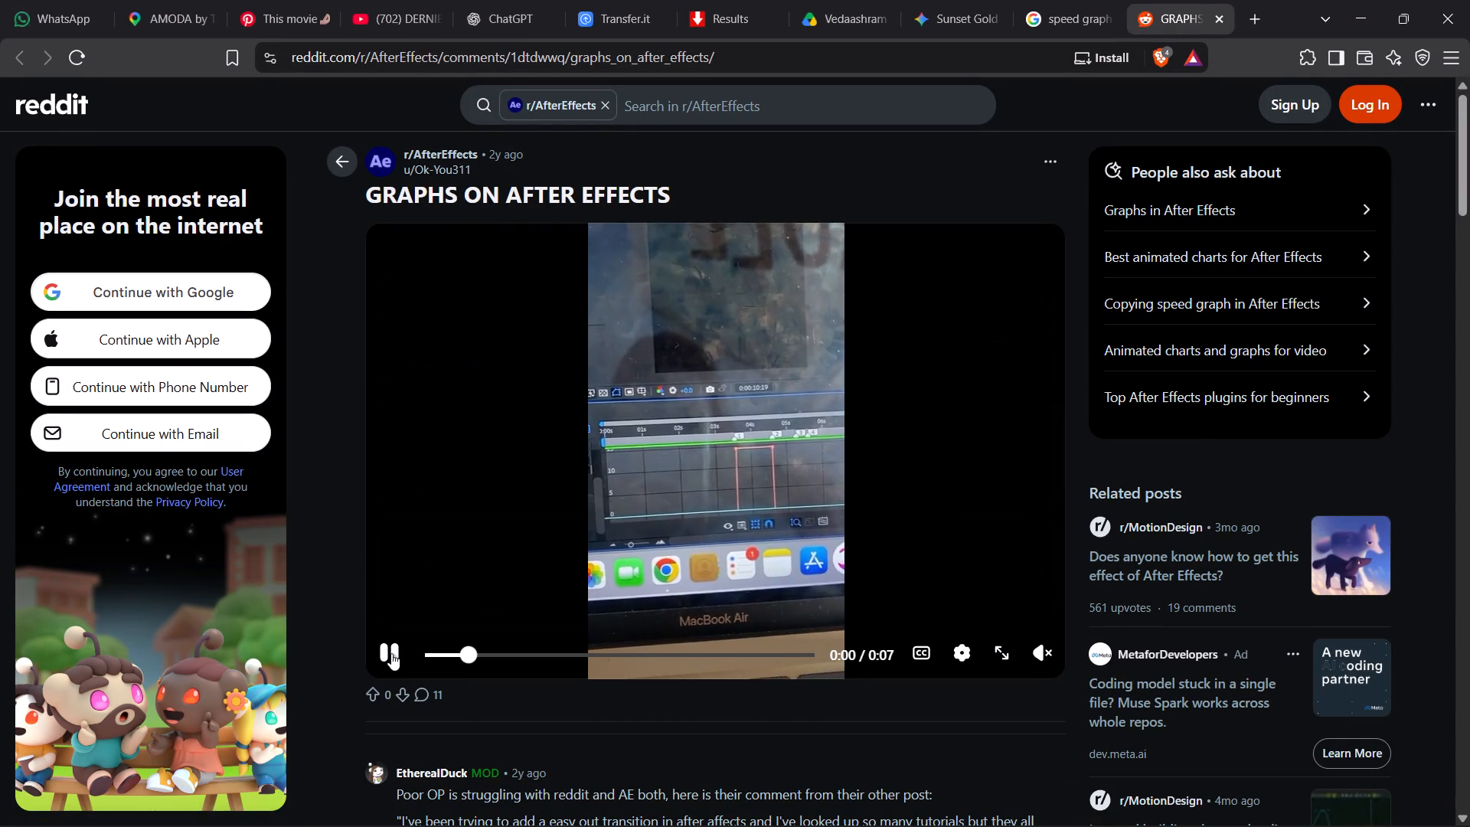
left_click(399, 652)
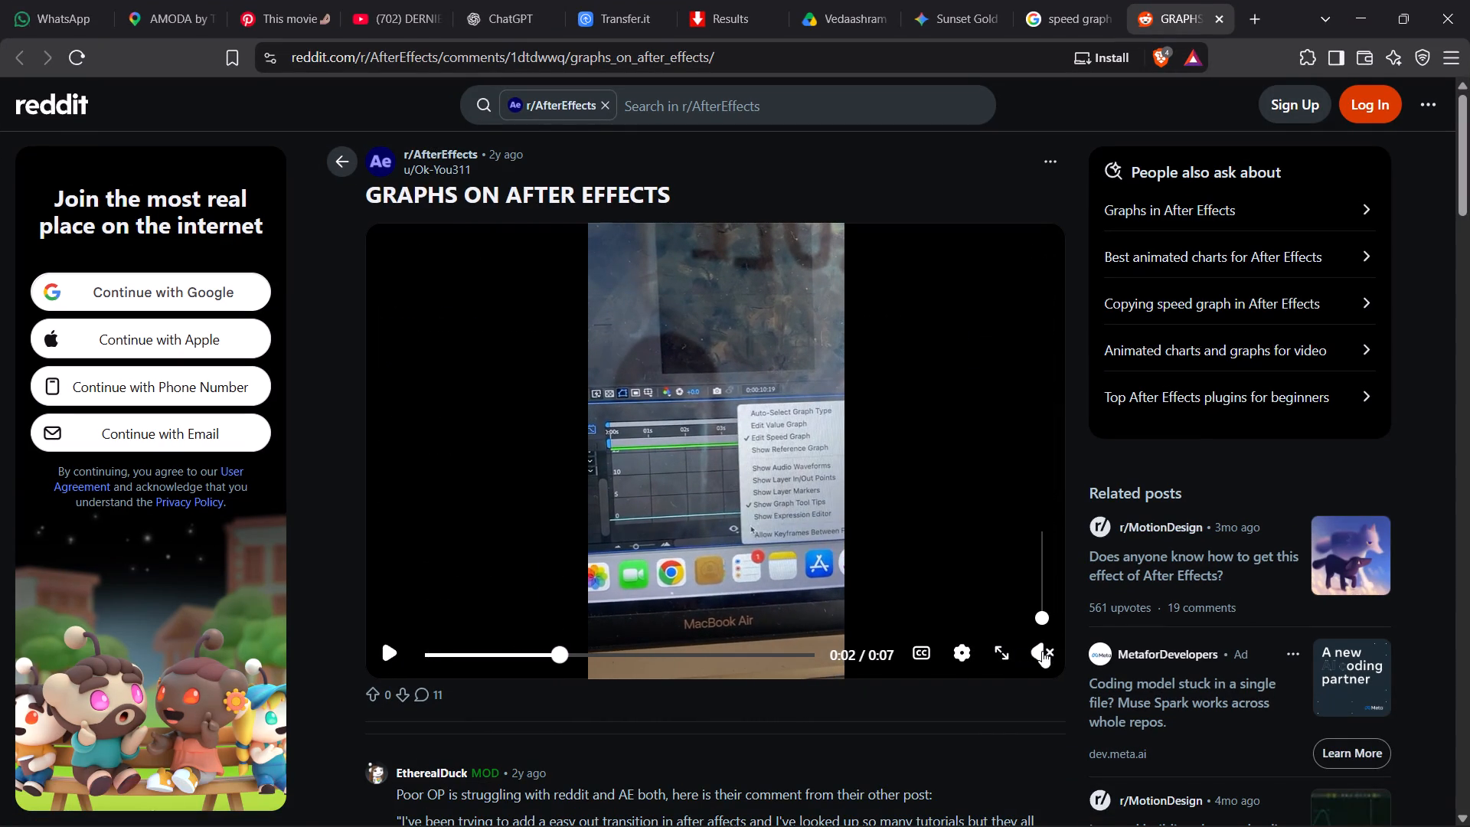
left_click(1042, 651)
left_click(396, 652)
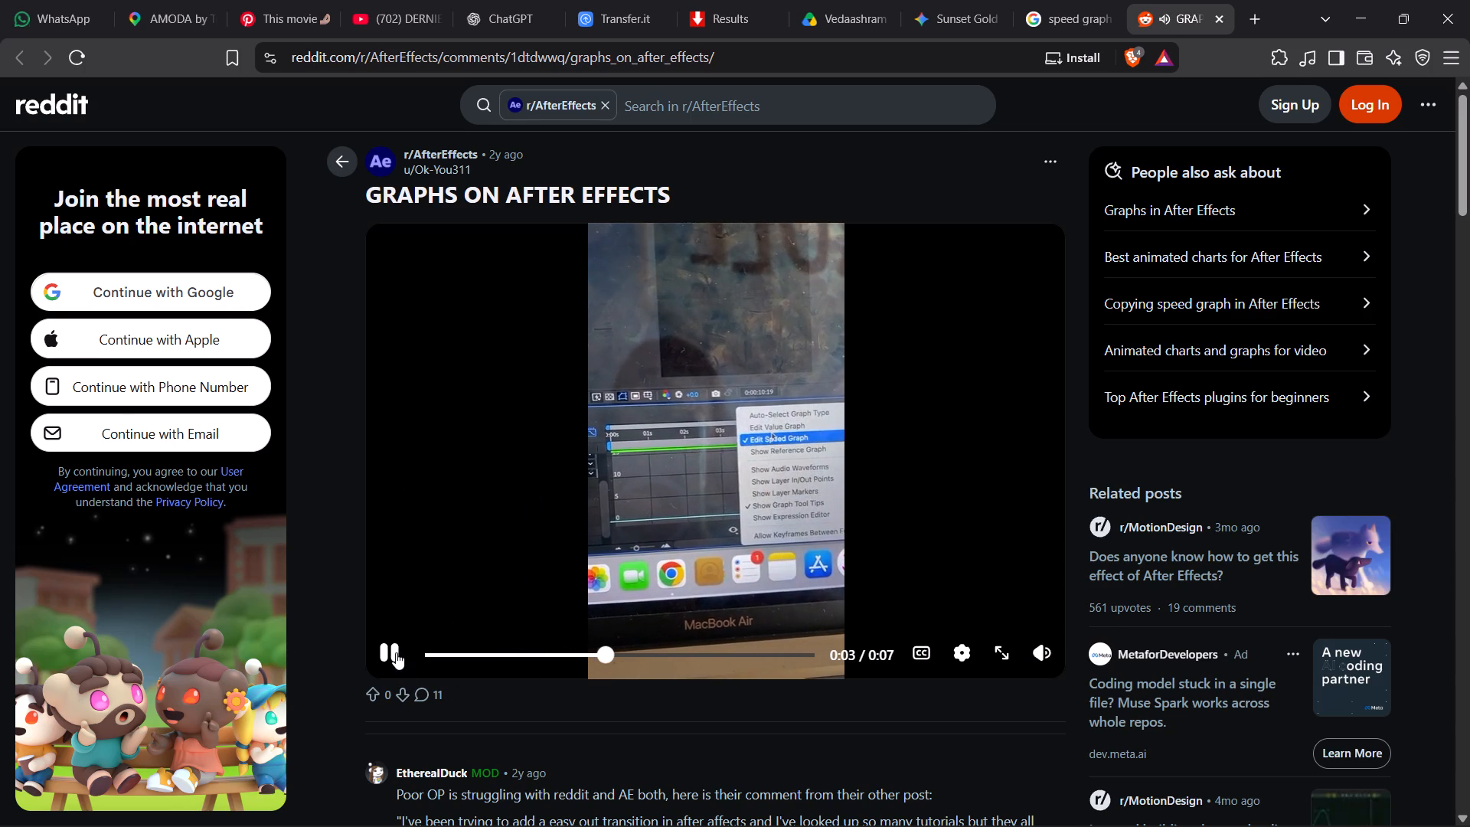
left_click(396, 652)
double_click(396, 652)
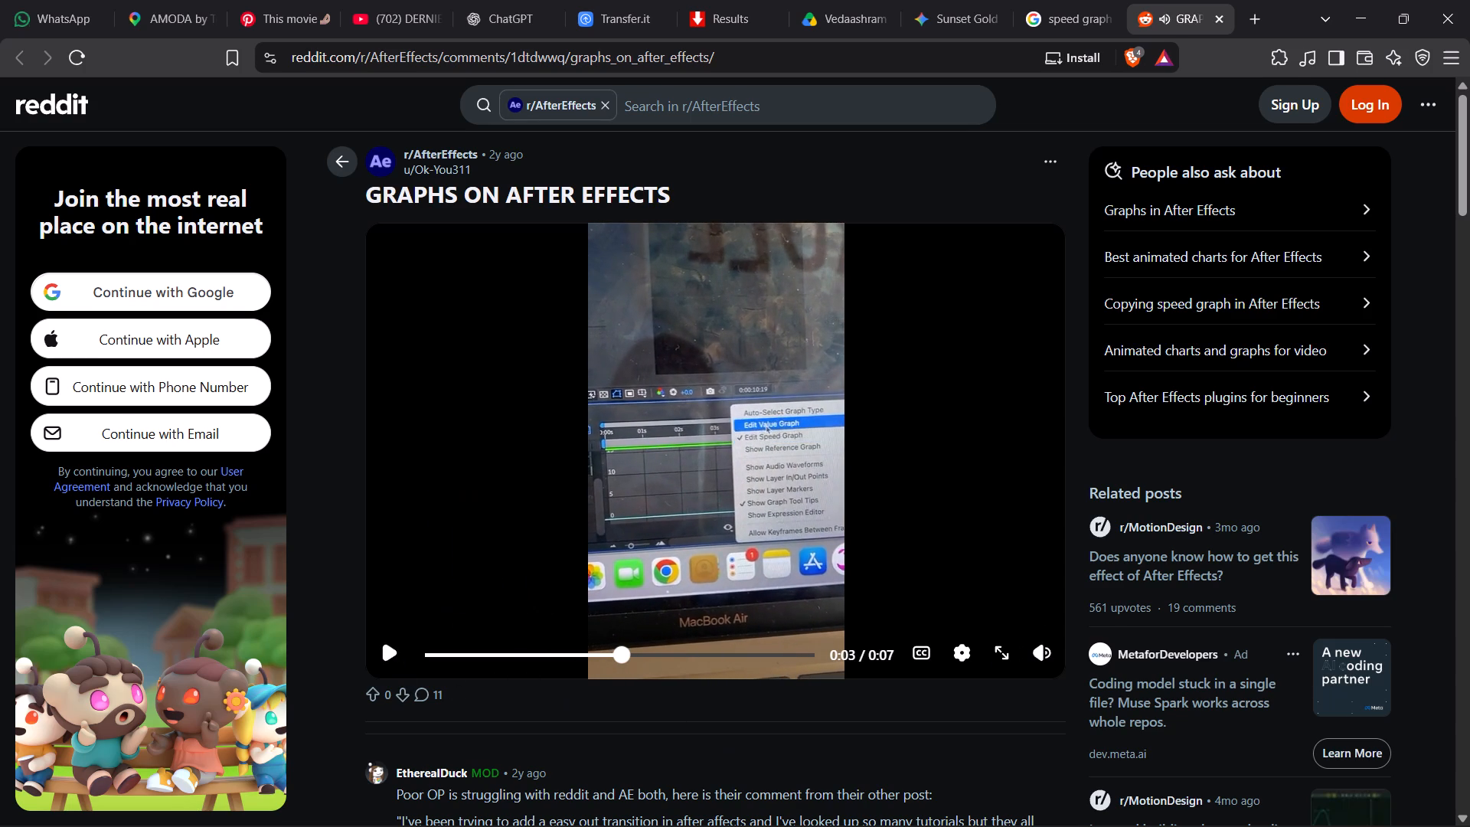
Return to After Effects and disable Allow Keyframes Between Frames in the Graph Editor options.
left_click(1096, 802)
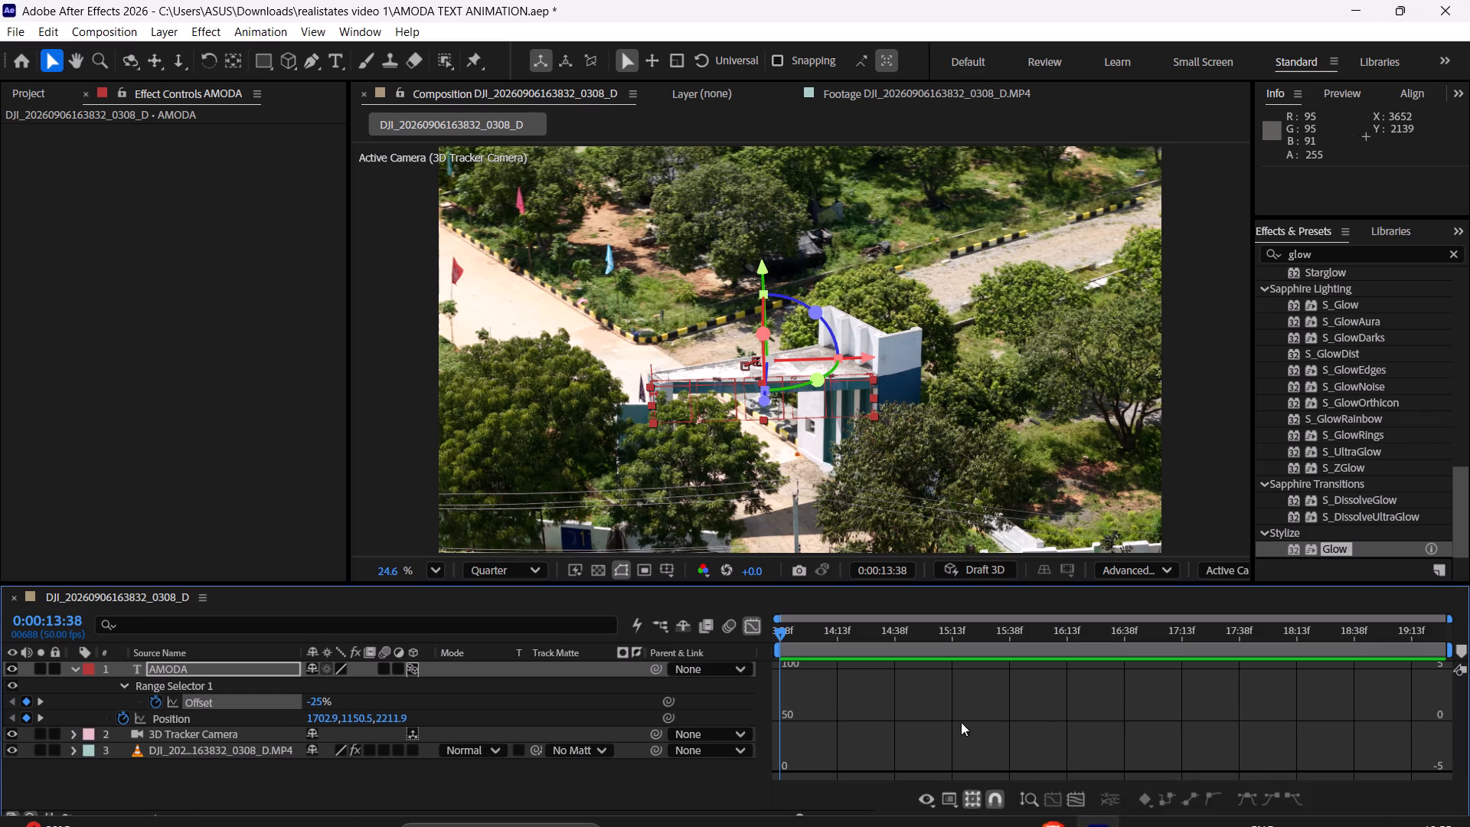
left_click(957, 796)
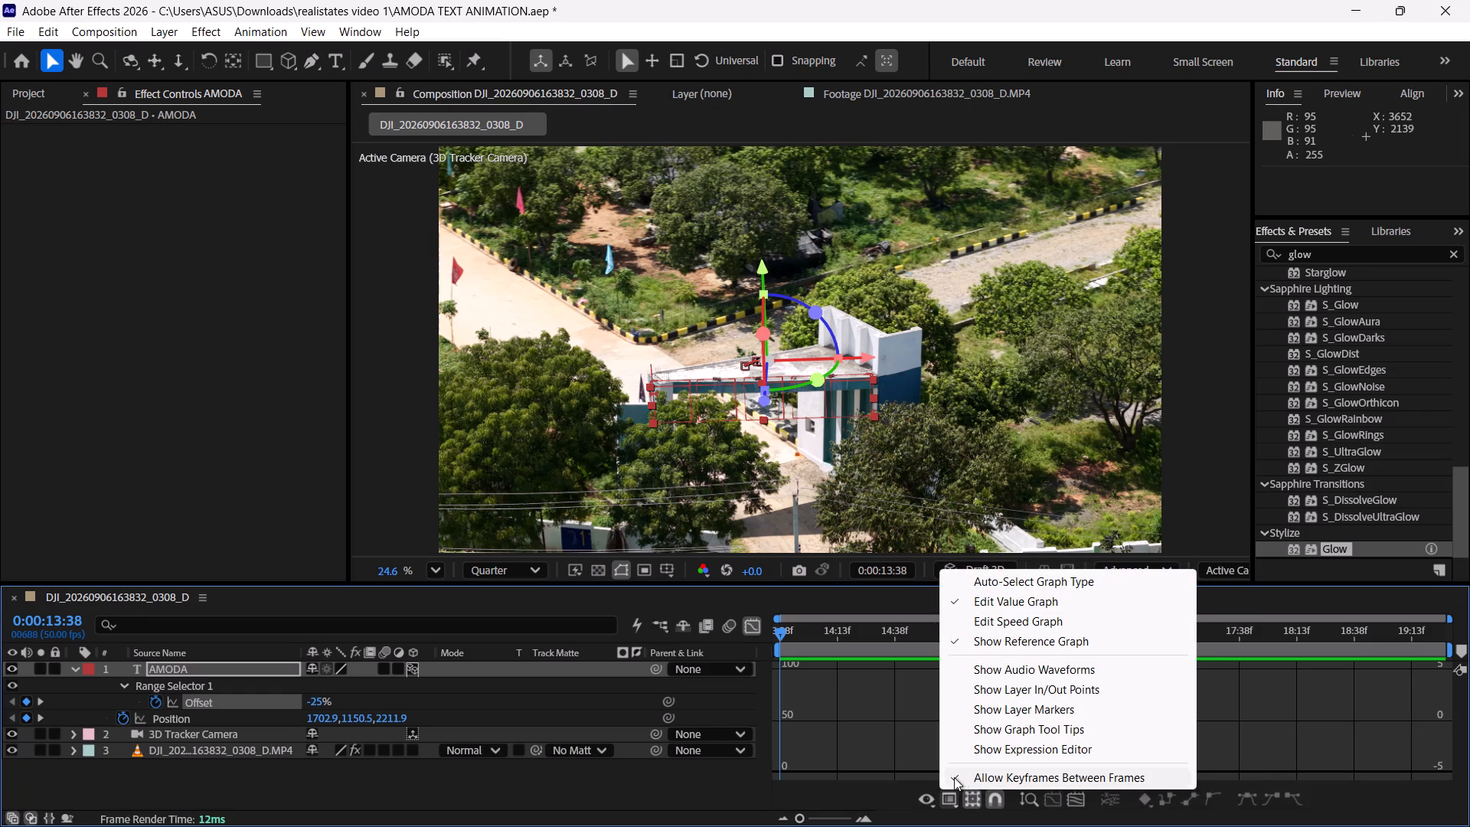
left_click(954, 777)
Compare the graph options with the paused Reddit video, and enable Show Graph Tool Tips in After Effects.
left_click(946, 808)
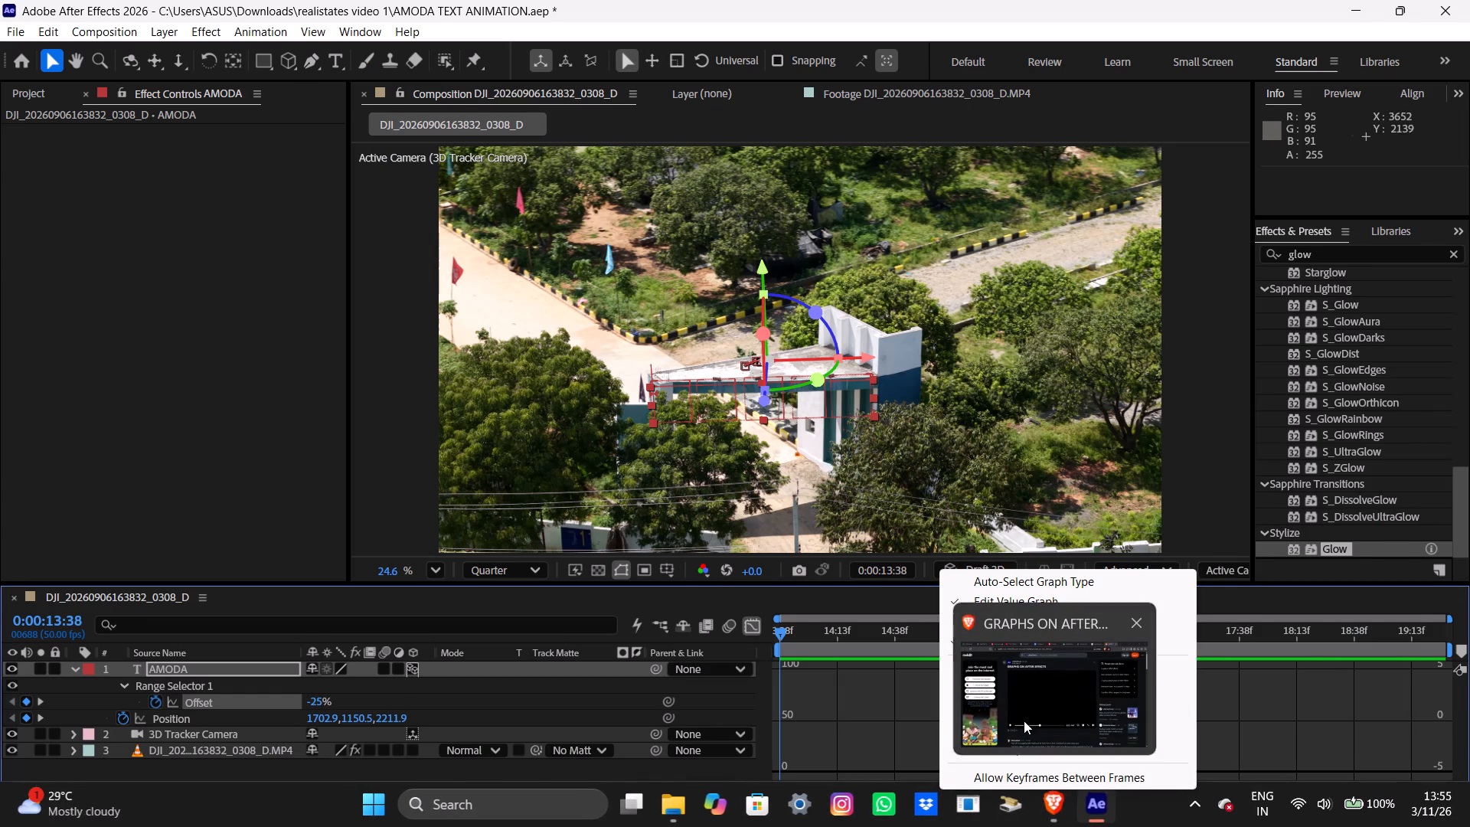
left_click(1023, 715)
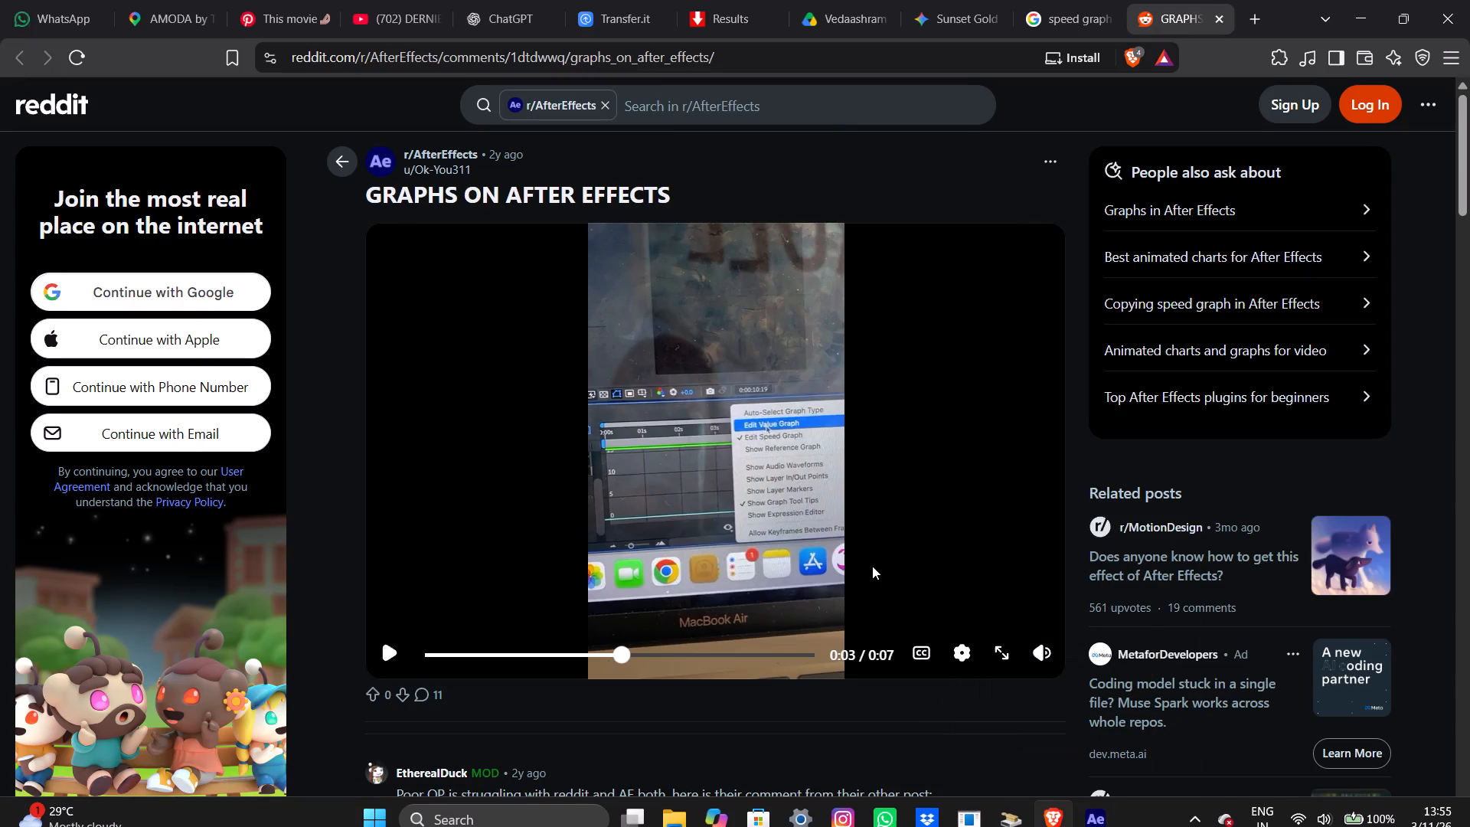
left_click(1093, 800)
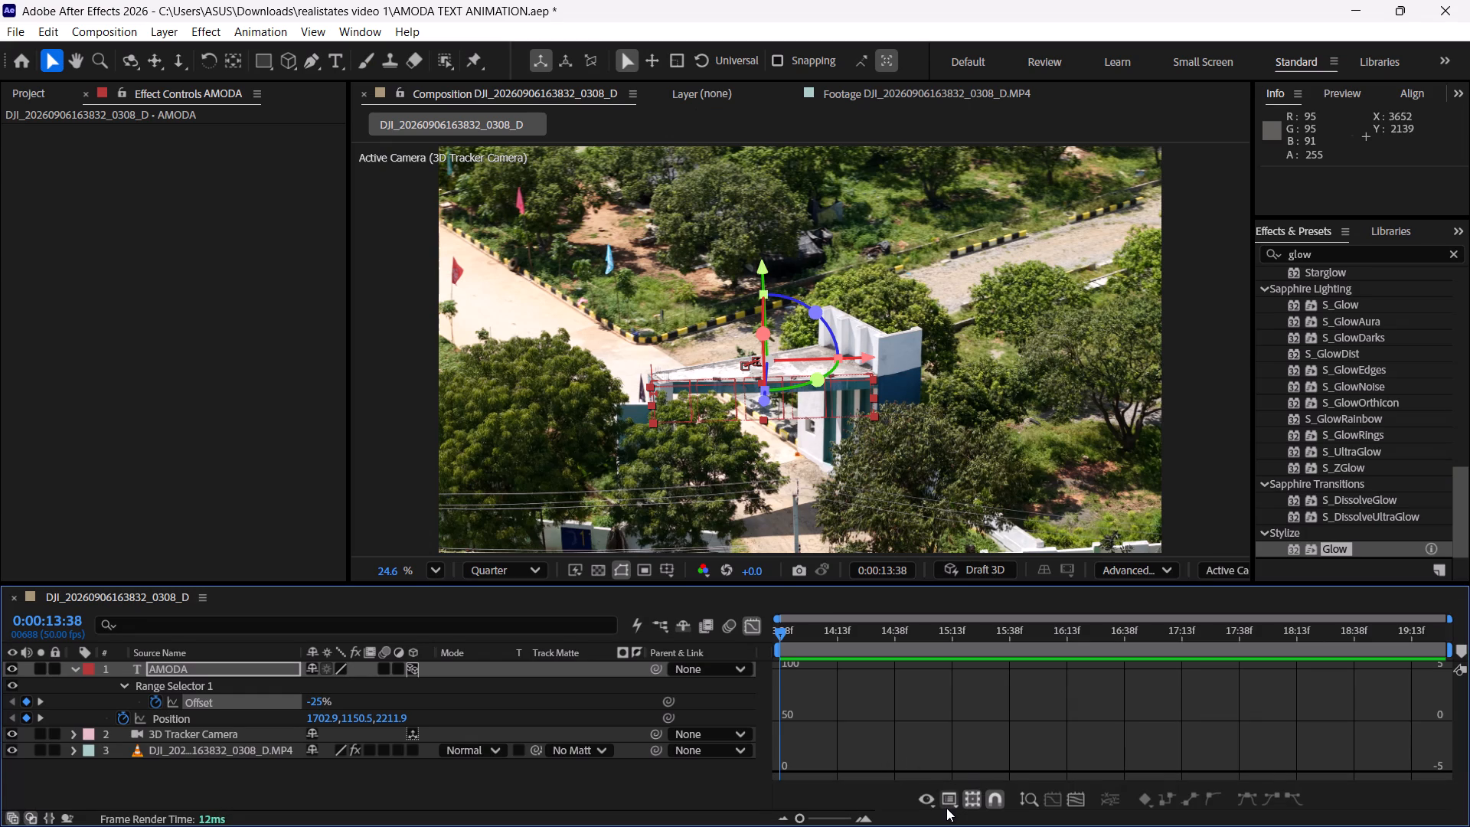
left_click(946, 808)
left_click(962, 730)
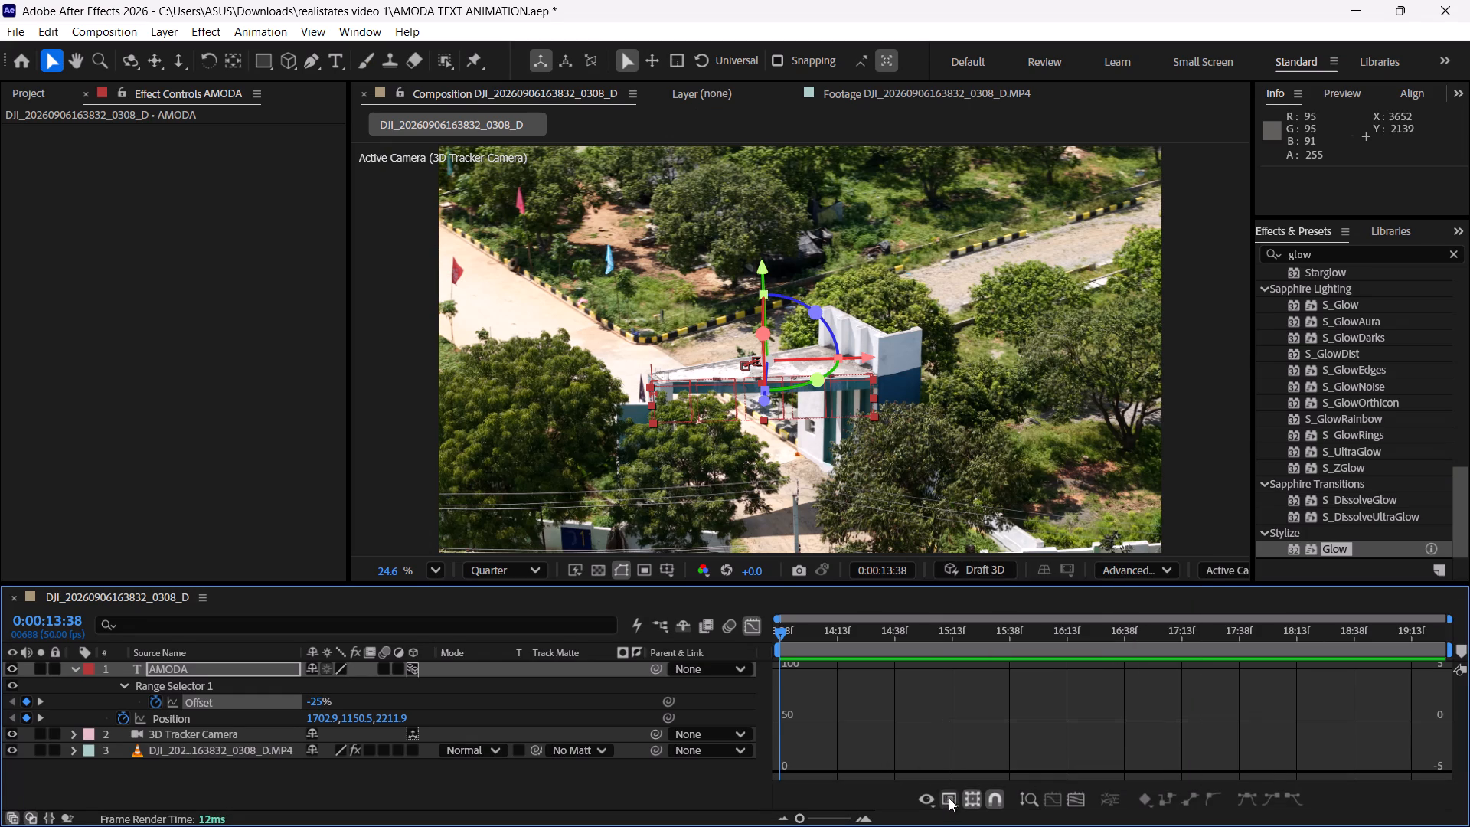
Disable Show Layer Markers in the Graph Editor options.
left_click(955, 802)
left_click(957, 717)
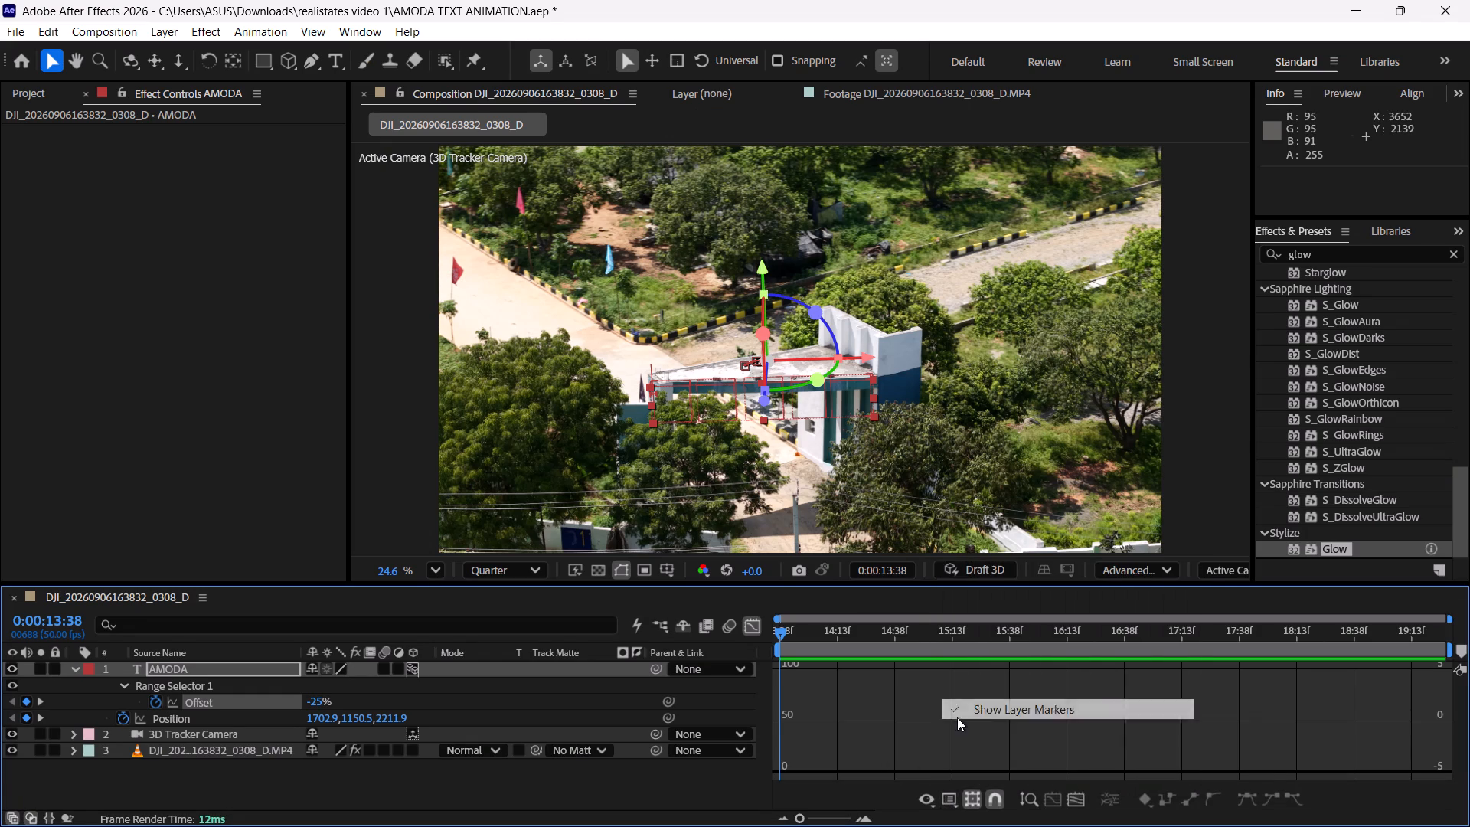
Disable Show Reference Graph in the Graph Editor options.
left_click(950, 794)
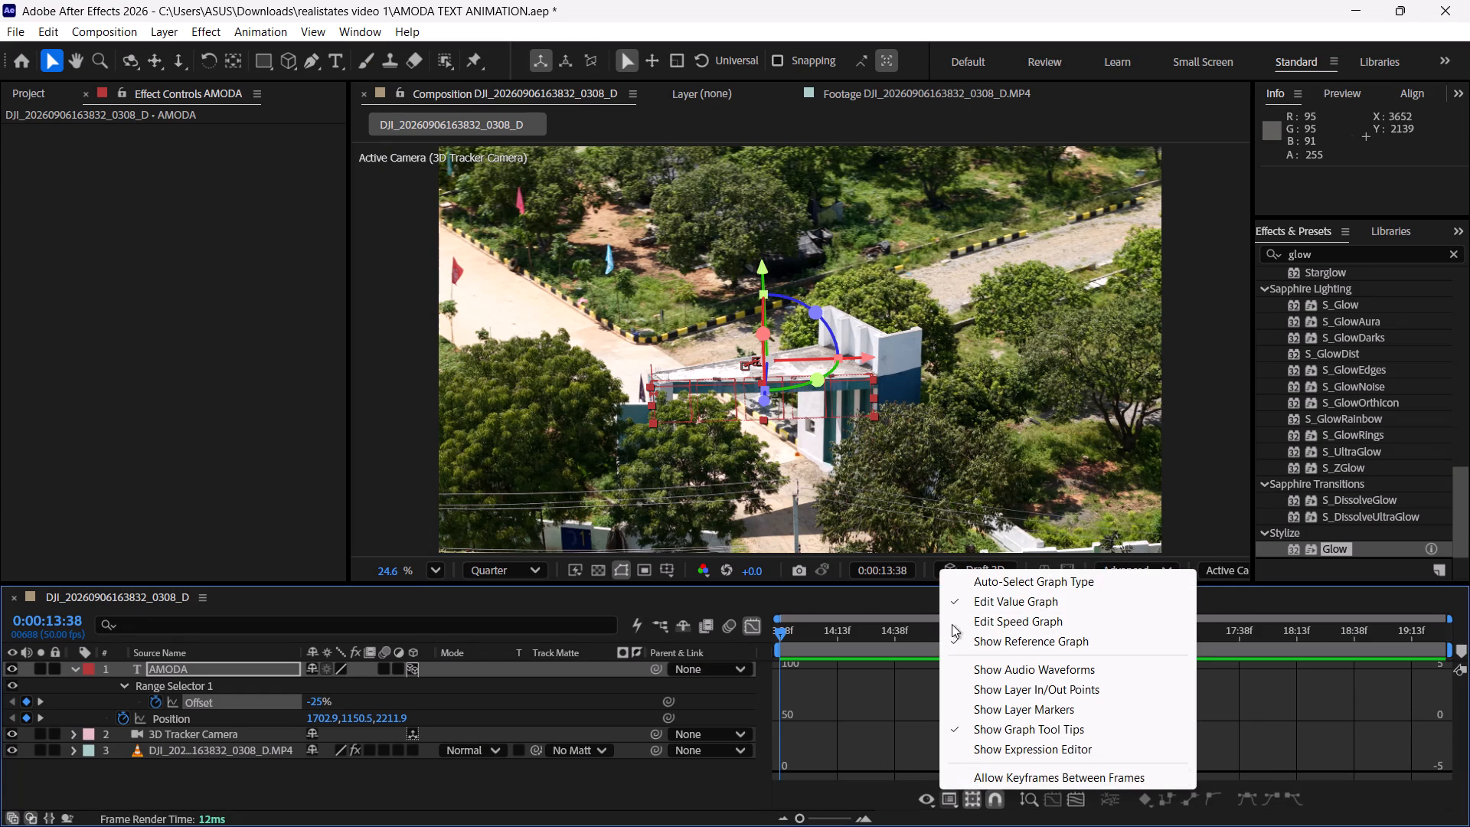
left_click(959, 646)
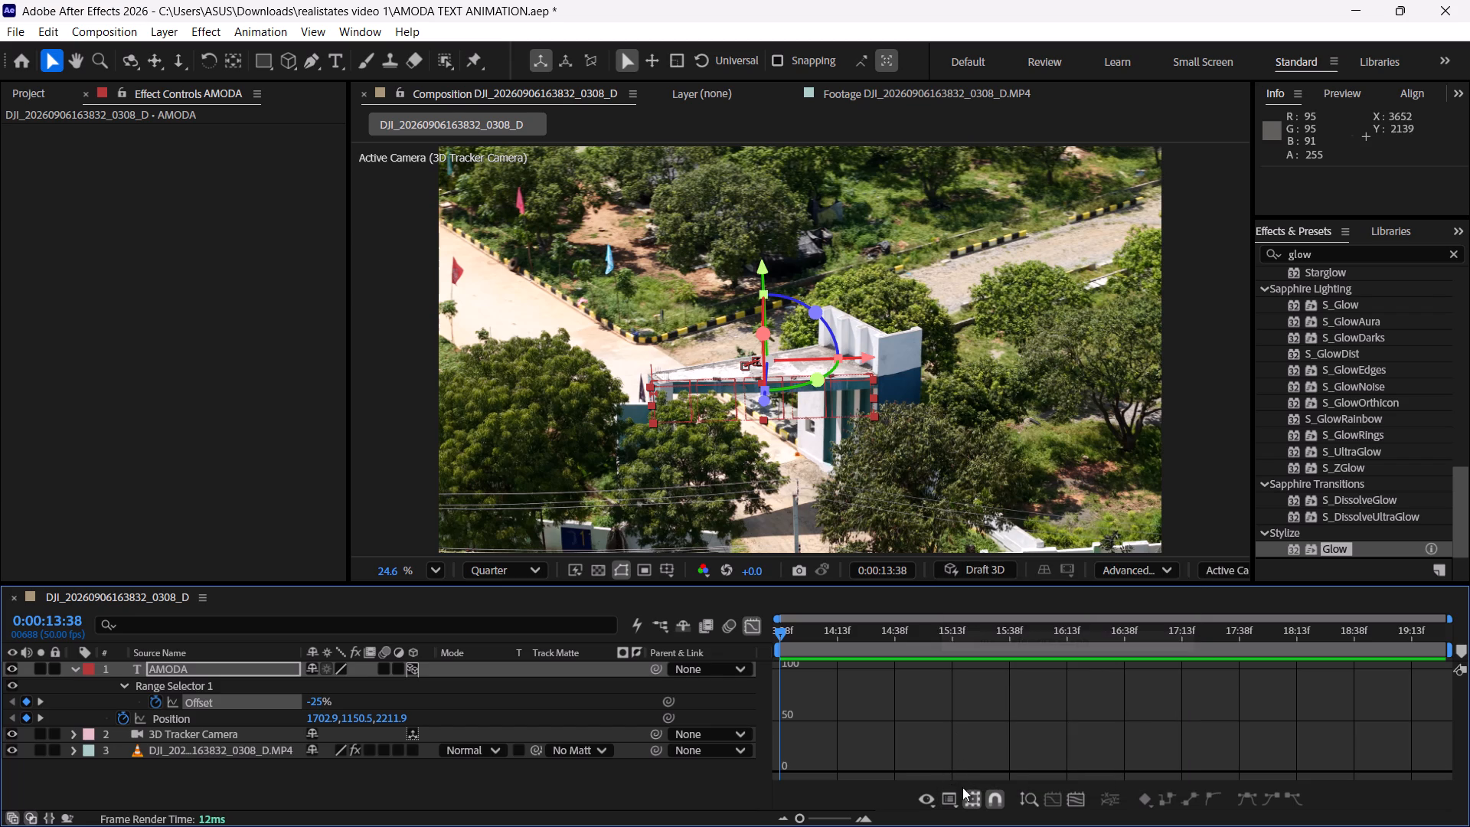
Review the graph type options, and switch to the browser to compare them with the Reddit video near its end.
left_click(955, 795)
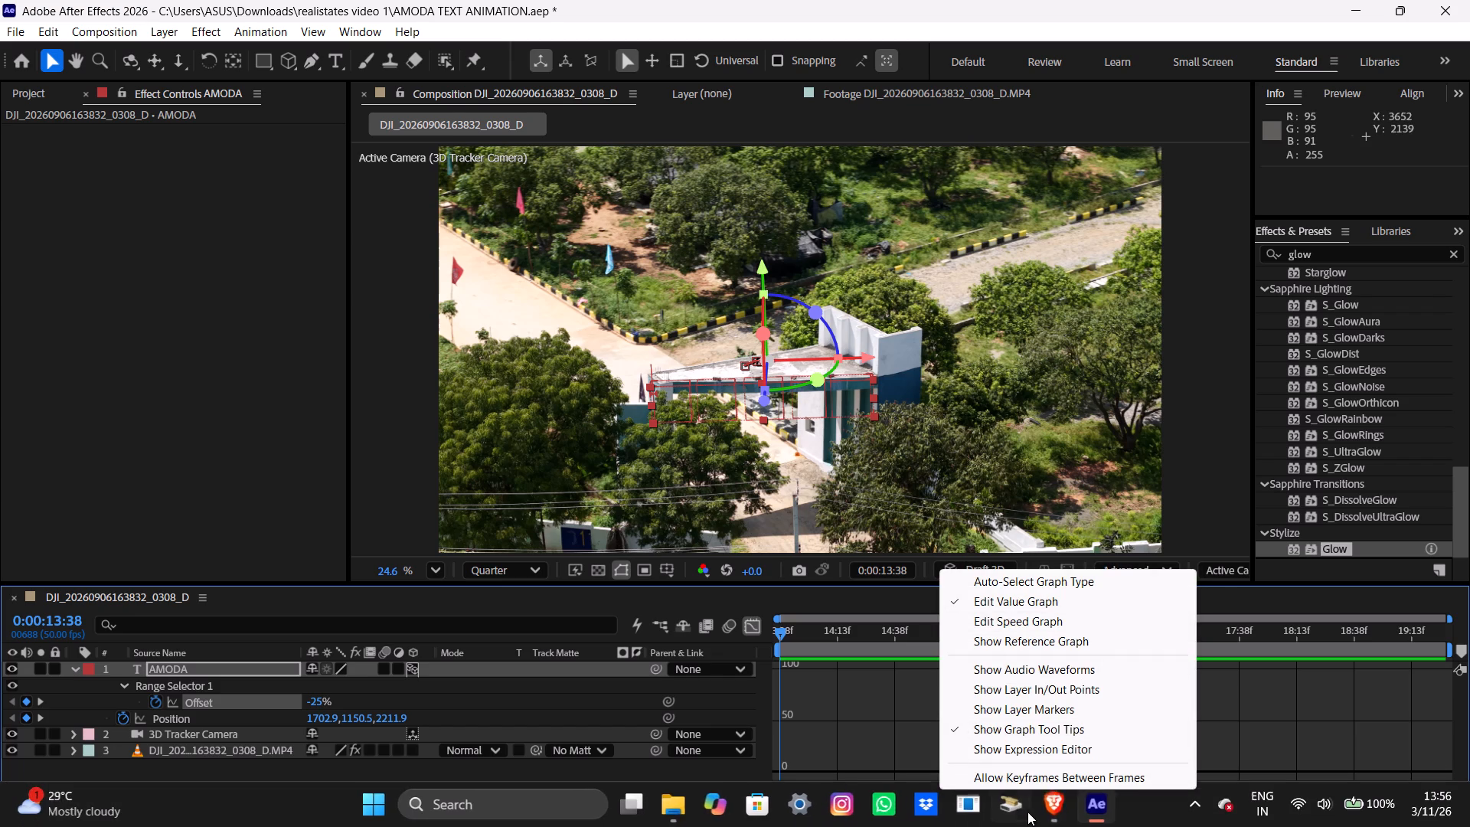
left_click(1052, 807)
left_click(942, 517)
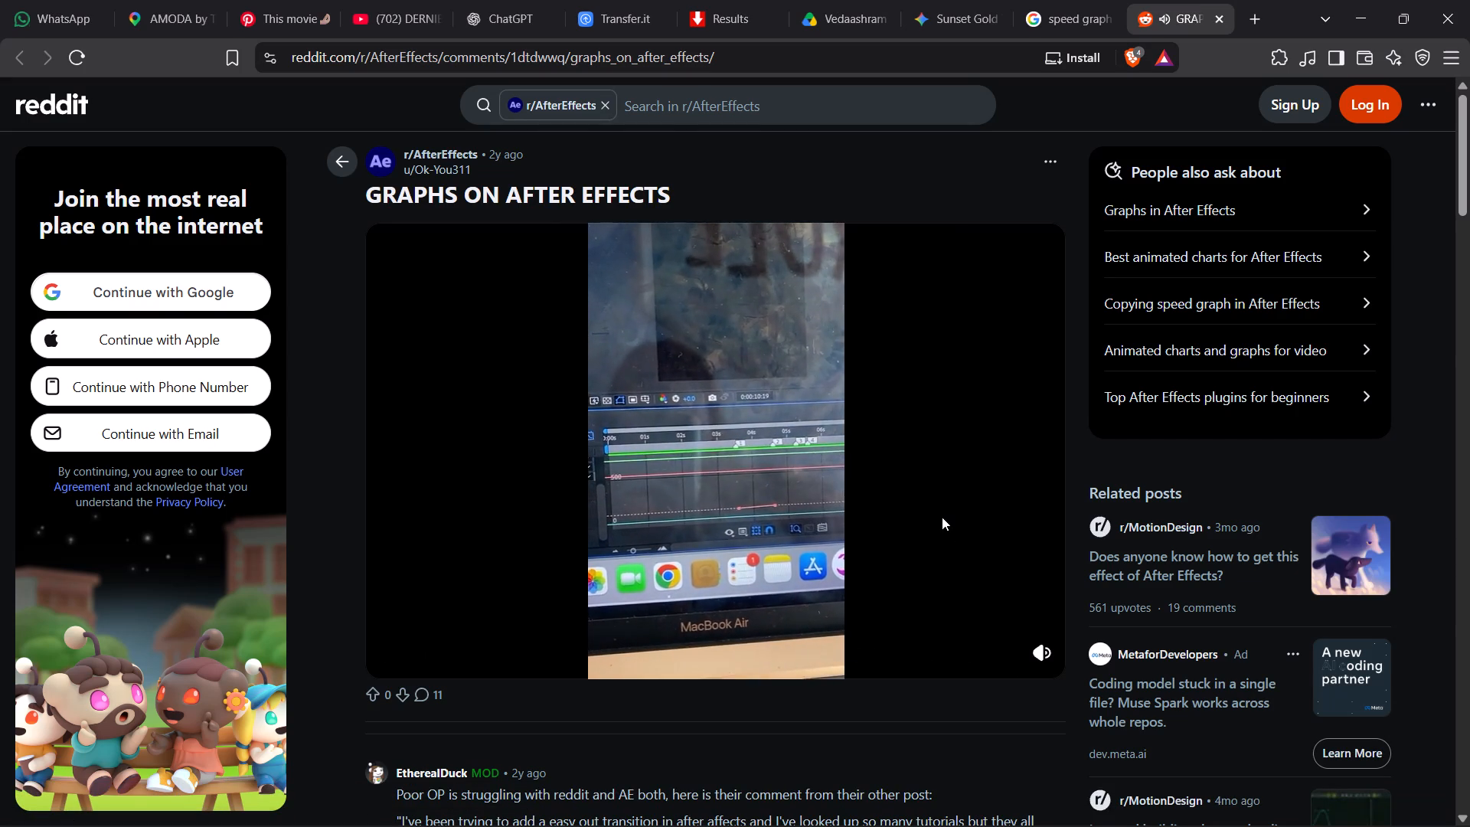
left_click(942, 517)
left_click(939, 518)
left_click(867, 419)
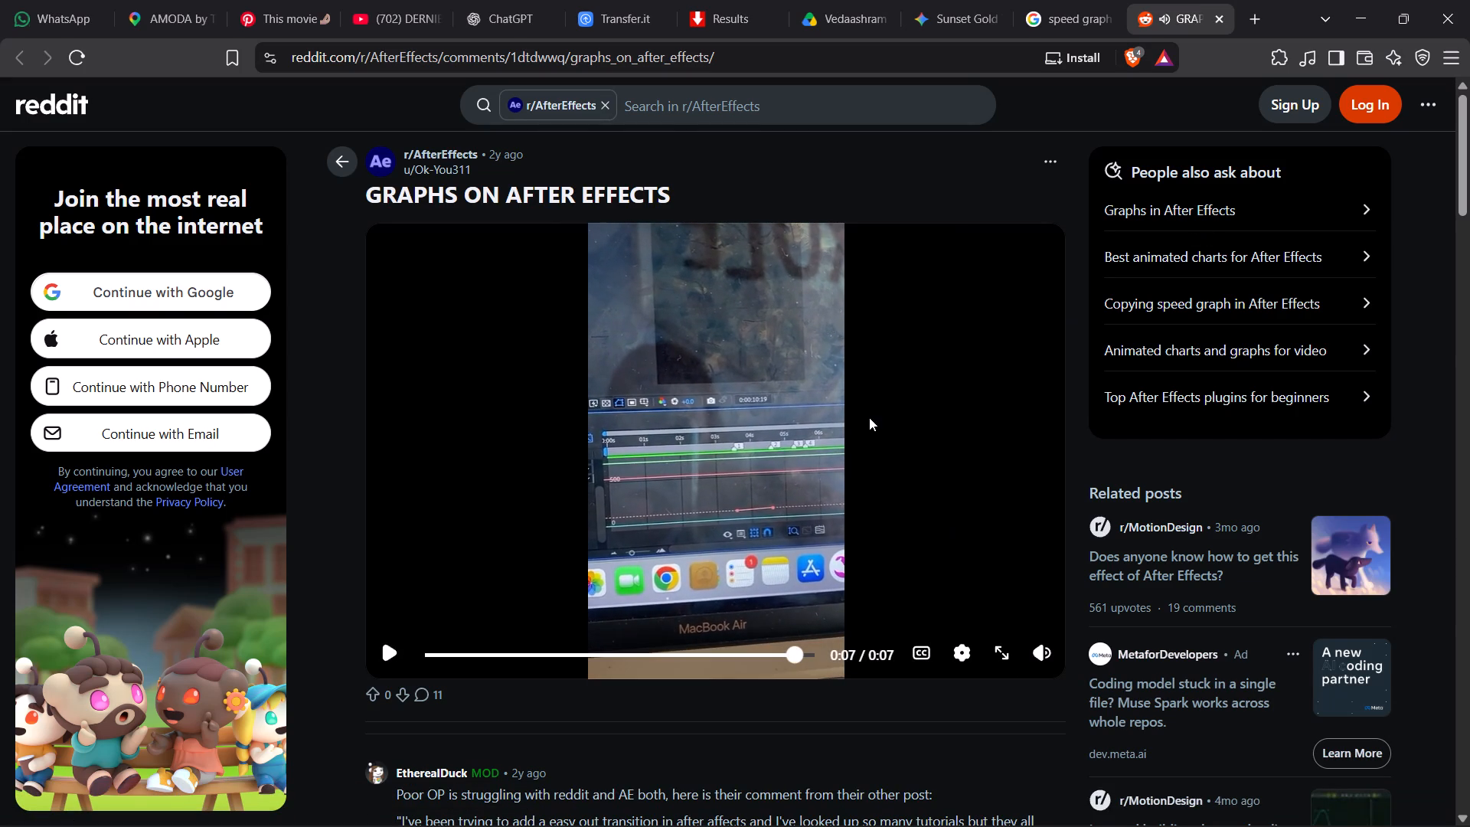
Return to After Effects, collapse the AMODA layer's properties, and save the project.
left_click(1346, 30)
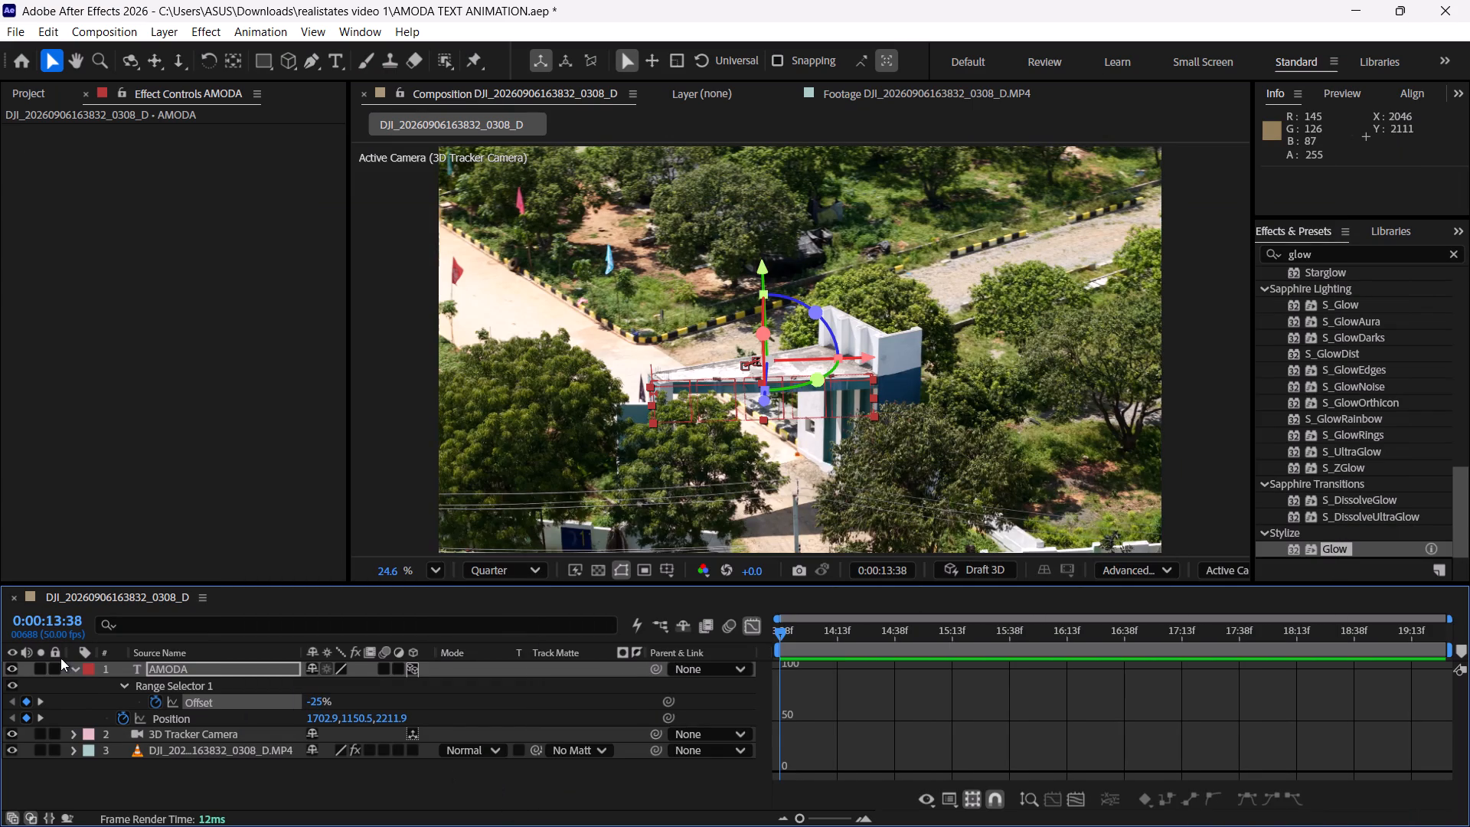
left_click(80, 675)
left_click(125, 773)
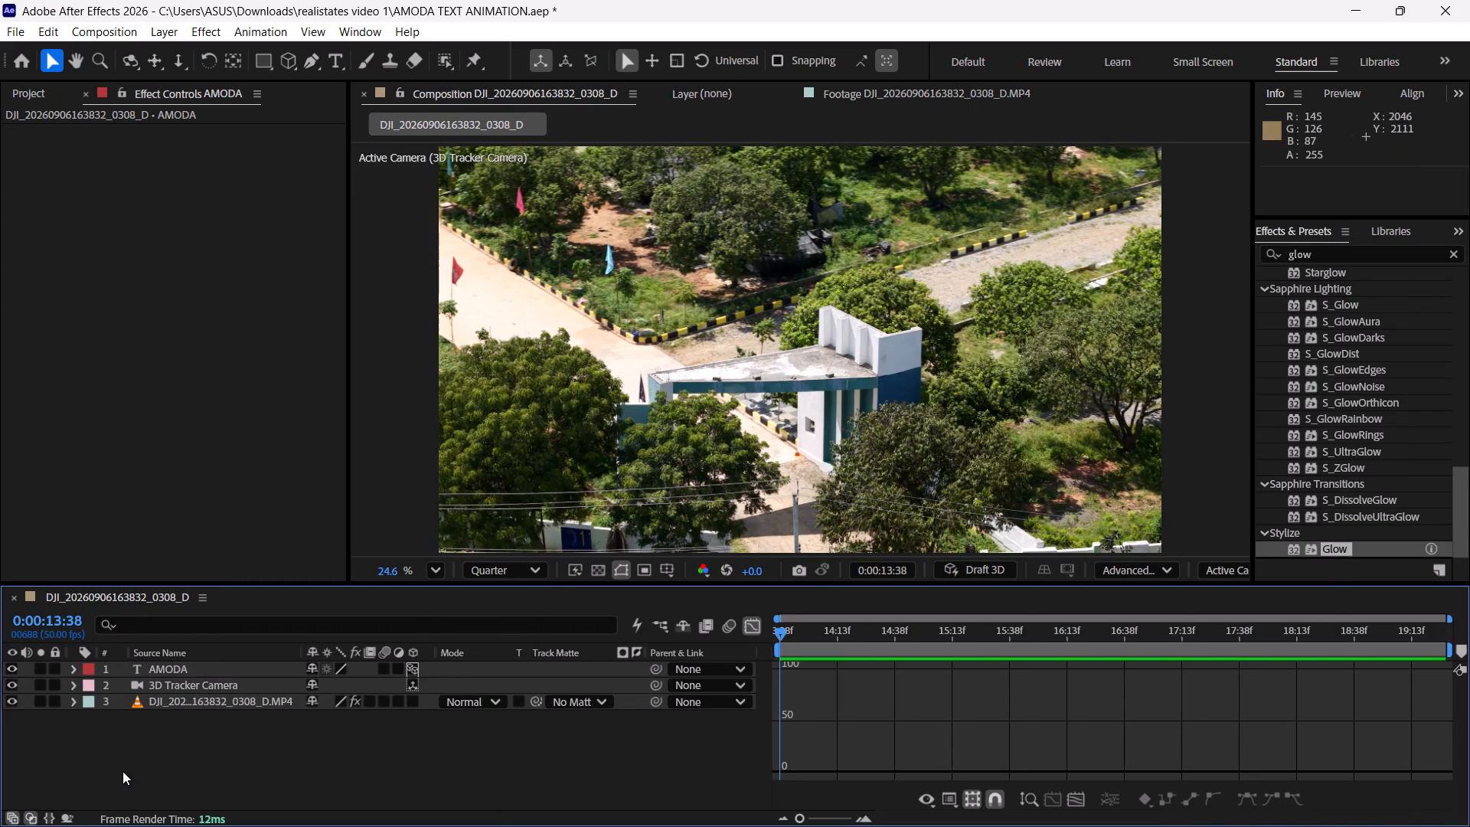
key("ctrl+s")
key("ctrl+s")
key("ctrl+s")
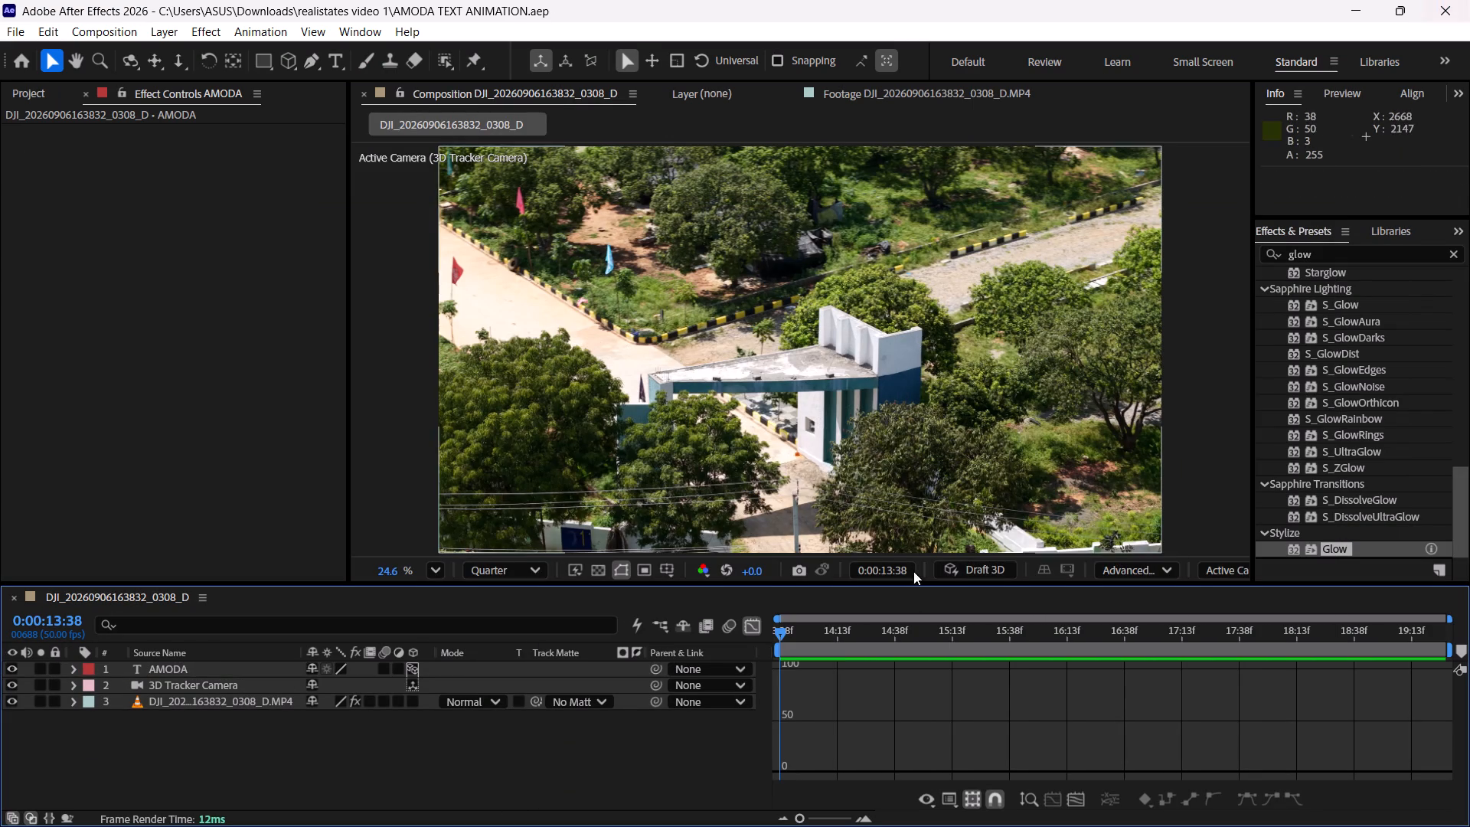
Close the After Effects session.
left_click(1469, 0)
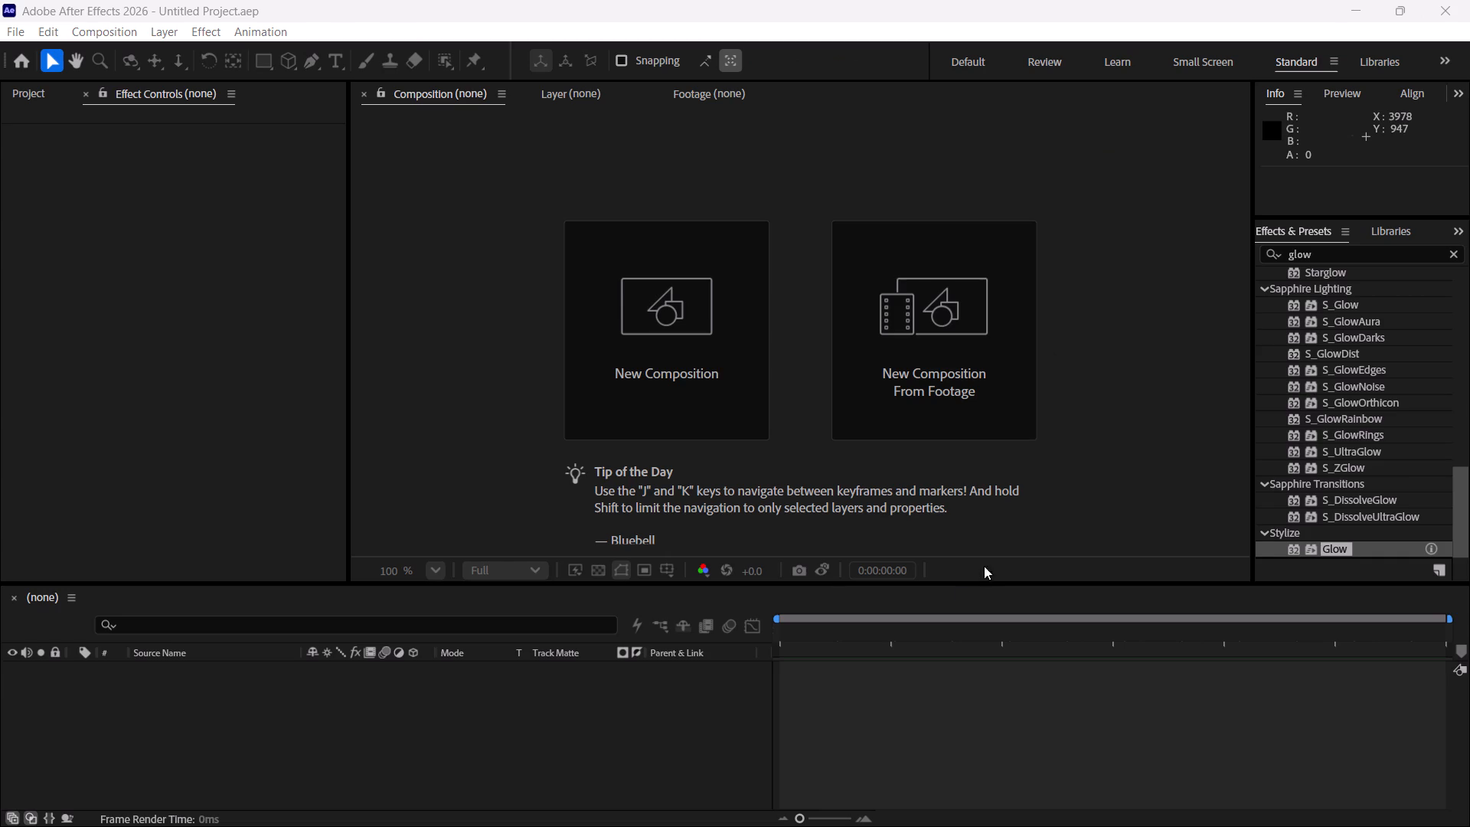
left_click(1361, 12)
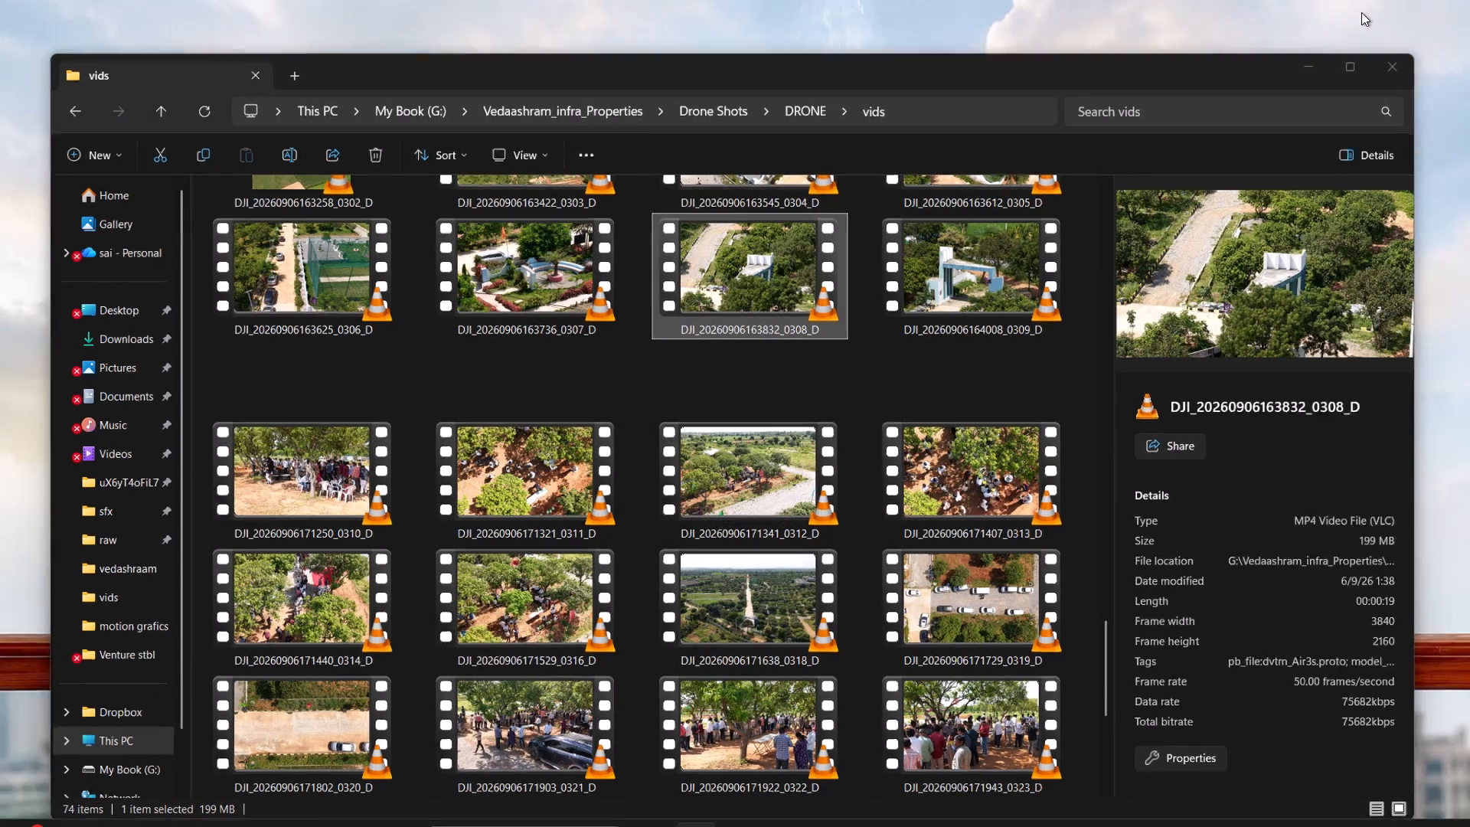
Reopen the AMODA TEXT ANIMATION project from Downloads > realistates video 1 with Adobe After Effects 2026, dismissing the startup warning.
left_click(677, 826)
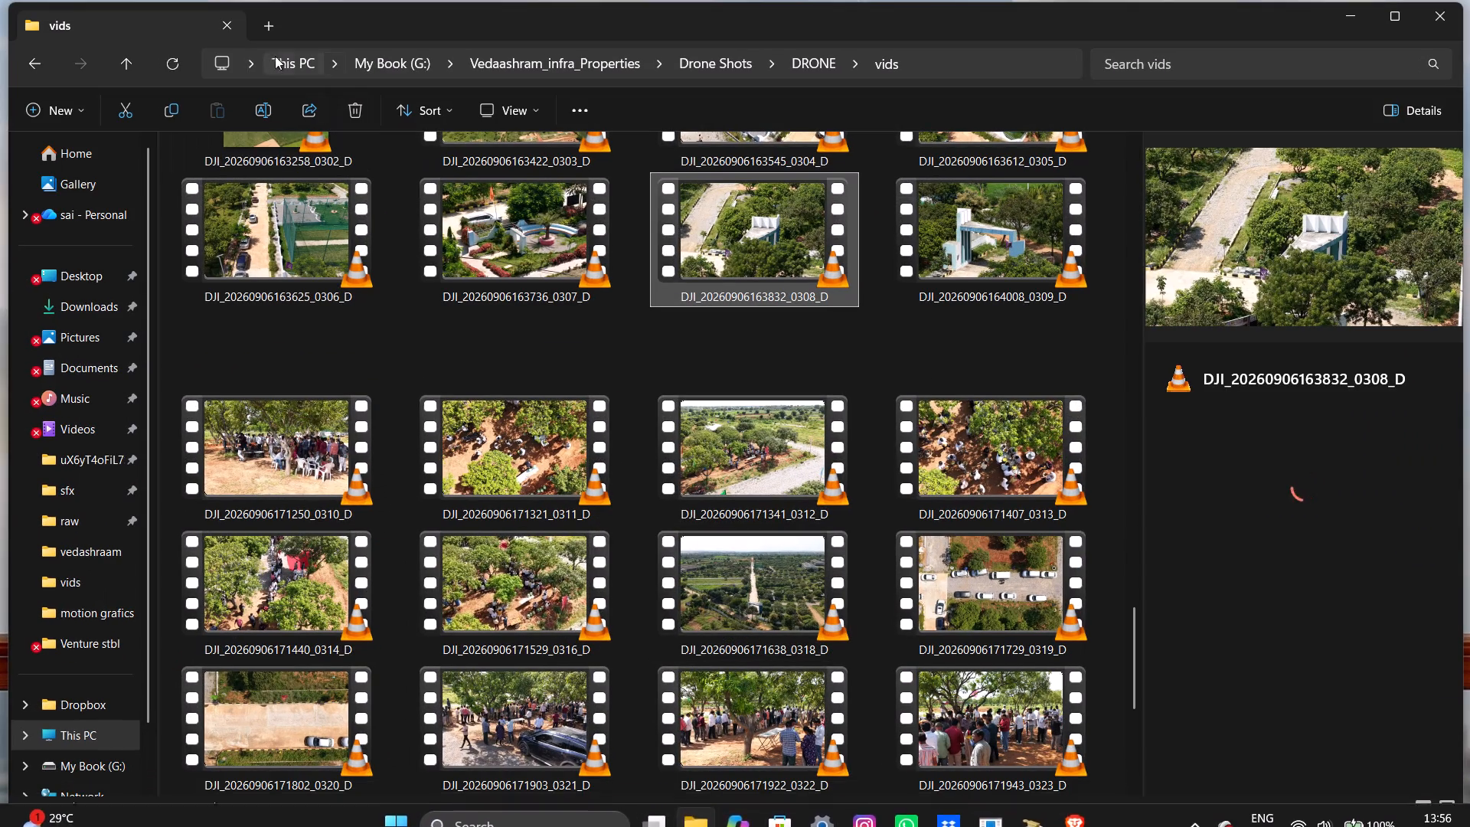
left_click(269, 34)
left_click(103, 310)
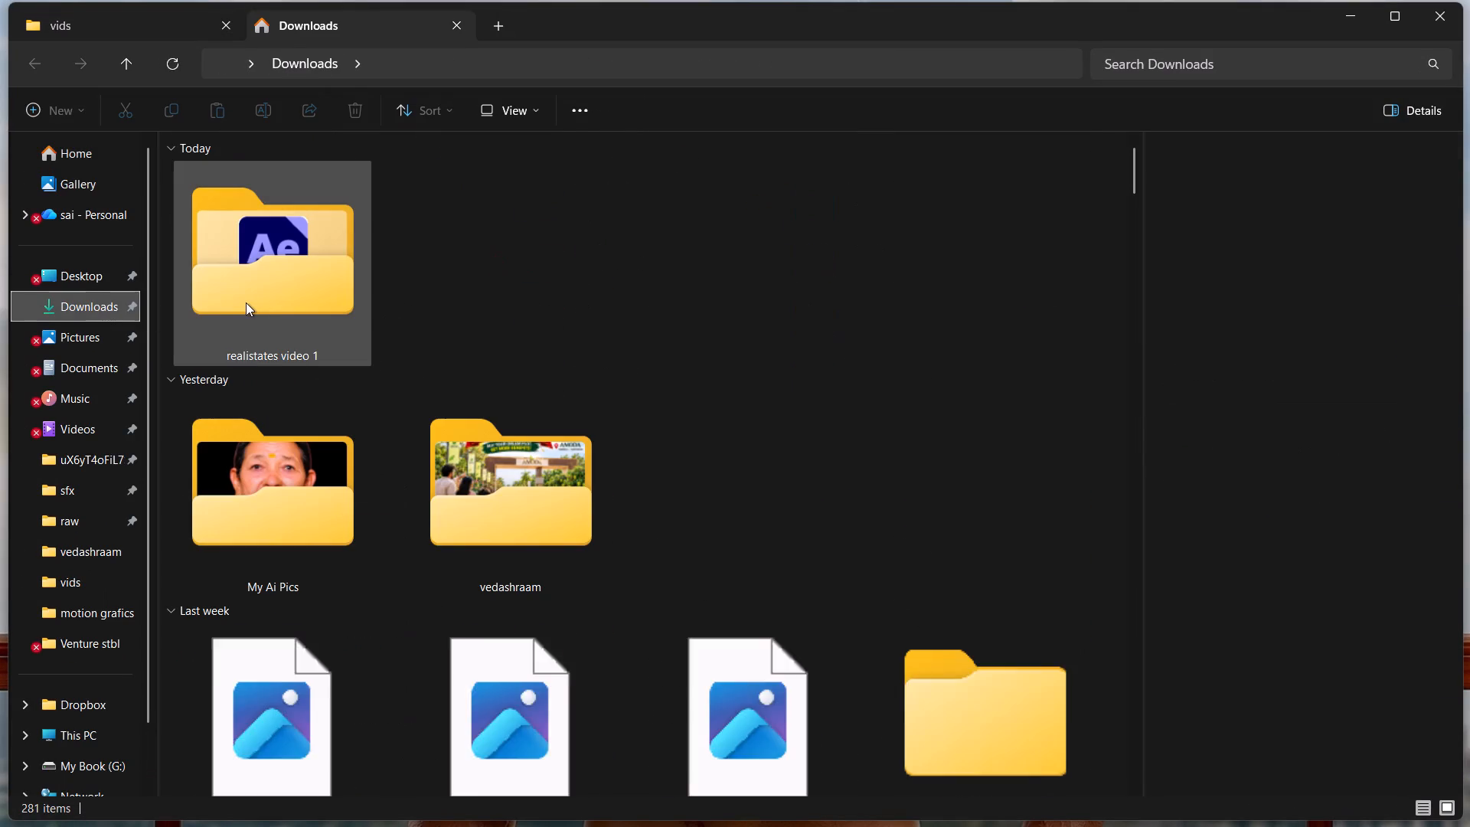
scroll(250, 302, "up", 7)
double_click(256, 301)
scroll(263, 299, "up", 7)
left_click(303, 296)
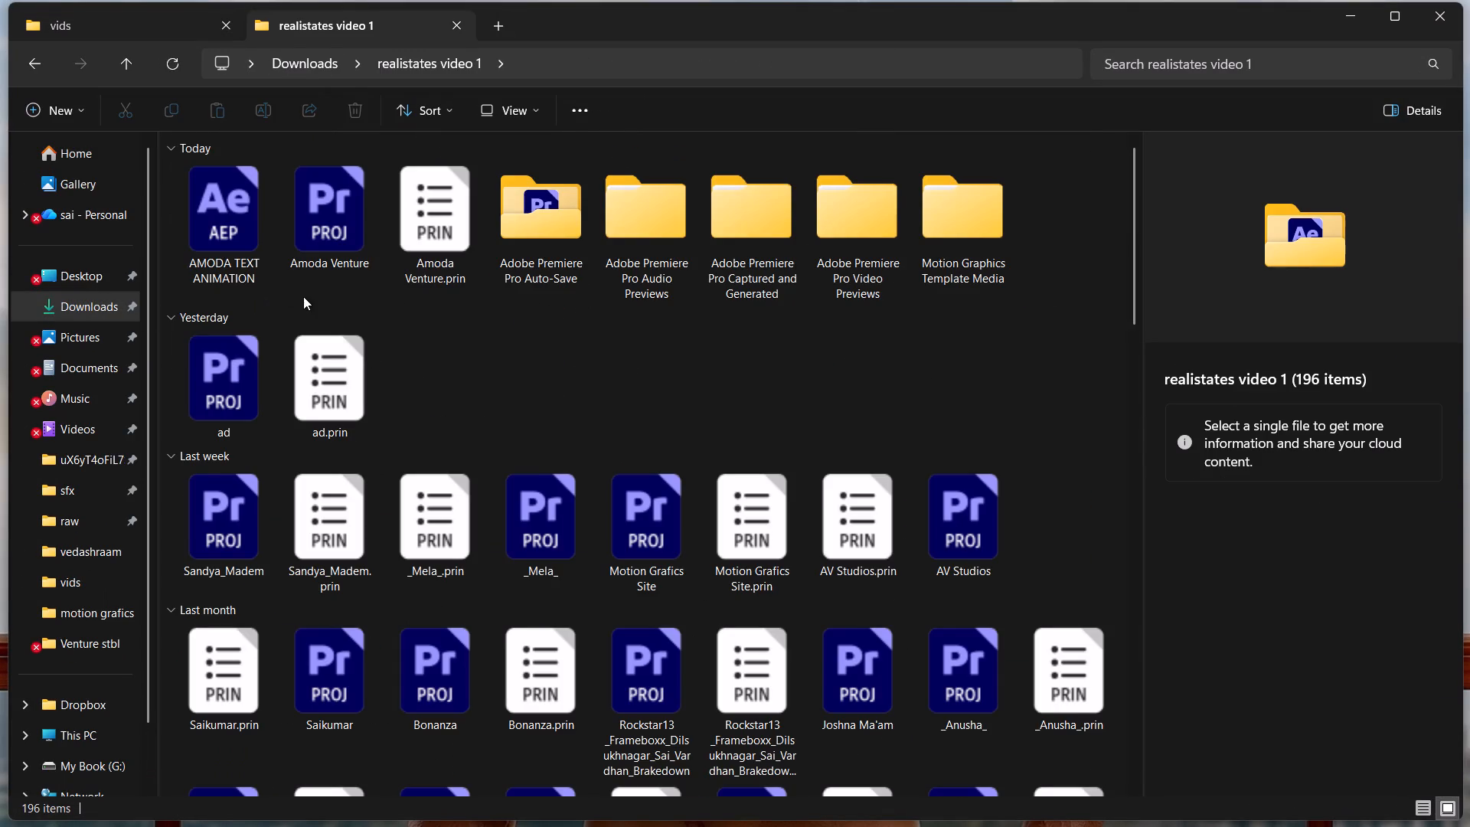
left_click(256, 218)
right_click(256, 218)
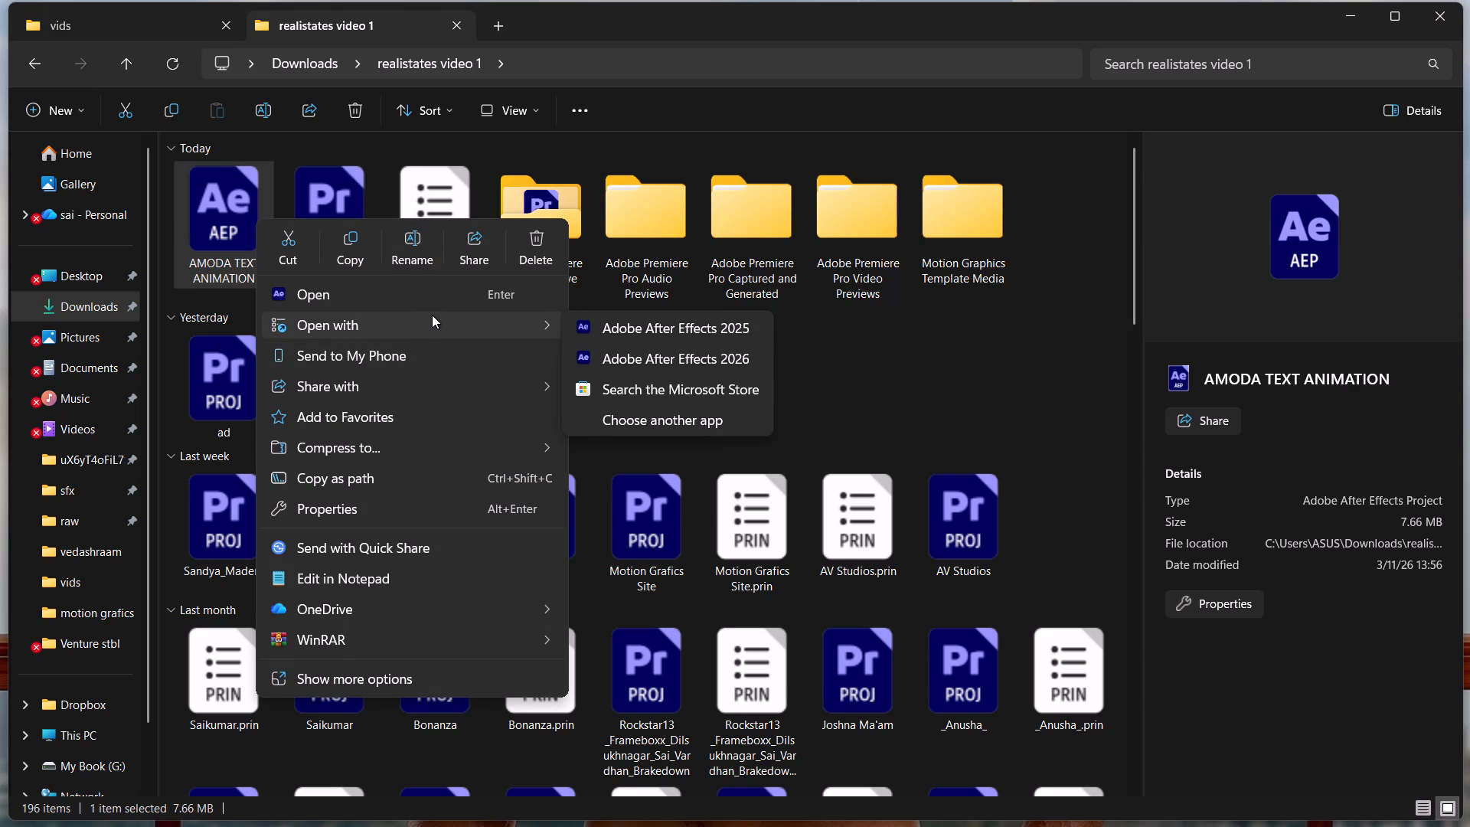
left_click(681, 356)
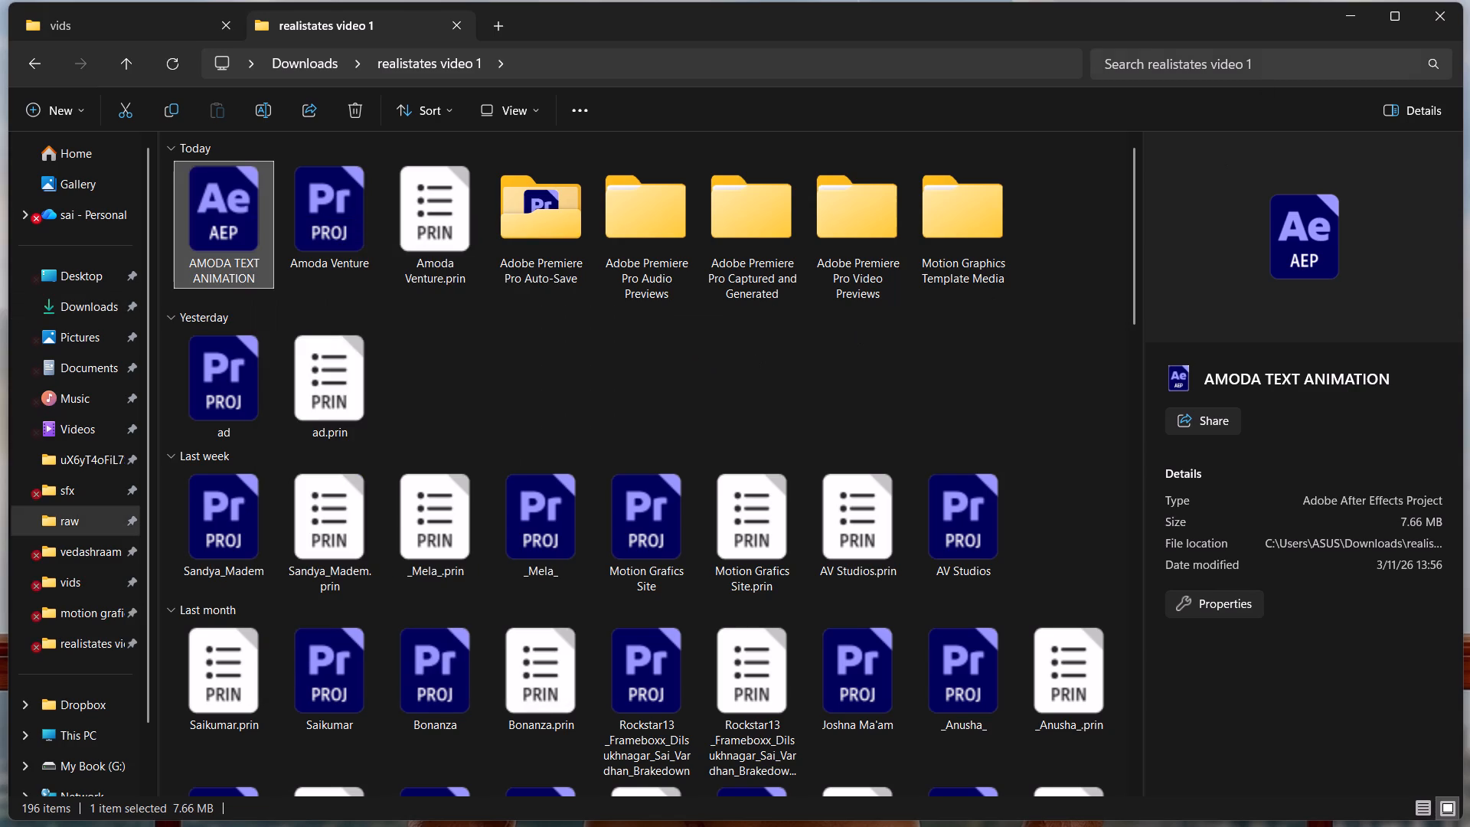
left_click(1340, 28)
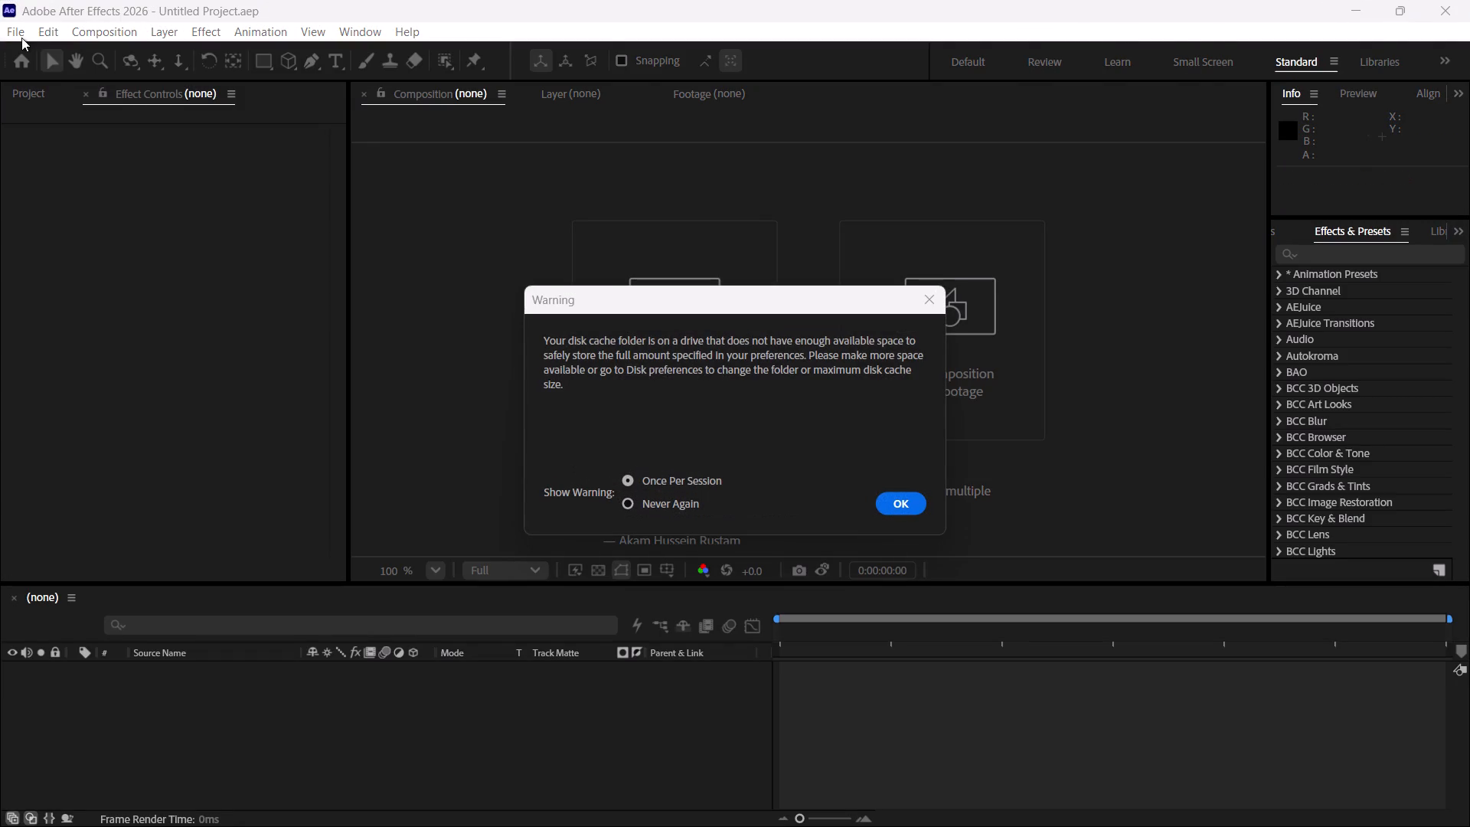
left_click(916, 500)
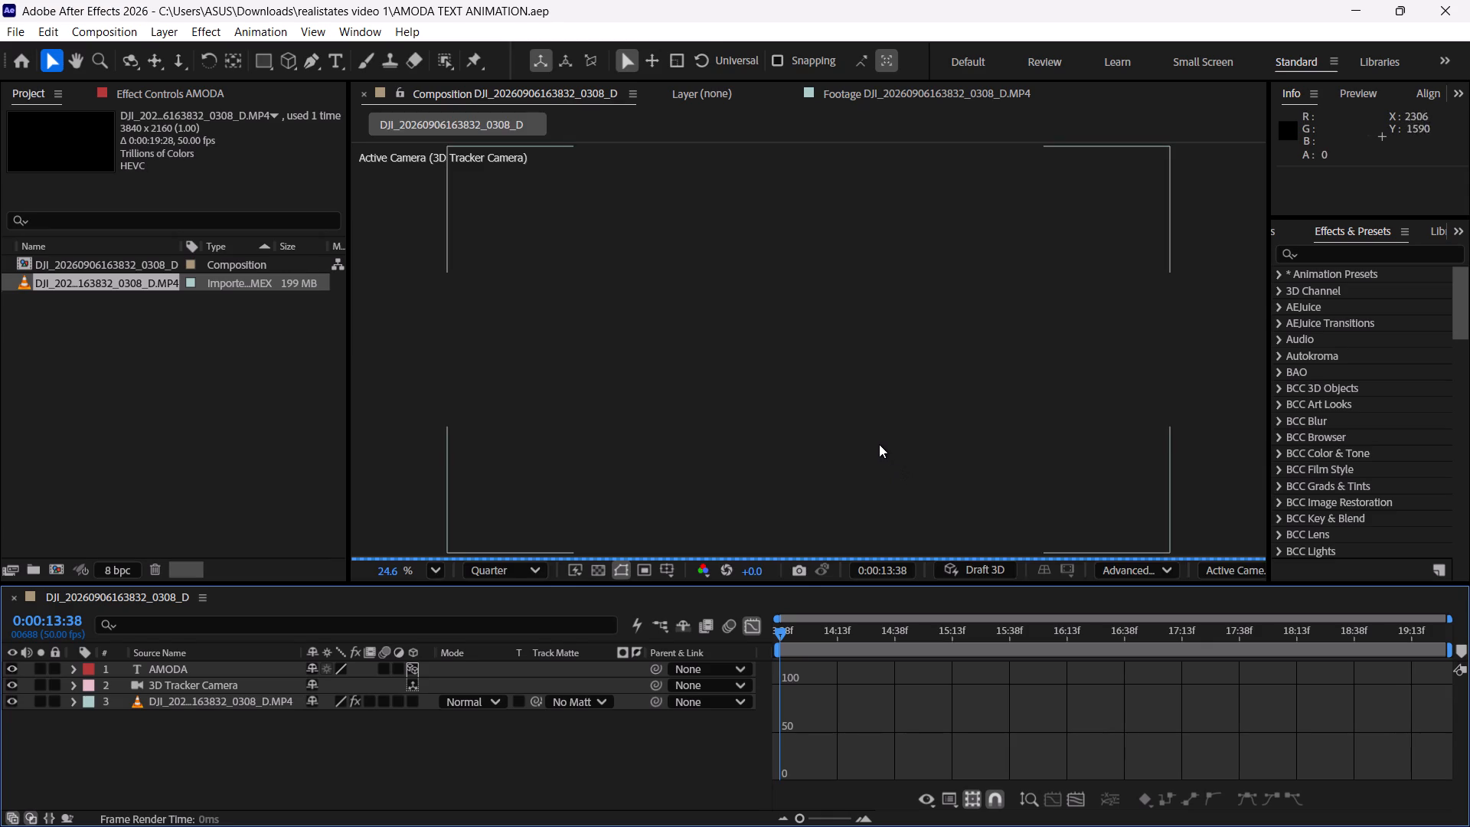
Reveal the AMODA layer's keyframed properties, select both Offset keyframes, and switch the timeline to the Graph Editor.
left_click(755, 626)
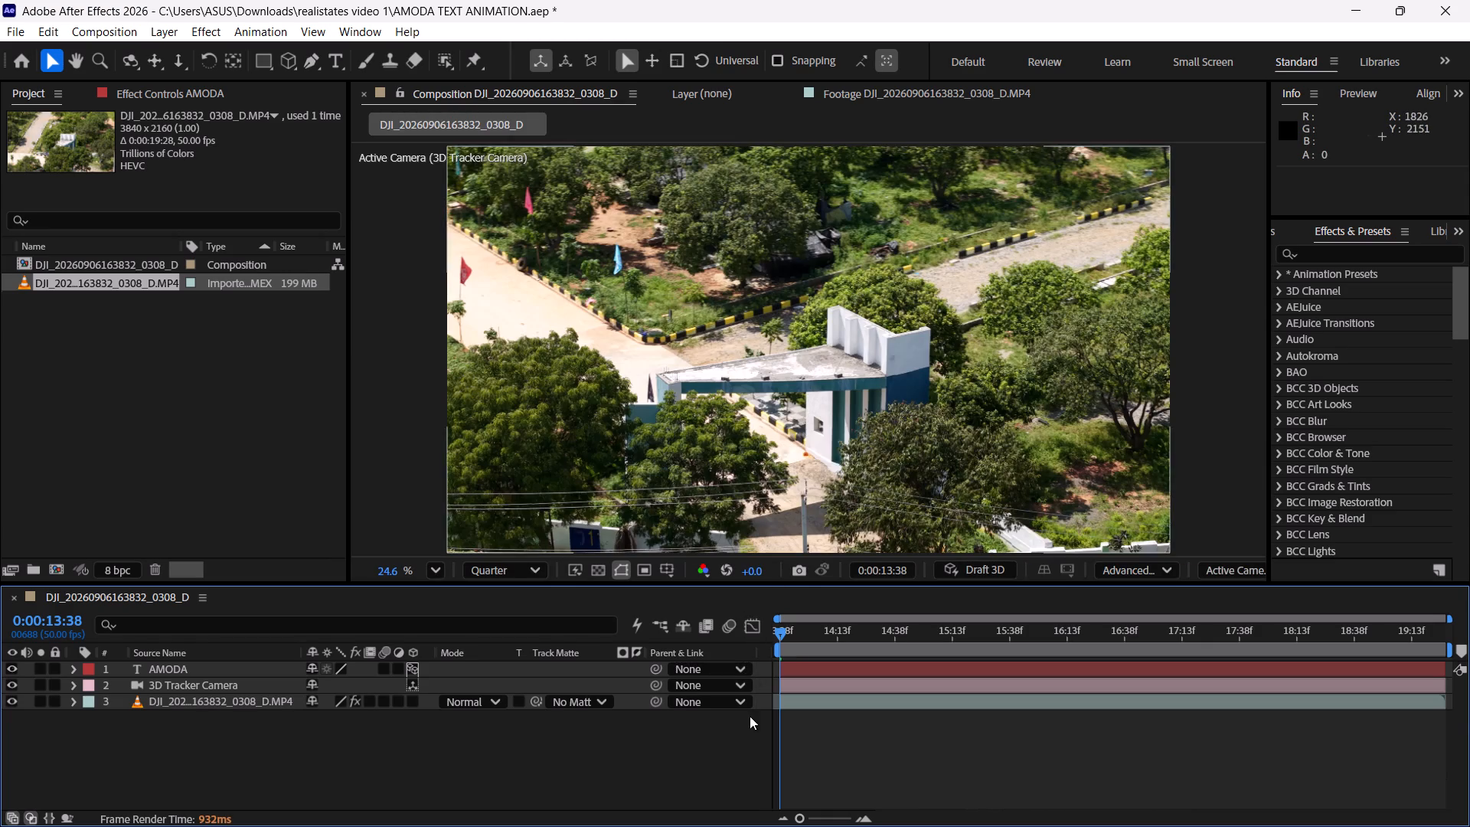
left_click(172, 675)
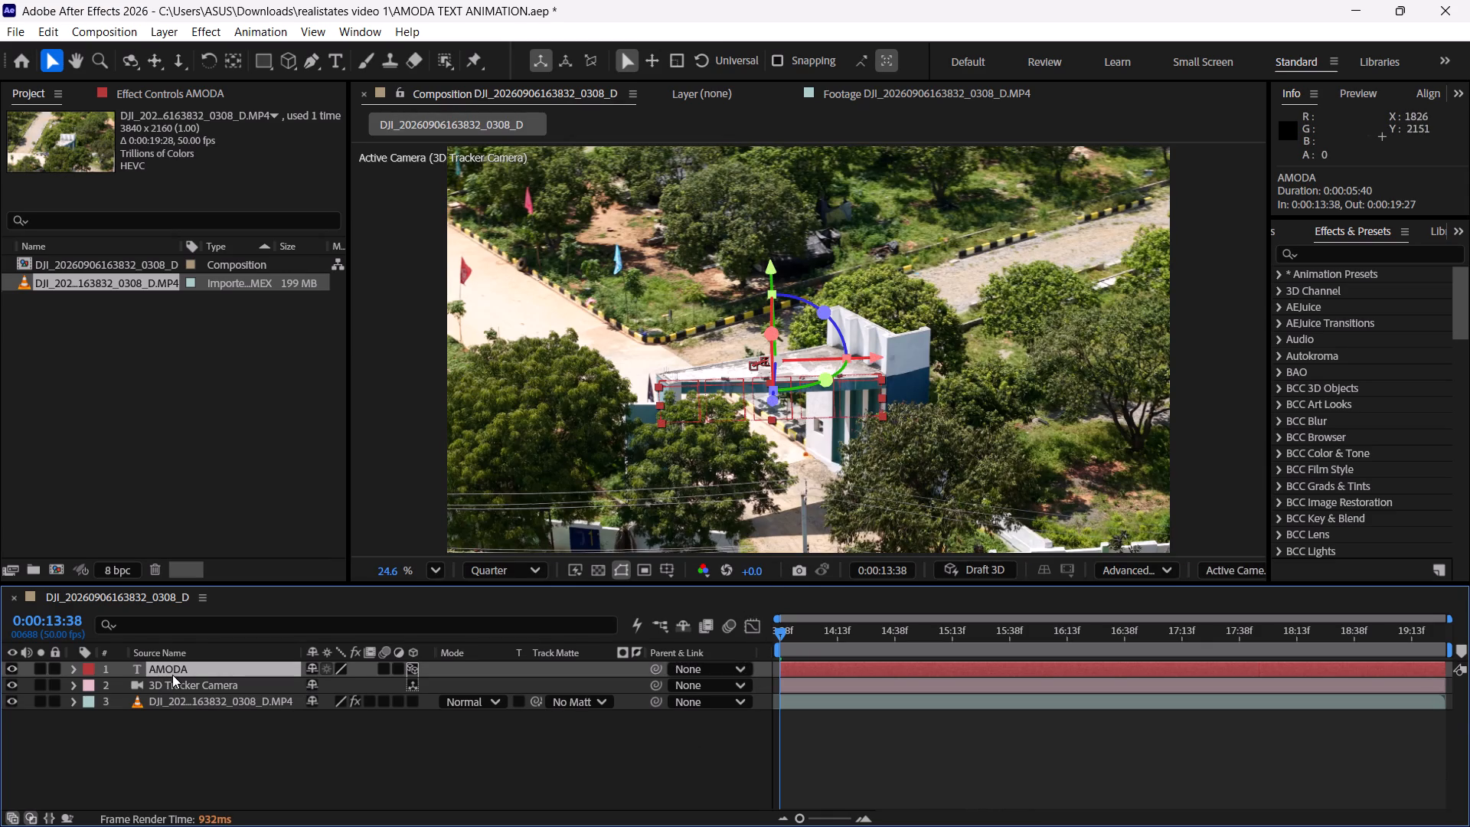
key("u")
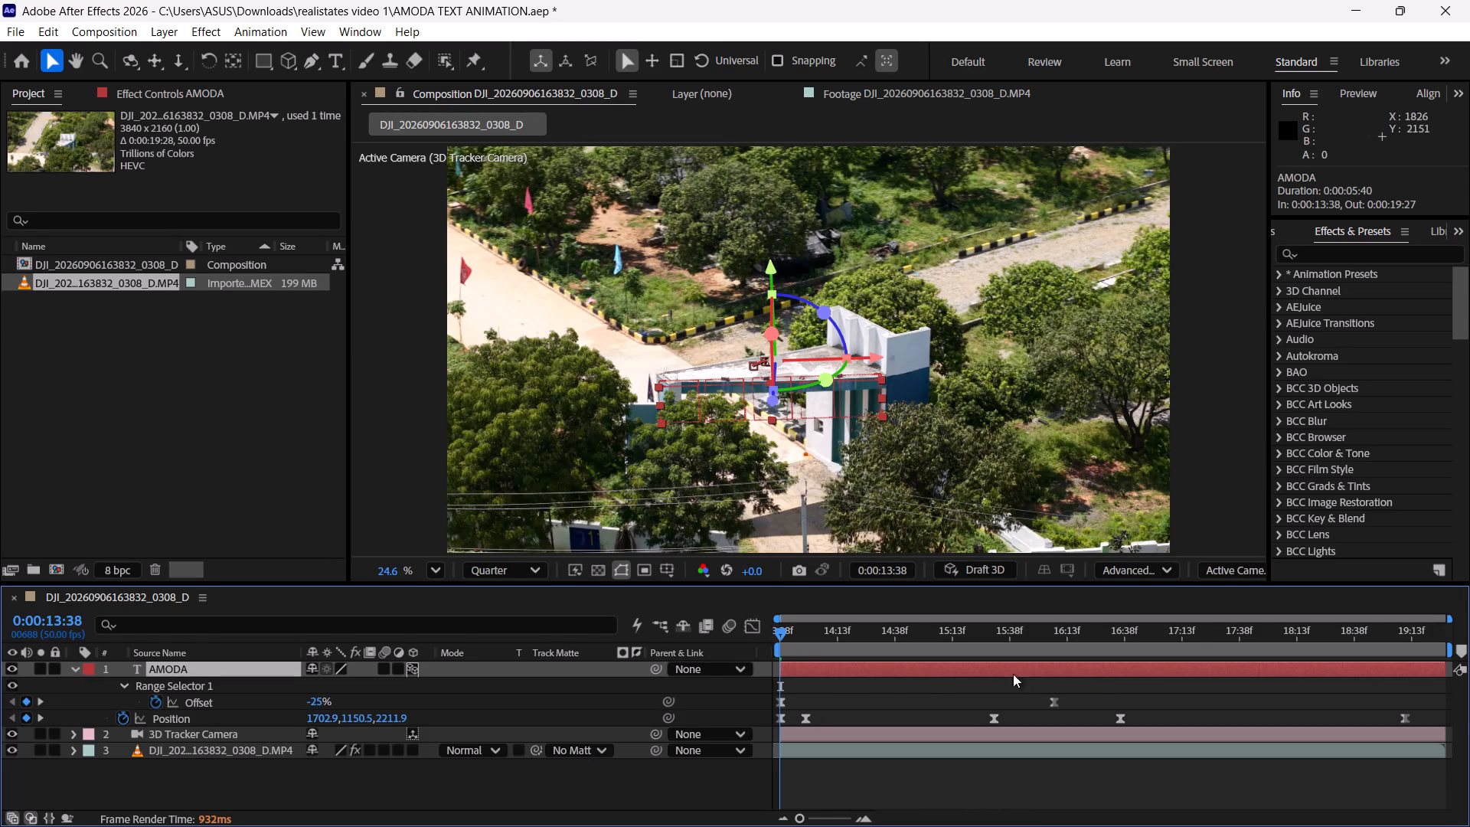
left_click_drag(1091, 689, 764, 714)
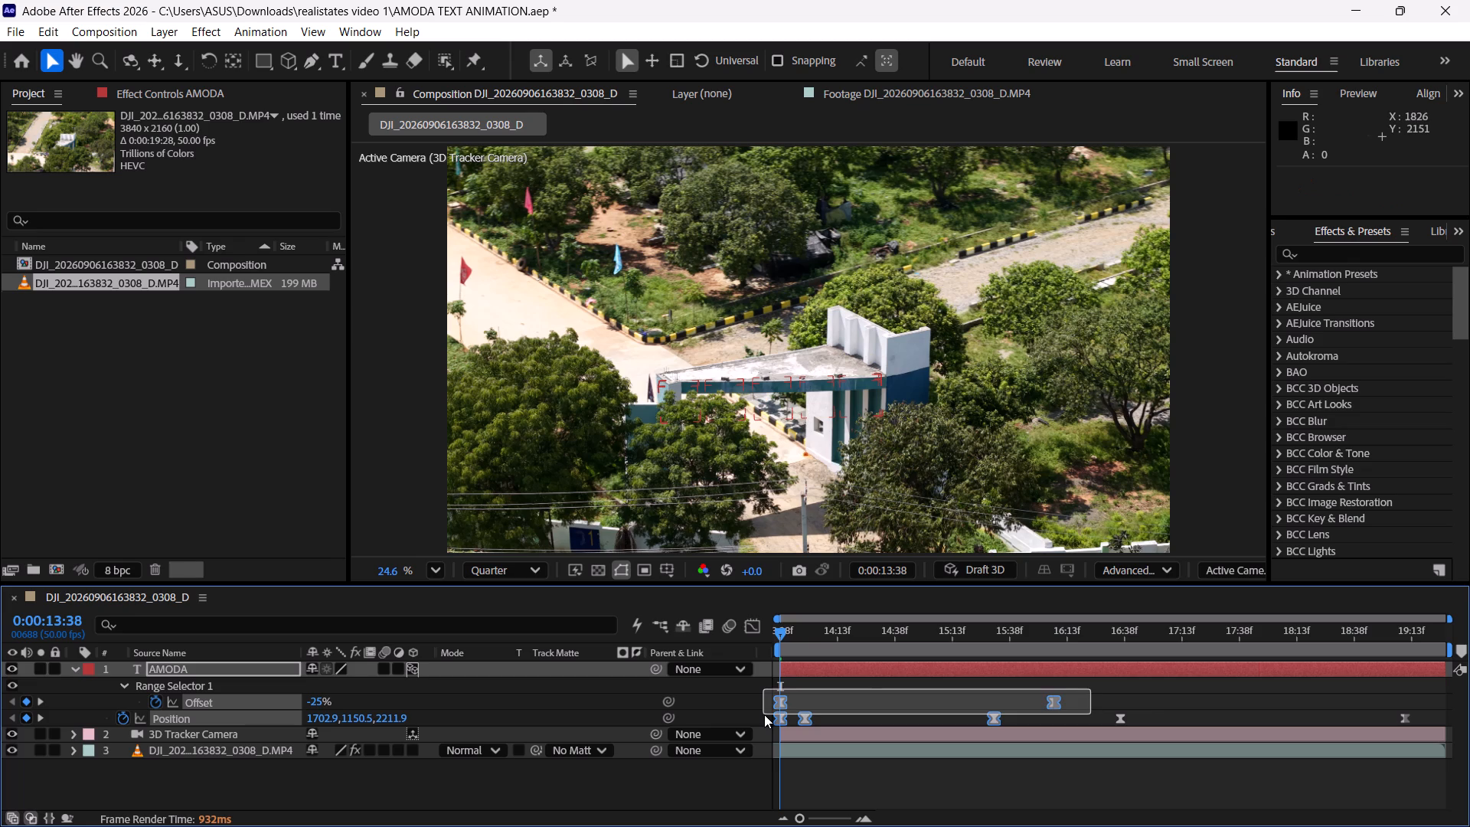
left_click_drag(764, 714, 769, 704)
left_click(756, 637)
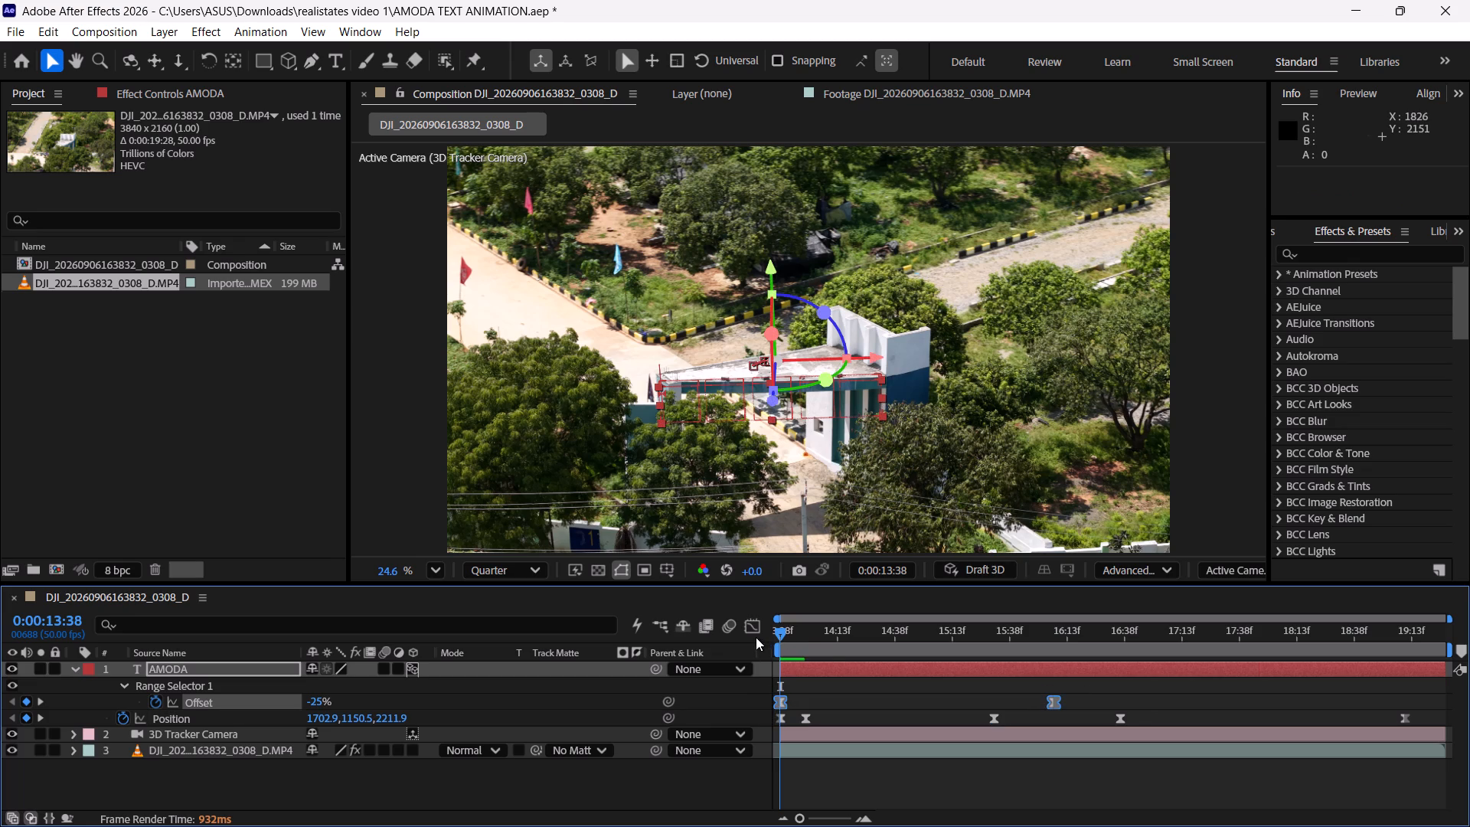
left_click(756, 628)
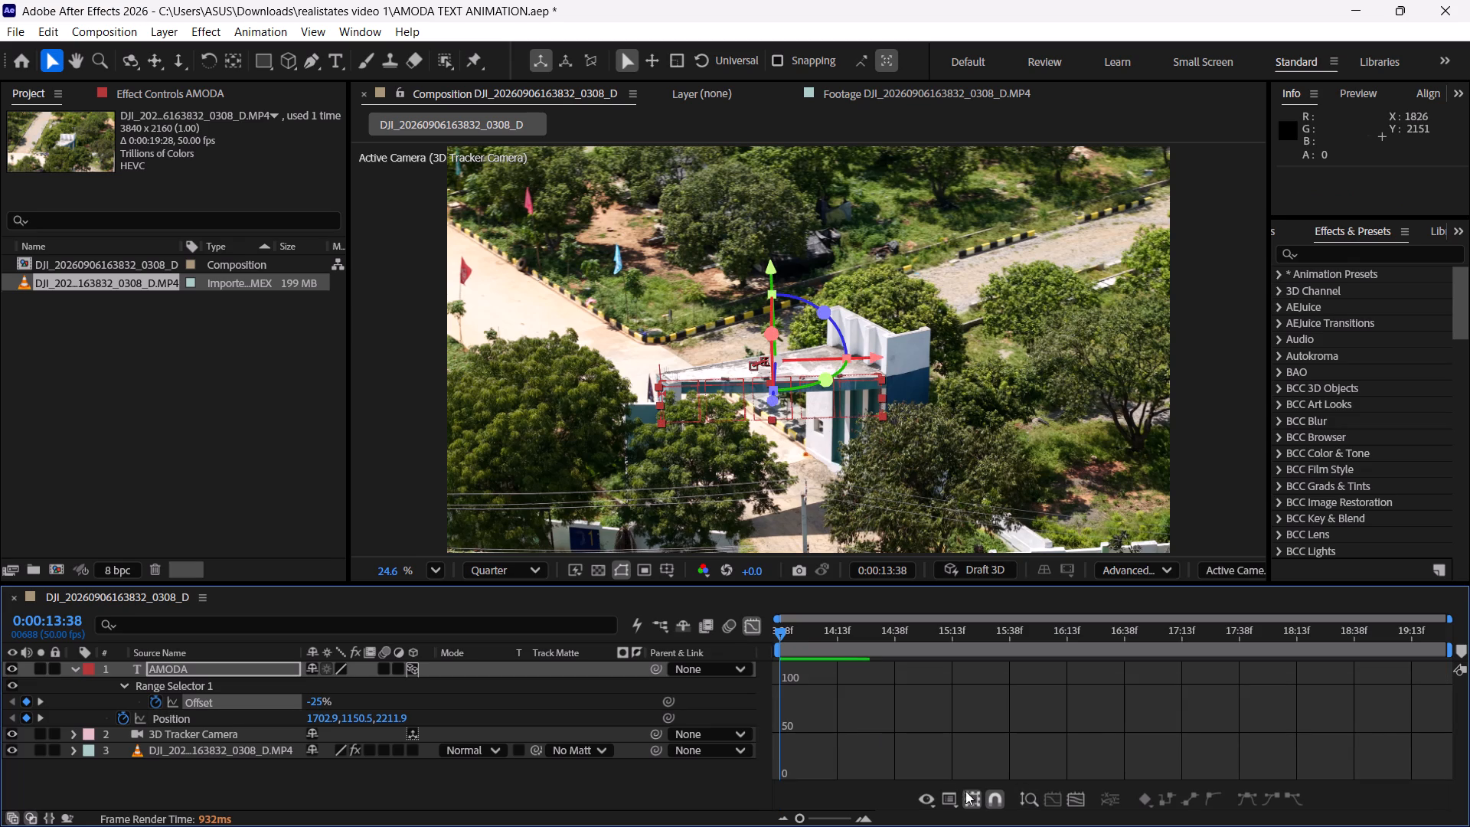
Try fitting the graphs to the view to bring up the Offset curve in the Graph Editor.
left_click(1083, 809)
left_click(1083, 809)
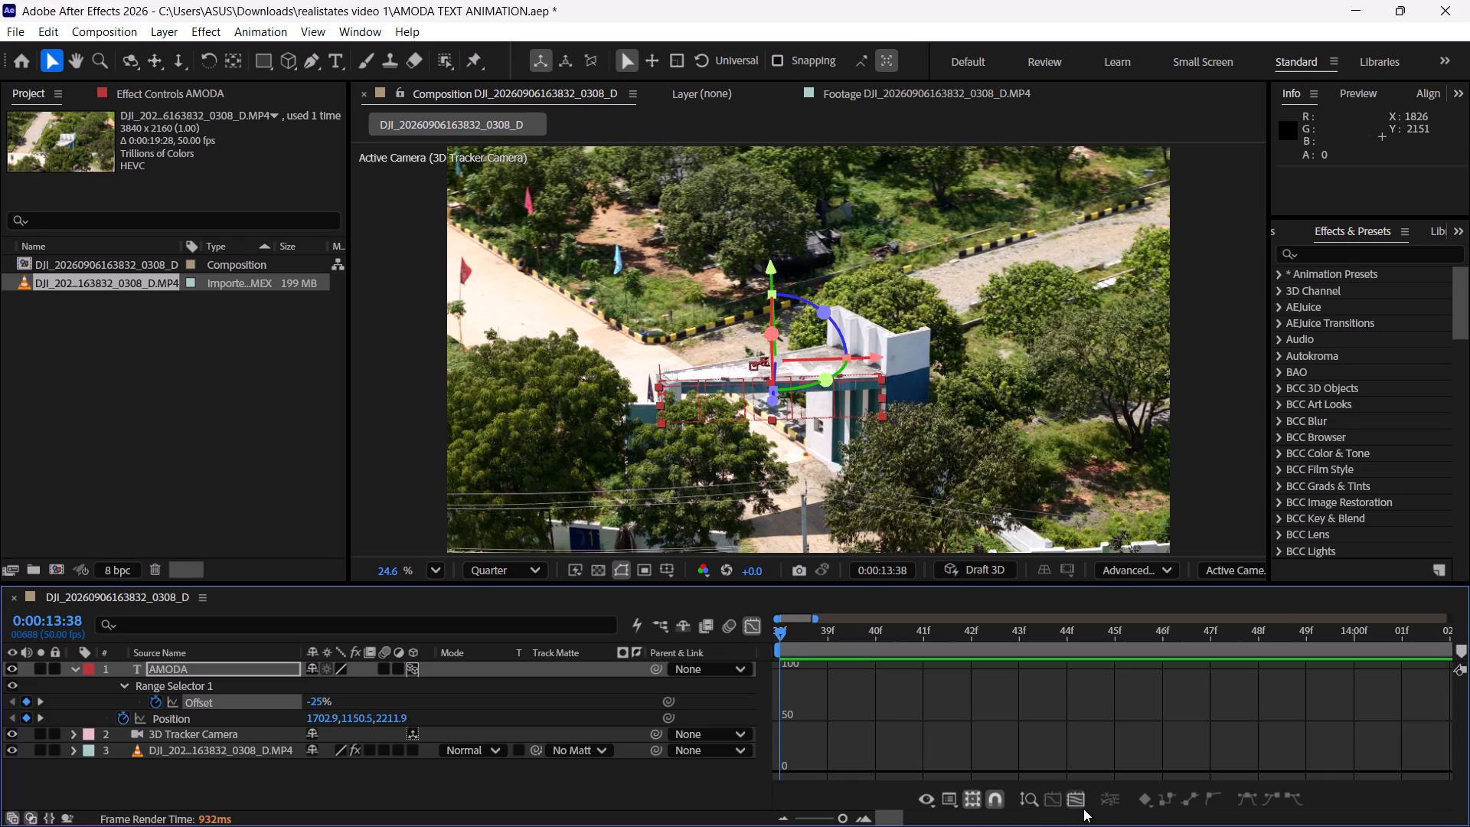
left_click(1083, 809)
left_click(1083, 809)
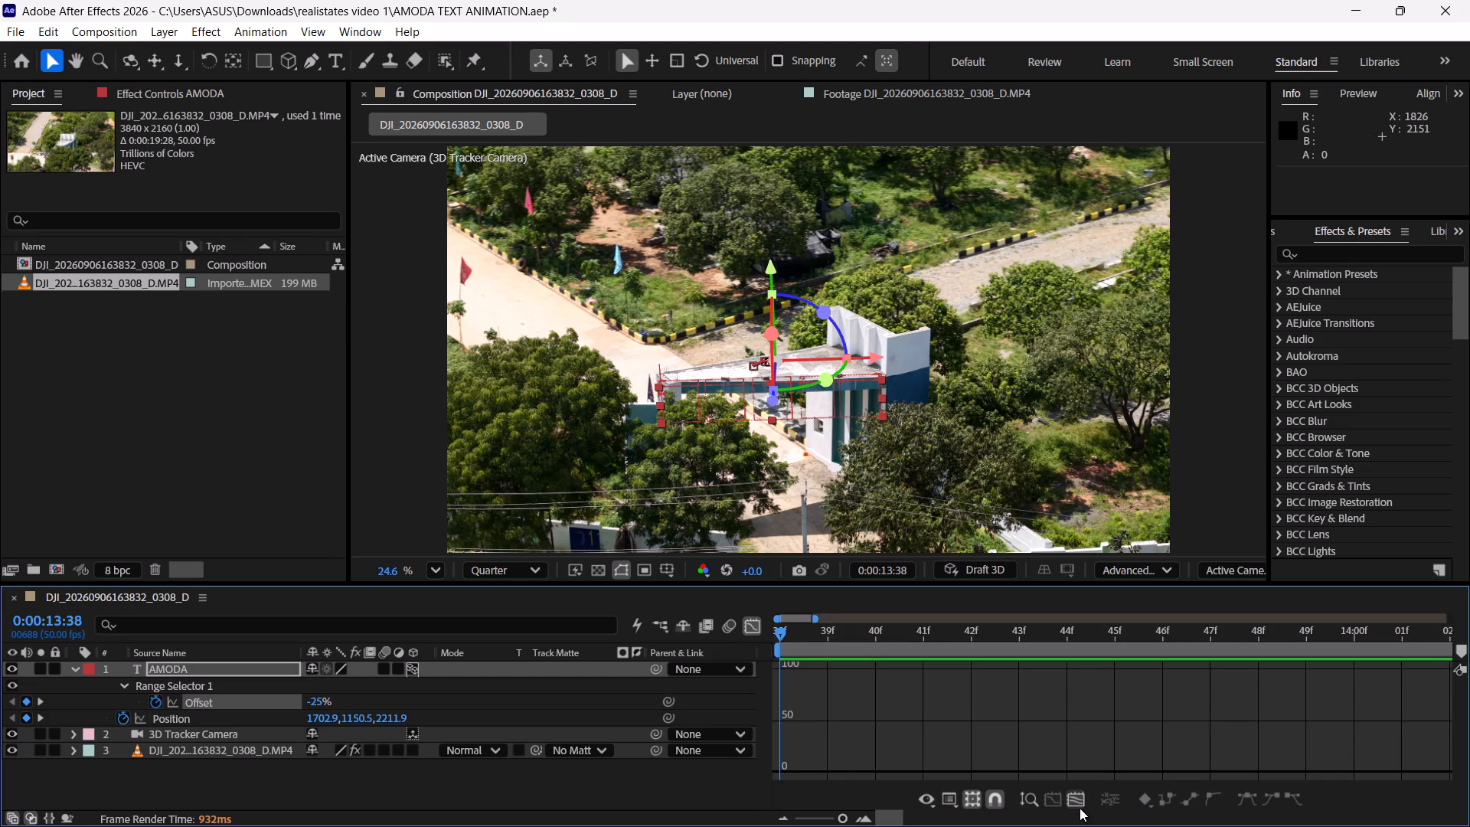
left_click(1080, 808)
left_click(1075, 799)
triple_click(1074, 799)
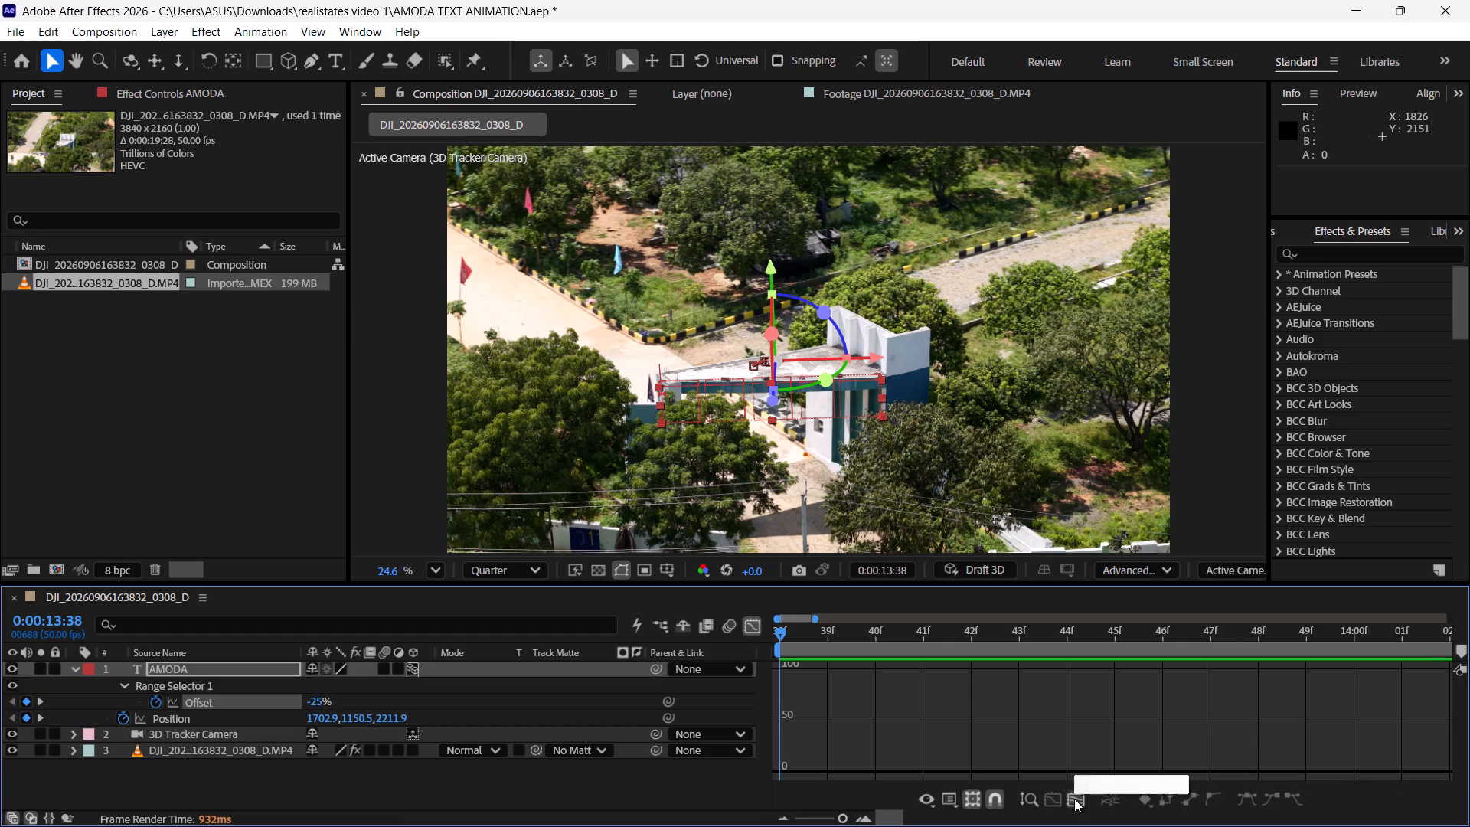
triple_click(1074, 799)
left_click(1040, 798)
left_click(1023, 799)
left_click(1023, 799)
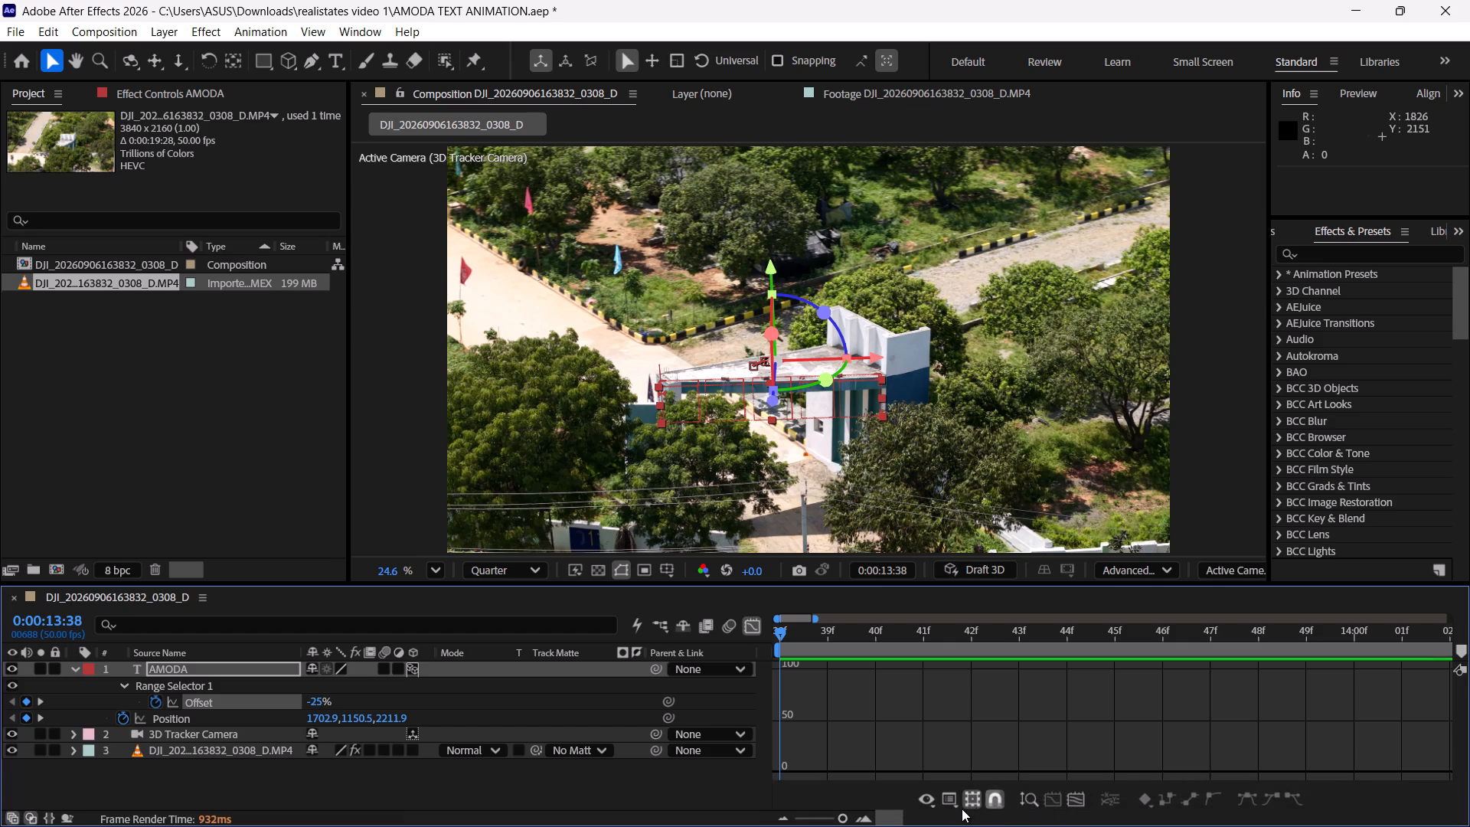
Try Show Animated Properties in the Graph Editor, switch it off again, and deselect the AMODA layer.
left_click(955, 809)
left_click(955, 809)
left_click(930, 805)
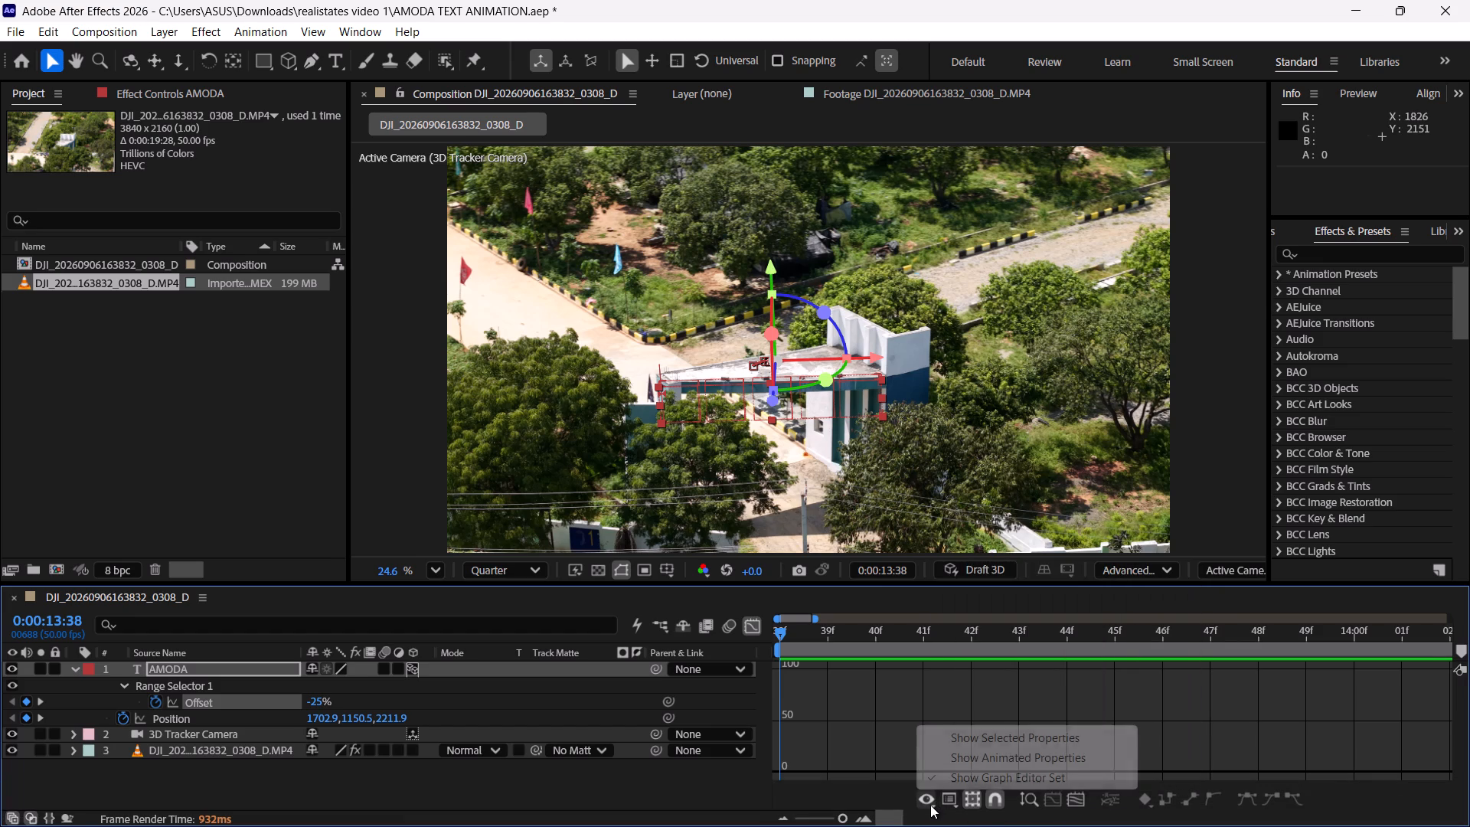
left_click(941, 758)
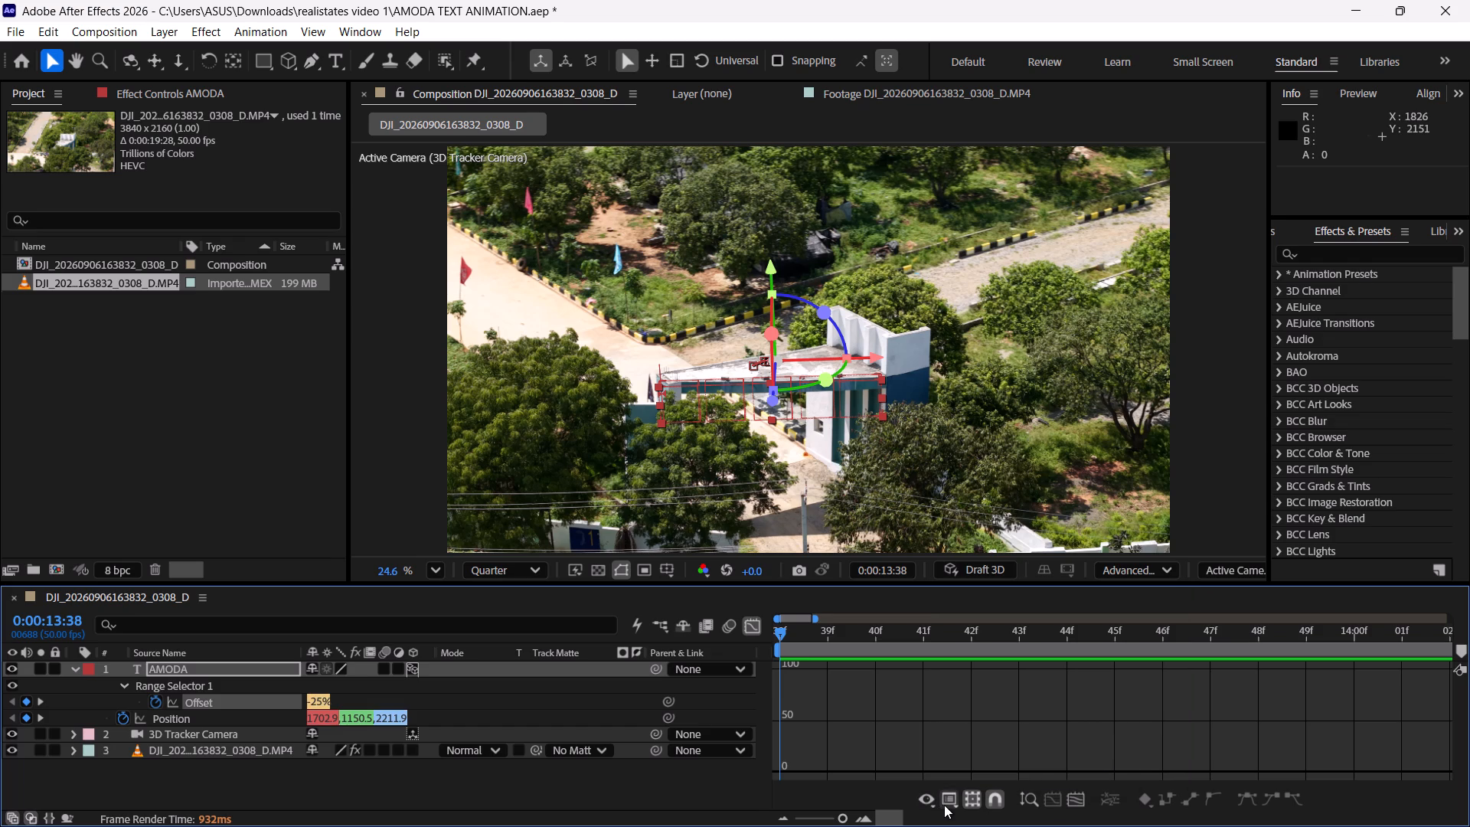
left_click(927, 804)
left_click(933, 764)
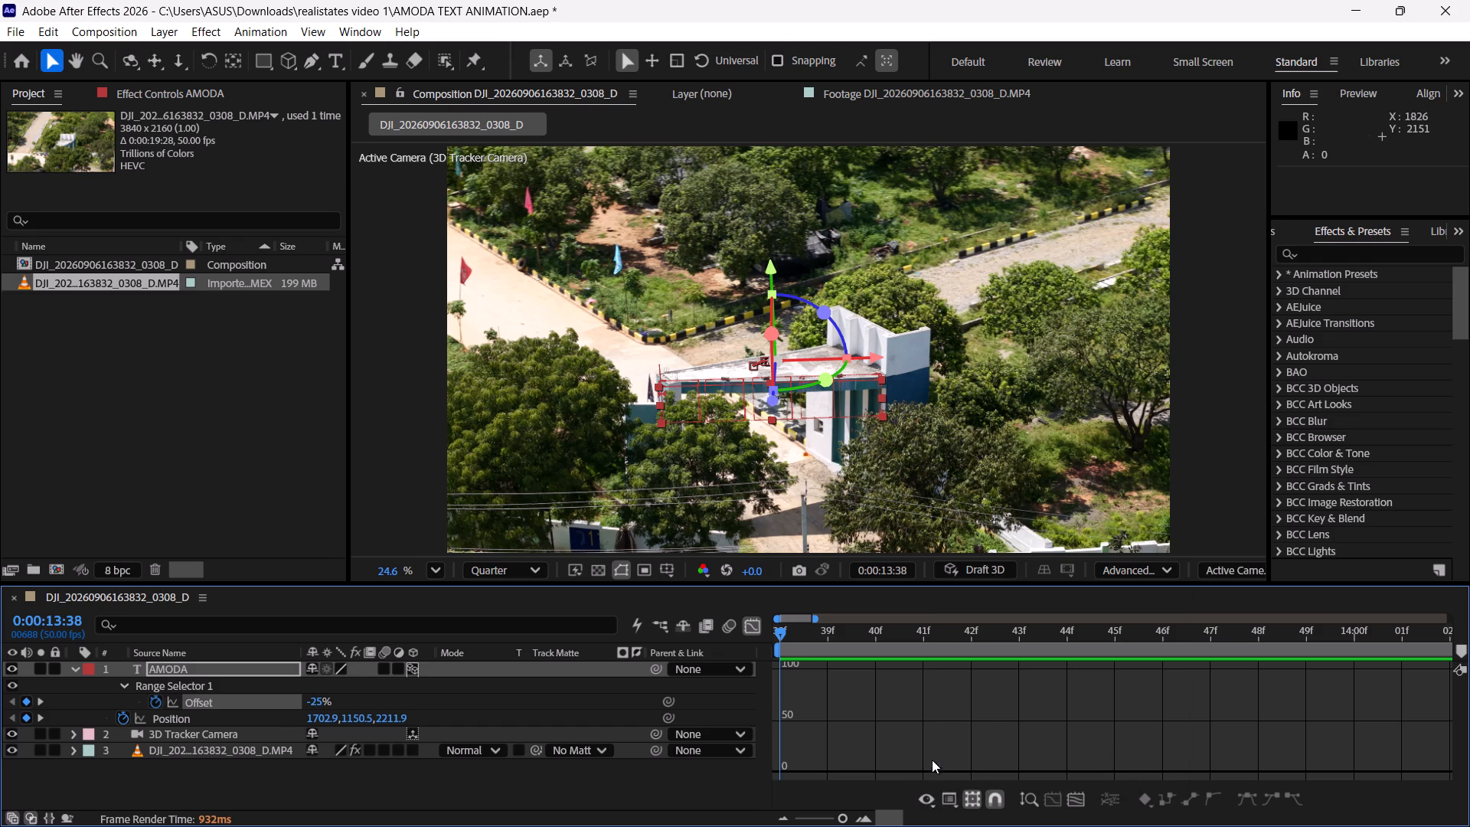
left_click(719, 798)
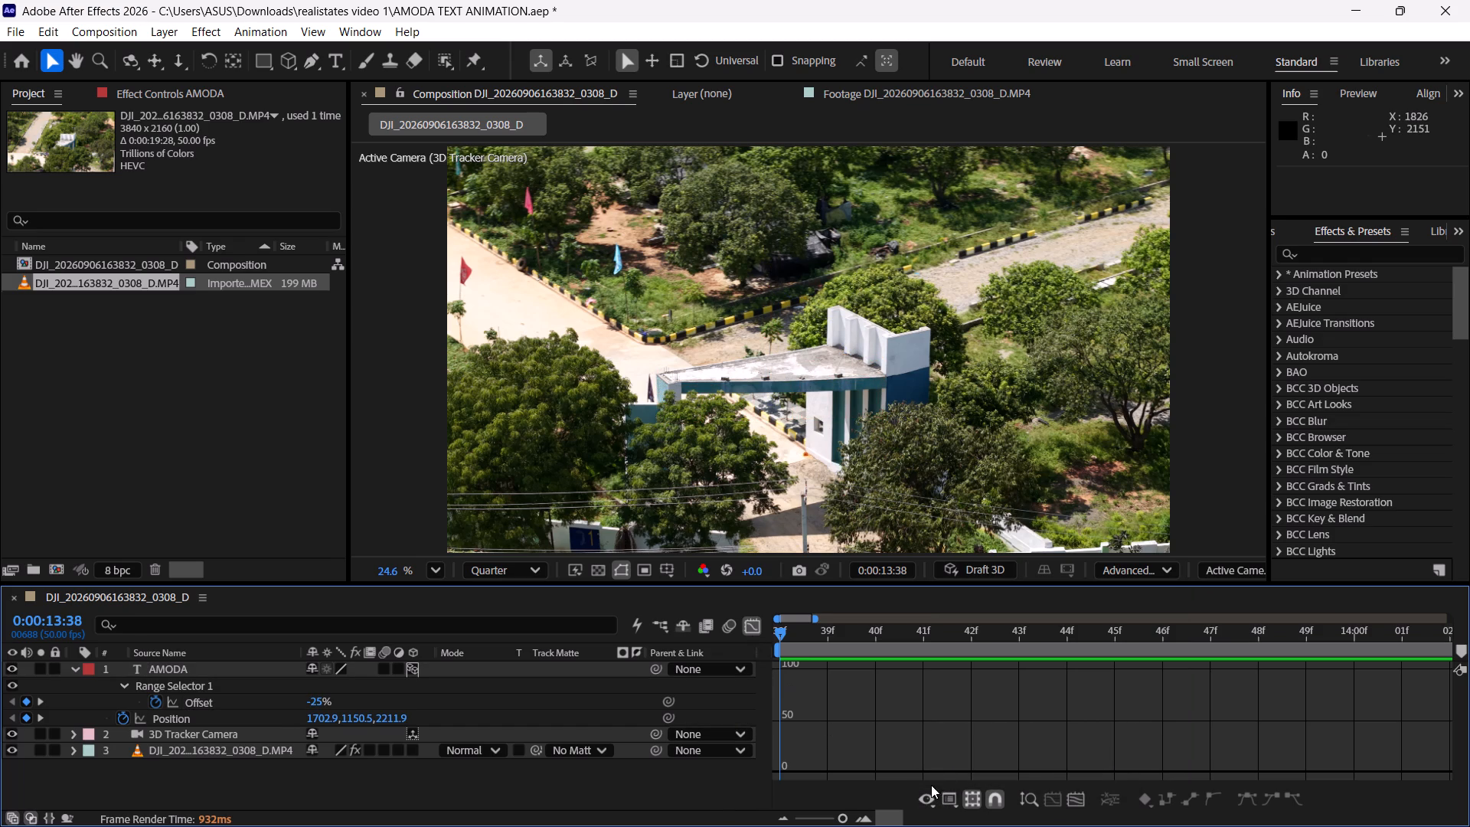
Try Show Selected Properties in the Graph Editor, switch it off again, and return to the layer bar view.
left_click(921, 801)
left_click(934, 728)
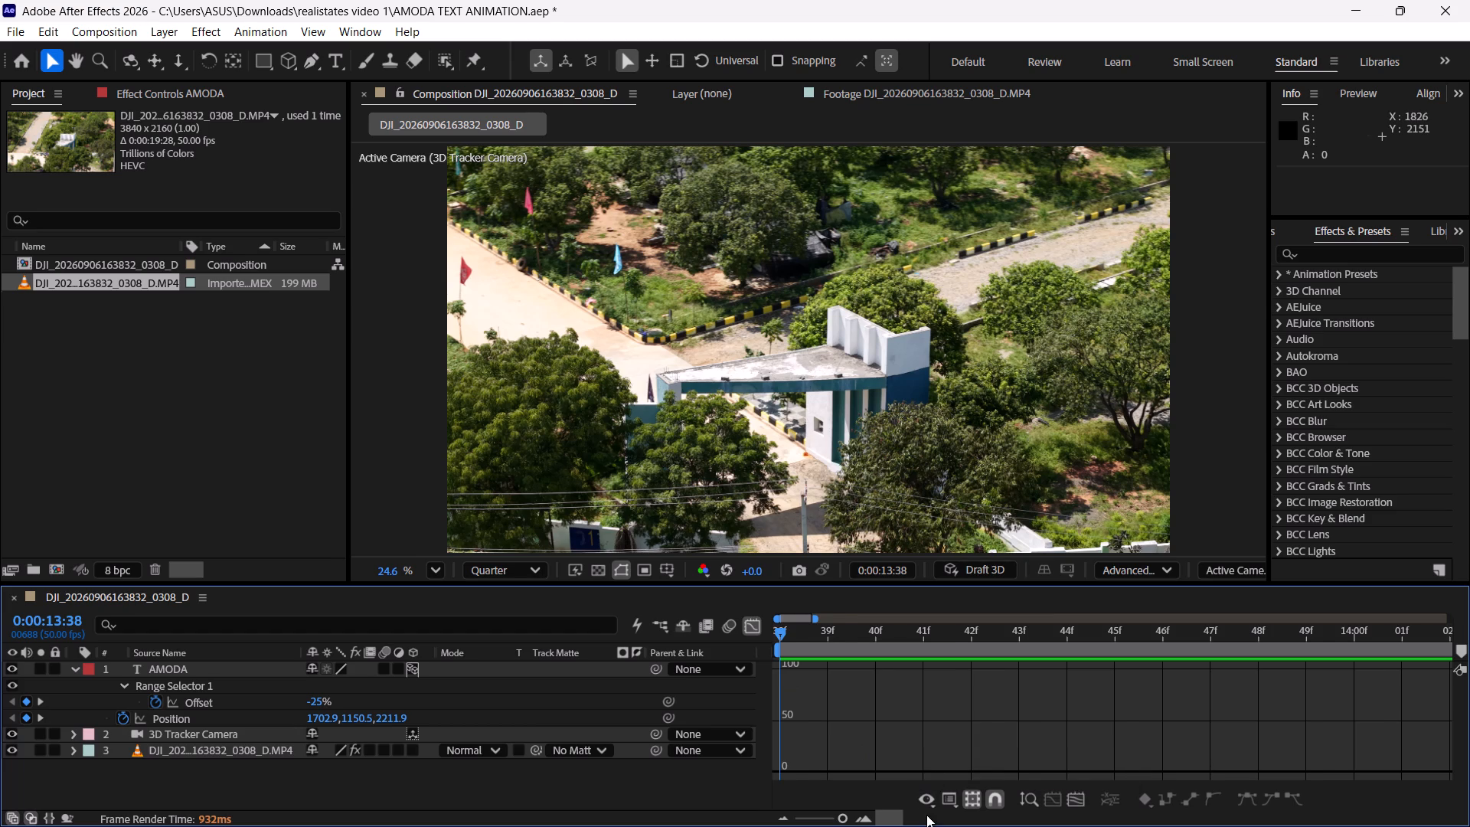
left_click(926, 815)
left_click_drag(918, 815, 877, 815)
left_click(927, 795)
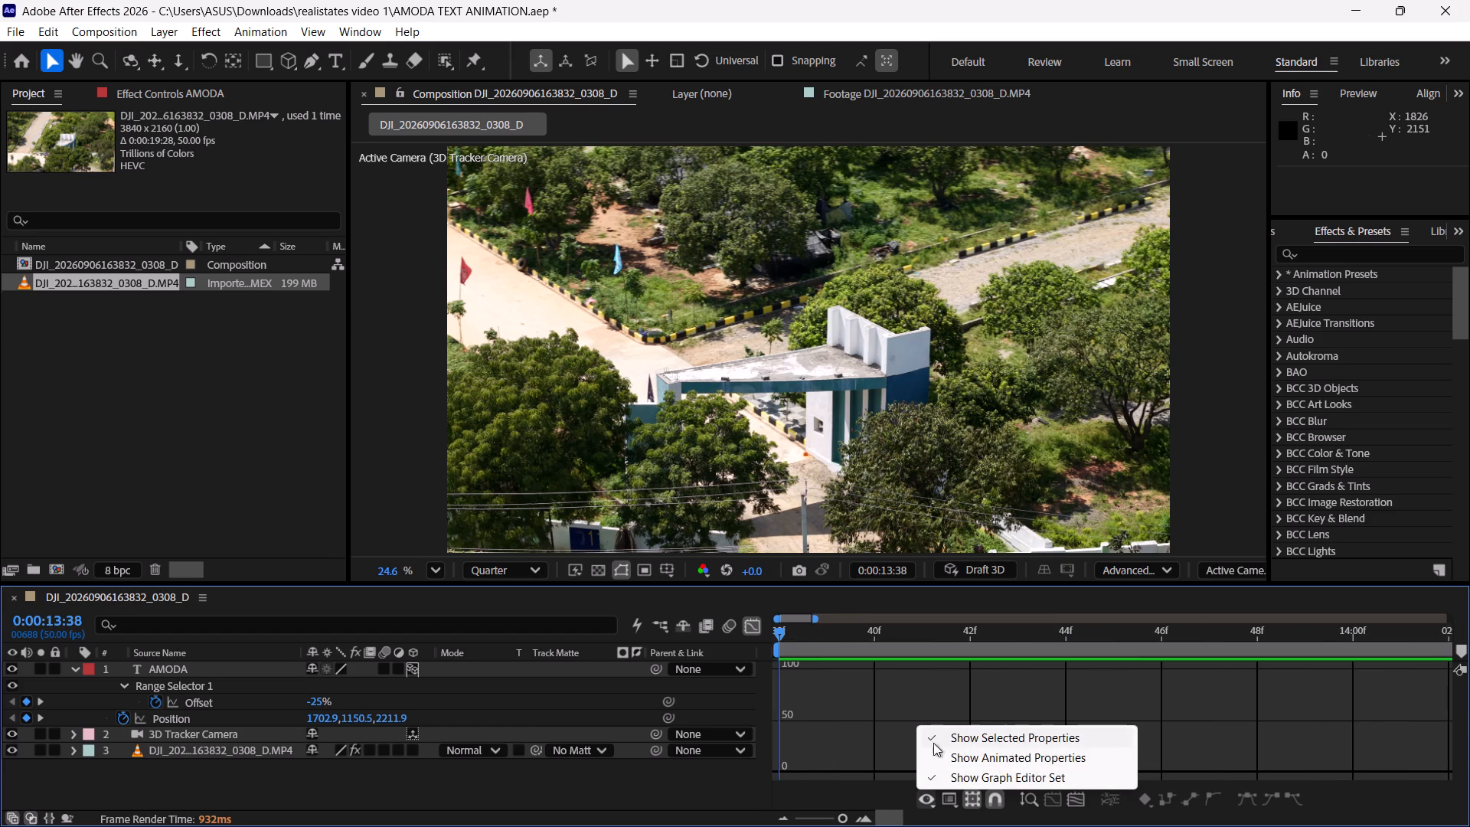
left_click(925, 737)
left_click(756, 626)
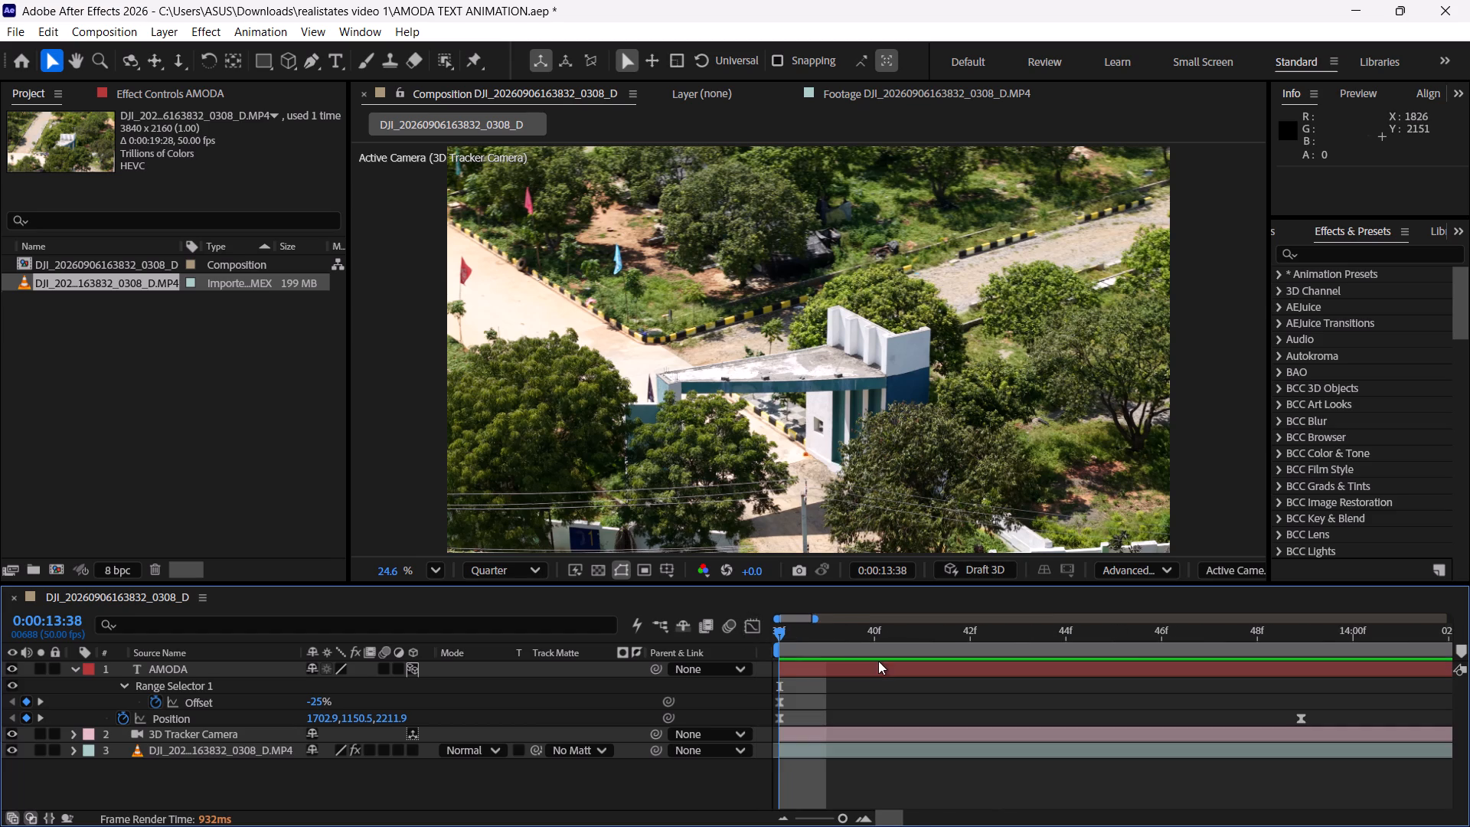
Play back the AMODA text entrance from 0:00:13:38 with the whole clip in view to review the animation.
left_click_drag(849, 639, 860, 662)
scroll(860, 664, "down", 16)
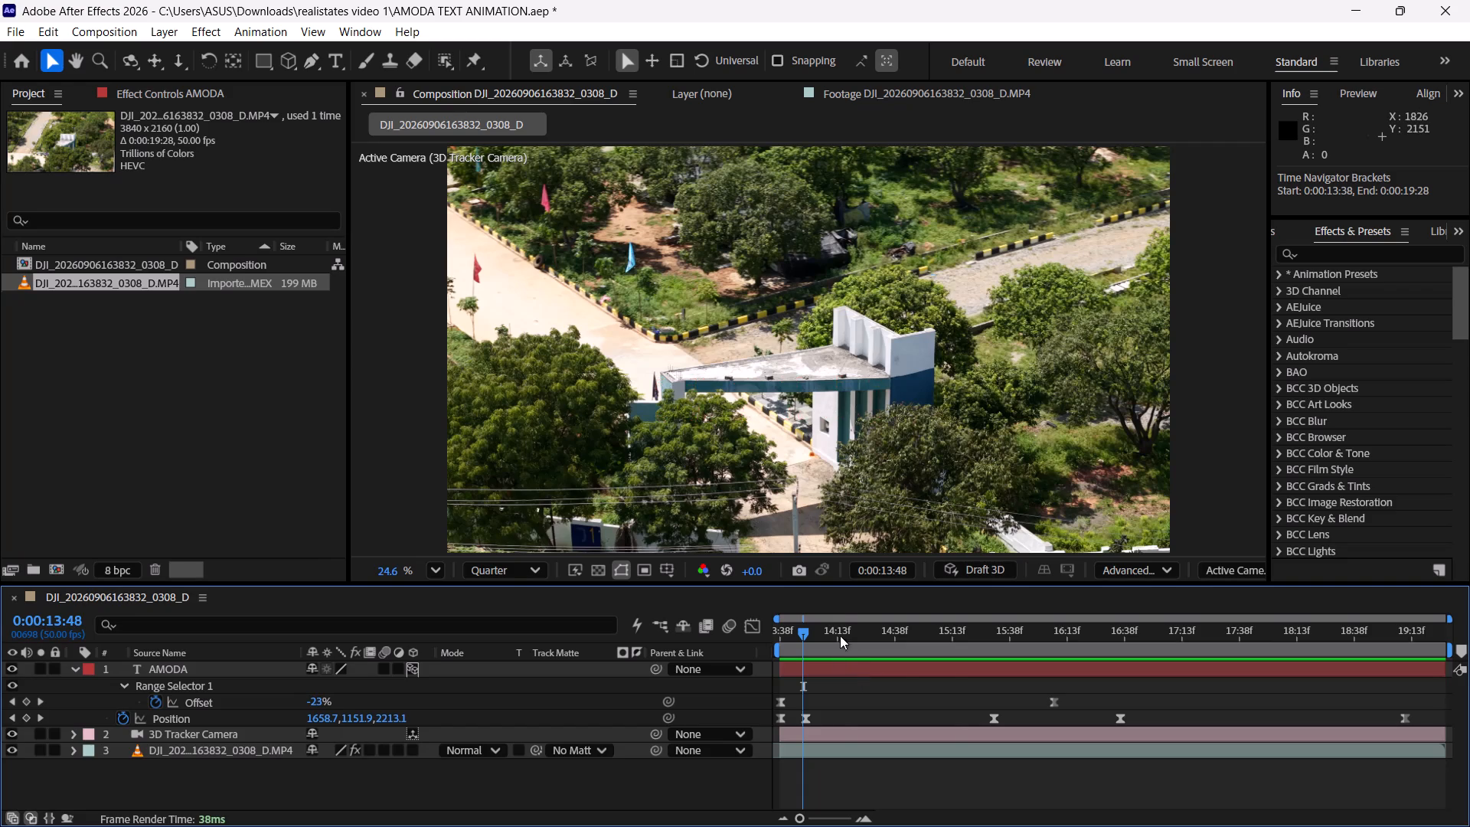
left_click_drag(842, 635, 547, 709)
key("space")
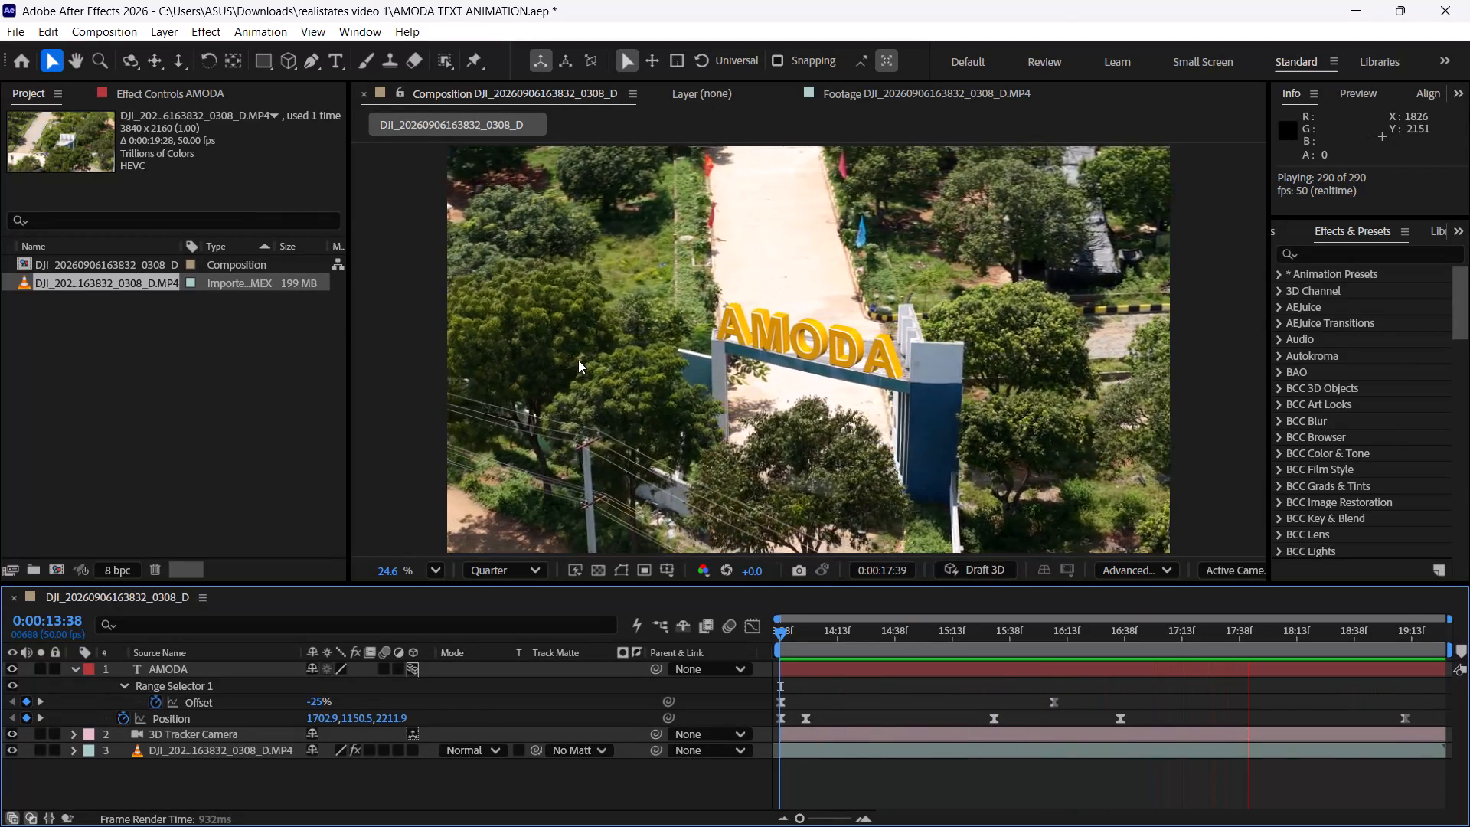
key("space")
left_click_drag(860, 636, 732, 628)
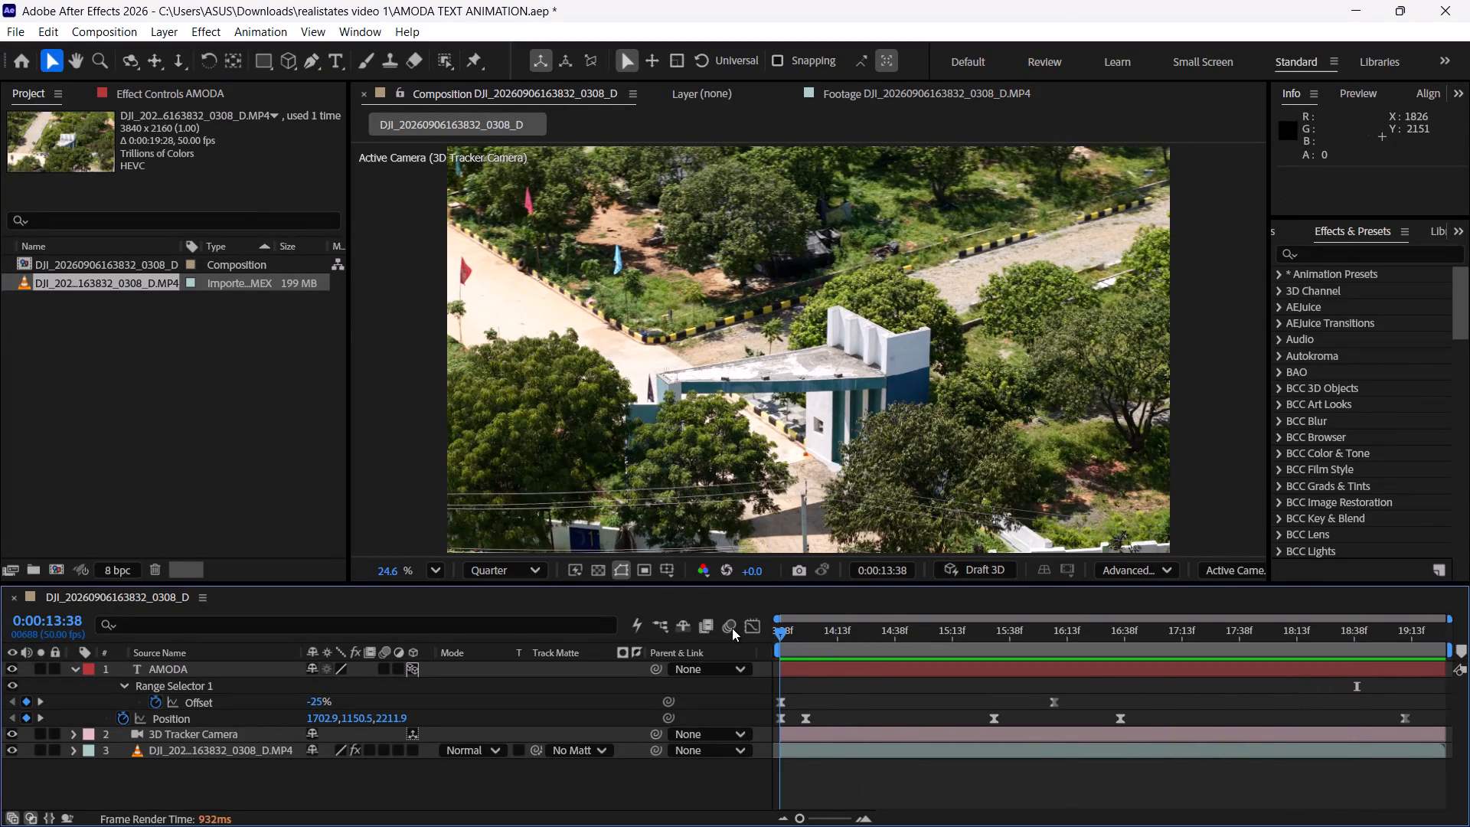
left_click_drag(732, 628, 688, 626)
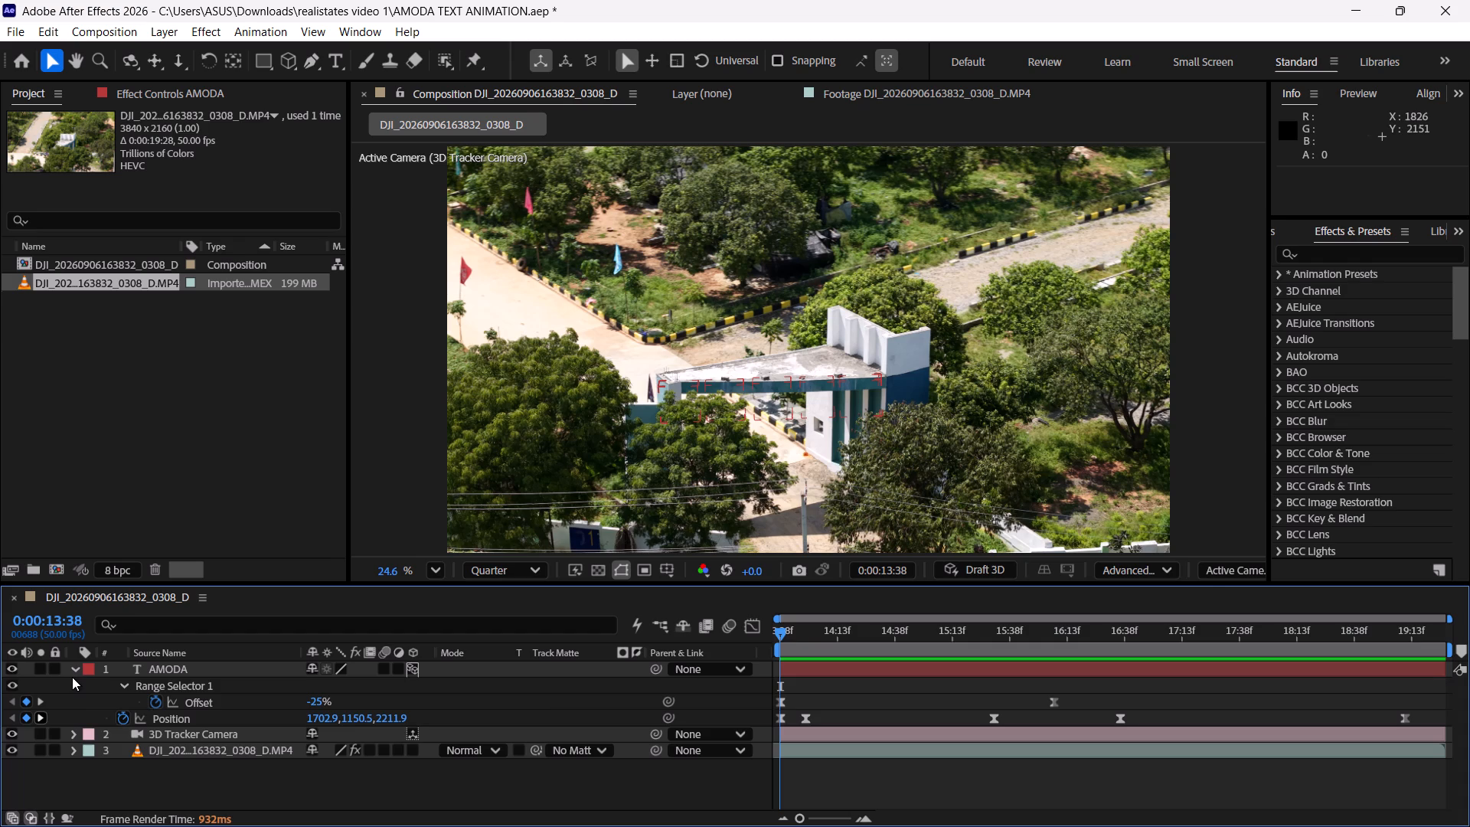
Display the drone footage layer's 3D Camera Tracker points and set Track Point Size to 347%.
left_click(72, 675)
left_click(168, 703)
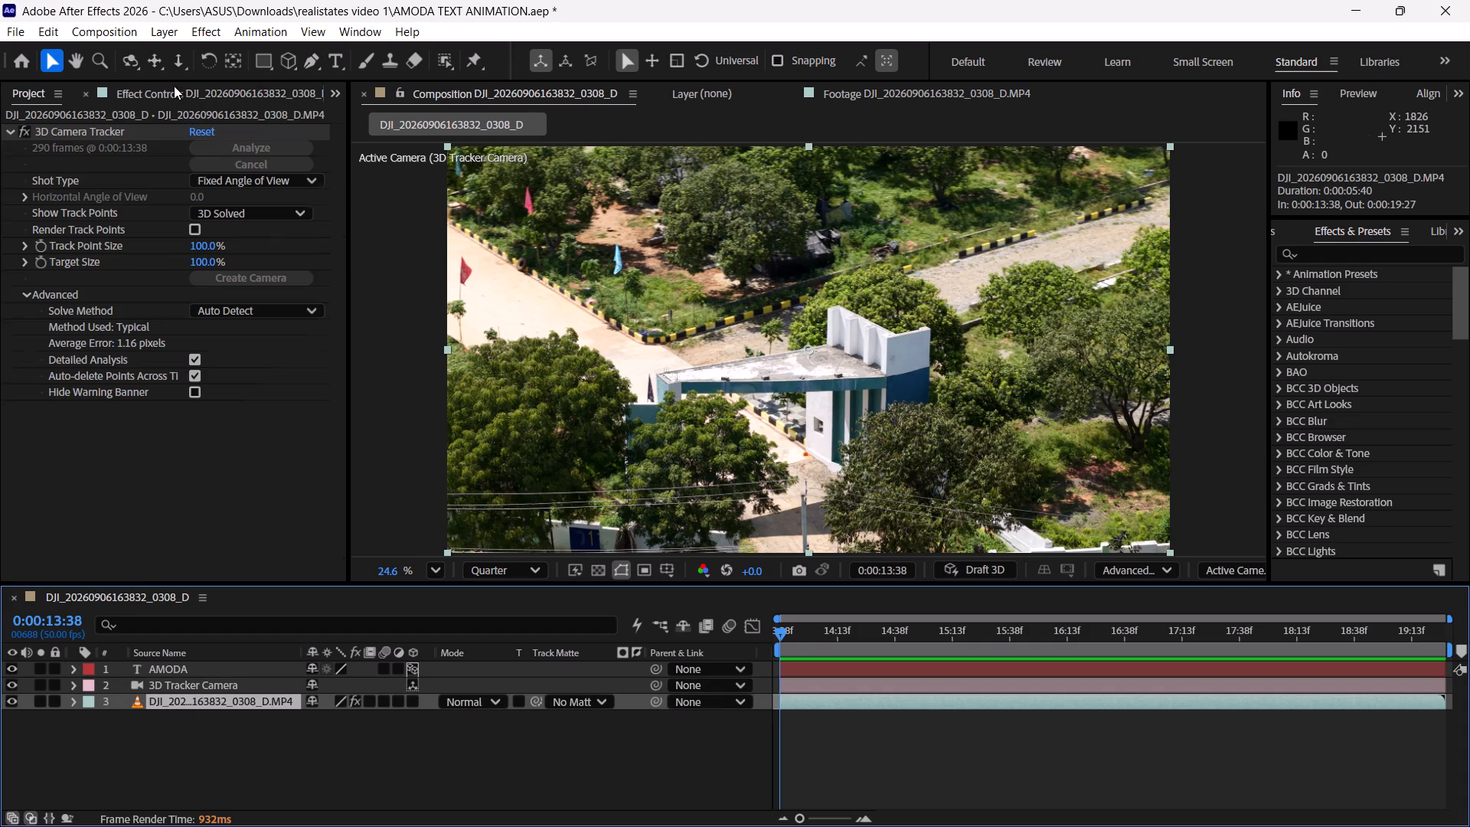
left_click(174, 86)
left_click(108, 124)
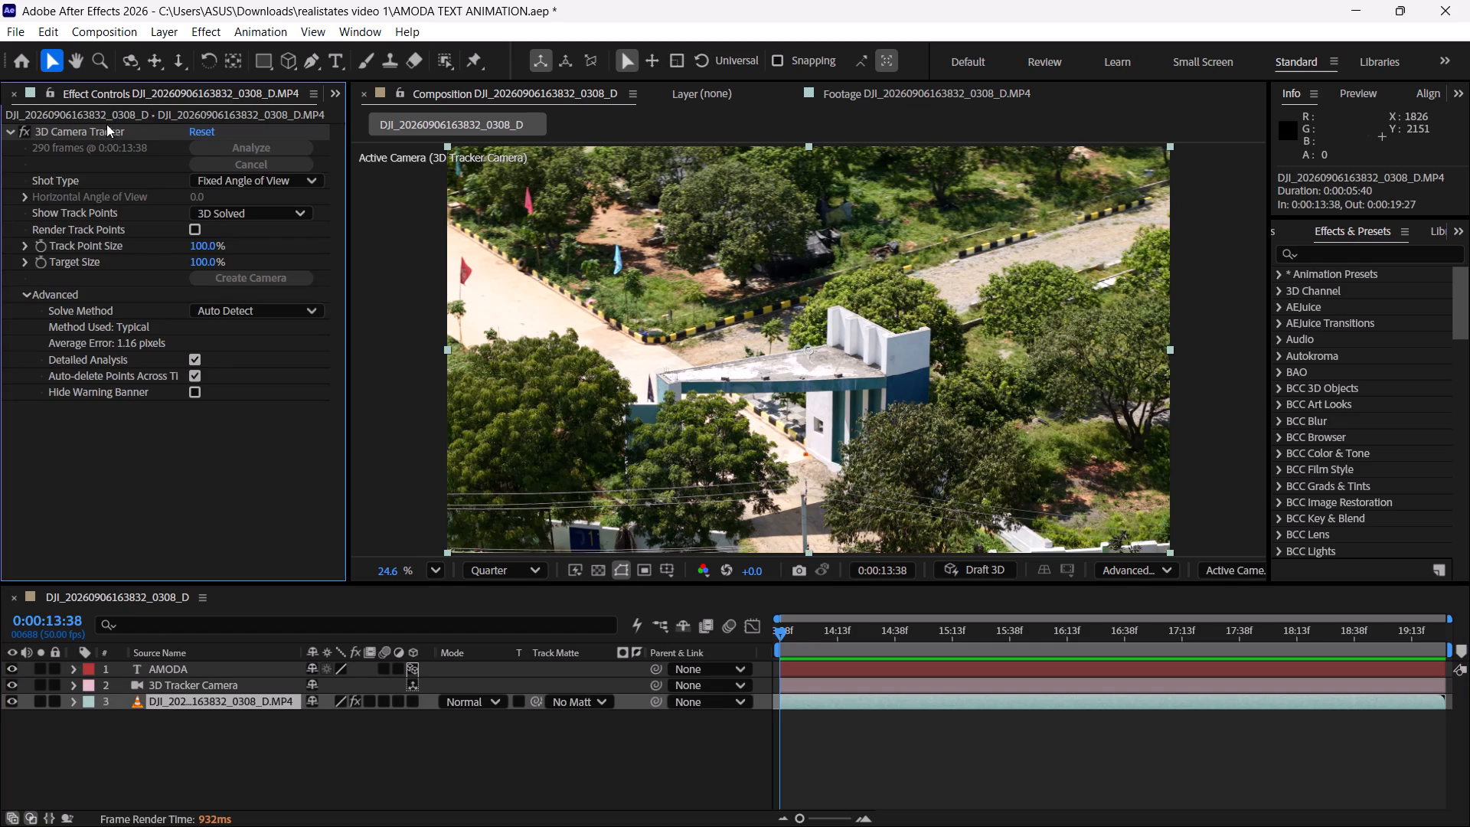
left_click(87, 133)
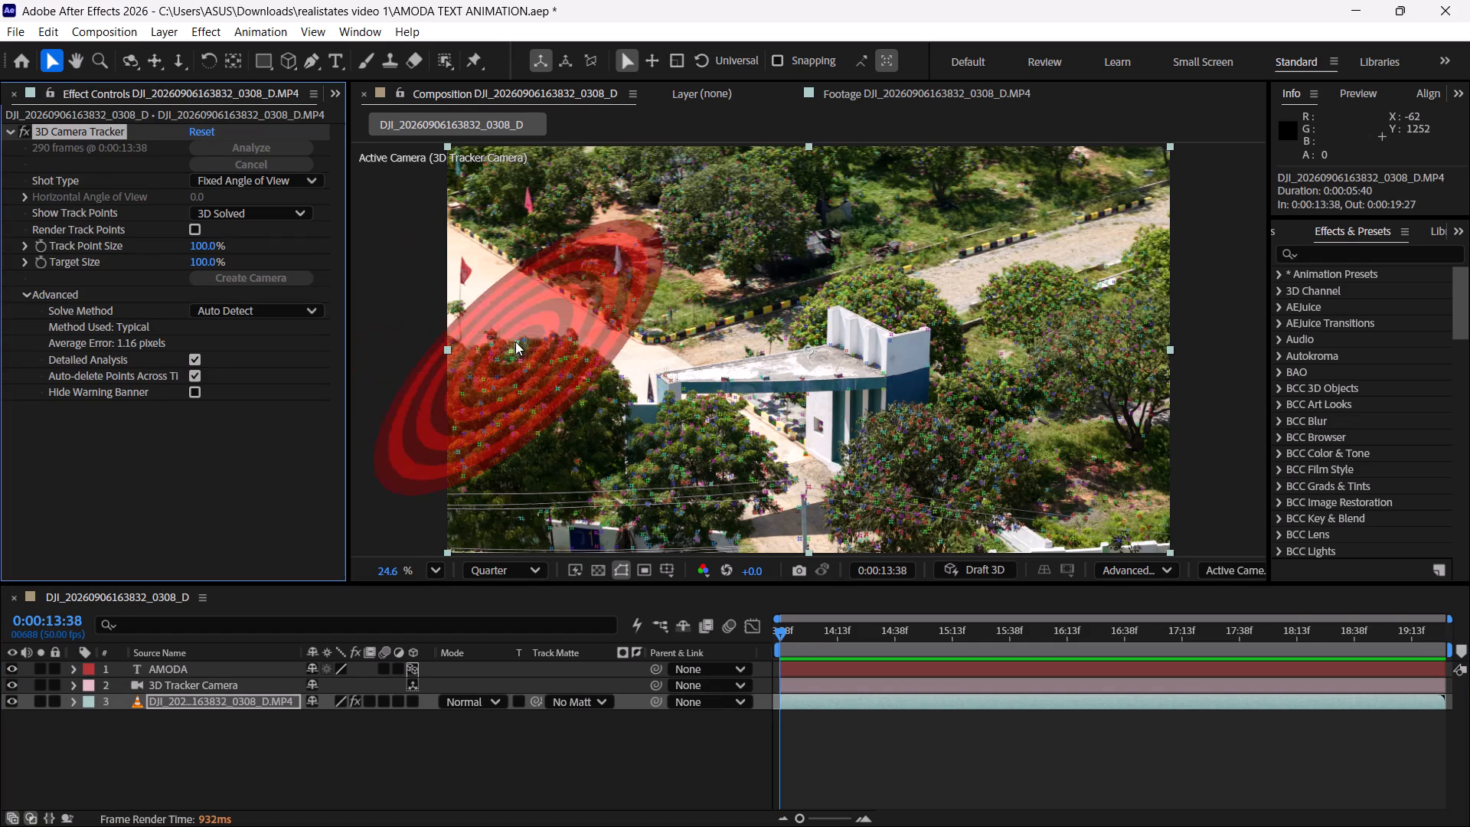
left_click_drag(823, 639, 1231, 684)
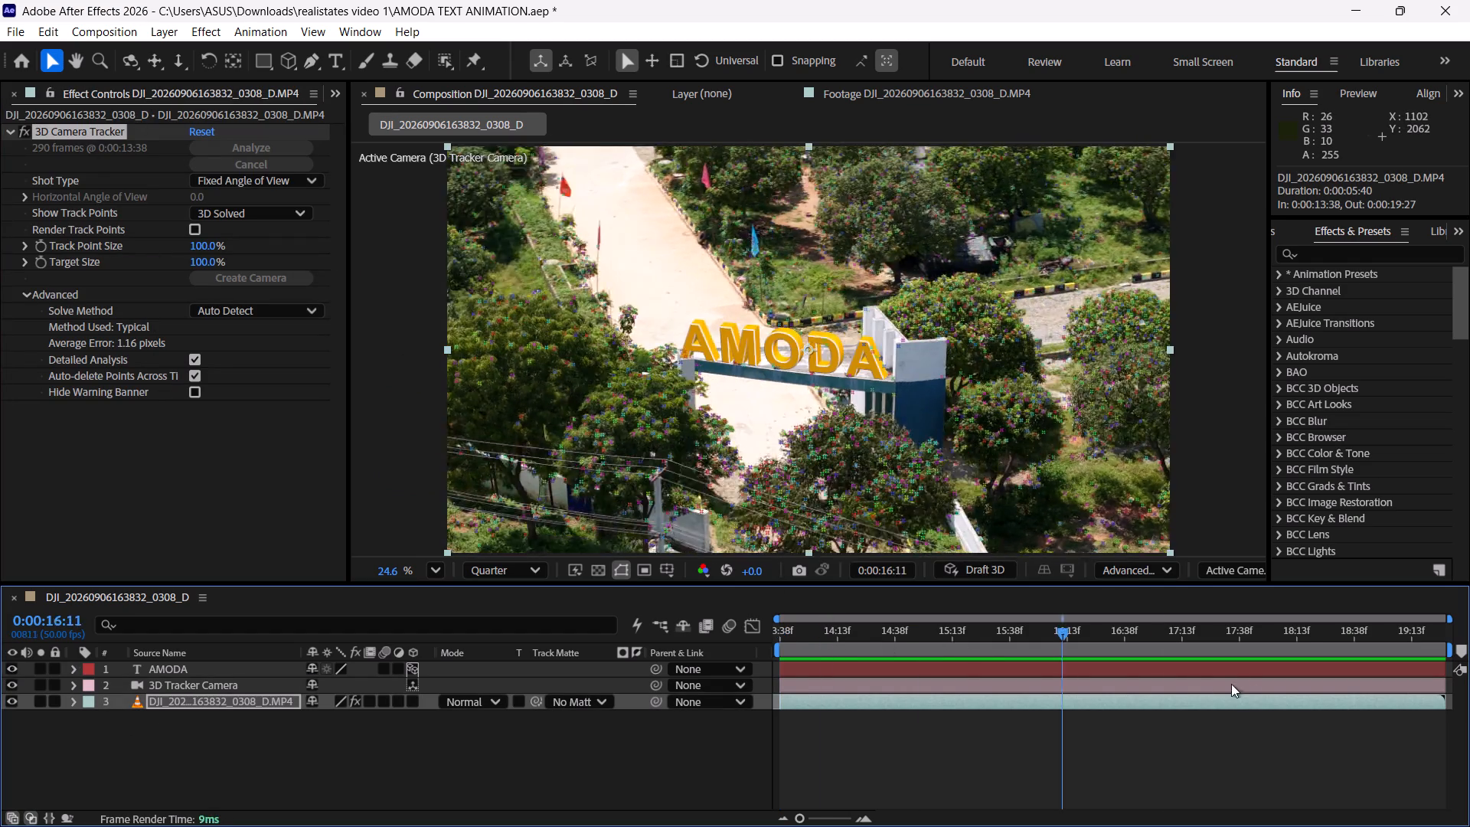
left_click_drag(1231, 684, 1469, 711)
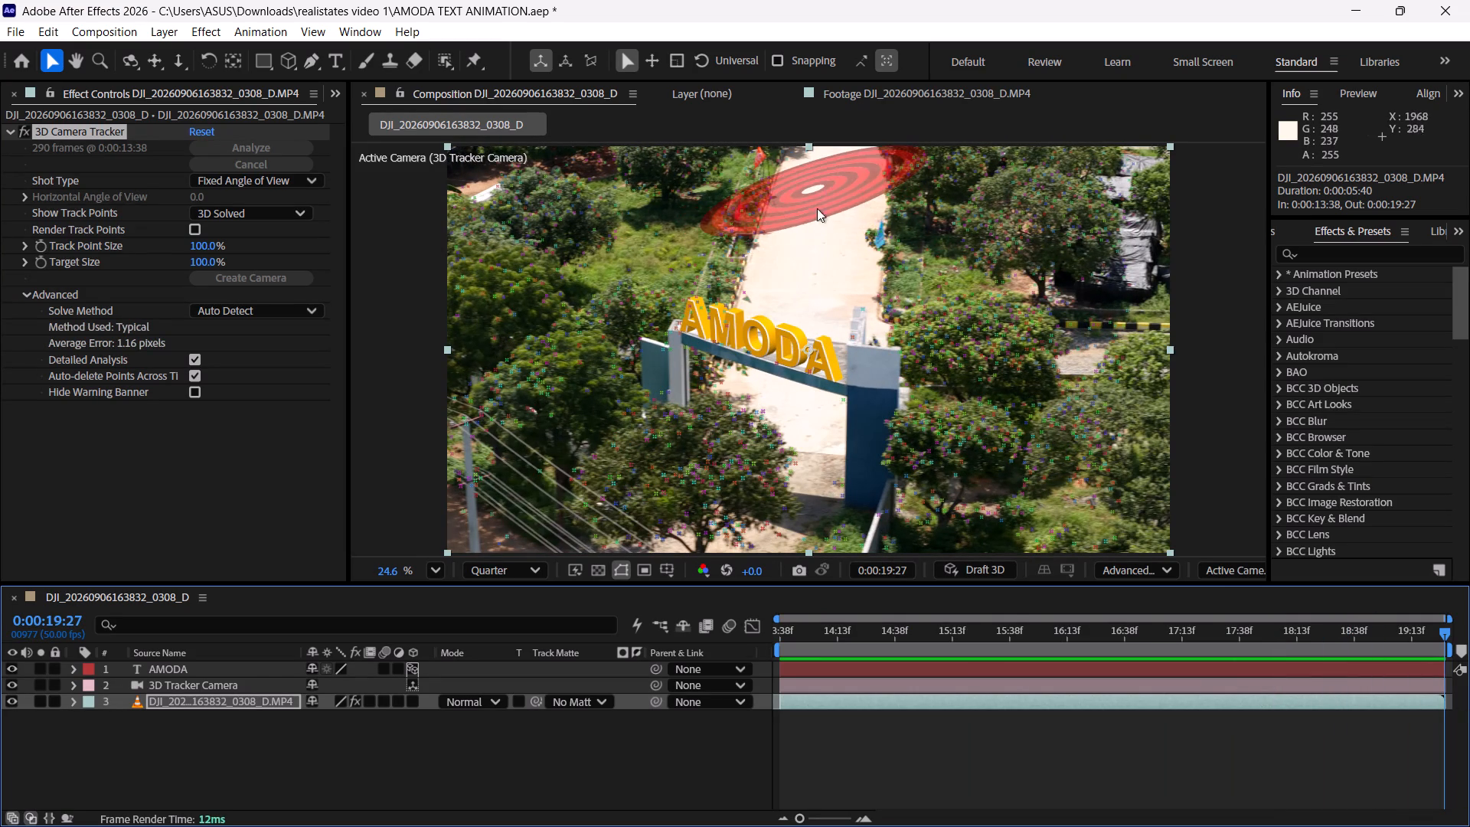
left_click_drag(198, 241, 266, 254)
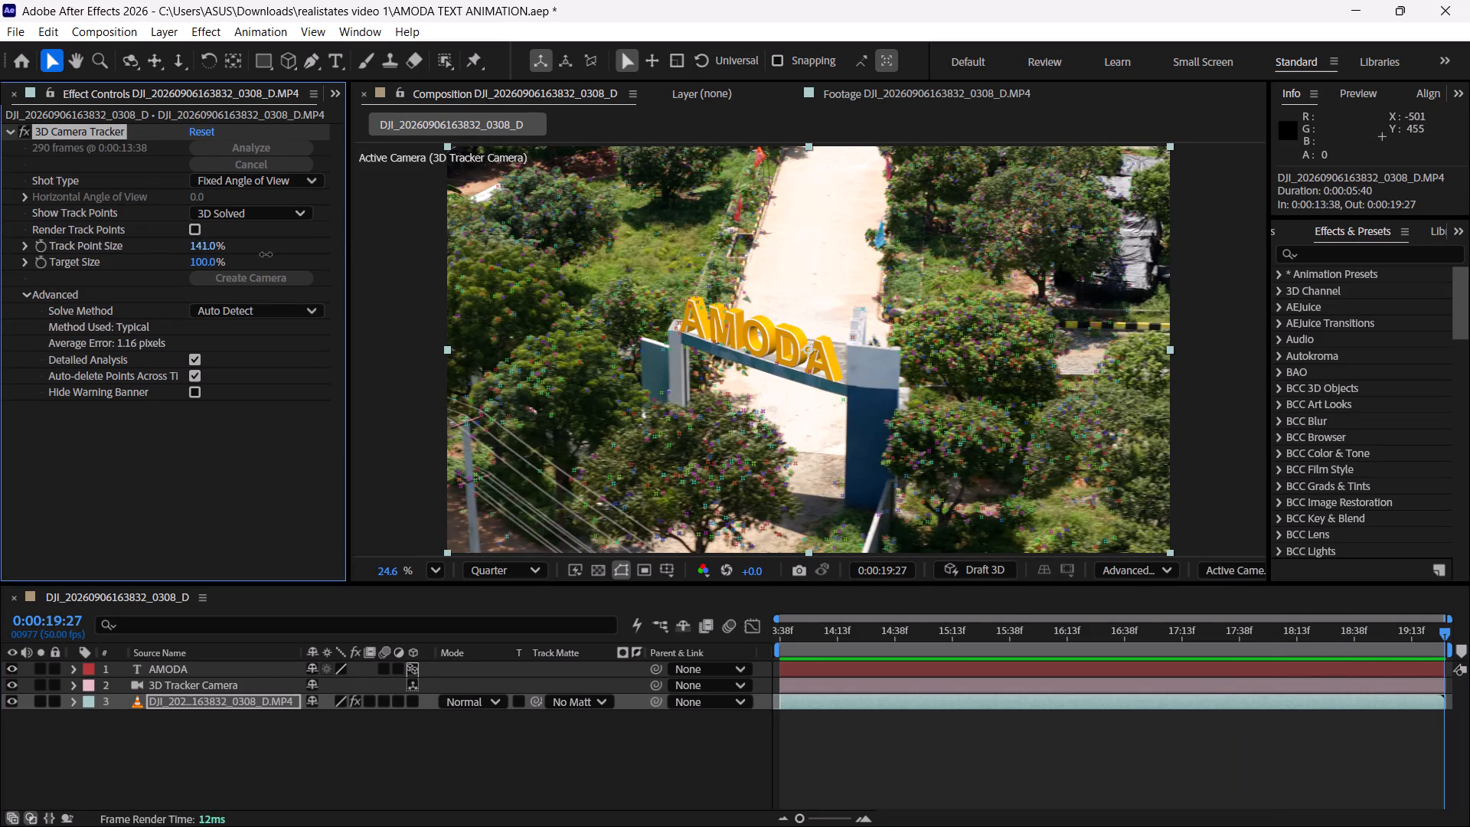
left_click_drag(266, 254, 451, 259)
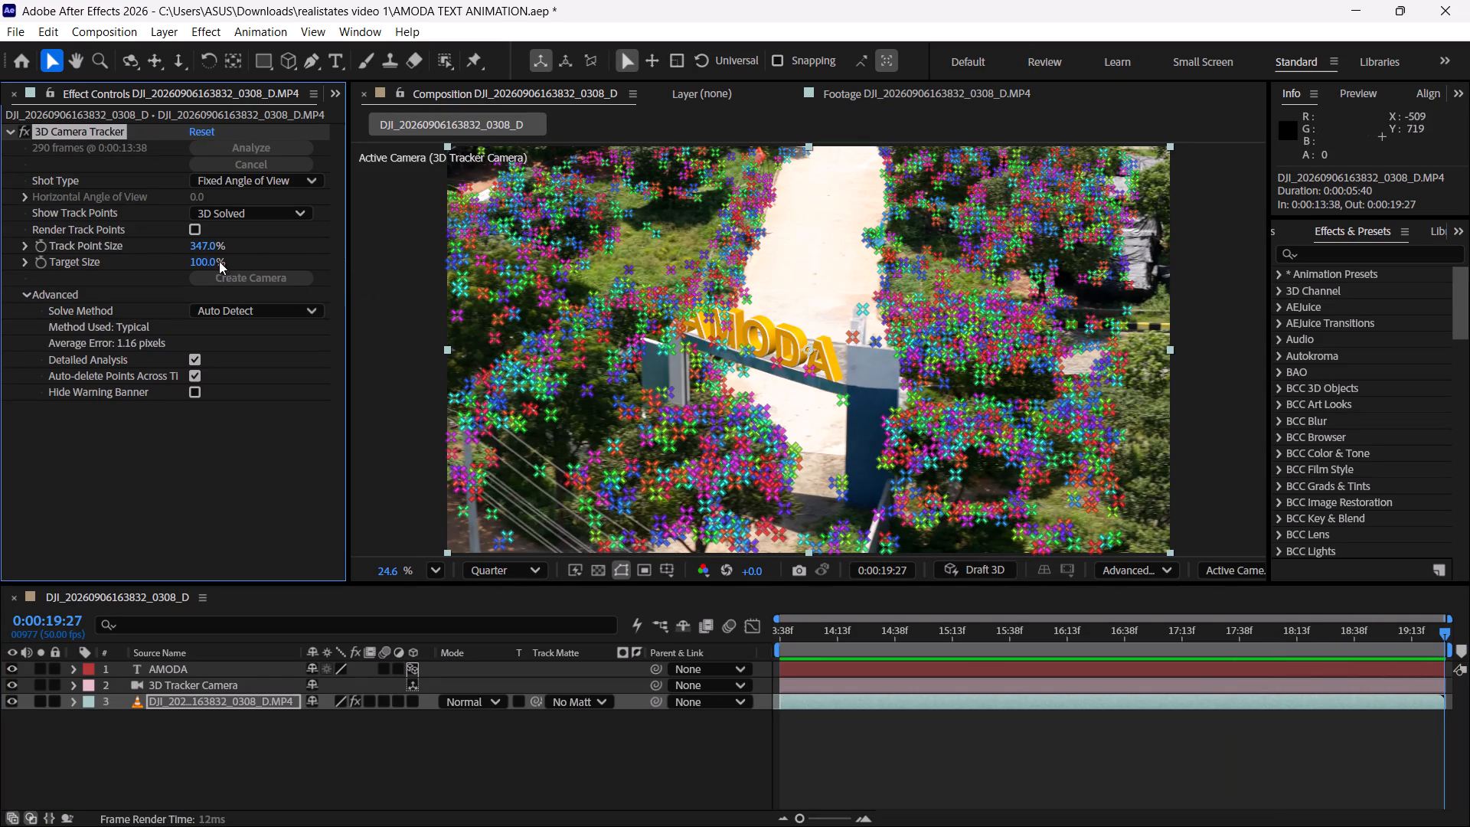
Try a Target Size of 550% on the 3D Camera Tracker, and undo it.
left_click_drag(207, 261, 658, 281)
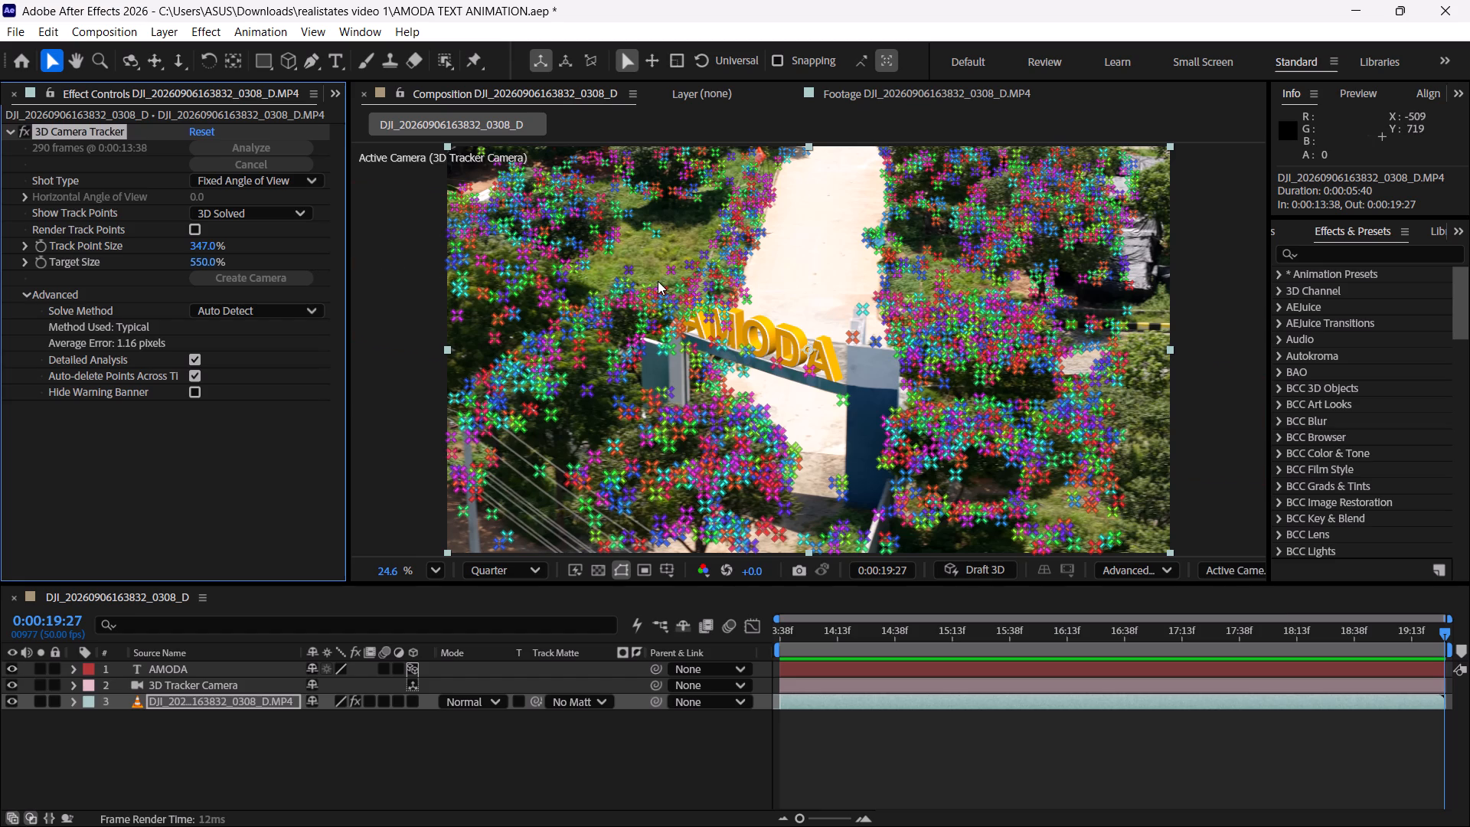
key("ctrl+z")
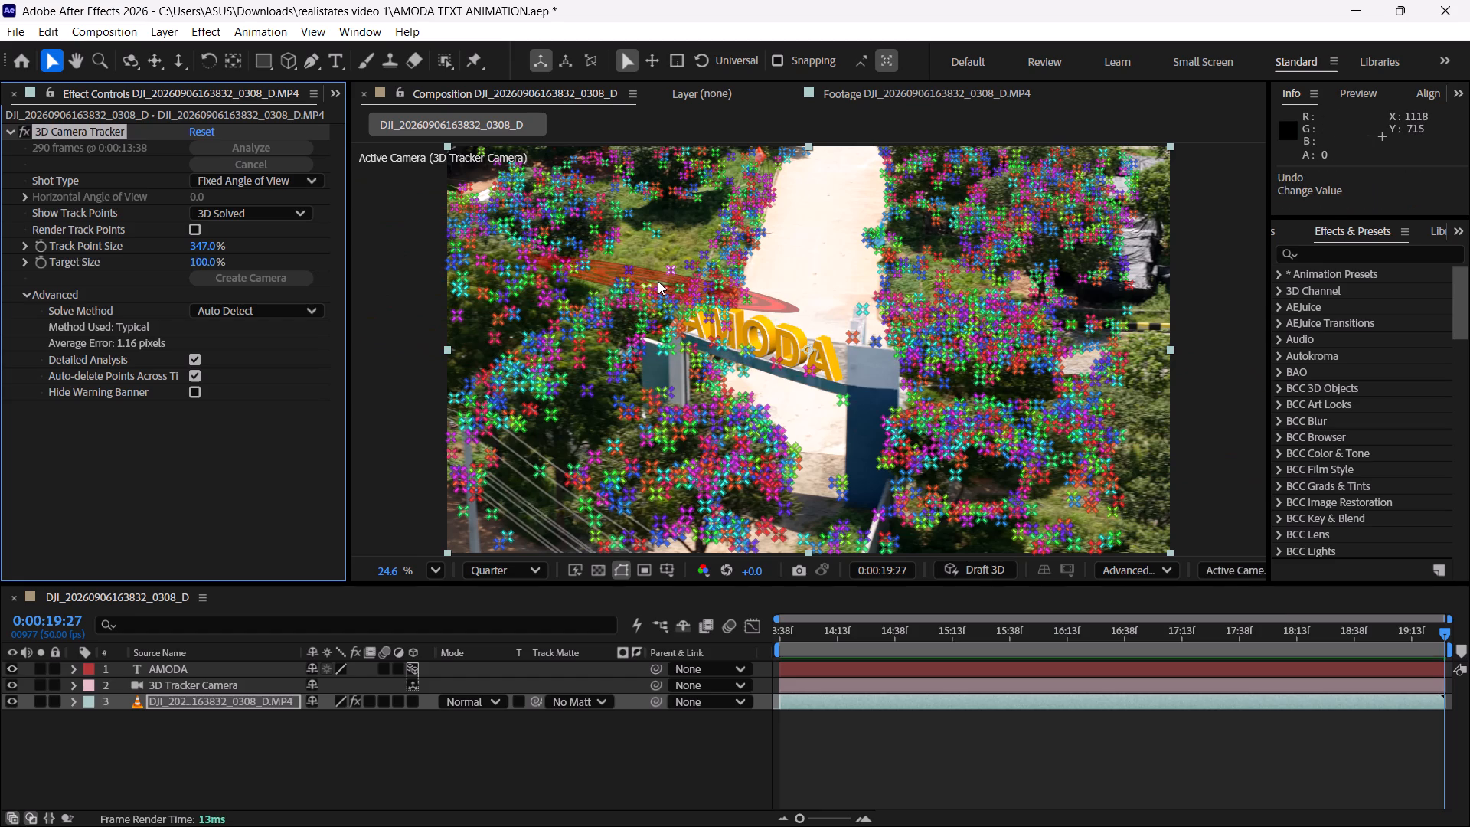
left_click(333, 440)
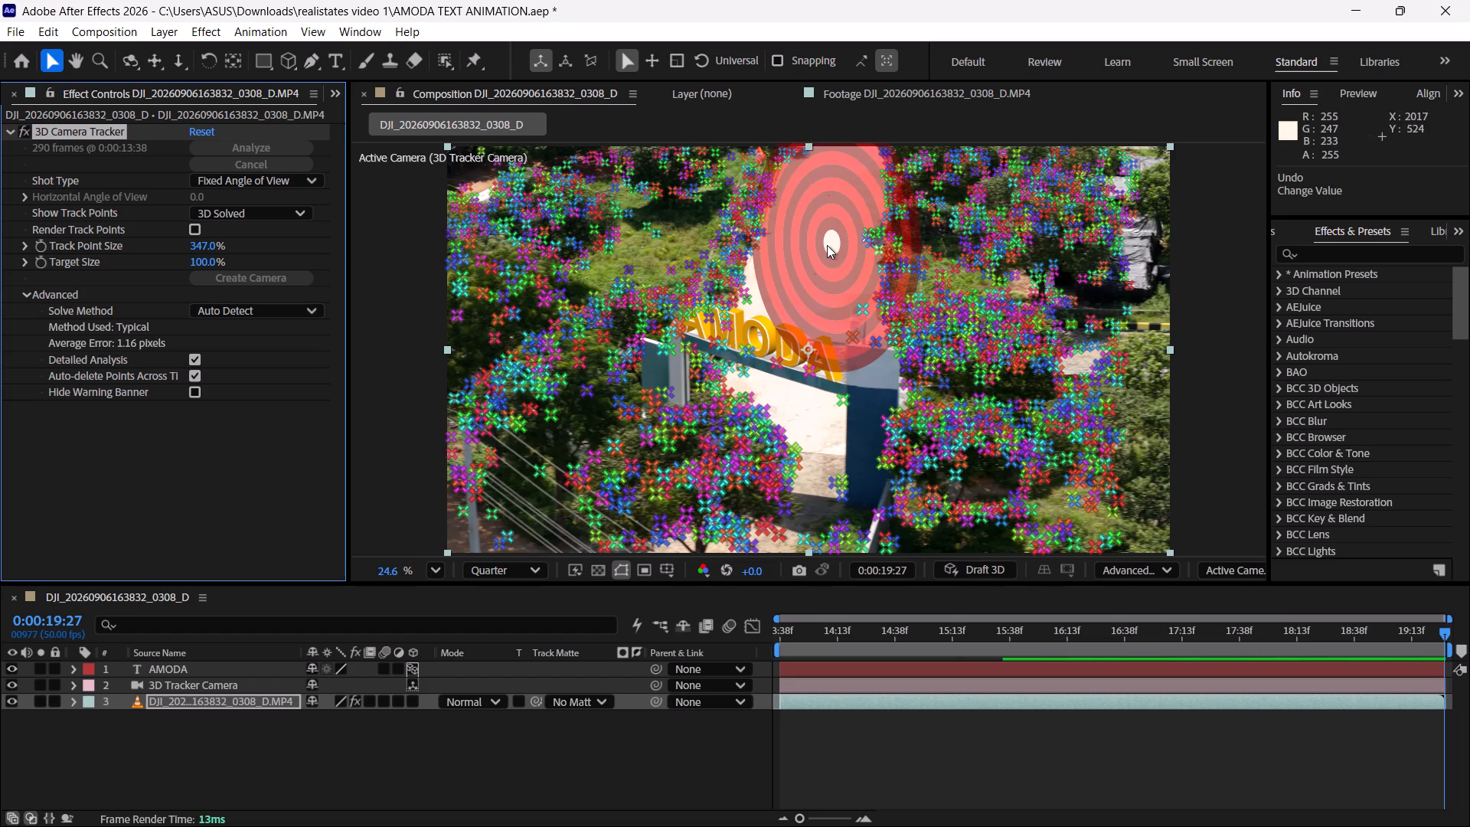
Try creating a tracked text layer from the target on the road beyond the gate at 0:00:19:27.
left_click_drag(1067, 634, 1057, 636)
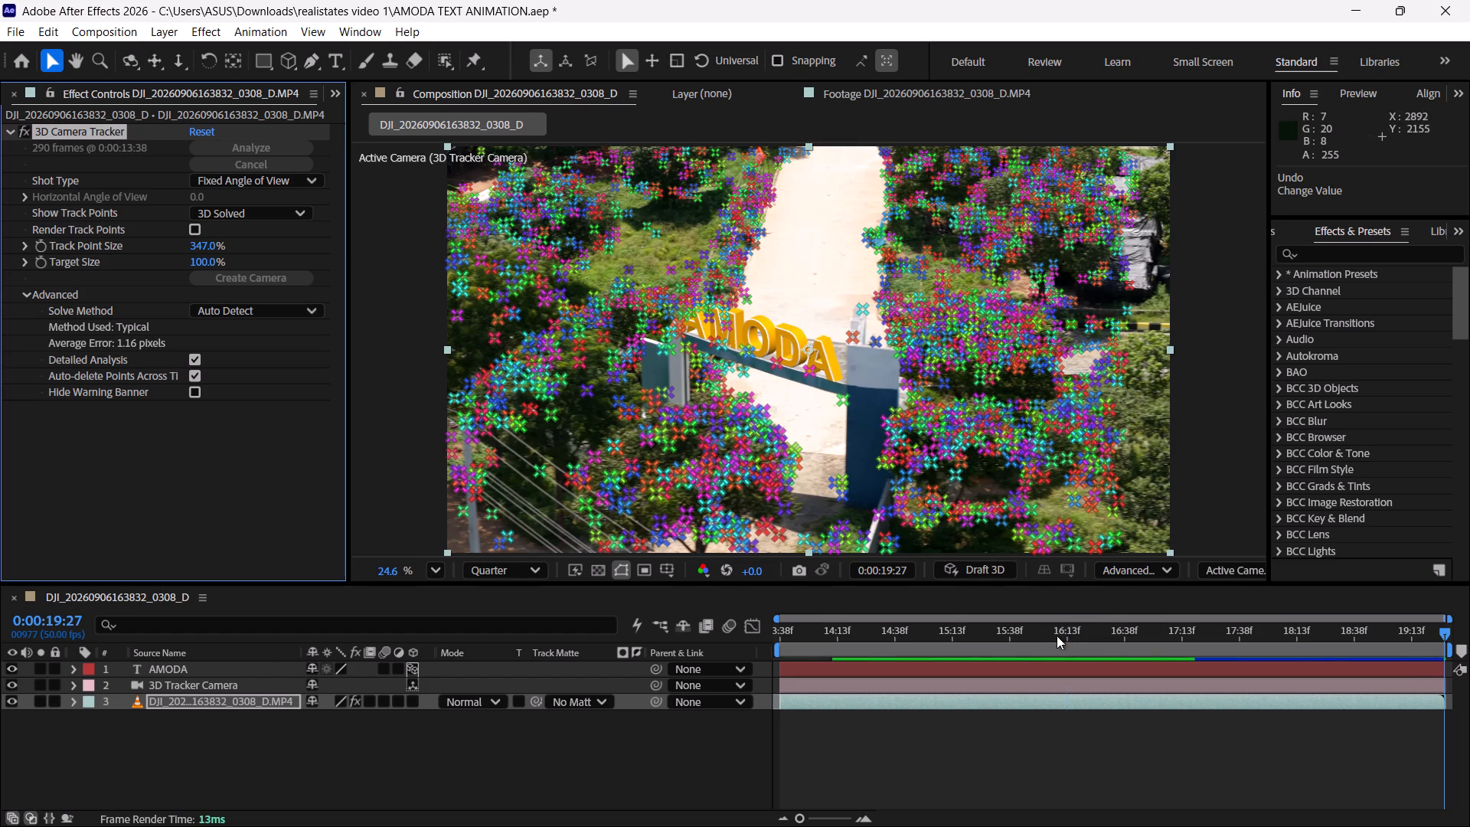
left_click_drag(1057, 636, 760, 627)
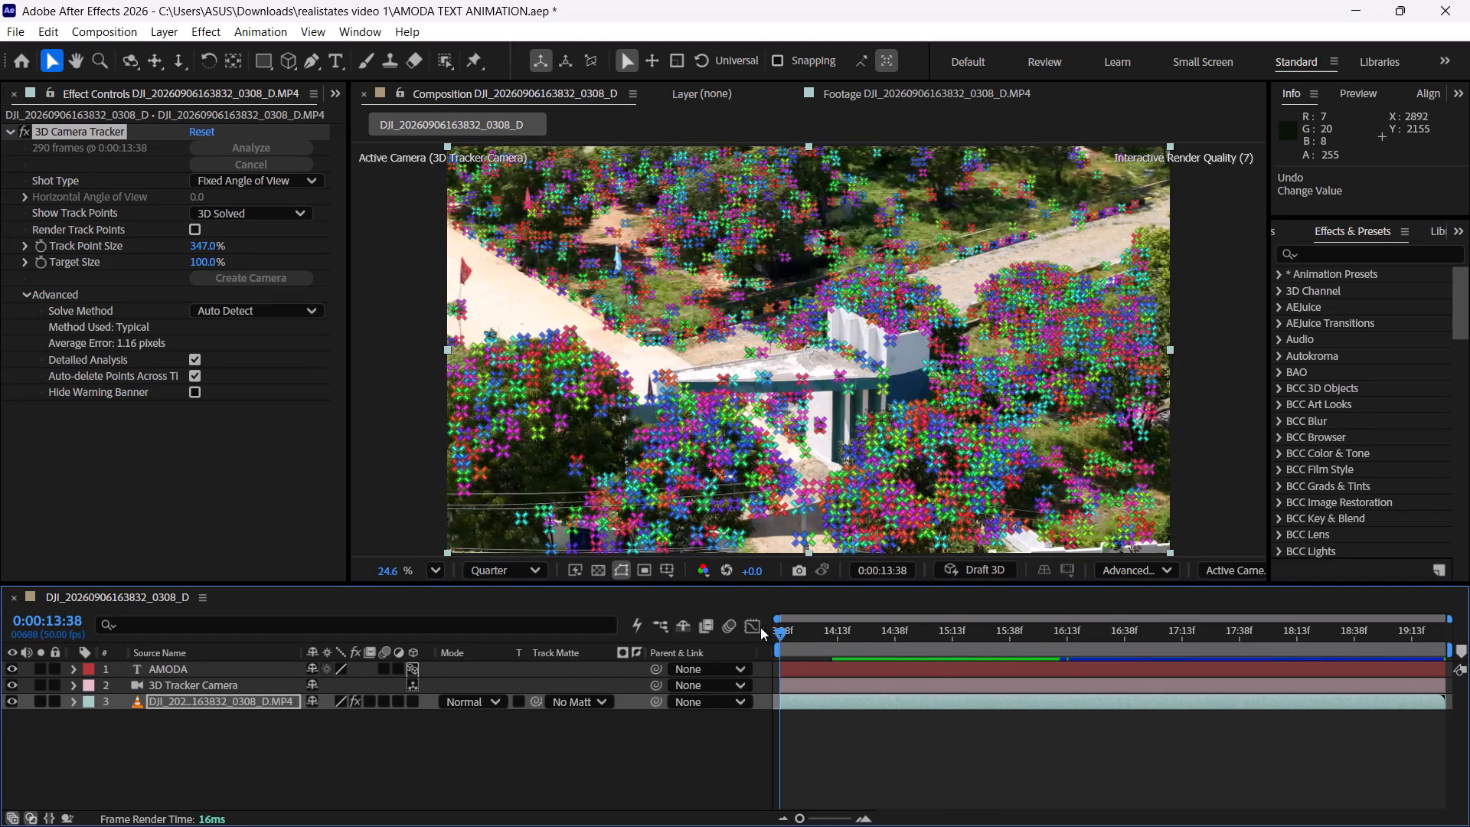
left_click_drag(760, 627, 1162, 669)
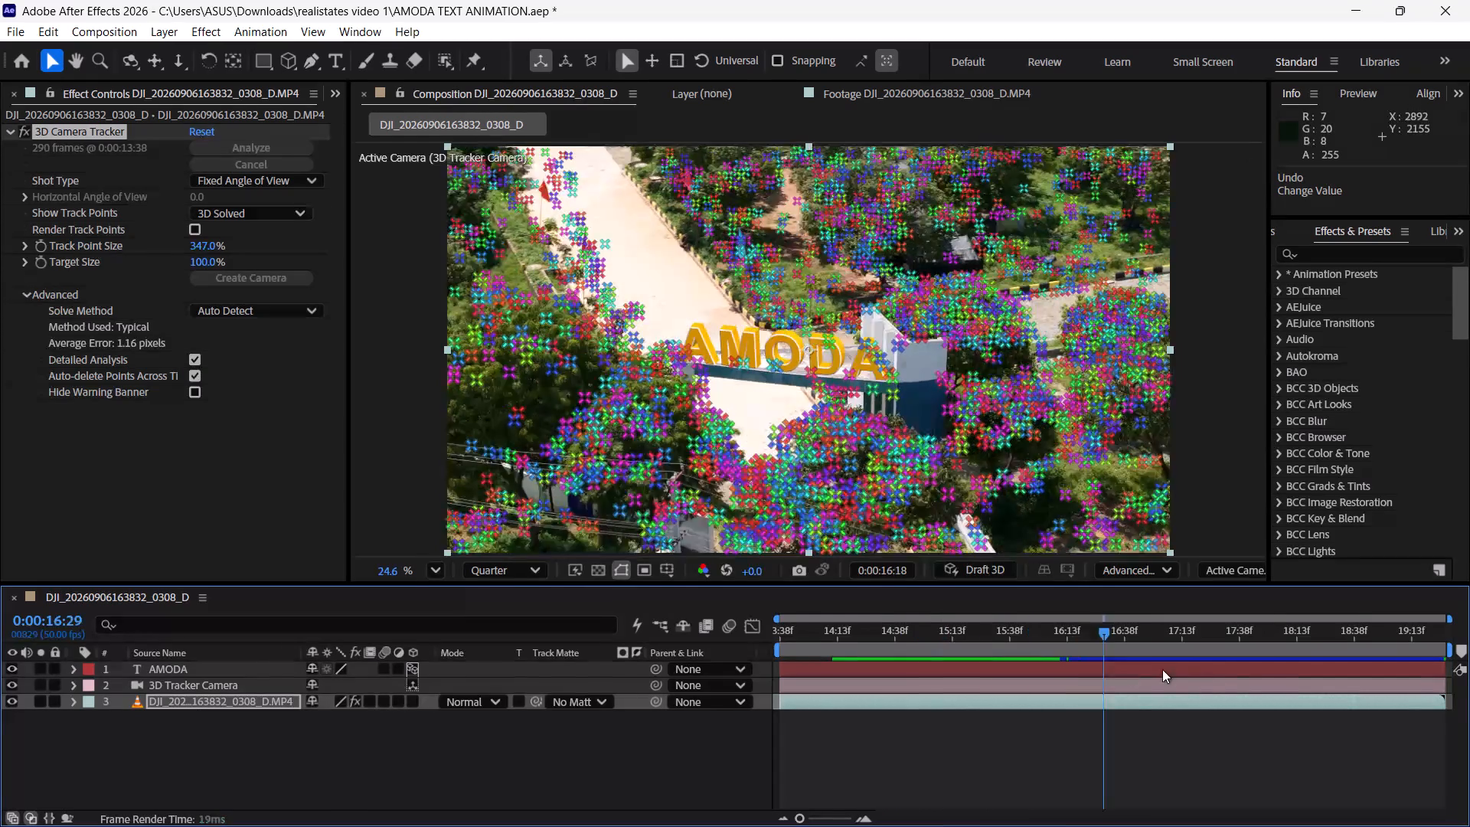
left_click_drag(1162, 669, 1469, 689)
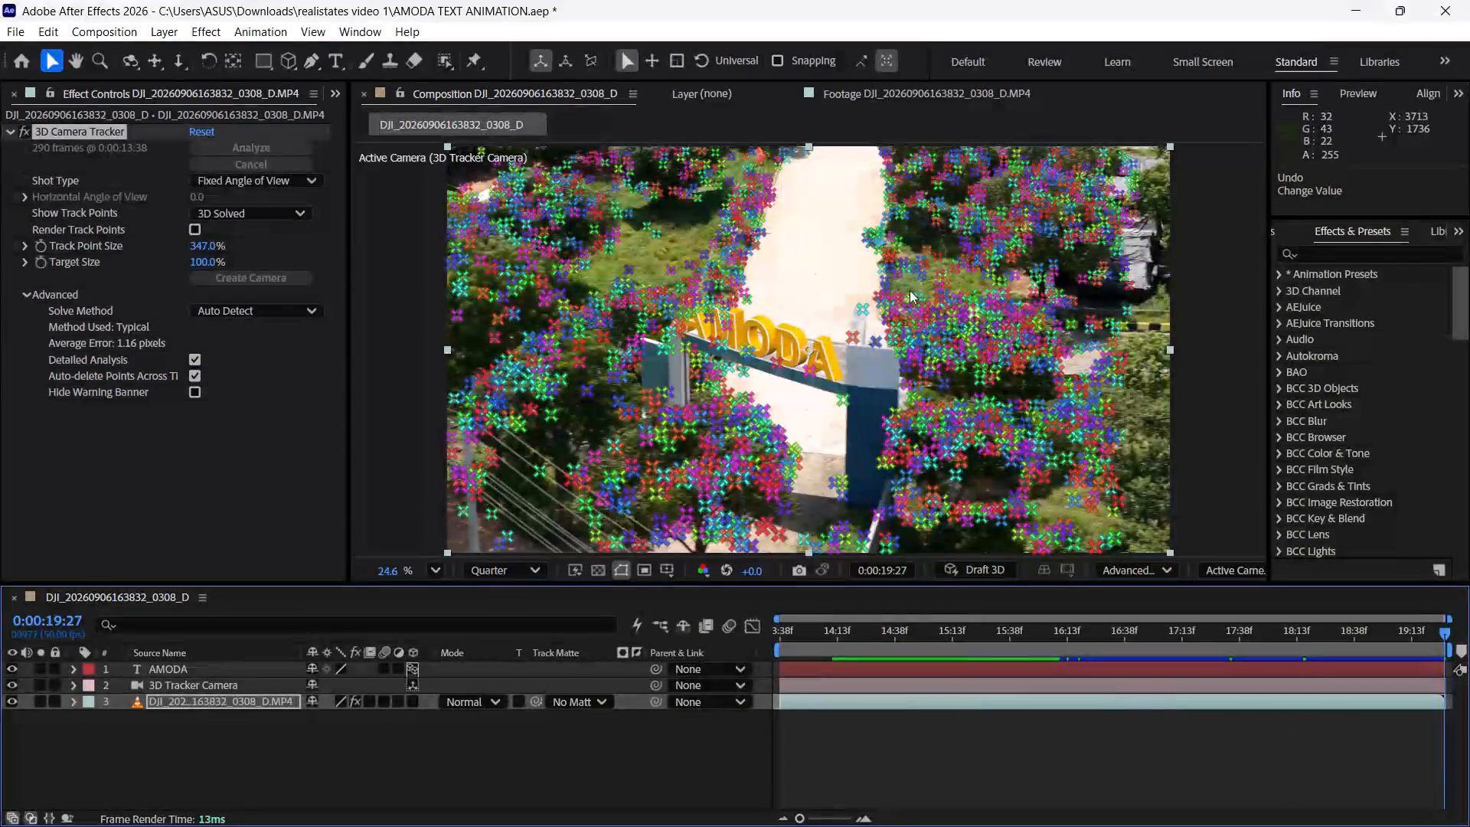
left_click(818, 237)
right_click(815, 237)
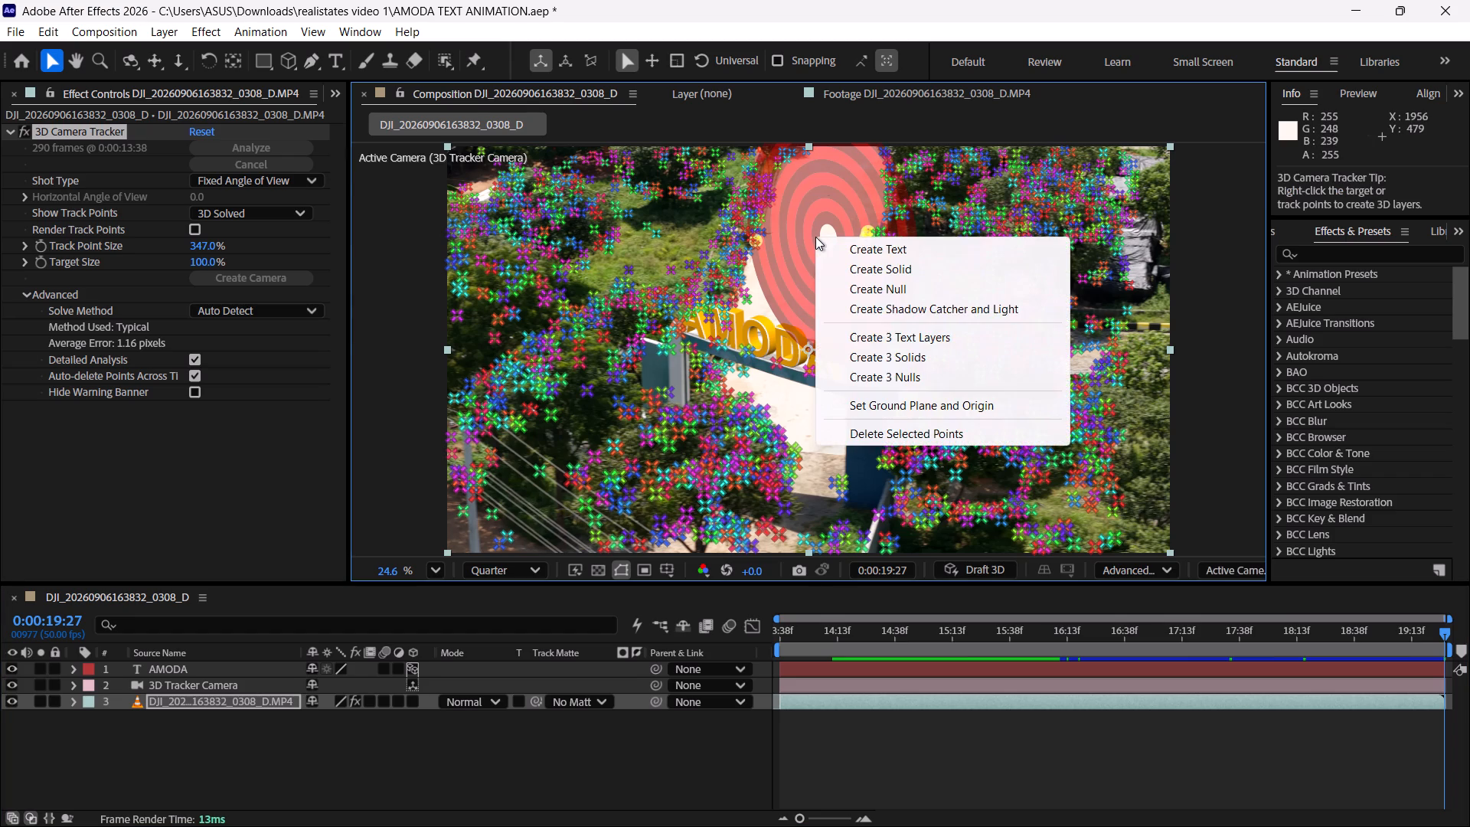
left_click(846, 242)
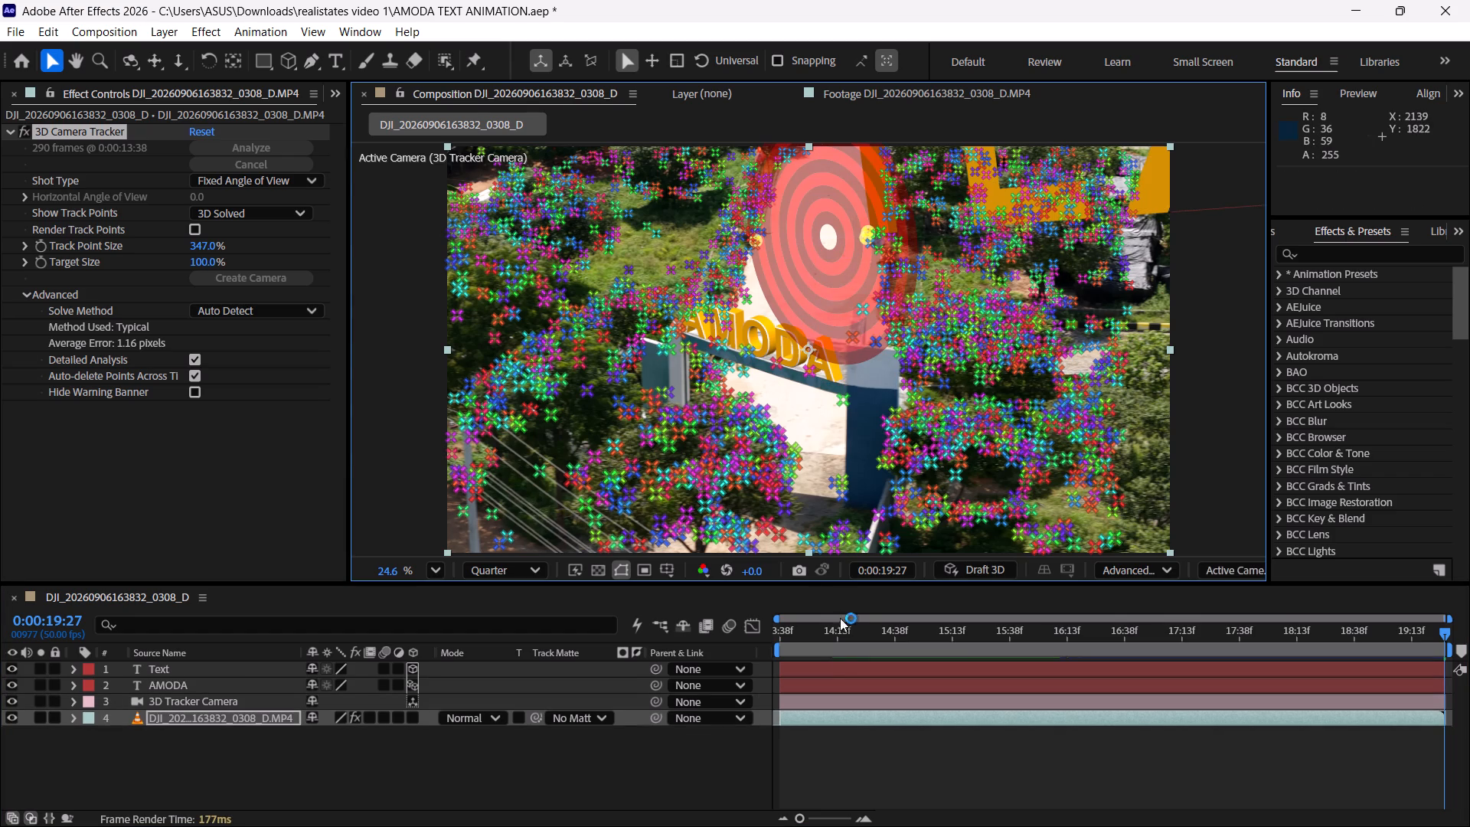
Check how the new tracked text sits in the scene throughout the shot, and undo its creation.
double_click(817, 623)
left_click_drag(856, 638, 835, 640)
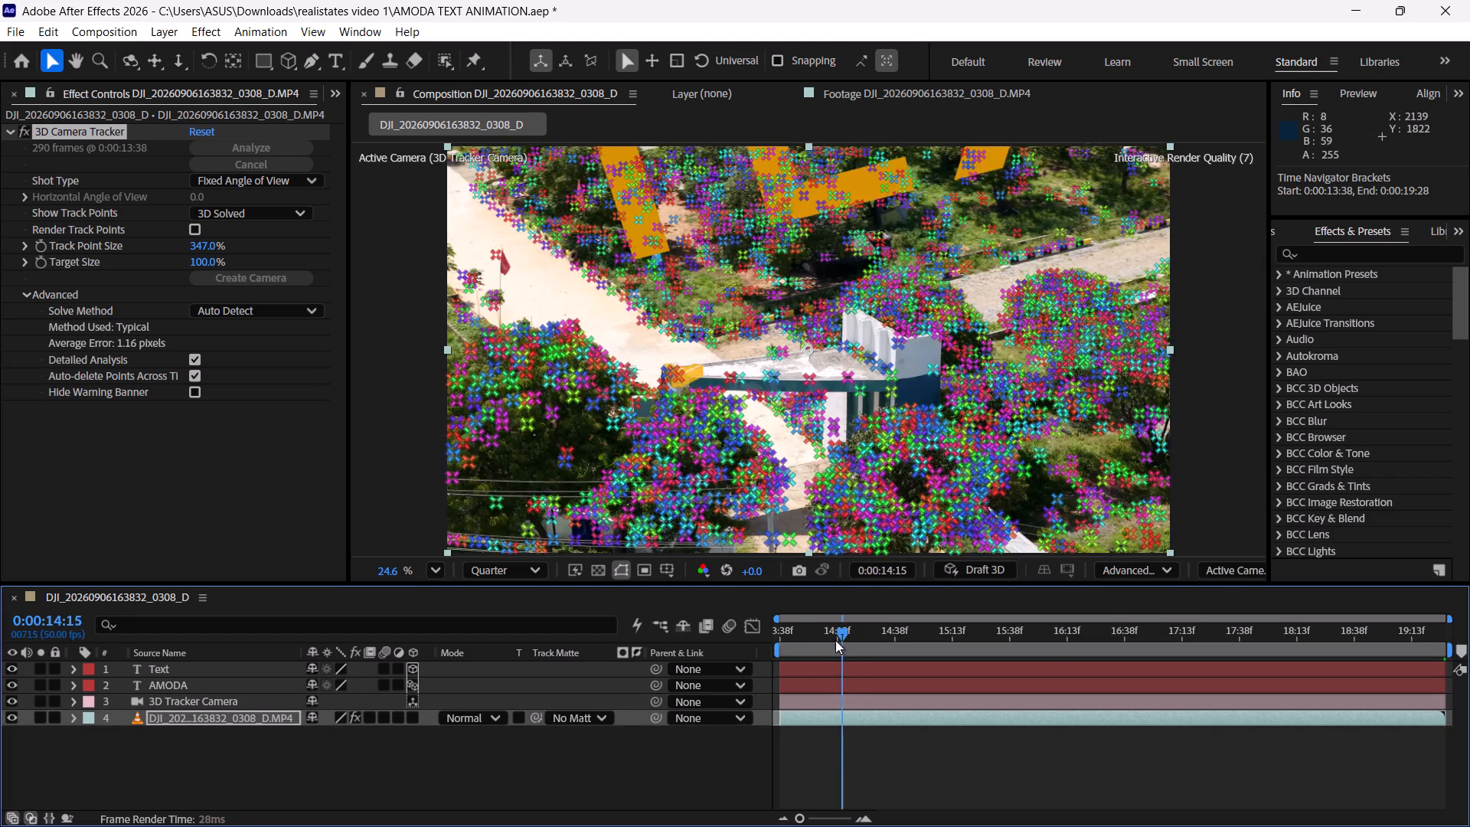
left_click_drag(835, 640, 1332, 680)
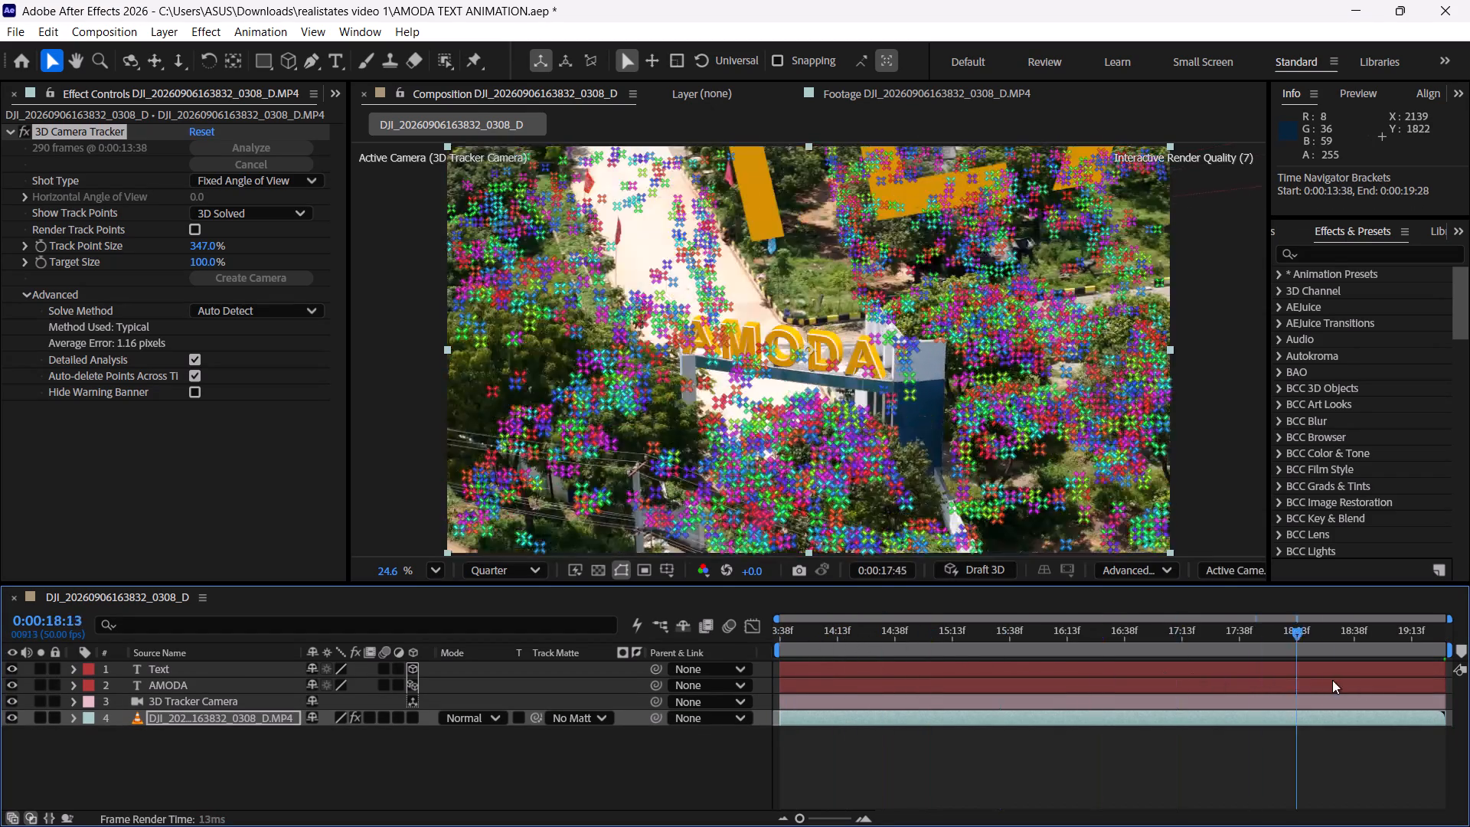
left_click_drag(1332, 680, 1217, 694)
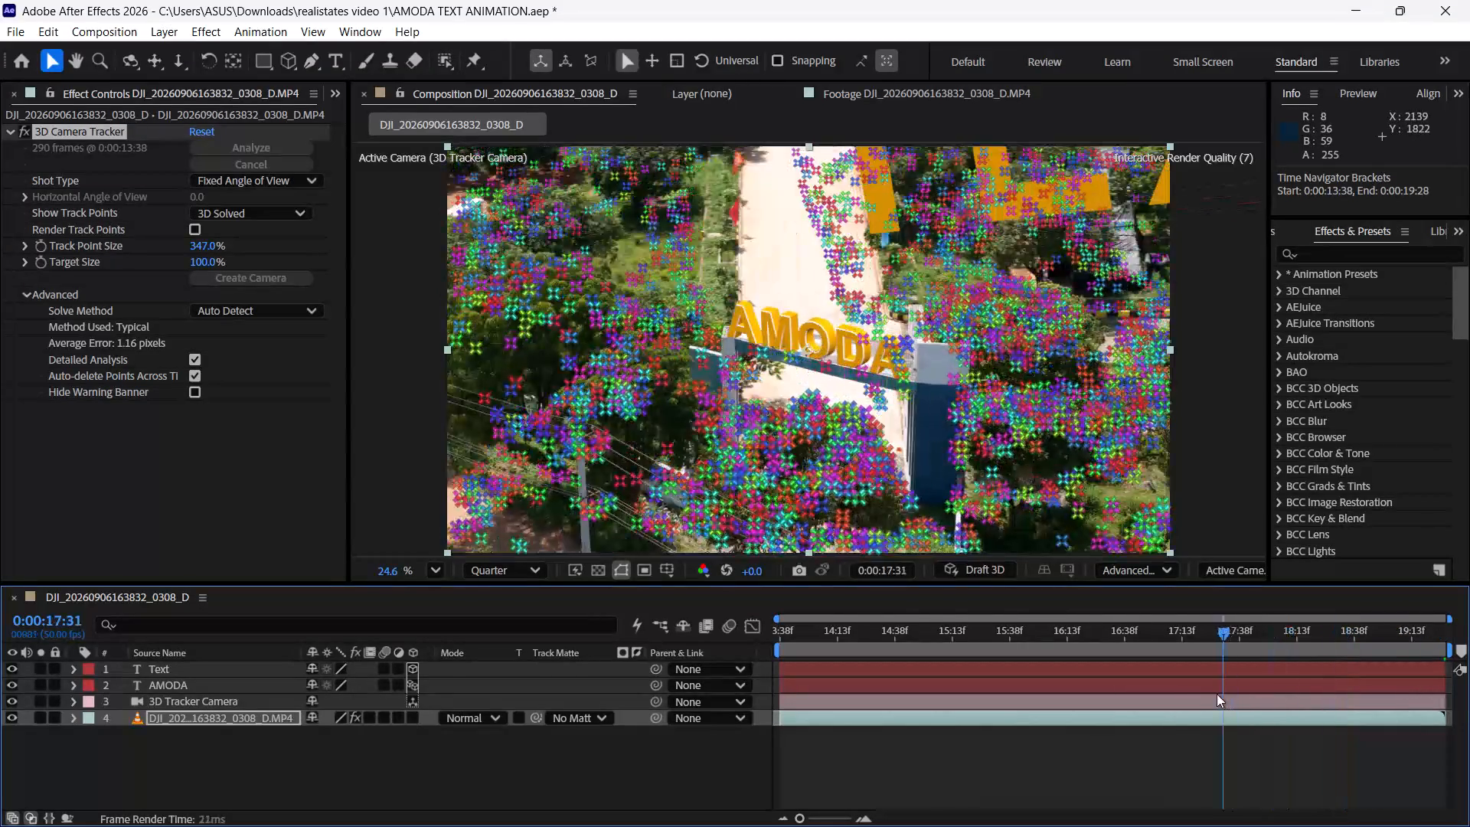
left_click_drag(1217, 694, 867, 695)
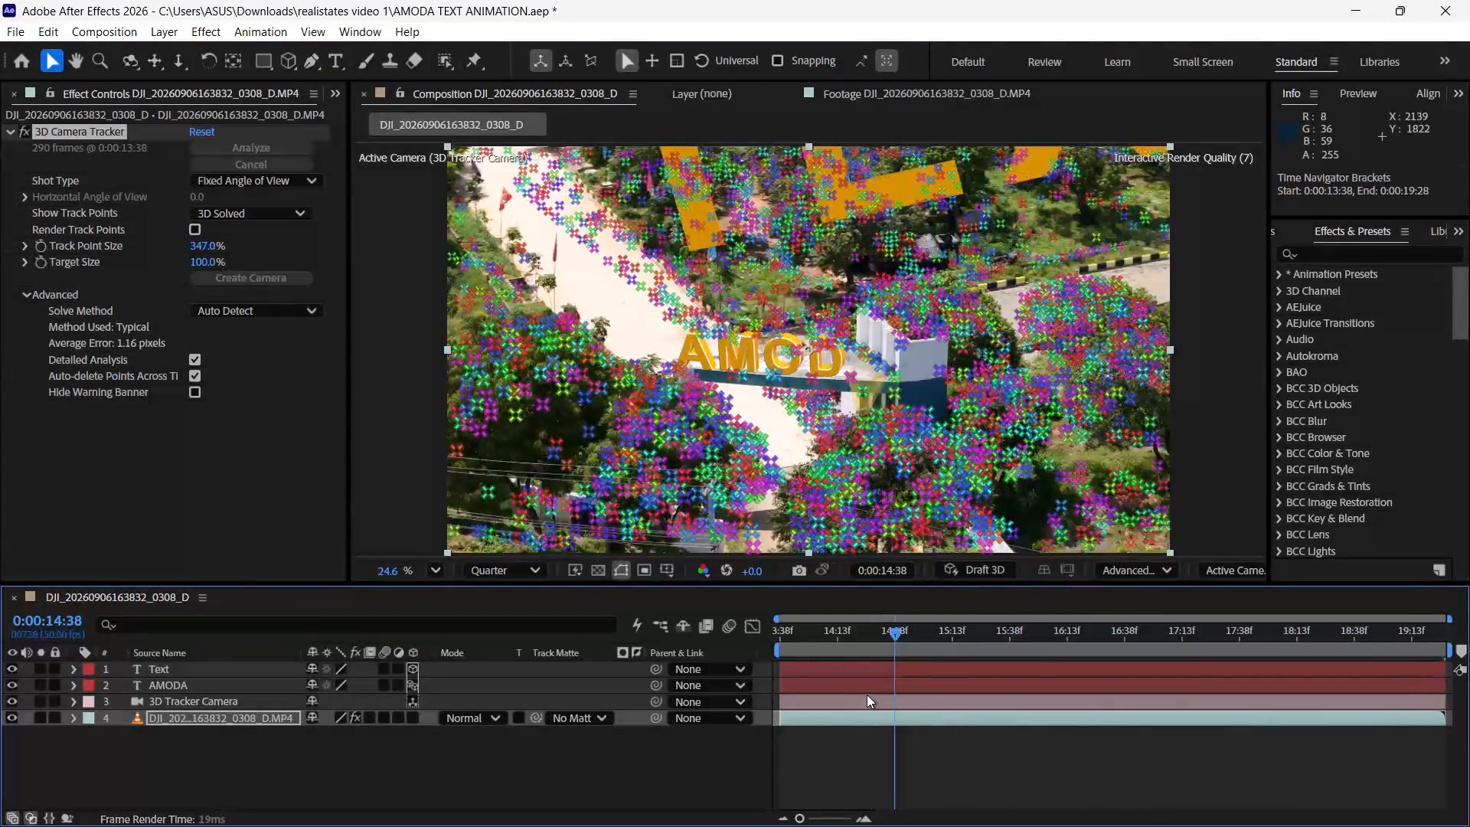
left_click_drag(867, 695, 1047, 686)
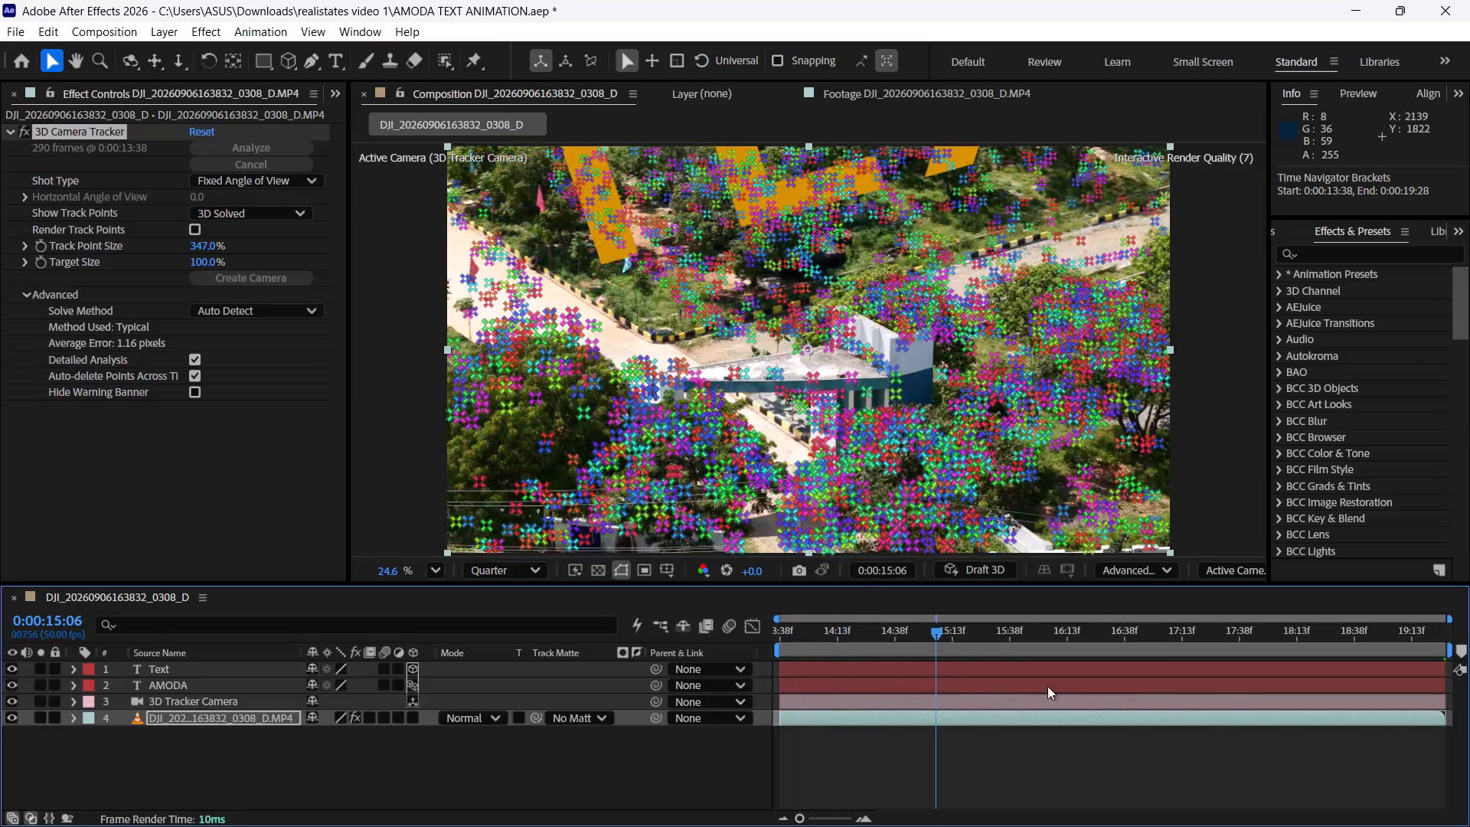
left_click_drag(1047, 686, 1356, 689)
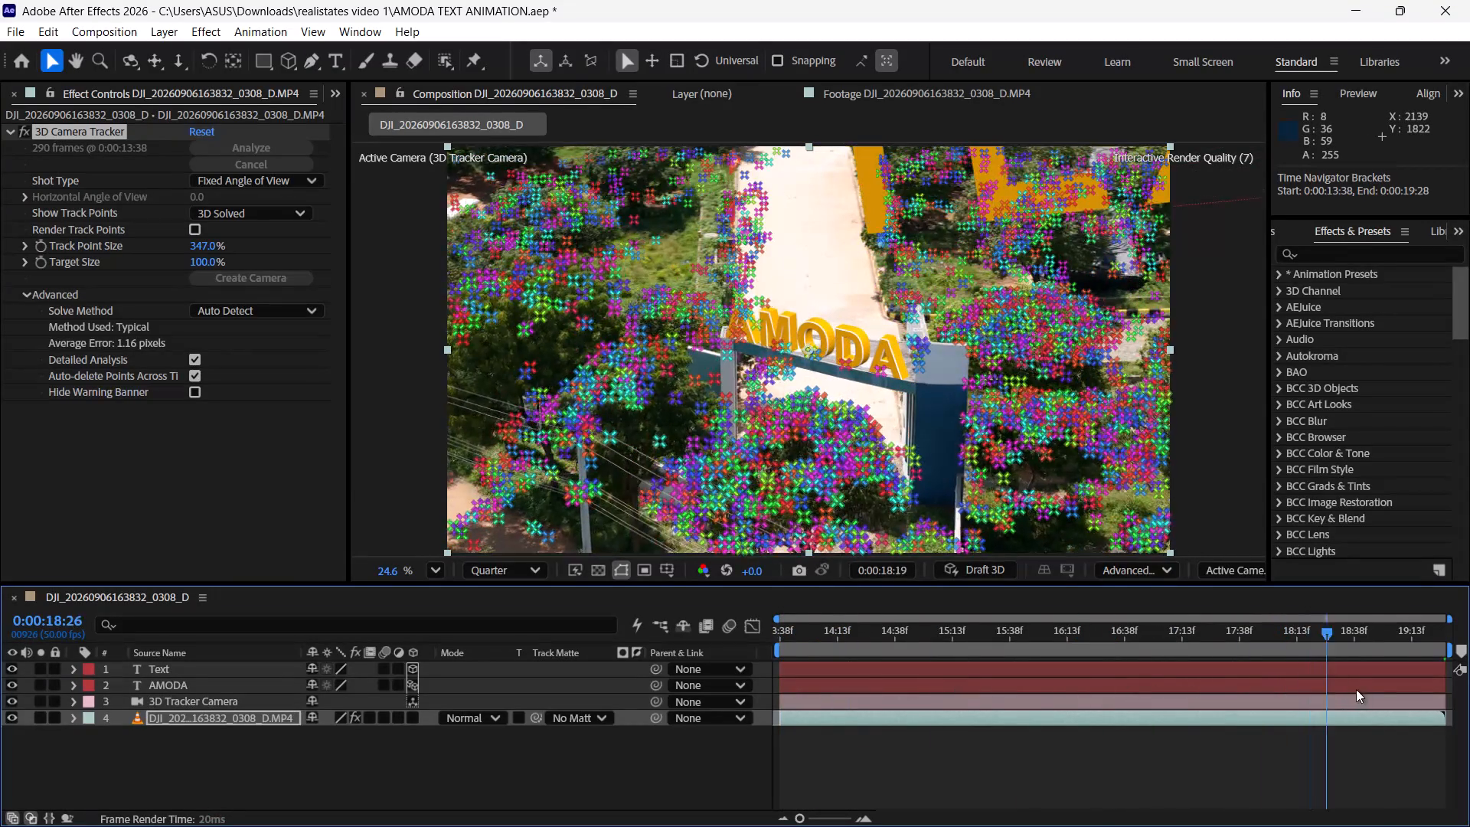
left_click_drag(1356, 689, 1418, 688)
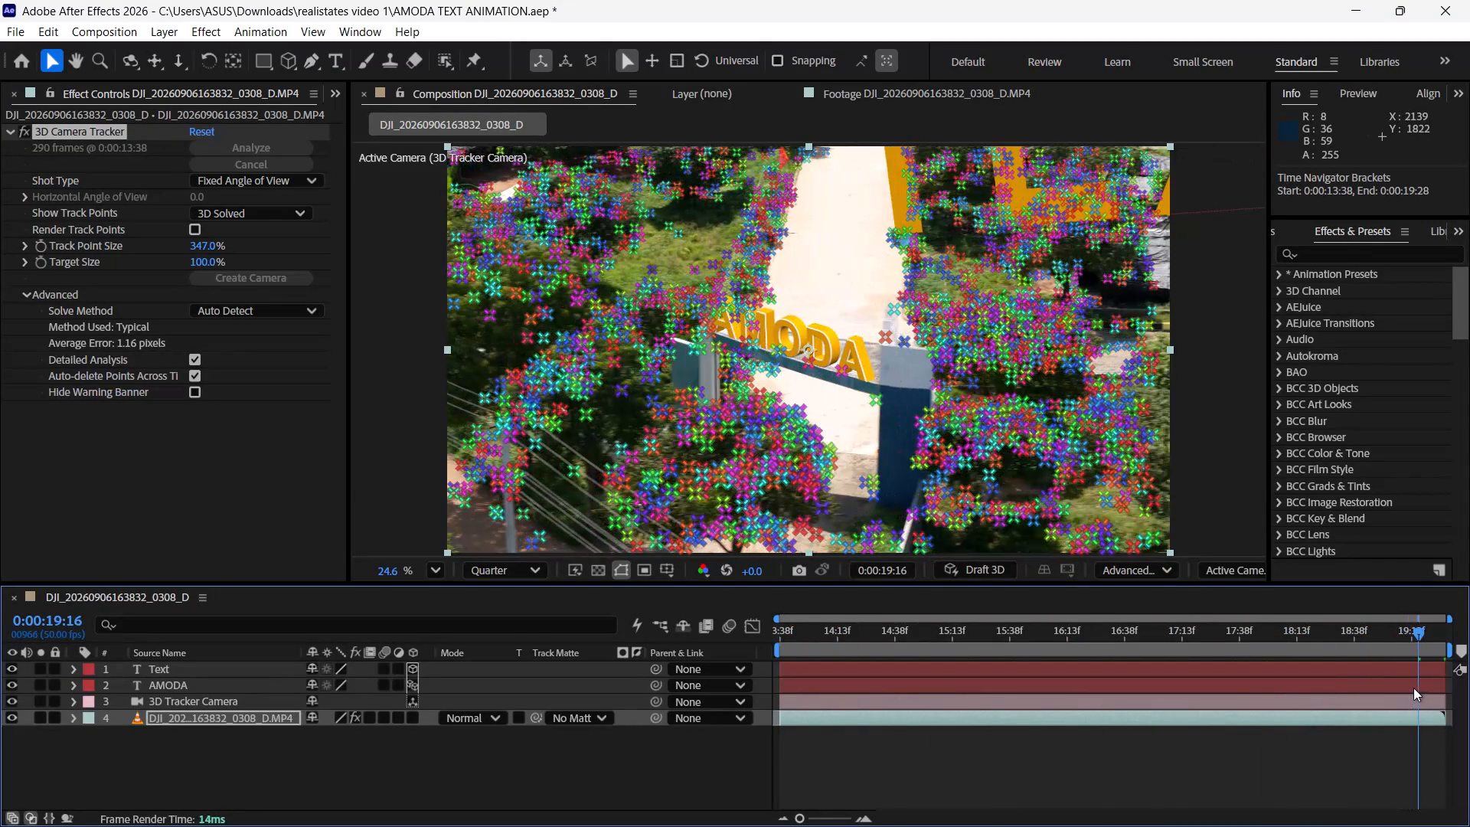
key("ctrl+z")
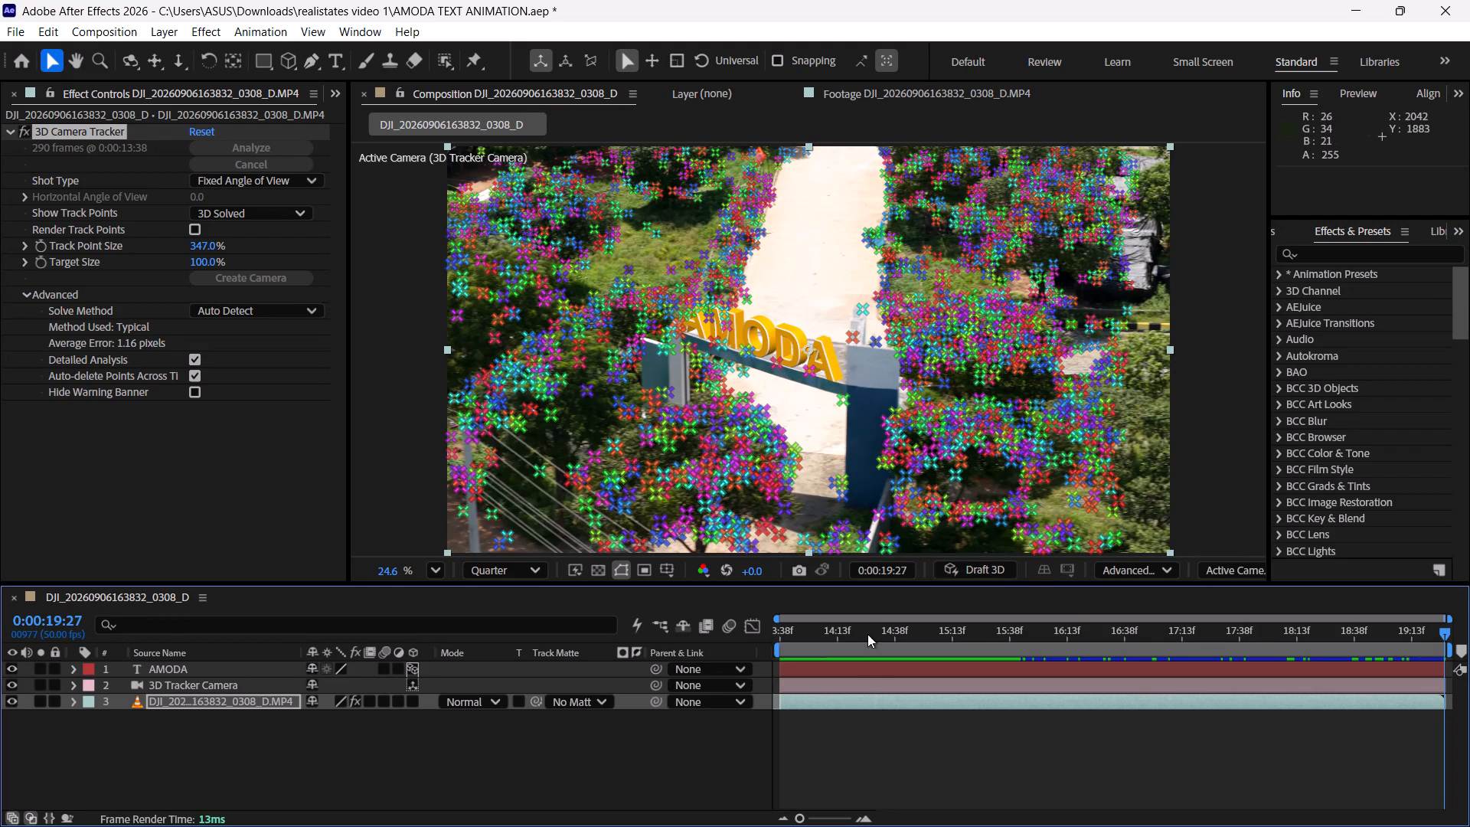
Examine the track points around the gate and road throughout the shot for a suitable place to attach text.
left_click_drag(867, 639, 1308, 700)
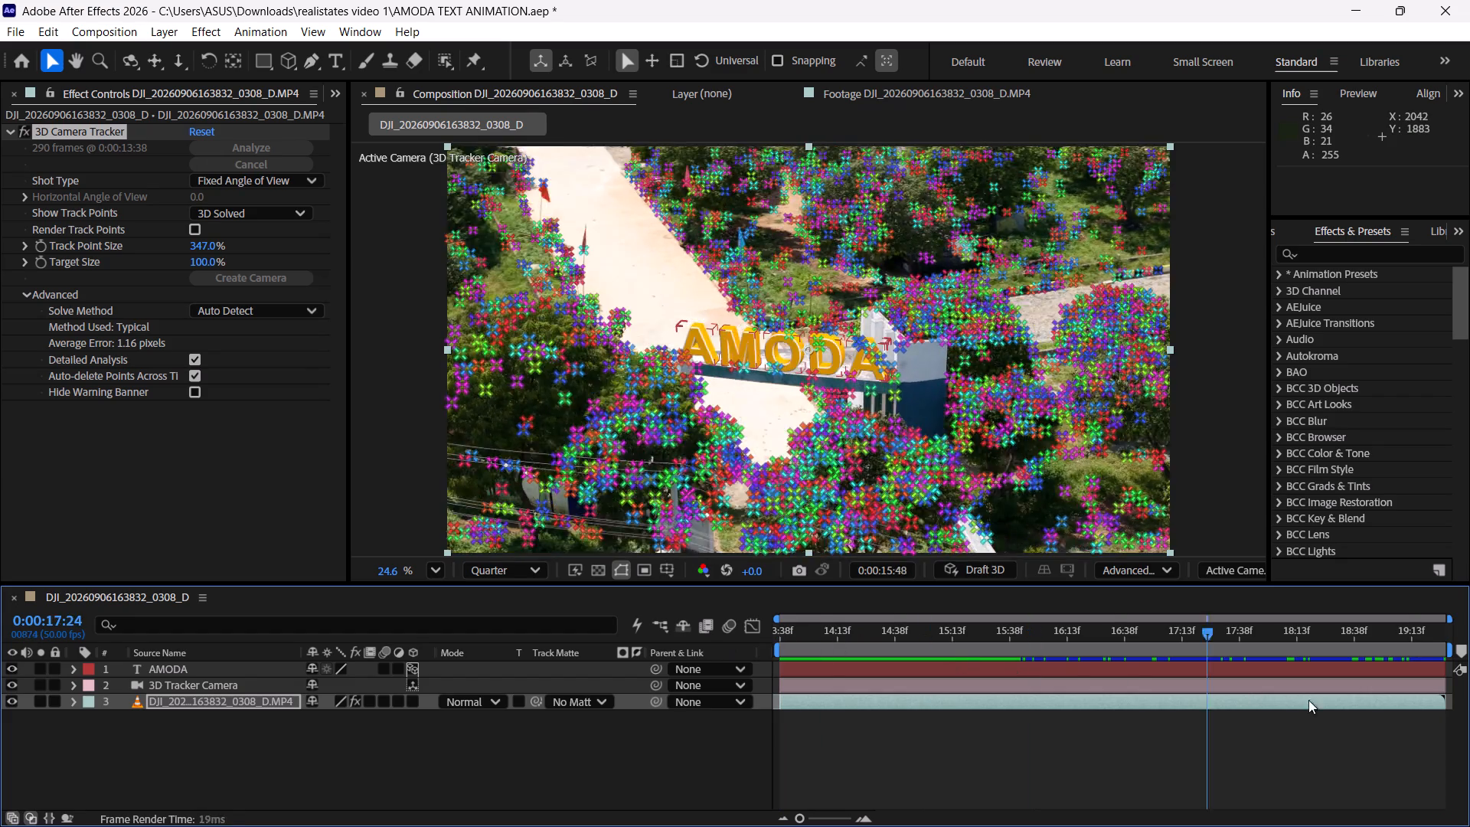
left_click_drag(1308, 700, 874, 726)
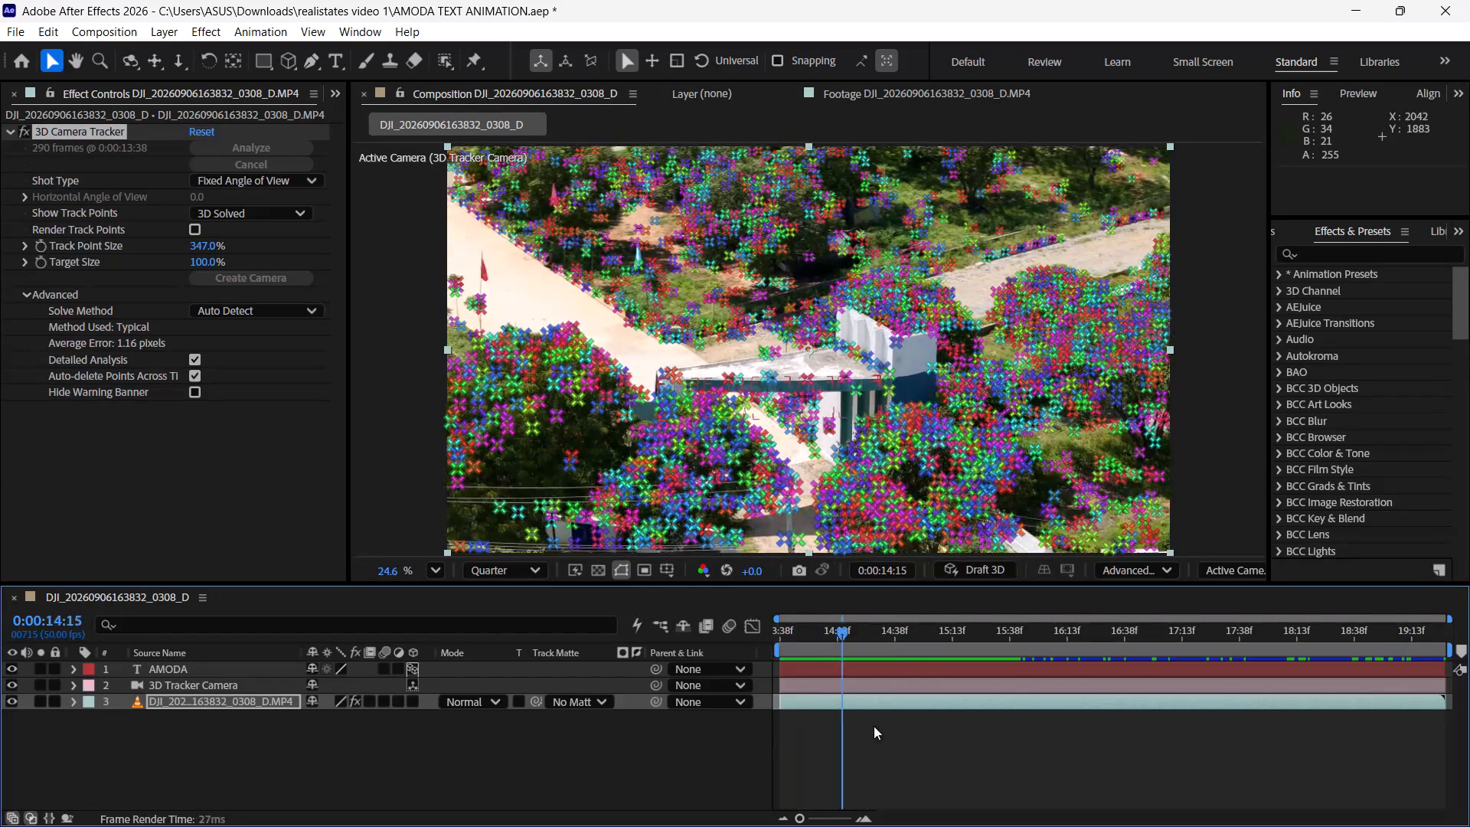
left_click_drag(874, 726, 754, 726)
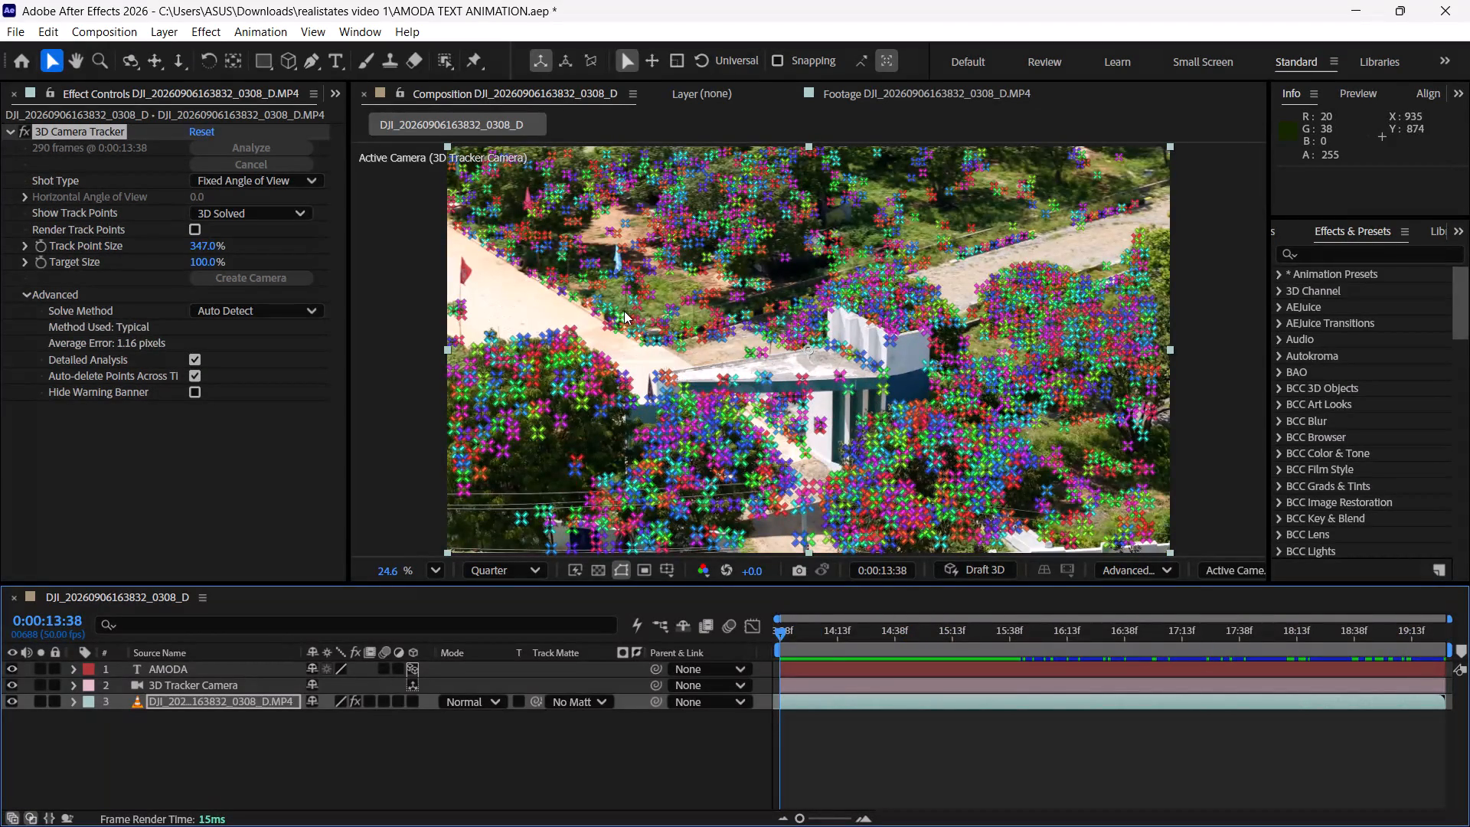
left_click_drag(905, 636, 1418, 621)
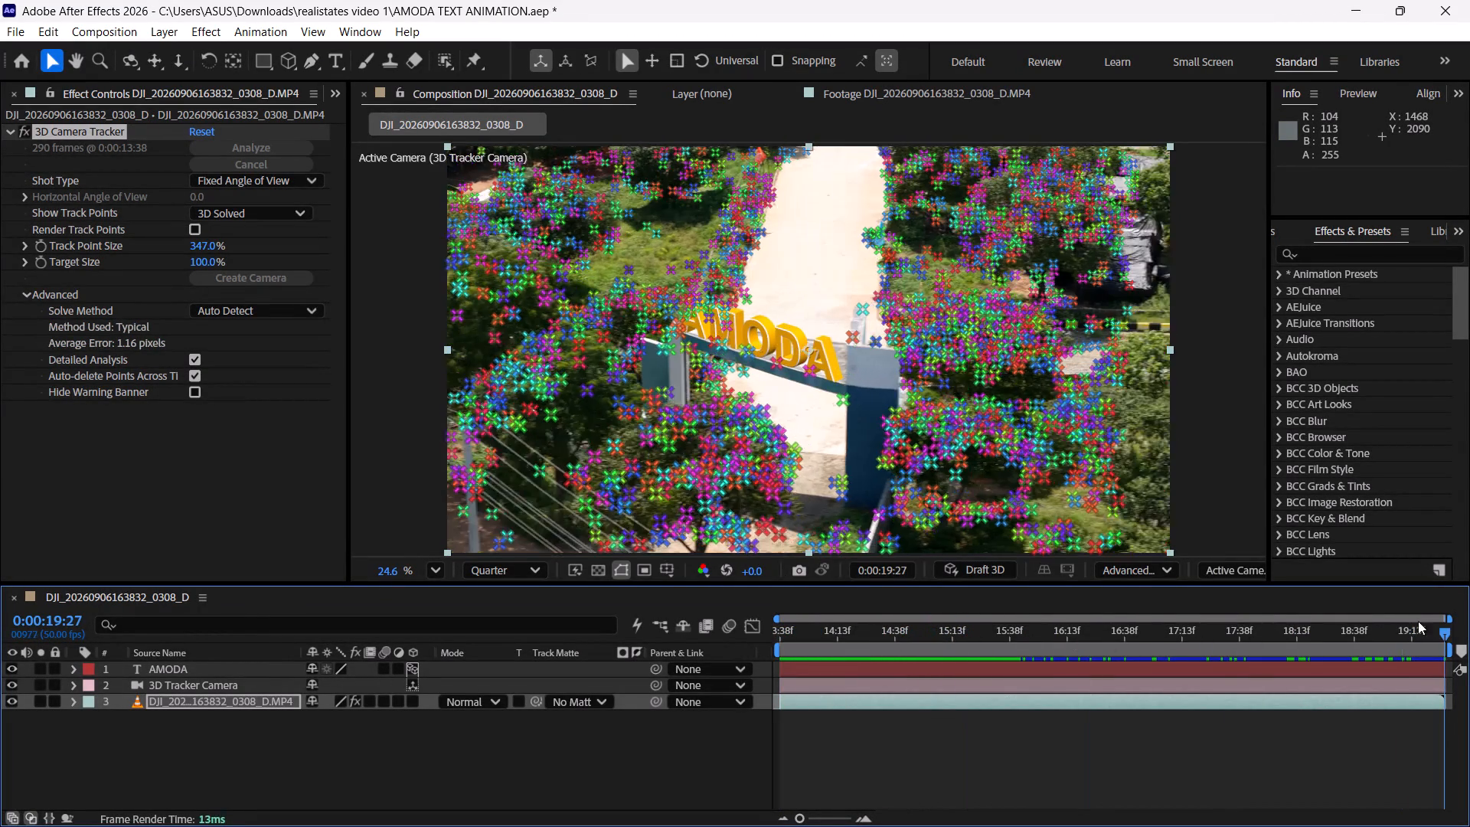
left_click_drag(1418, 621, 1421, 670)
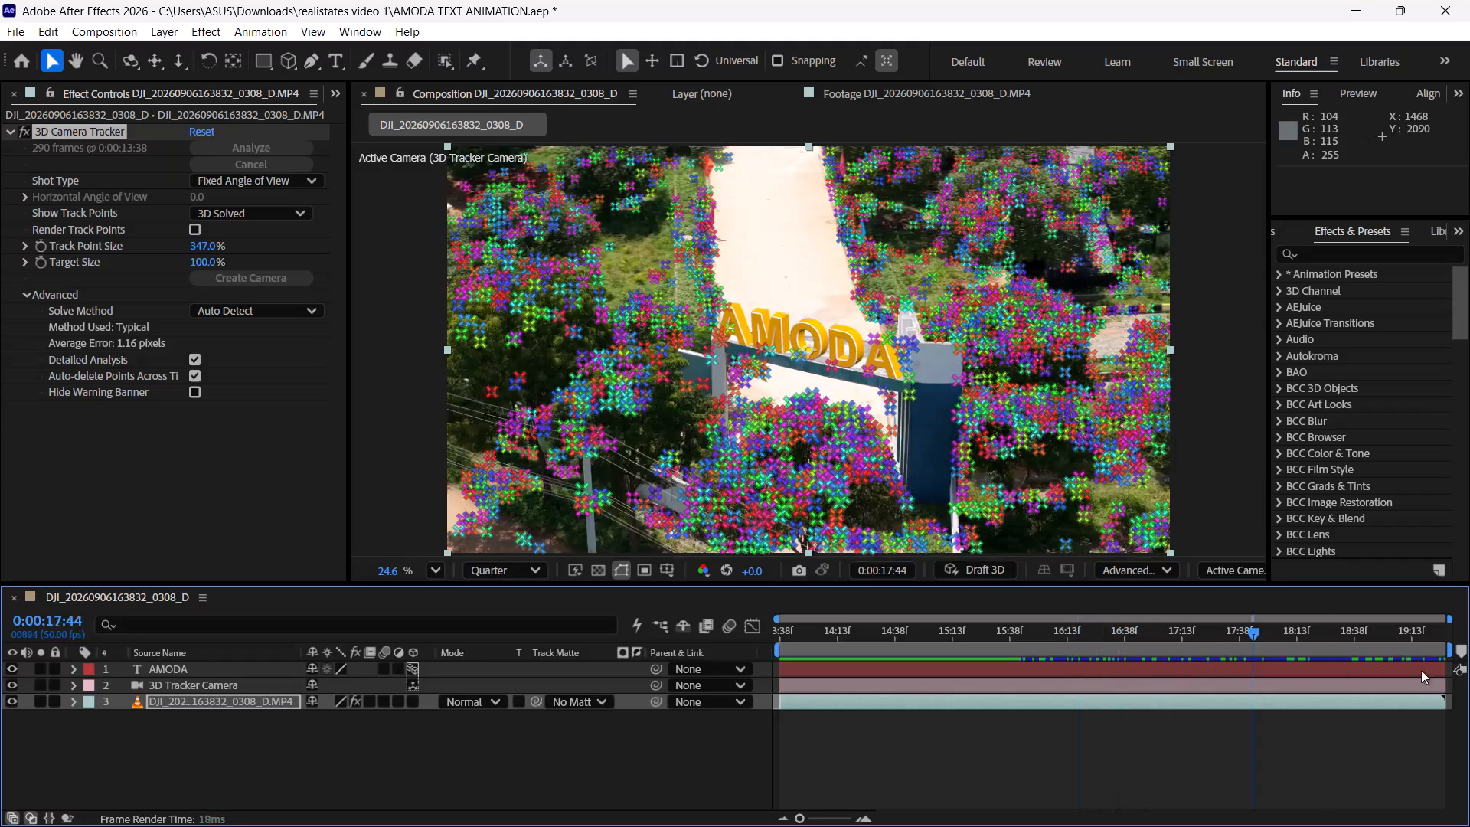
left_click_drag(1421, 670, 902, 757)
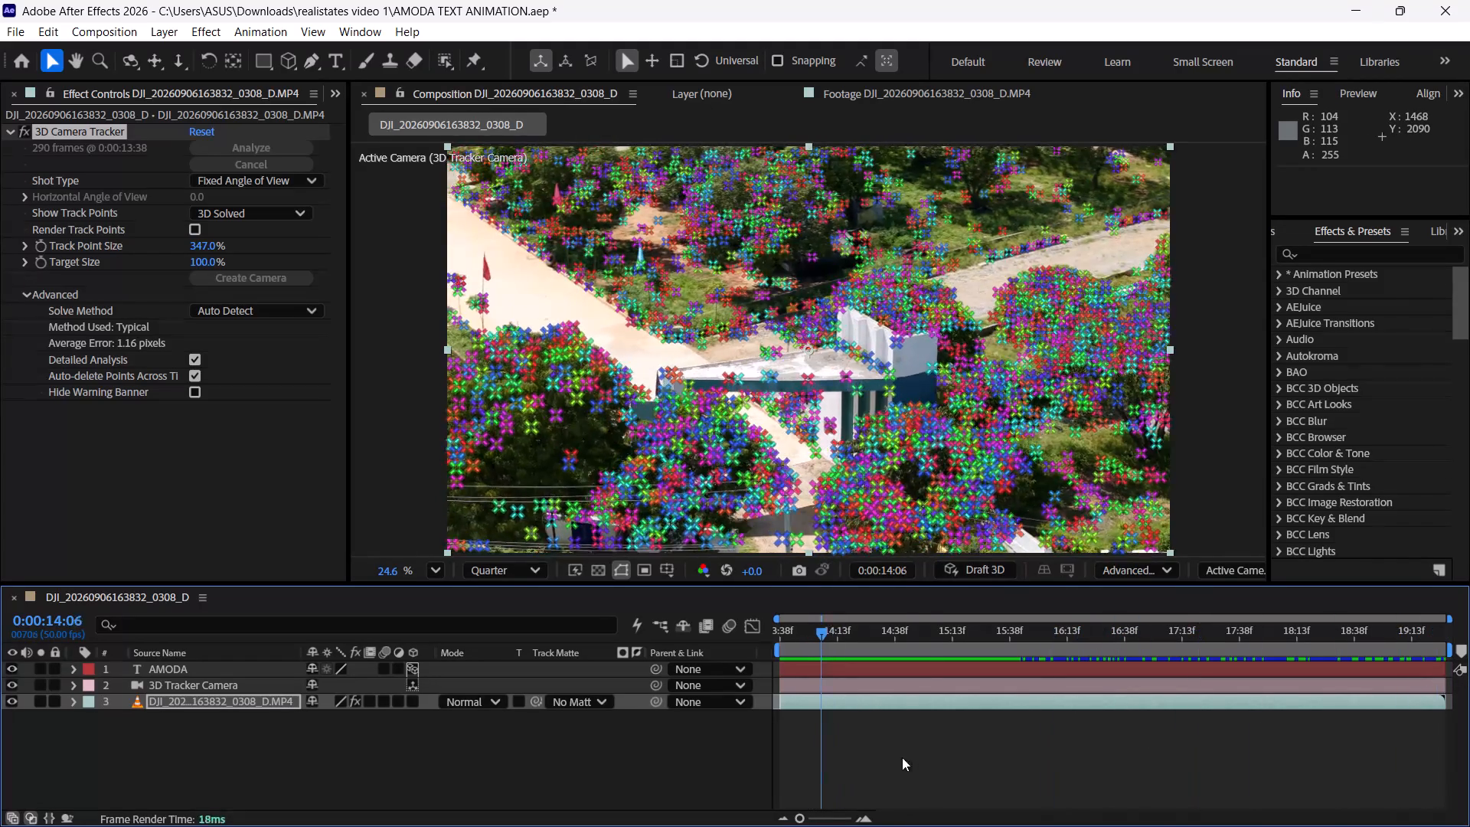
left_click_drag(902, 757, 1383, 747)
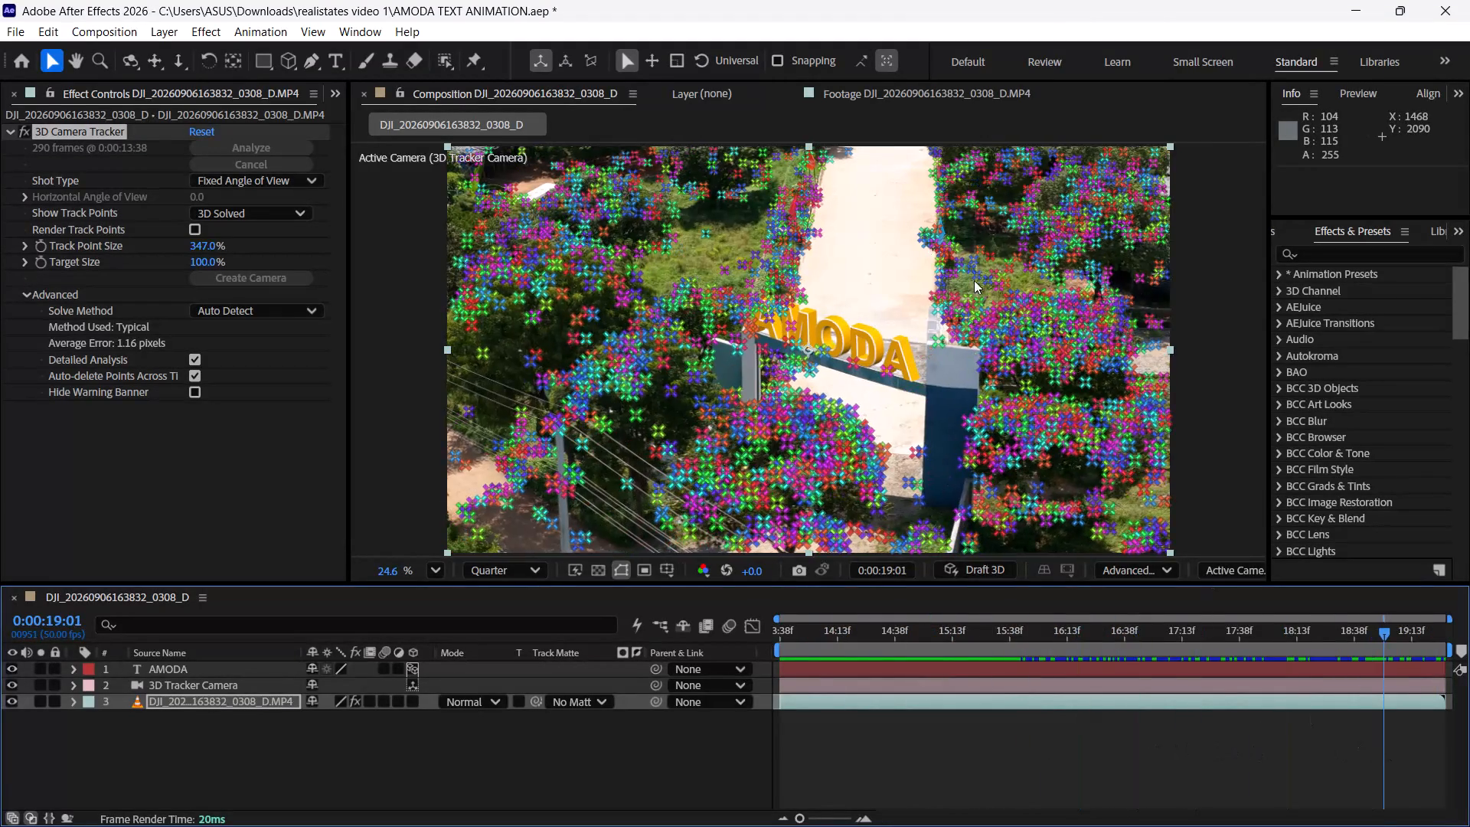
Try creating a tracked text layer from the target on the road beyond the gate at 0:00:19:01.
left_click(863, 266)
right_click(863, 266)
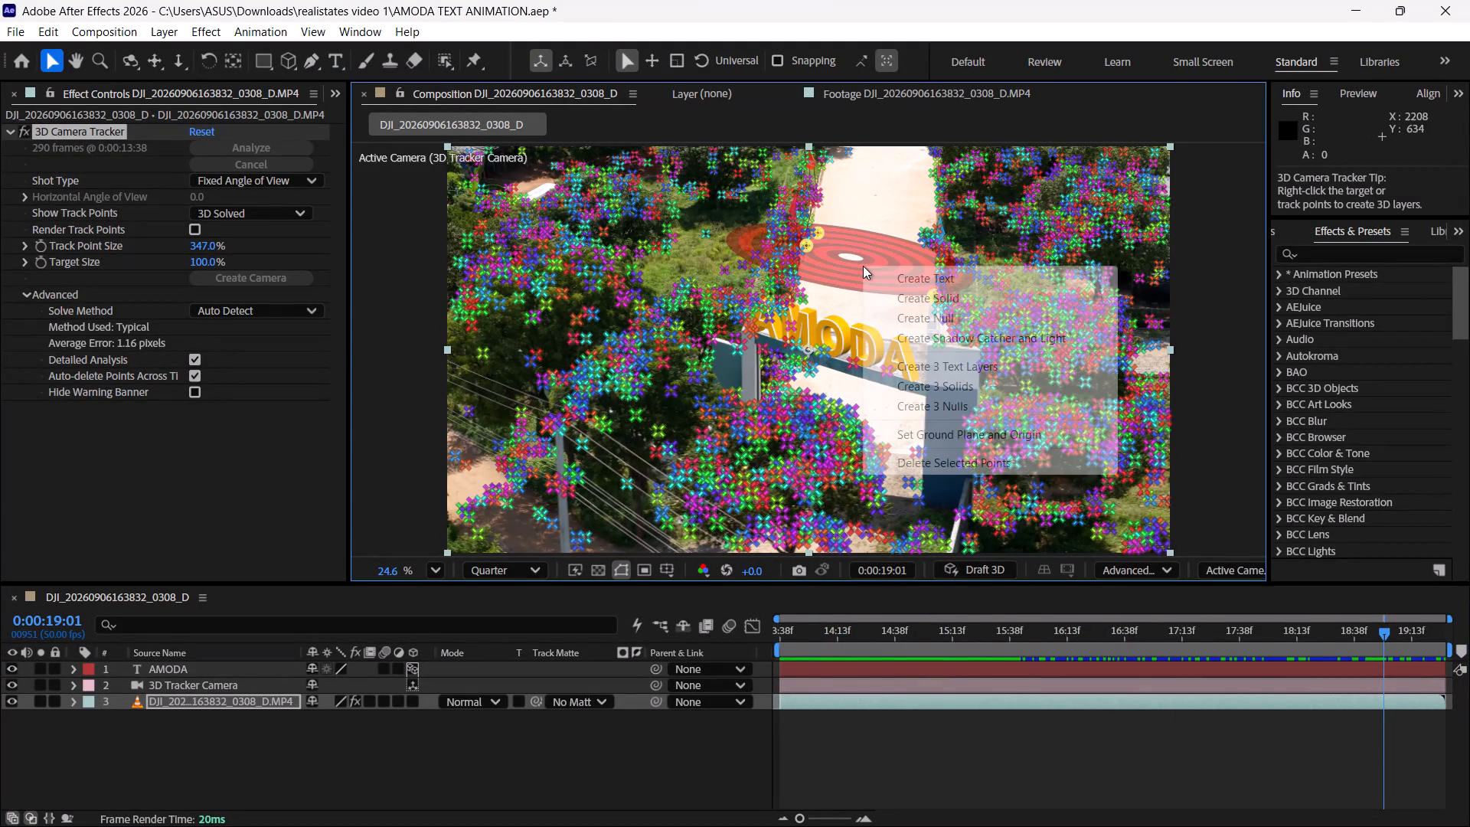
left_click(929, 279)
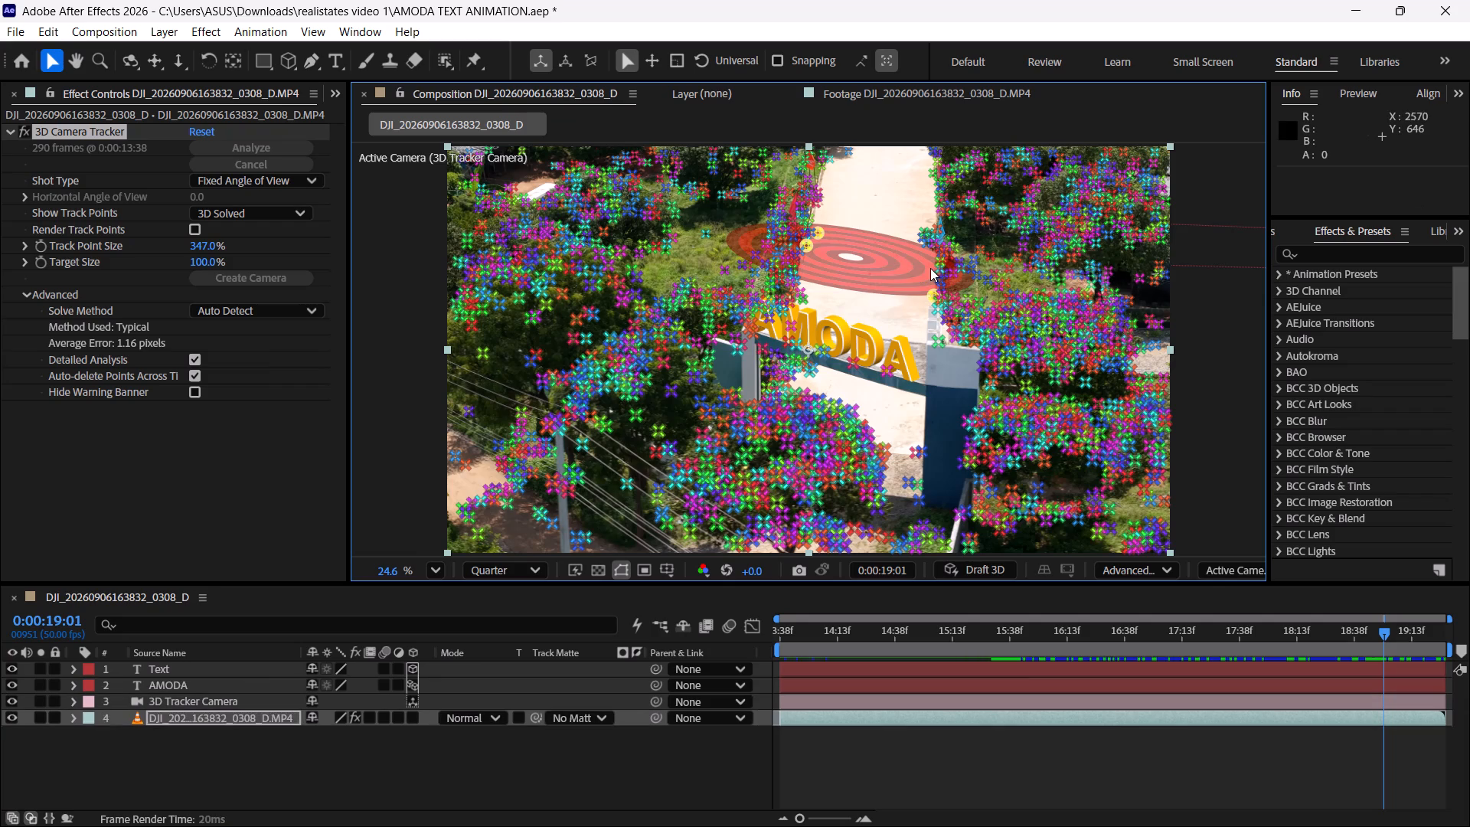
Check how the new flat text sits on the road behind the AMODA gate from 0:00:13:38 to 0:00:19:27.
left_click_drag(1381, 647, 1329, 653)
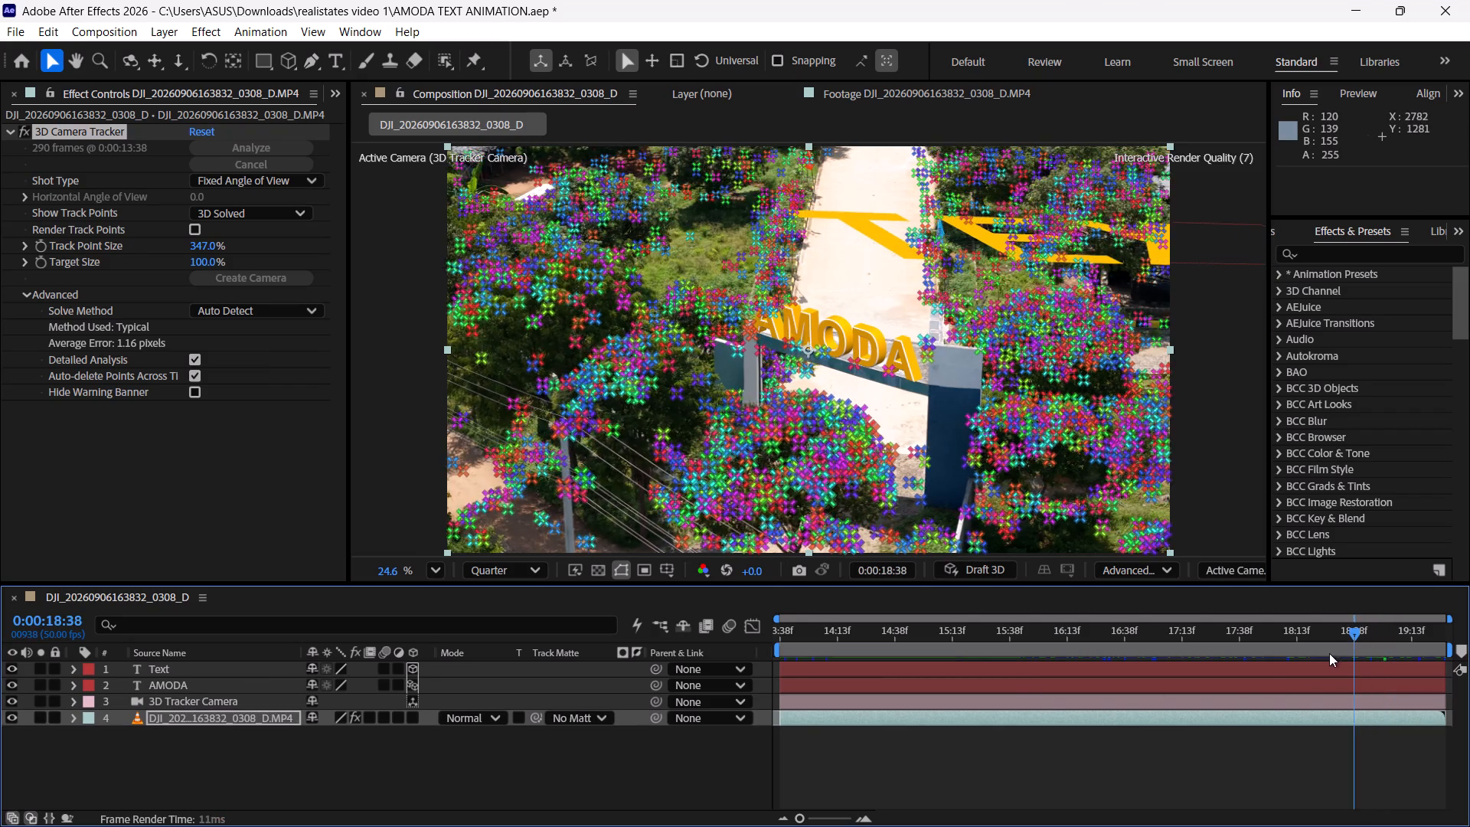
left_click_drag(1329, 653, 743, 679)
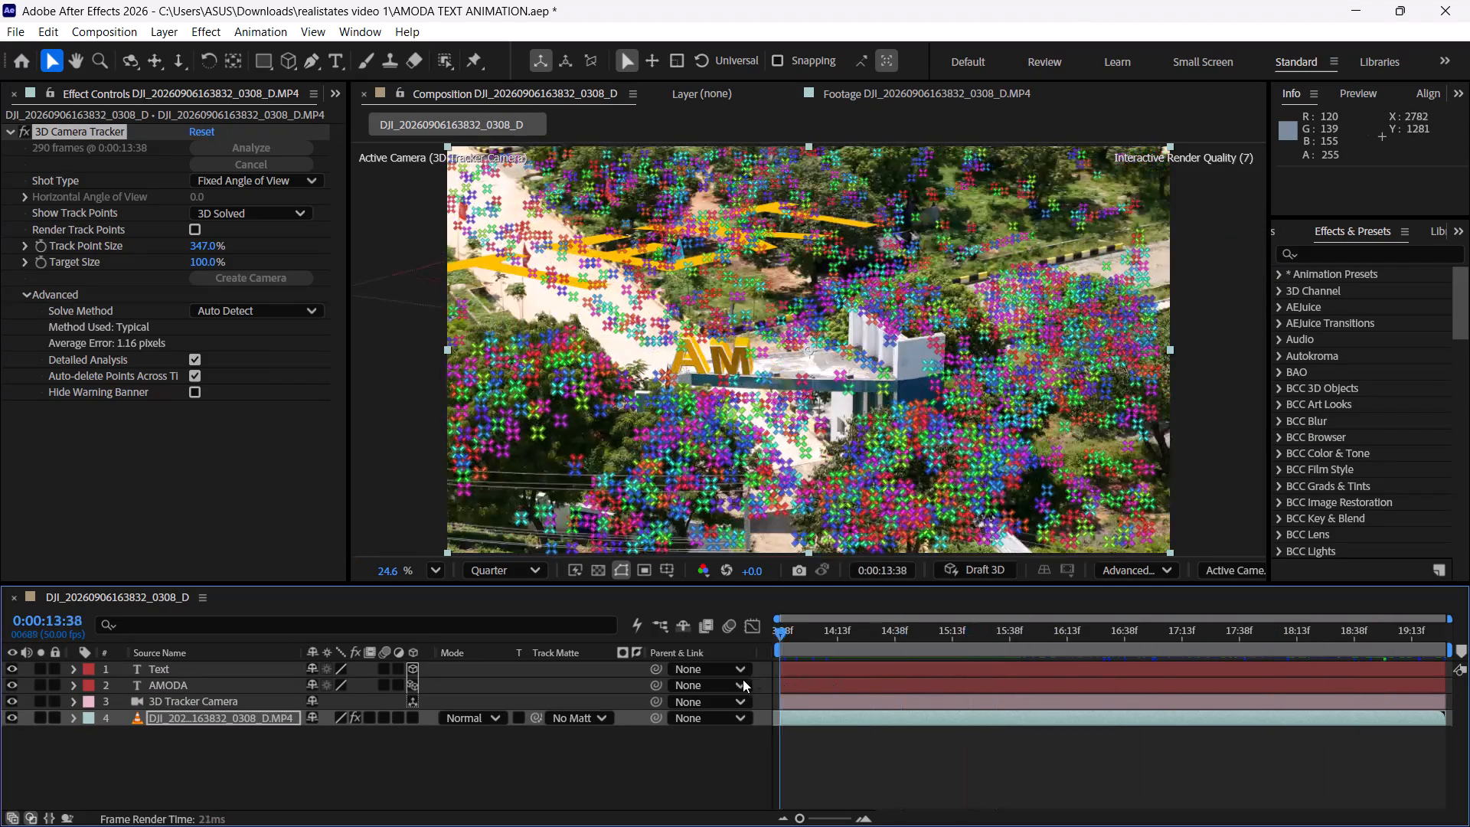
left_click_drag(743, 679, 1462, 685)
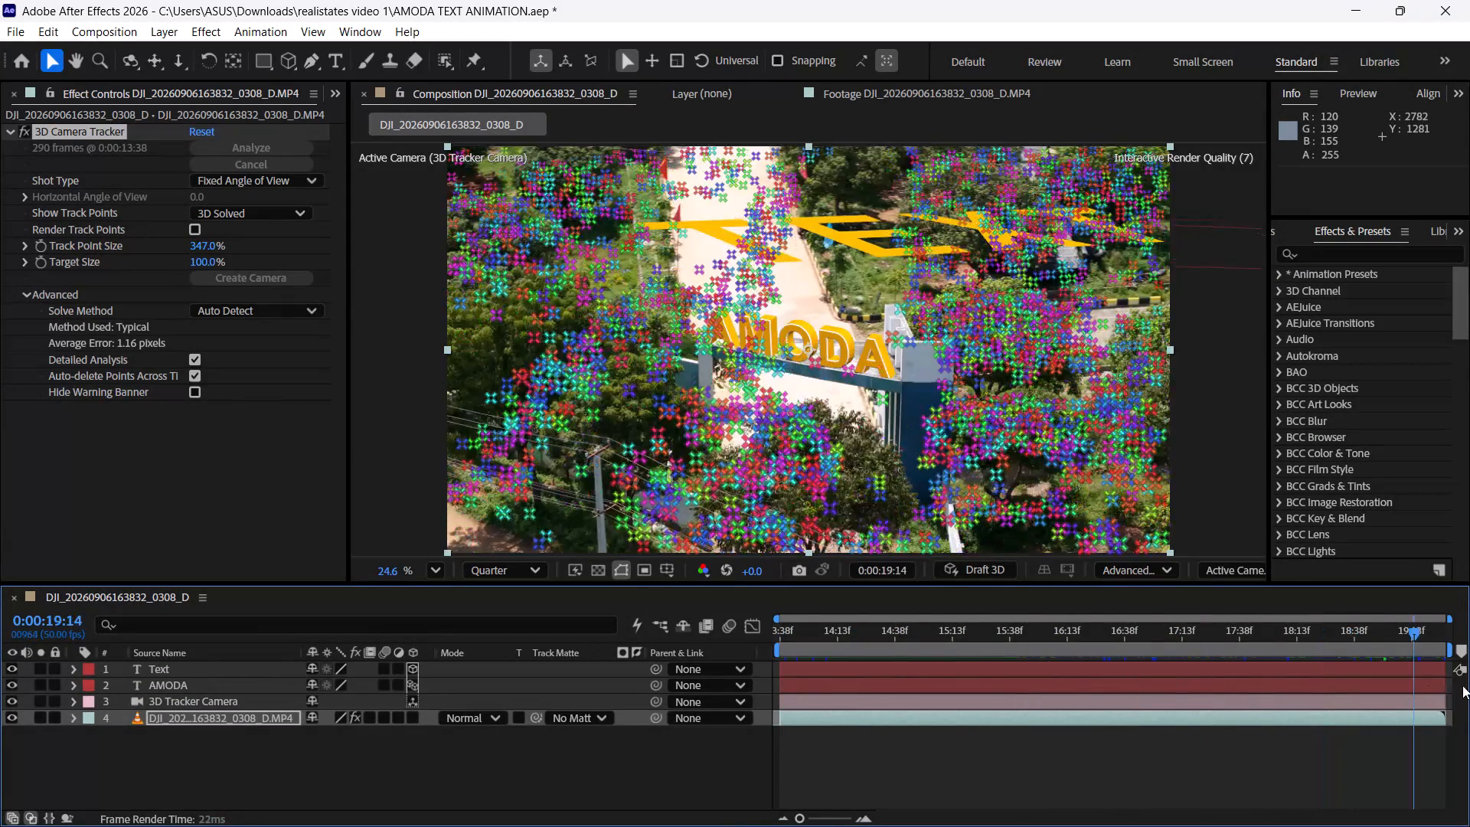
left_click_drag(1462, 685, 1469, 685)
left_click(1155, 811)
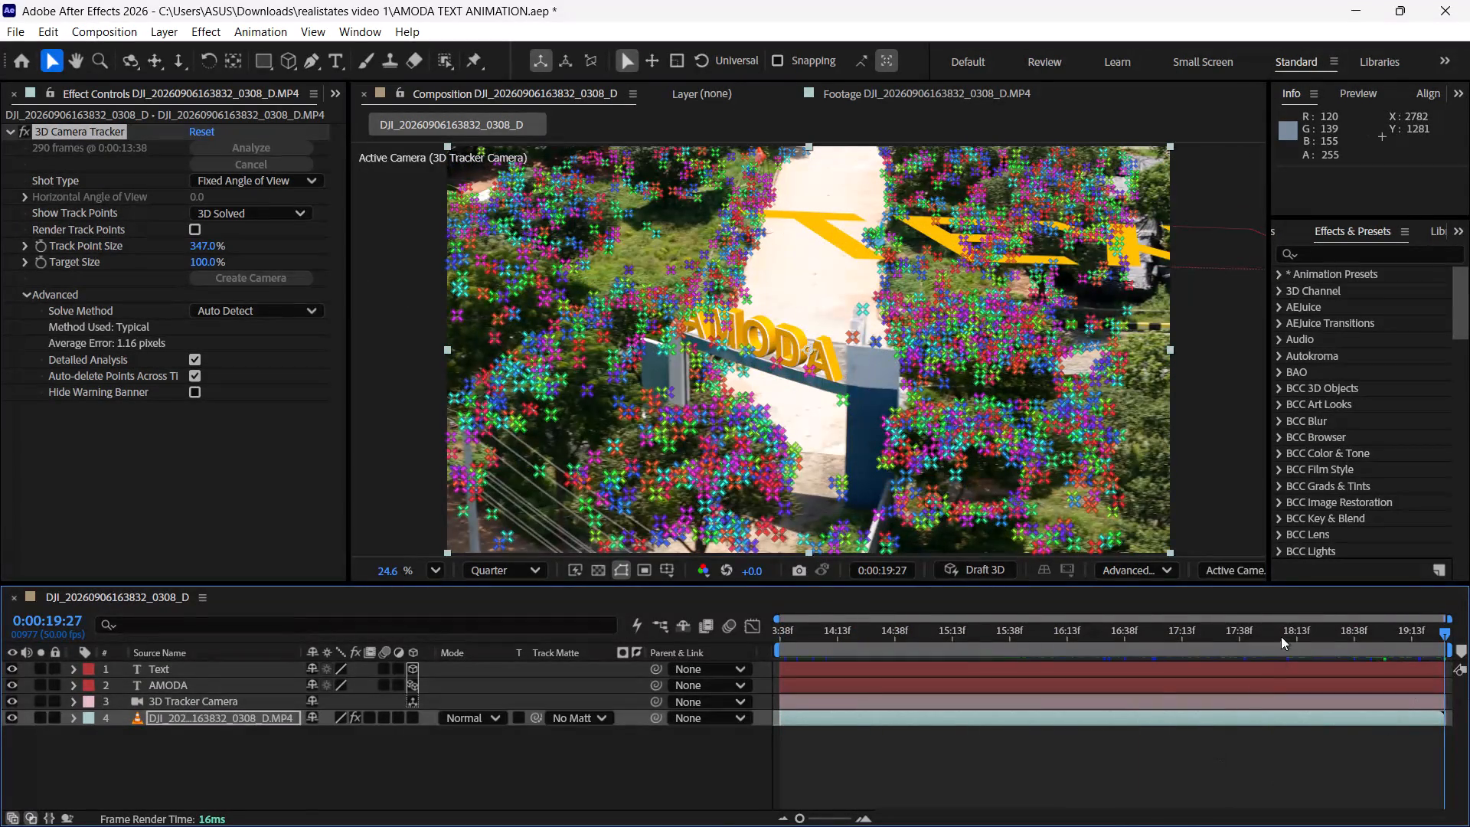
left_click(934, 750)
left_click_drag(1414, 633, 1101, 674)
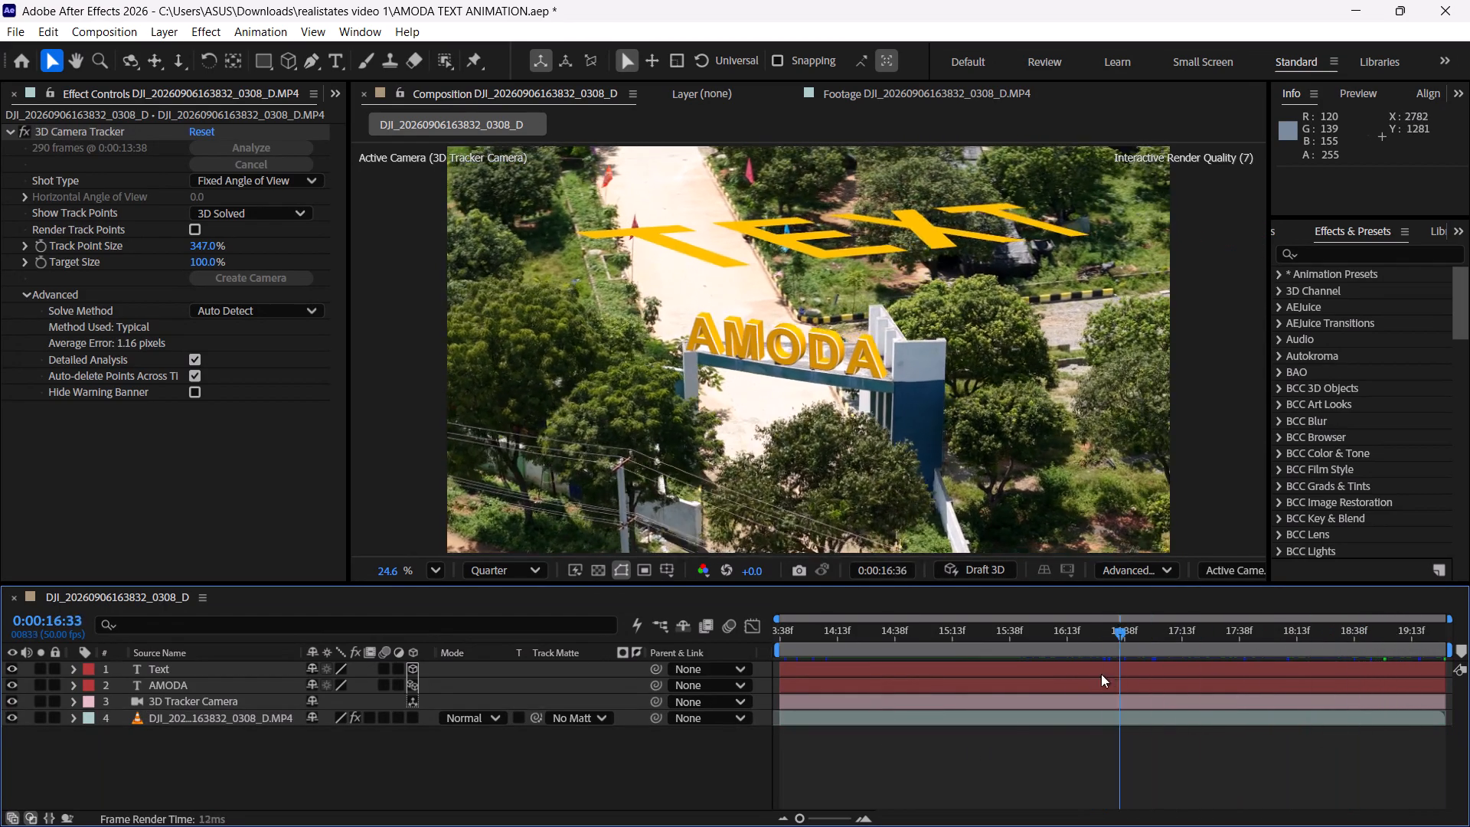
left_click_drag(1101, 674, 1130, 631)
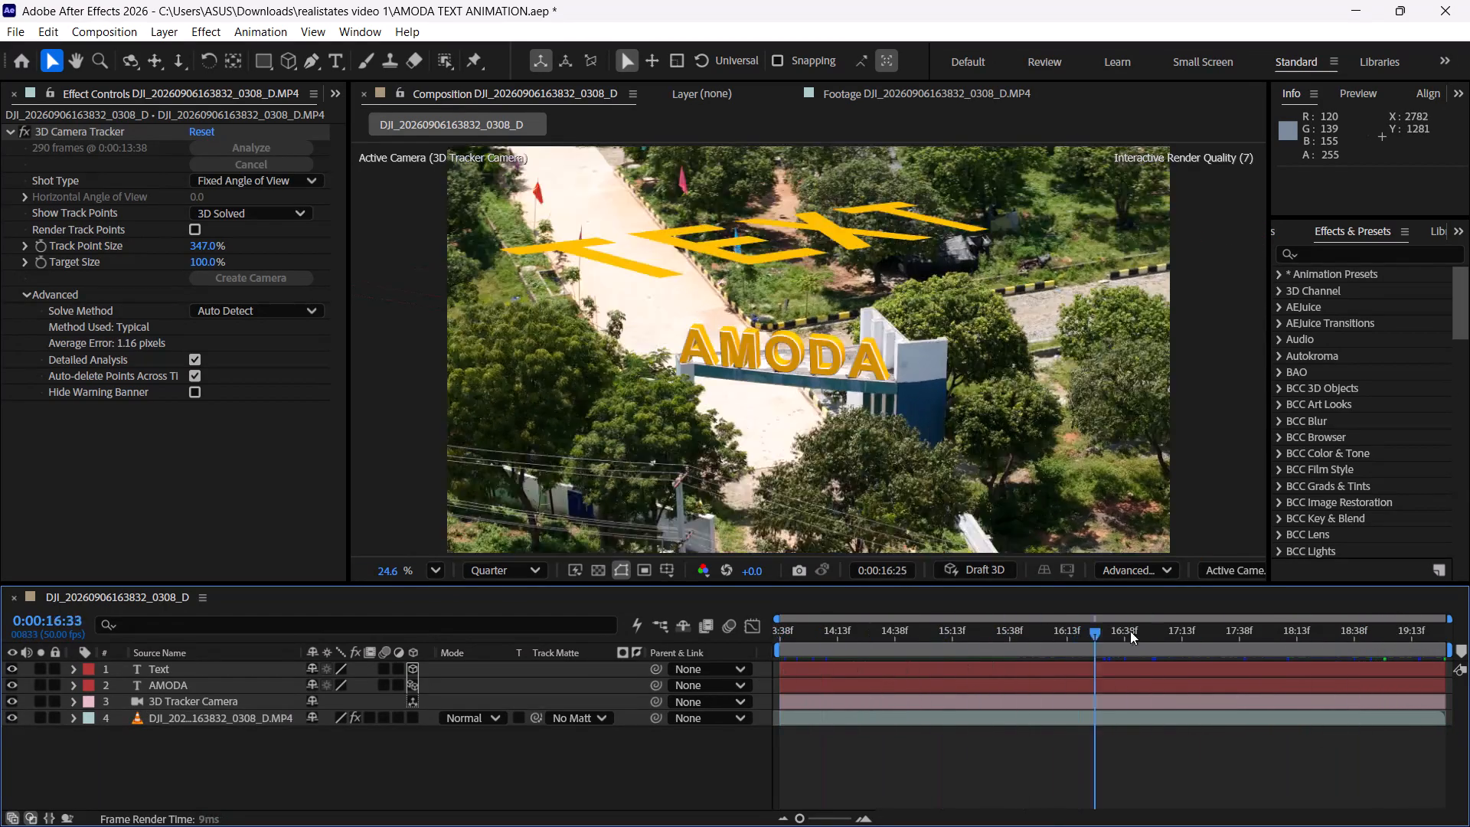
left_click_drag(1130, 631, 876, 691)
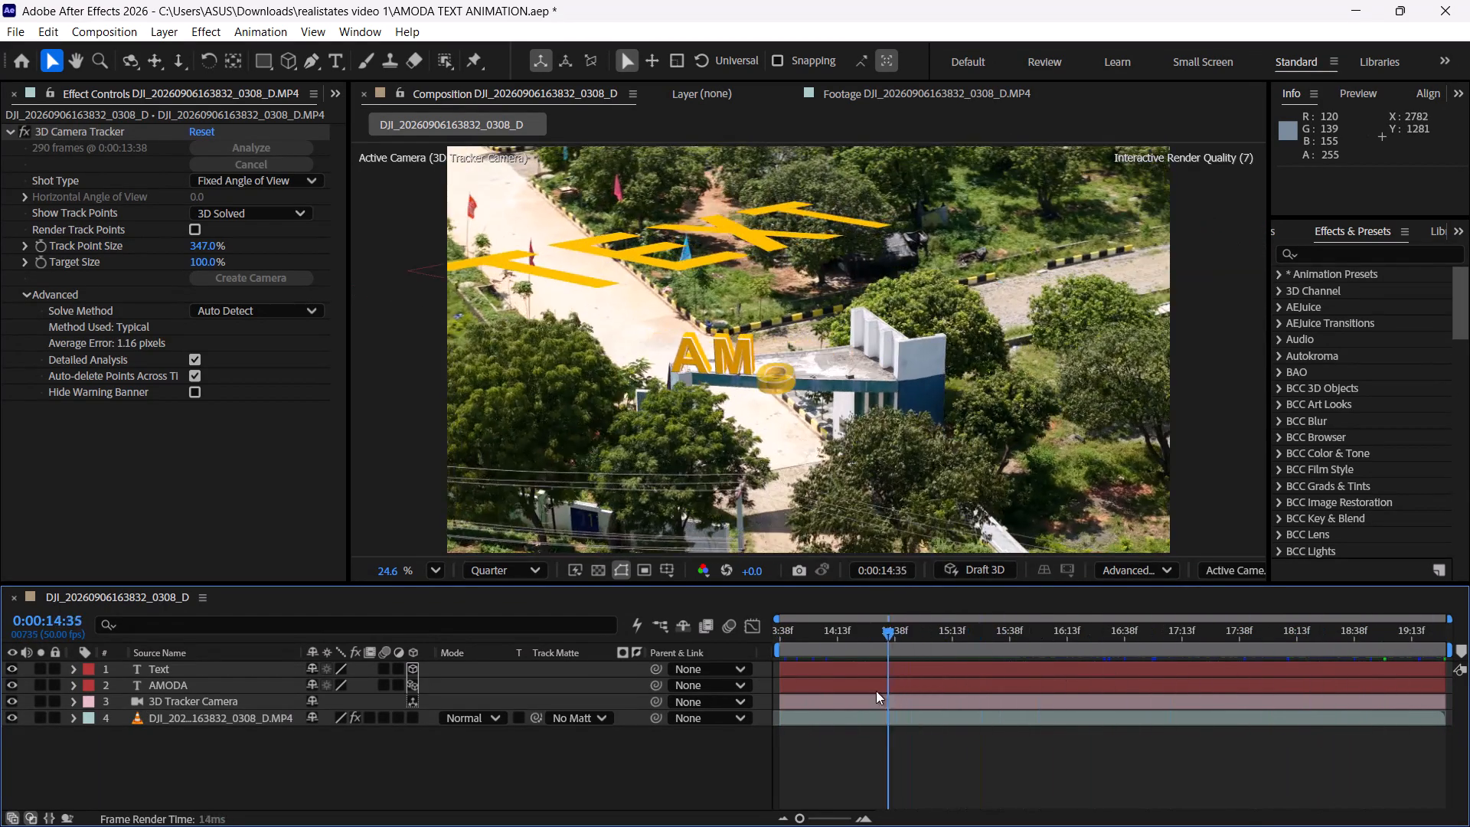
left_click_drag(876, 691, 1123, 674)
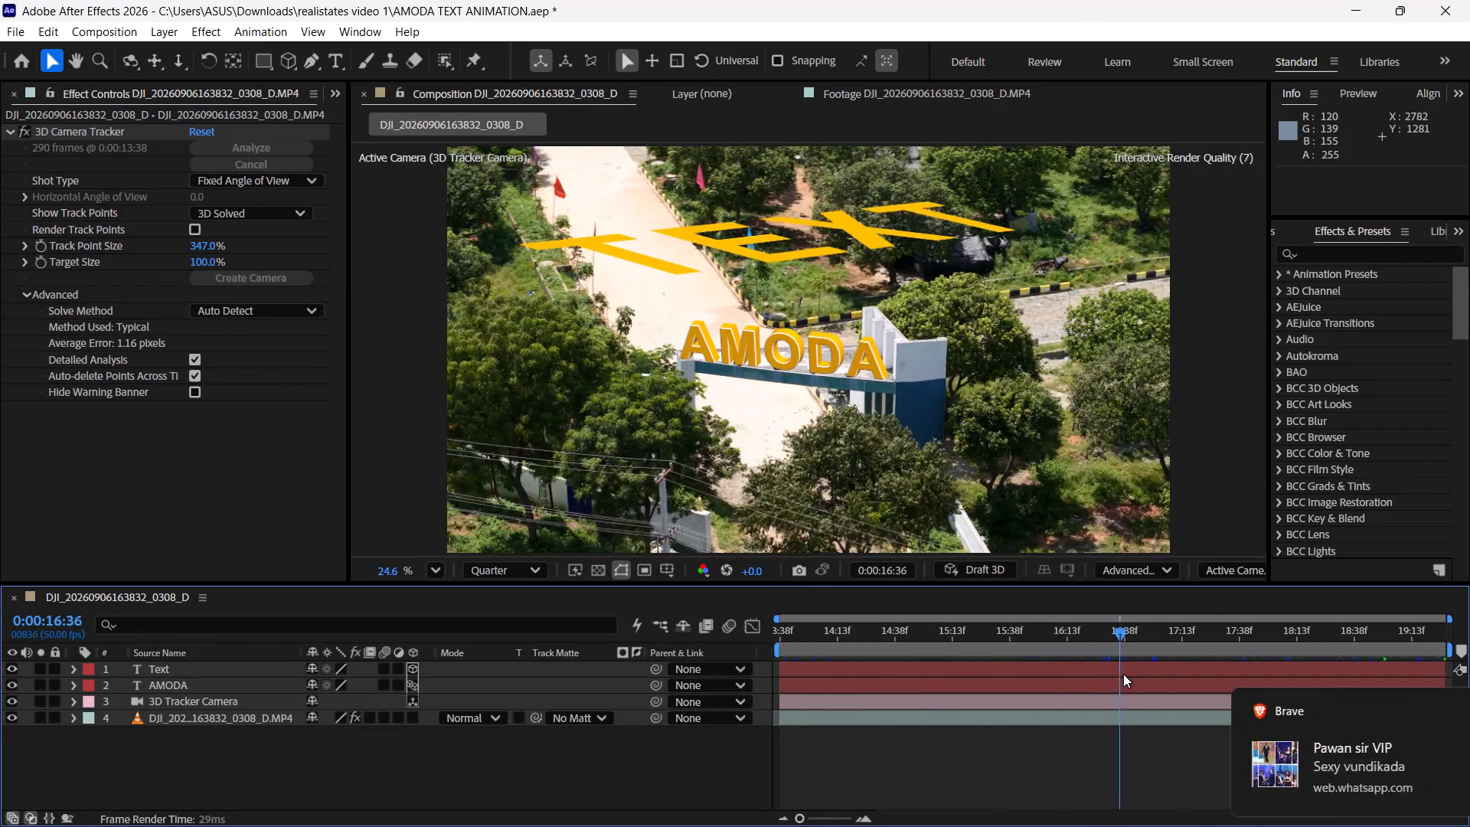
left_click_drag(1123, 674, 1208, 708)
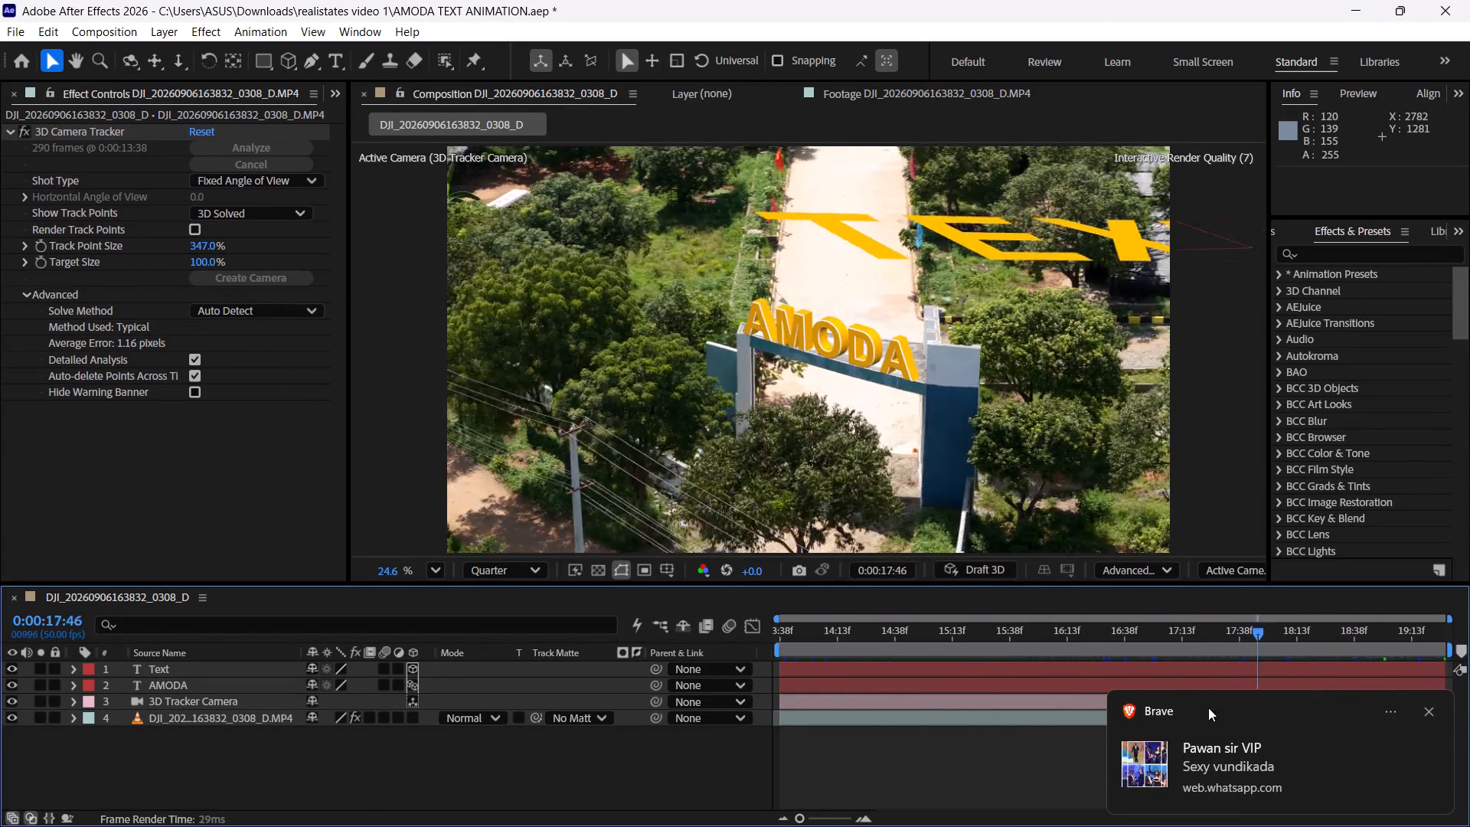
left_click_drag(1208, 708, 763, 749)
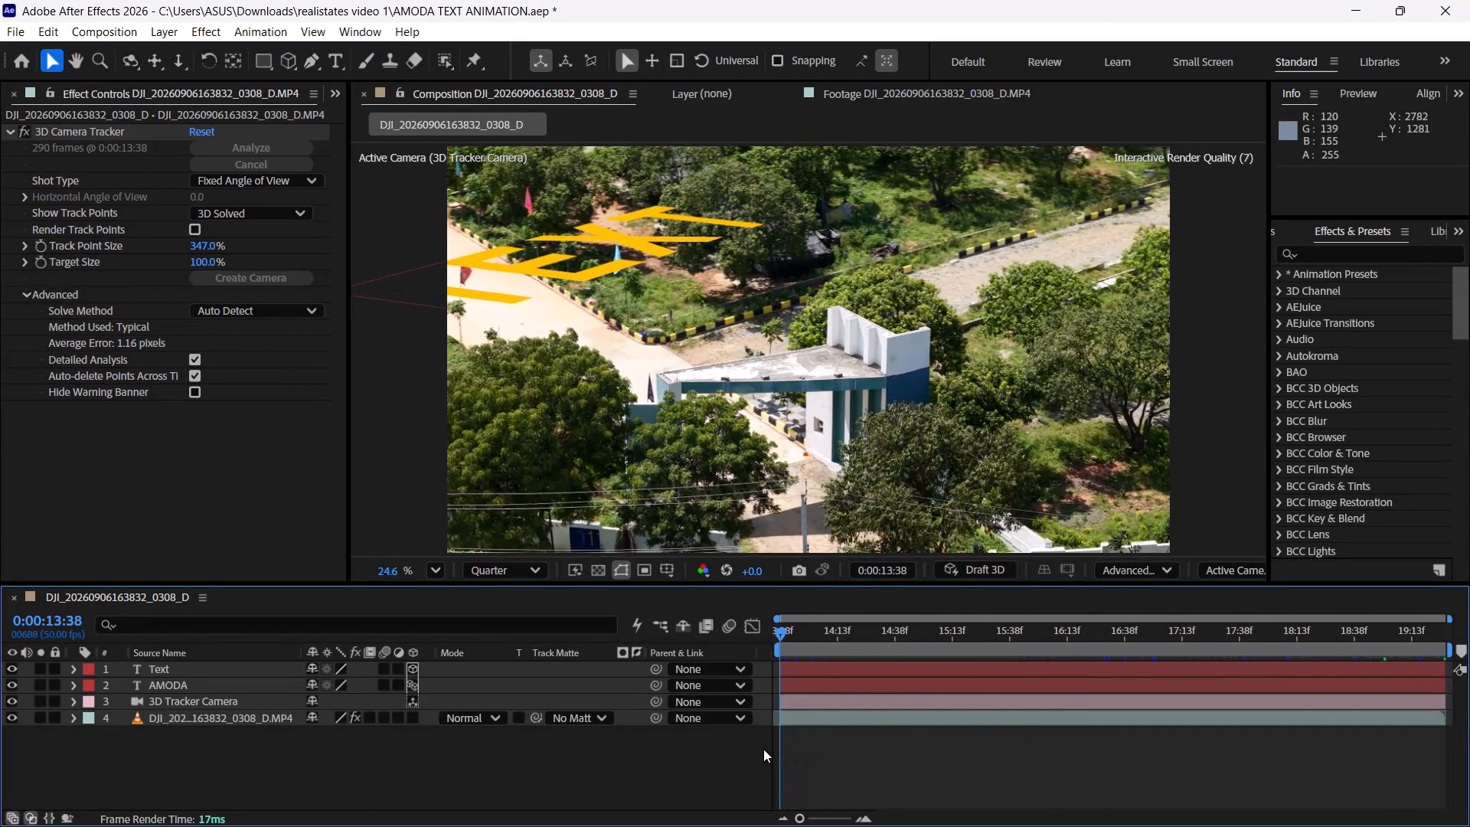
left_click_drag(763, 749, 762, 749)
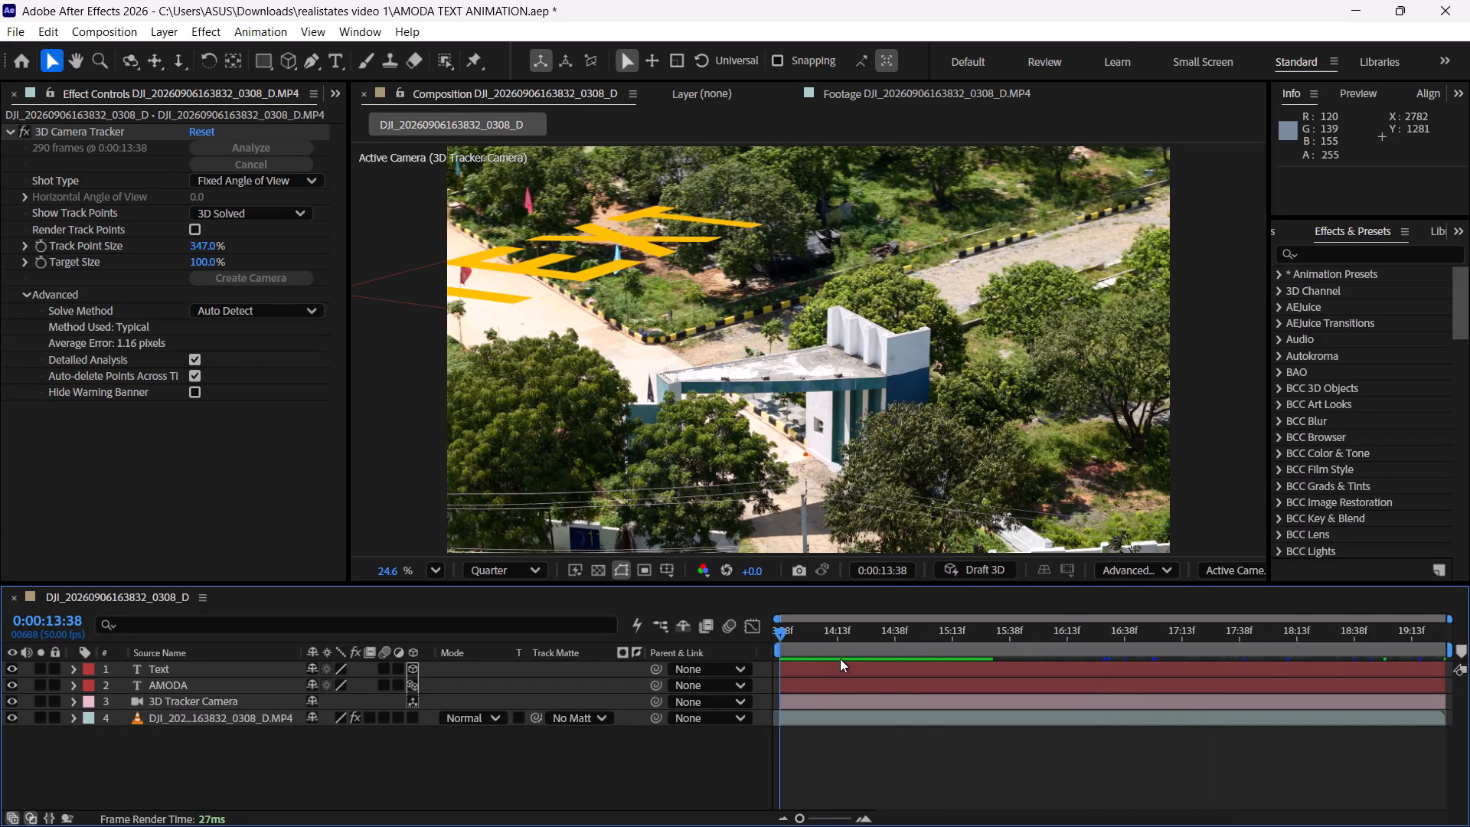
left_click_drag(848, 646, 1469, 641)
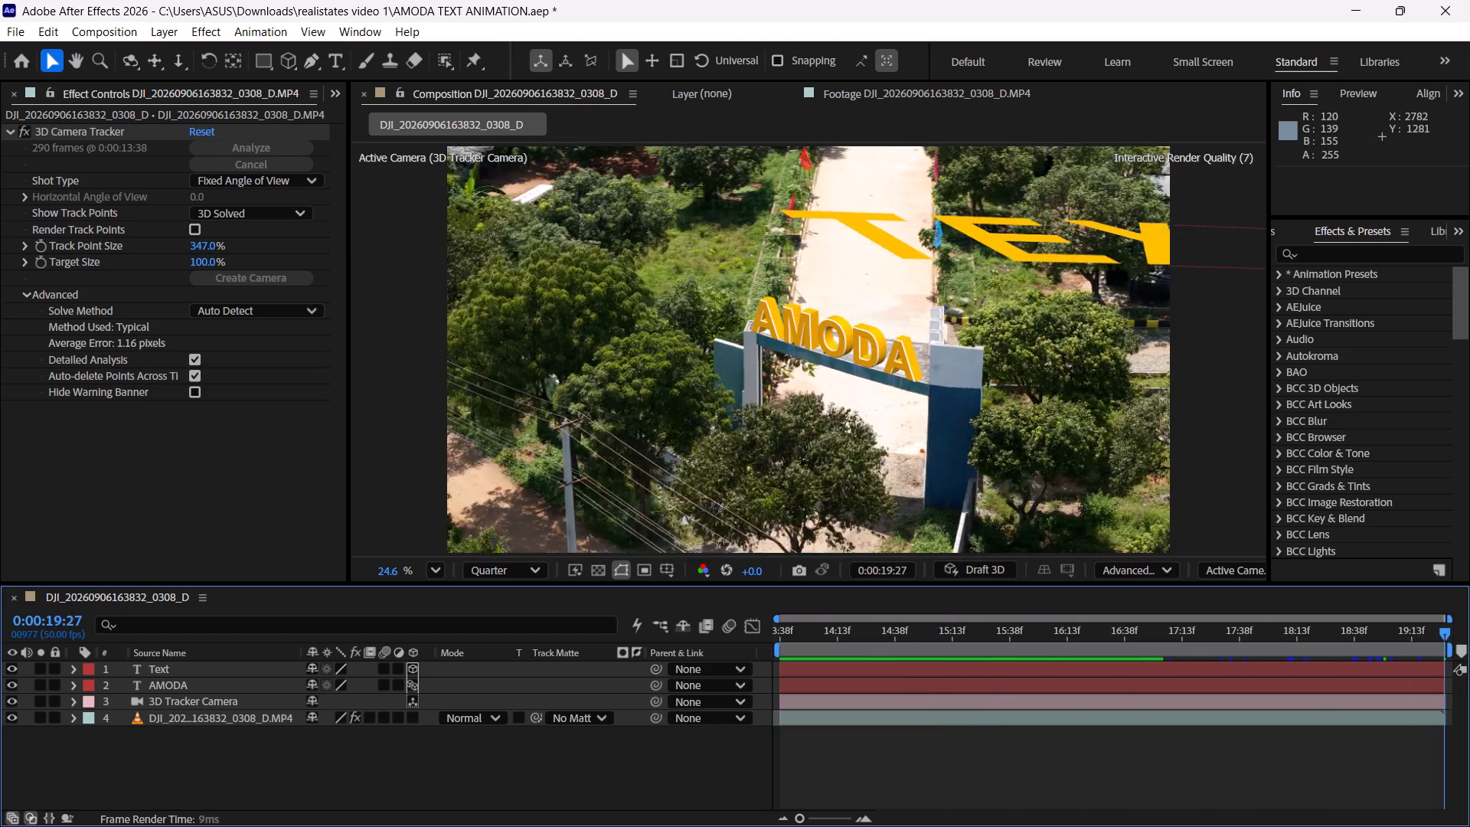
left_click_drag(1469, 641, 771, 652)
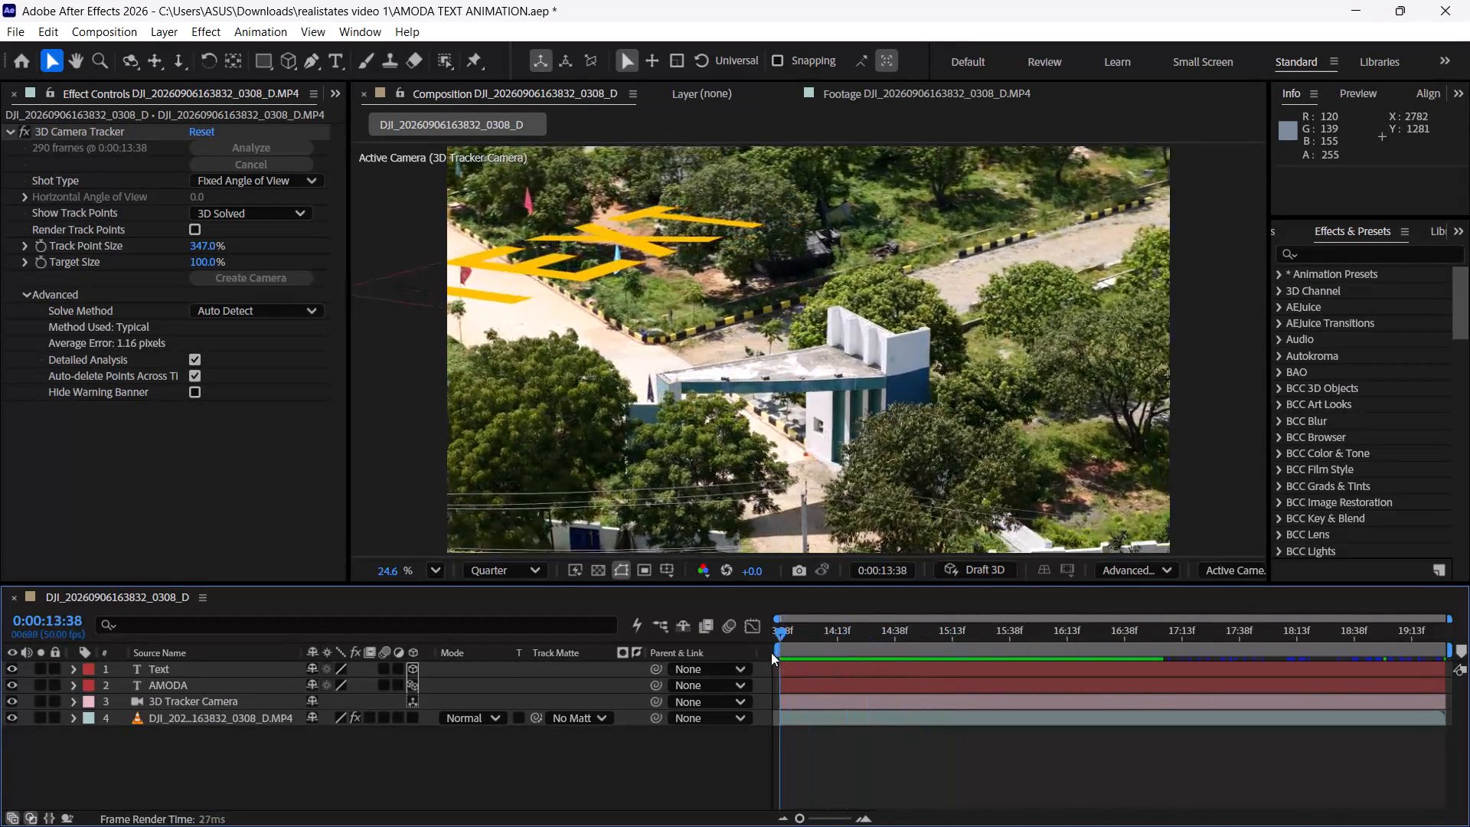
left_click_drag(771, 652, 1469, 583)
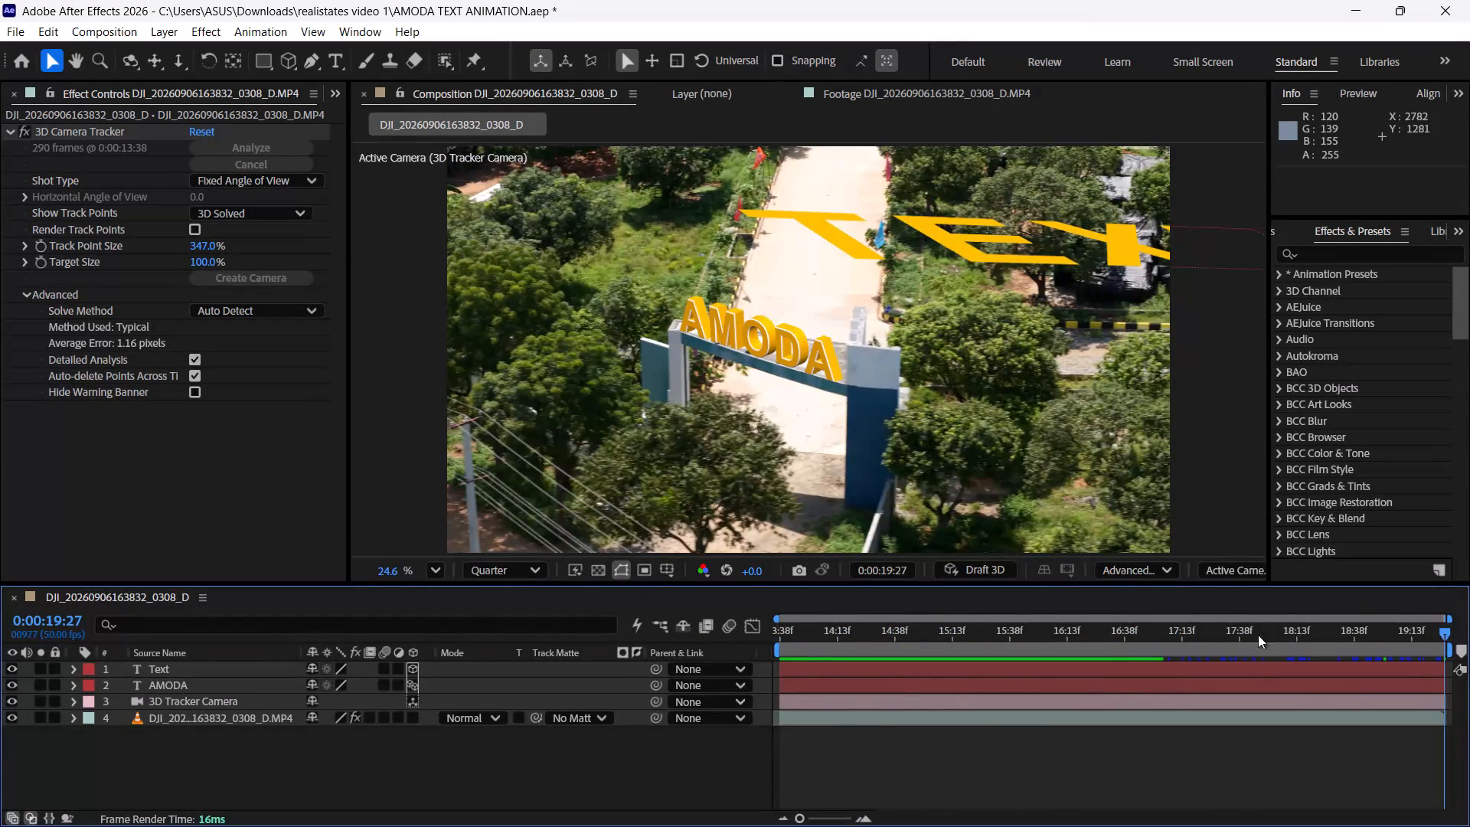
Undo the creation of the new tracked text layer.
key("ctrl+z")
Return to the start of the shot at 0:00:13:38 with no layer selected.
left_click_drag(825, 629, 815, 633)
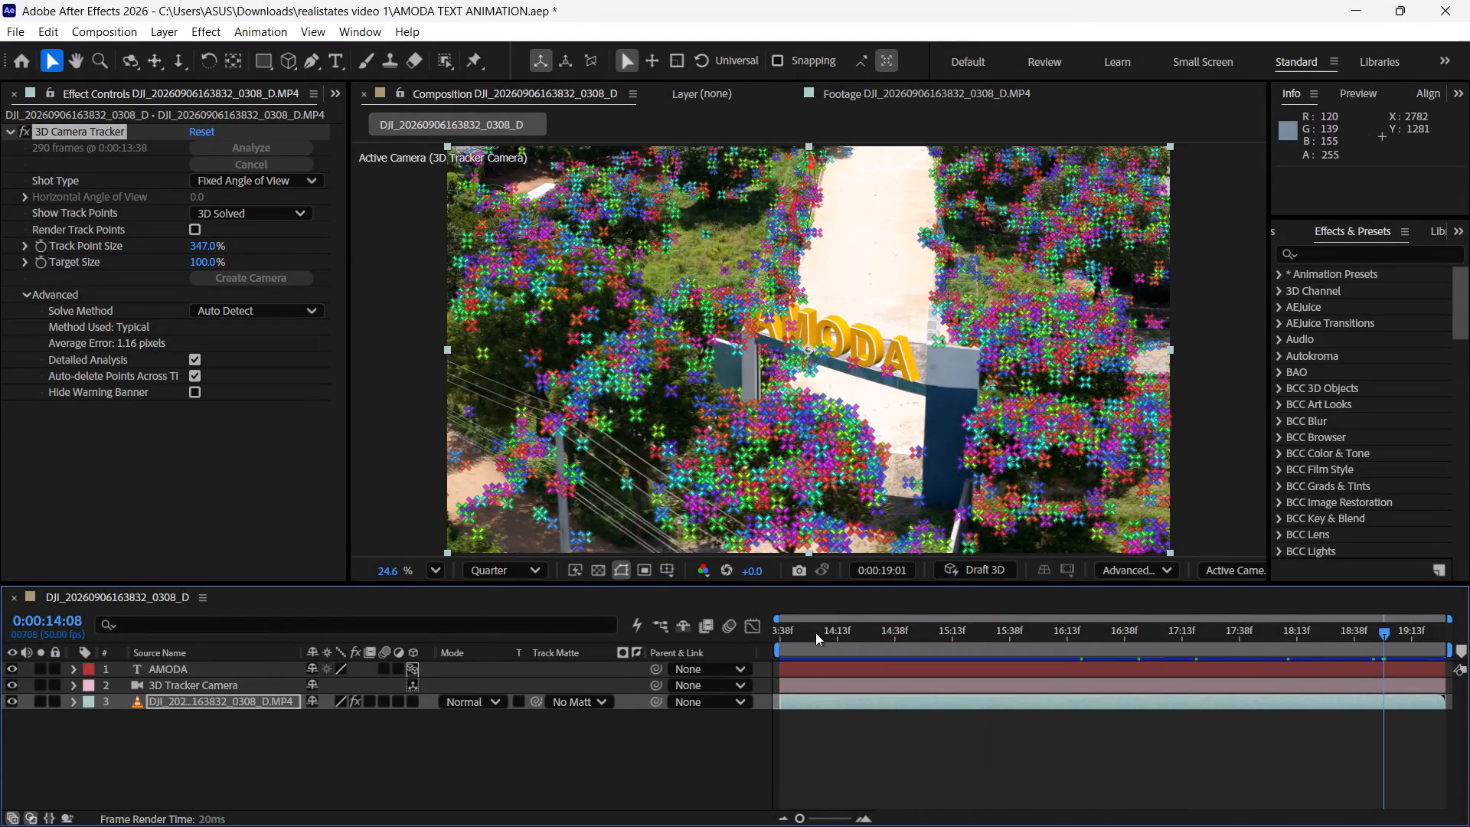
left_click_drag(815, 633, 704, 639)
left_click(629, 751)
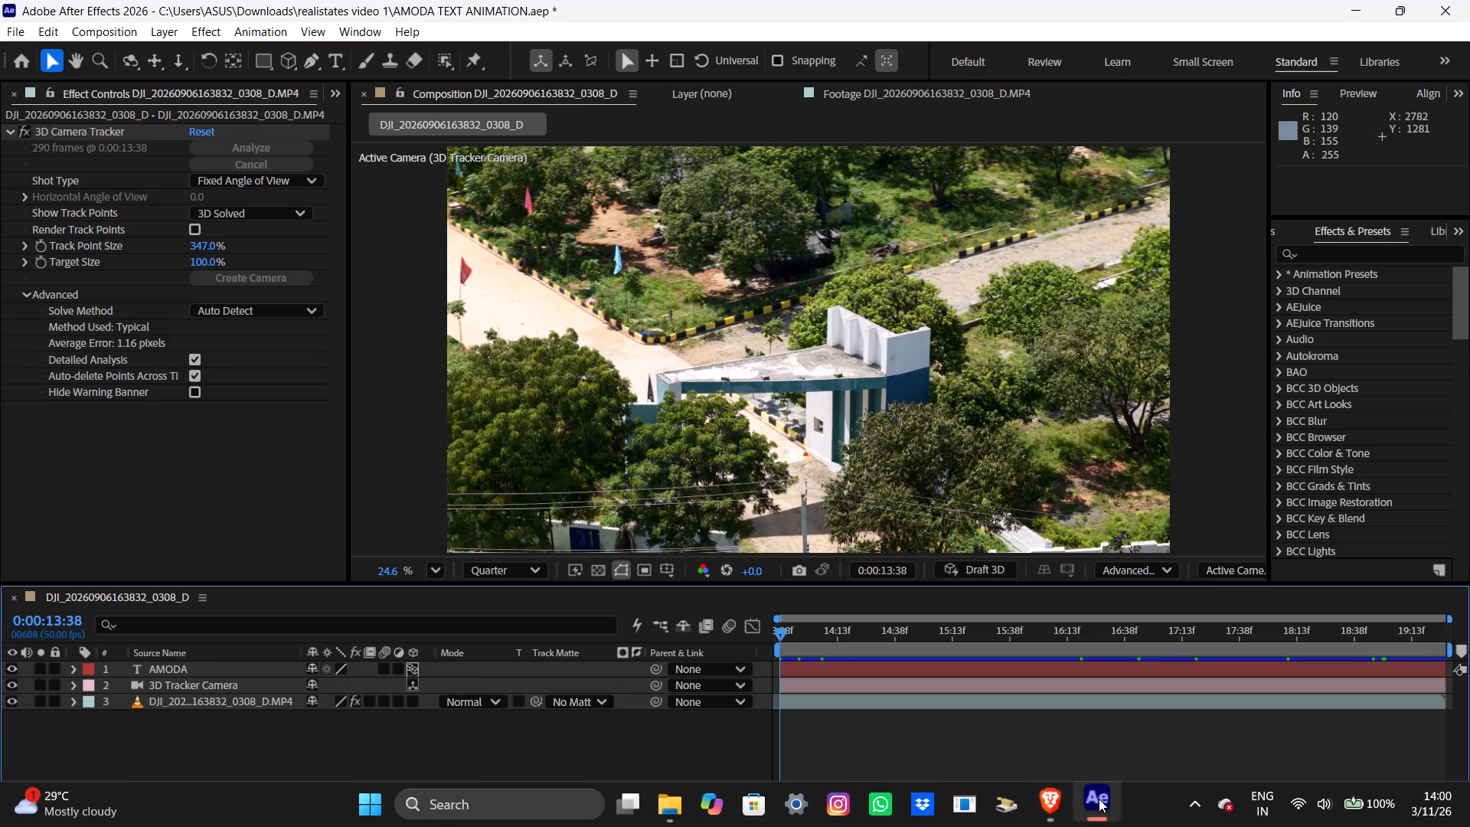
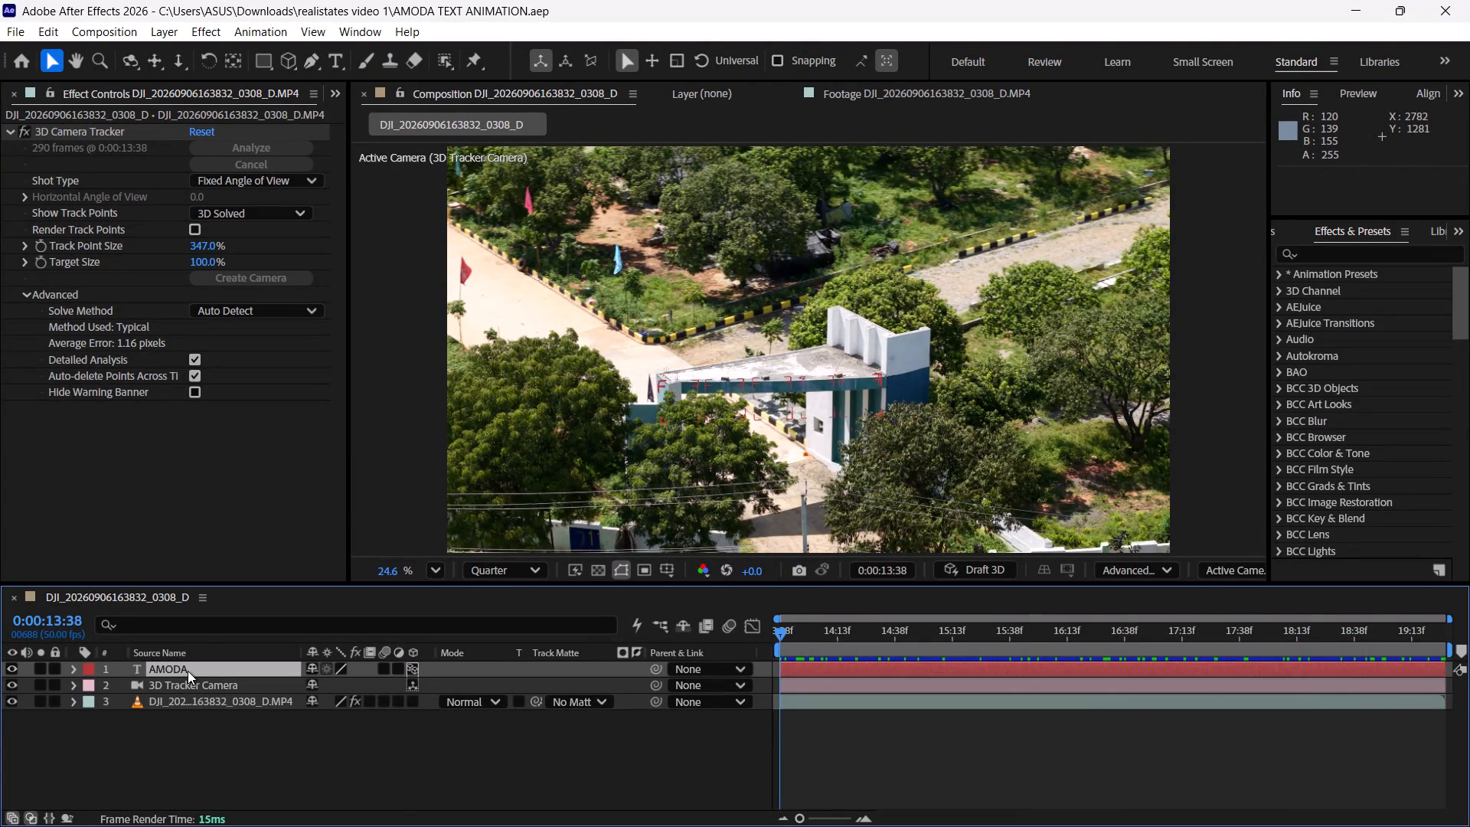
Find the Brightness & Contrast effect by searching for "bright" and apply it to the DJI drone footage layer.
left_click(217, 699, "ctrl")
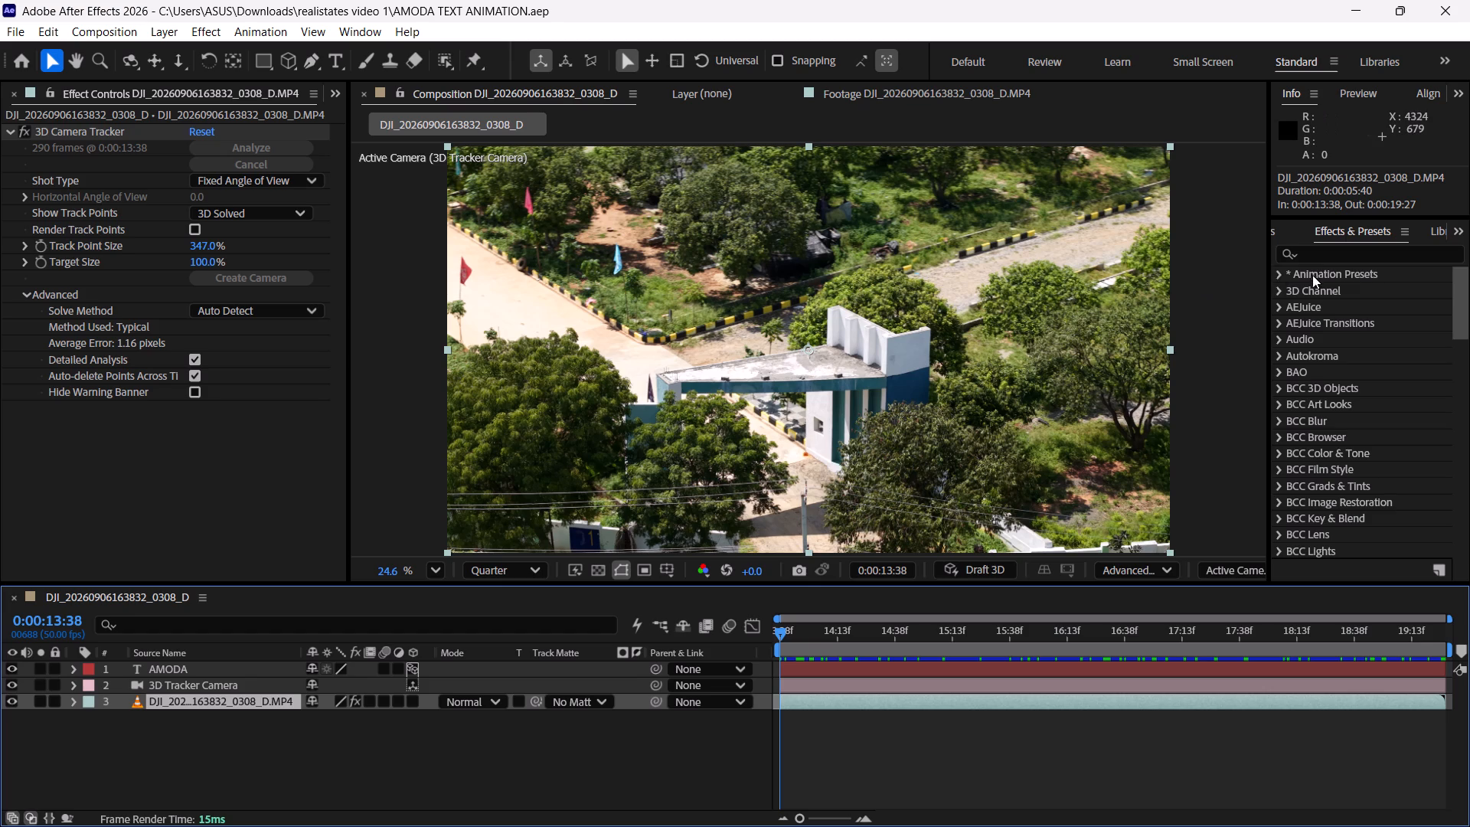
left_click(1327, 258, "ctrl")
key("ctrl+b")
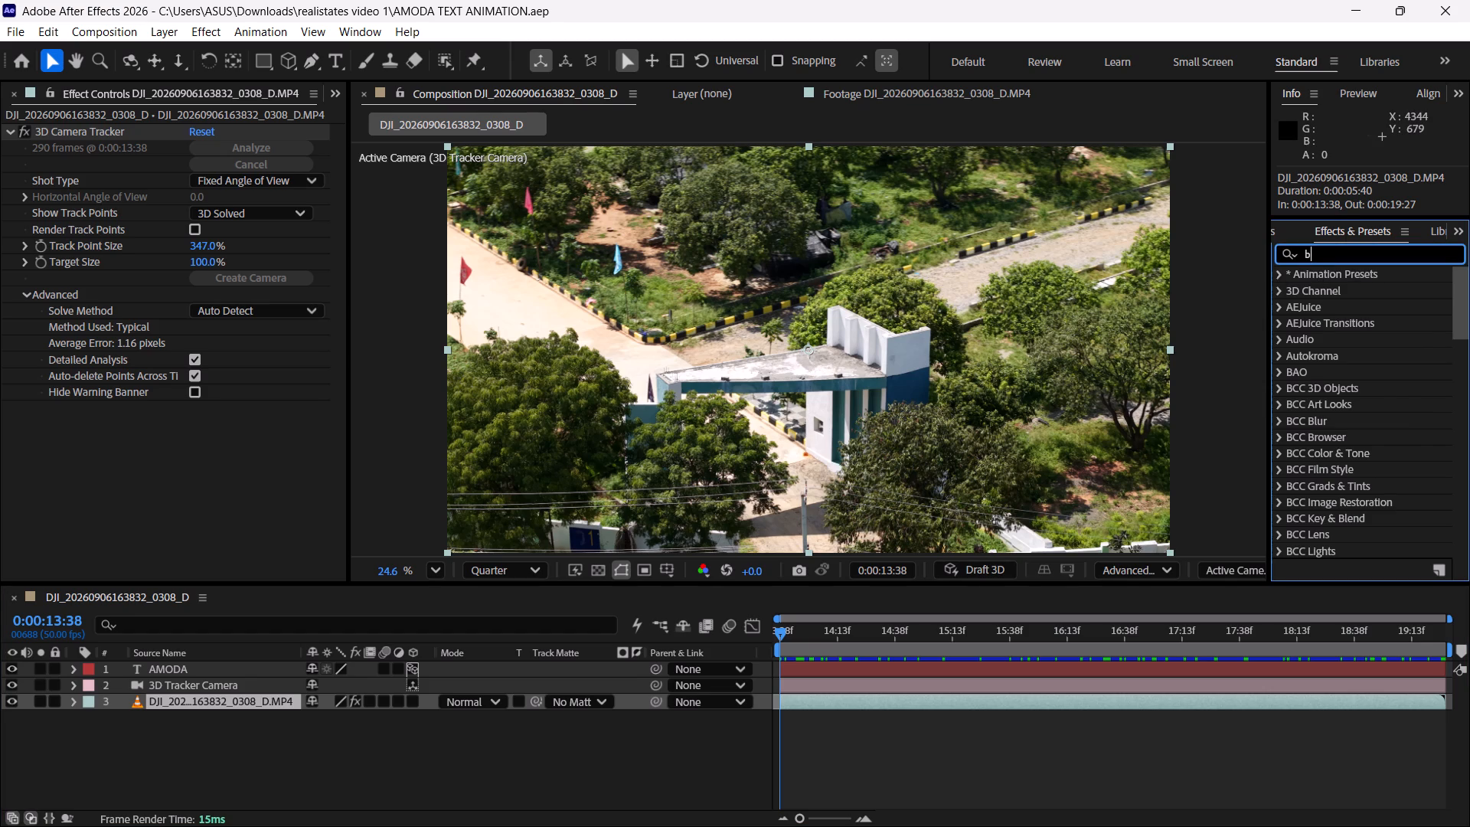
key("ctrl+r")
key("ctrl+i")
key("ctrl+g")
key("ctrl+h")
key("ctrl+t")
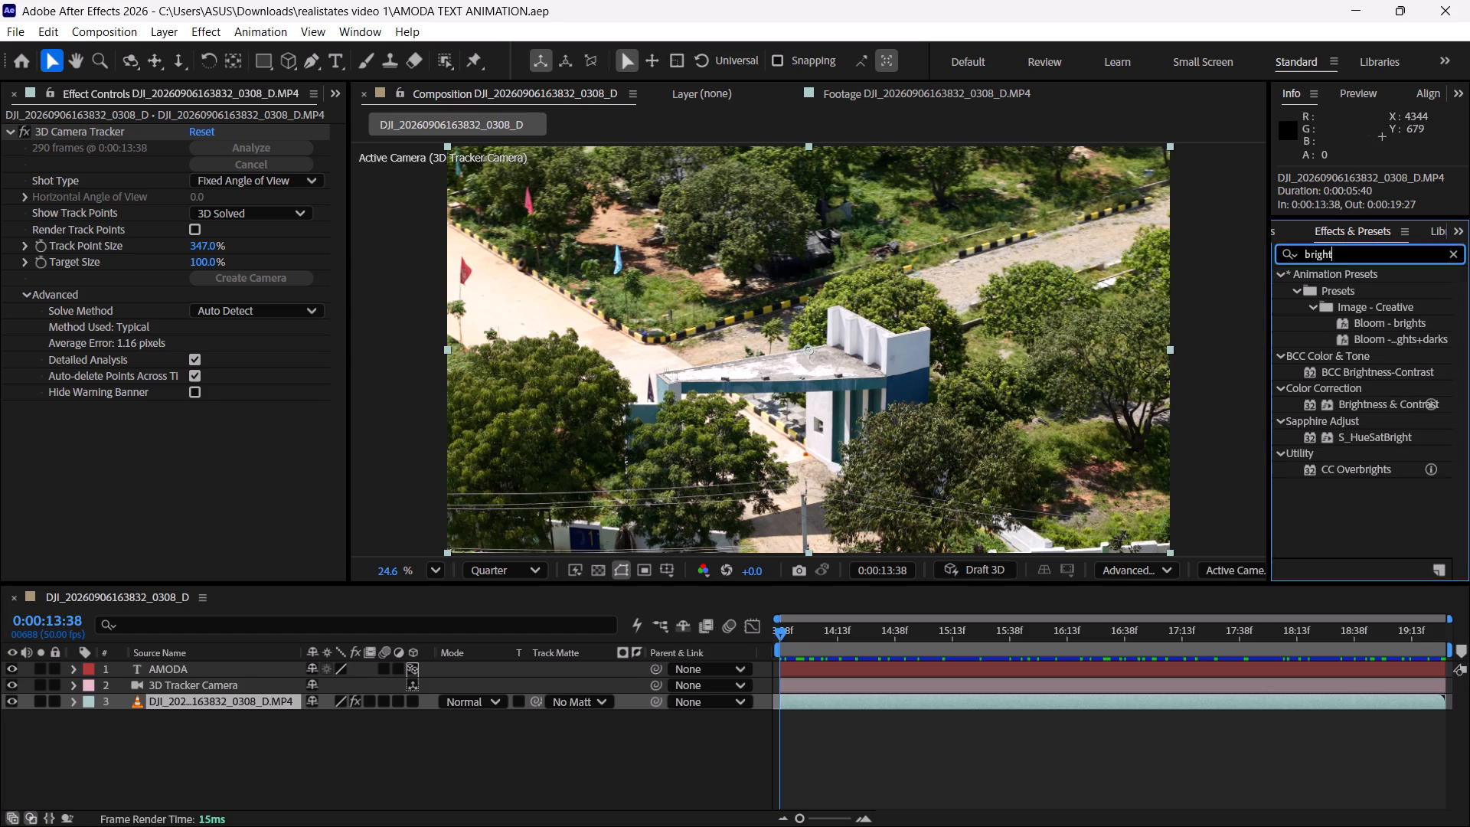
left_click(1372, 410, "ctrl")
left_click_drag(1405, 413, 1185, 469, "ctrl")
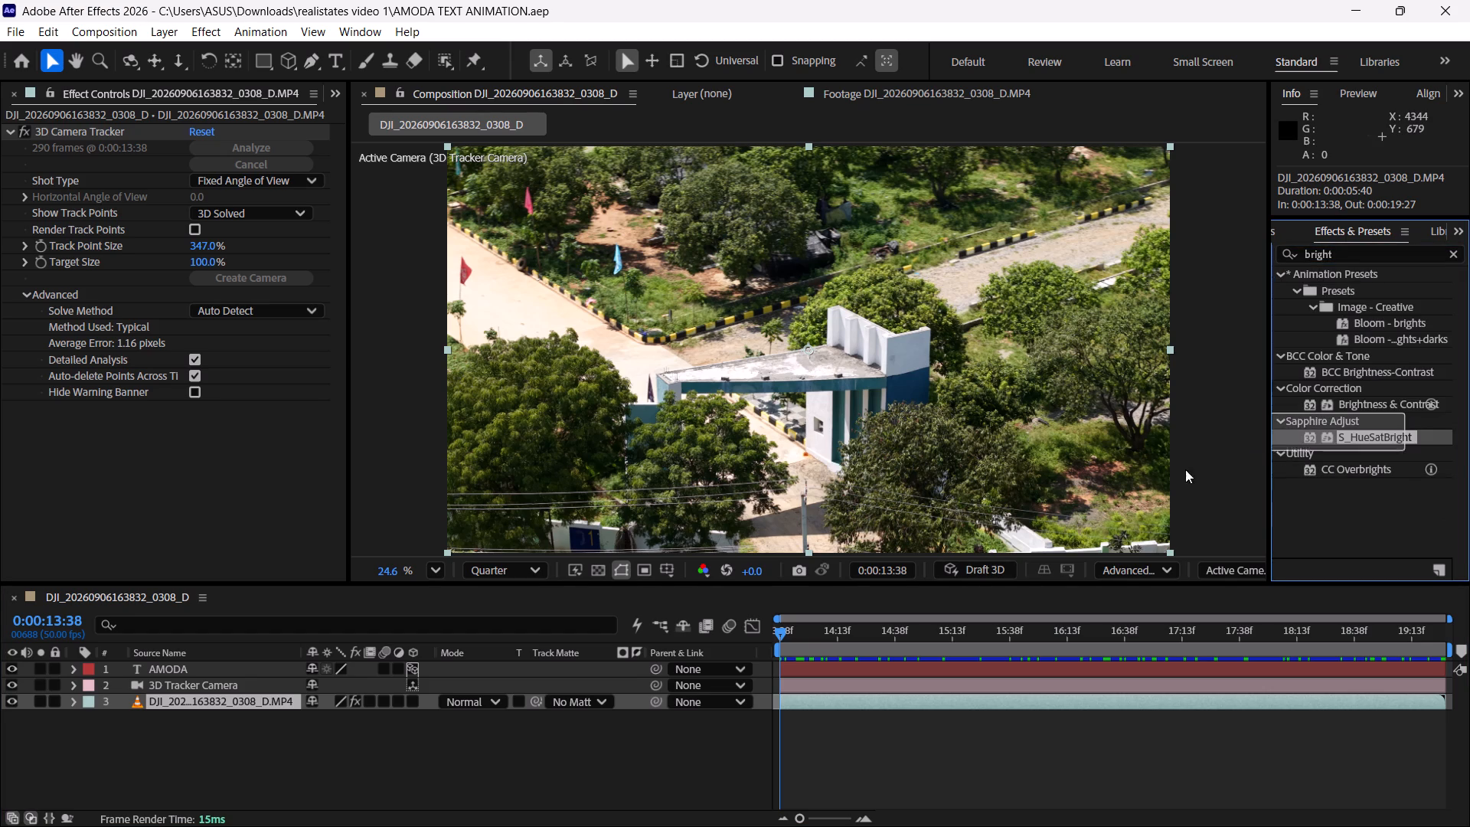
left_click_drag(1185, 469, 869, 660, "ctrl")
left_click(1409, 508, "ctrl")
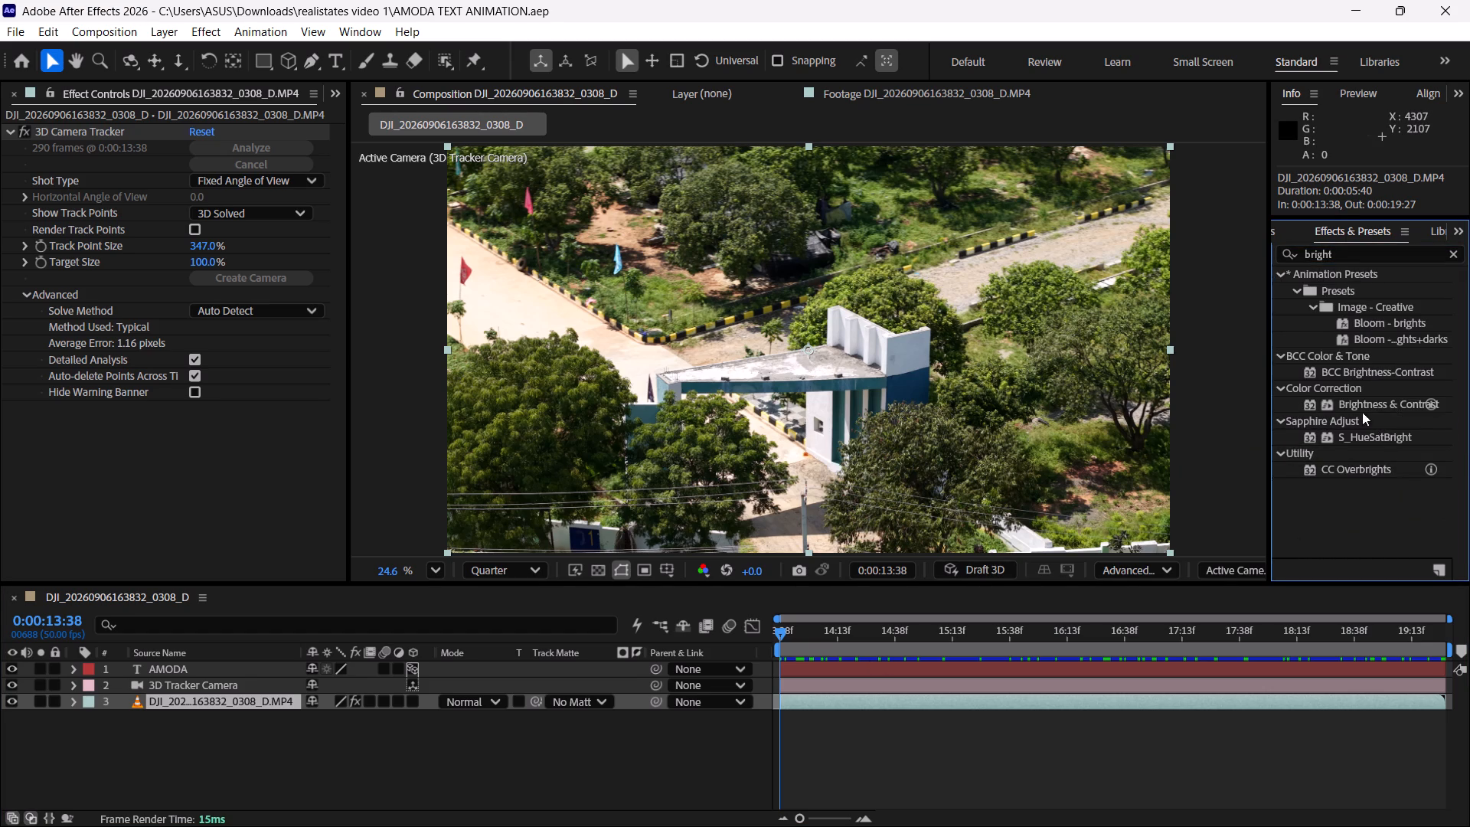
left_click(1354, 406, "ctrl")
left_click_drag(1379, 406, 846, 700, "ctrl")
left_click(182, 498, "ctrl")
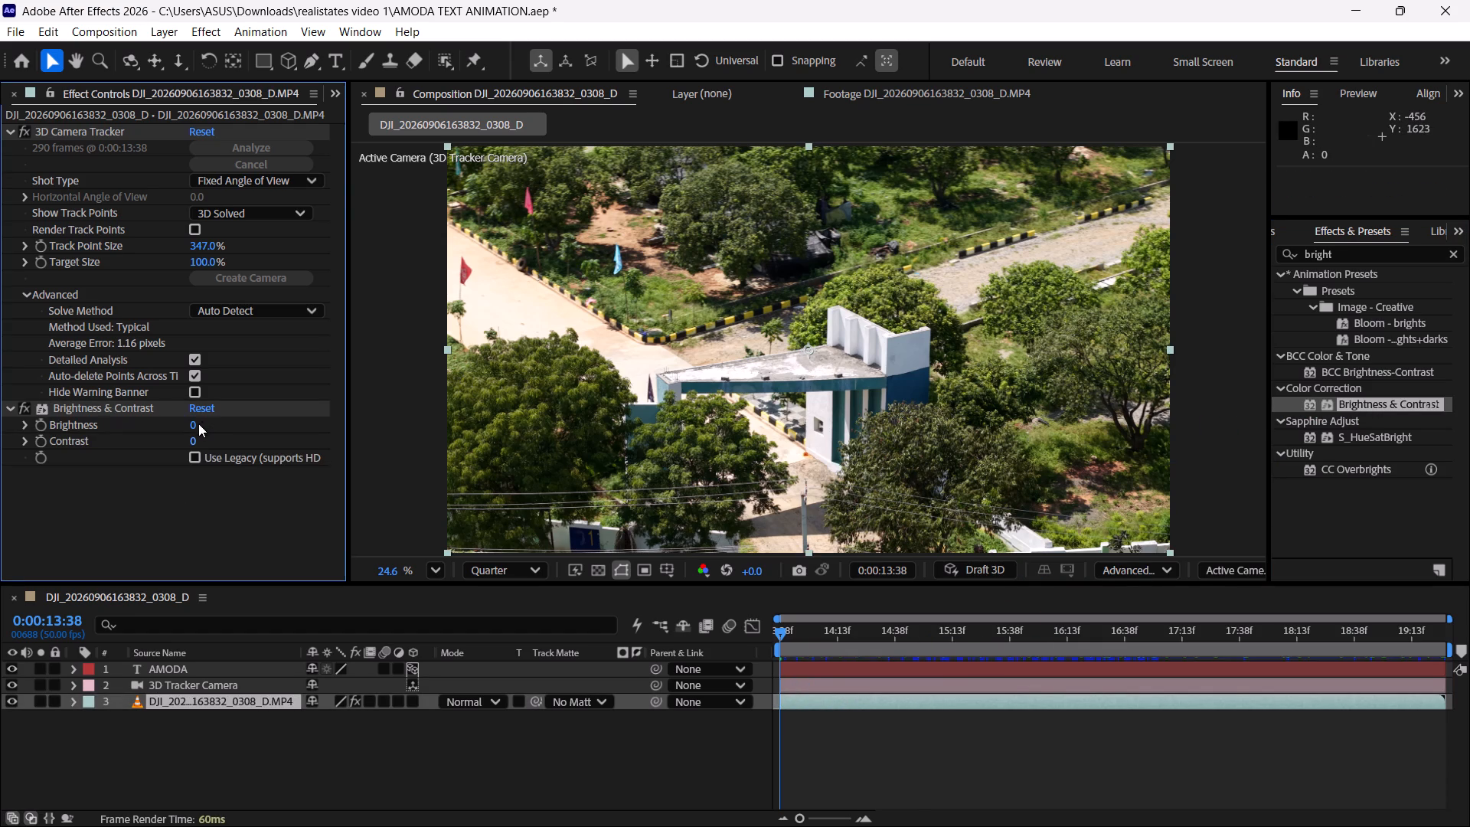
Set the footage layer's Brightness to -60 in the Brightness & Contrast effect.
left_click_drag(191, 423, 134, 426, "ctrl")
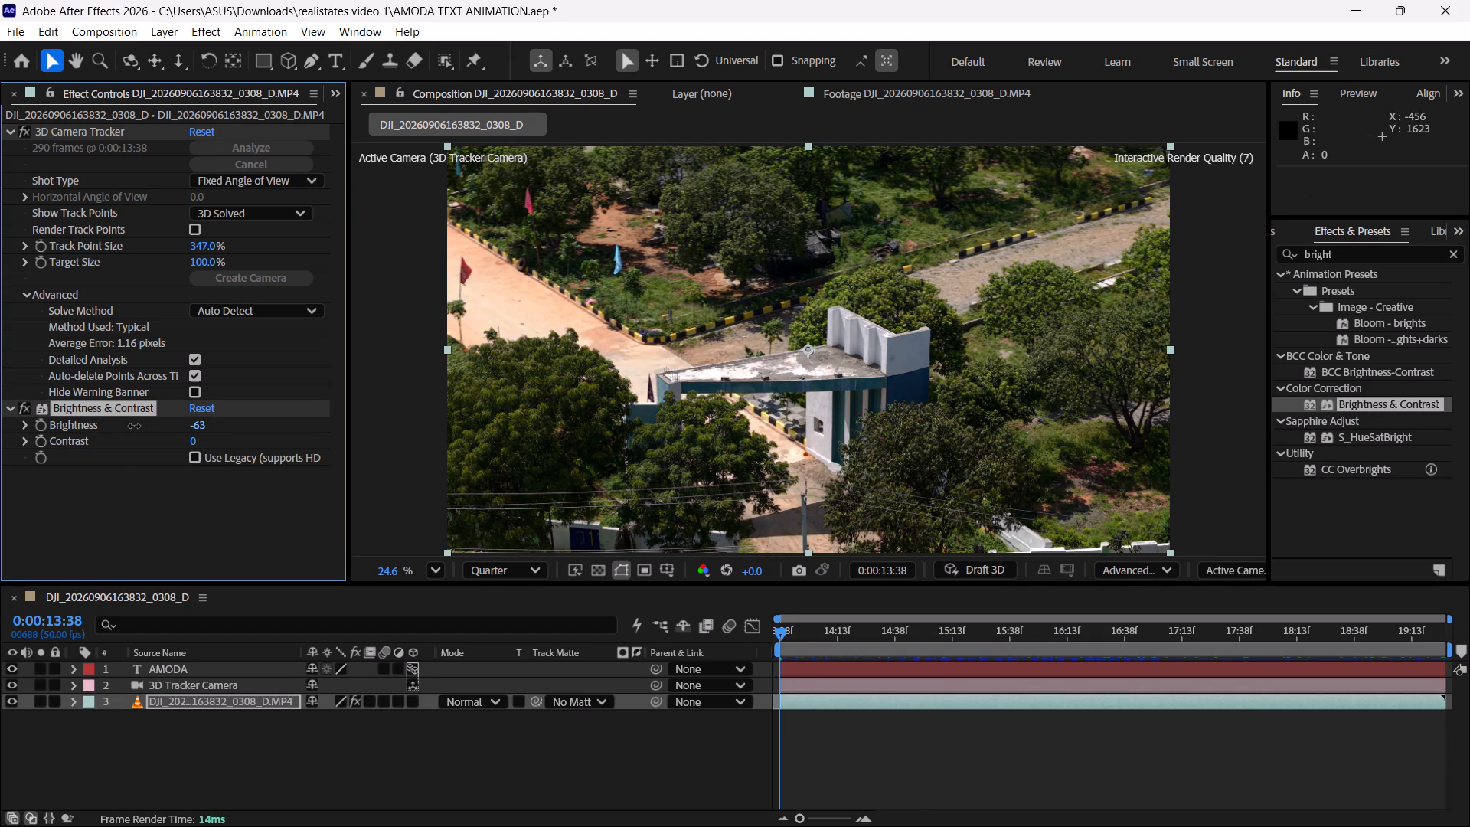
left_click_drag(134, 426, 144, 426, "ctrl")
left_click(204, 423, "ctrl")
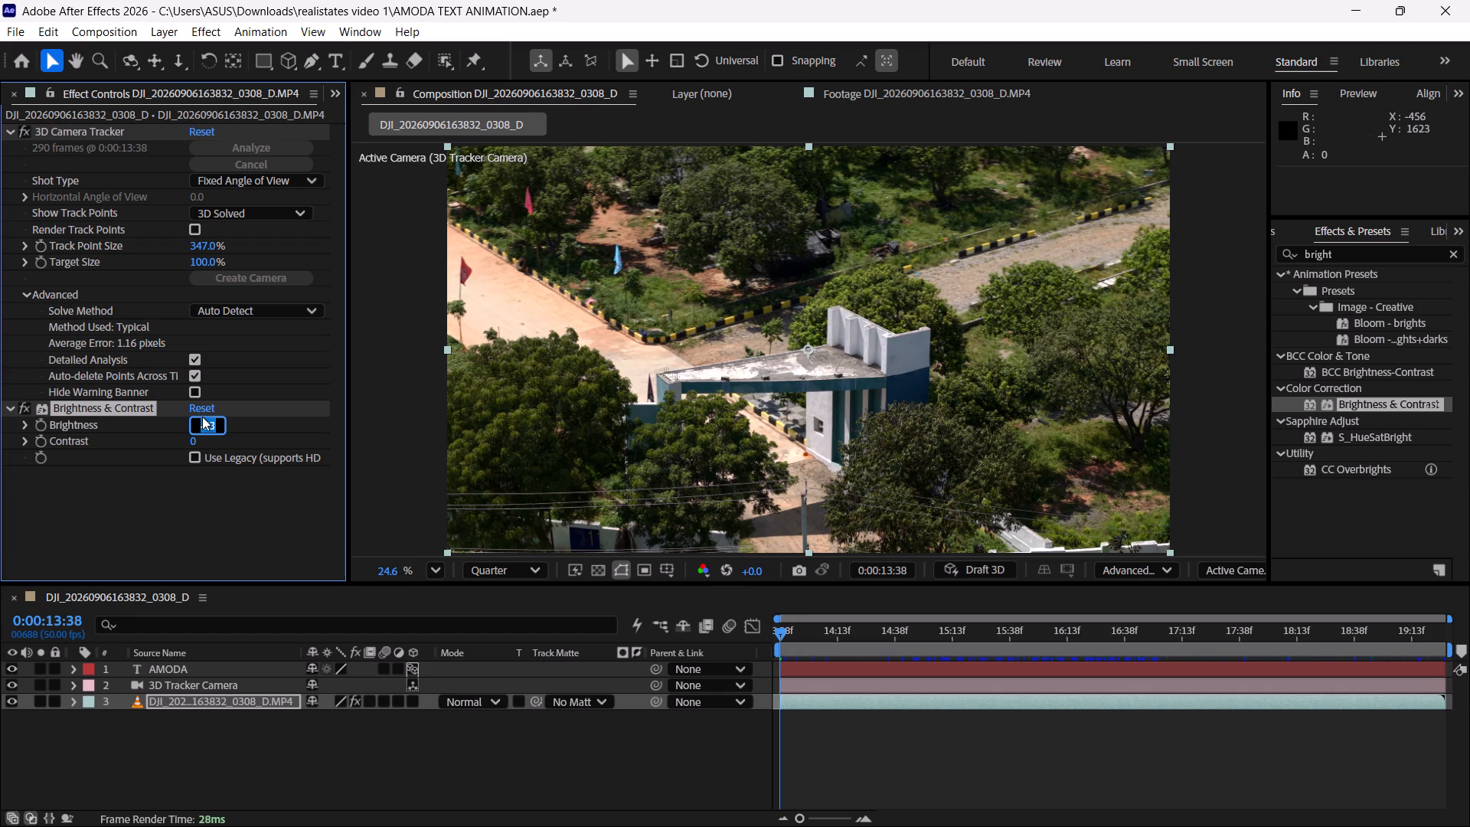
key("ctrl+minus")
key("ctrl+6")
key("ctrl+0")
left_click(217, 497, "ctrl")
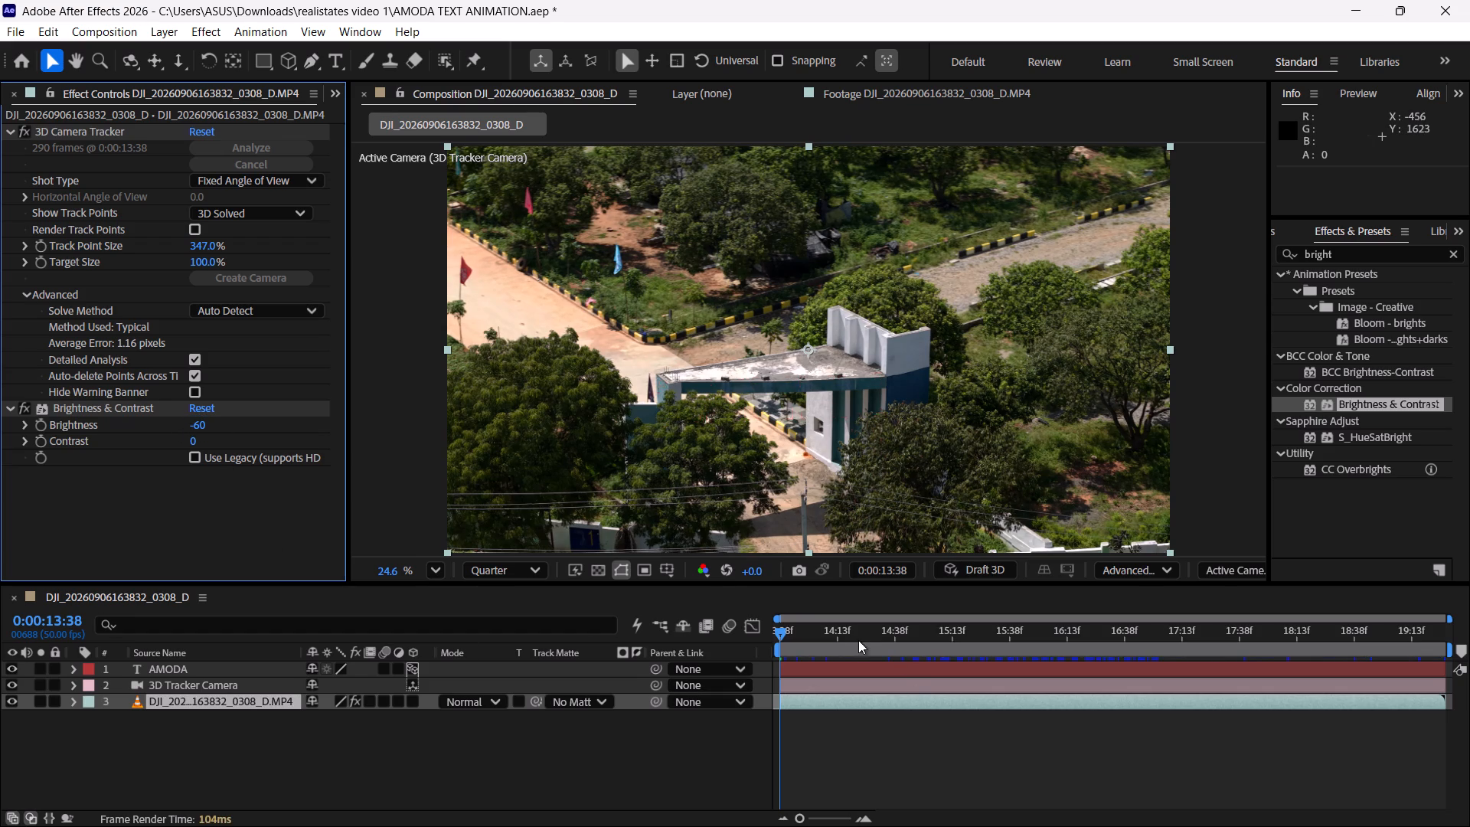
Compare the footage with Brightness & Contrast off and on at the end of the composition, 0:00:19:27.
left_click_drag(858, 640, 1469, 598, "ctrl")
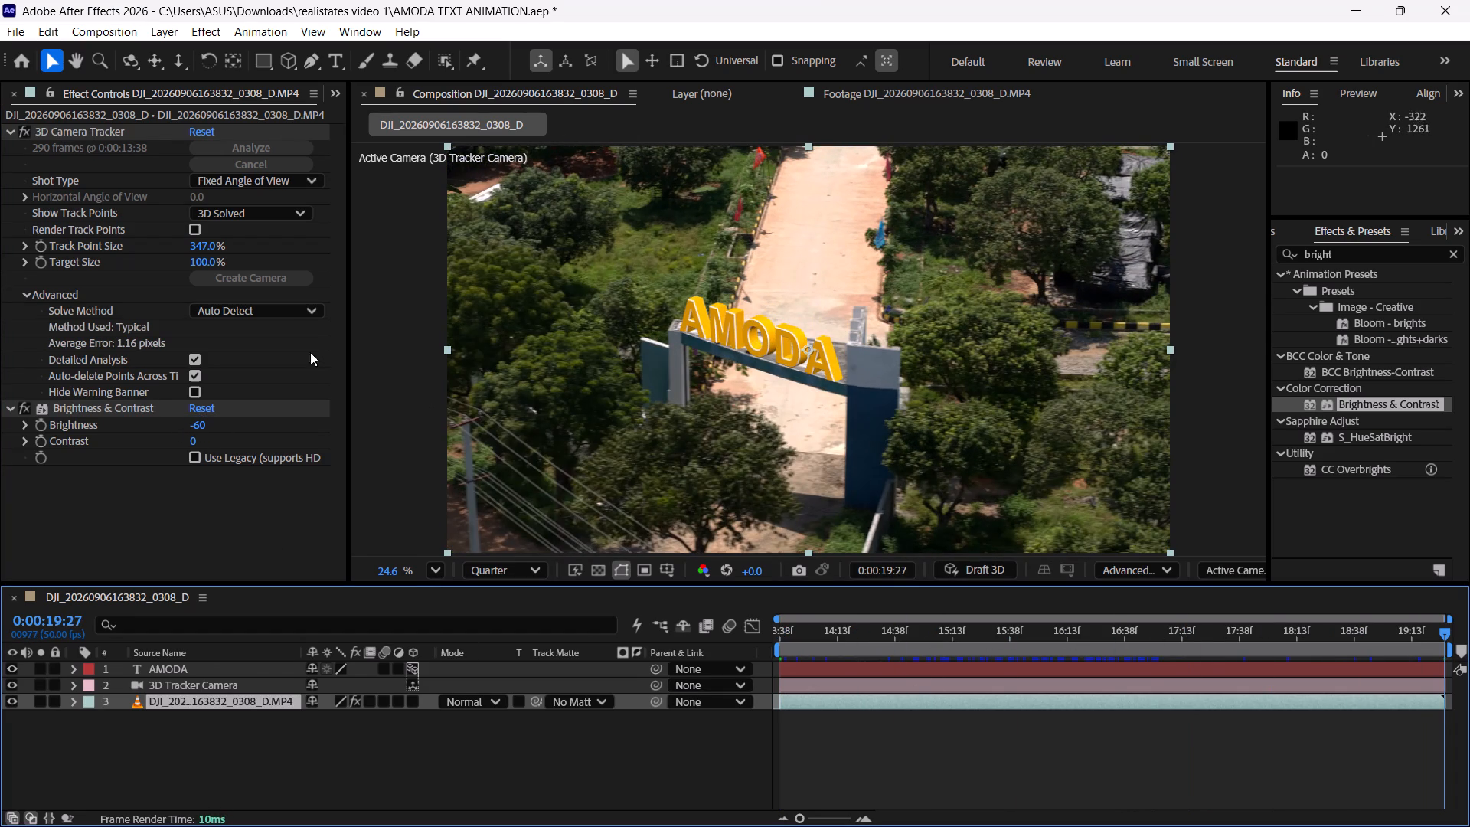
left_click(23, 404, "ctrl")
left_click(24, 404, "ctrl")
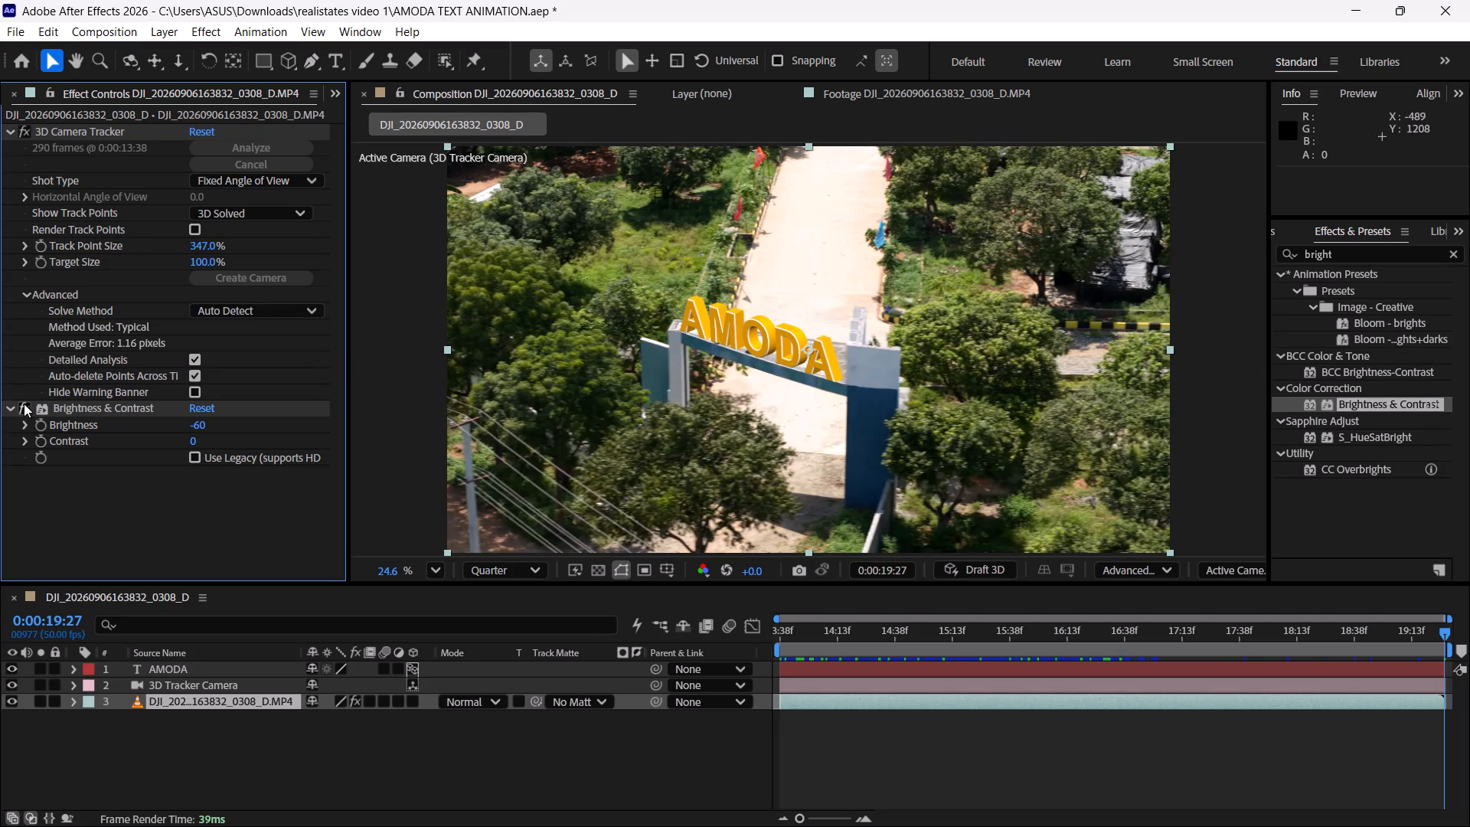
left_click(78, 484, "ctrl")
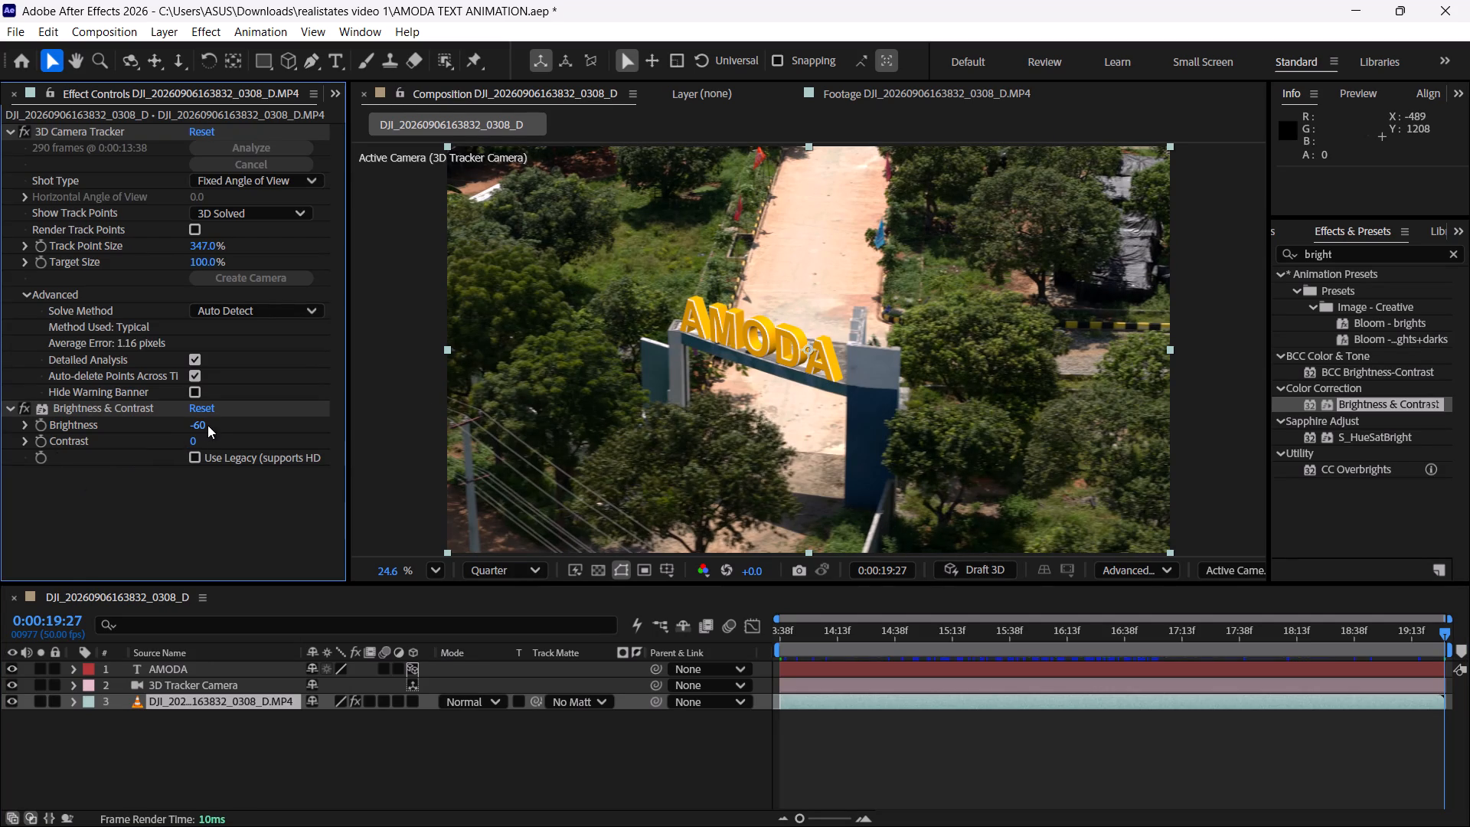
Set the Brightness of the footage's Brightness & Contrast effect to -20.
left_click_drag(200, 426, 227, 428, "ctrl")
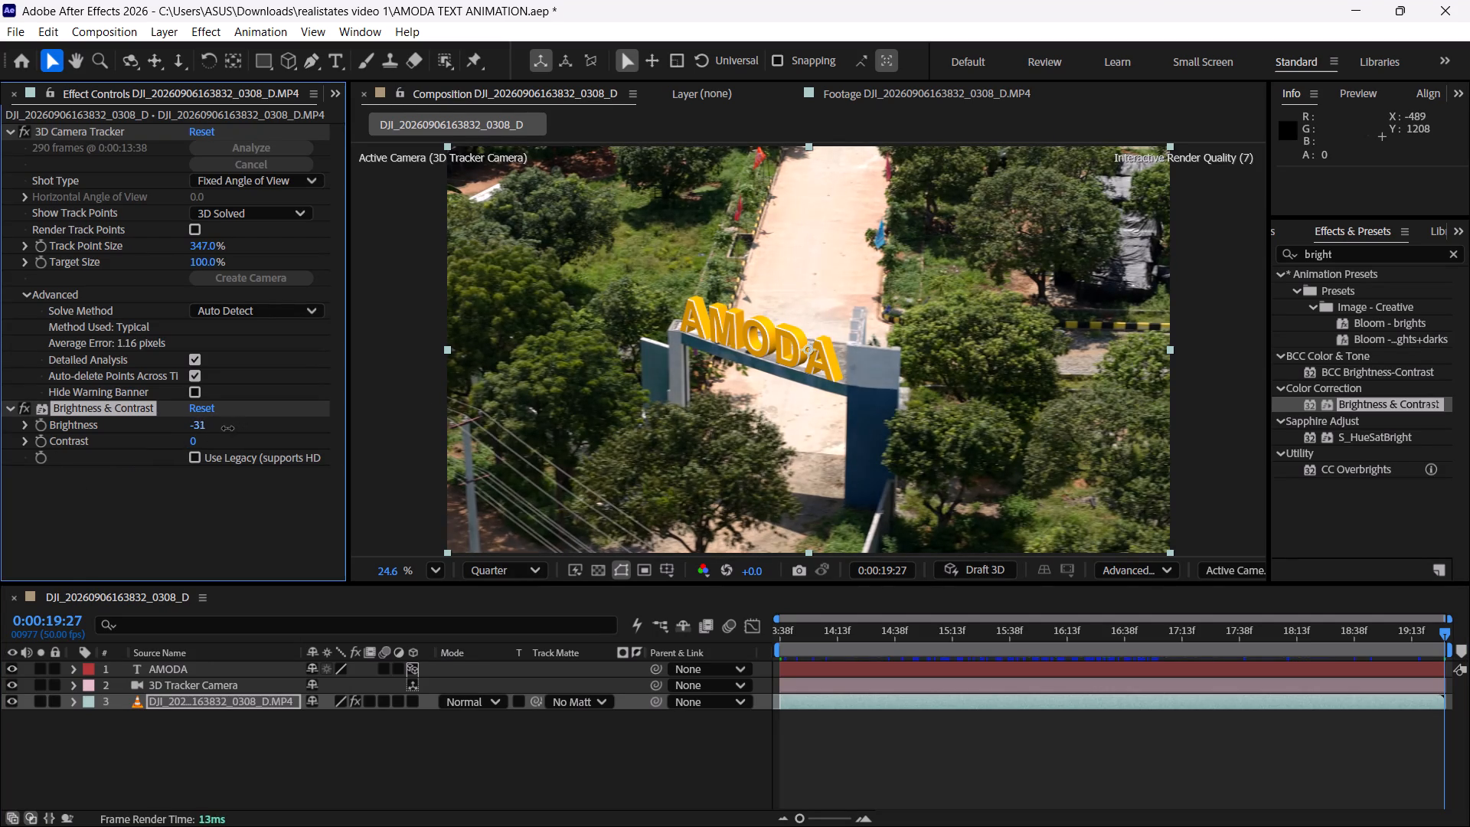
left_click_drag(227, 428, 236, 429, "ctrl")
left_click_drag(236, 429, 243, 426, "ctrl")
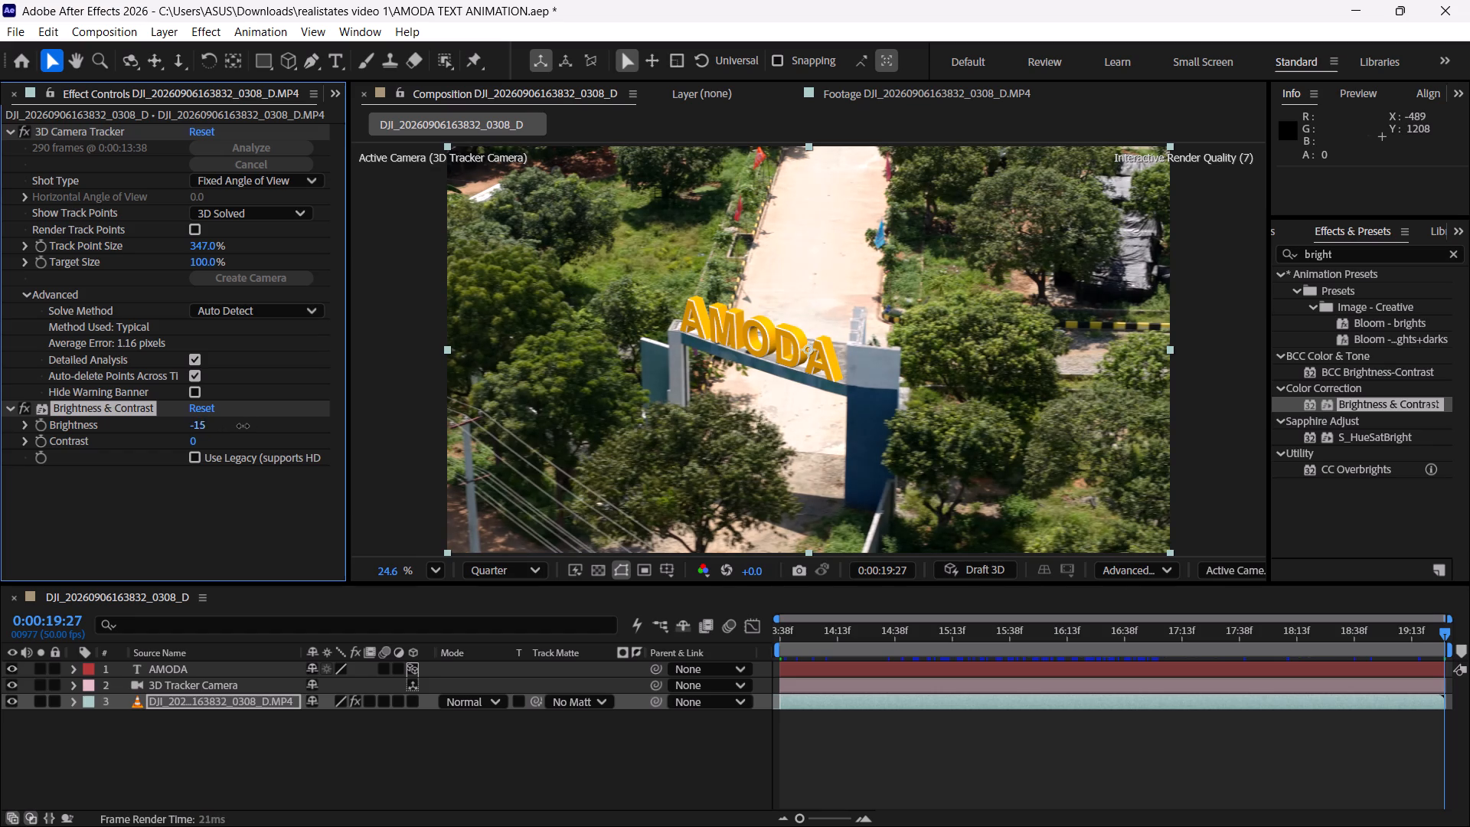
left_click_drag(243, 426, 240, 427, "ctrl")
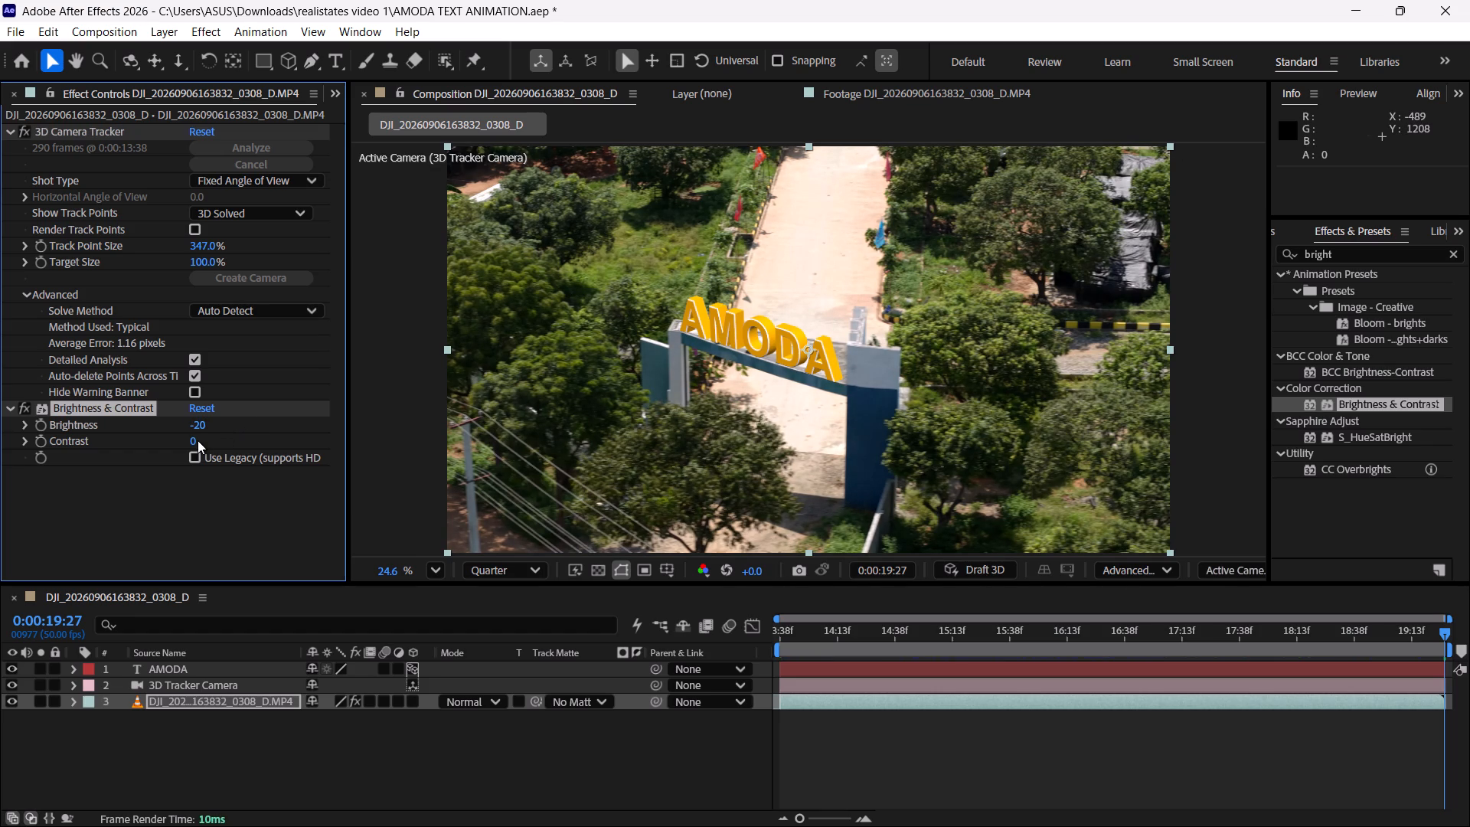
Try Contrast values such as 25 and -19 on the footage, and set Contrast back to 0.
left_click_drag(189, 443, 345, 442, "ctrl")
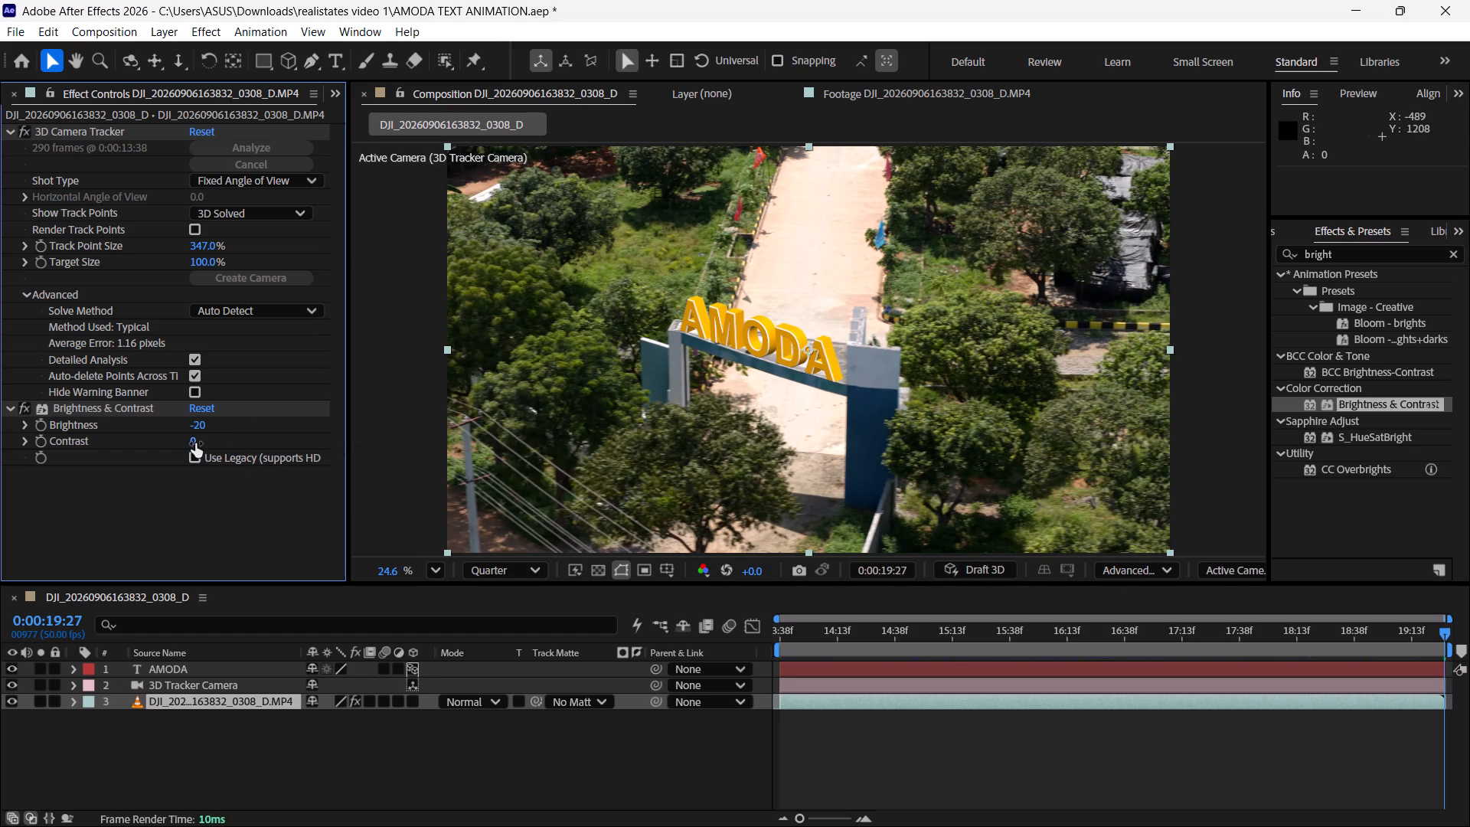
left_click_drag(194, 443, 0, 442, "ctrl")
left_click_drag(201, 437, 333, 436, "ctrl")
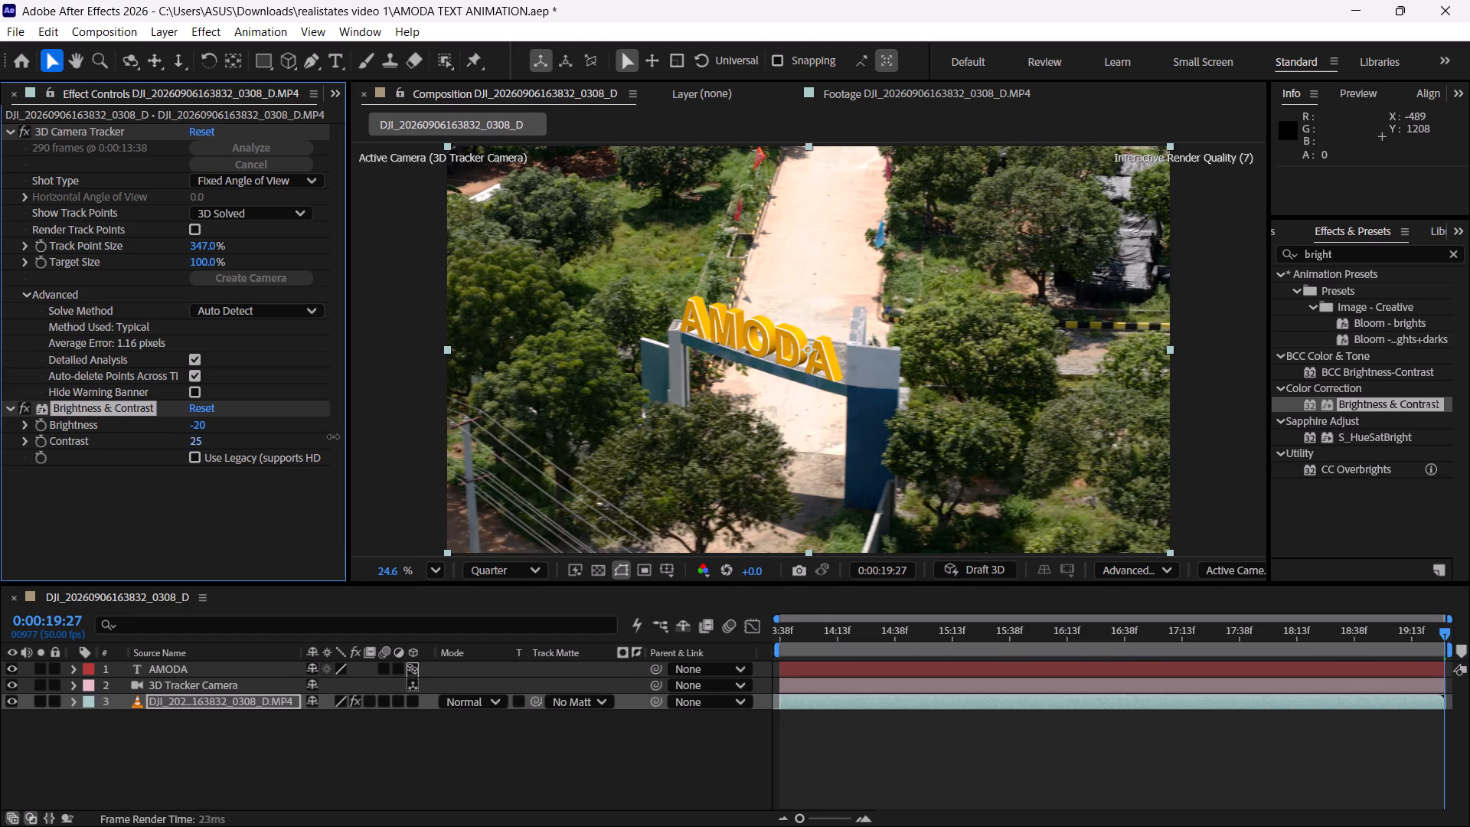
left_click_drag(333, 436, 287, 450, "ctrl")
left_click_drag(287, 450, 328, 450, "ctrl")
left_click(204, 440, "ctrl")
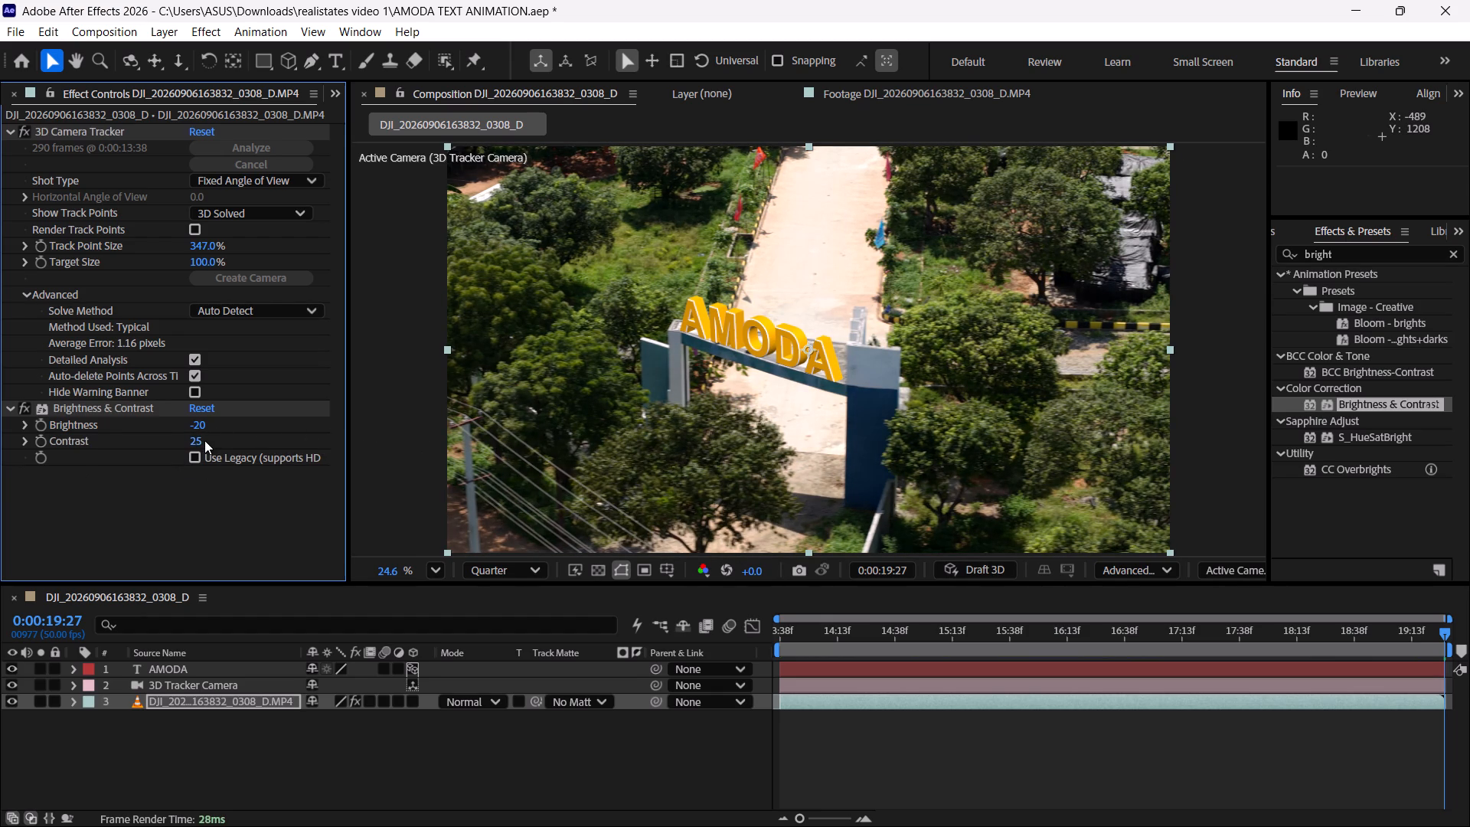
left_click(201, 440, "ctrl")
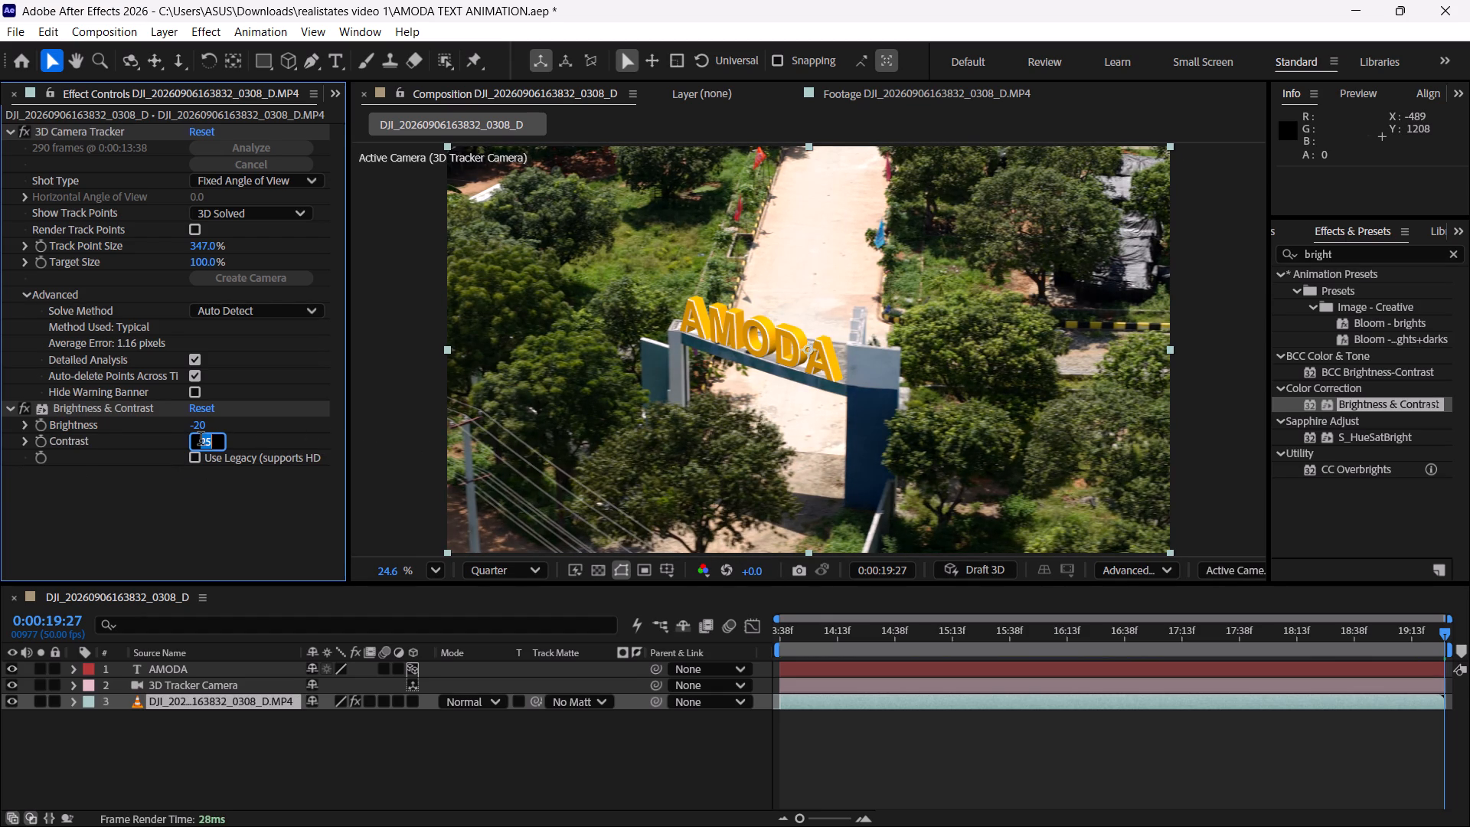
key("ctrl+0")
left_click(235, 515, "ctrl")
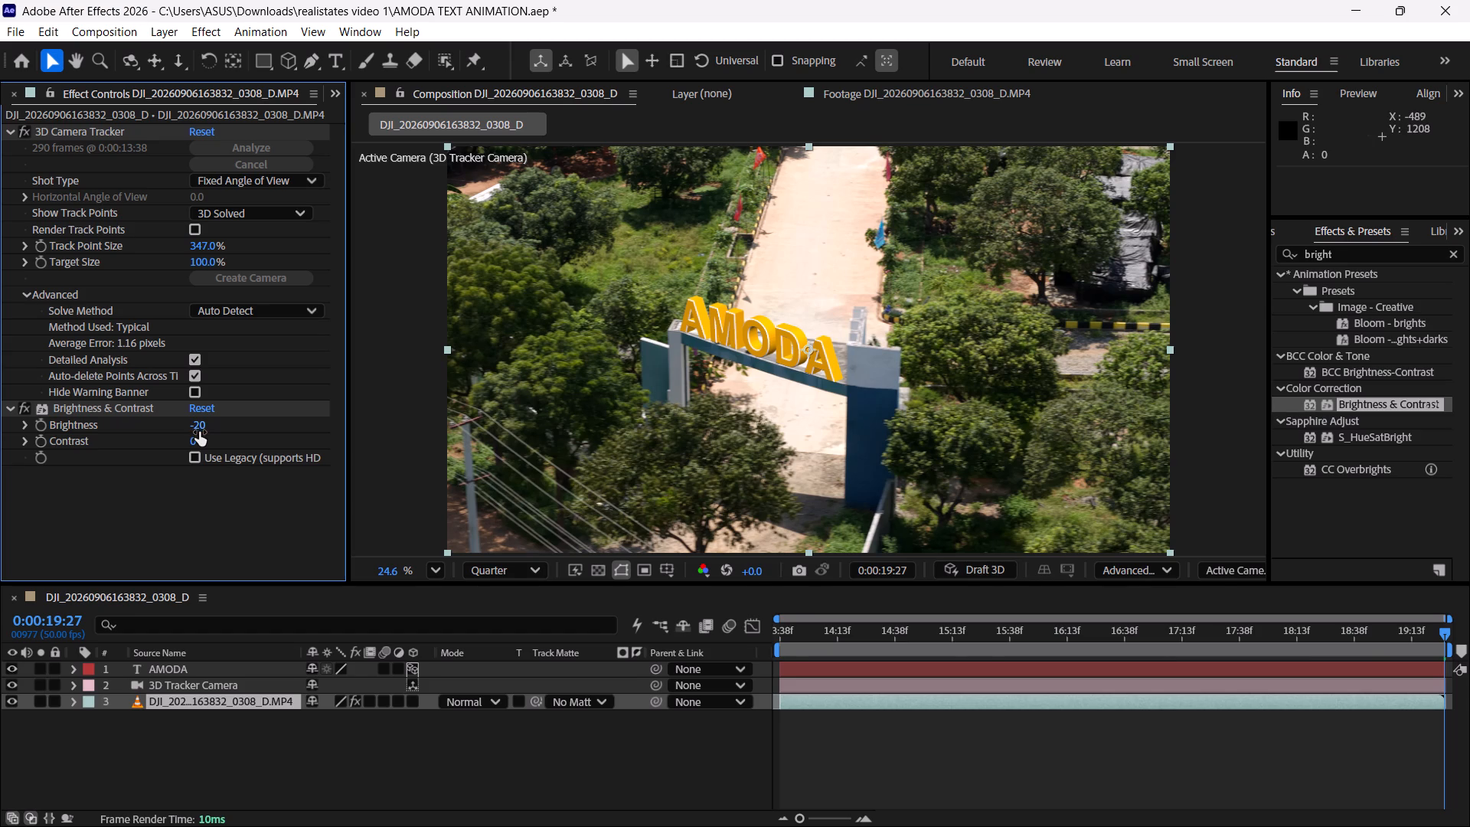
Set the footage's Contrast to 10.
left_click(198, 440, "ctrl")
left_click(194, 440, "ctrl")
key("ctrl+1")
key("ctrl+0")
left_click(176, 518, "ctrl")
Set the Contrast of the footage's Brightness & Contrast effect to 15.
left_click(200, 434, "ctrl")
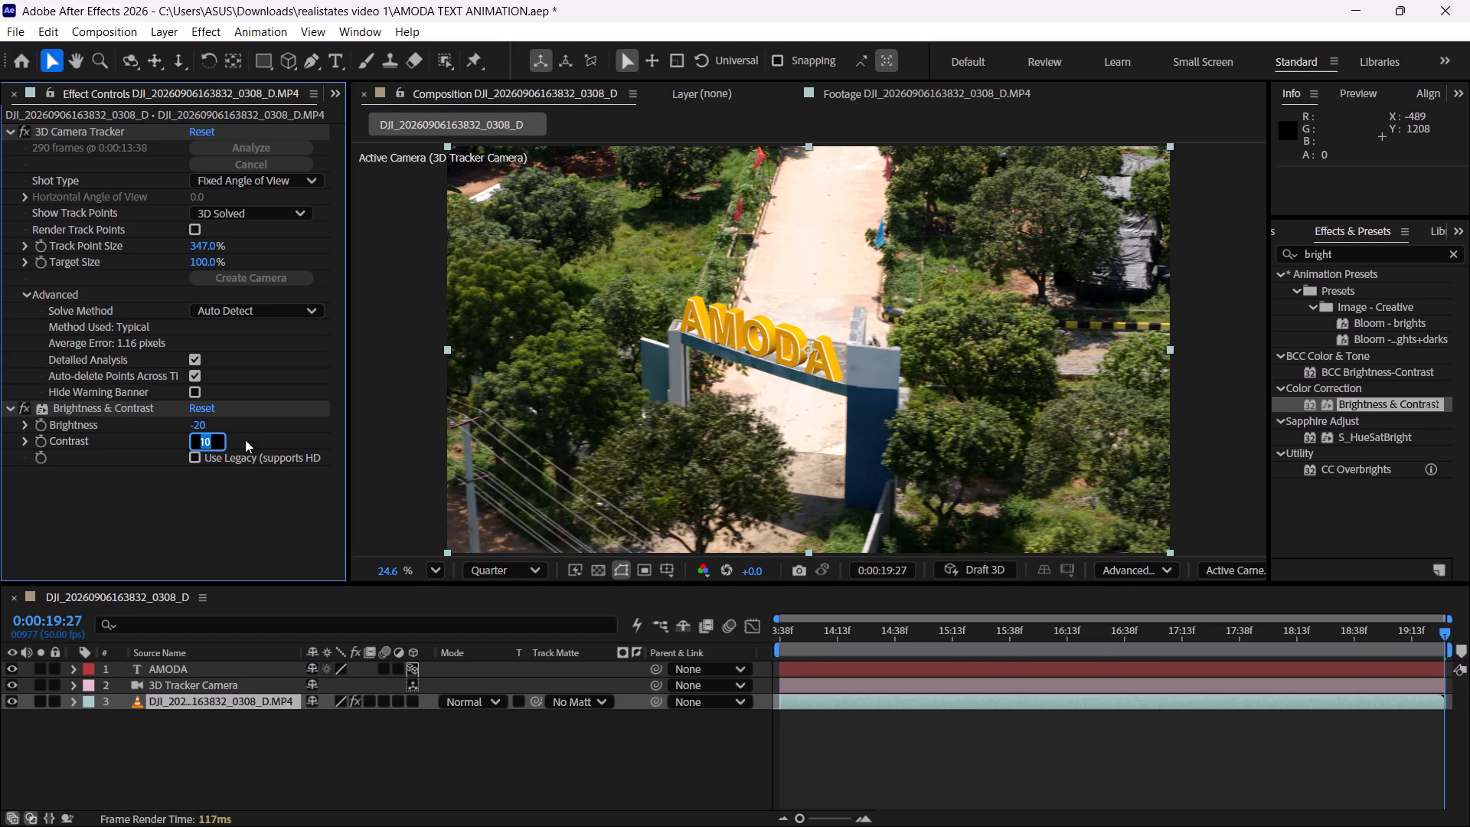
key("ctrl+1")
key("ctrl+5")
key("ctrl+Return")
left_click(215, 544, "ctrl")
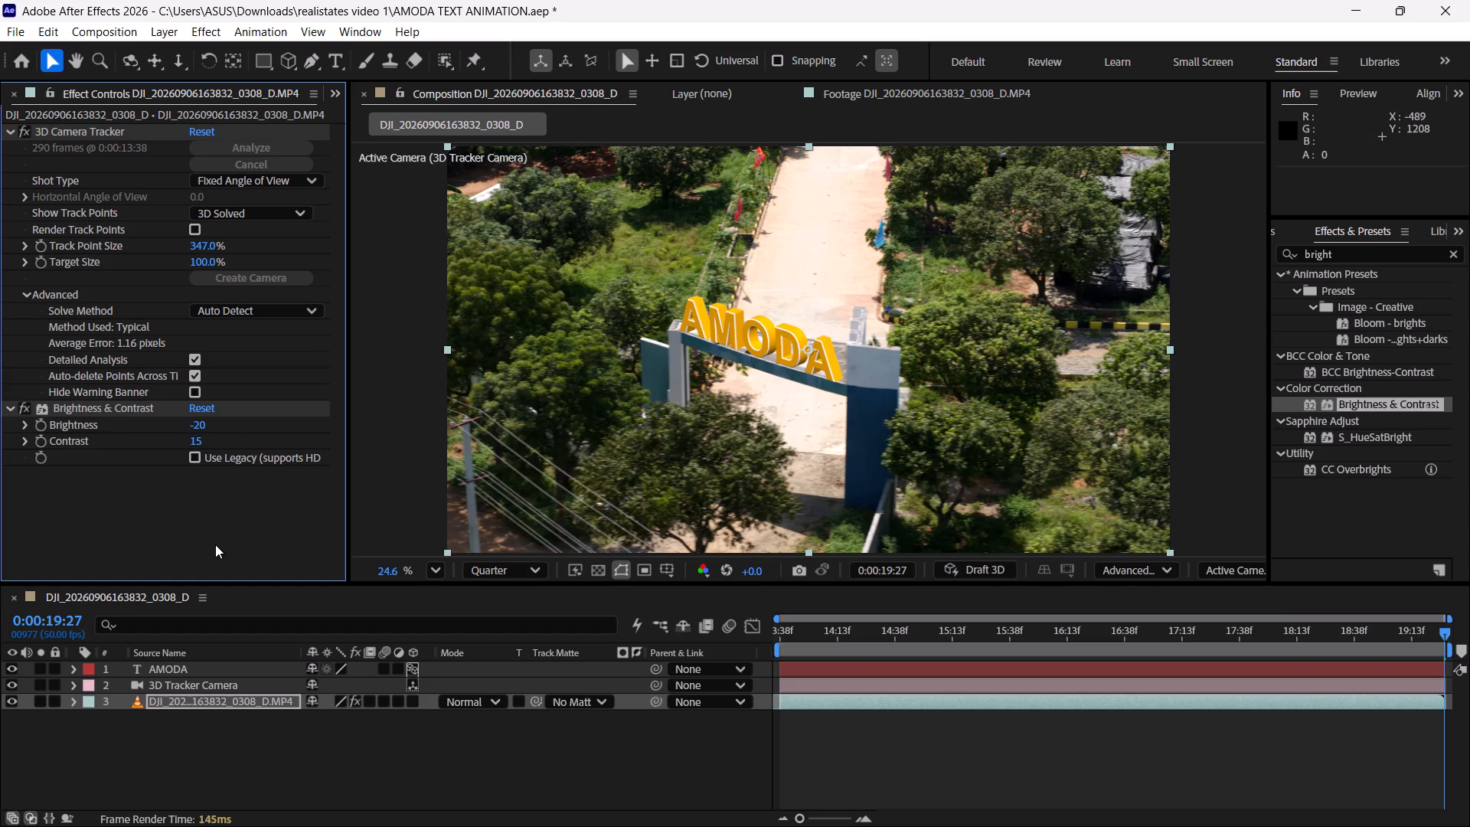
Toggle the Brightness & Contrast effect off and on to compare the graded footage with the original.
left_click(20, 407, "ctrl")
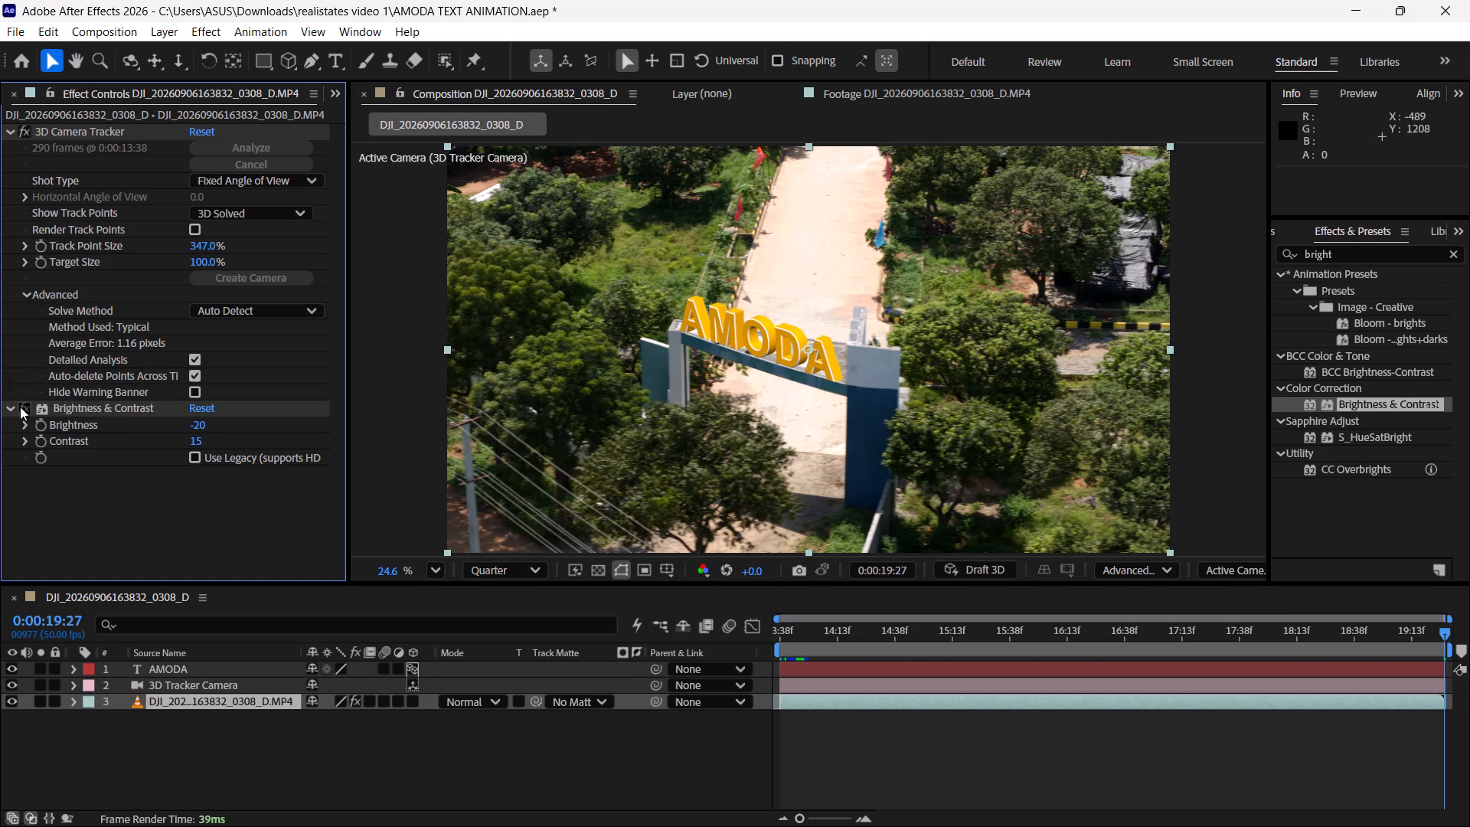
left_click(20, 407, "ctrl")
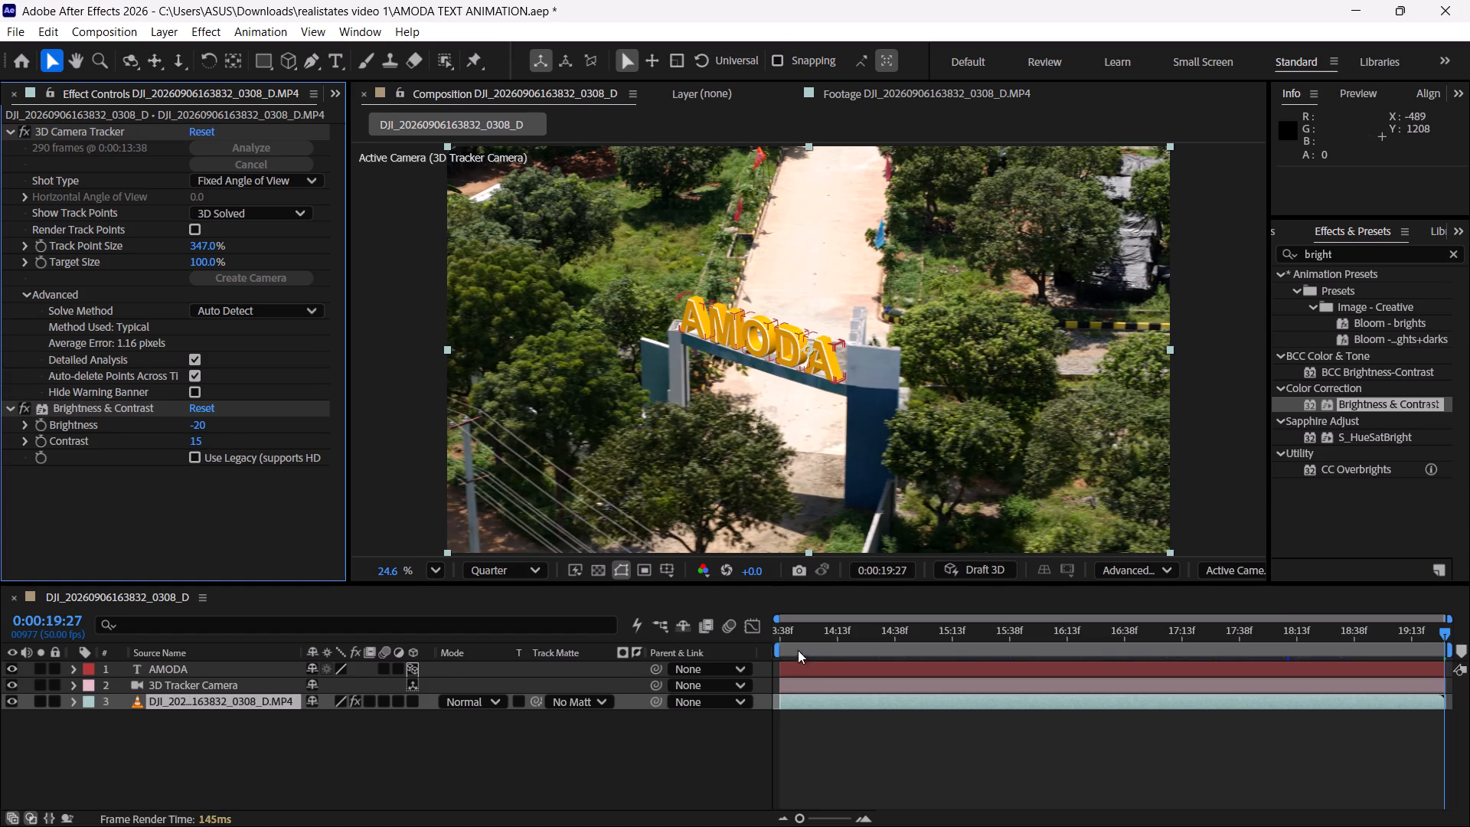
Play a preview of the composition from its start at 0:00:13:38.
left_click_drag(806, 641, 716, 664, "ctrl")
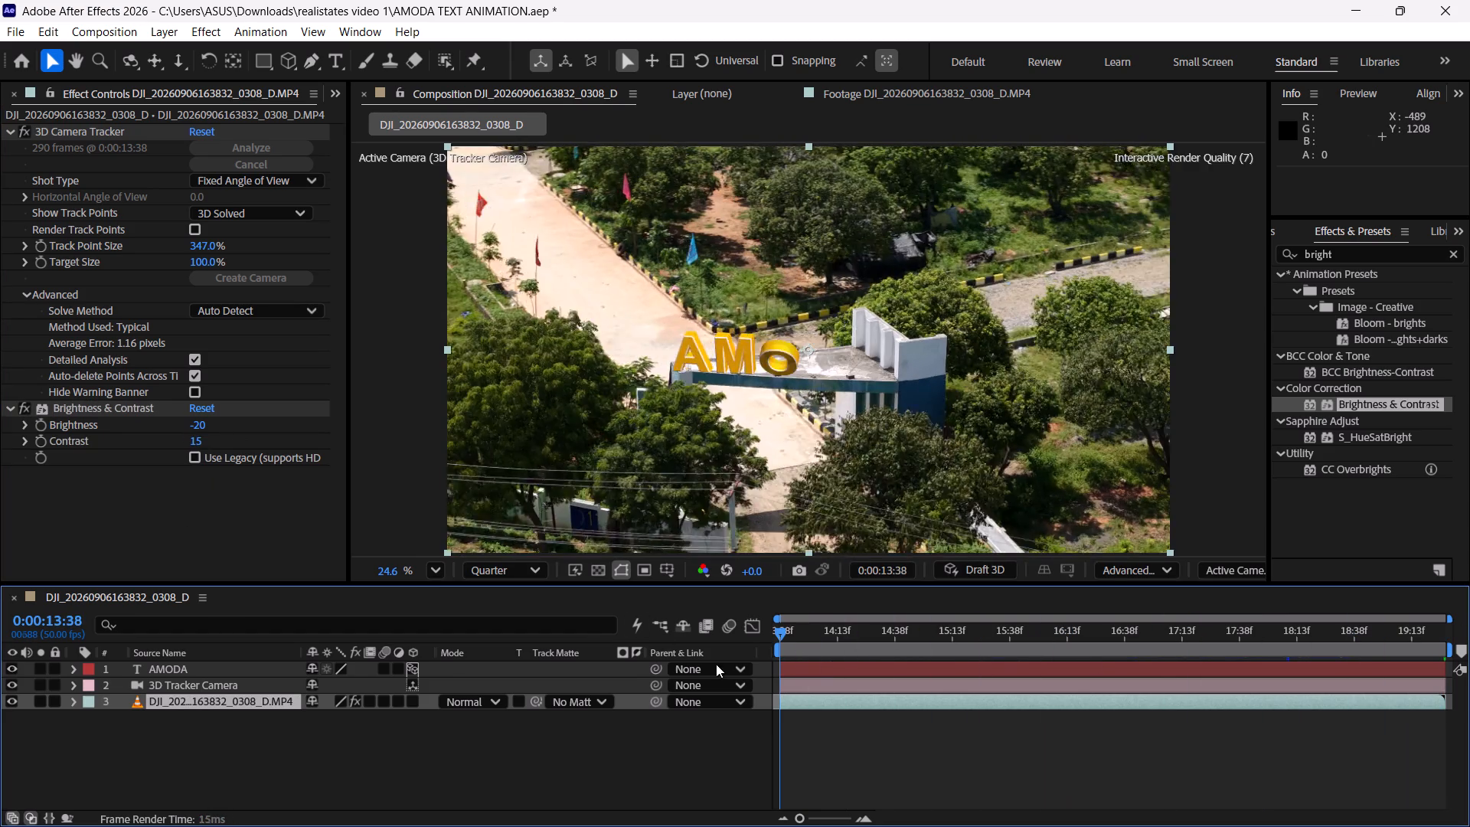
left_click_drag(716, 664, 694, 664, "ctrl")
left_click(622, 734)
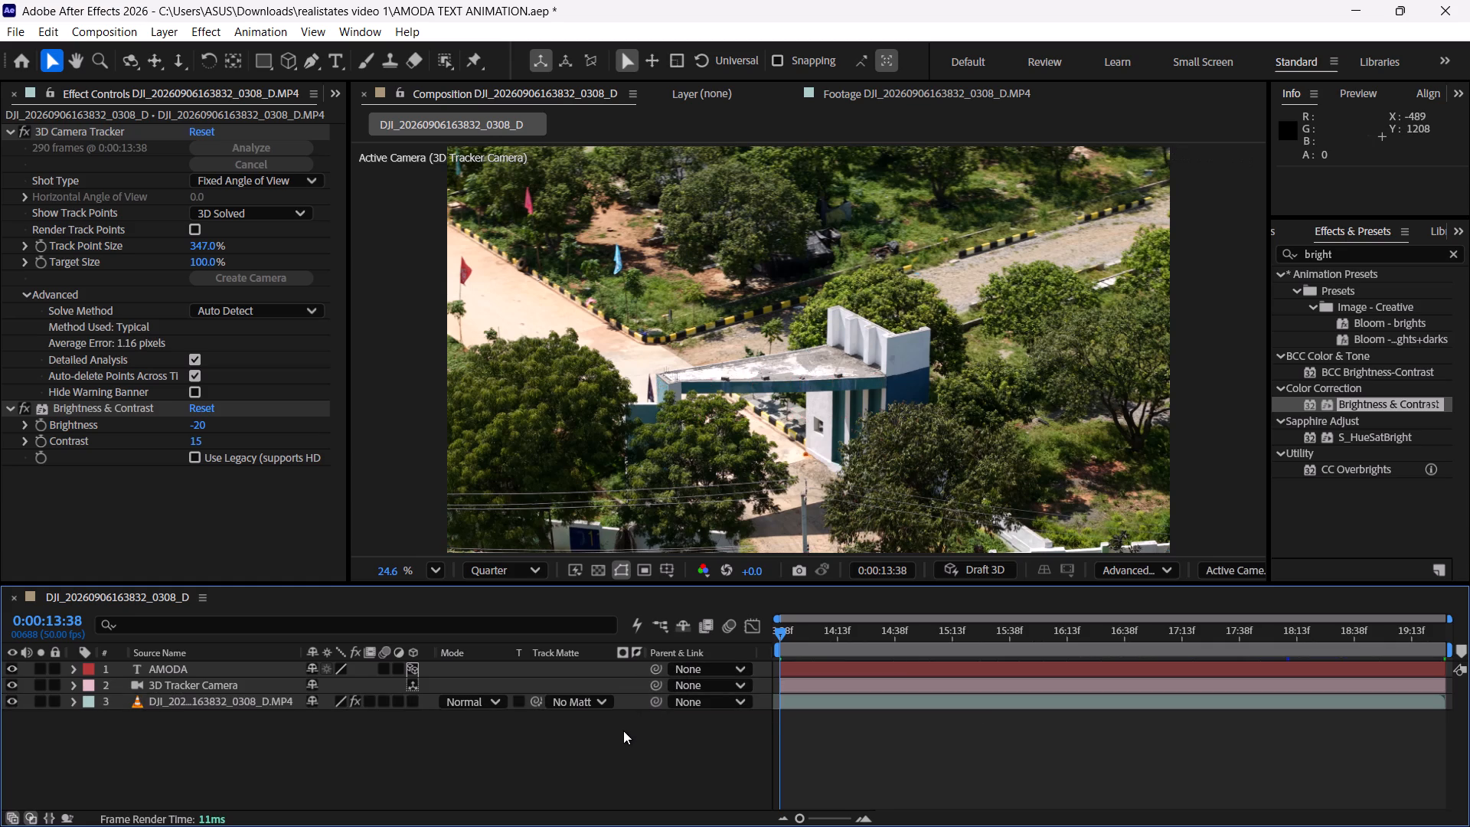
key("space")
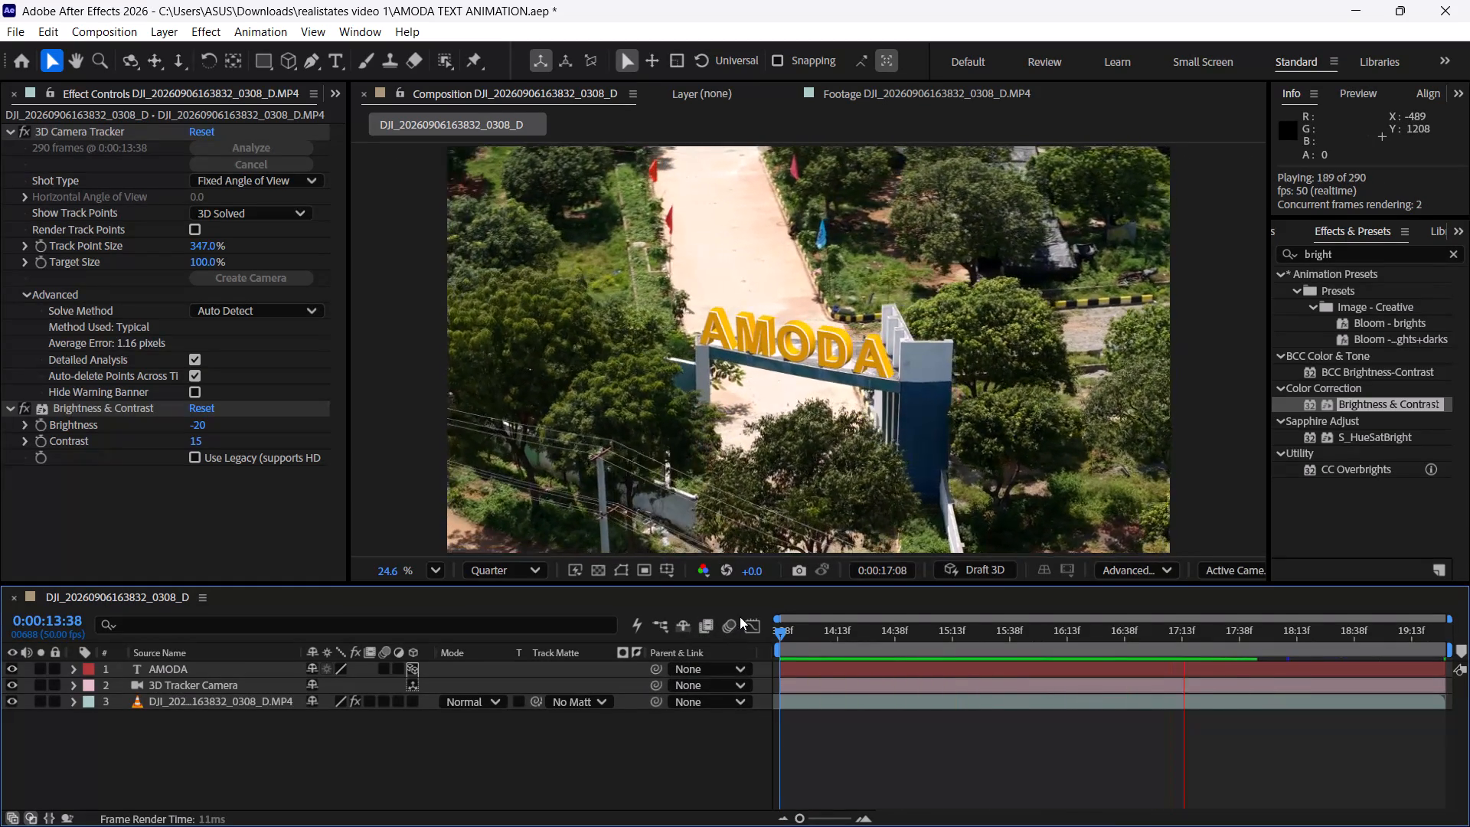
Reveal the keyframed properties of the AMODA text layer in the timeline.
left_click(282, 672)
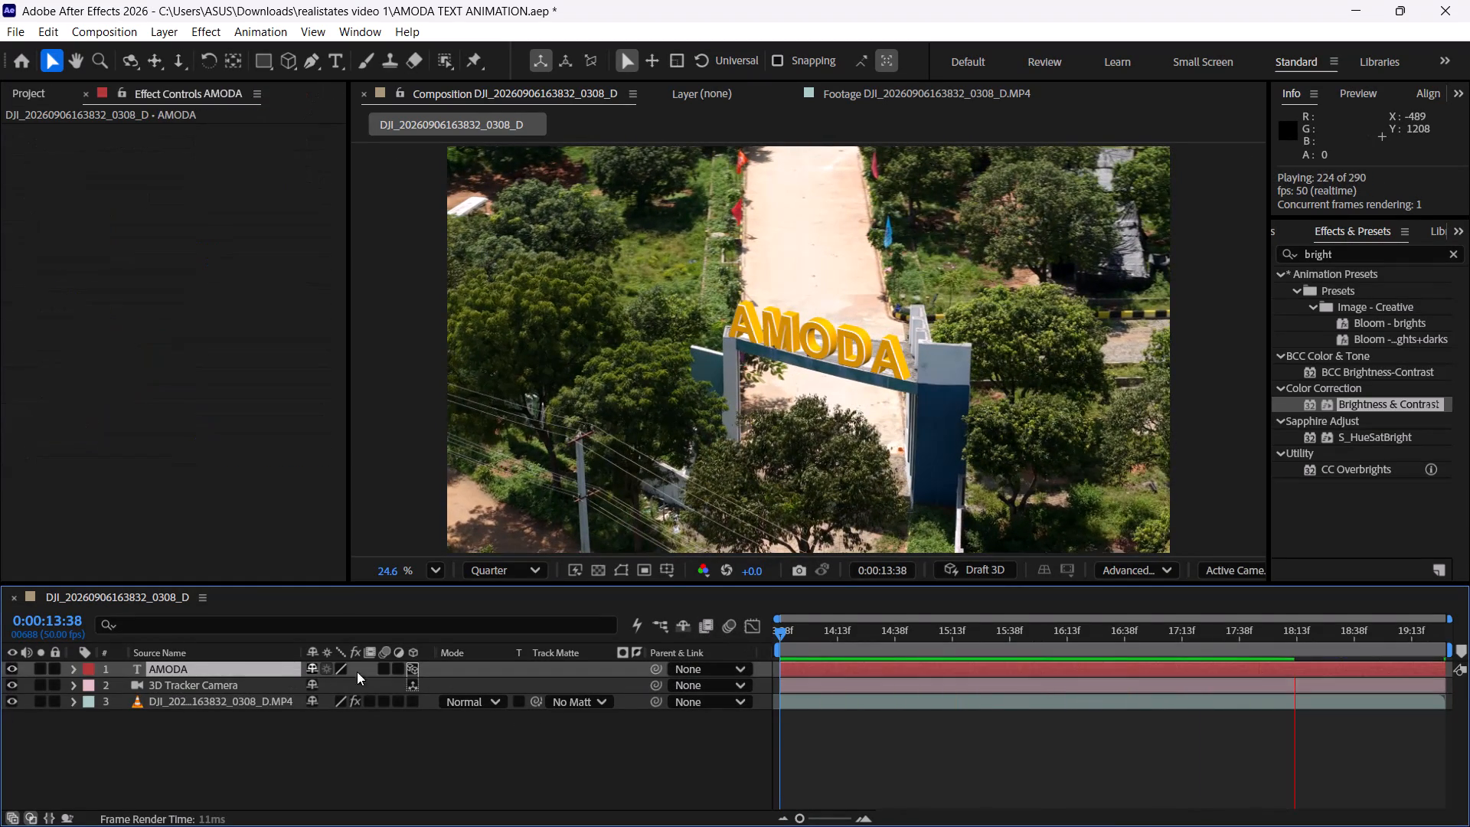
left_click(752, 627)
left_click(752, 627)
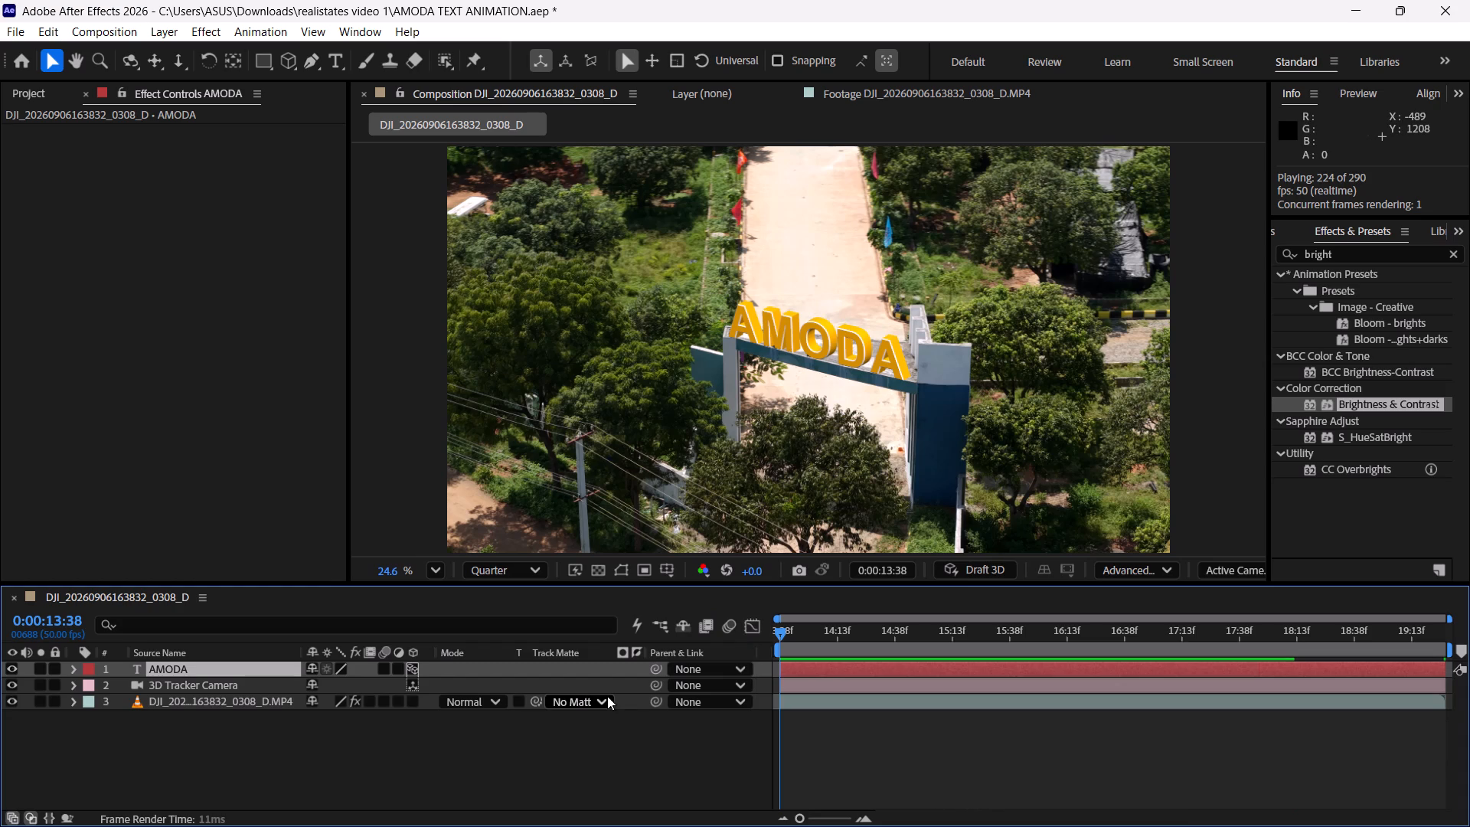
key("u")
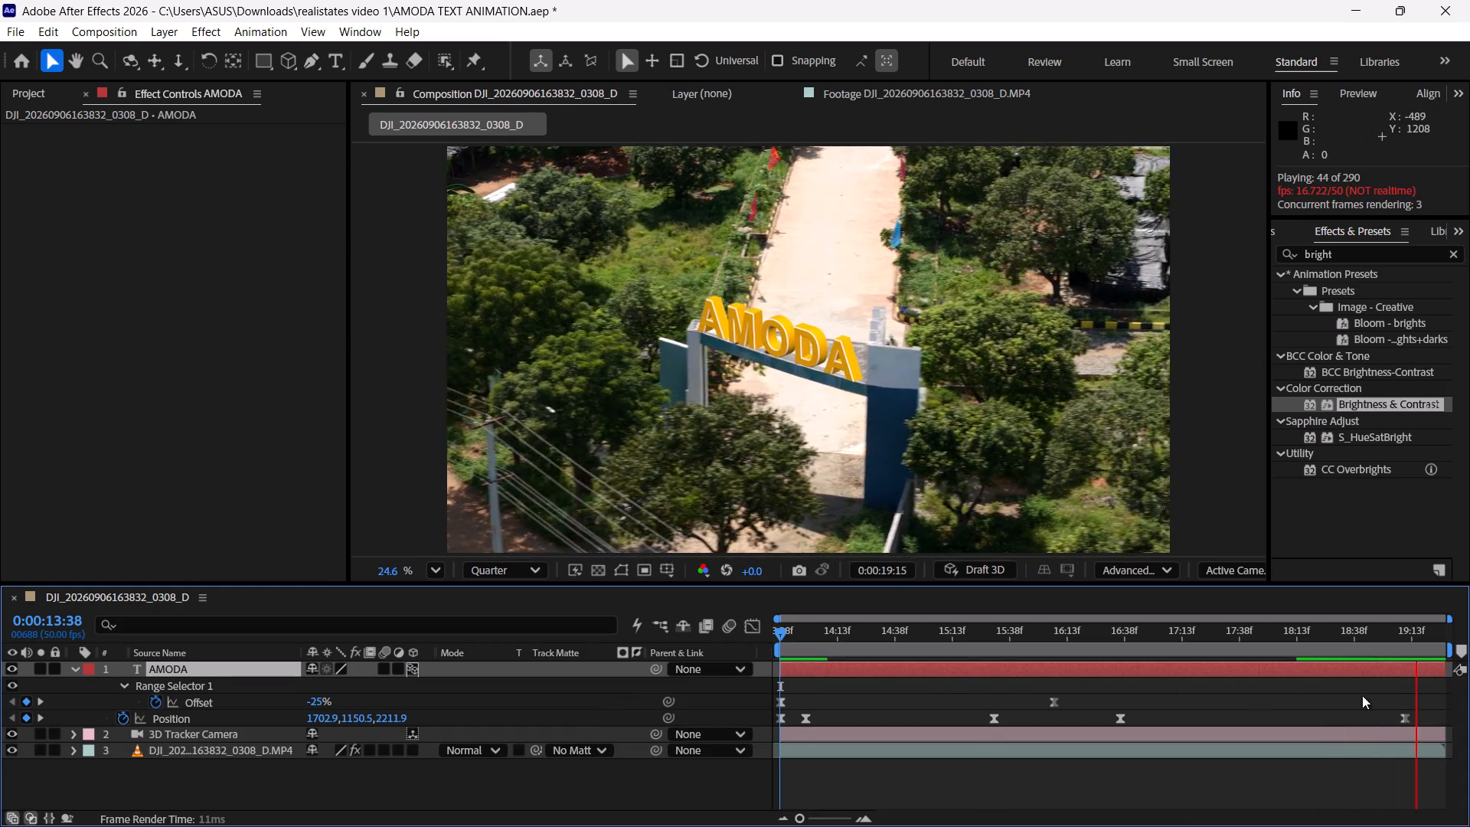
Select all Offset and Position keyframes of the AMODA layer, switch to the Graph Editor and return to 0:00:13:38.
key("space")
left_click_drag(1446, 691, 1313, 711)
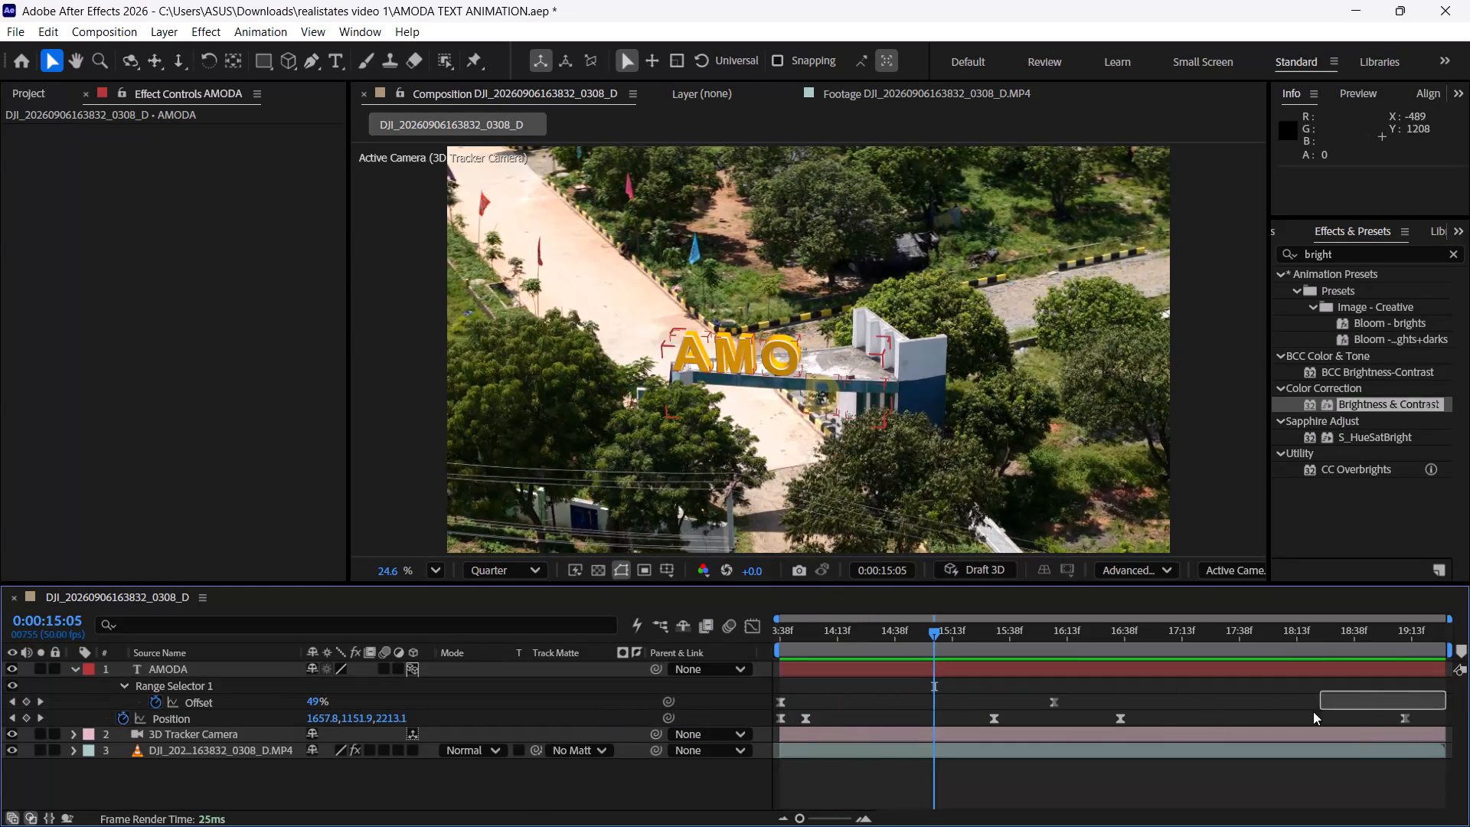
left_click_drag(1313, 711, 759, 740)
left_click(752, 635)
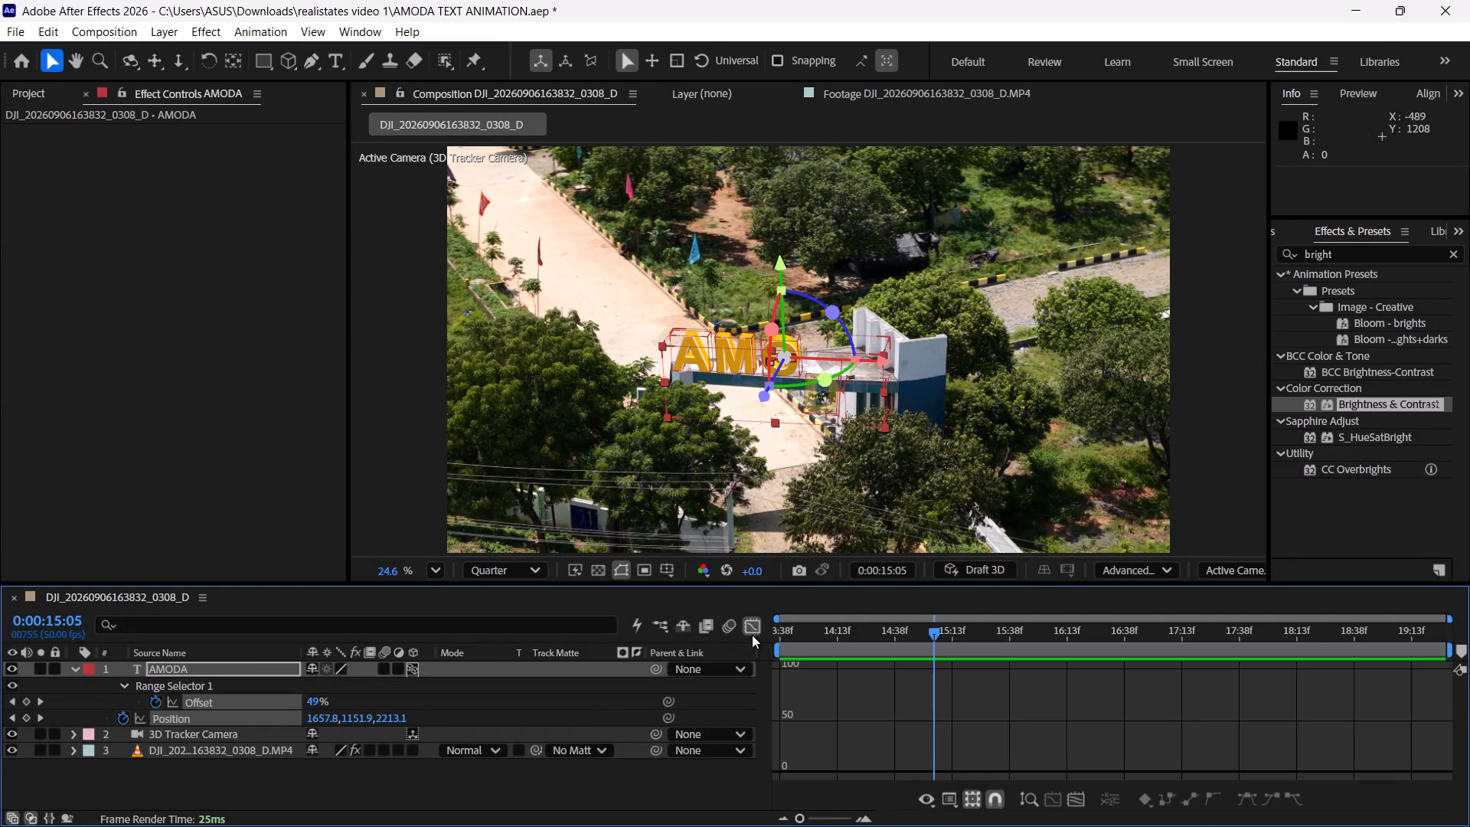
left_click(1155, 796)
left_click(1202, 802)
left_click_drag(918, 634, 726, 654)
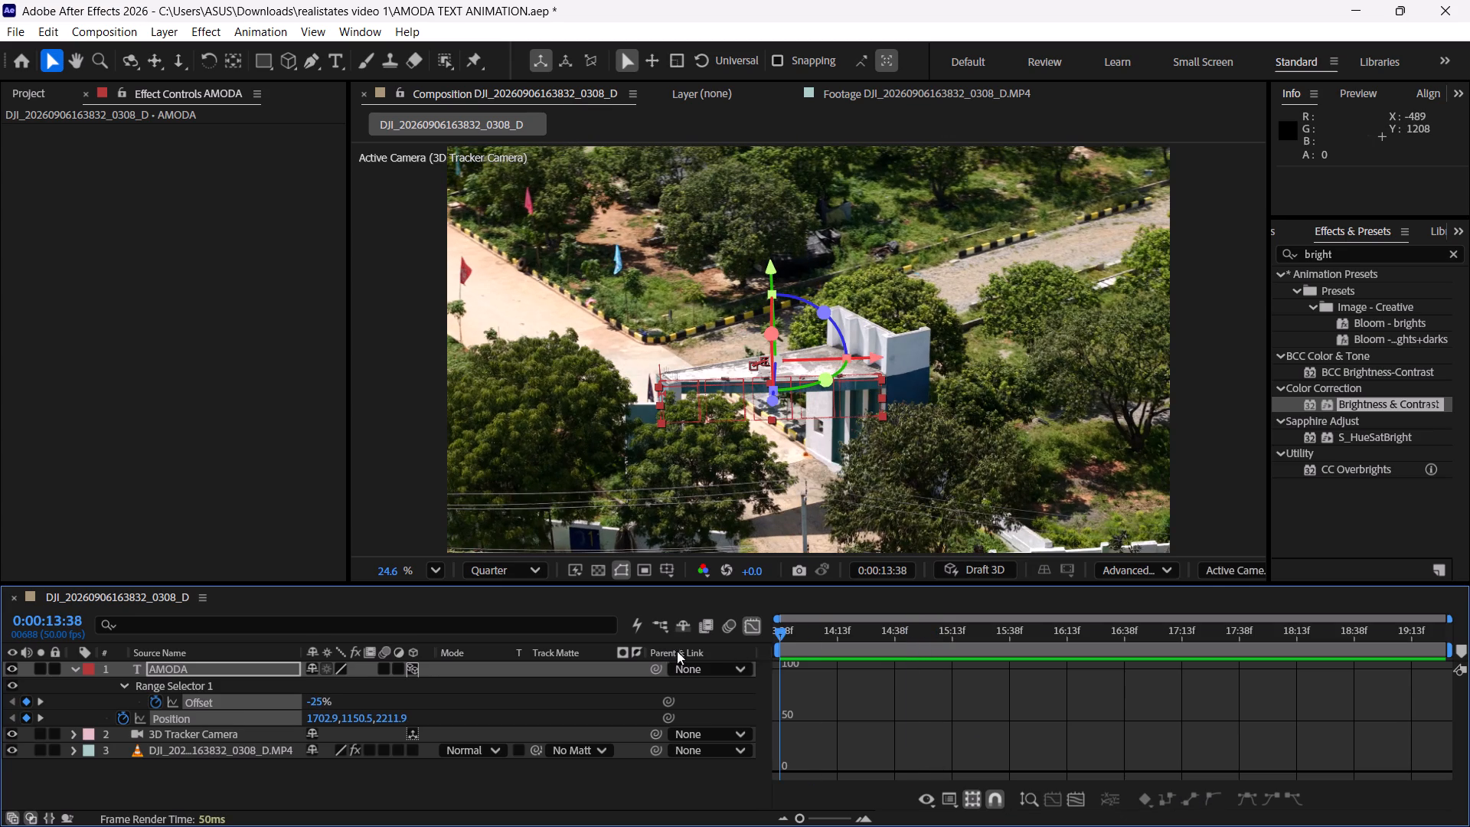
Set the Graph Editor to show selected properties and animated properties along with the graph editor set.
left_click(933, 800)
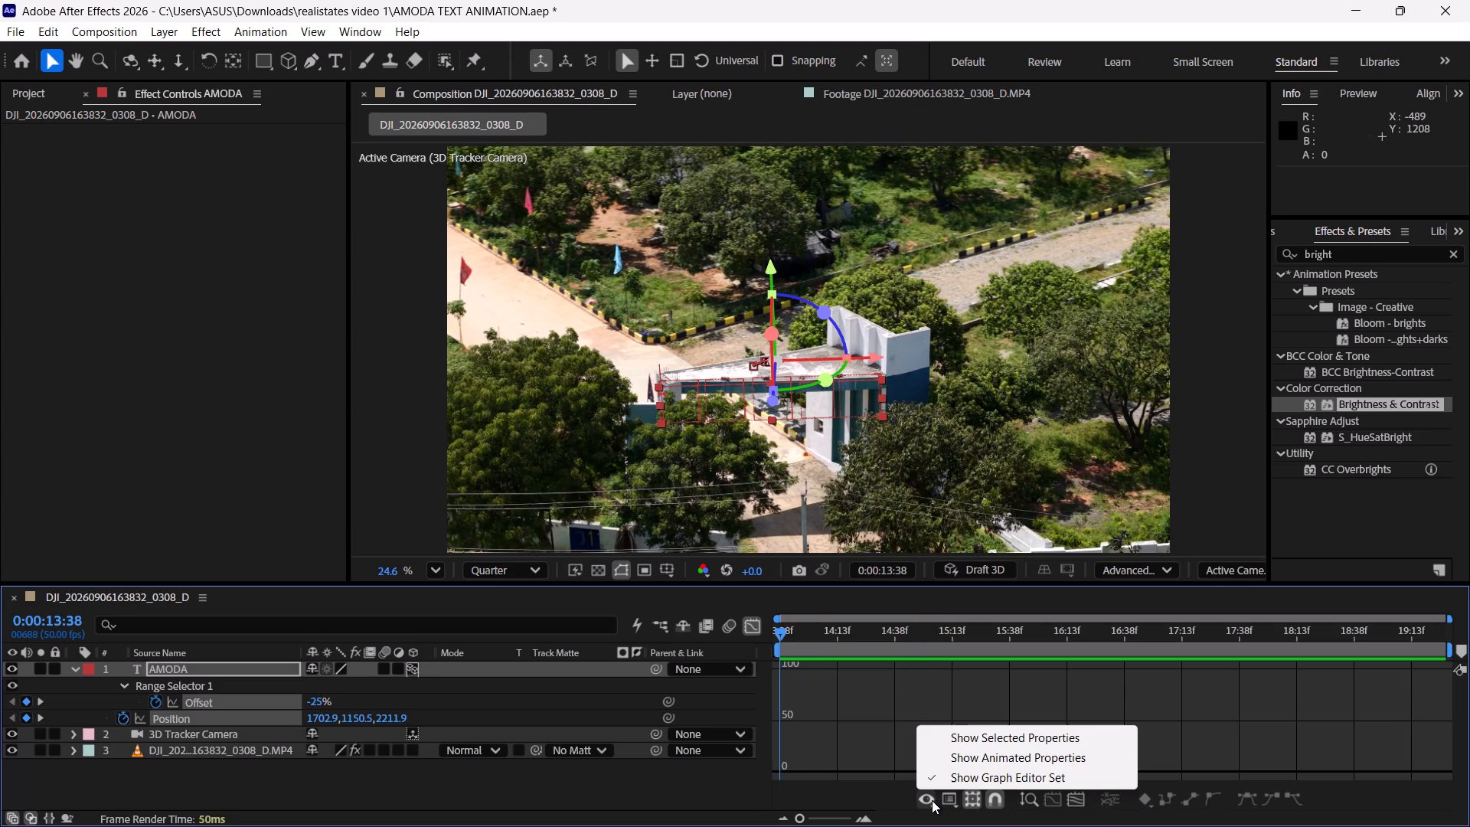
left_click(971, 755)
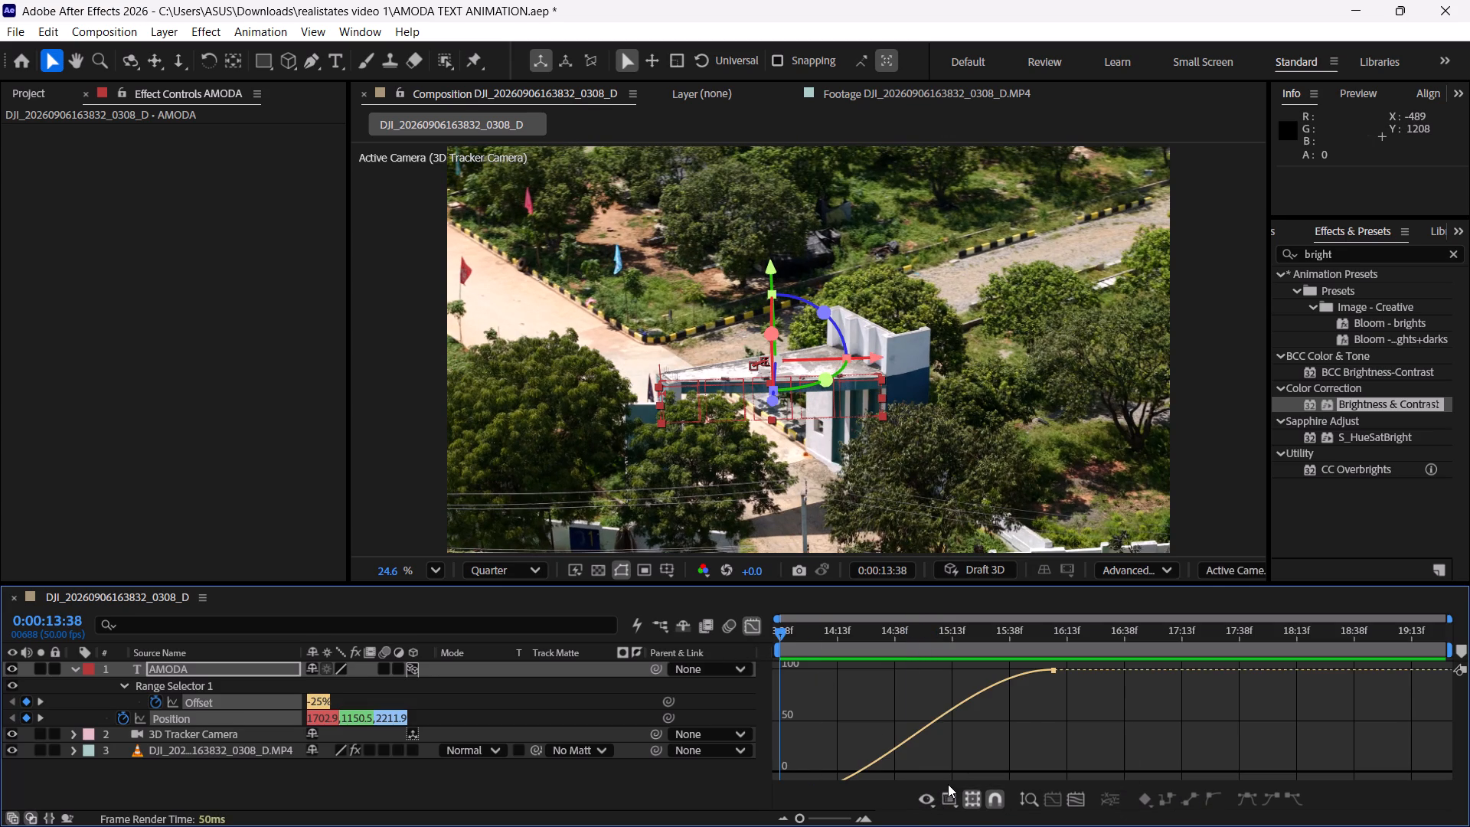
left_click(935, 798)
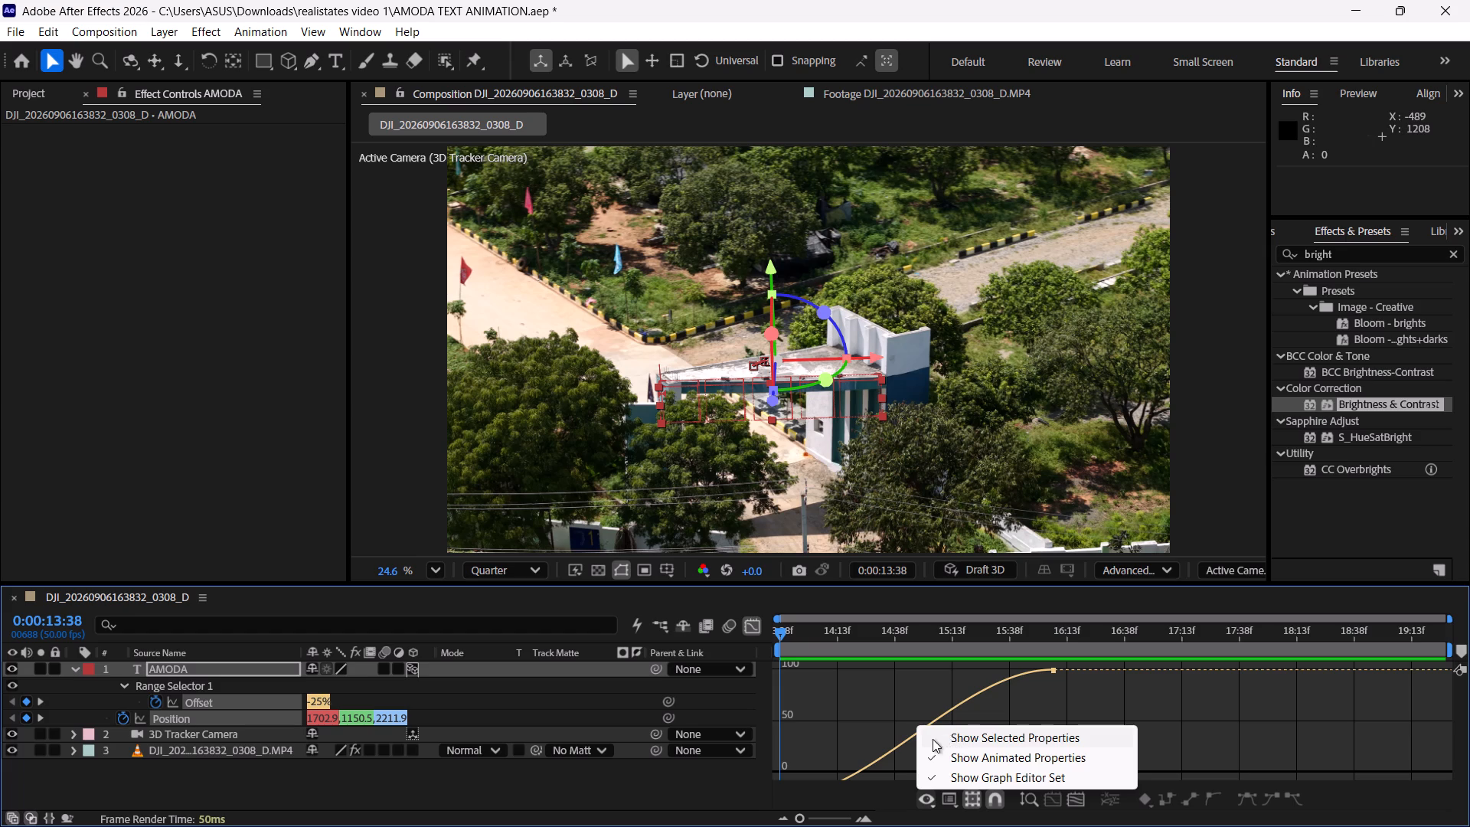
left_click(933, 739)
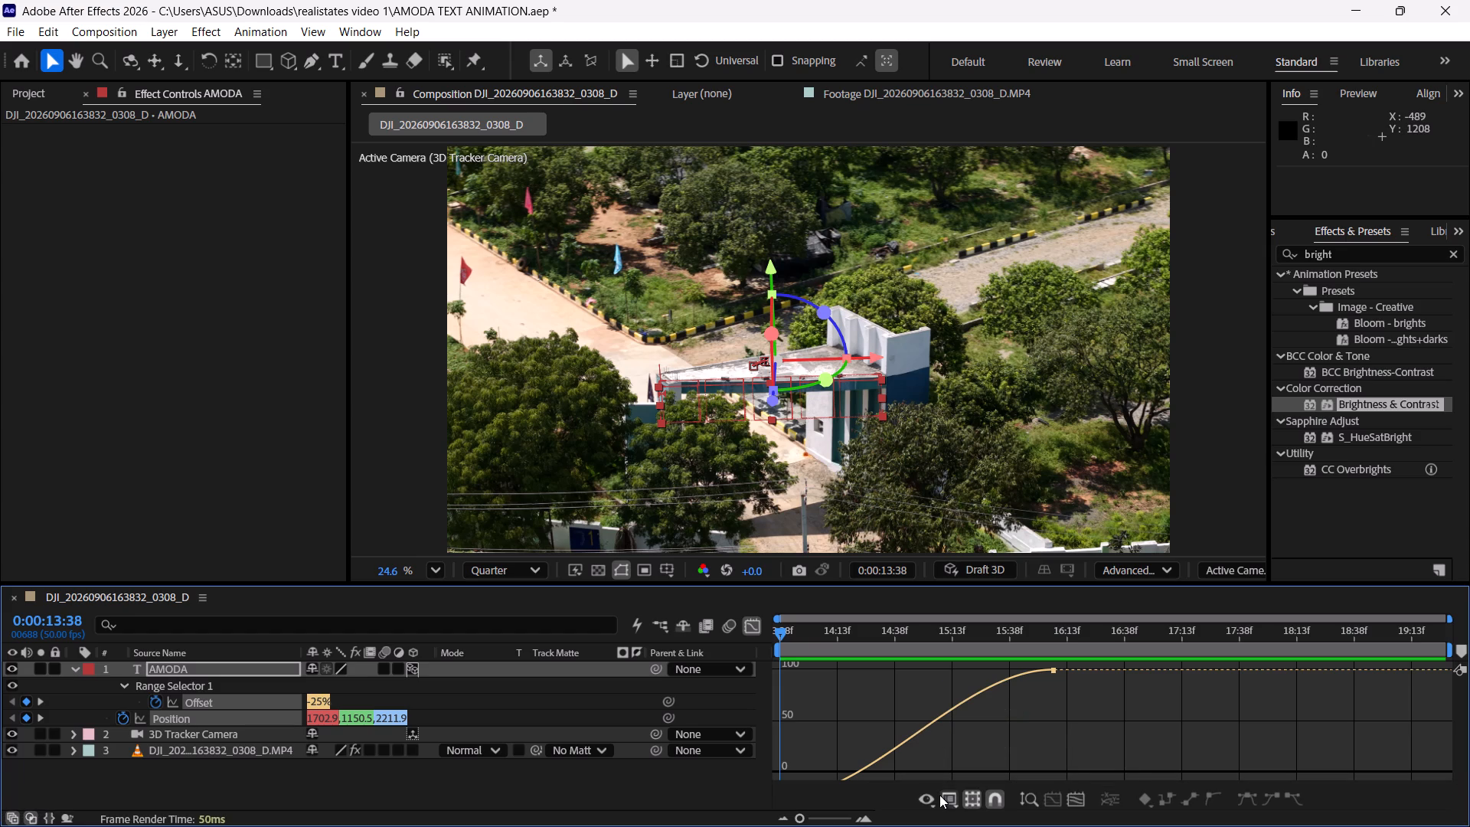
left_click(930, 796)
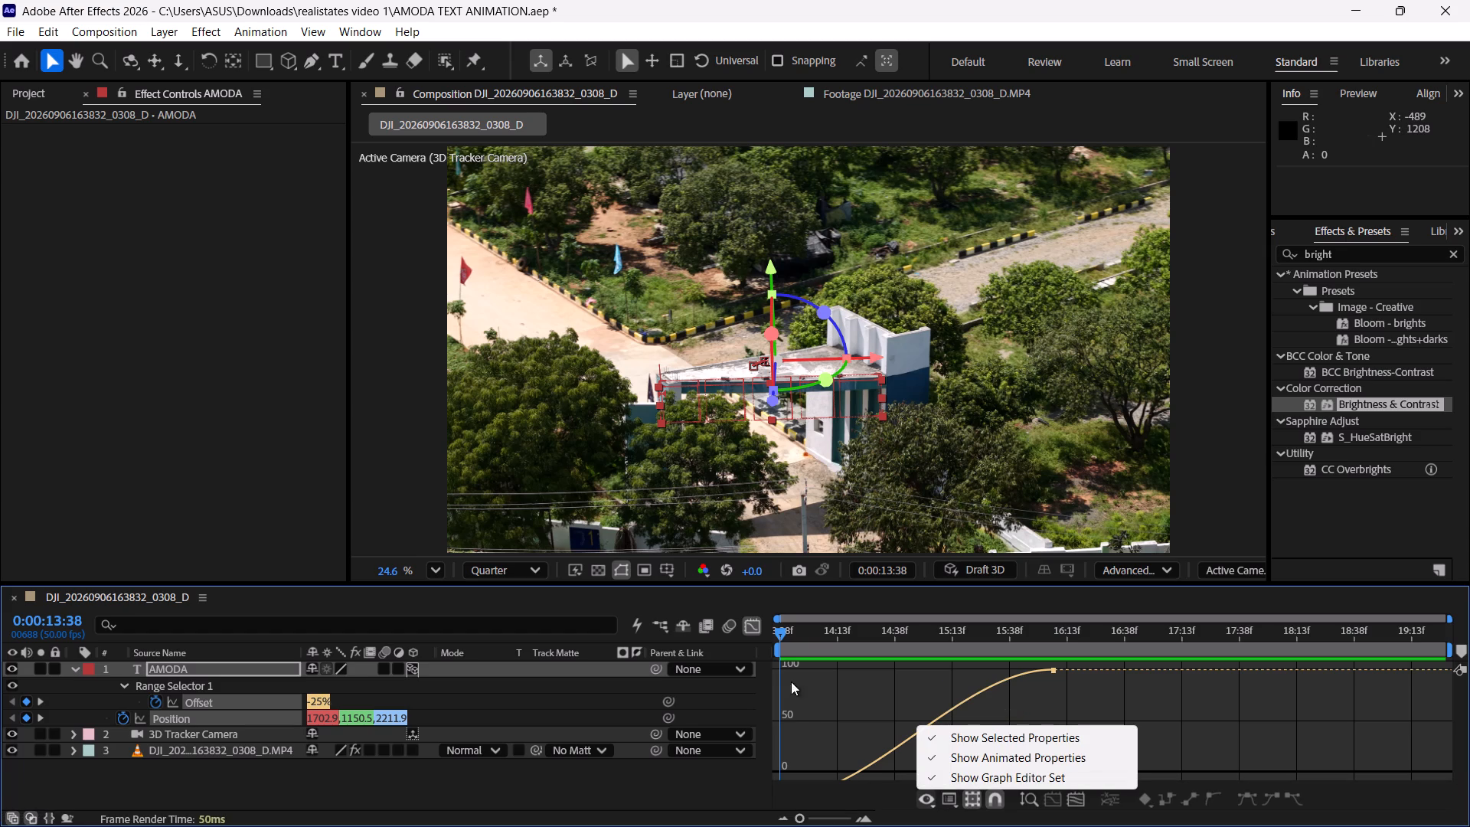
left_click(926, 757)
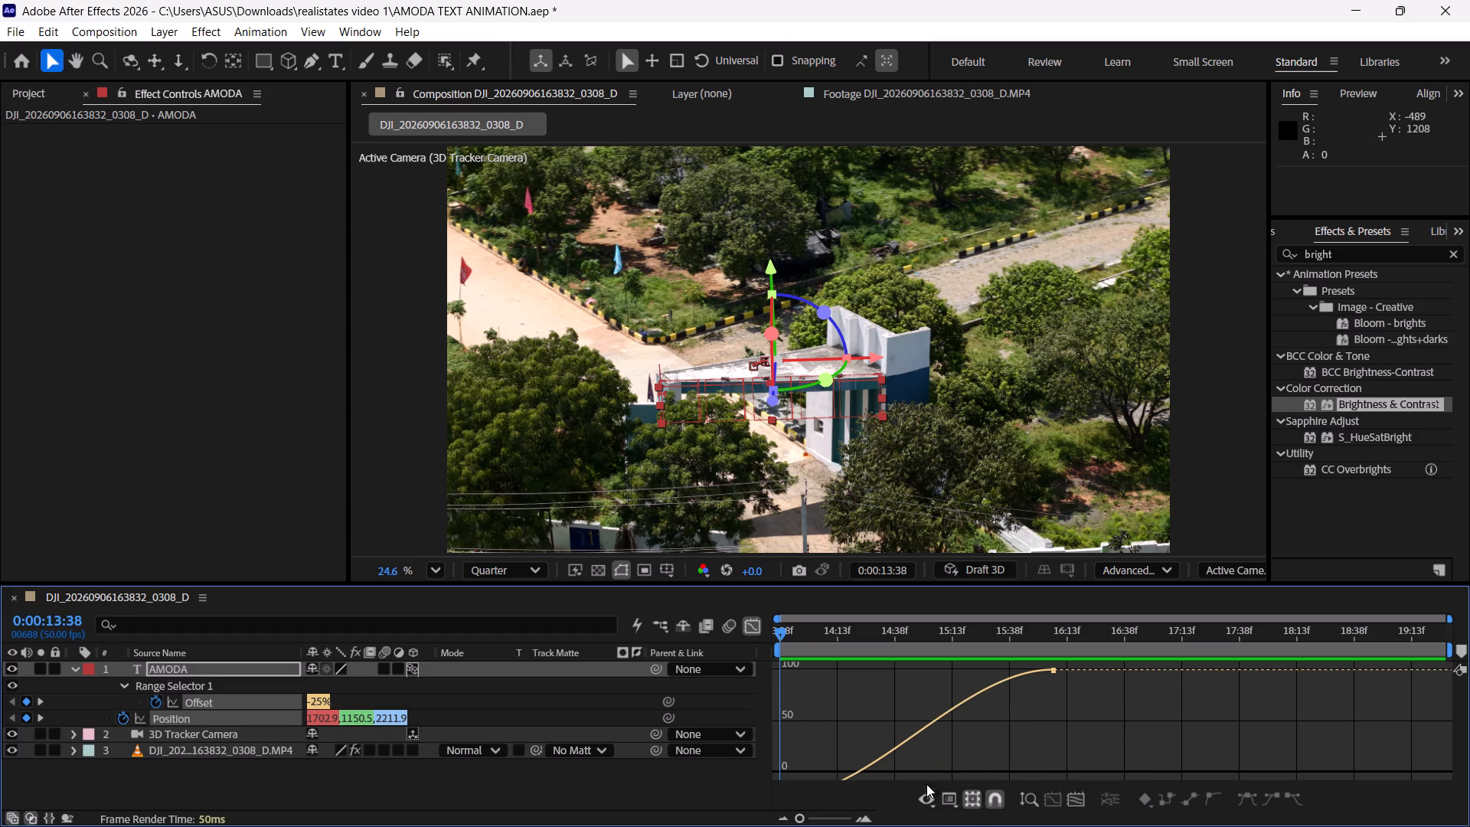
left_click(929, 798)
left_click(928, 757)
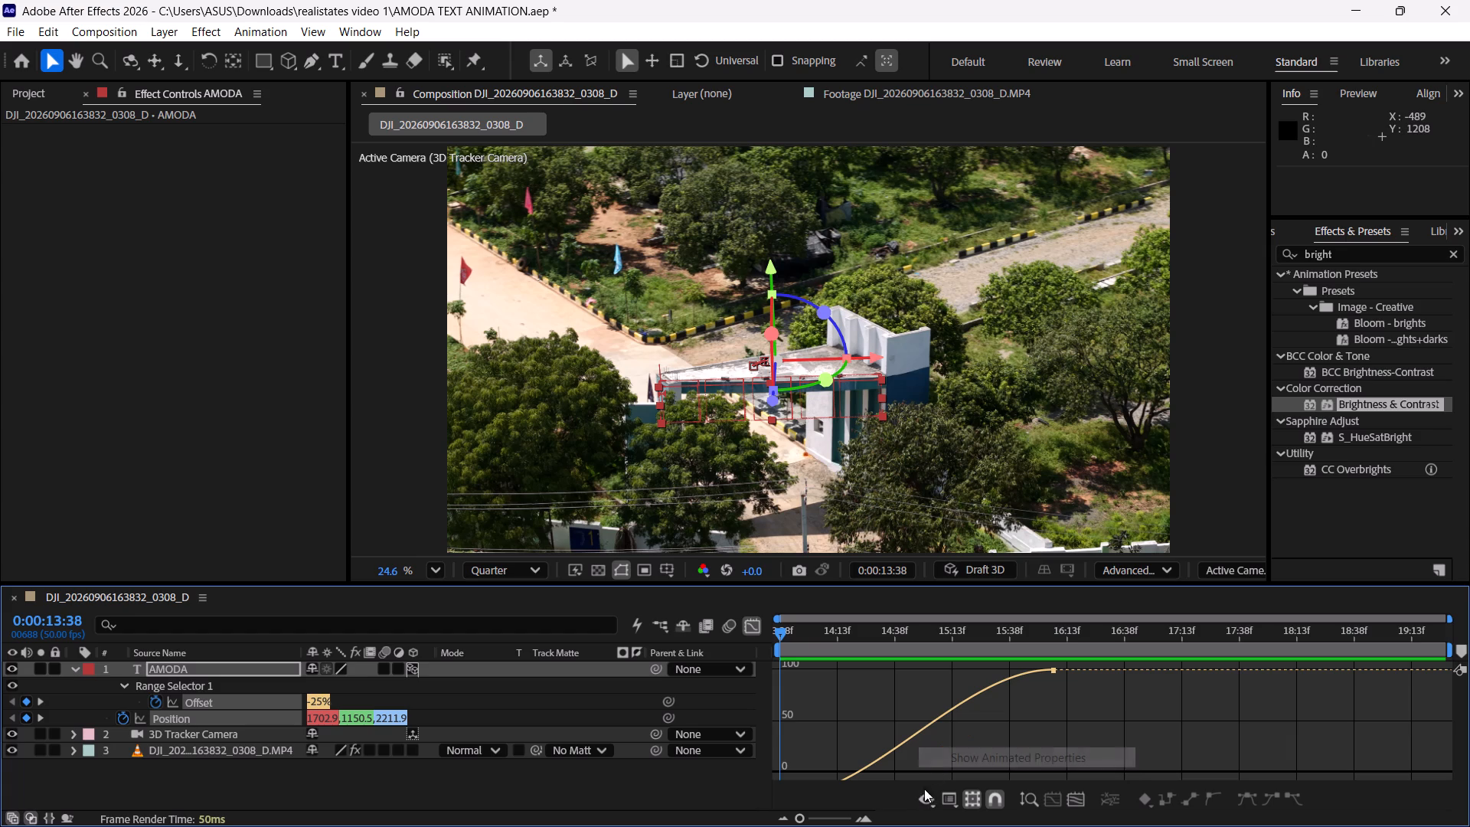
left_click(926, 802)
left_click(925, 773)
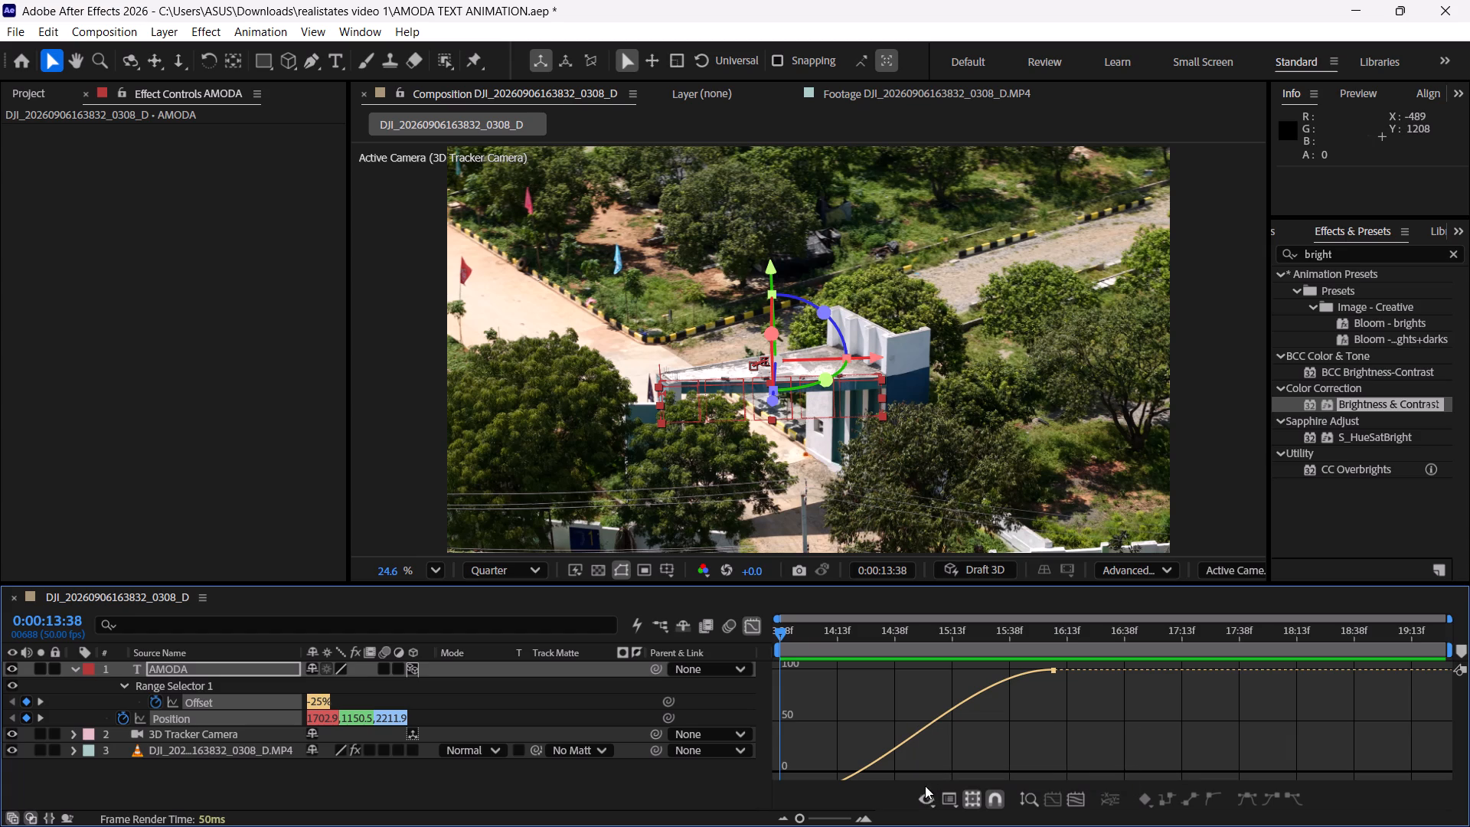
left_click(925, 791)
left_click(929, 777)
scroll(832, 682, "down", 4)
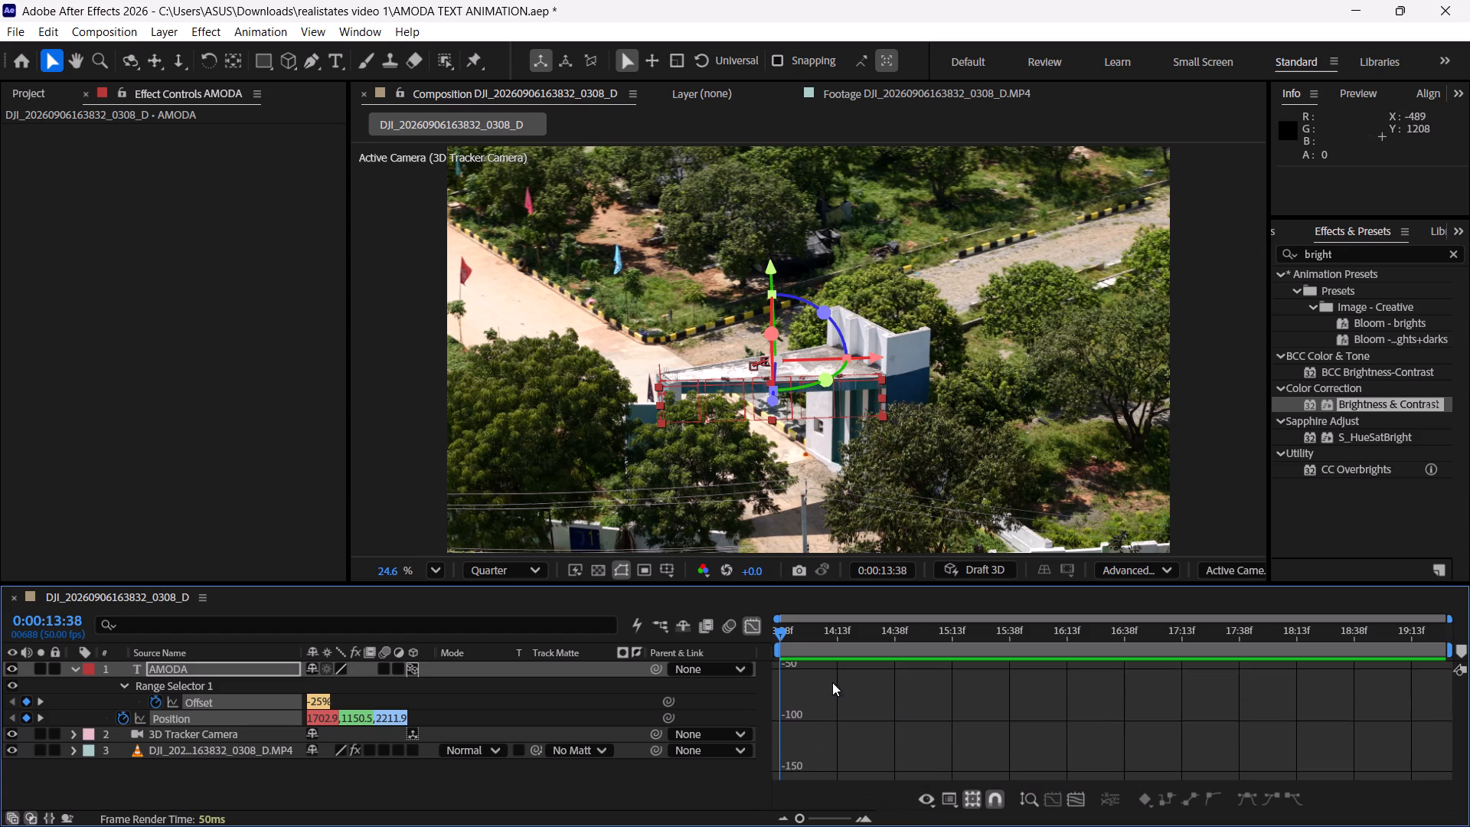
scroll(832, 682, "up", 3)
Select only the two Range Selector 1 Offset keyframes and show their curve in the Graph Editor.
left_click(746, 630)
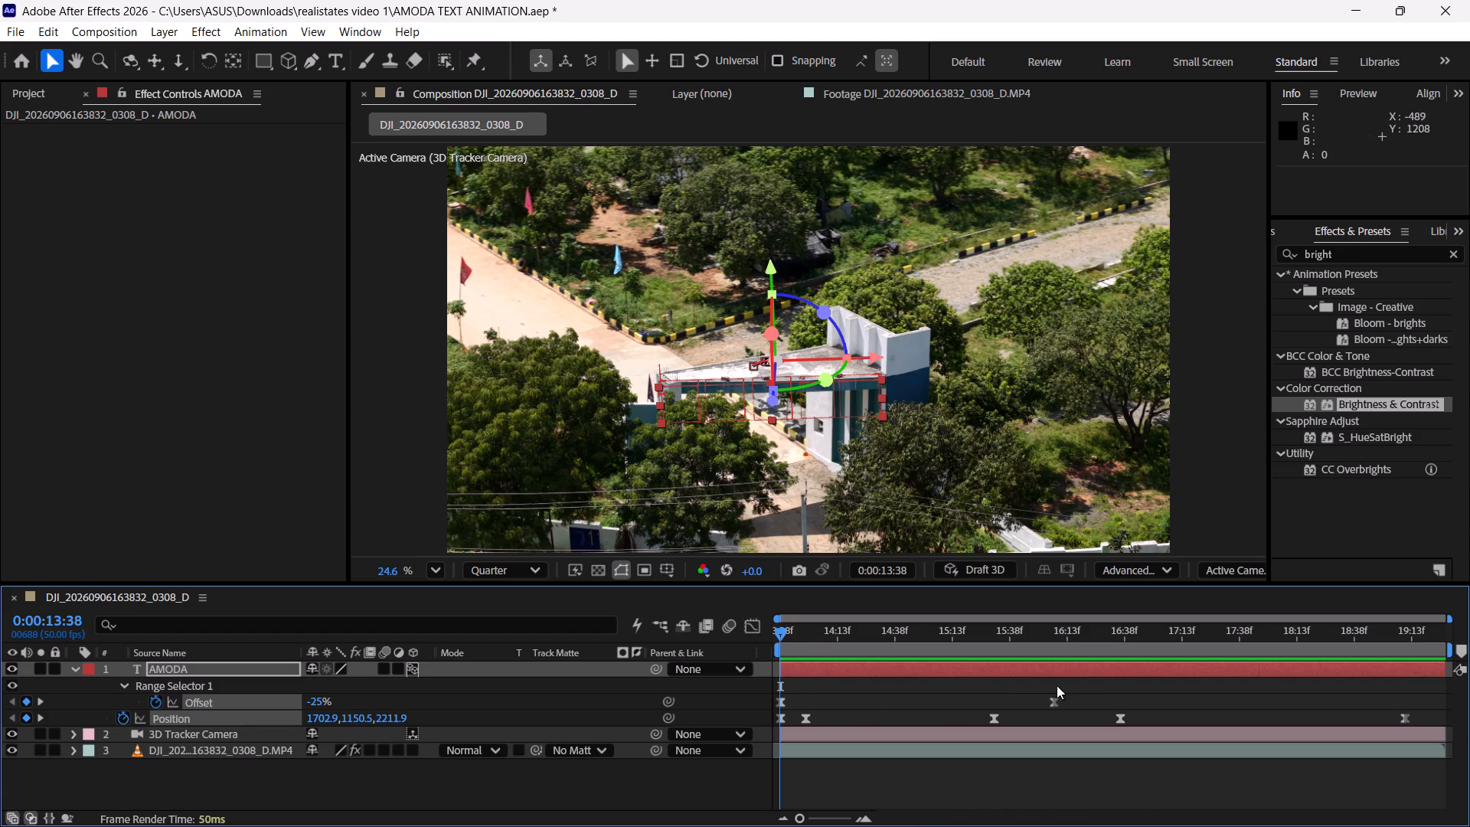
left_click_drag(1074, 687, 765, 699)
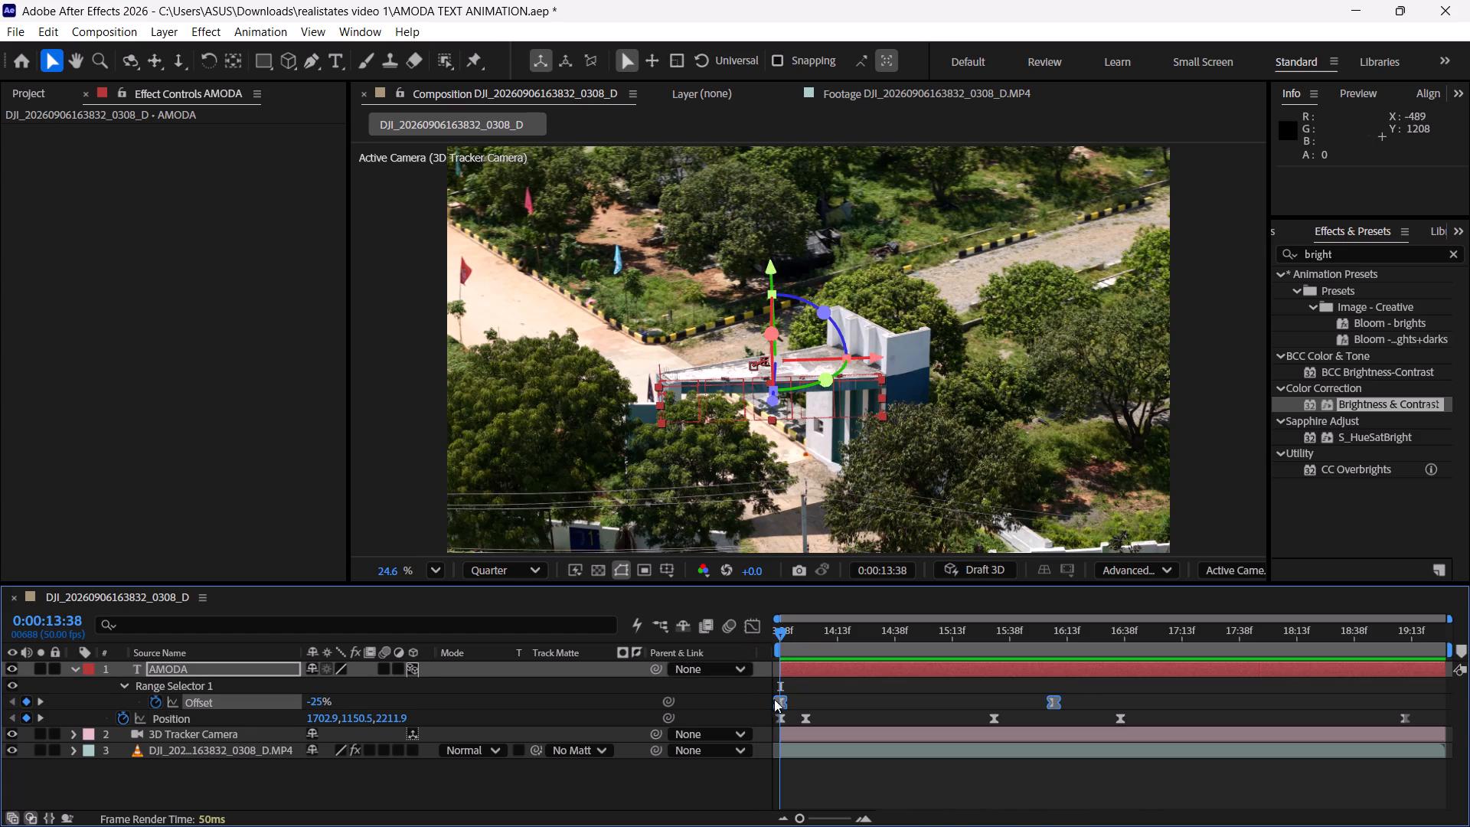
left_click(756, 627)
scroll(801, 696, "up", 2)
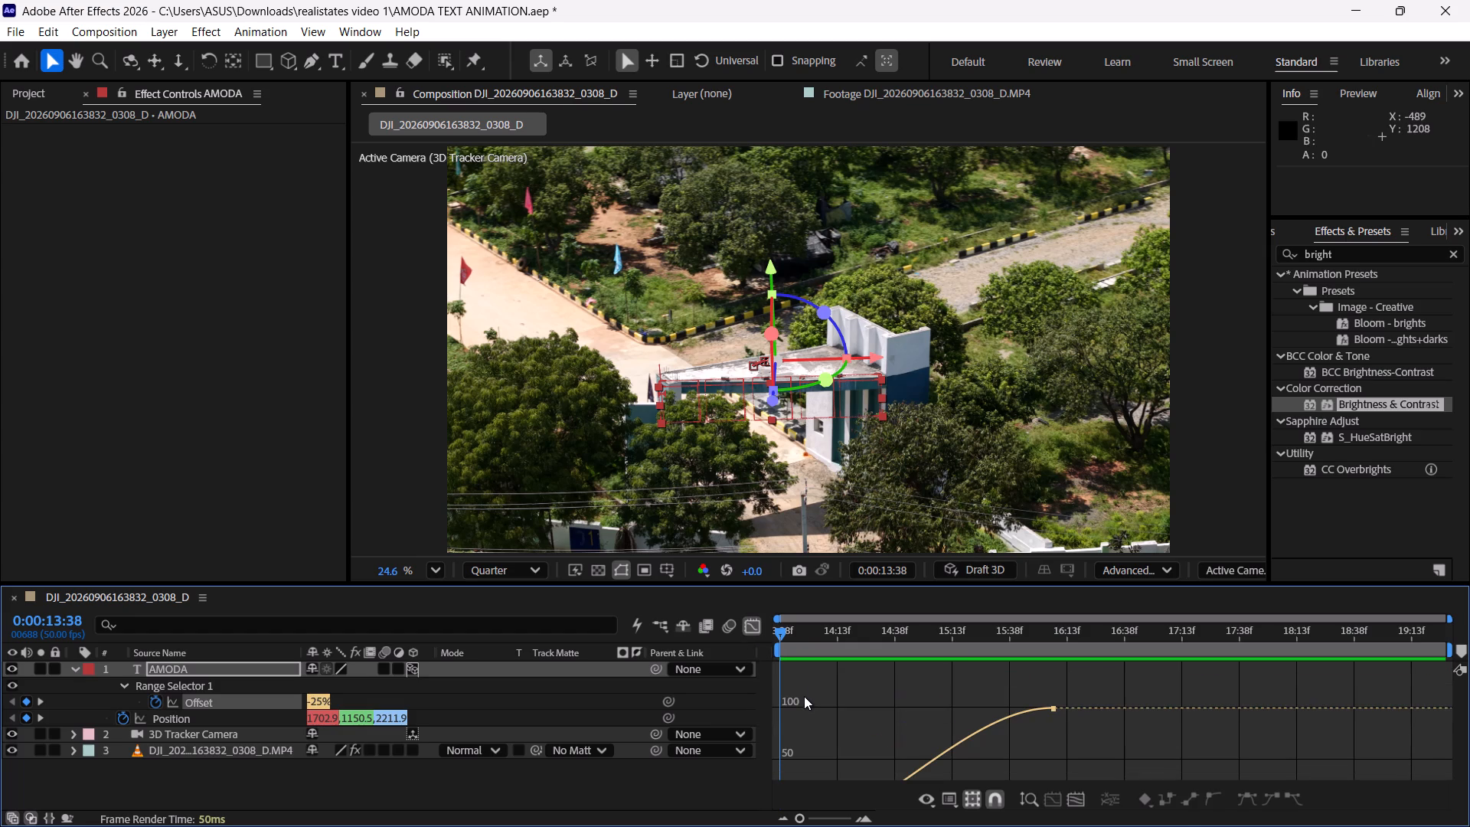
Open the JerryFlow V2 by INTRO HD extension and dock it beside the Effect Controls.
left_click(360, 39)
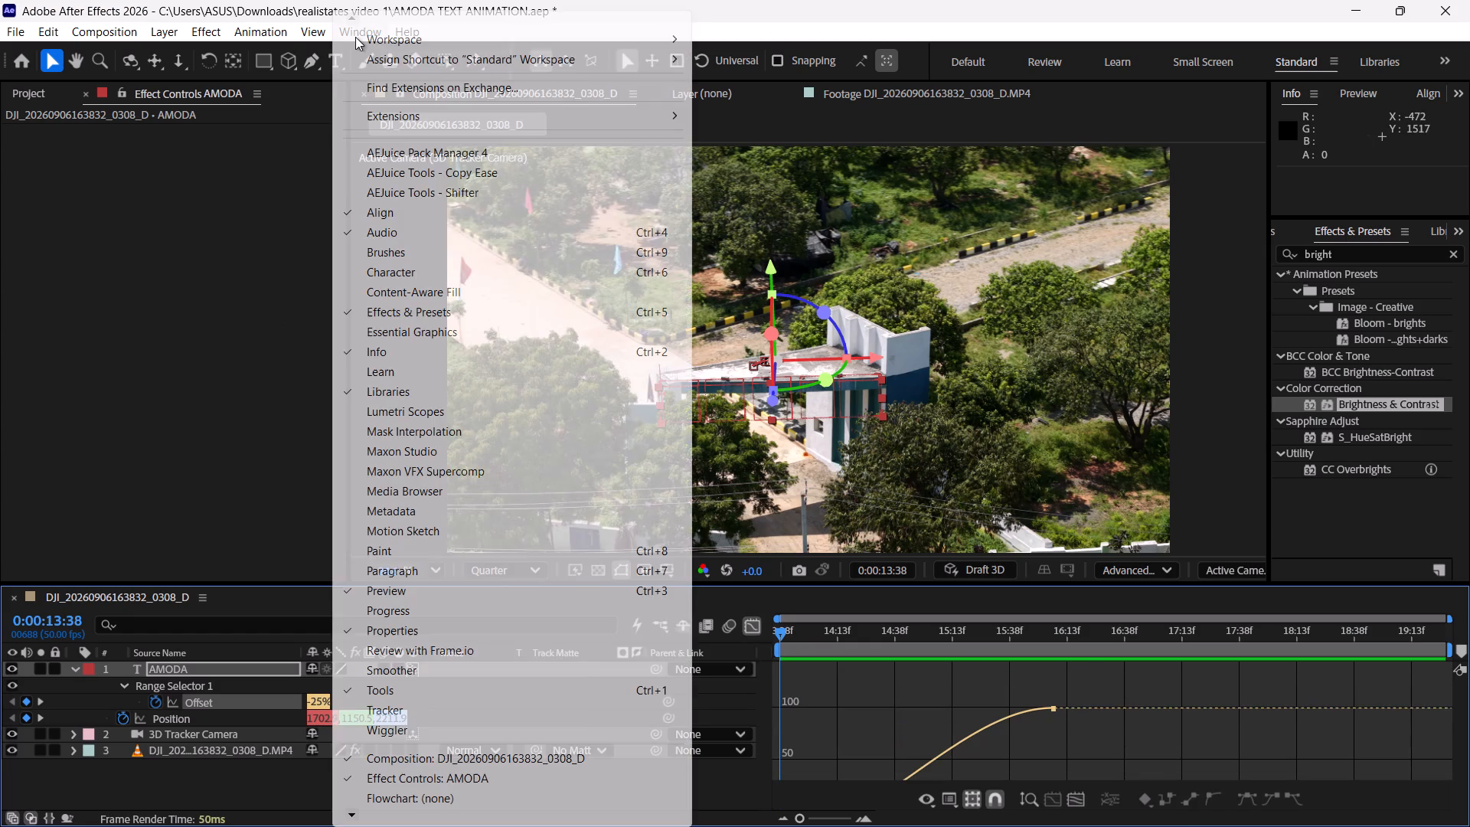
left_click(416, 110)
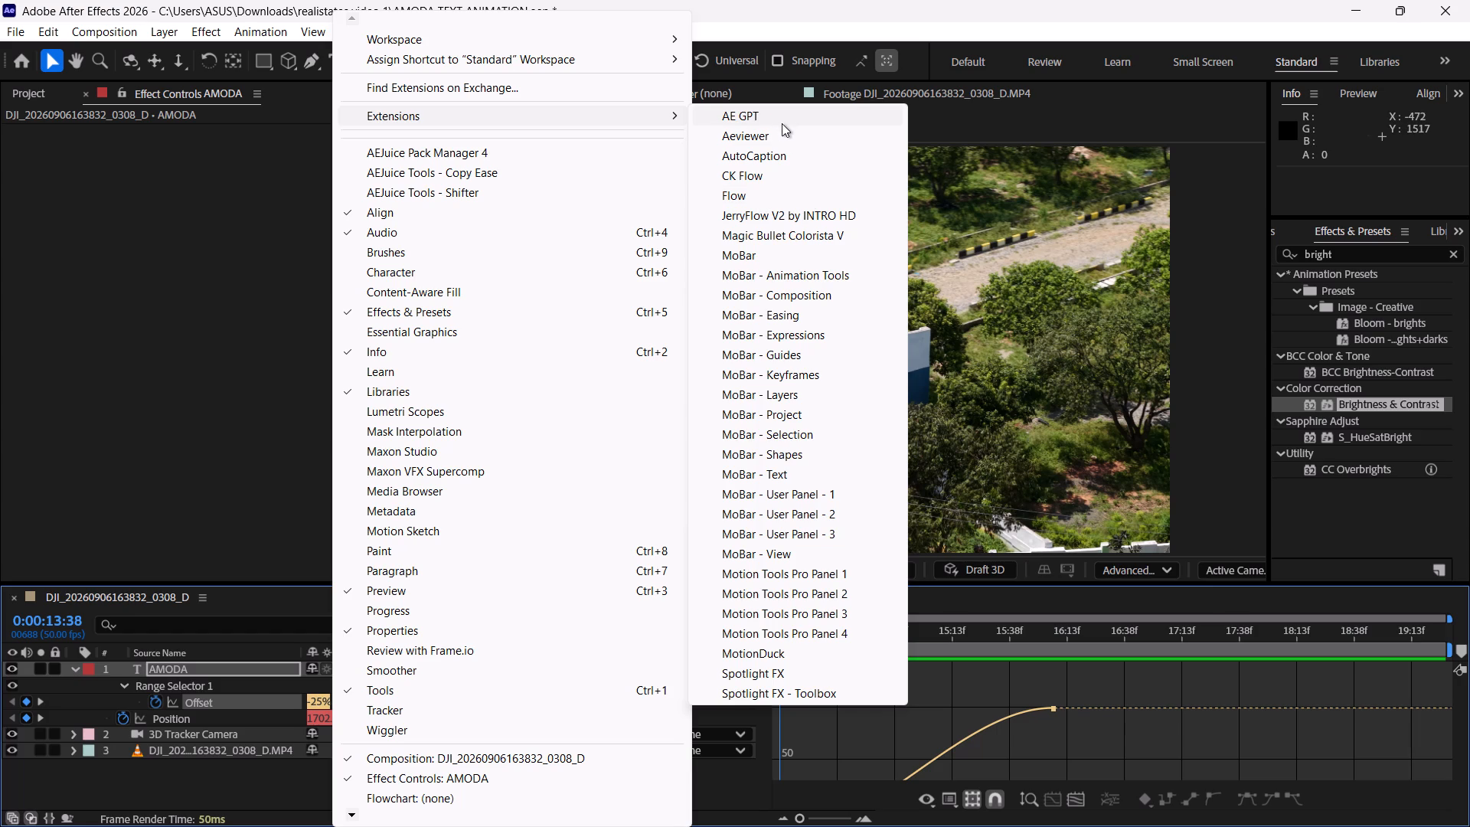
left_click(766, 219)
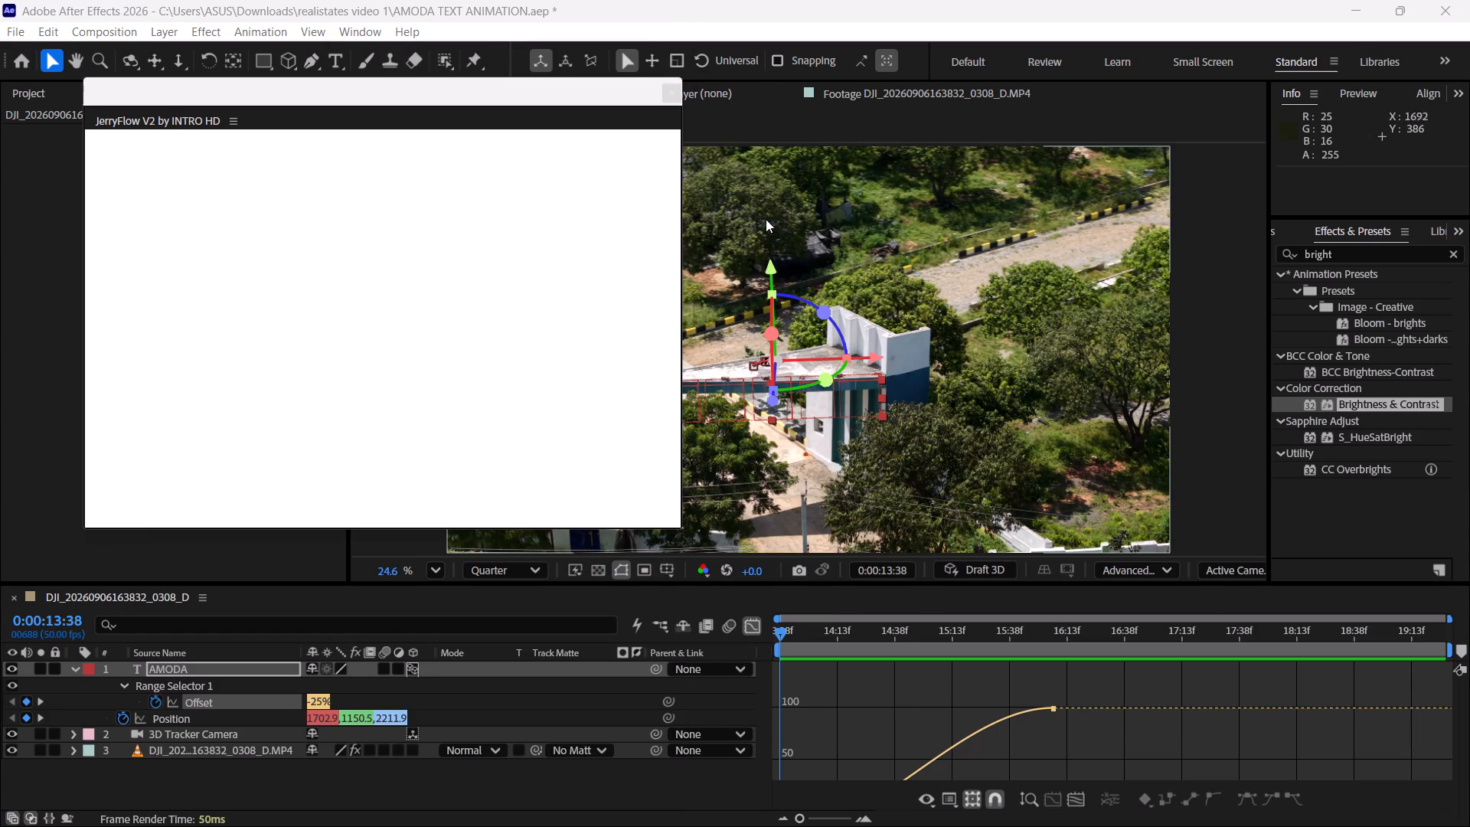
left_click_drag(312, 96, 491, 133)
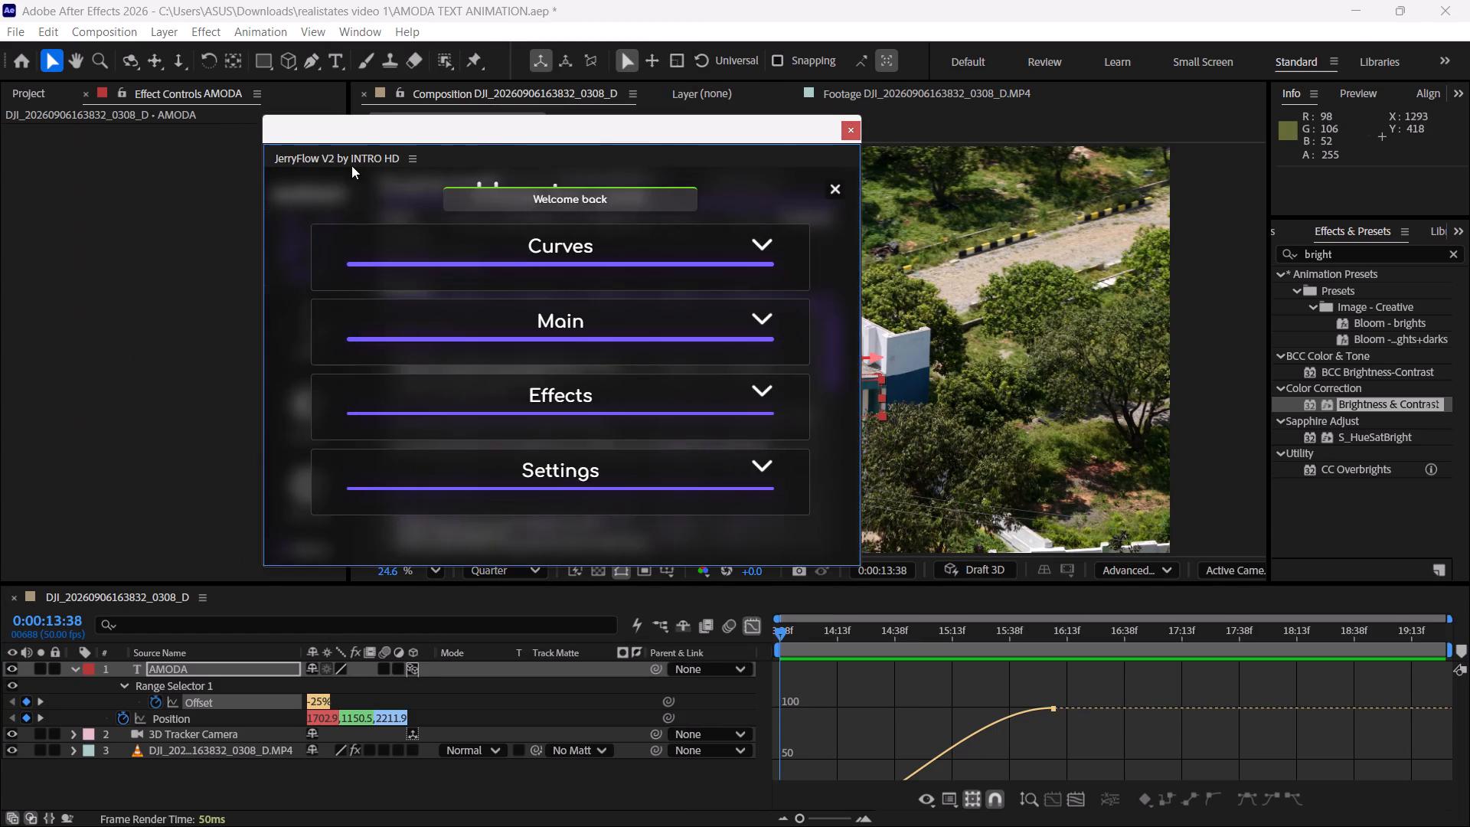
left_click_drag(354, 162, 302, 103)
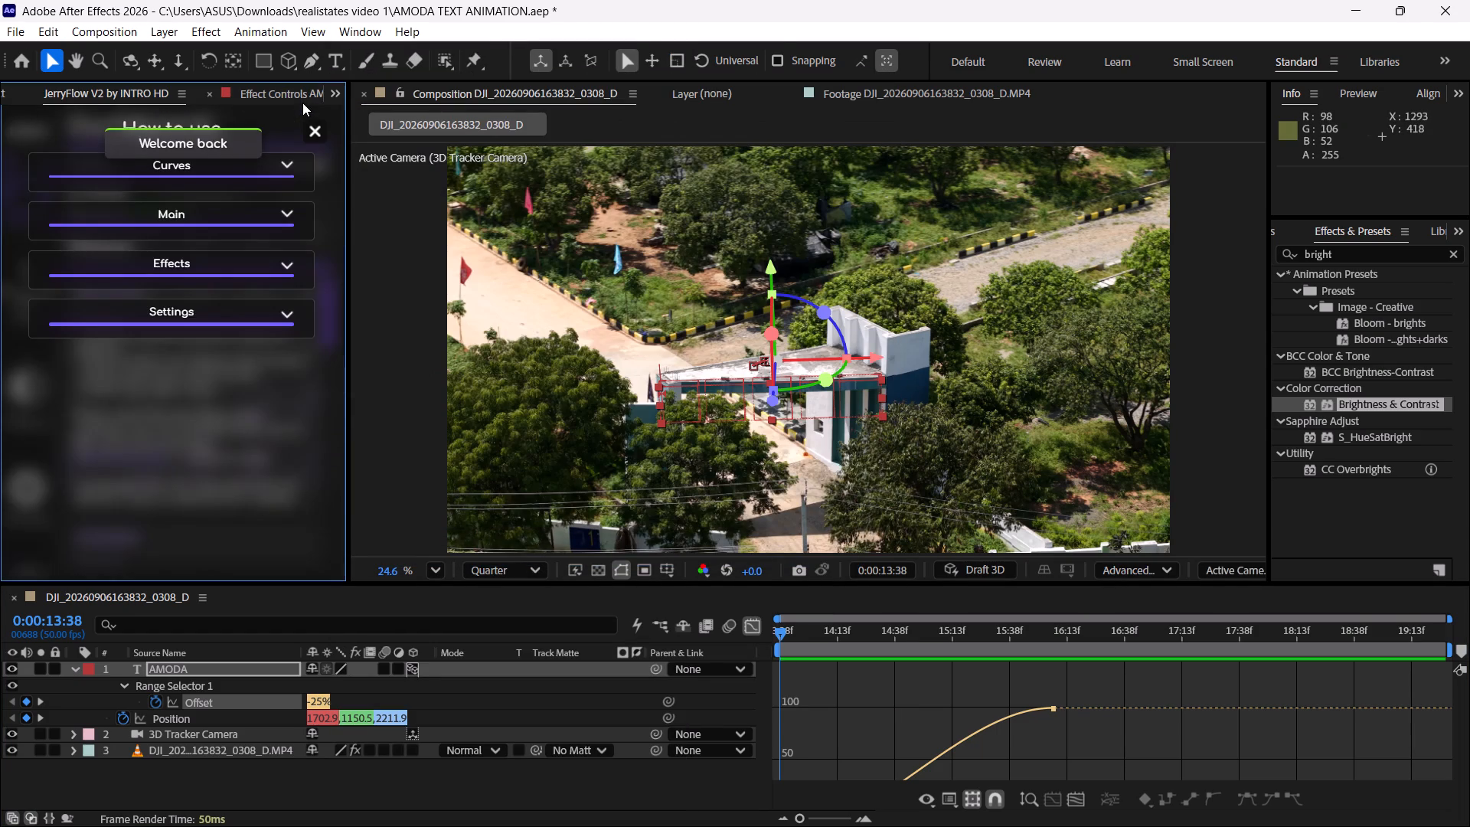
Dismiss JerryFlow's how-to-use overlay and show its Curves Presets.
left_click(308, 127)
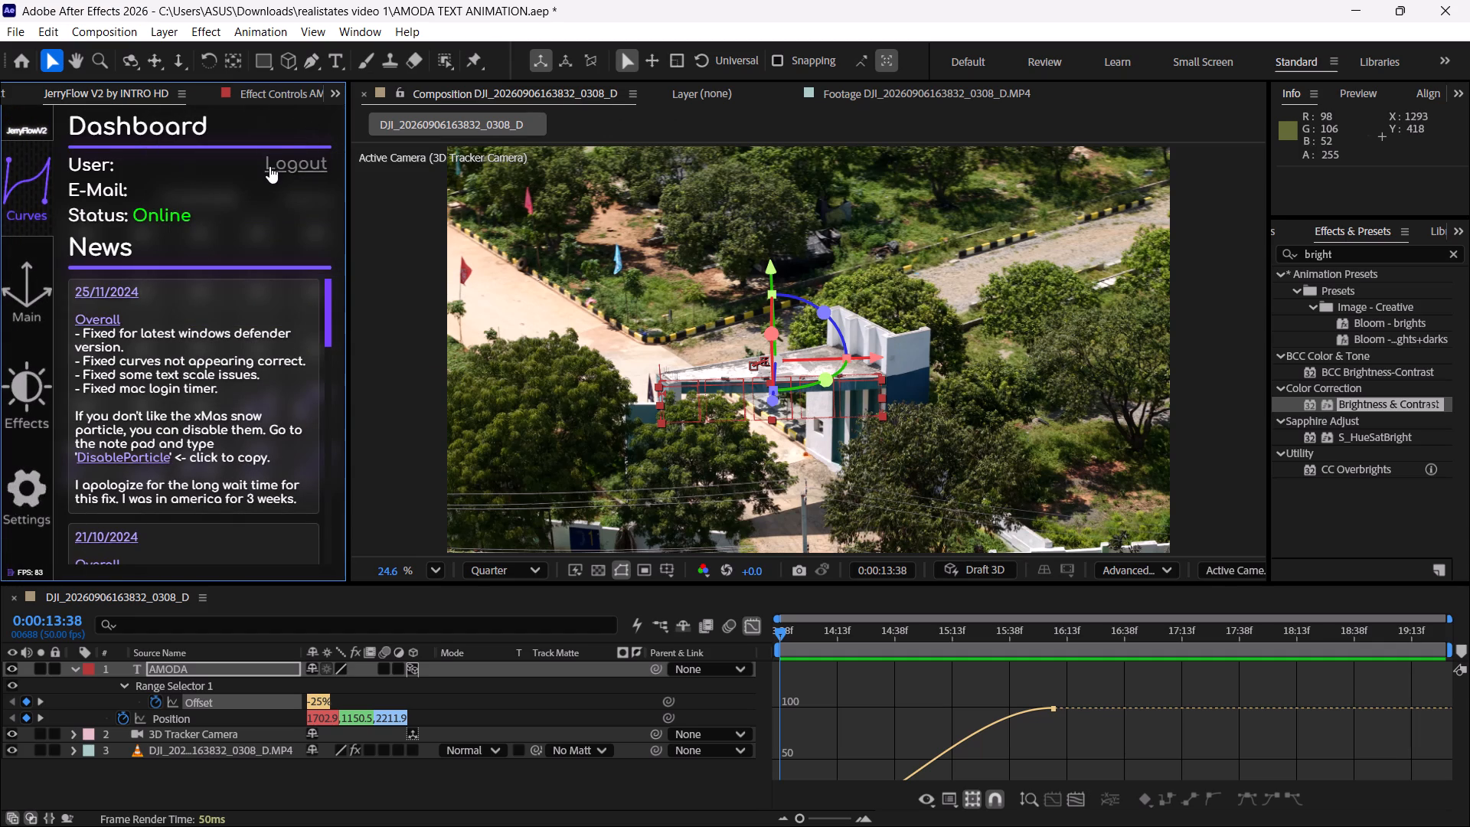
left_click(27, 263)
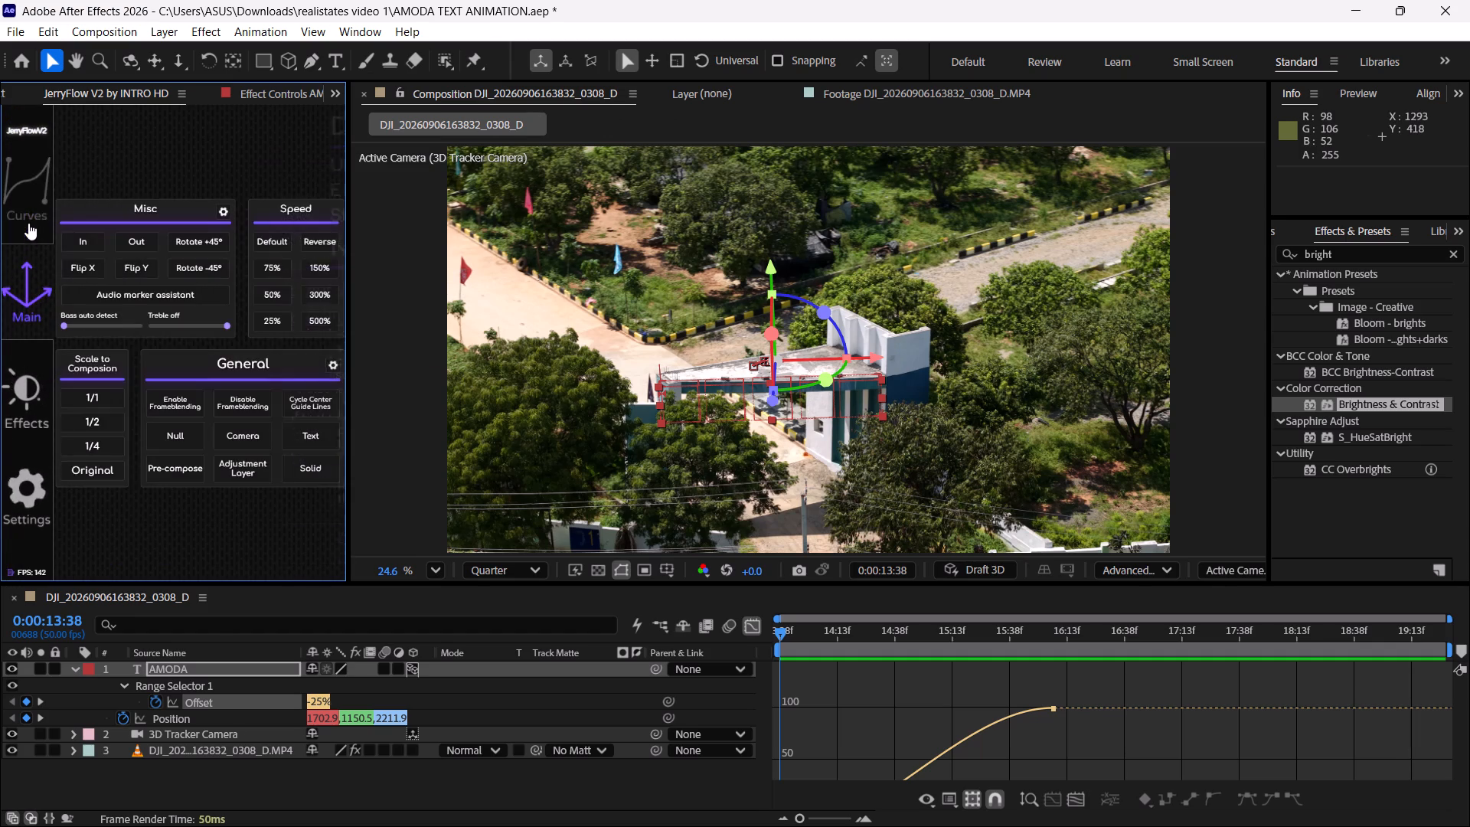
left_click(37, 170)
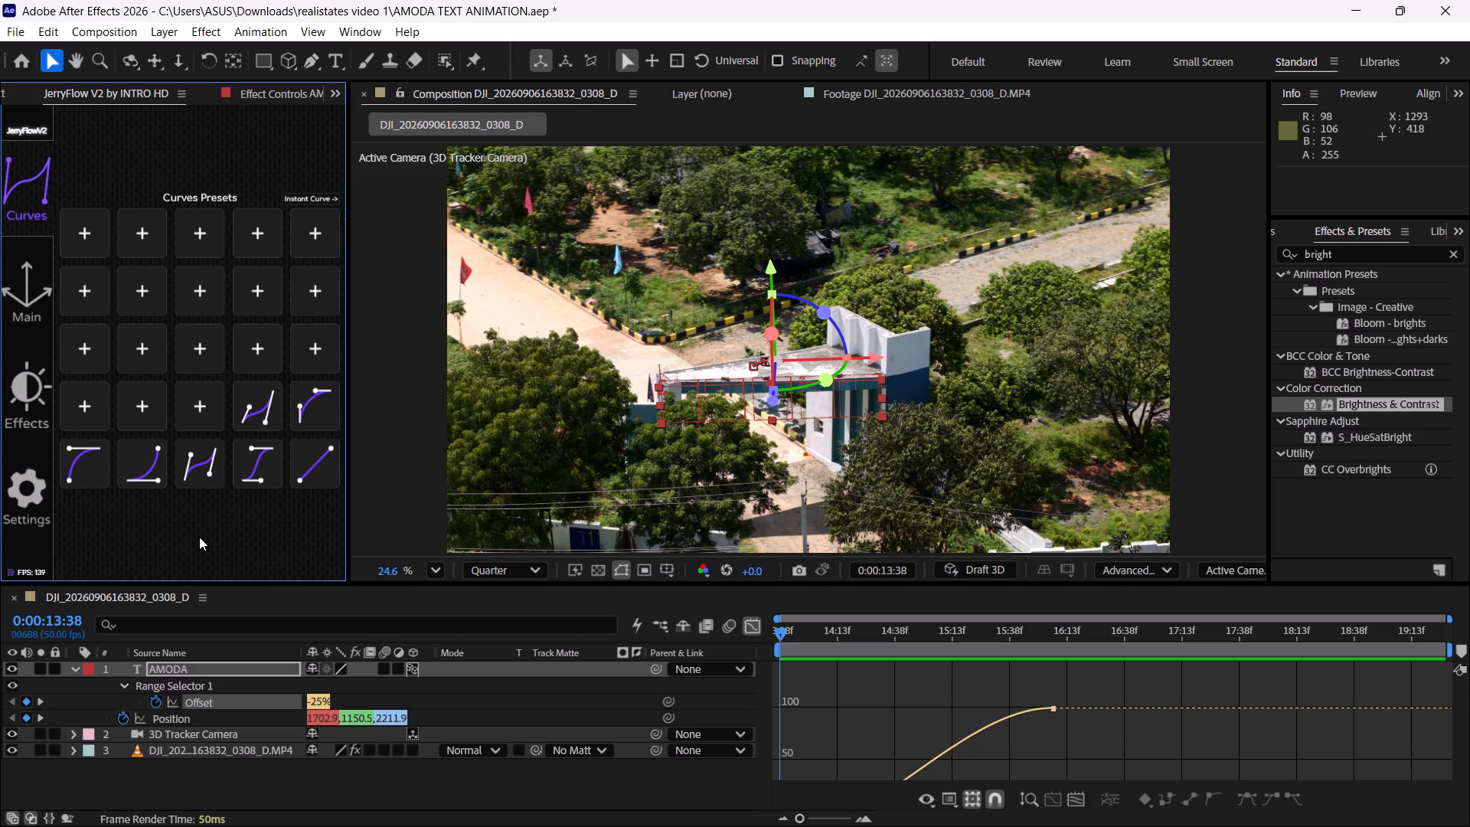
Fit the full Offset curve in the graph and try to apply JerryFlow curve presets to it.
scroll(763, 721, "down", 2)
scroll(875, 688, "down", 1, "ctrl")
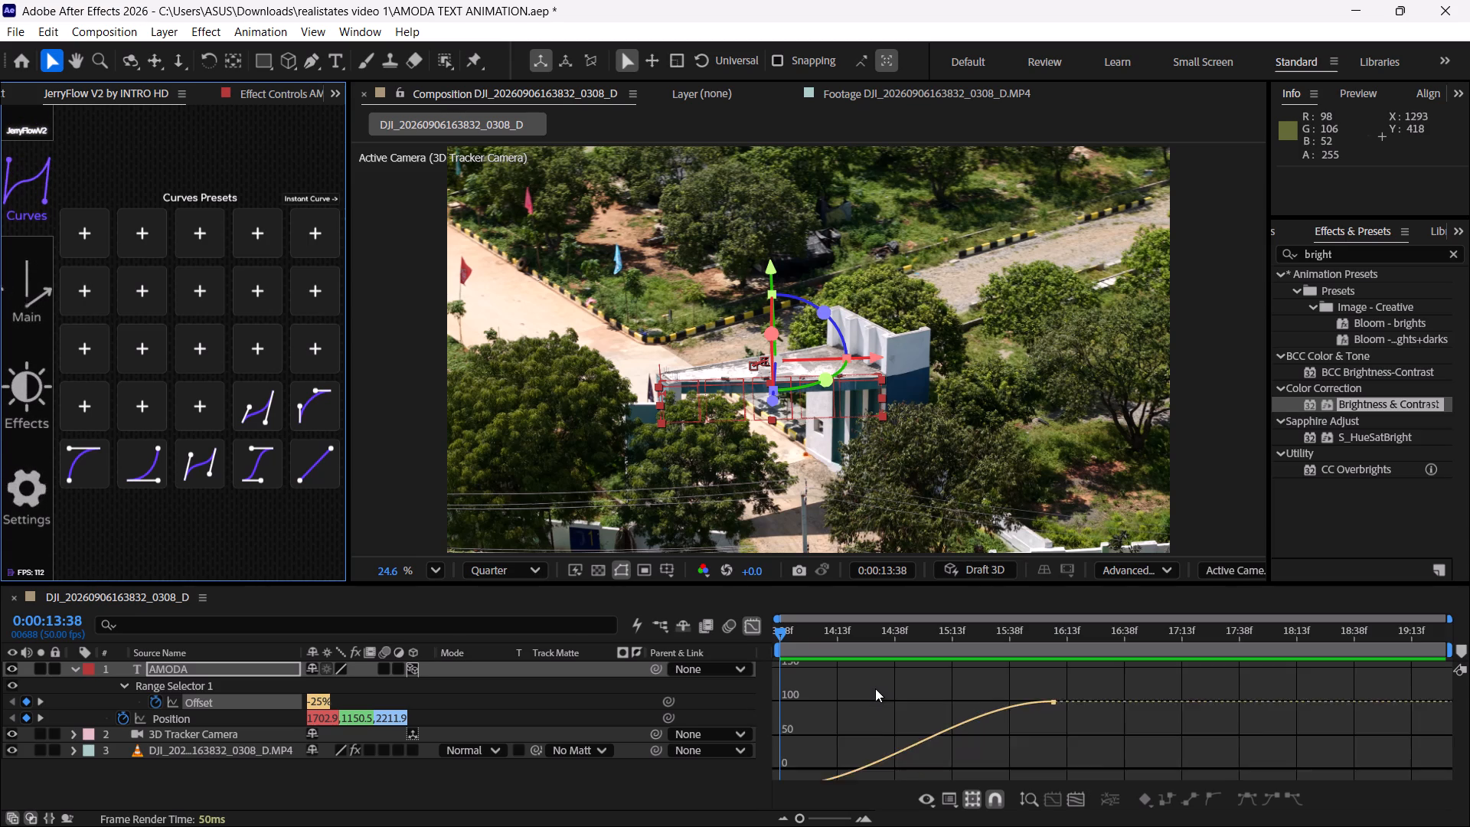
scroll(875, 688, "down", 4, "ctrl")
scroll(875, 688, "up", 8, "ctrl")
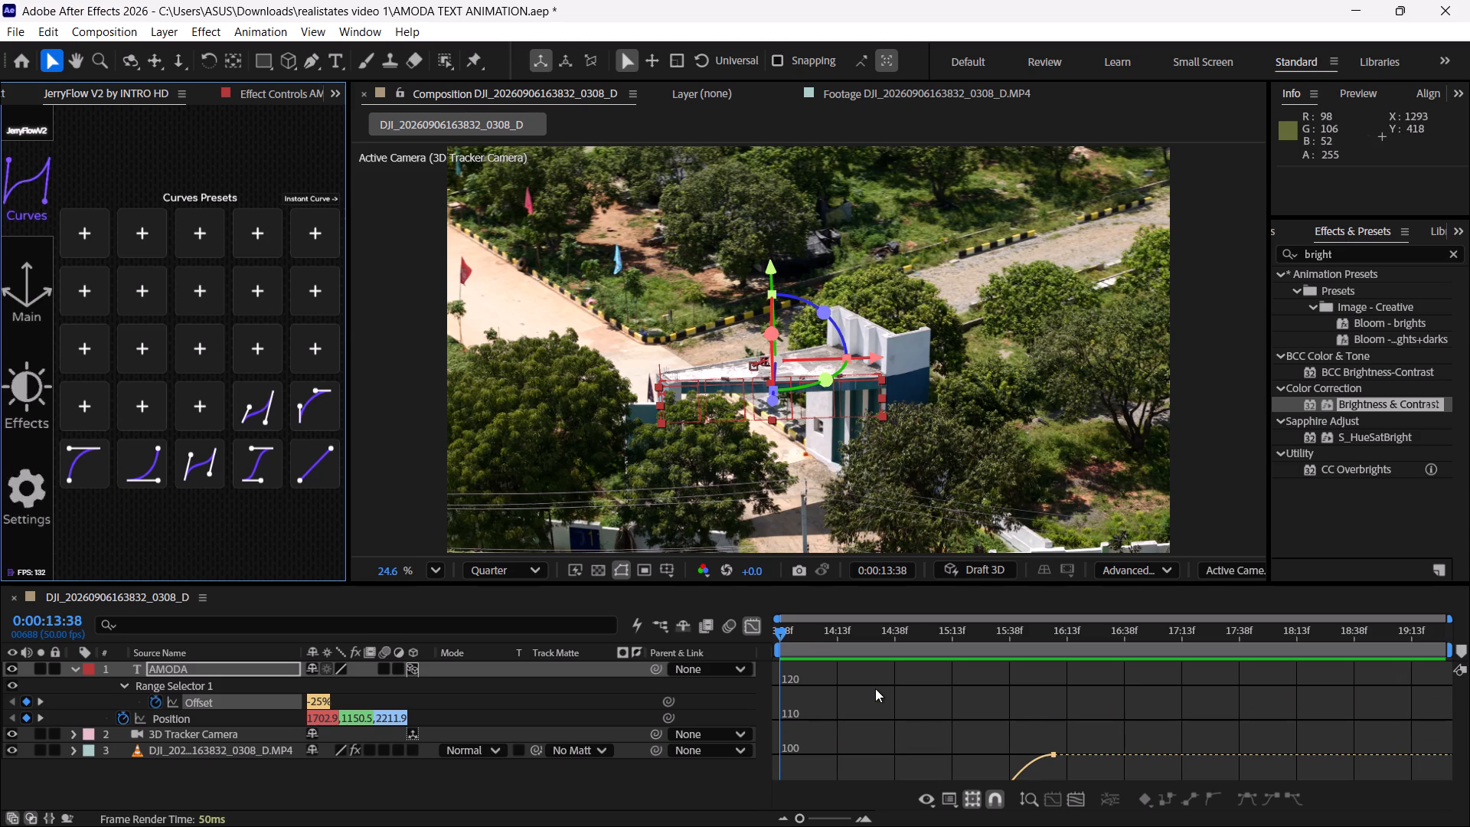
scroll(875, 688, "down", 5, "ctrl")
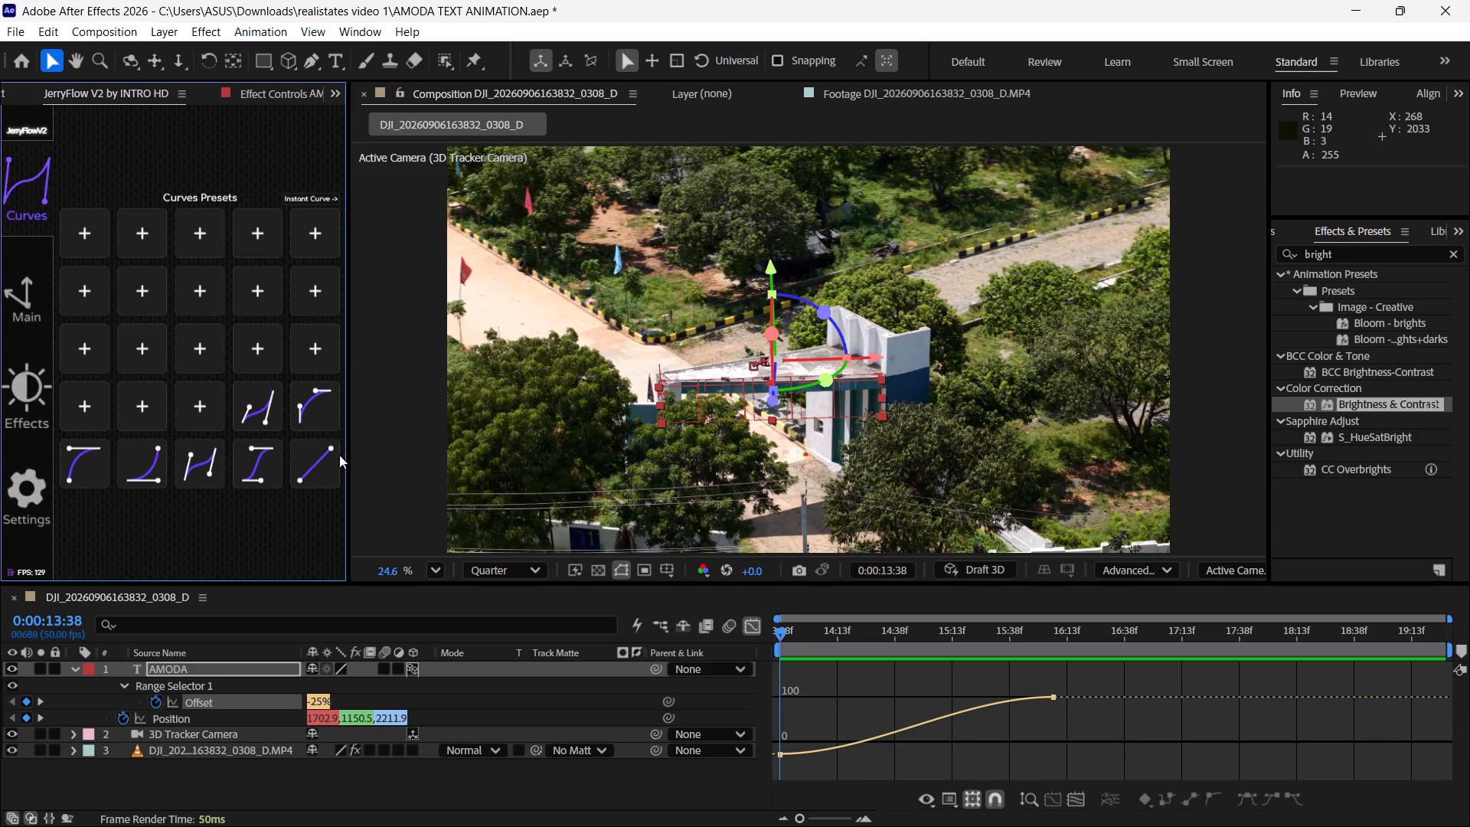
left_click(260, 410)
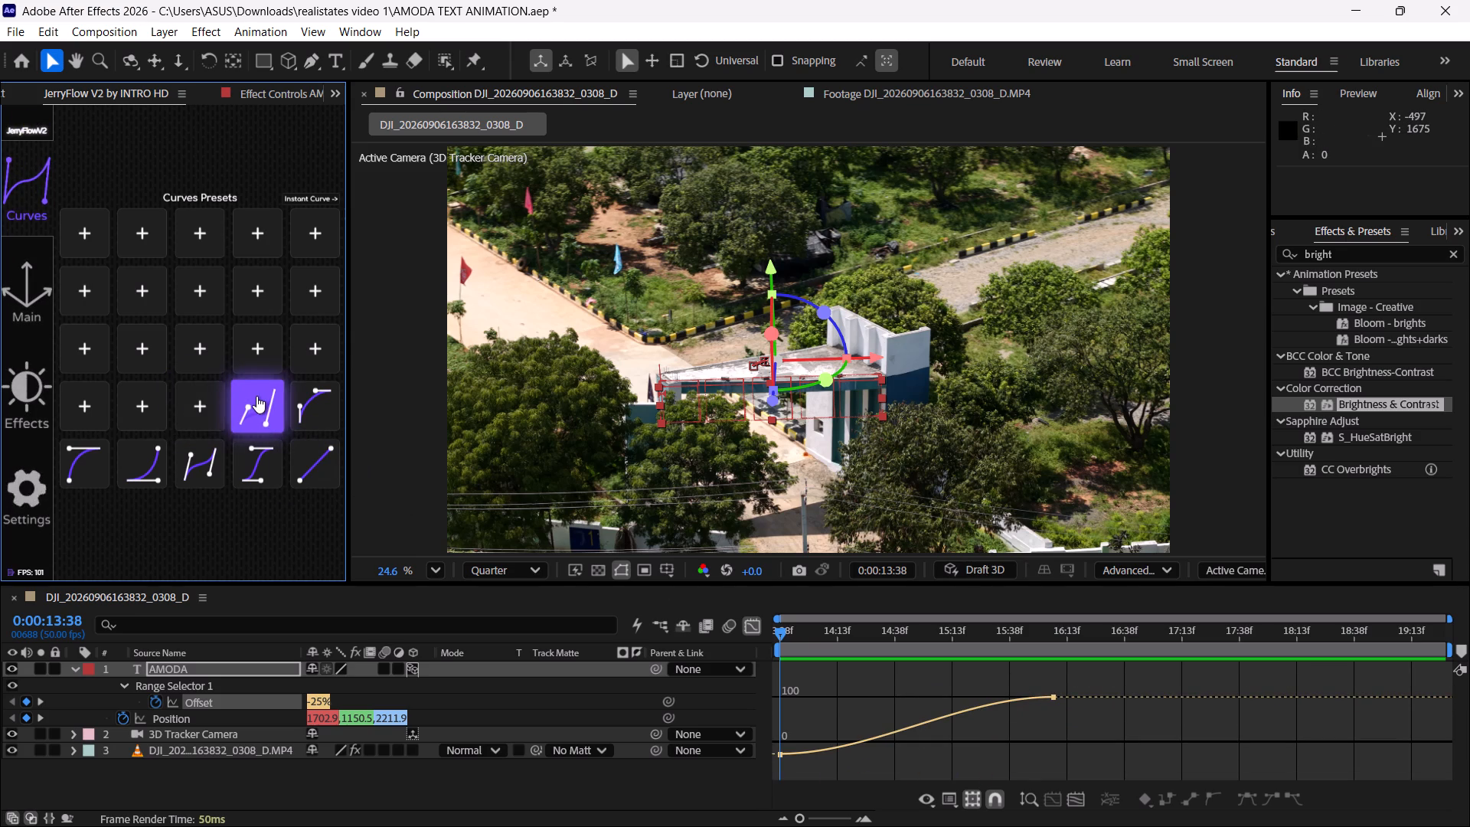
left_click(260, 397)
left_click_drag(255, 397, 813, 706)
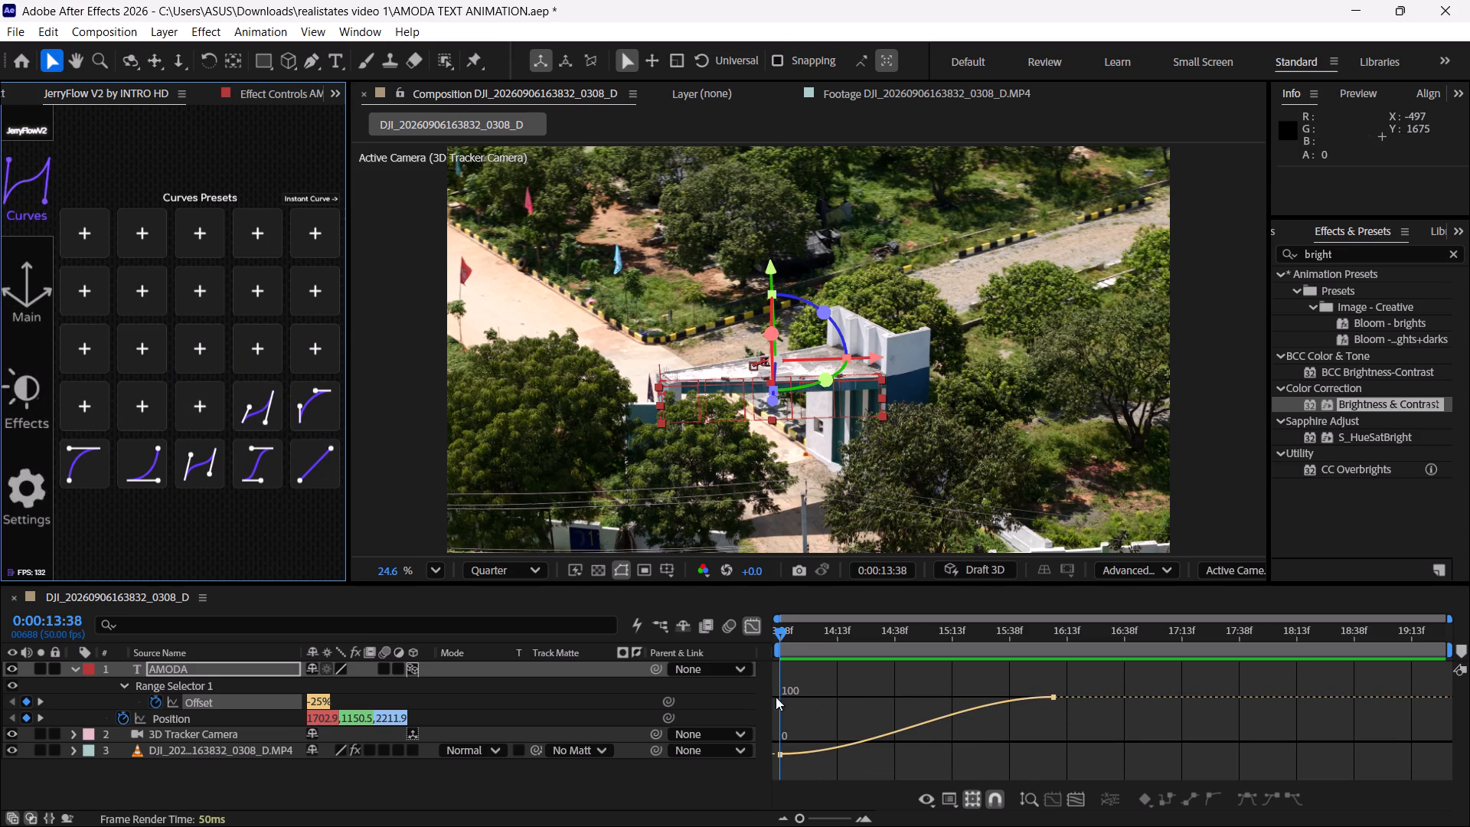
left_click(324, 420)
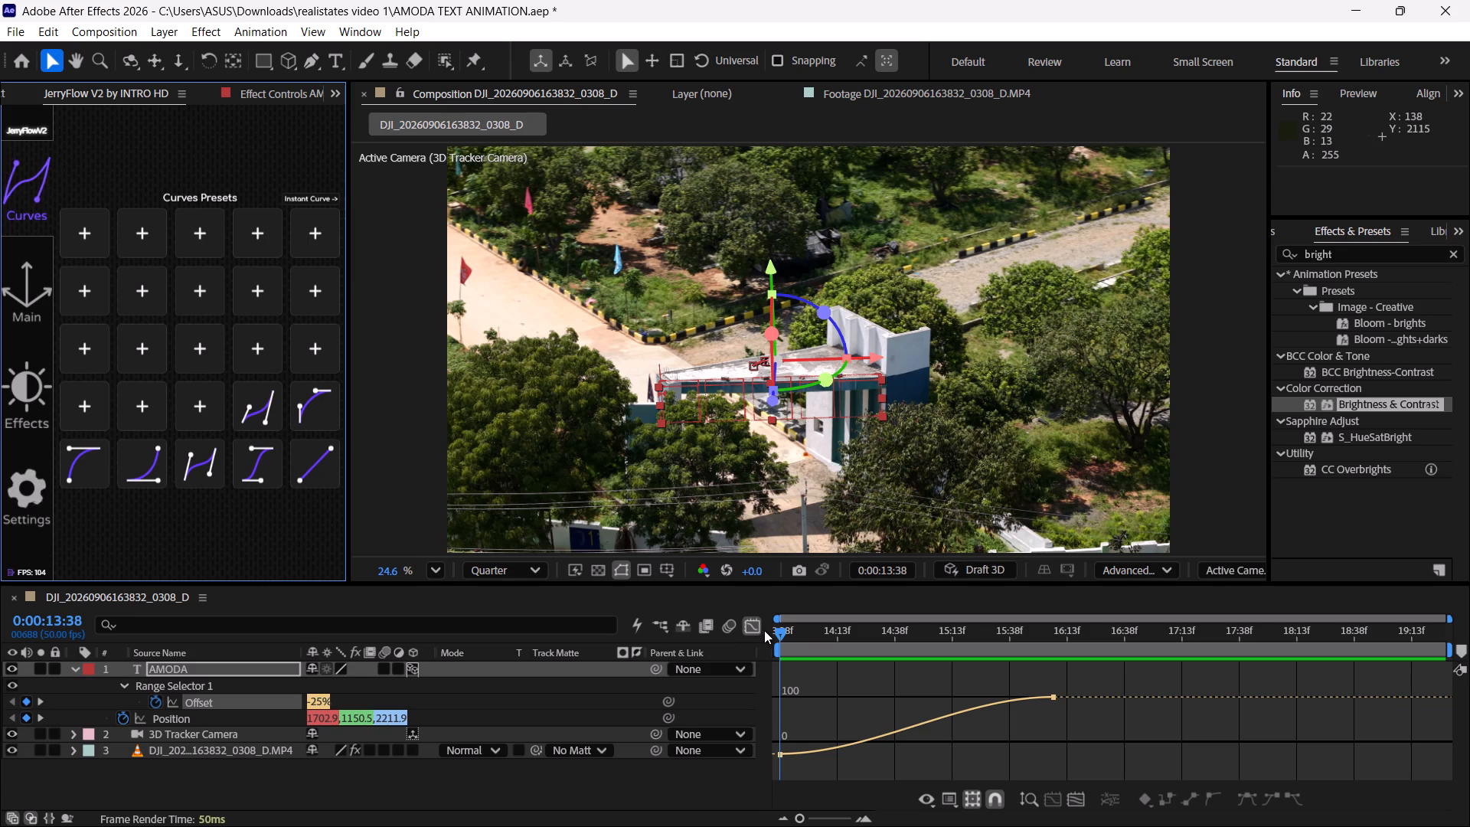
Leave the Graph Editor and preview the AMODA text animation from 0:00:13:38.
left_click(754, 629)
left_click_drag(857, 648, 737, 663)
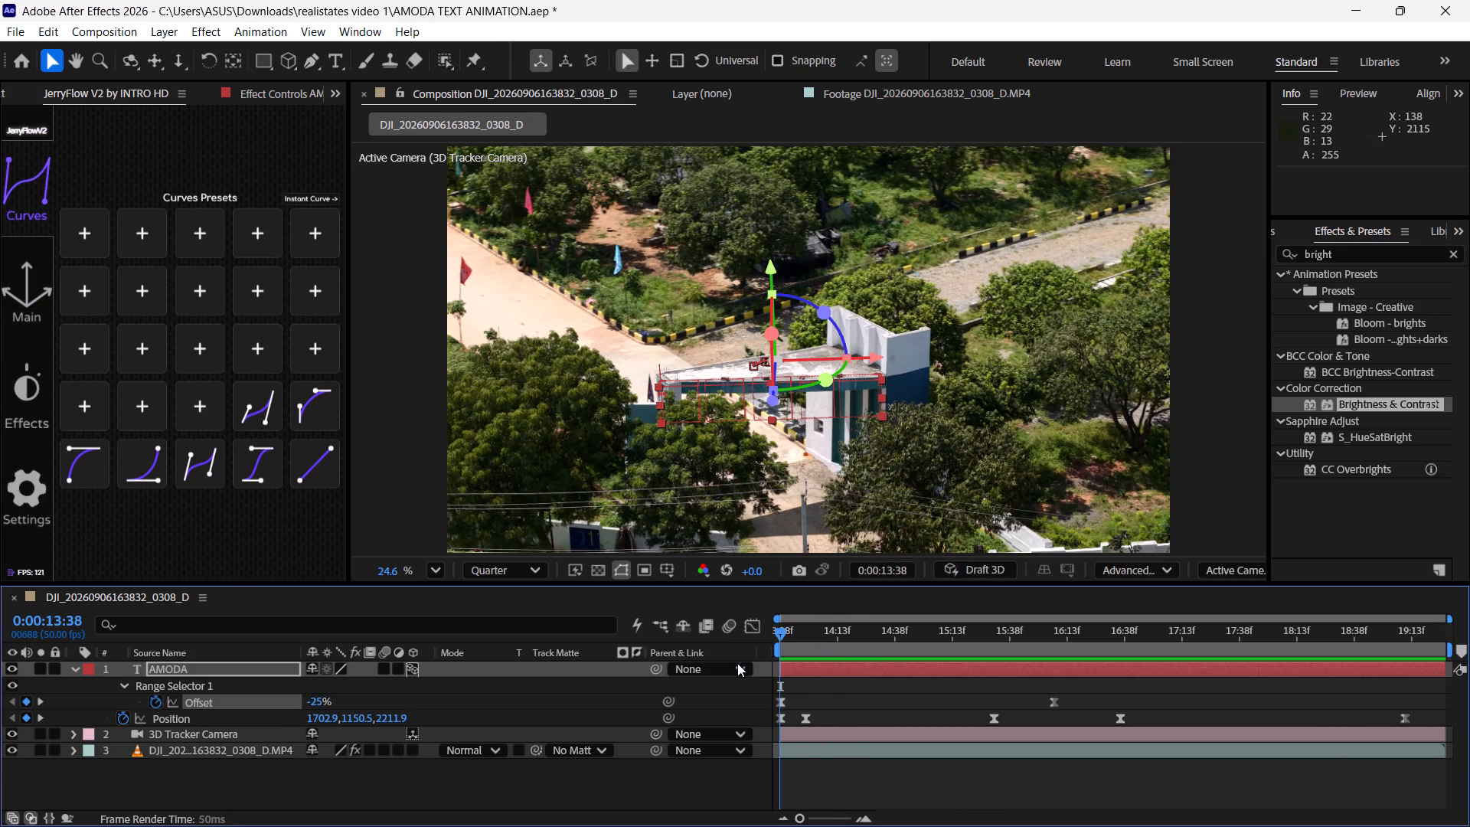
left_click_drag(737, 663, 734, 664)
key("space")
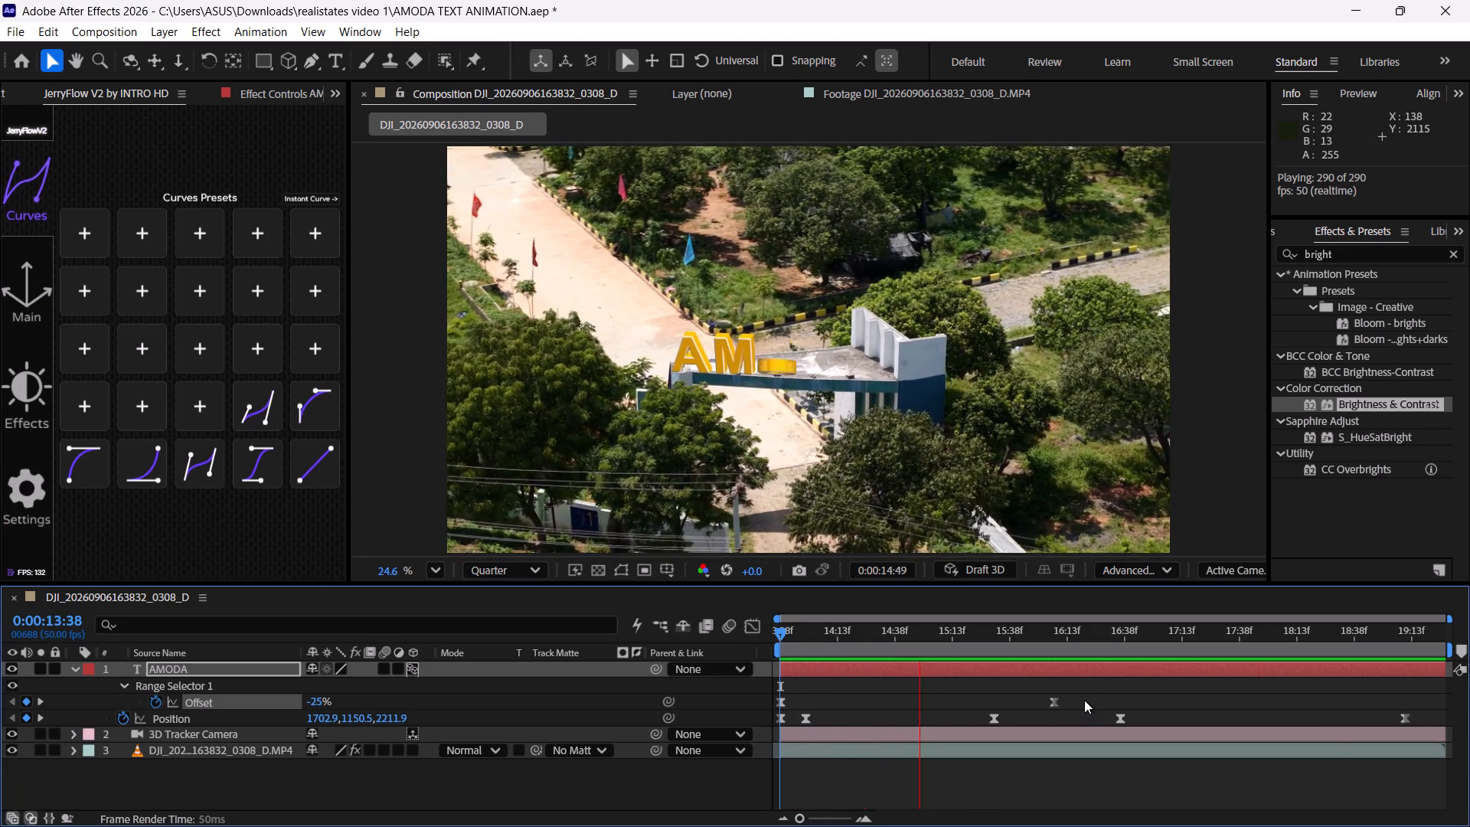
key("space")
Select both Offset keyframes and show their curve in the Graph Editor, with the current time at 0:00:13:38.
left_click_drag(1089, 693, 766, 698)
left_click(754, 641)
left_click_drag(989, 635, 951, 639)
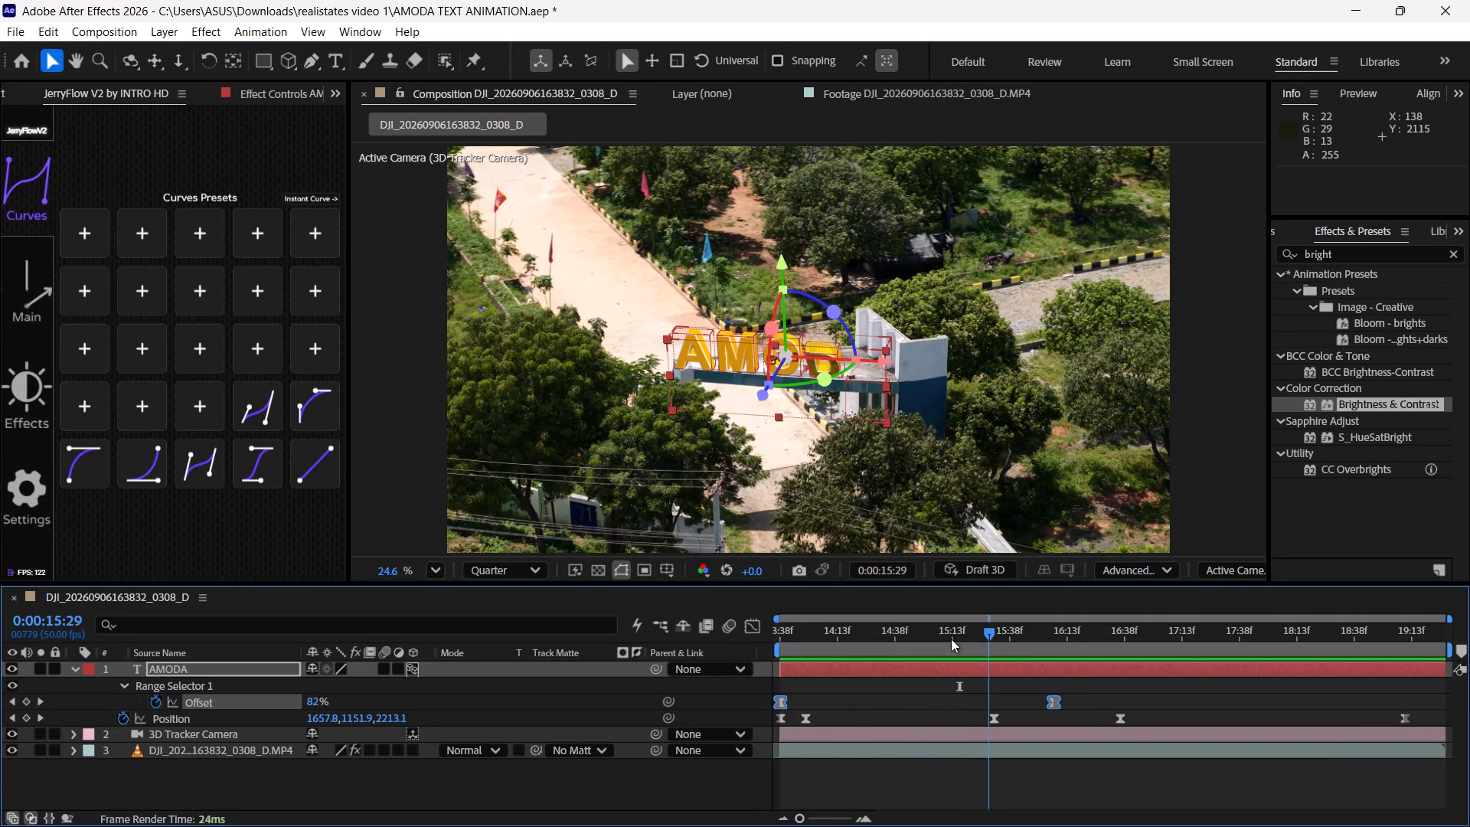
left_click_drag(951, 639, 753, 712)
left_click(756, 633)
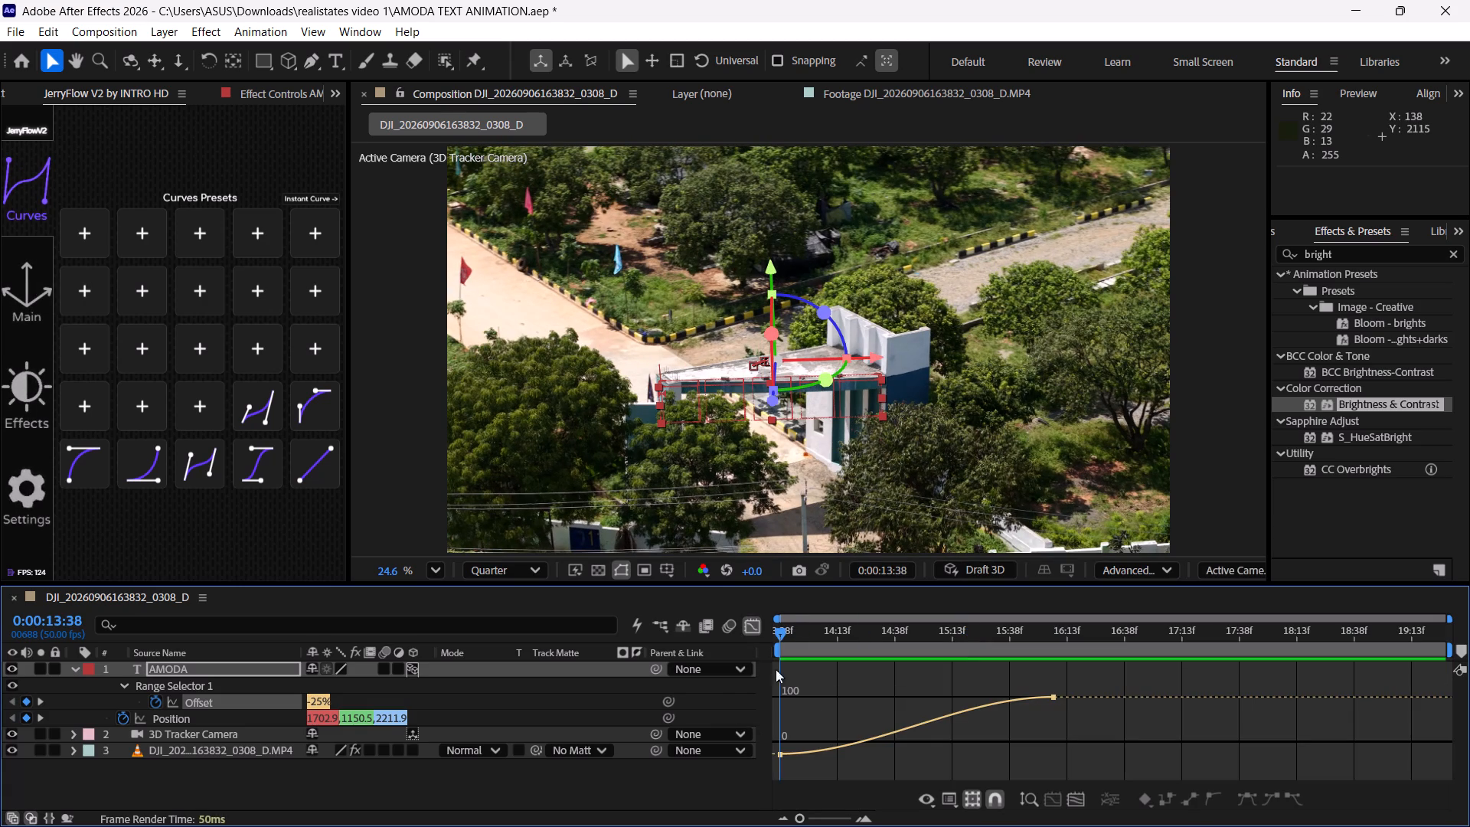
left_click(1058, 698)
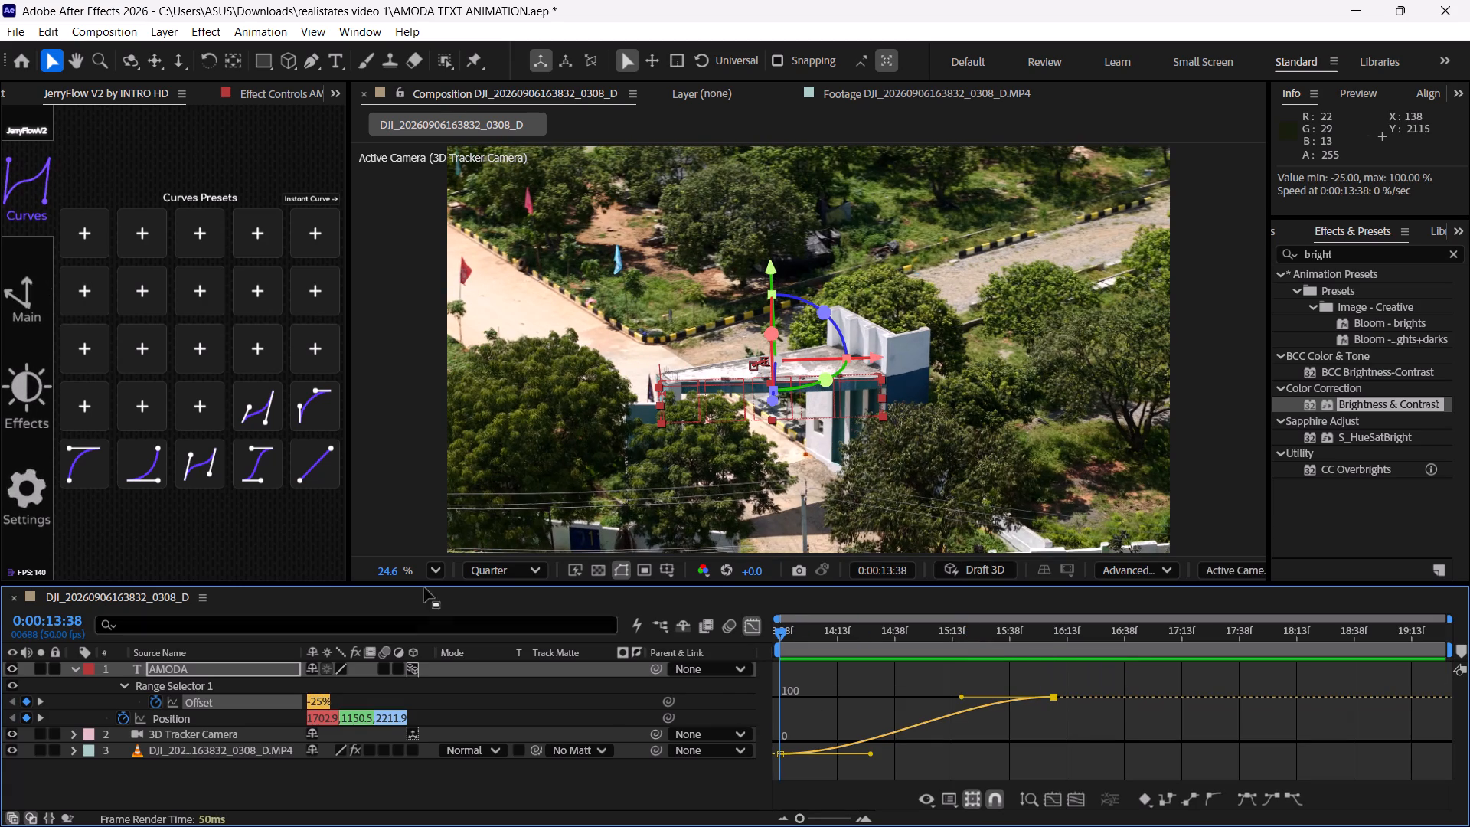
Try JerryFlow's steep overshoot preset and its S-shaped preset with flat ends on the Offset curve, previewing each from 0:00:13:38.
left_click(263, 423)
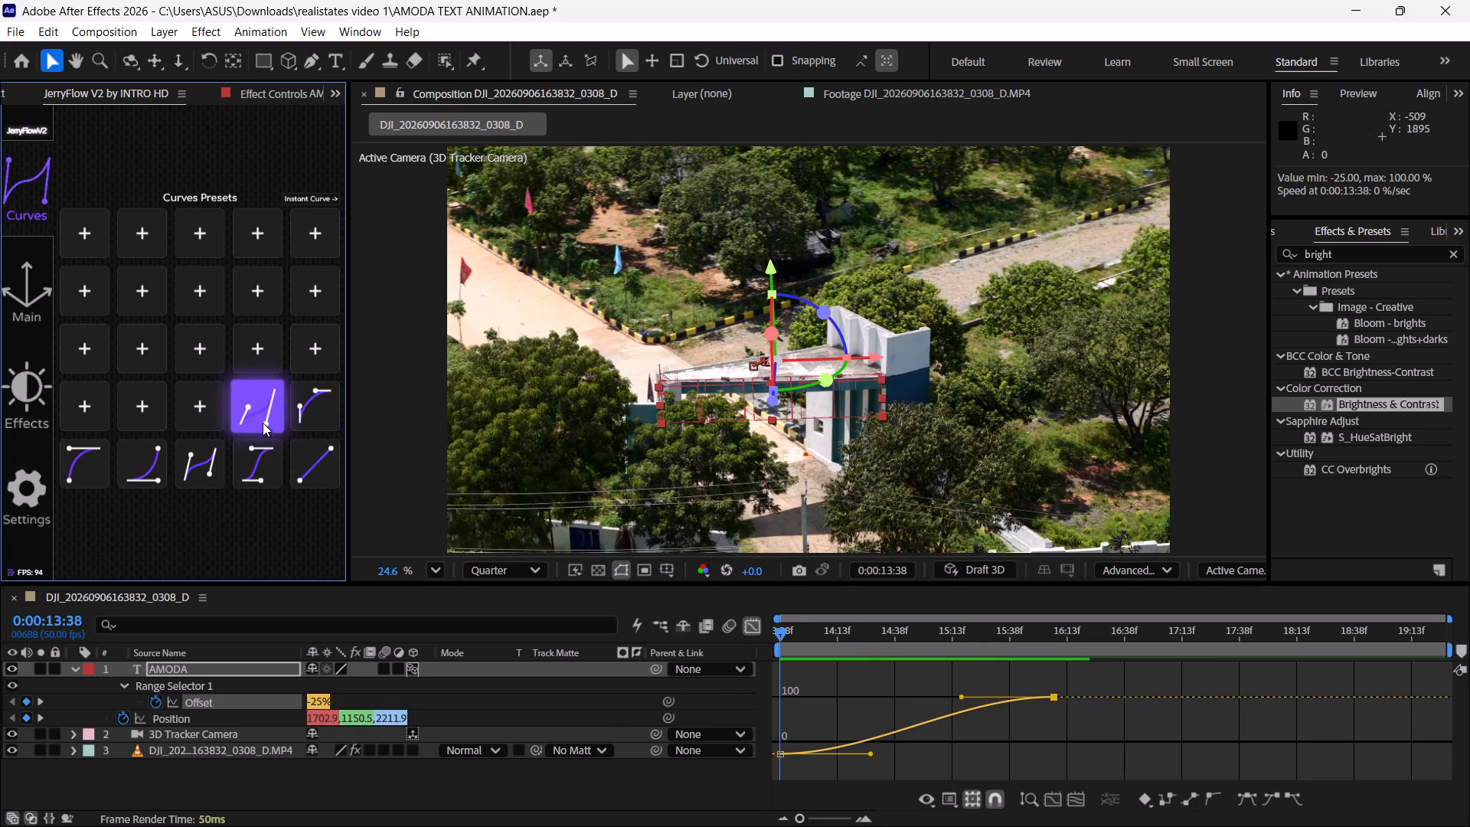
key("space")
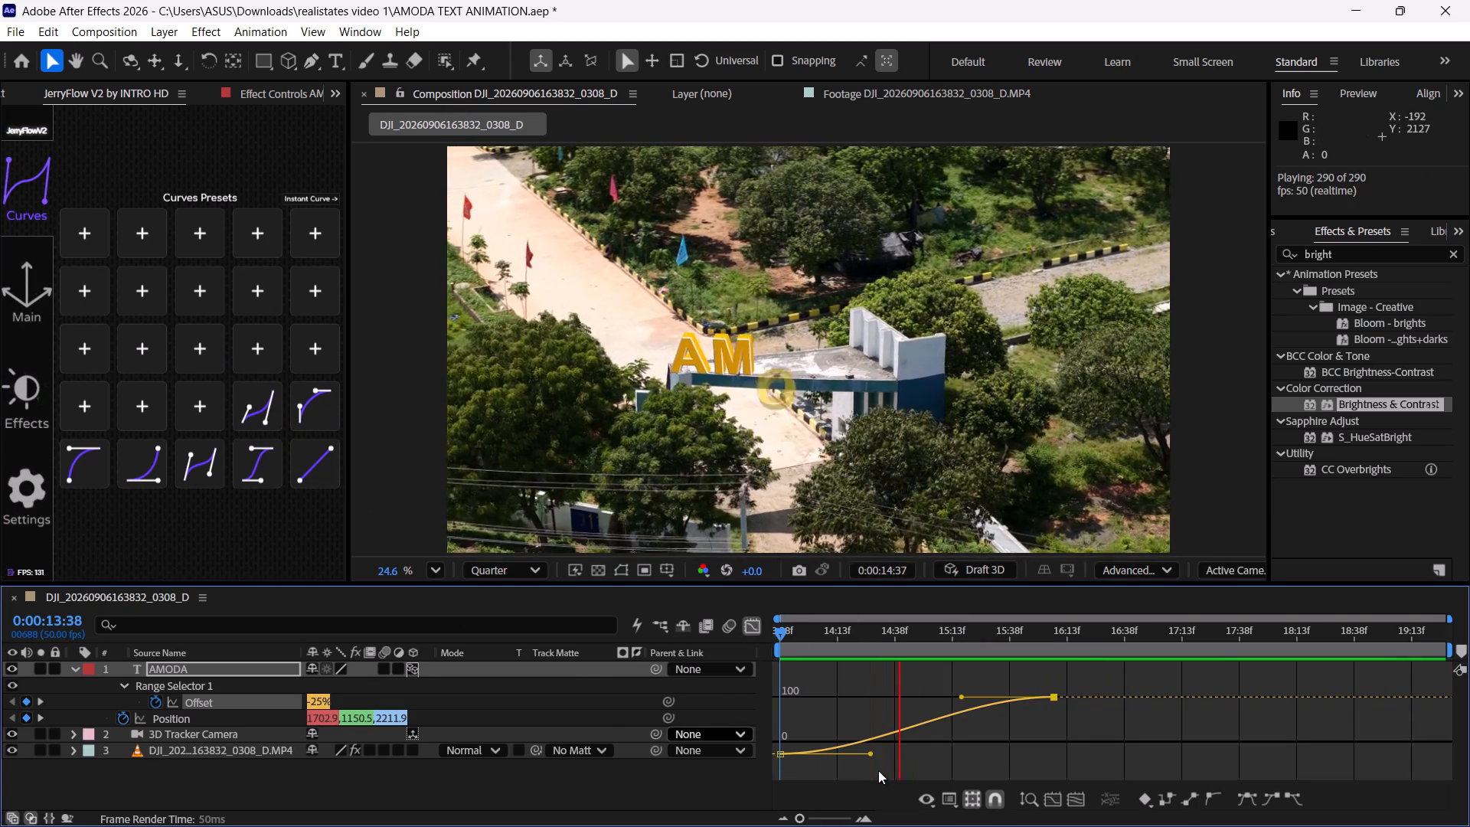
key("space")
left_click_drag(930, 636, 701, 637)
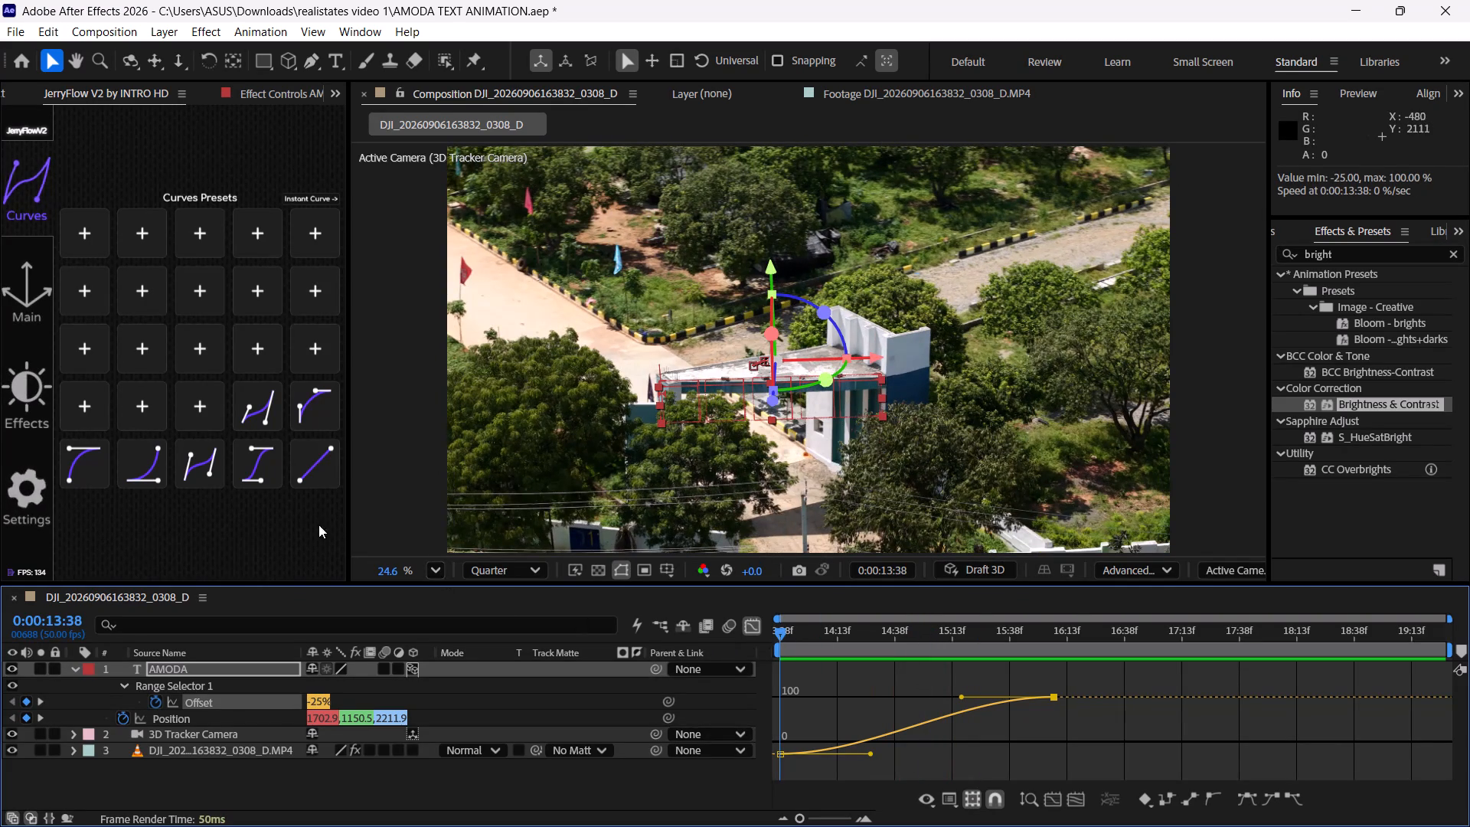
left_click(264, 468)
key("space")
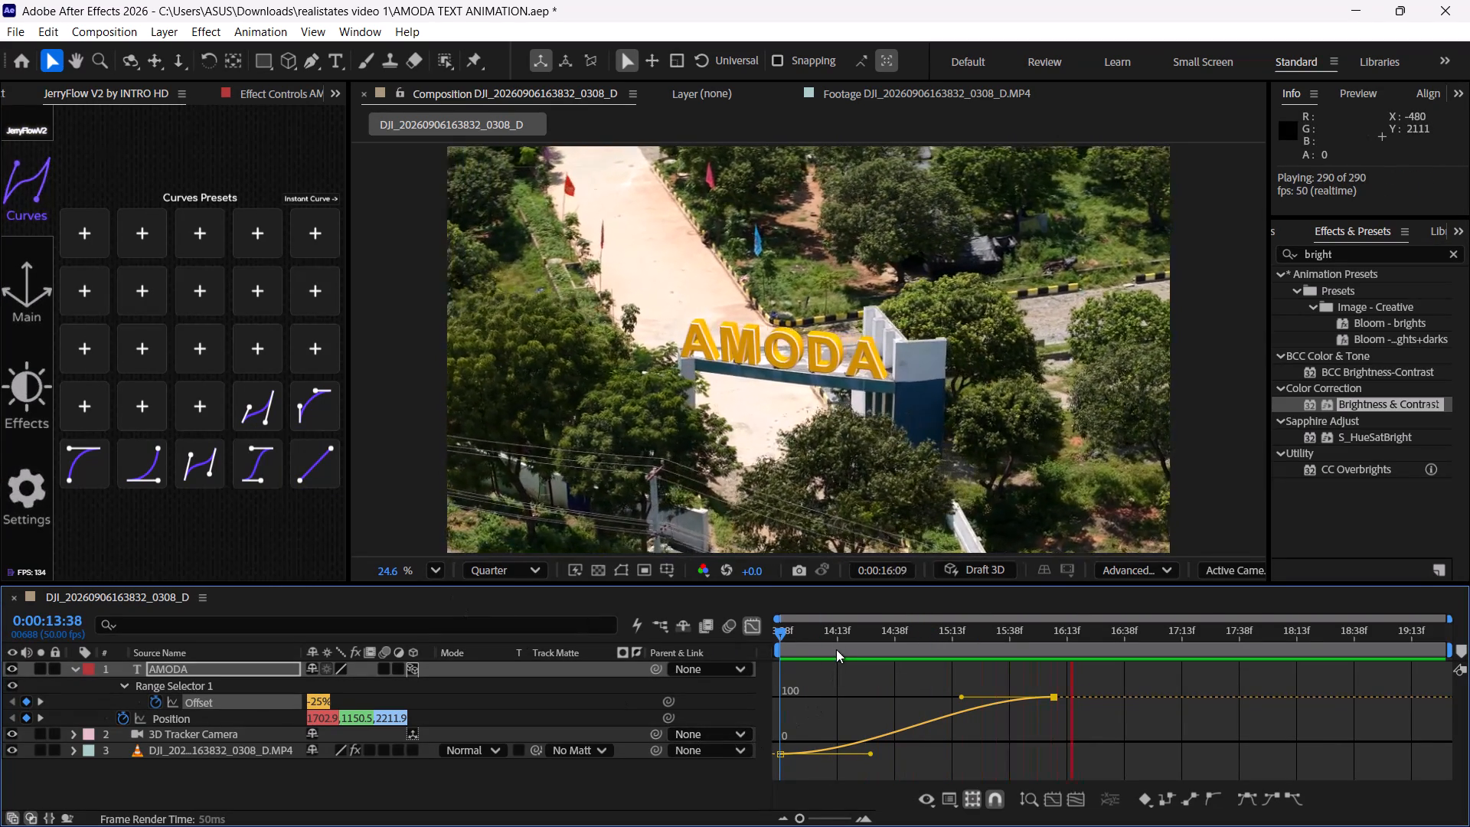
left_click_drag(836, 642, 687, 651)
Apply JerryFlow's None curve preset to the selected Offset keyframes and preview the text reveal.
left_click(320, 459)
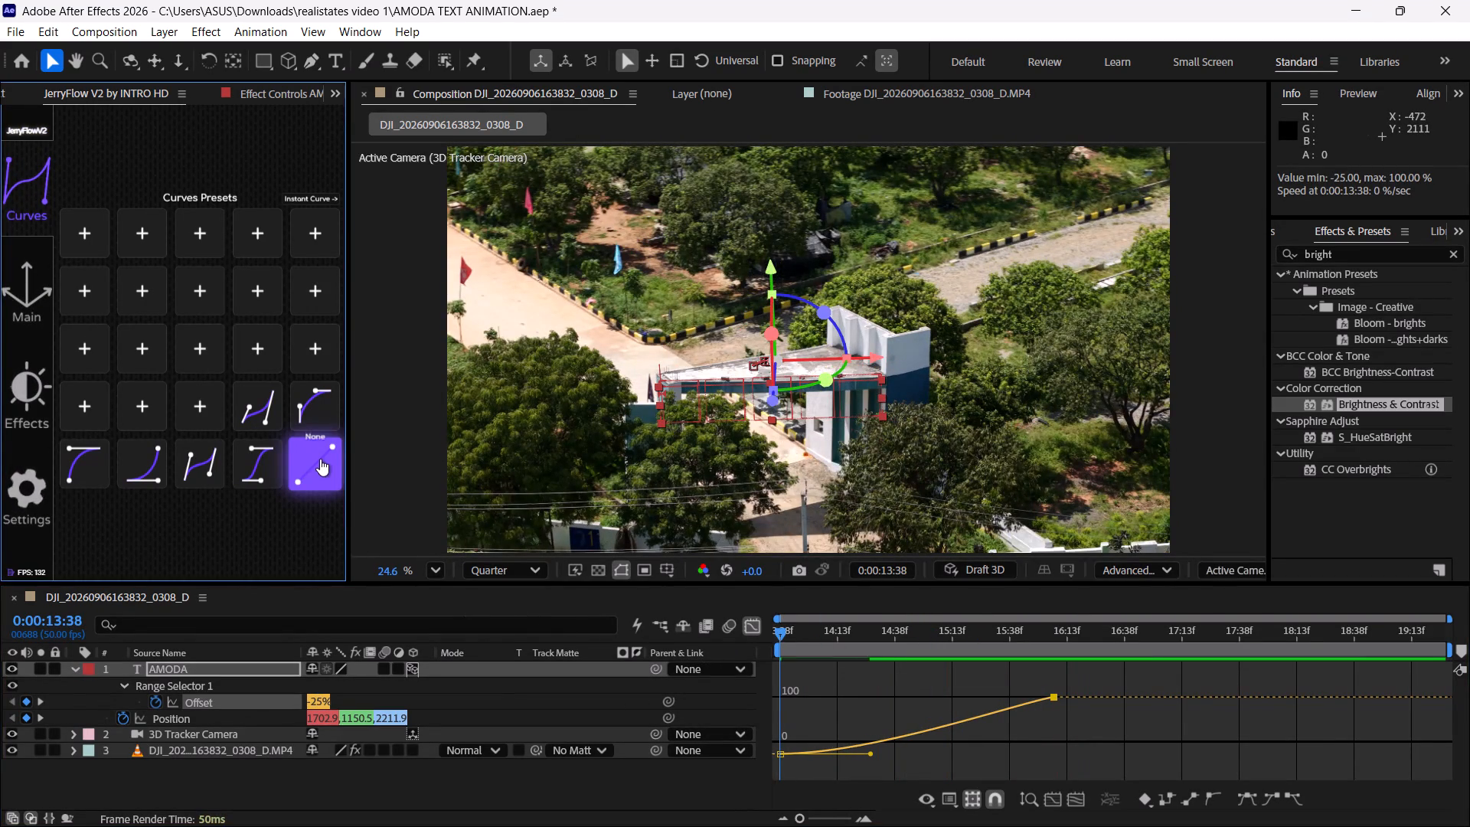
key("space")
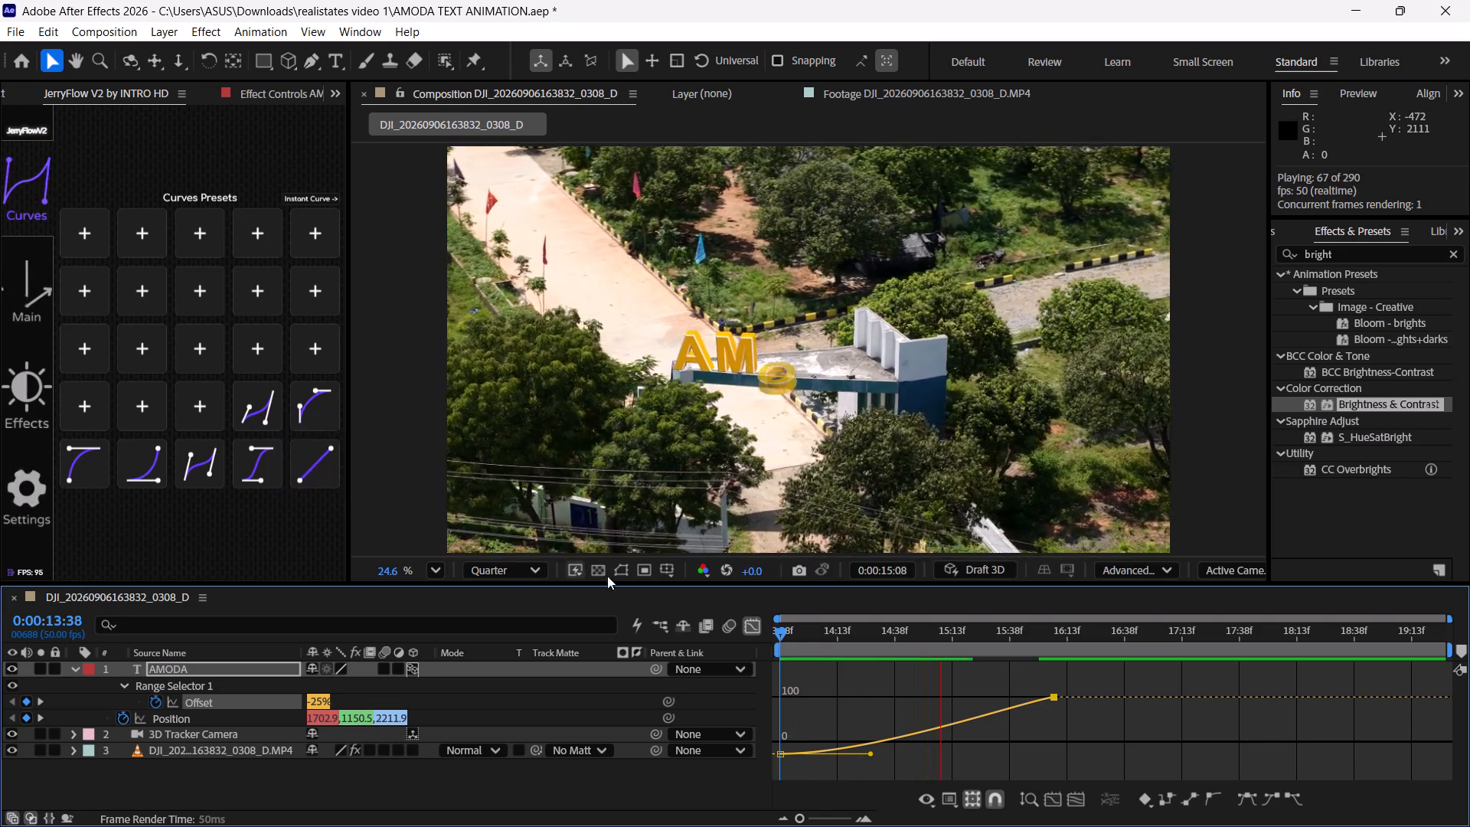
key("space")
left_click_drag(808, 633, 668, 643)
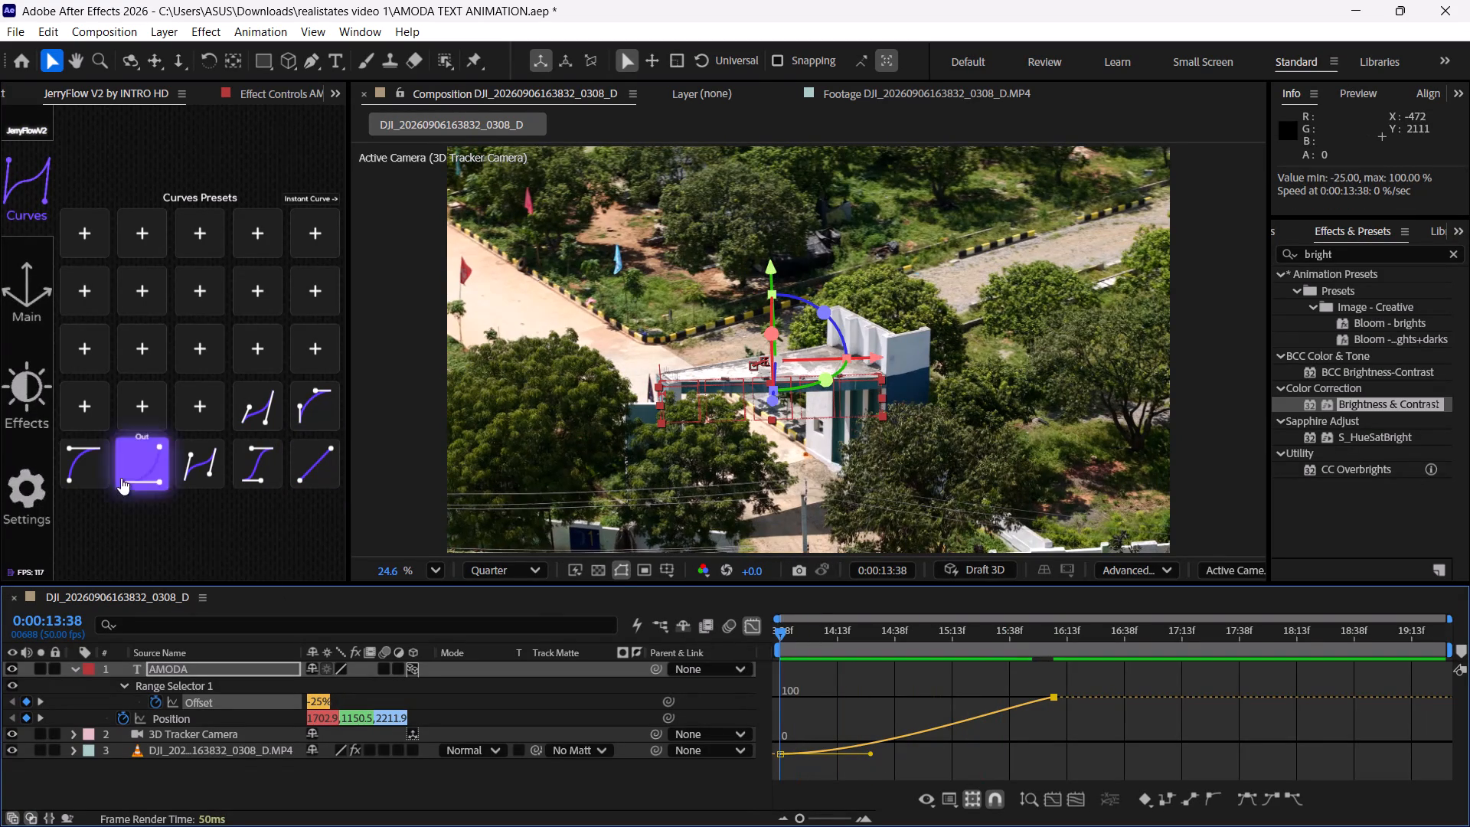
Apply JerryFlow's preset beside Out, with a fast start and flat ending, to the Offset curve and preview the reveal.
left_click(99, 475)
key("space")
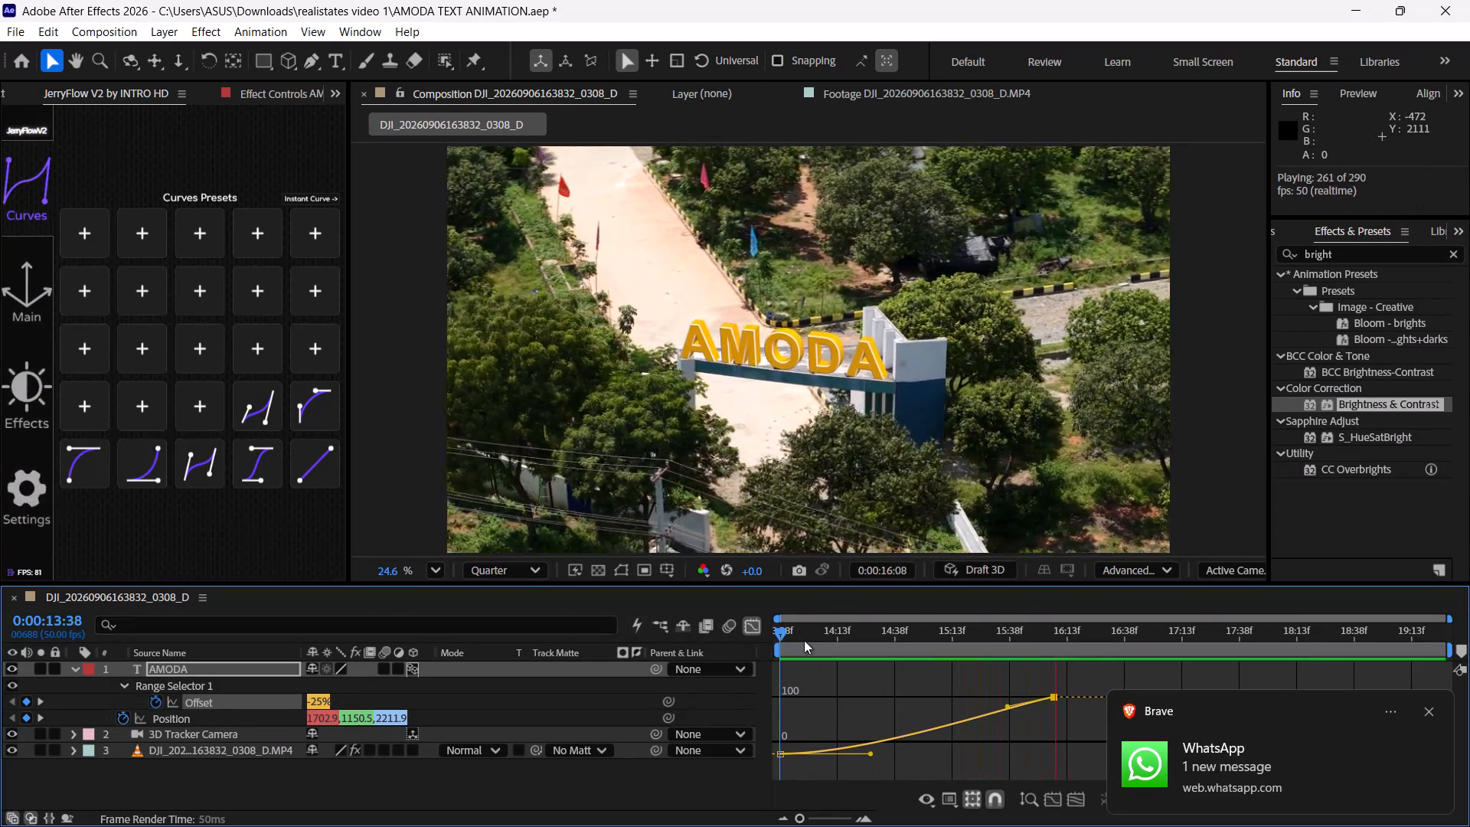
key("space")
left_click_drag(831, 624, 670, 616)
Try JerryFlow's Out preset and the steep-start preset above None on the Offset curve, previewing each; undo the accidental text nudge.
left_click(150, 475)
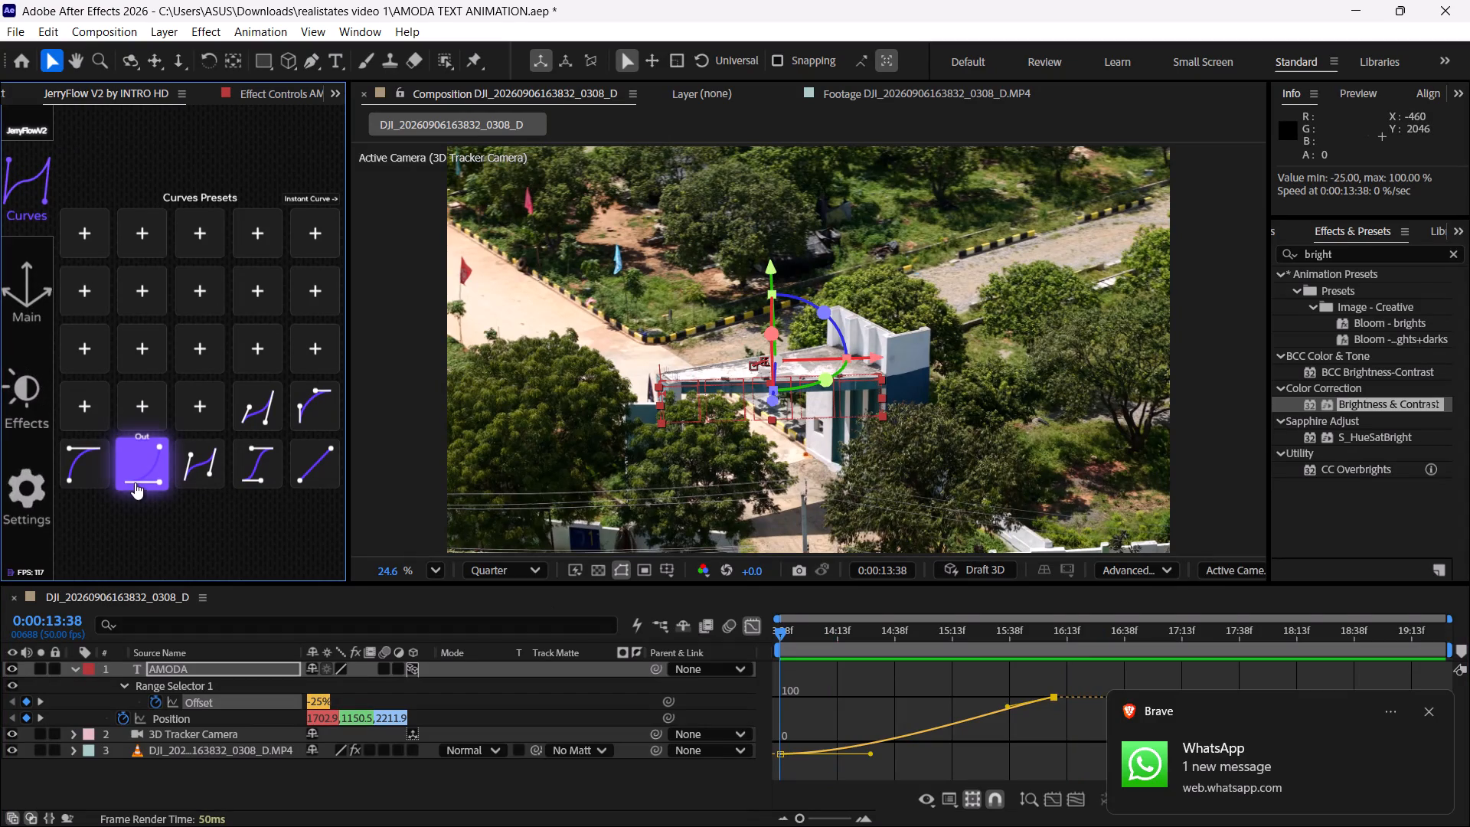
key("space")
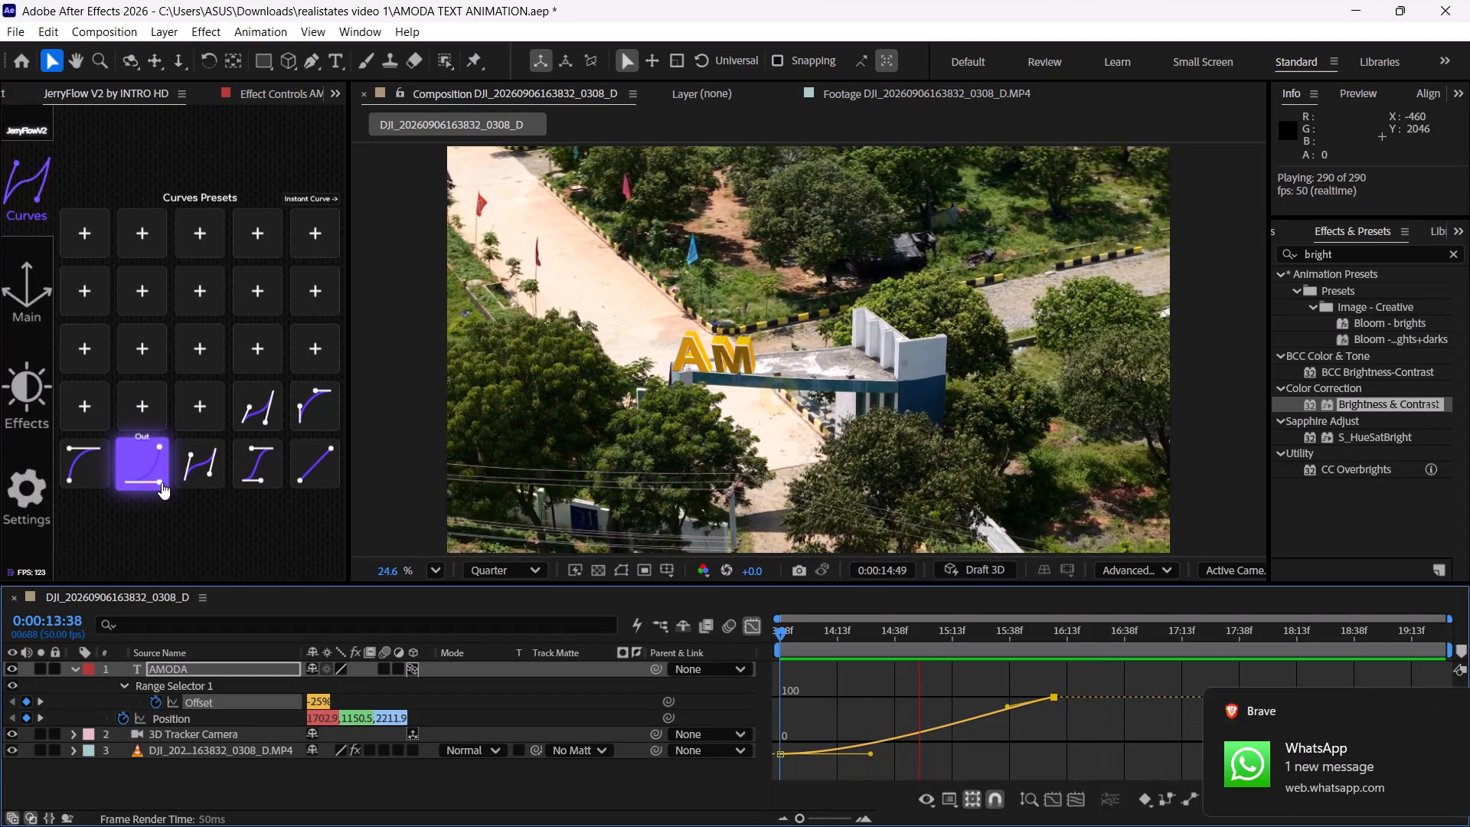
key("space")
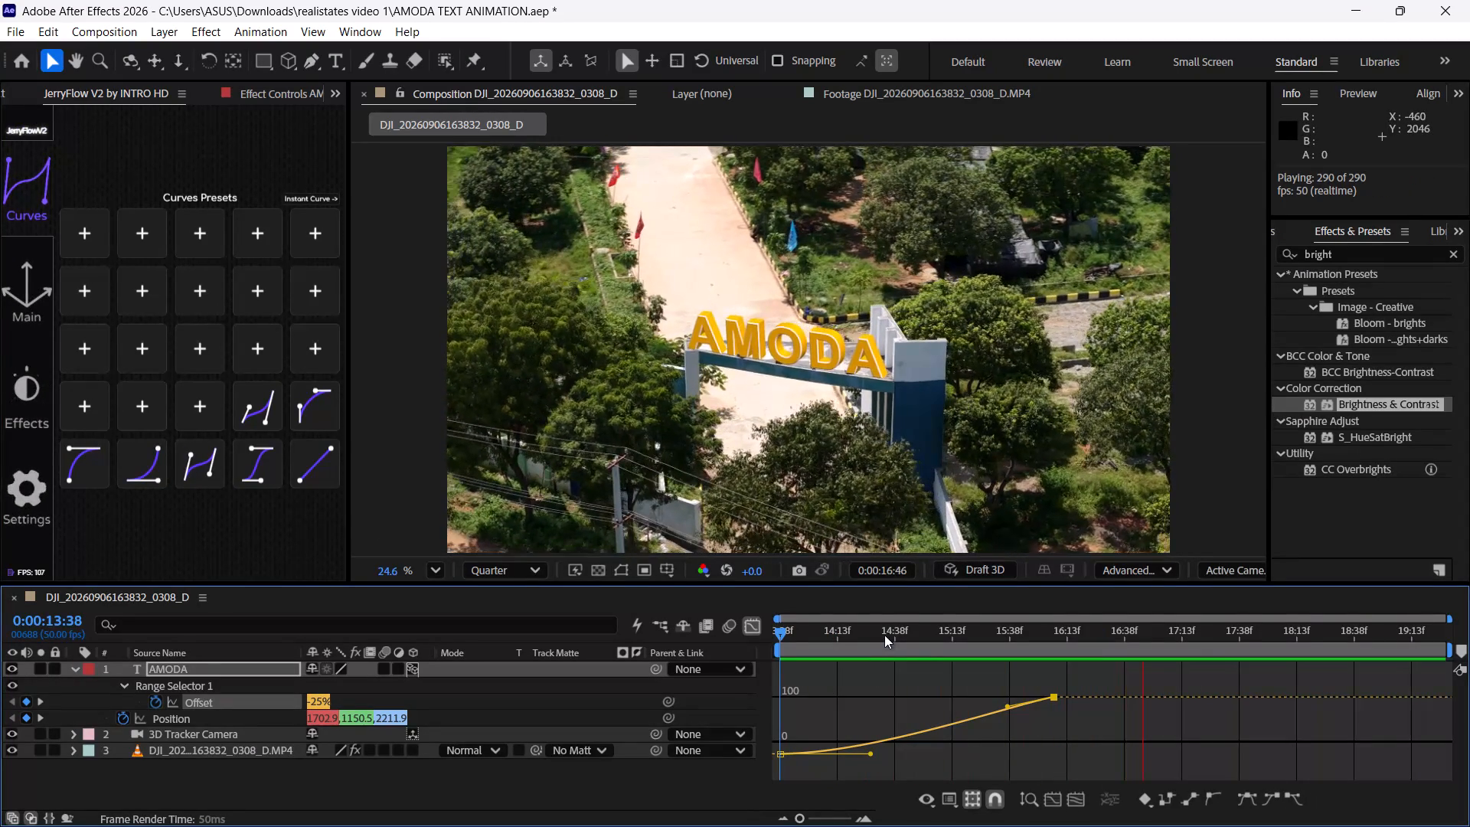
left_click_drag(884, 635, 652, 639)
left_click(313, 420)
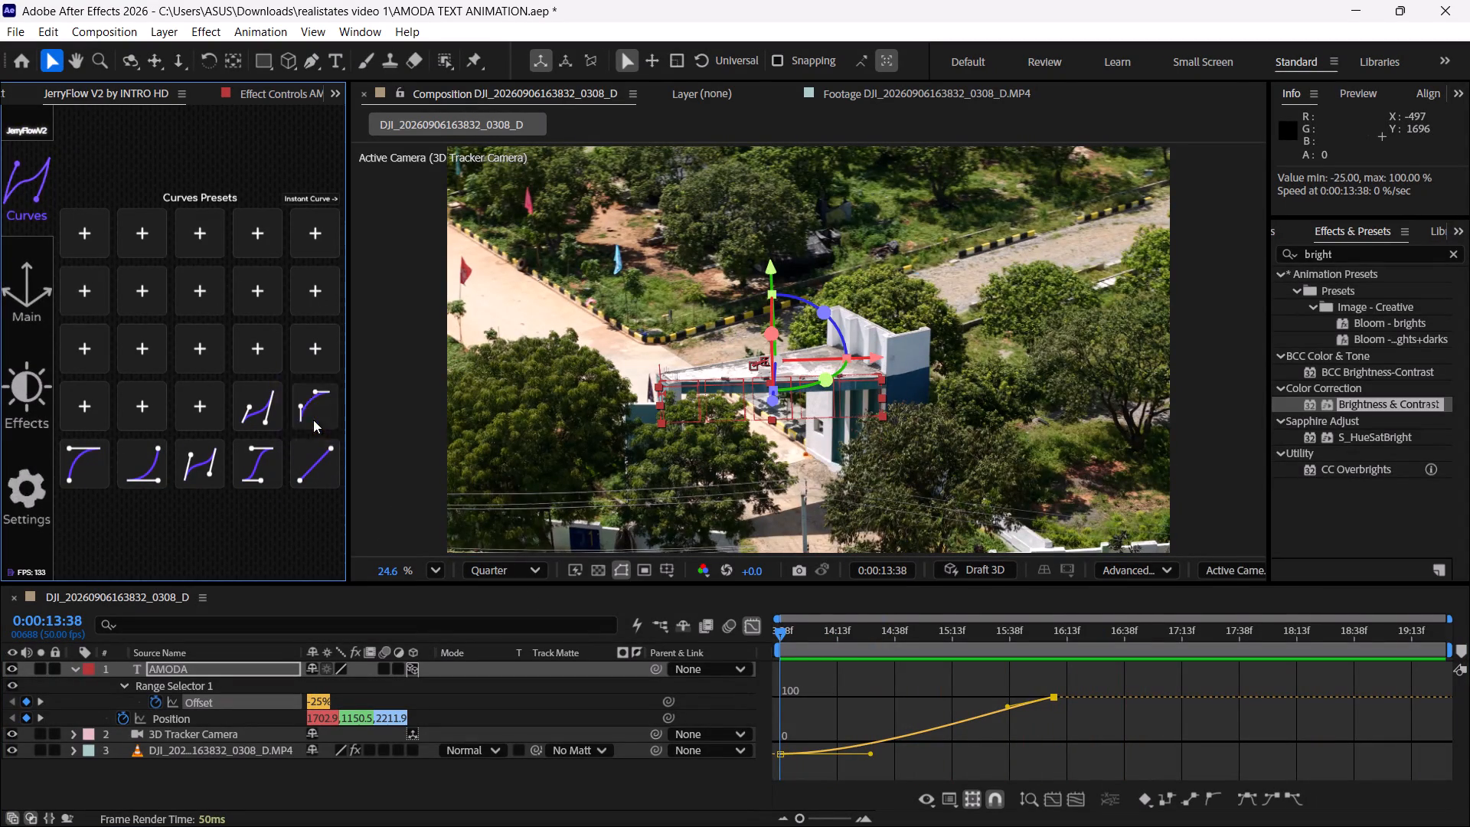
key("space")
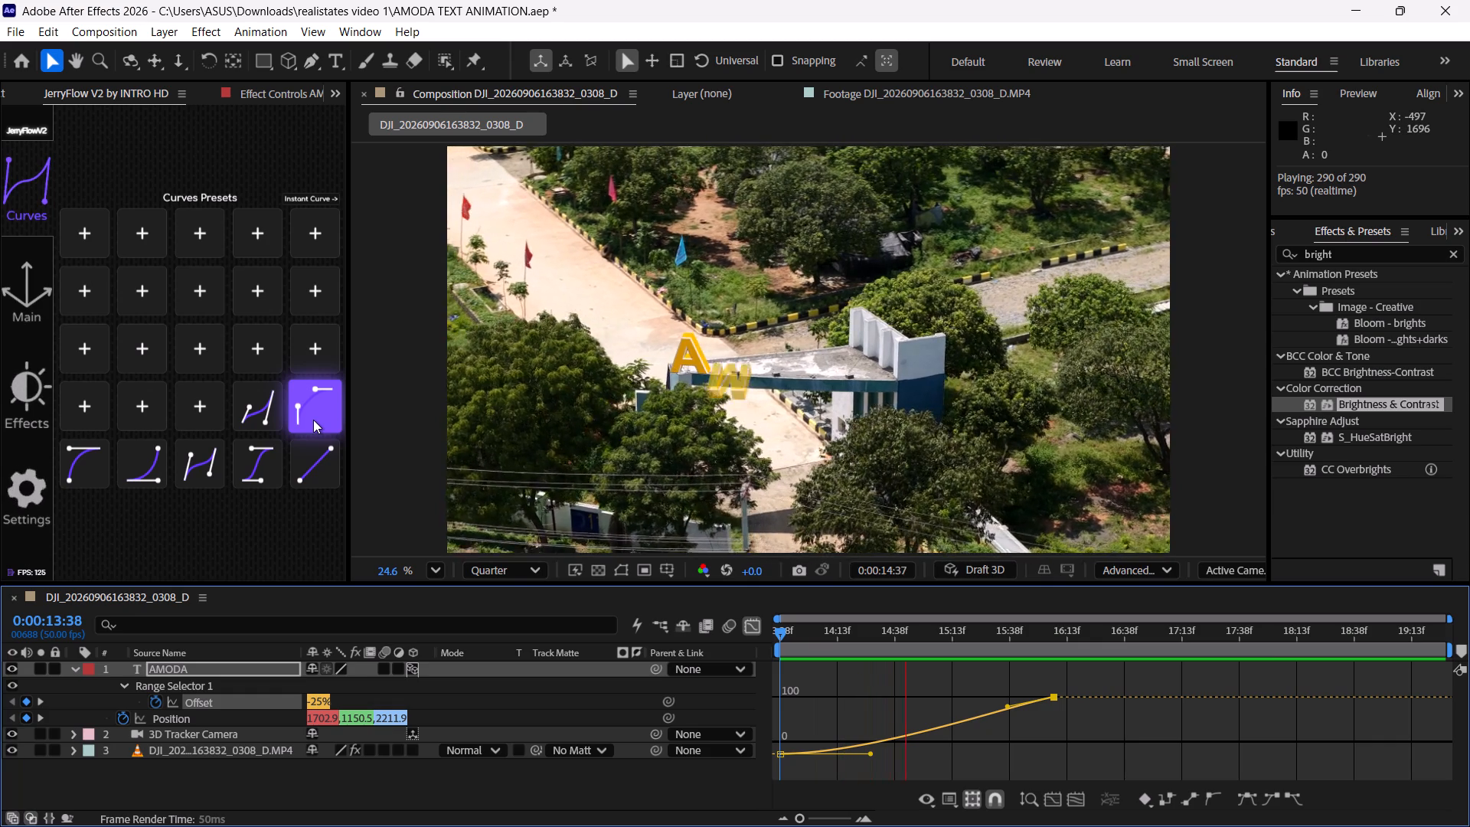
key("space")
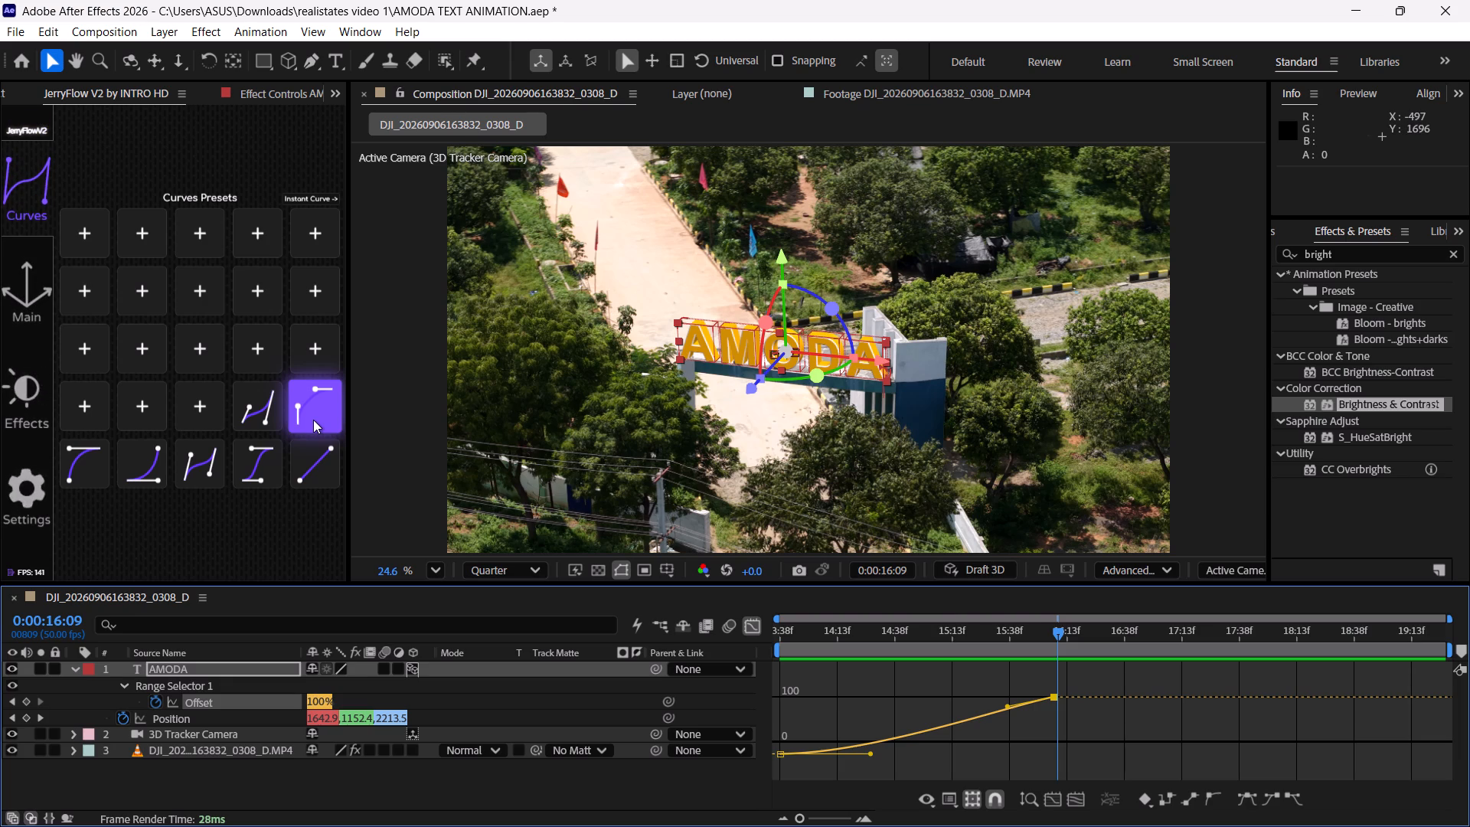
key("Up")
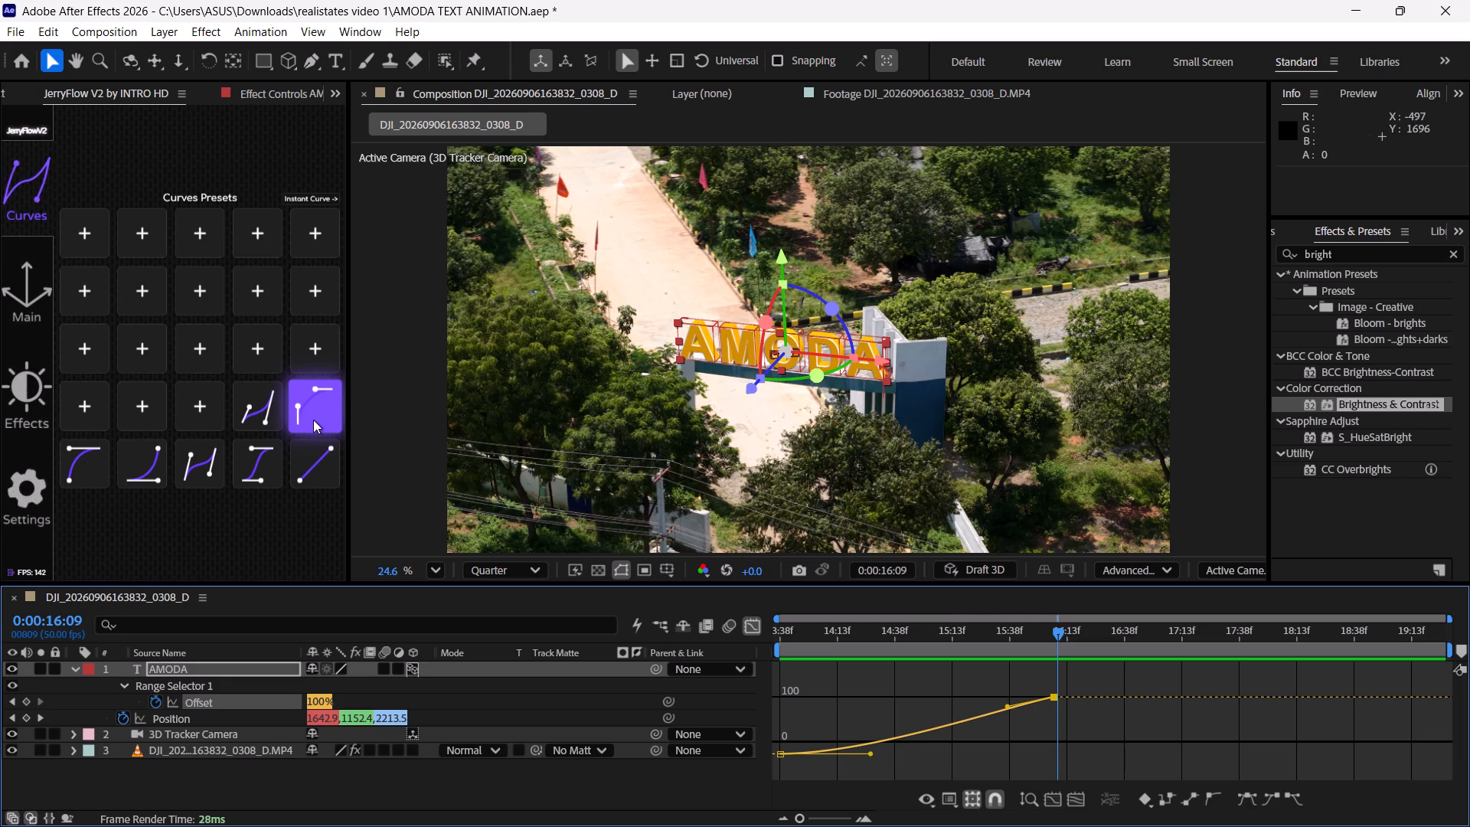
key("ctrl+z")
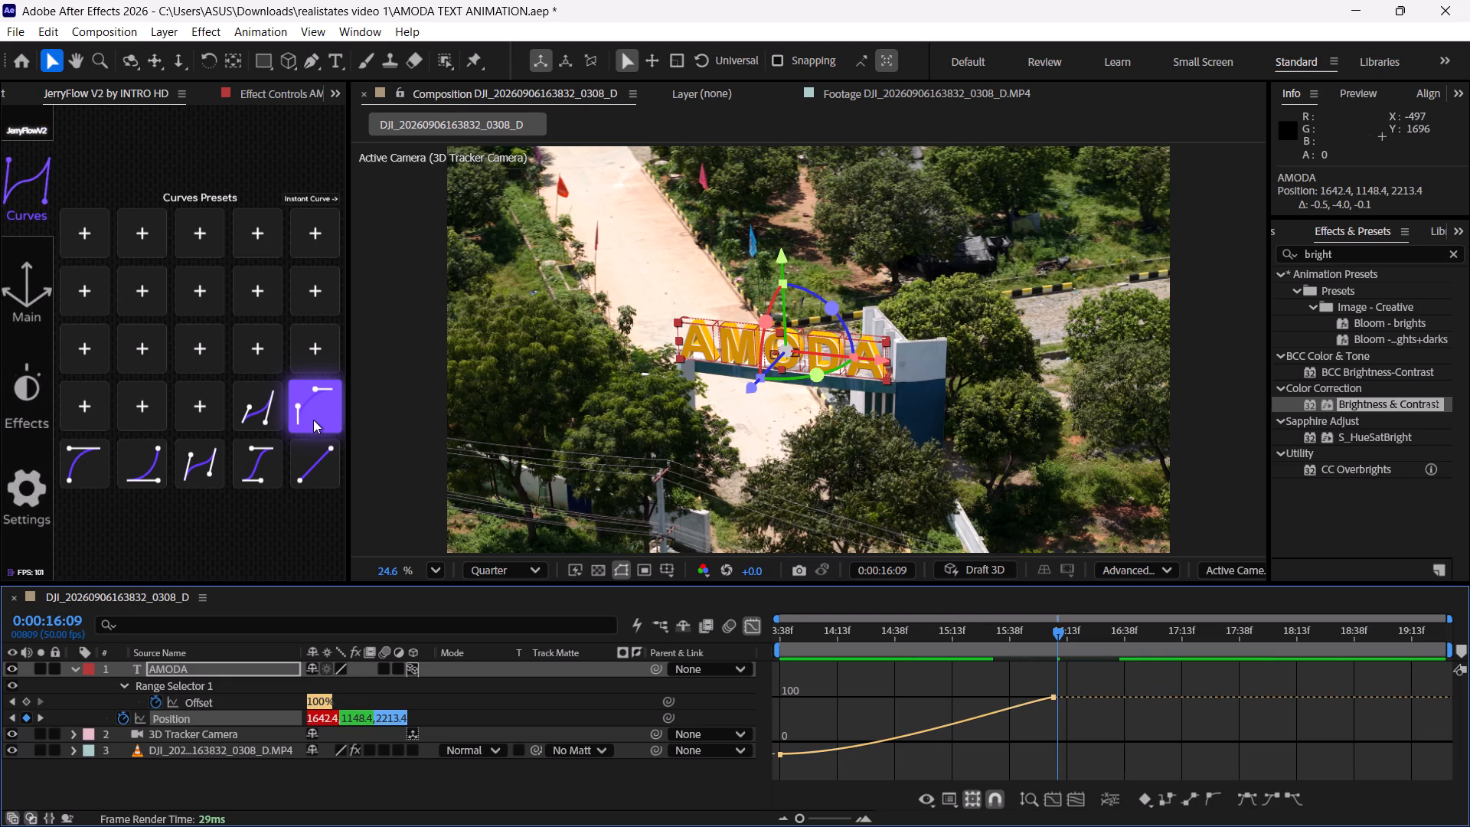
Level the last Offset keyframe's incoming handle near 100% and extend it back to about 0:00:14:42, previewing the reveal from 0:00:13:38.
left_click_drag(819, 626, 724, 639)
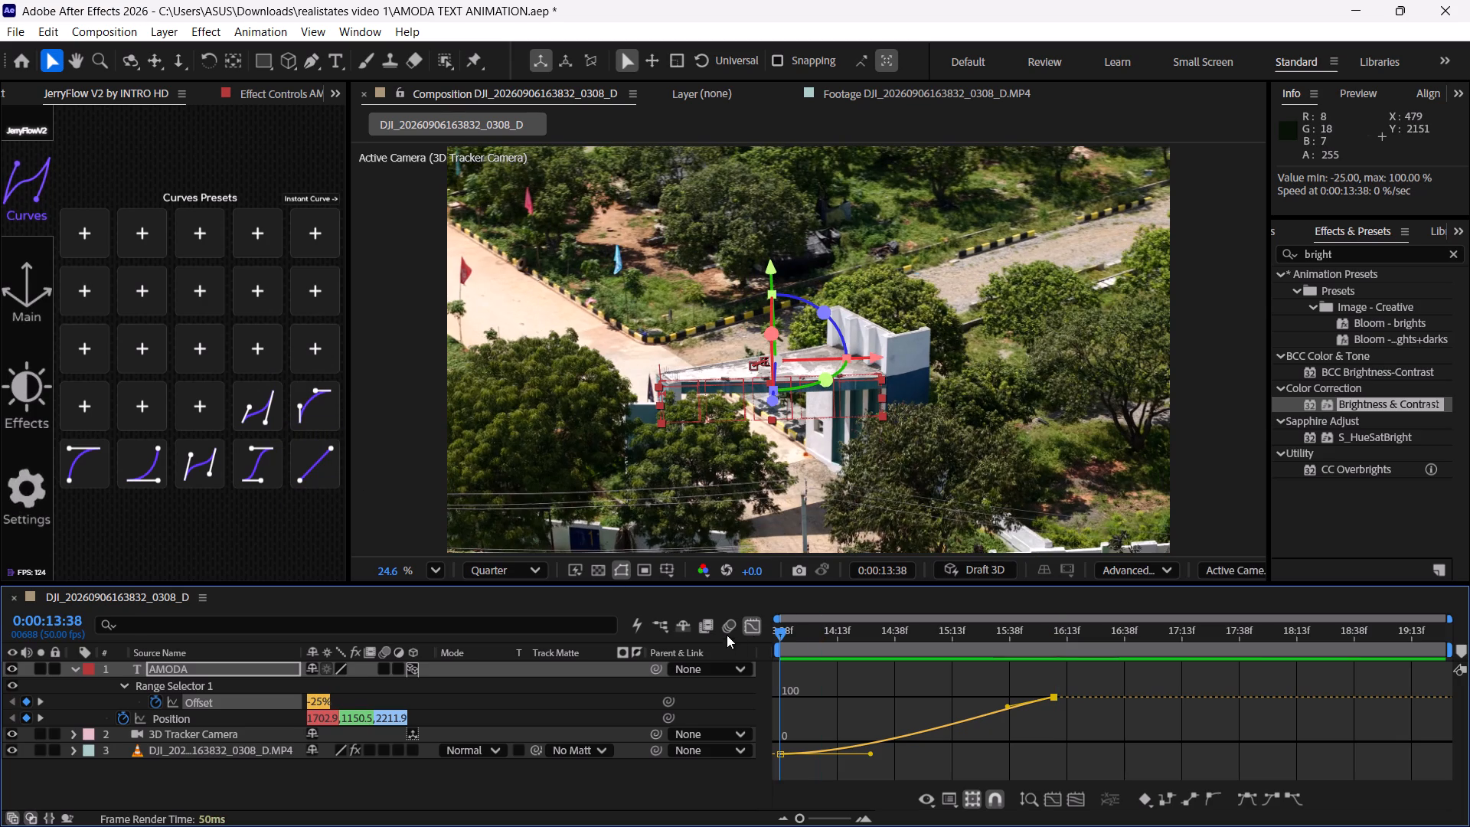
key("space")
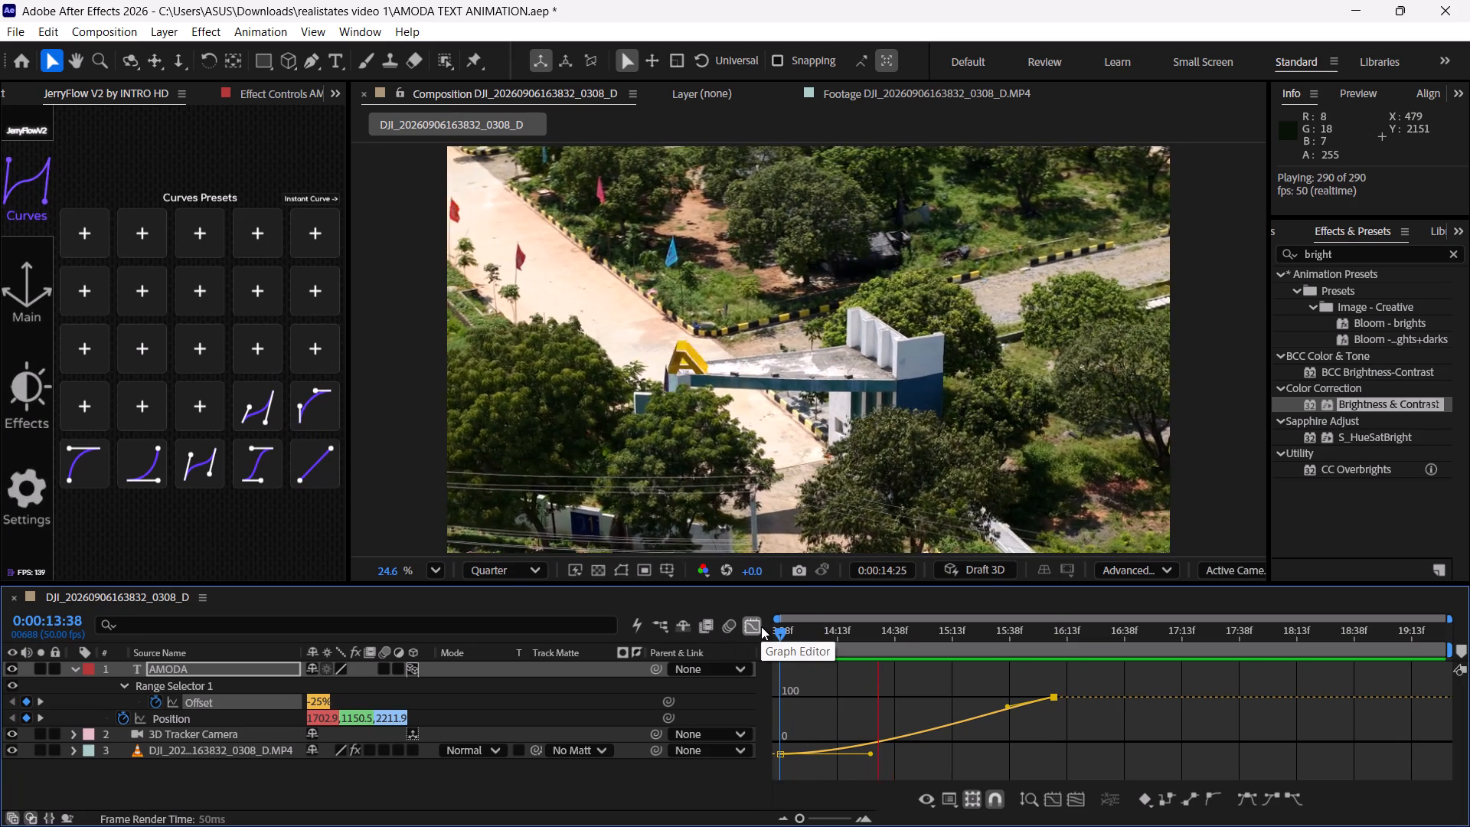
key("space")
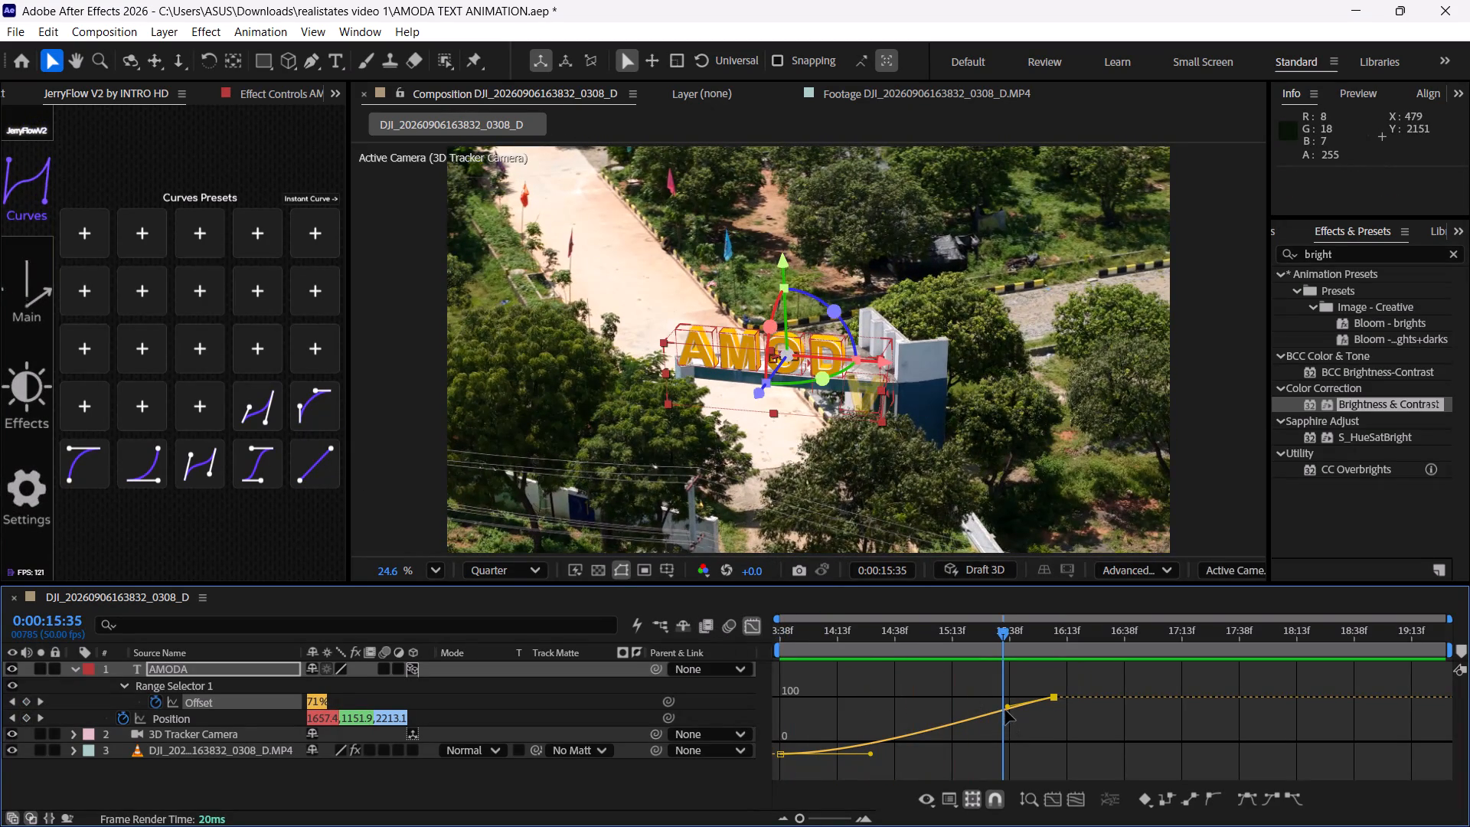
left_click_drag(1007, 708, 908, 694)
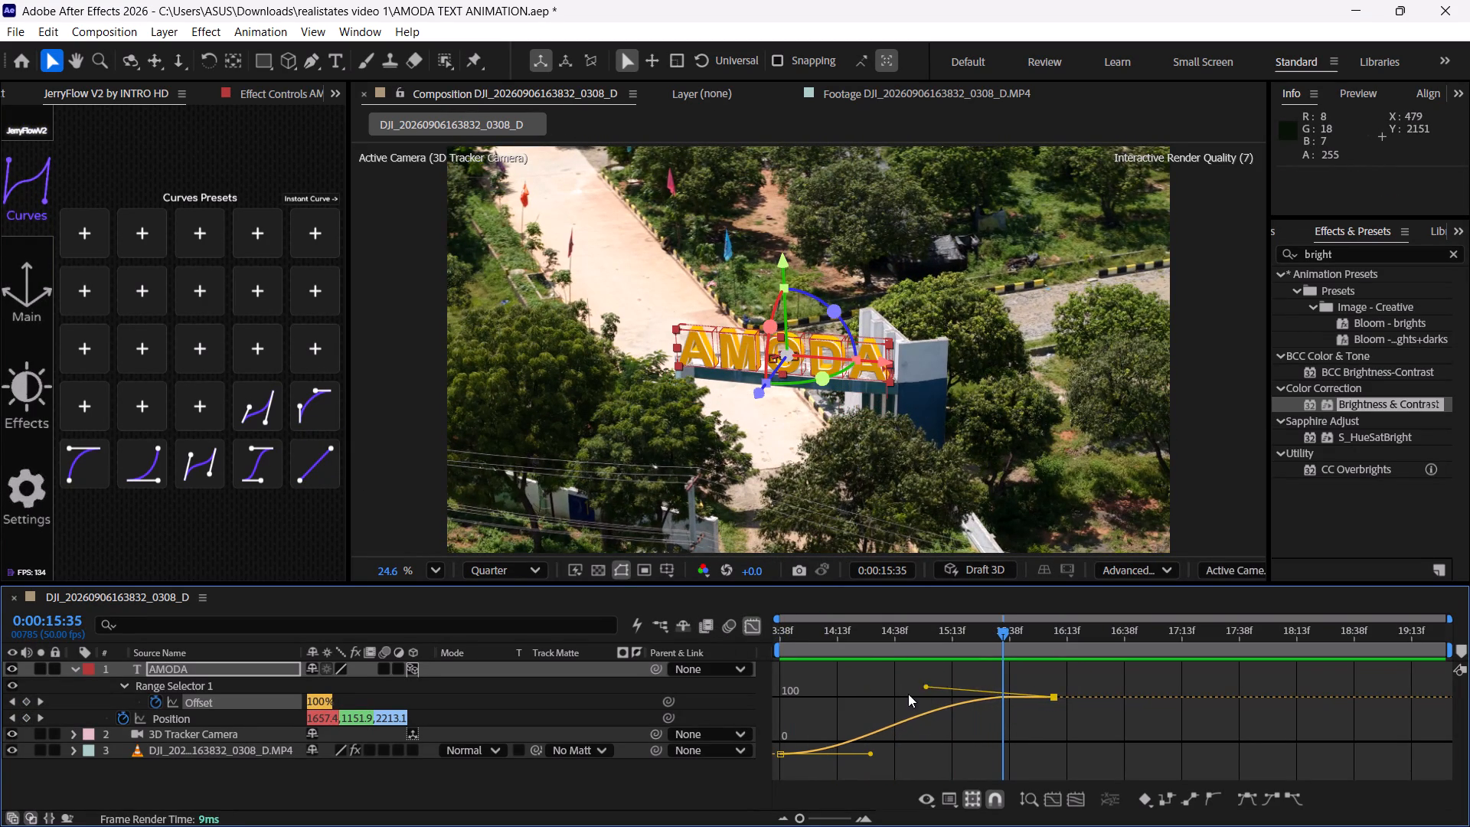
left_click_drag(908, 694, 903, 701)
left_click_drag(966, 633, 874, 637)
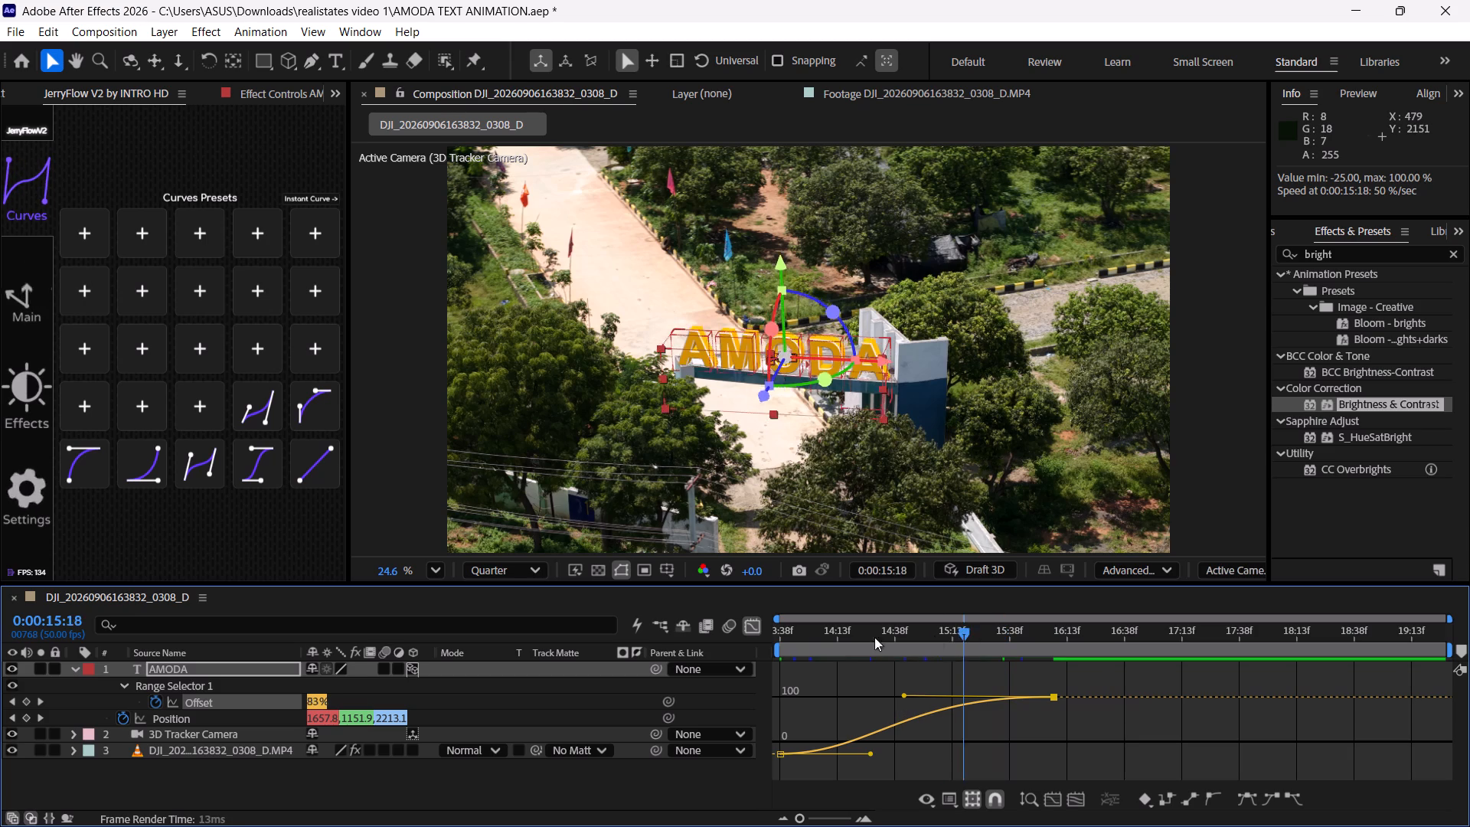
left_click_drag(874, 637, 679, 637)
key("space")
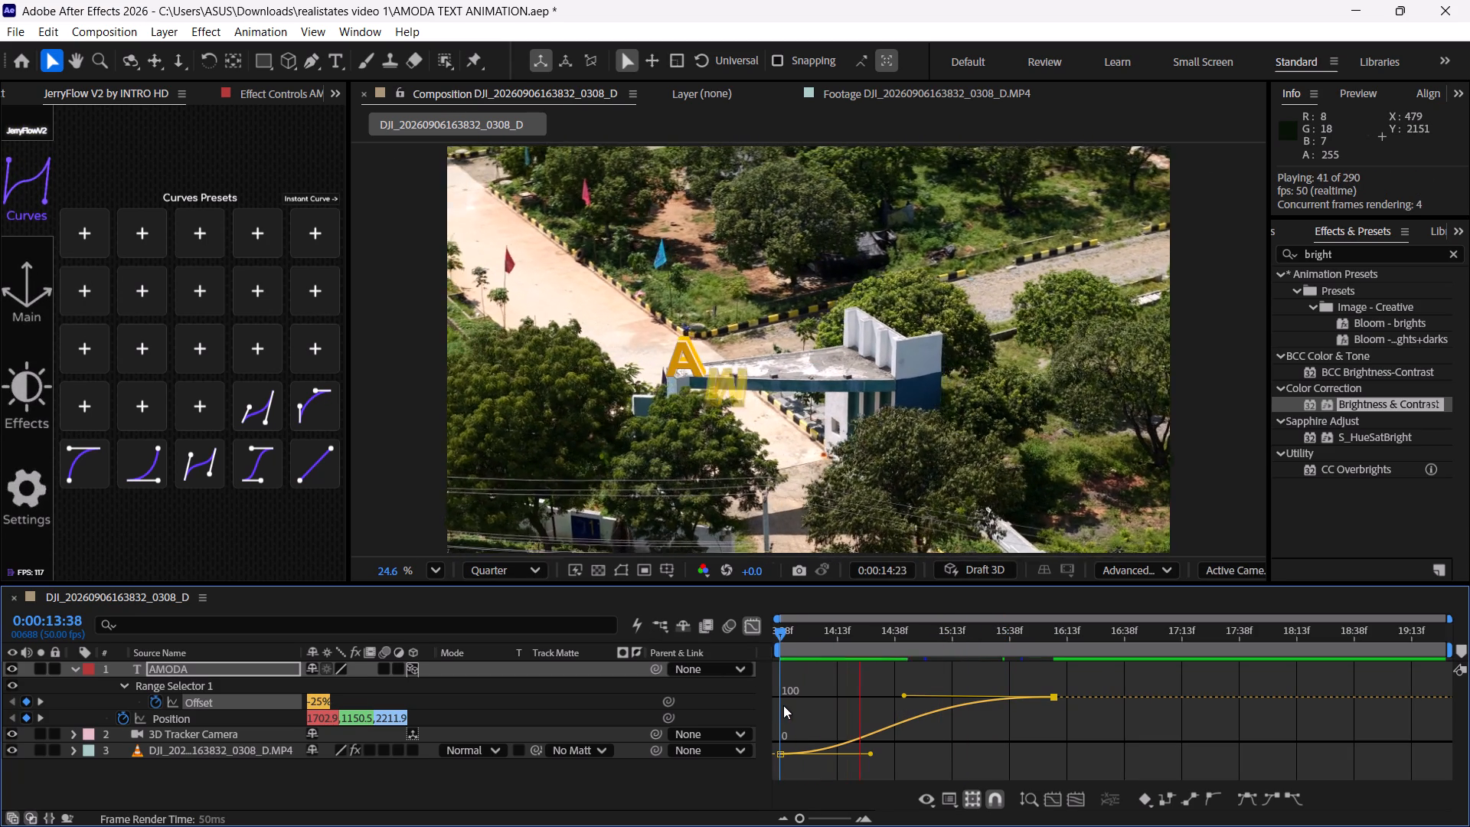
key("space")
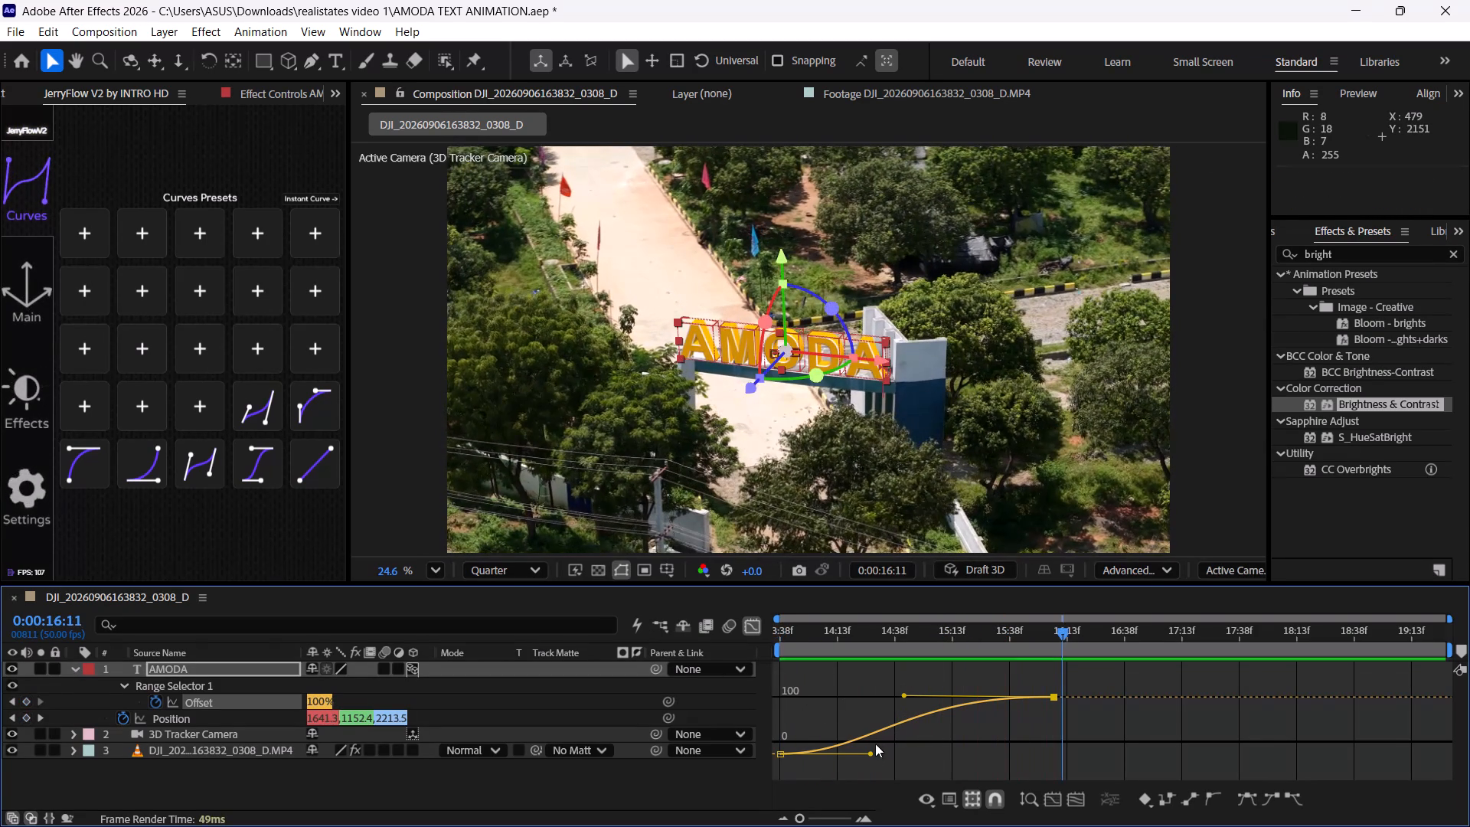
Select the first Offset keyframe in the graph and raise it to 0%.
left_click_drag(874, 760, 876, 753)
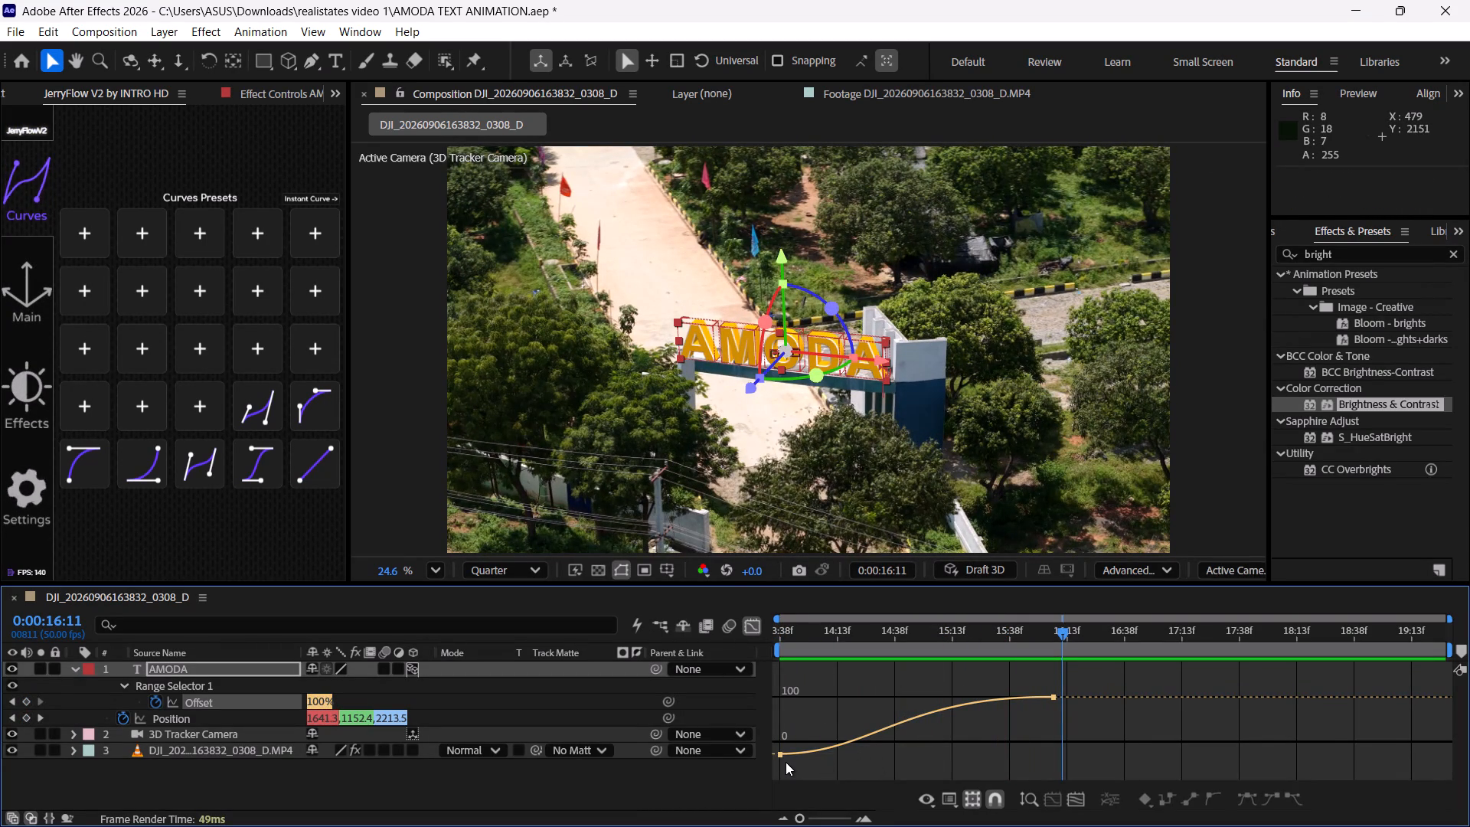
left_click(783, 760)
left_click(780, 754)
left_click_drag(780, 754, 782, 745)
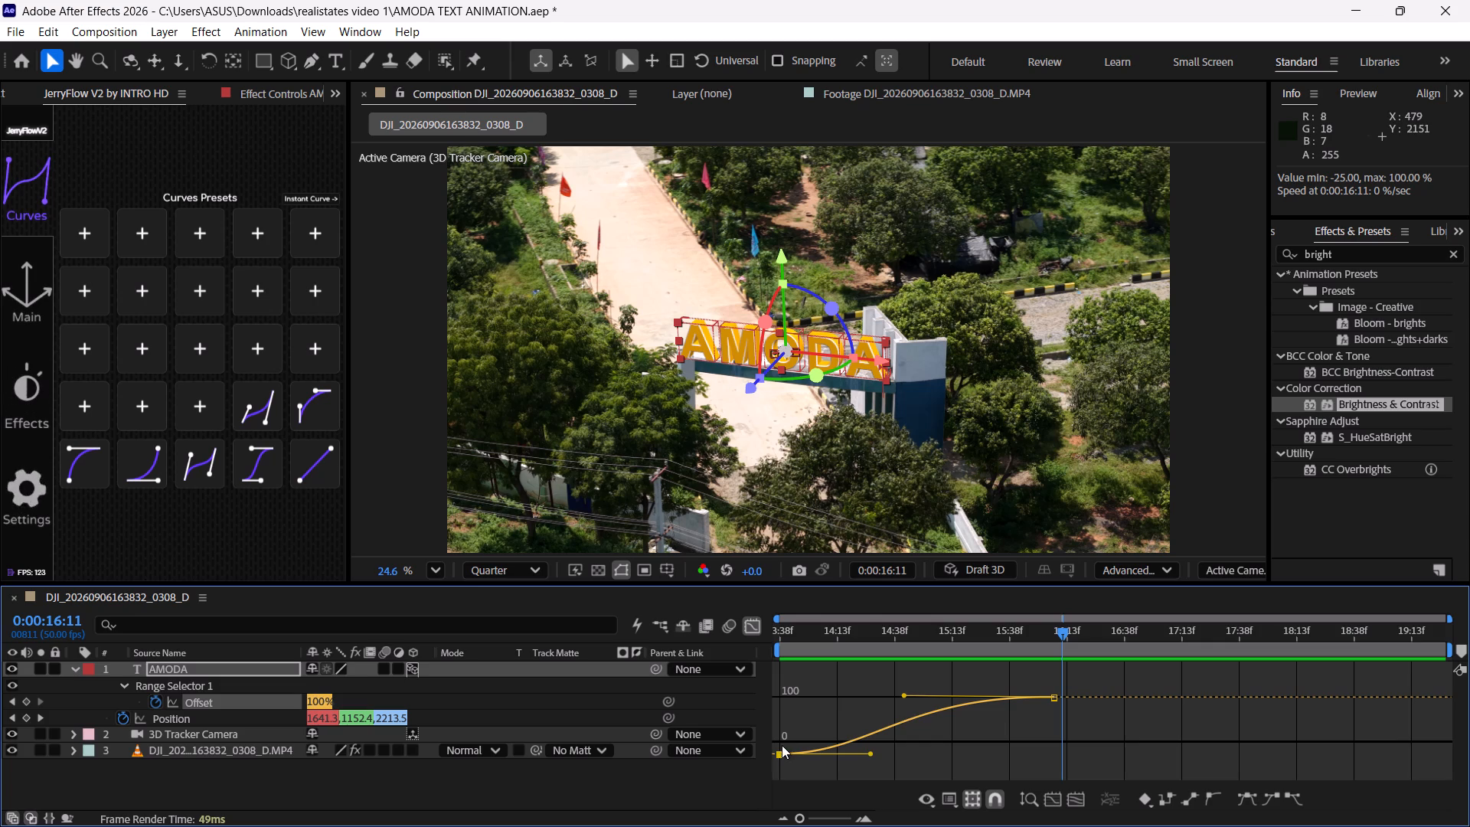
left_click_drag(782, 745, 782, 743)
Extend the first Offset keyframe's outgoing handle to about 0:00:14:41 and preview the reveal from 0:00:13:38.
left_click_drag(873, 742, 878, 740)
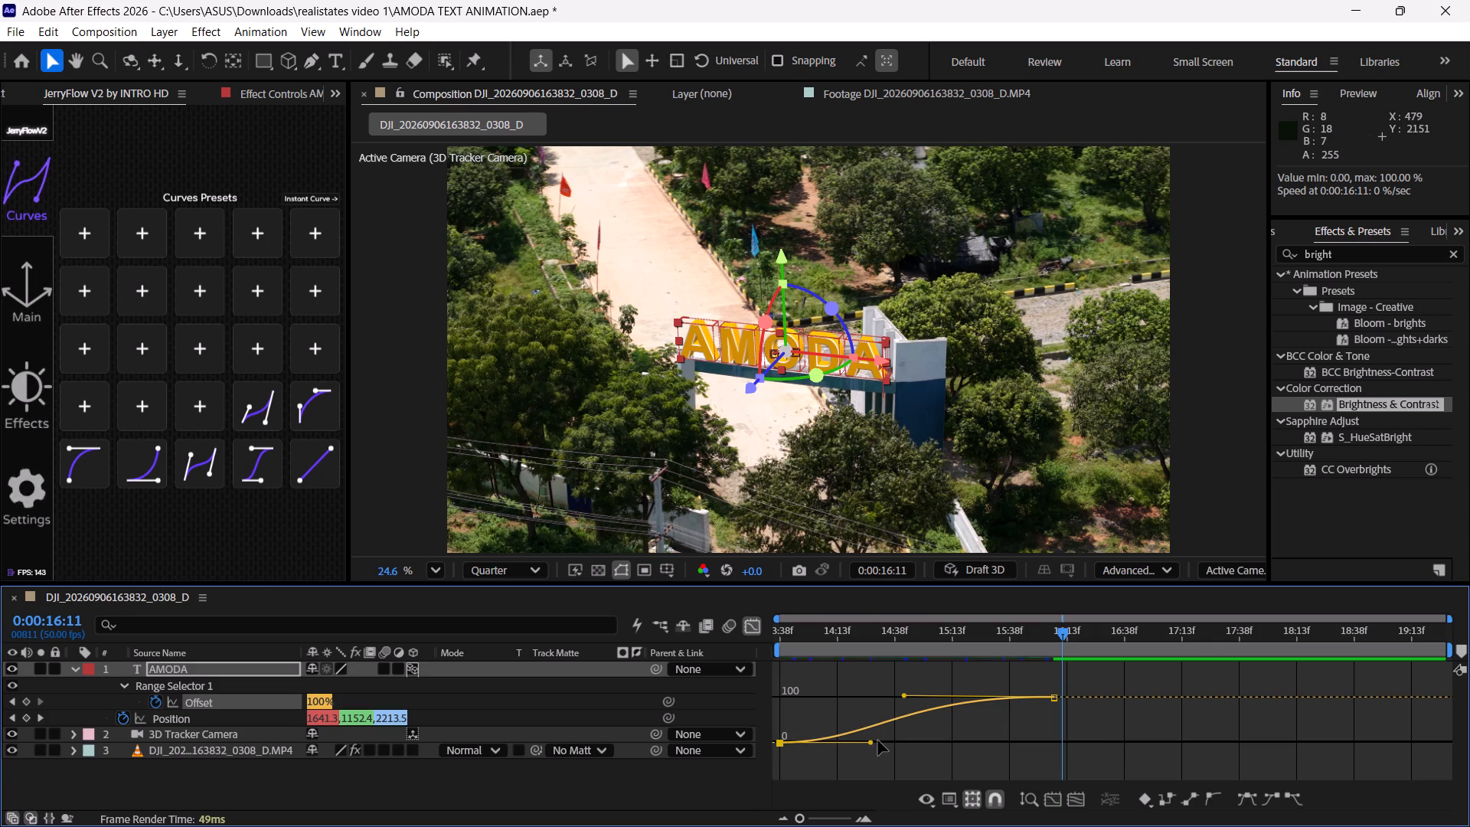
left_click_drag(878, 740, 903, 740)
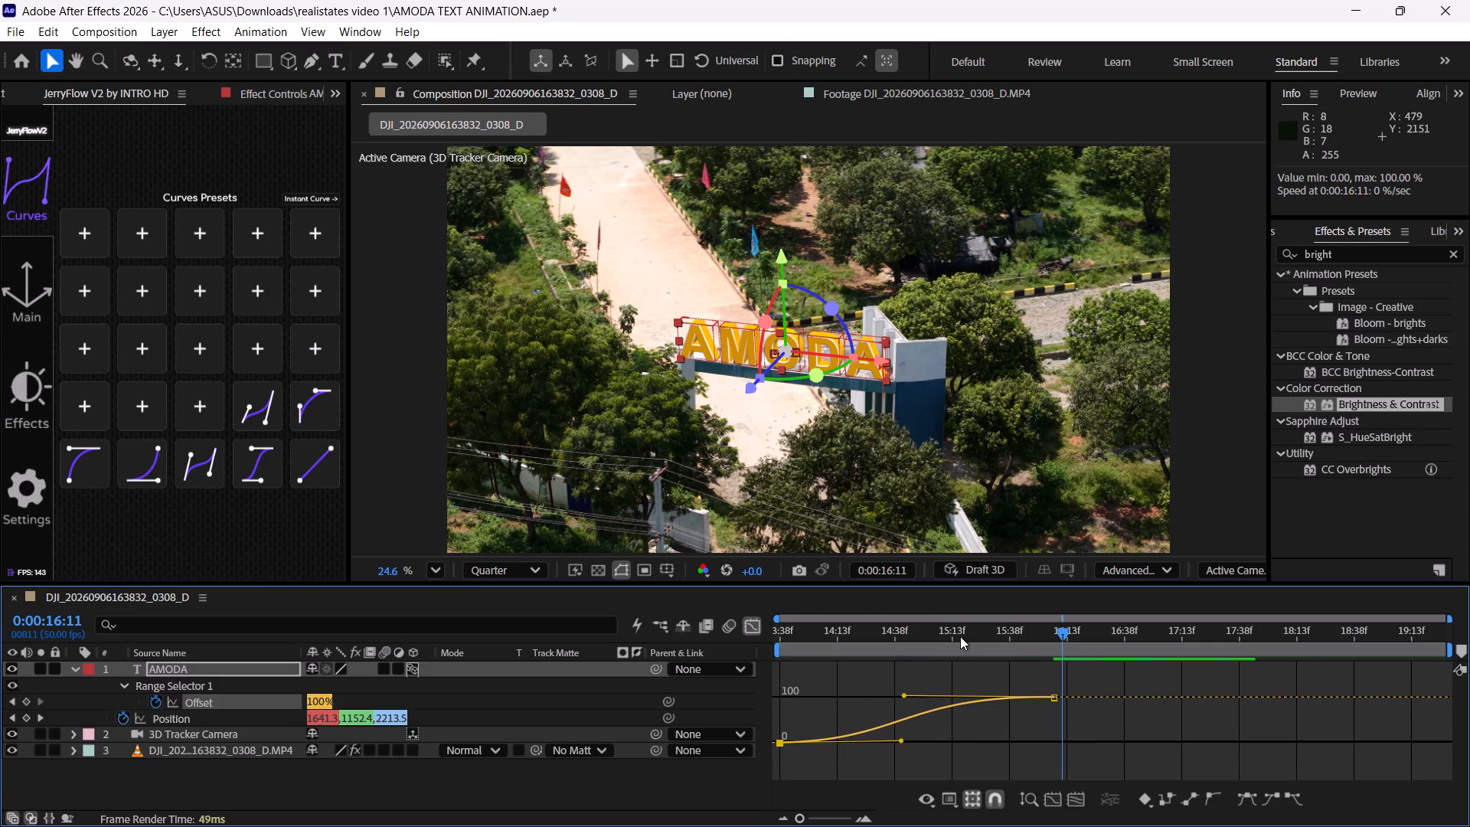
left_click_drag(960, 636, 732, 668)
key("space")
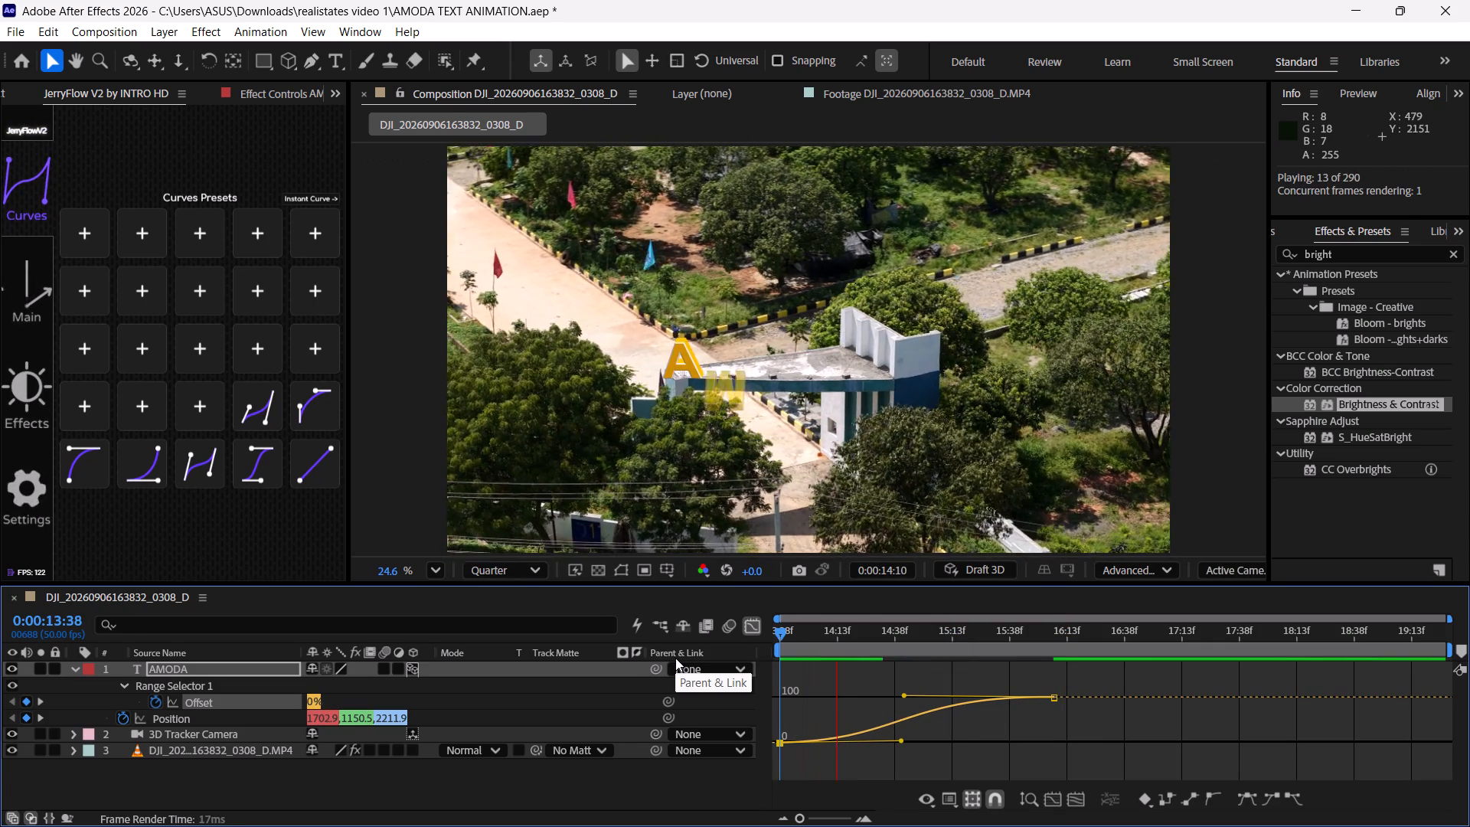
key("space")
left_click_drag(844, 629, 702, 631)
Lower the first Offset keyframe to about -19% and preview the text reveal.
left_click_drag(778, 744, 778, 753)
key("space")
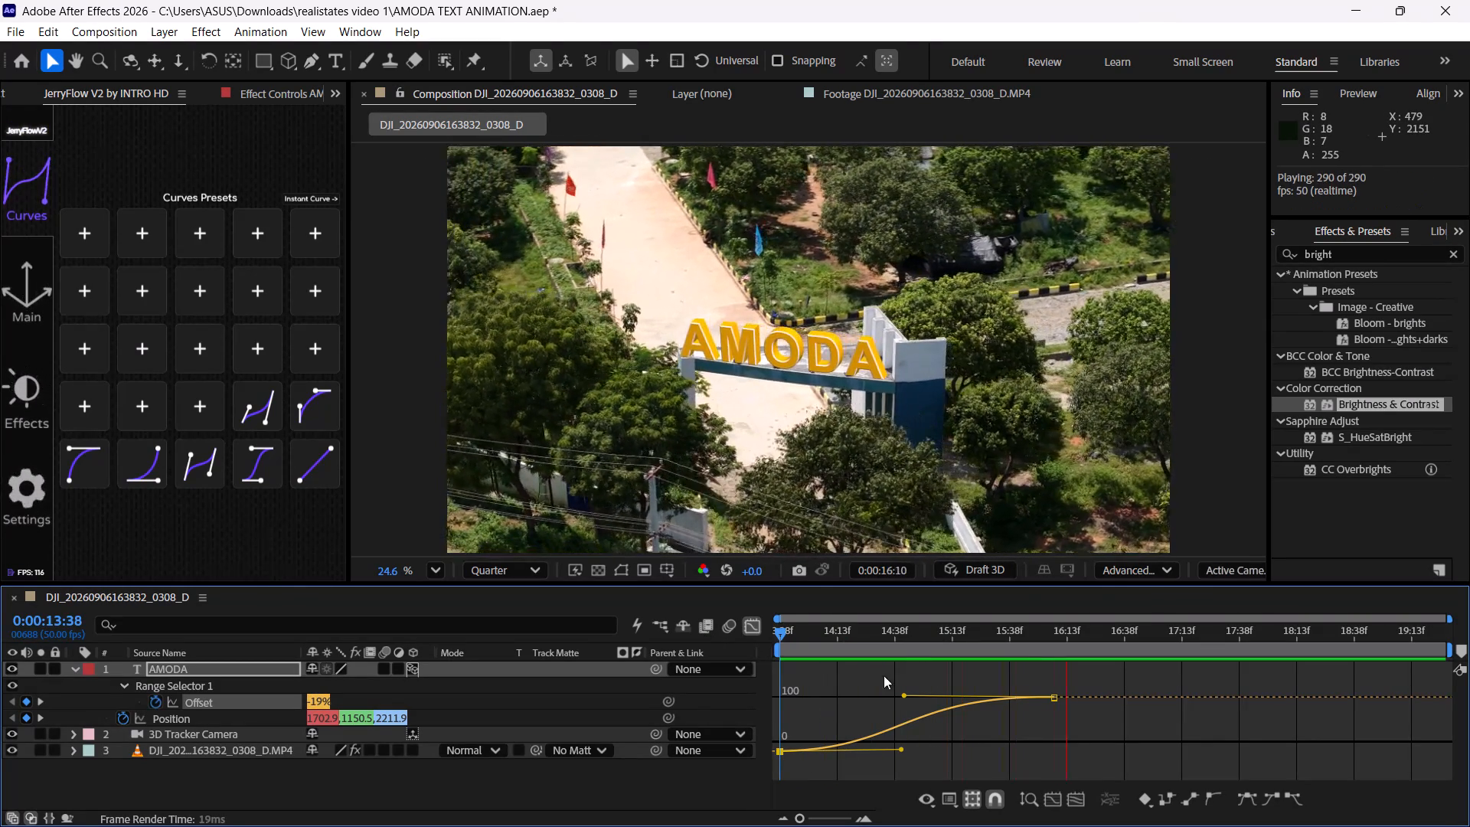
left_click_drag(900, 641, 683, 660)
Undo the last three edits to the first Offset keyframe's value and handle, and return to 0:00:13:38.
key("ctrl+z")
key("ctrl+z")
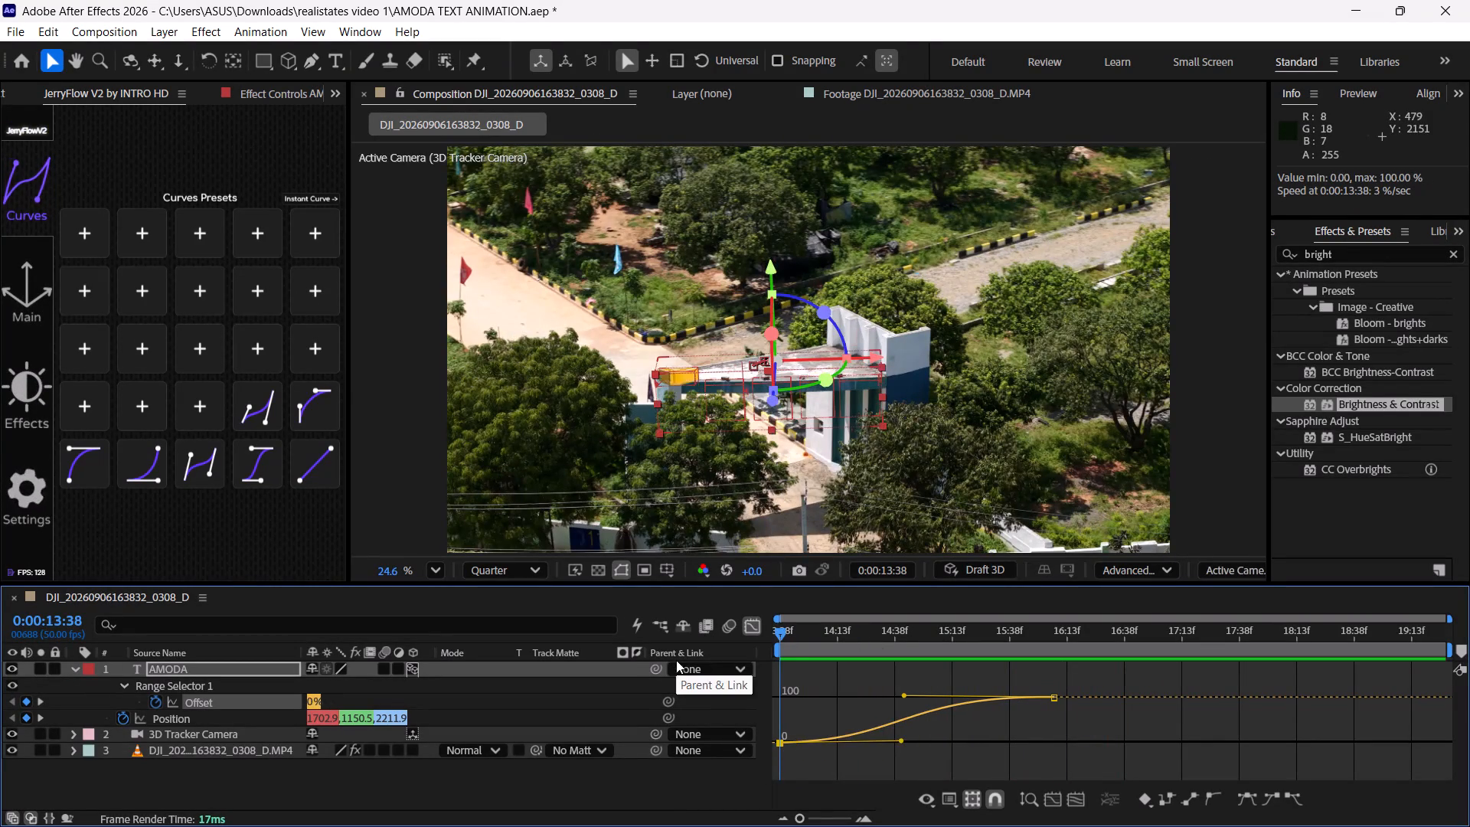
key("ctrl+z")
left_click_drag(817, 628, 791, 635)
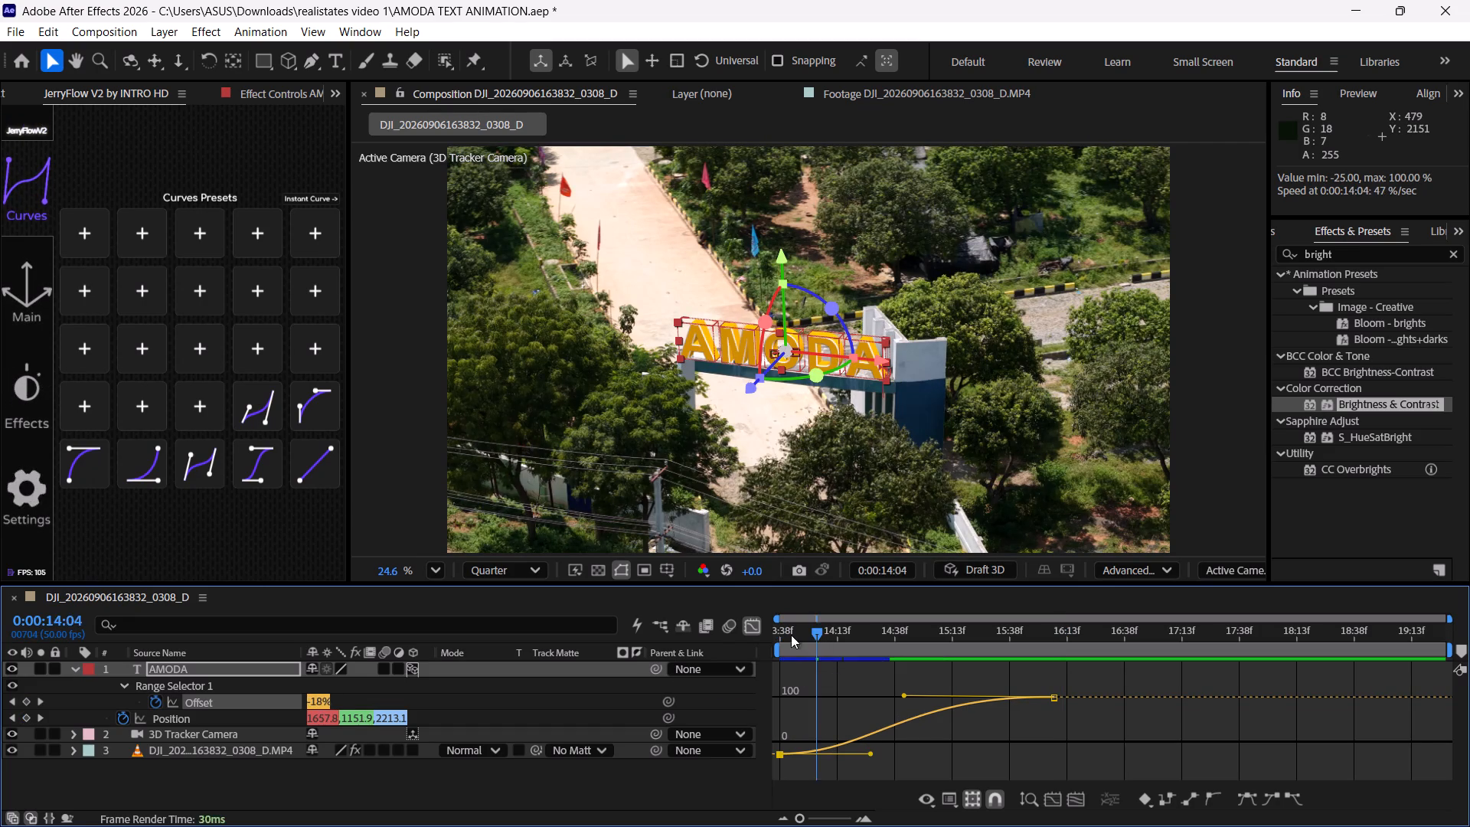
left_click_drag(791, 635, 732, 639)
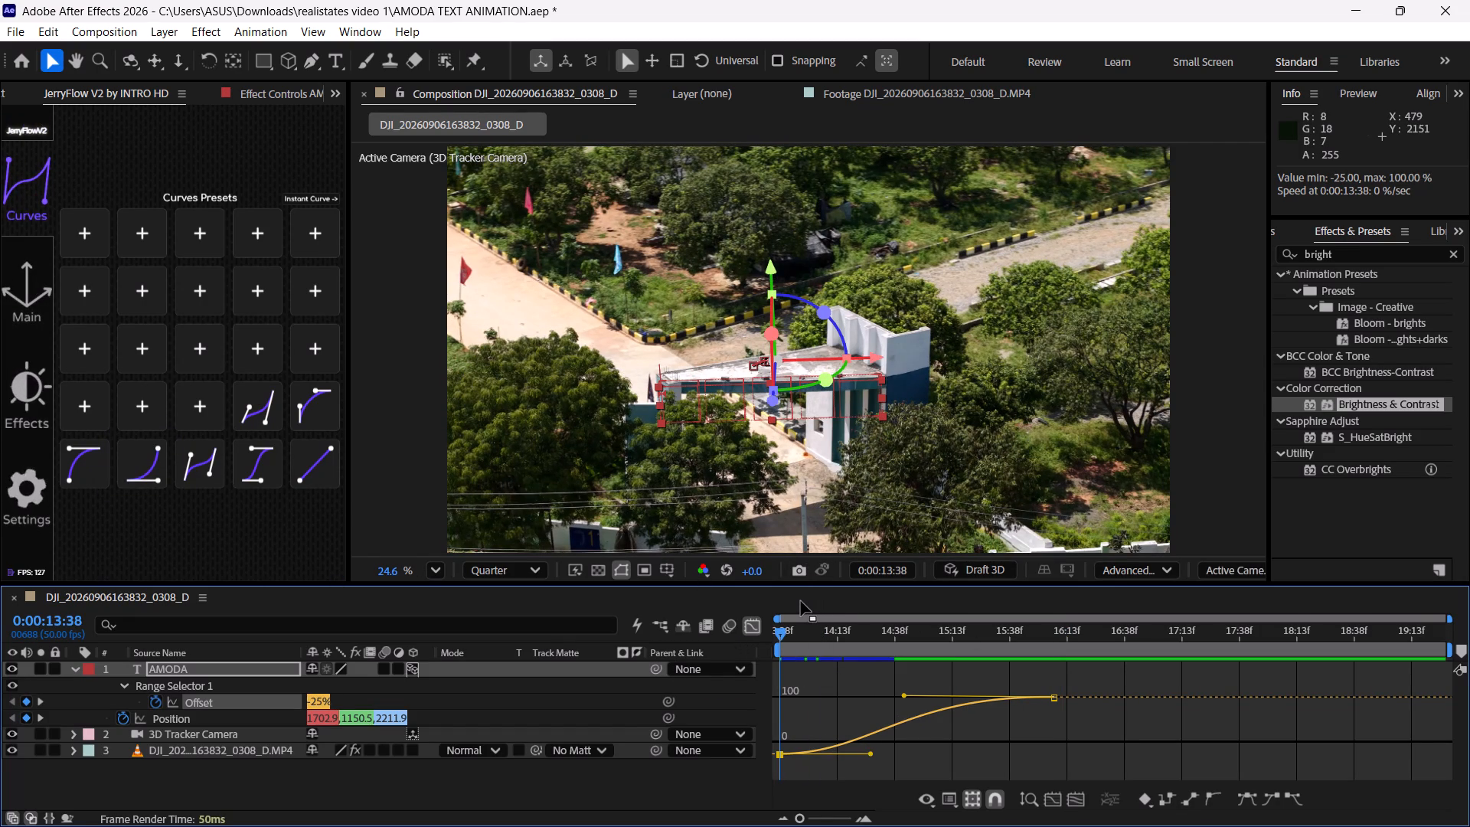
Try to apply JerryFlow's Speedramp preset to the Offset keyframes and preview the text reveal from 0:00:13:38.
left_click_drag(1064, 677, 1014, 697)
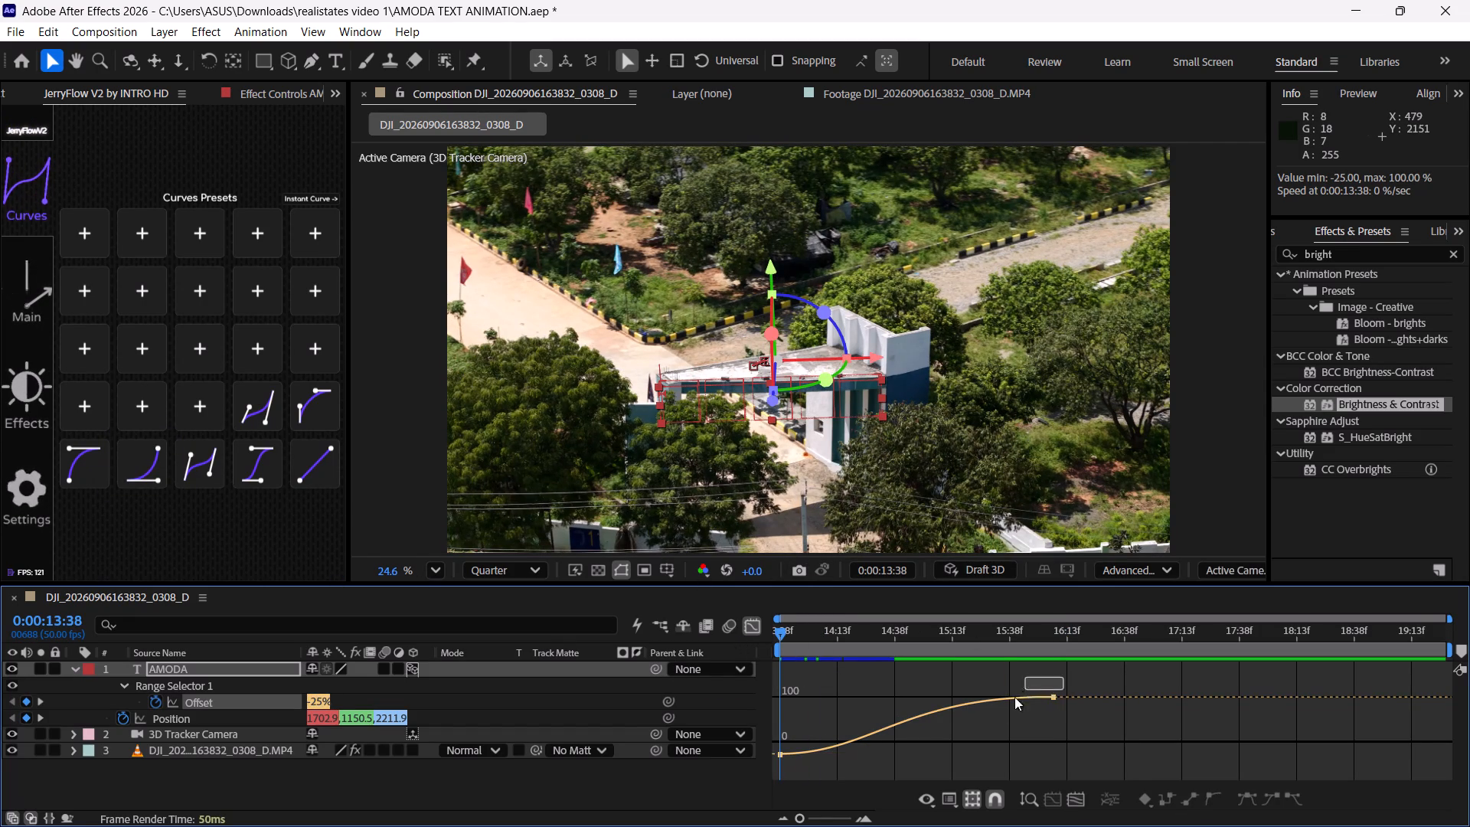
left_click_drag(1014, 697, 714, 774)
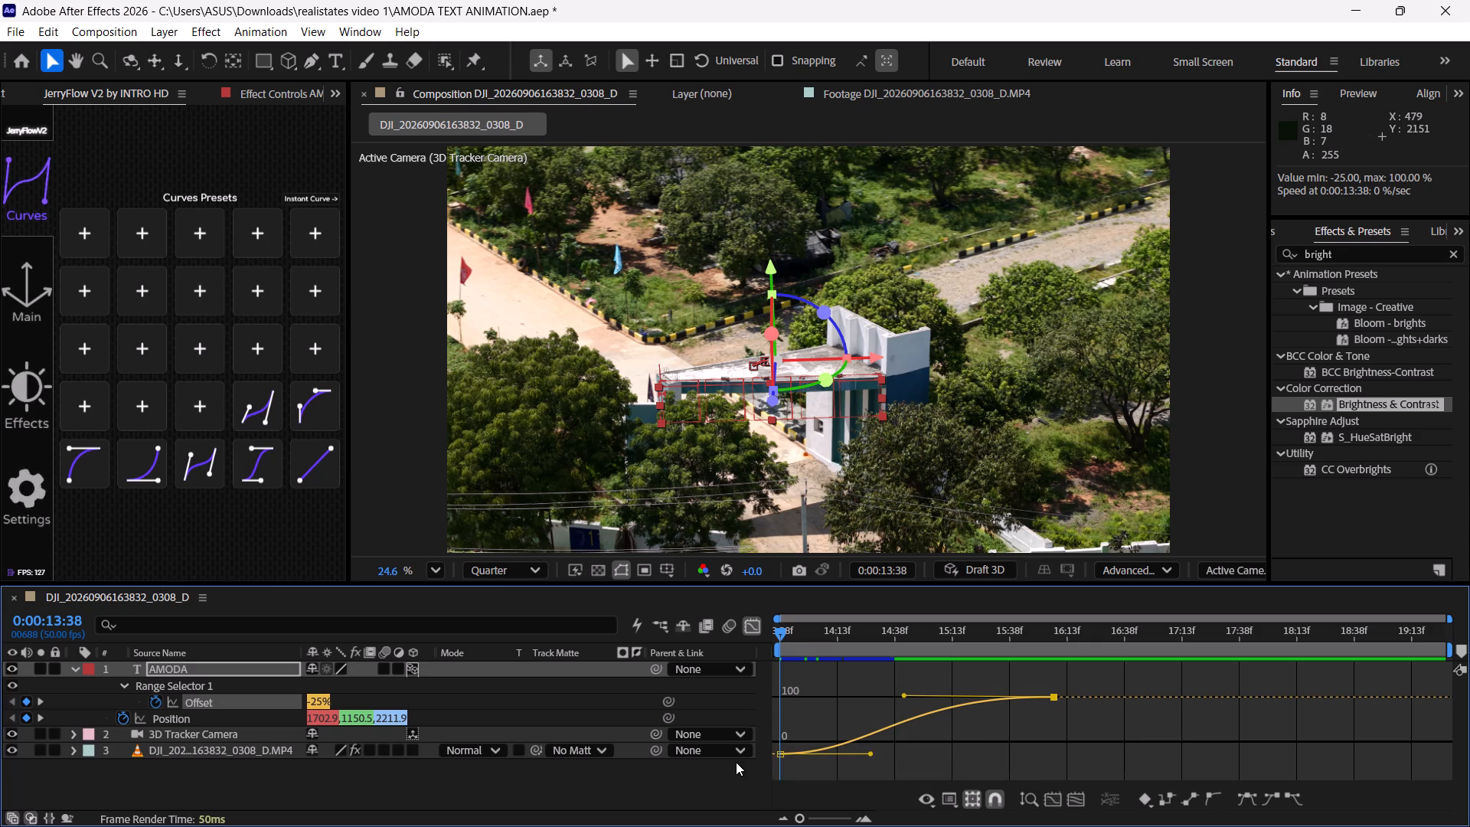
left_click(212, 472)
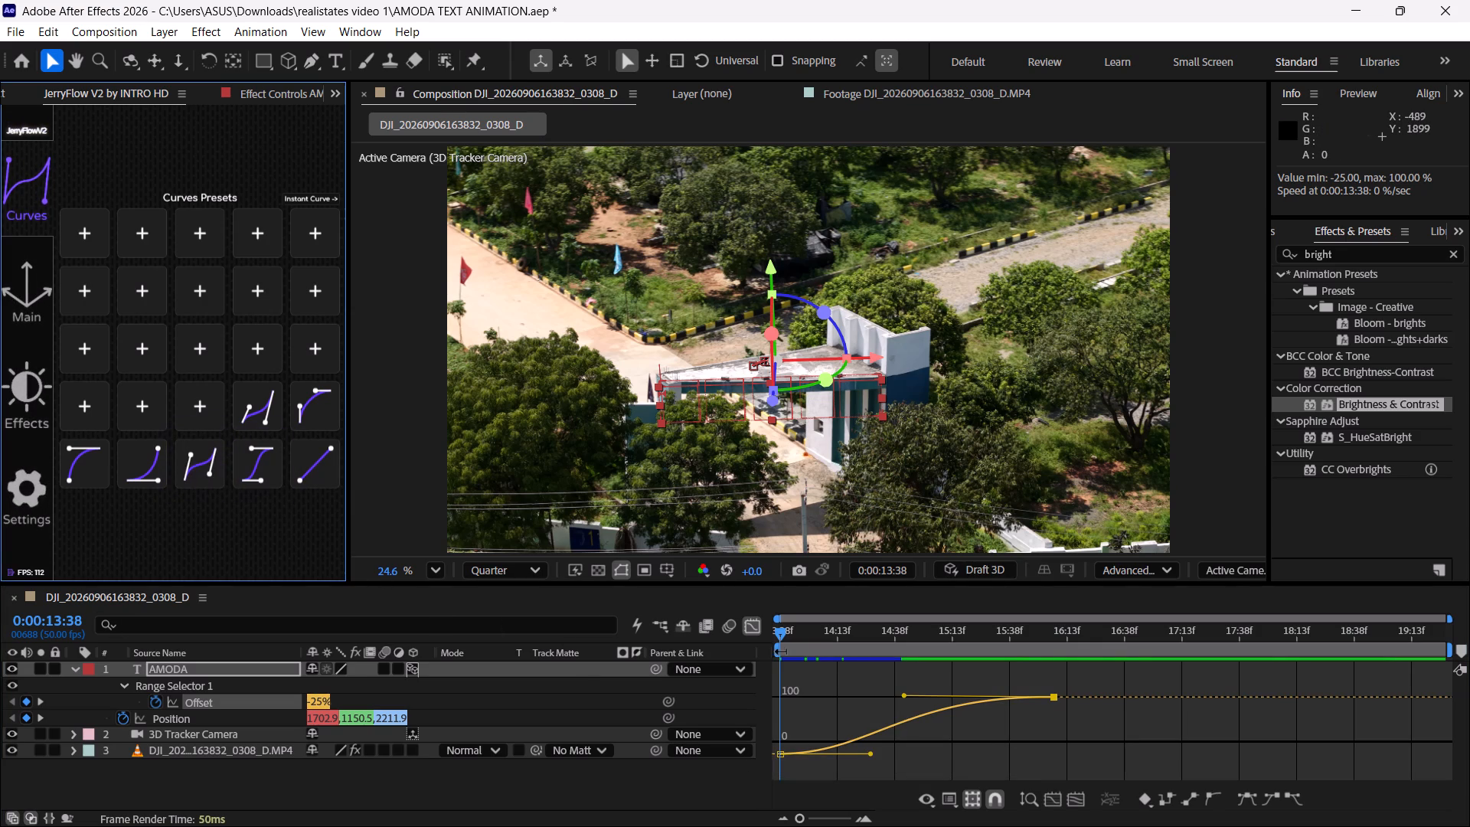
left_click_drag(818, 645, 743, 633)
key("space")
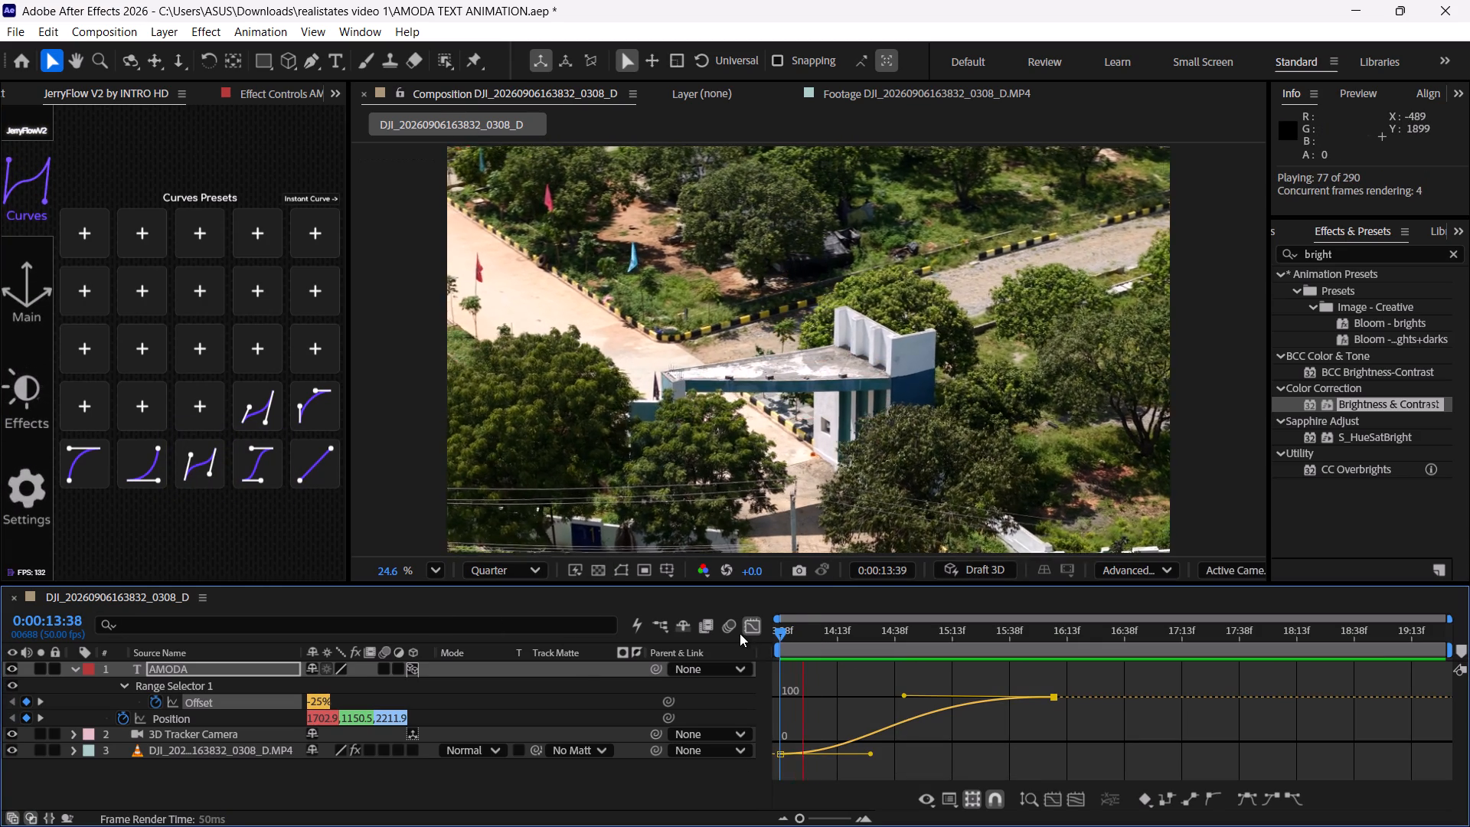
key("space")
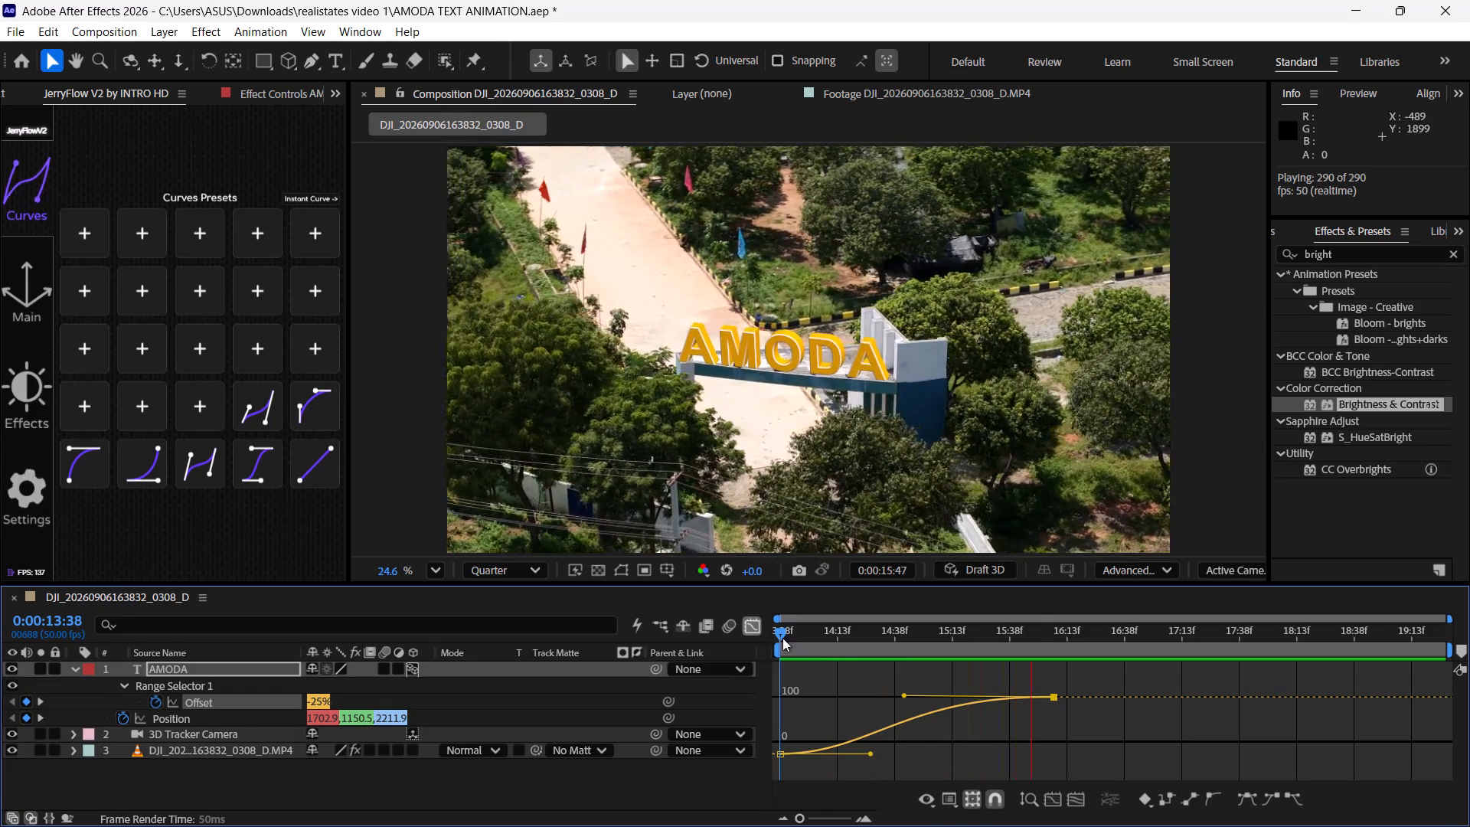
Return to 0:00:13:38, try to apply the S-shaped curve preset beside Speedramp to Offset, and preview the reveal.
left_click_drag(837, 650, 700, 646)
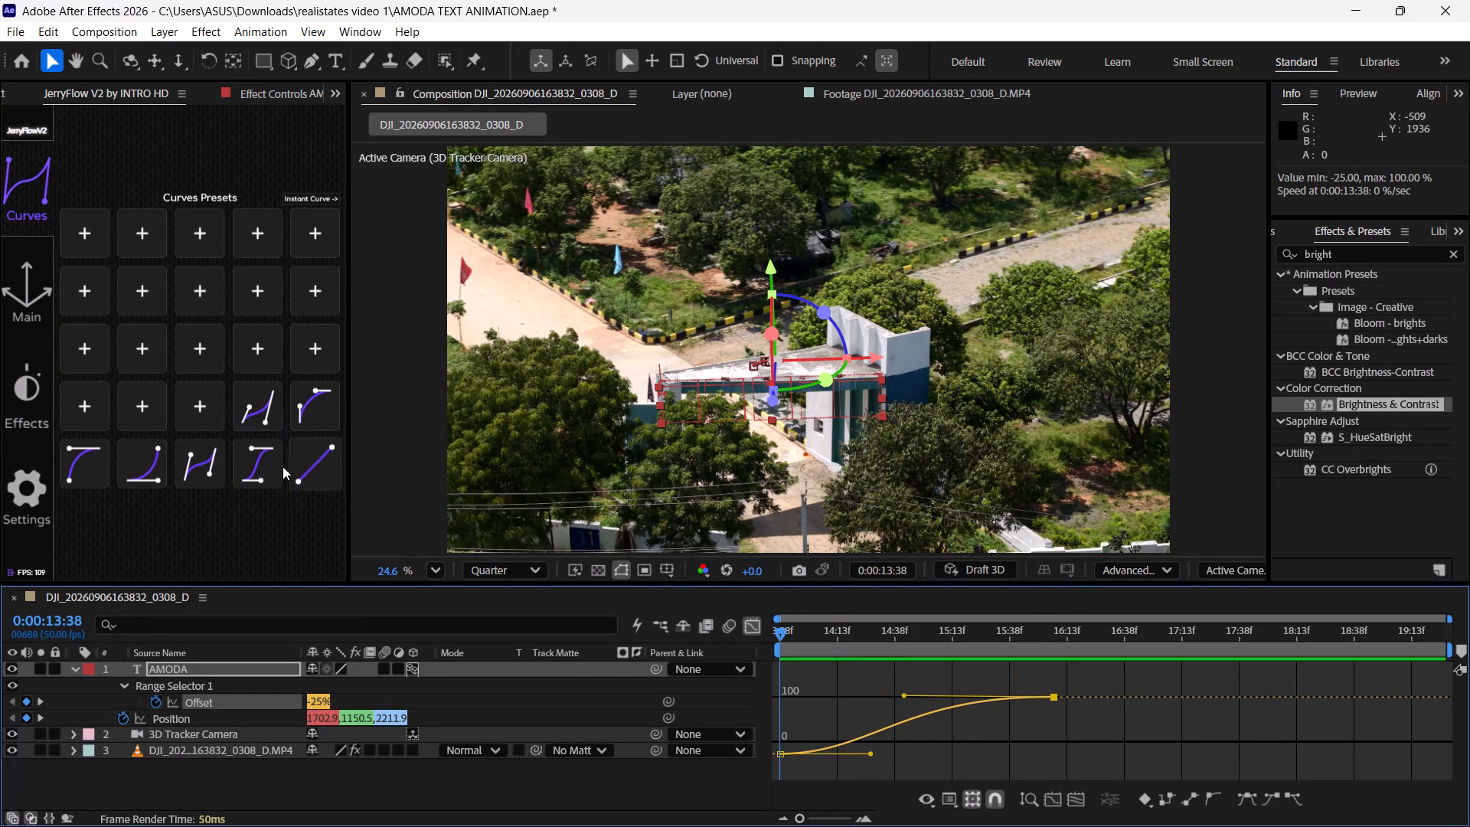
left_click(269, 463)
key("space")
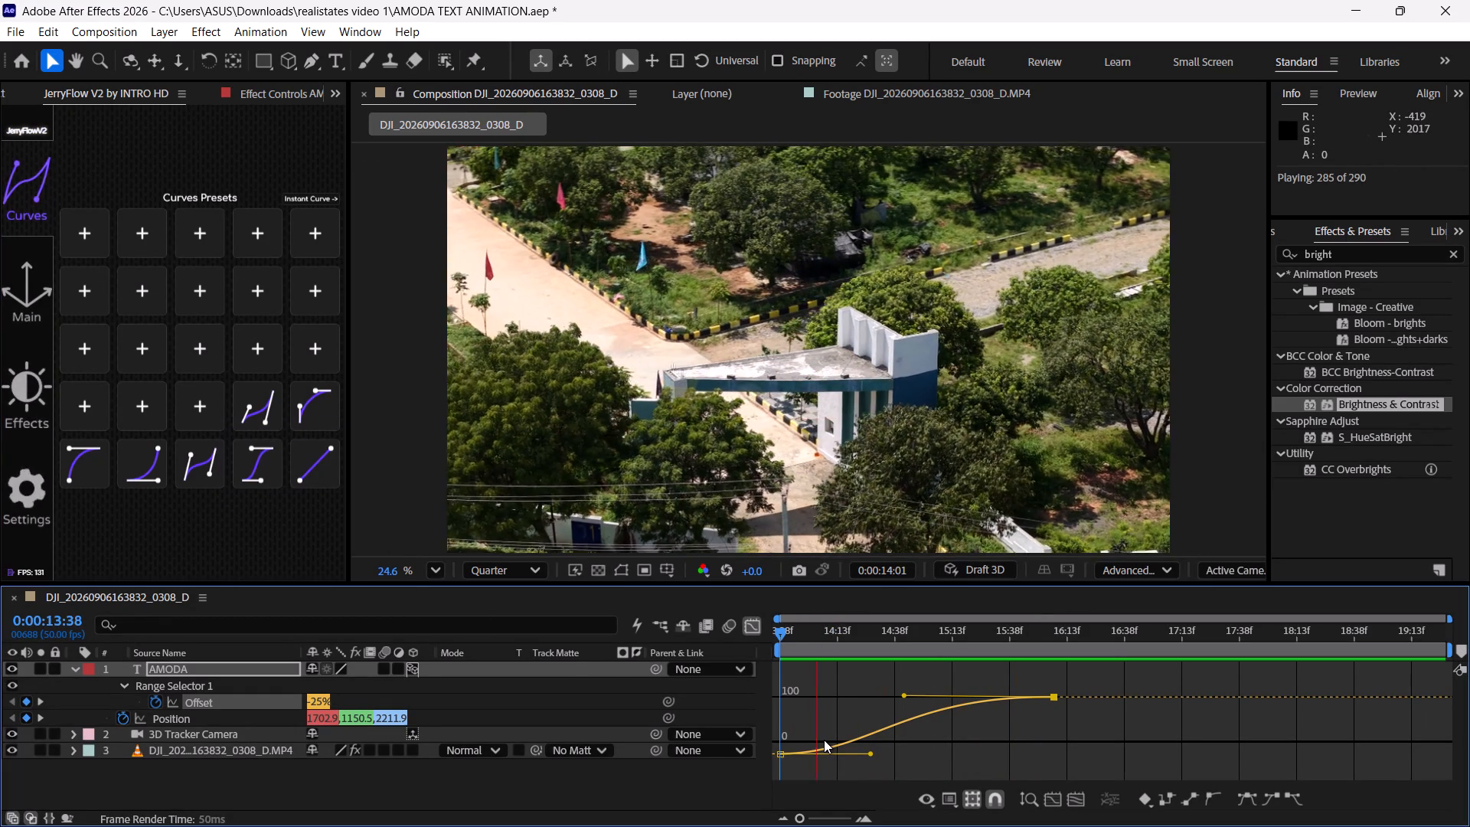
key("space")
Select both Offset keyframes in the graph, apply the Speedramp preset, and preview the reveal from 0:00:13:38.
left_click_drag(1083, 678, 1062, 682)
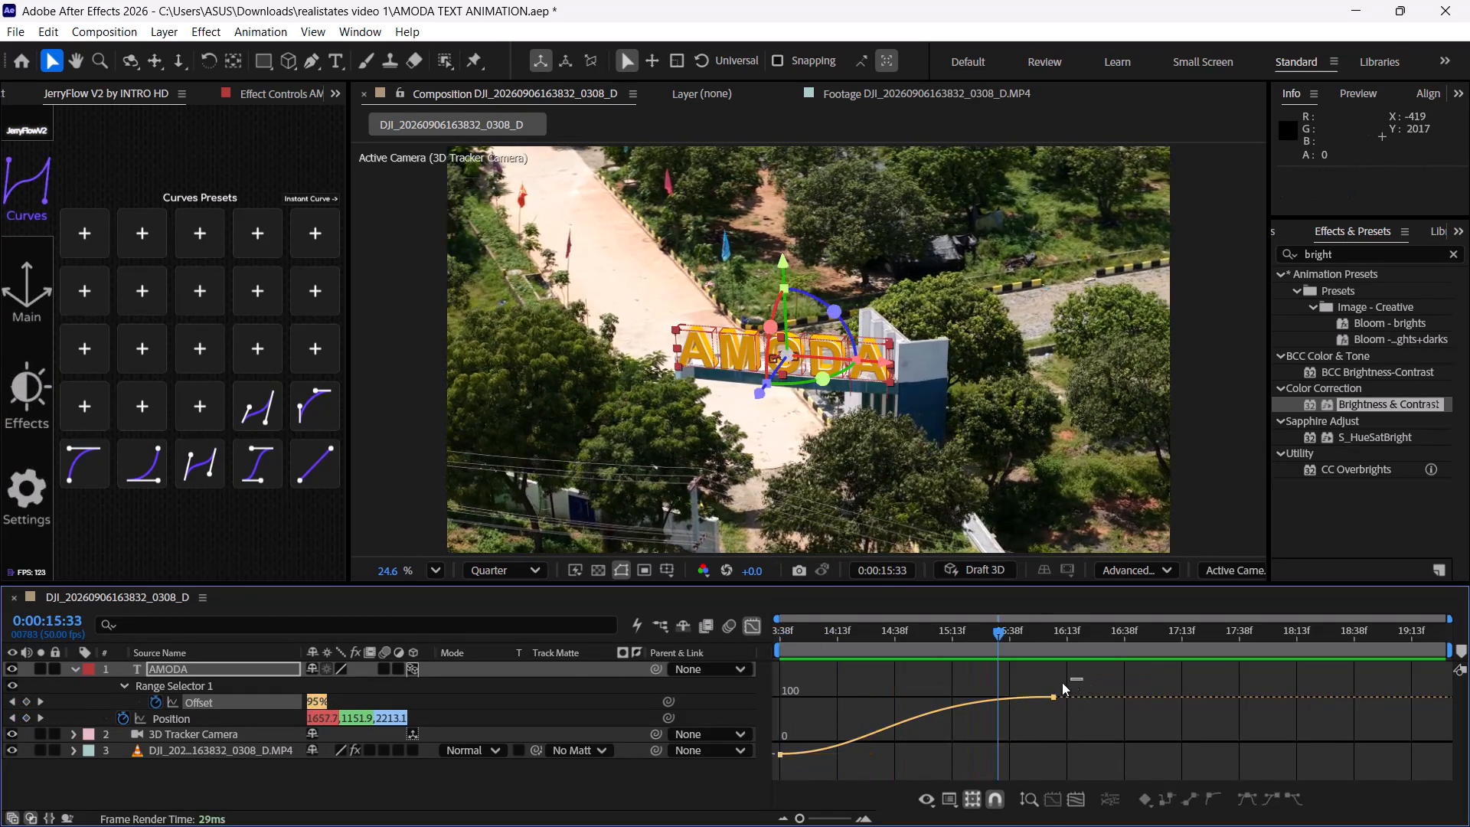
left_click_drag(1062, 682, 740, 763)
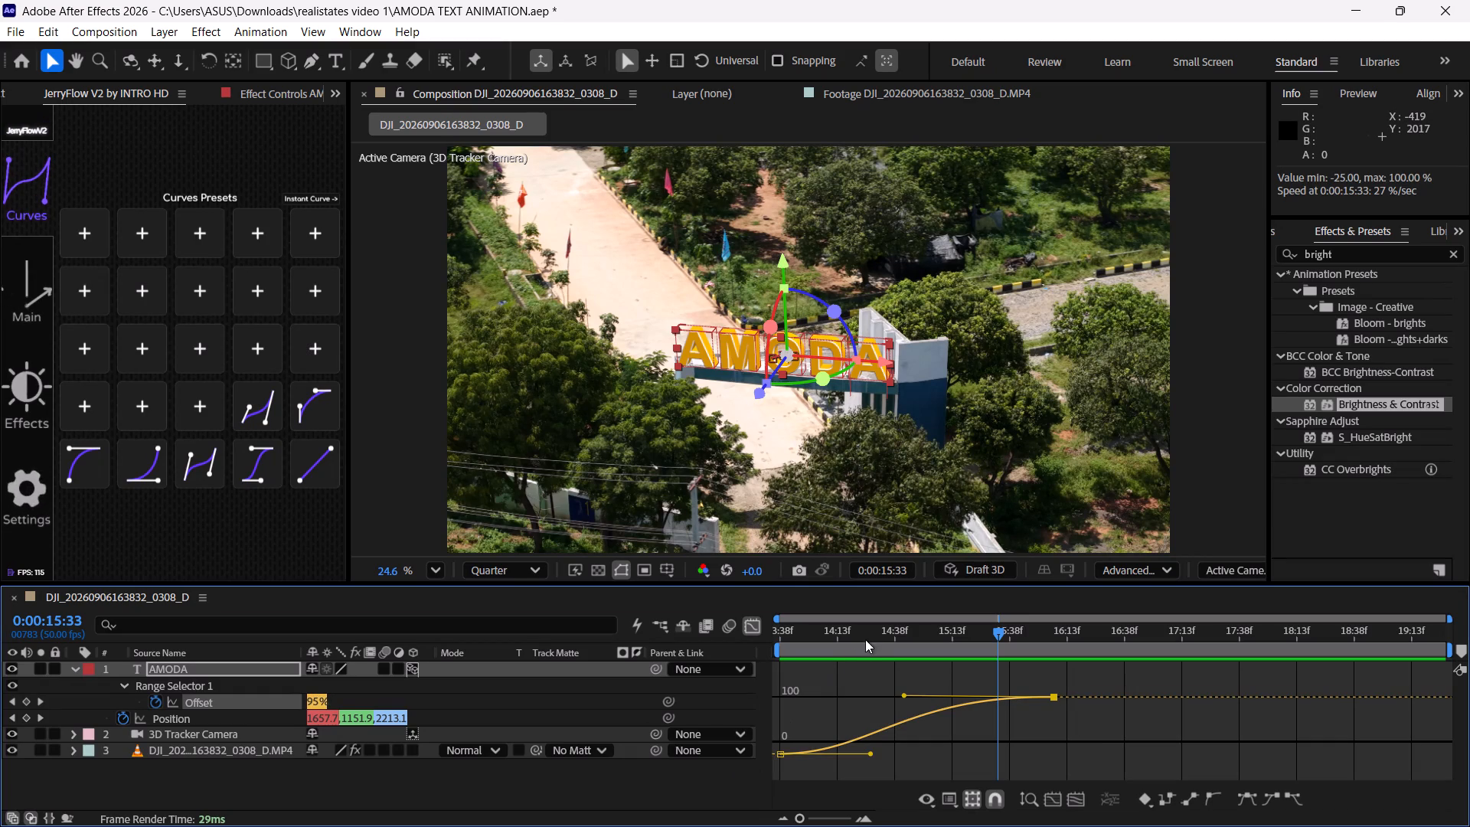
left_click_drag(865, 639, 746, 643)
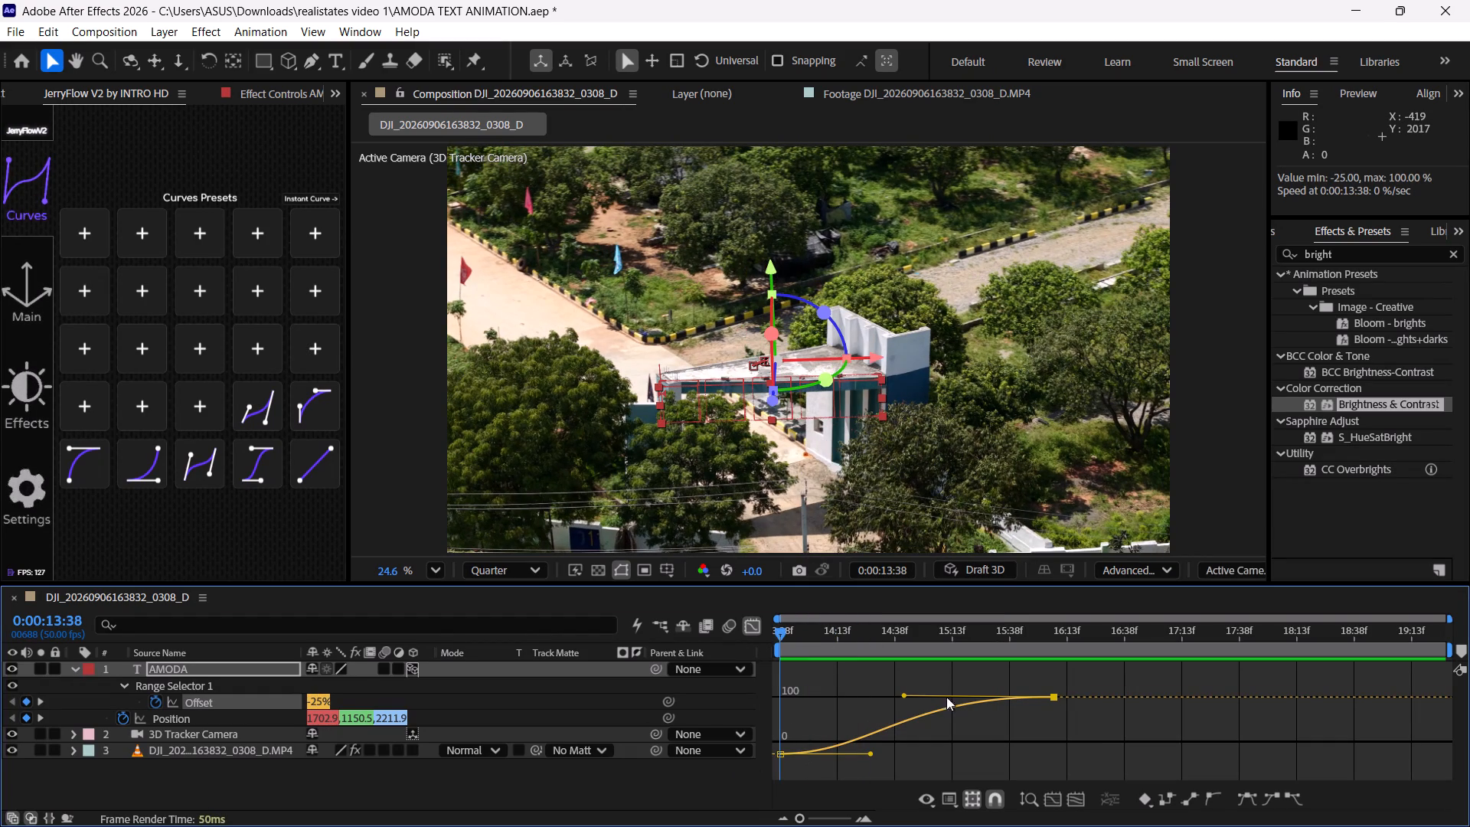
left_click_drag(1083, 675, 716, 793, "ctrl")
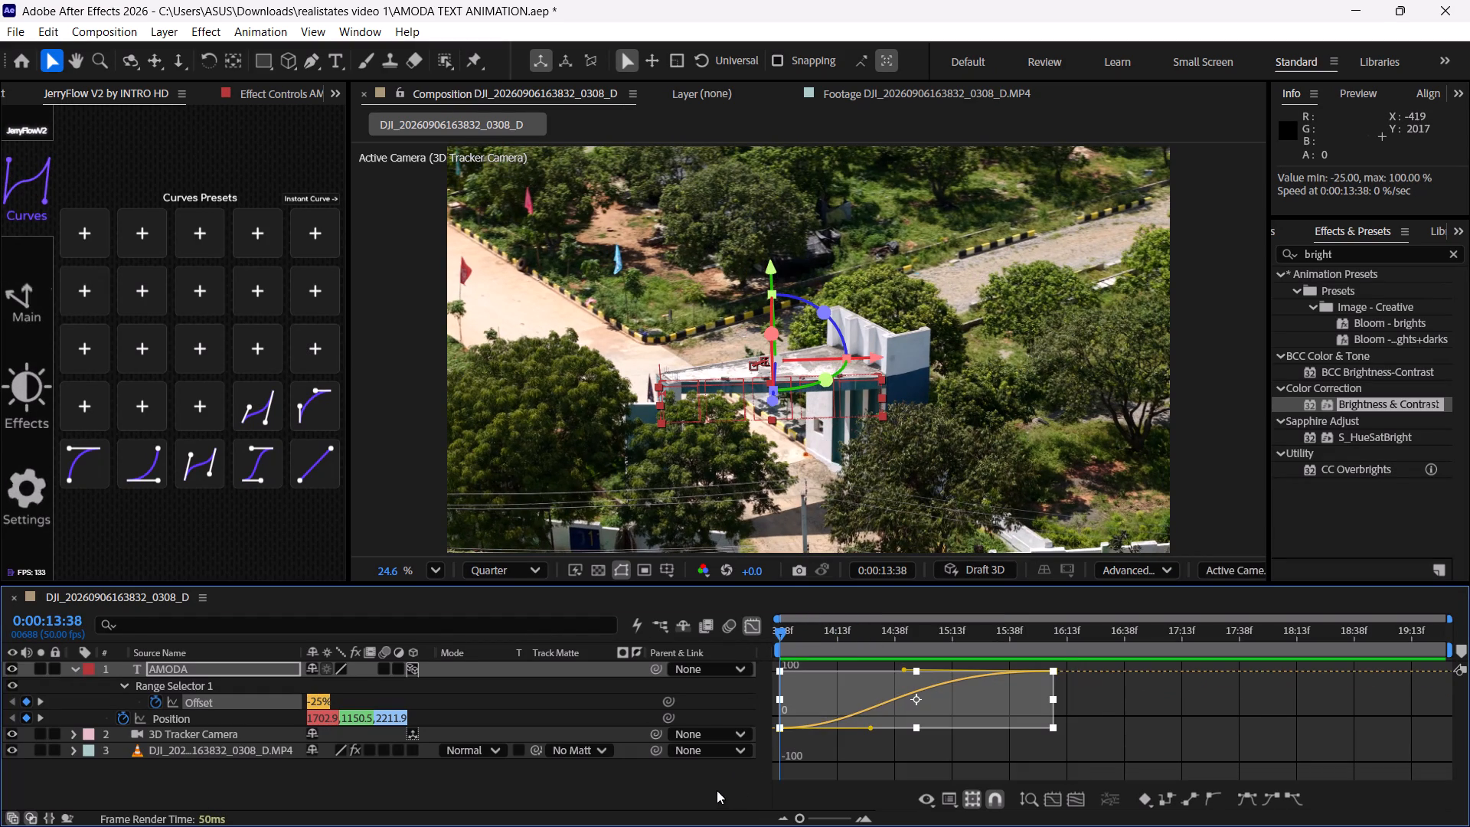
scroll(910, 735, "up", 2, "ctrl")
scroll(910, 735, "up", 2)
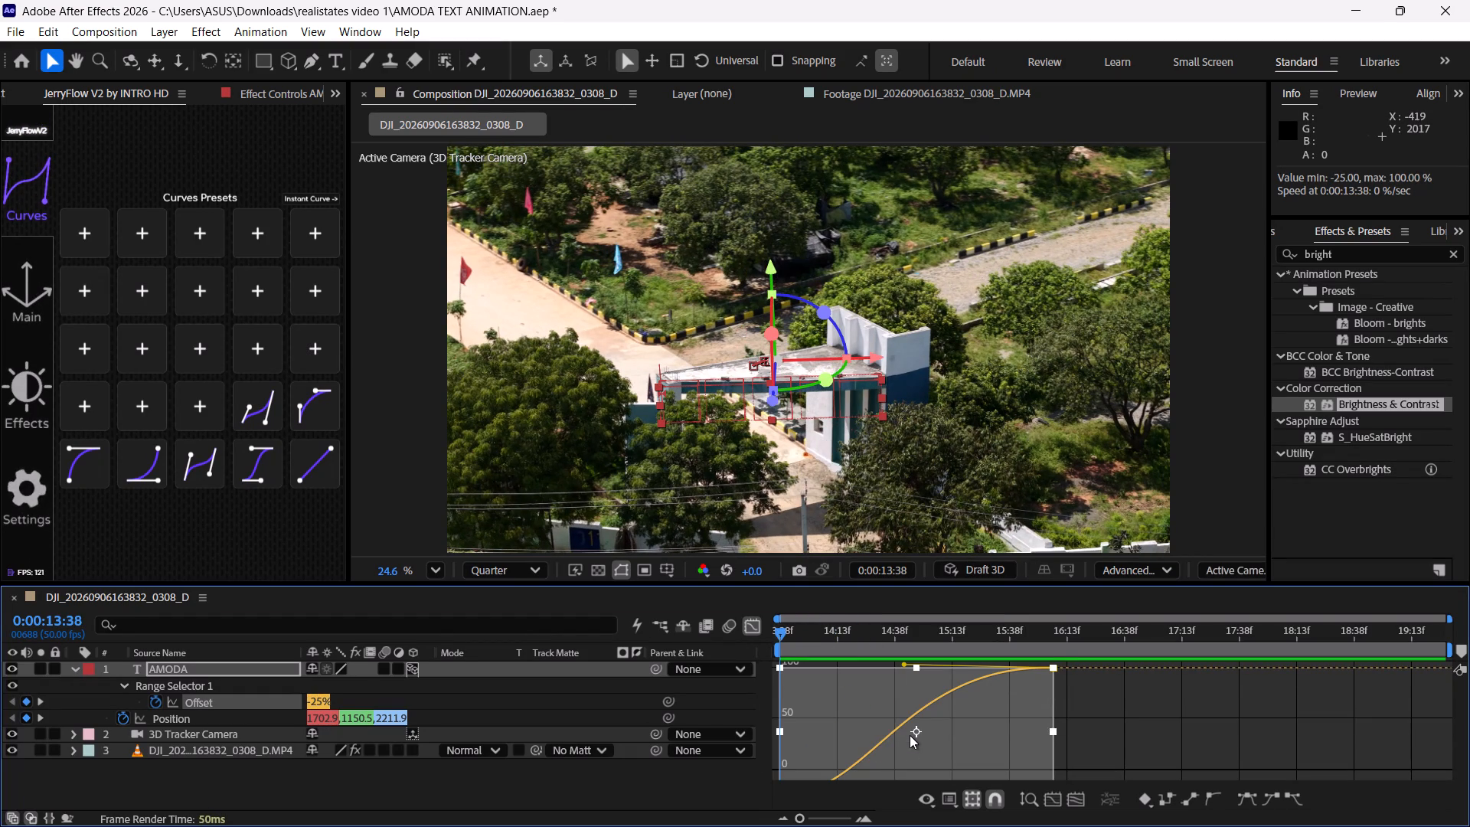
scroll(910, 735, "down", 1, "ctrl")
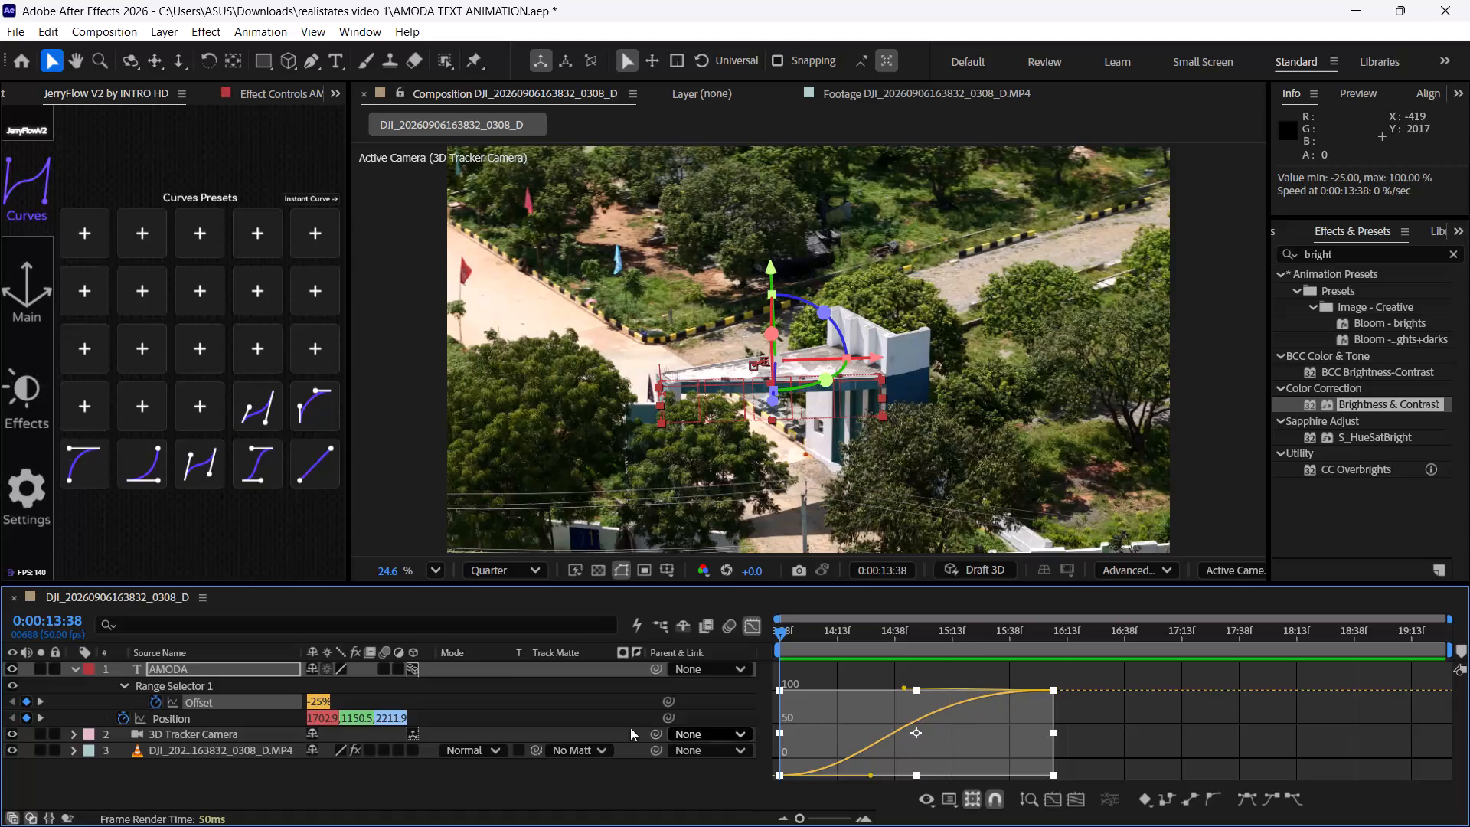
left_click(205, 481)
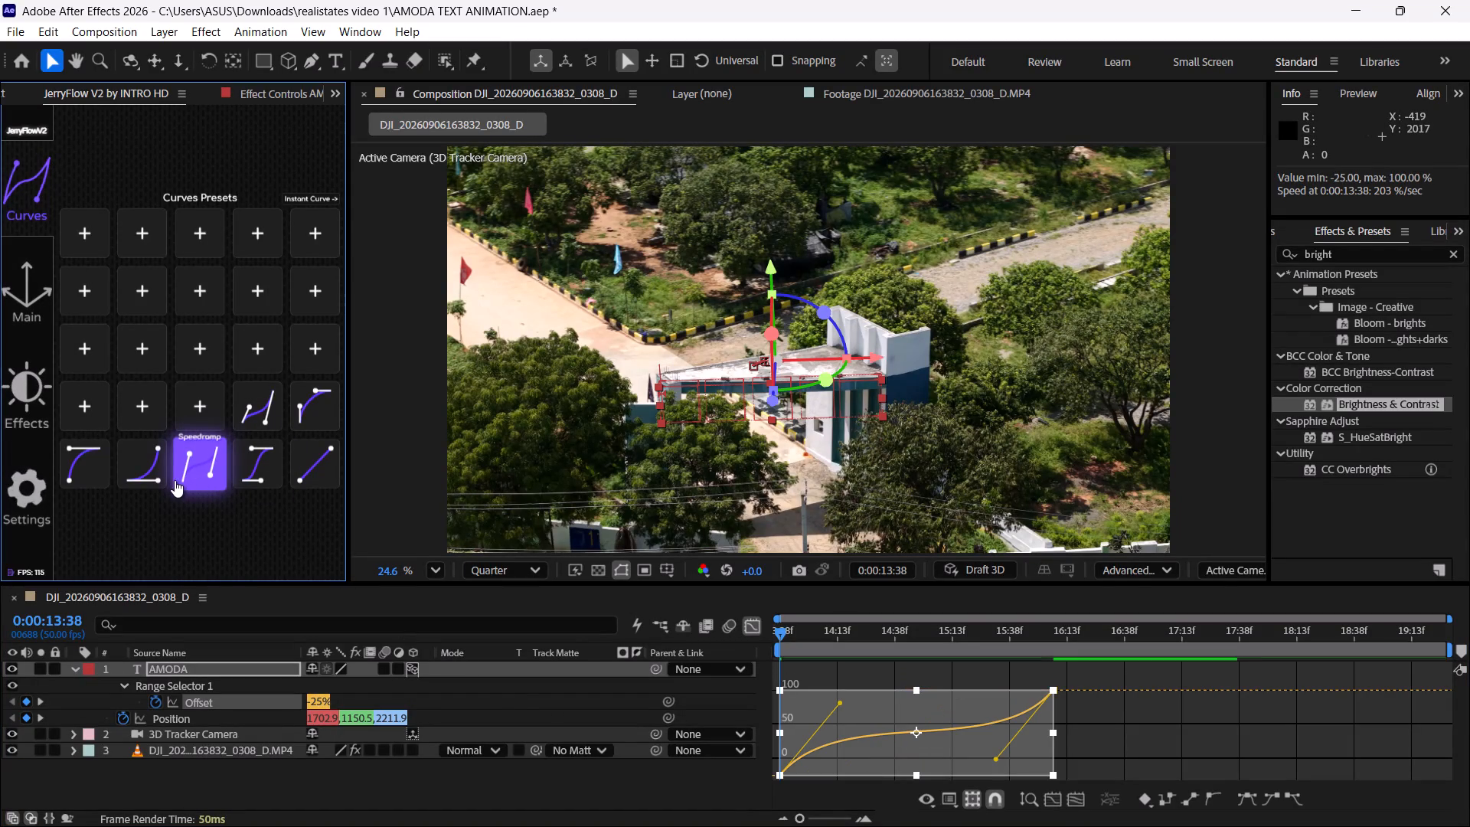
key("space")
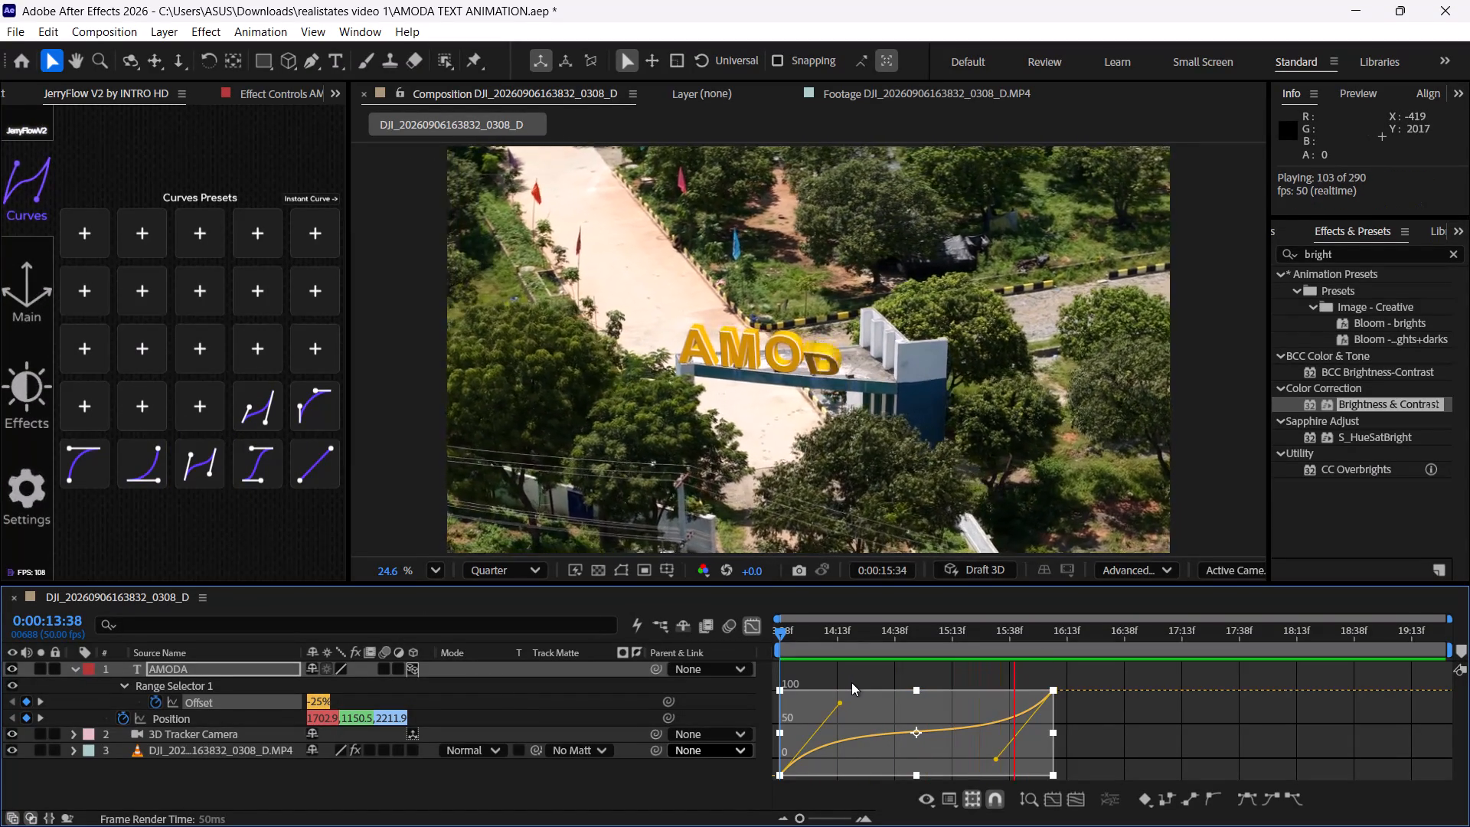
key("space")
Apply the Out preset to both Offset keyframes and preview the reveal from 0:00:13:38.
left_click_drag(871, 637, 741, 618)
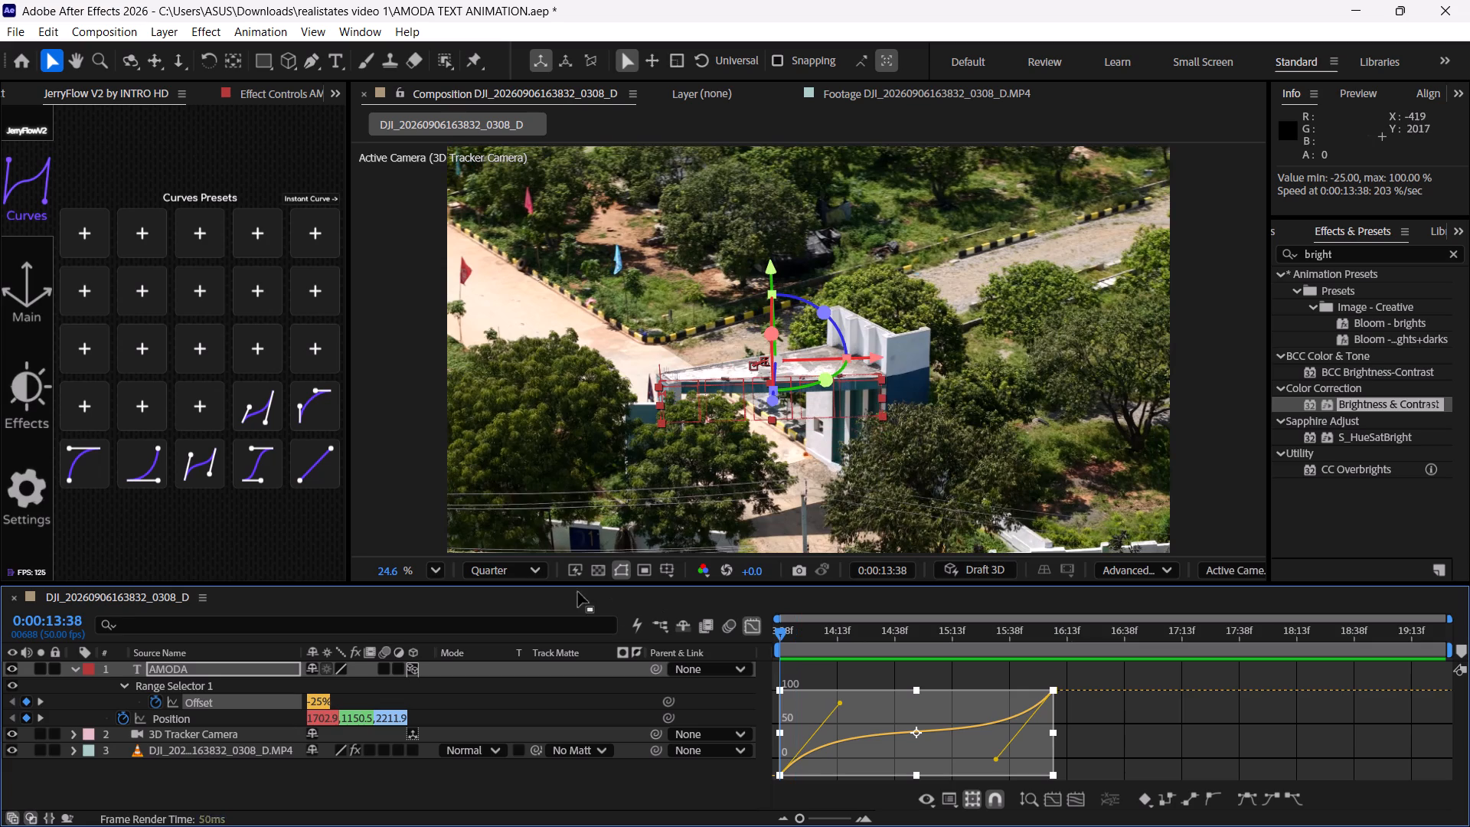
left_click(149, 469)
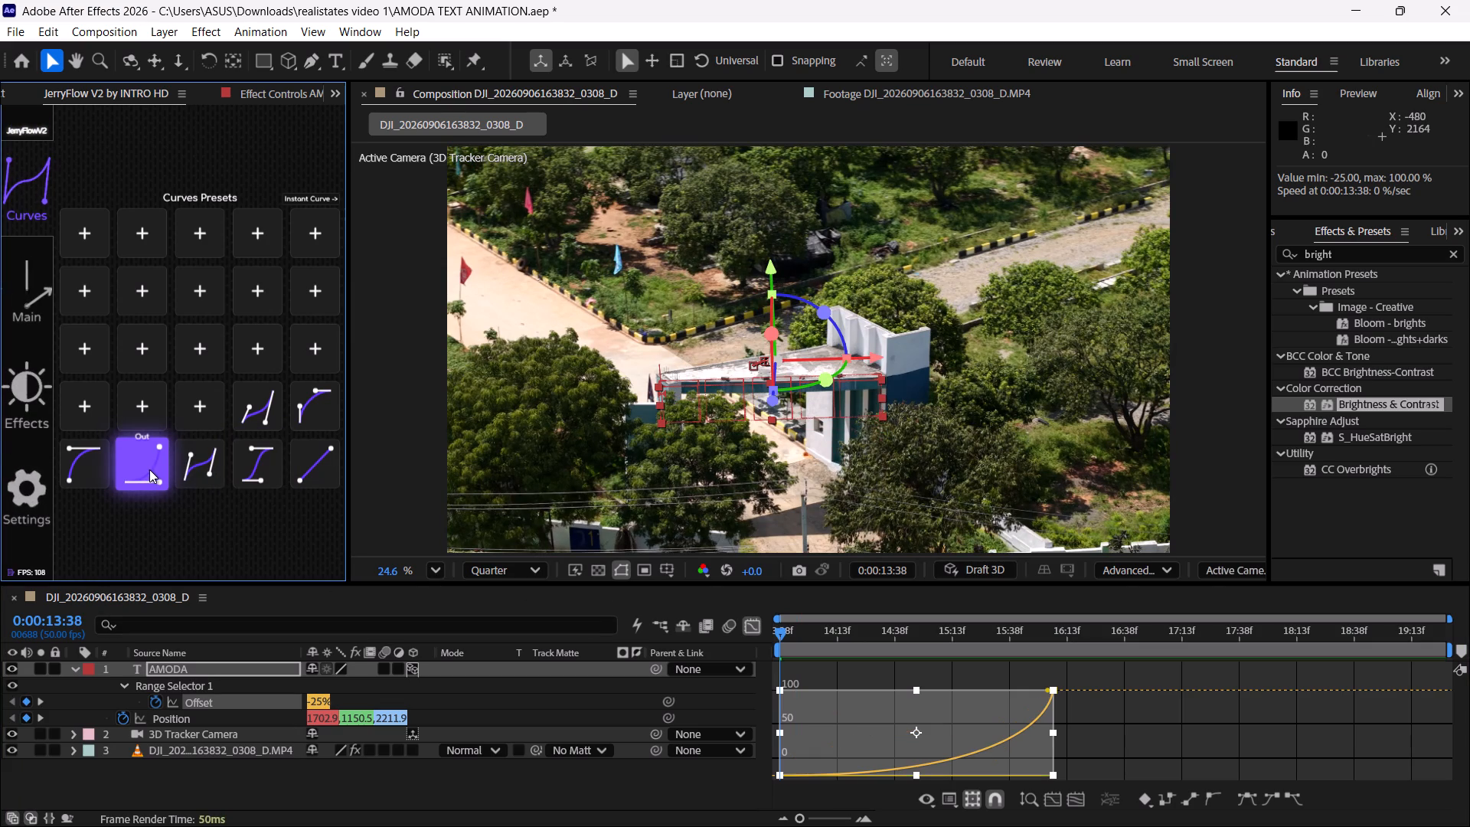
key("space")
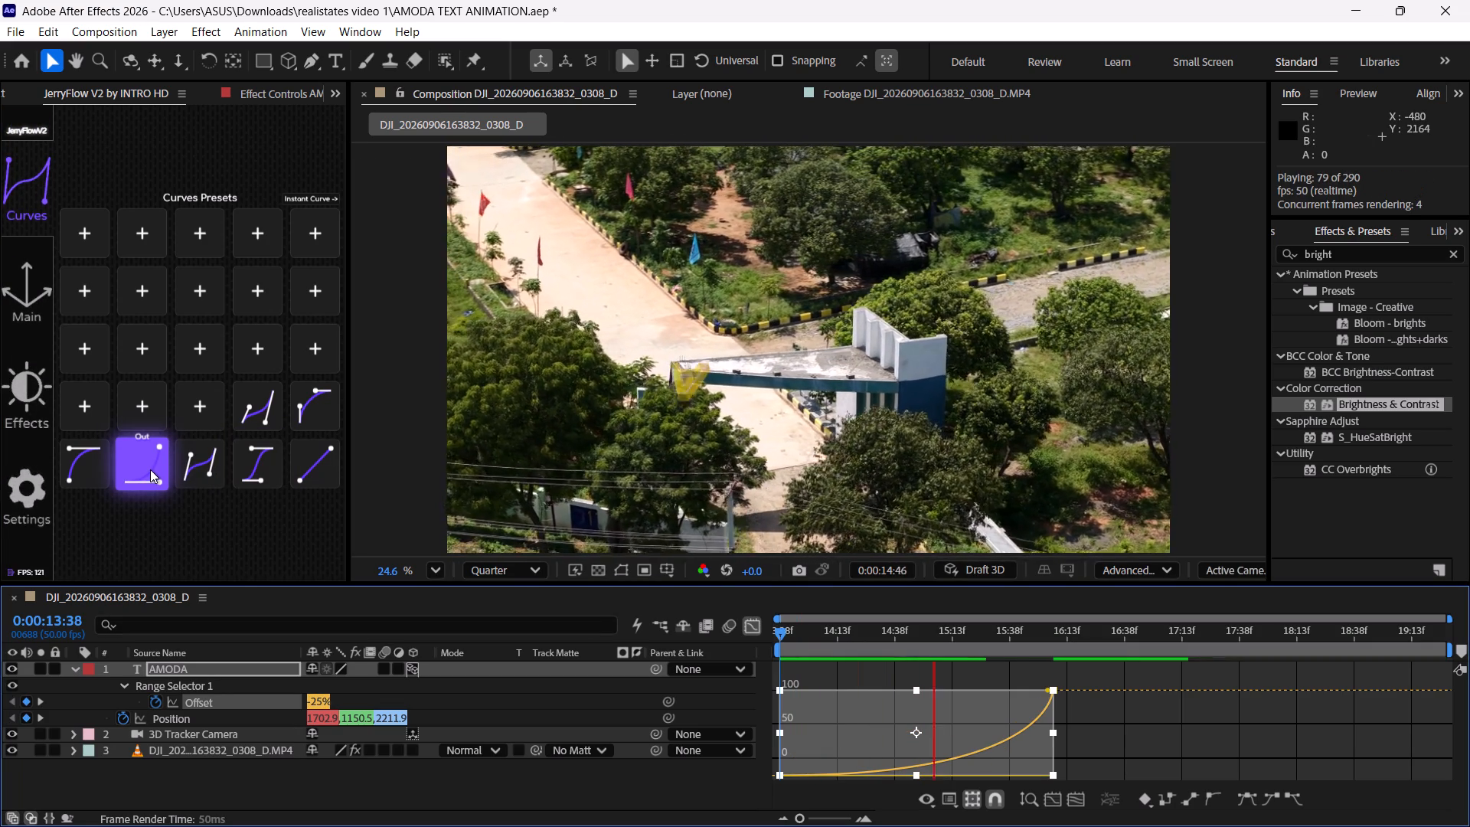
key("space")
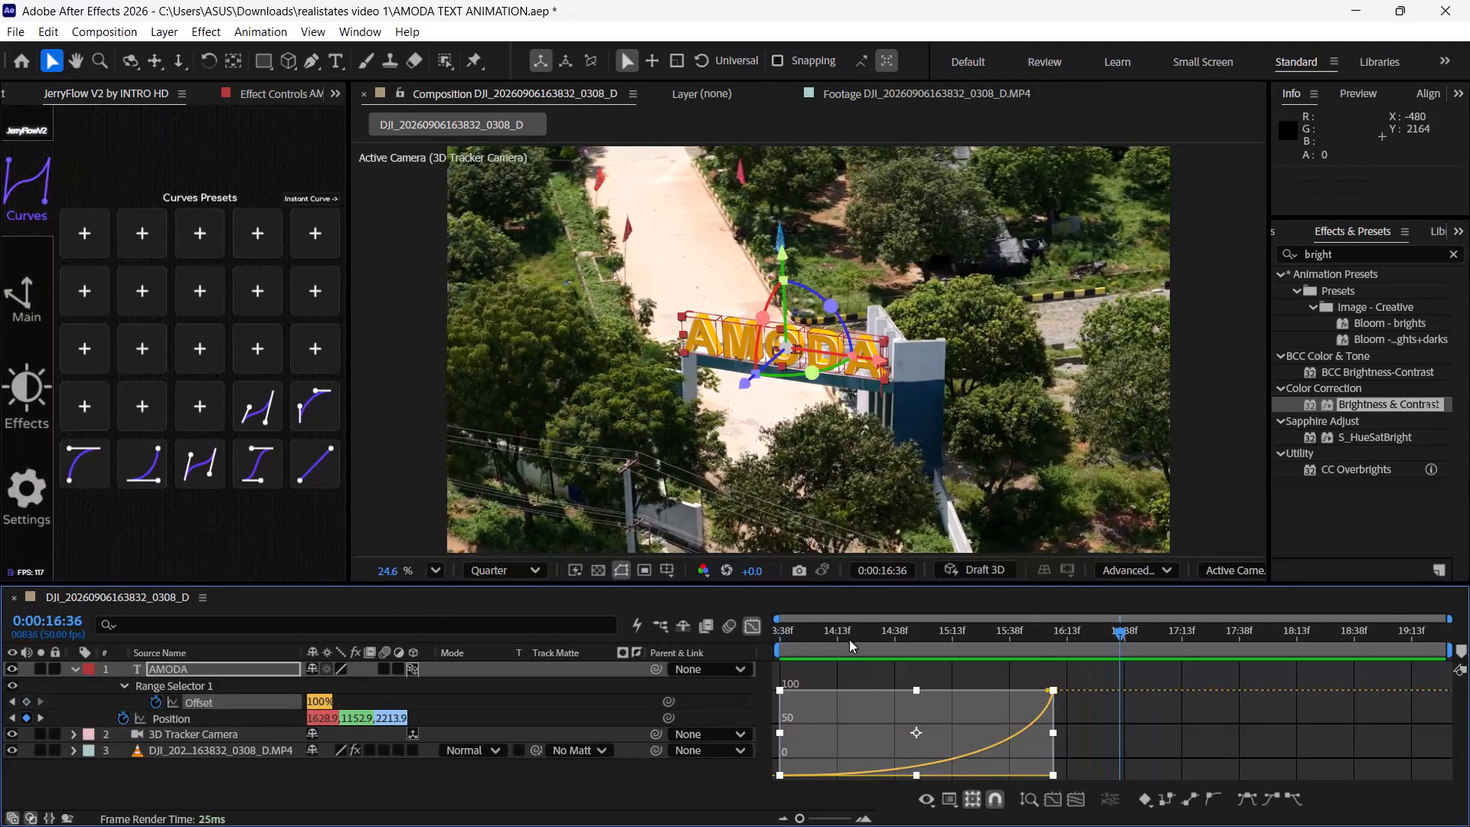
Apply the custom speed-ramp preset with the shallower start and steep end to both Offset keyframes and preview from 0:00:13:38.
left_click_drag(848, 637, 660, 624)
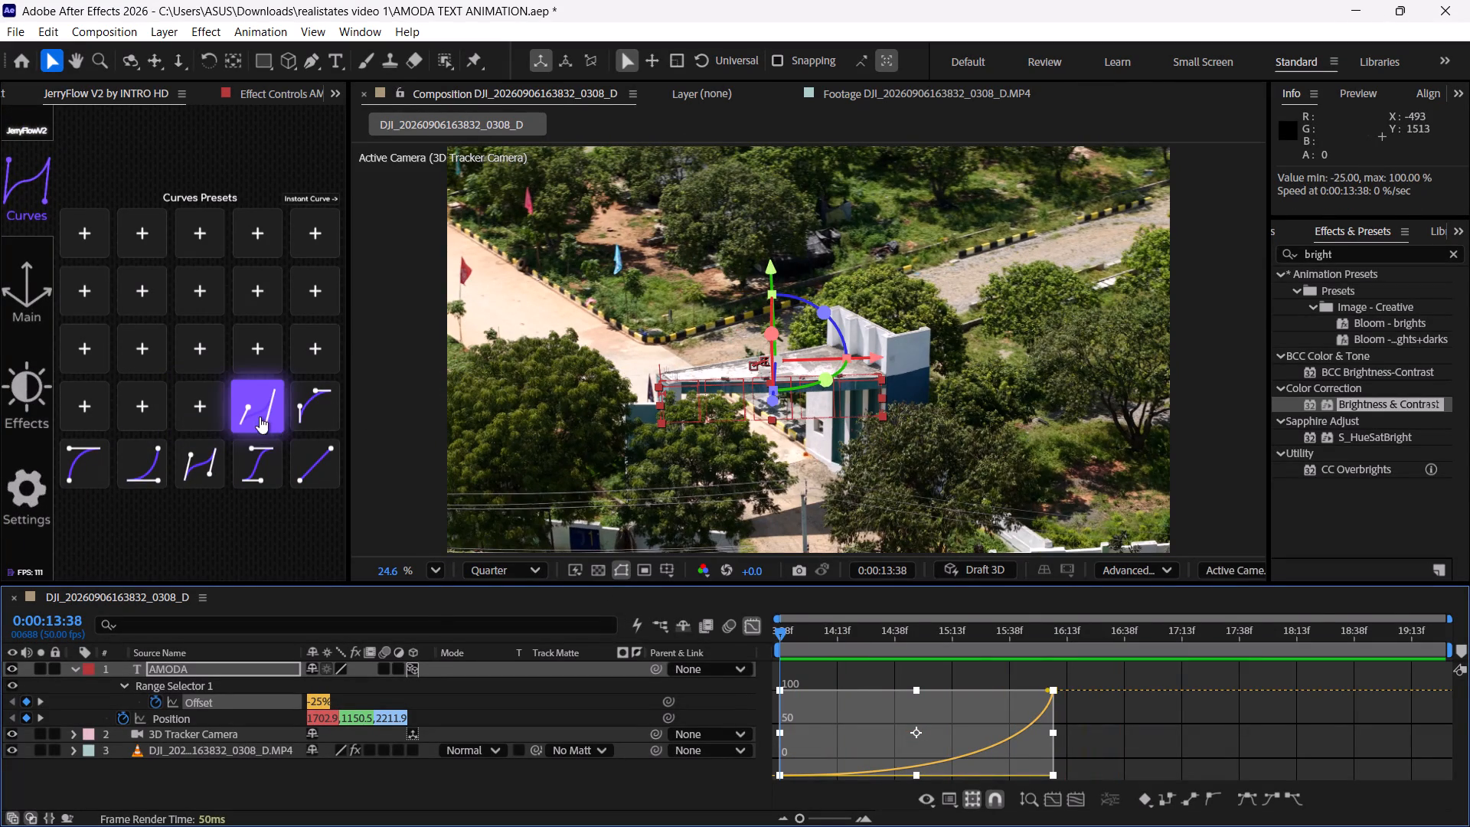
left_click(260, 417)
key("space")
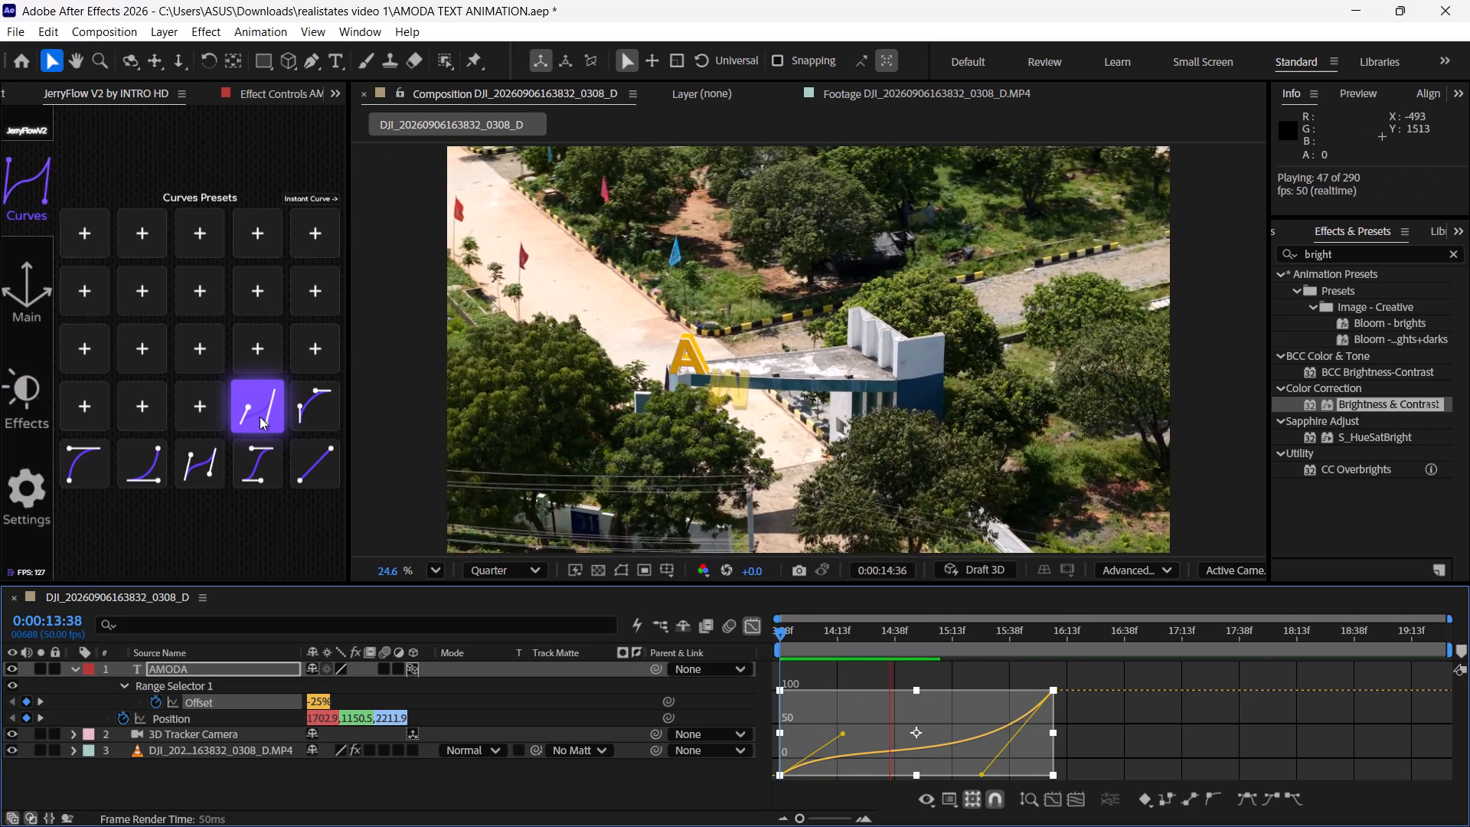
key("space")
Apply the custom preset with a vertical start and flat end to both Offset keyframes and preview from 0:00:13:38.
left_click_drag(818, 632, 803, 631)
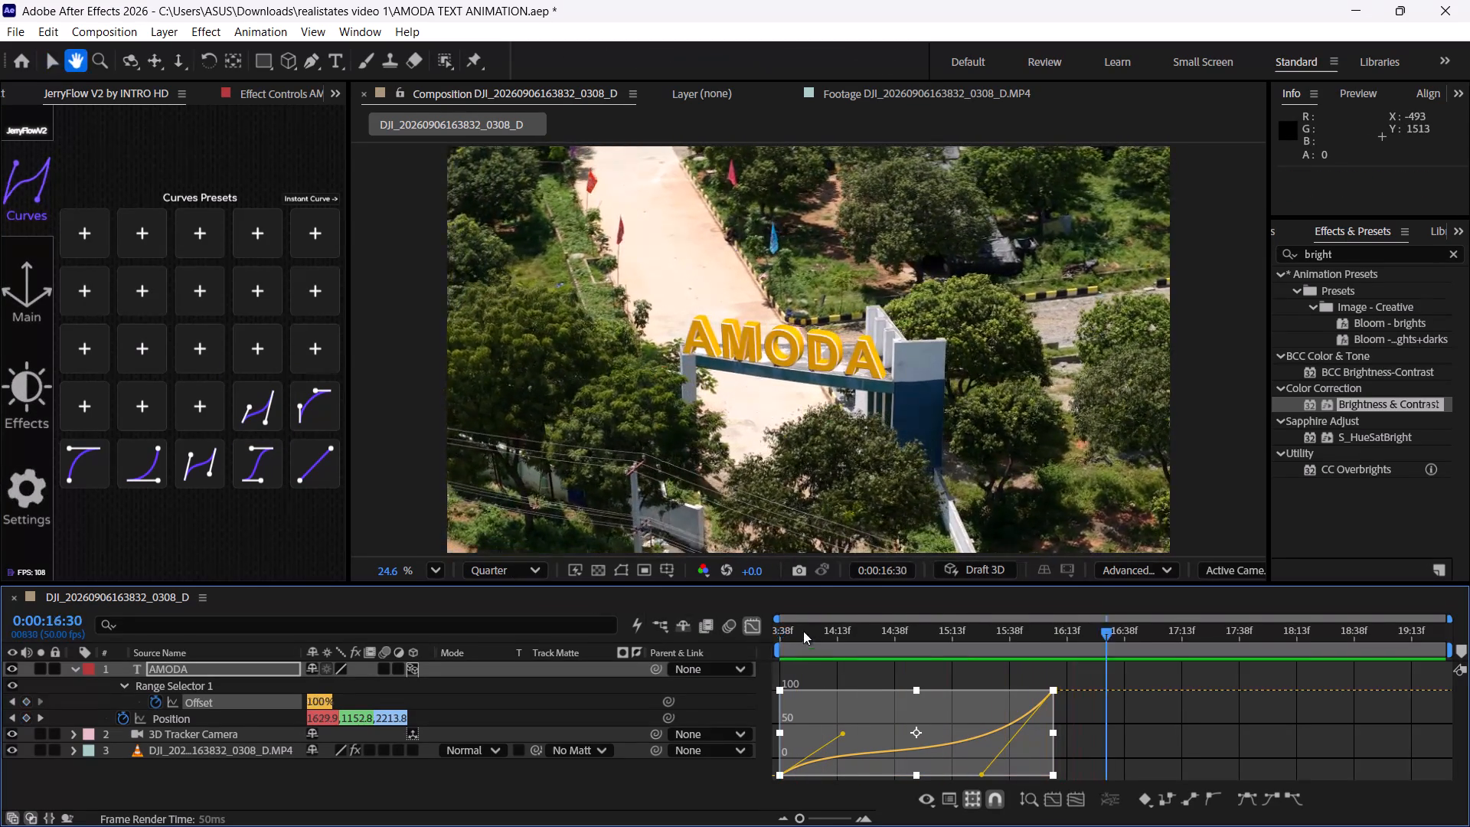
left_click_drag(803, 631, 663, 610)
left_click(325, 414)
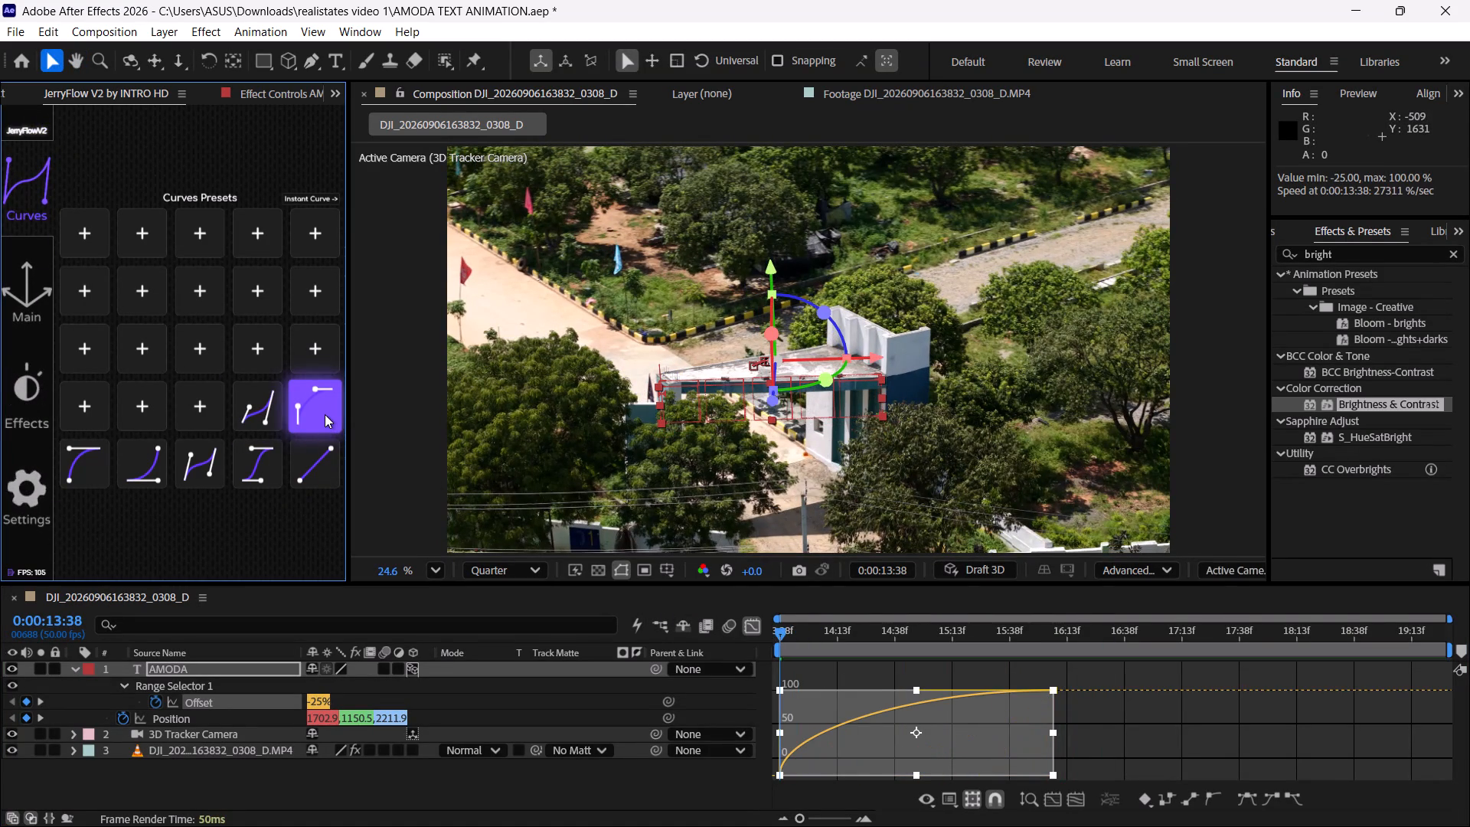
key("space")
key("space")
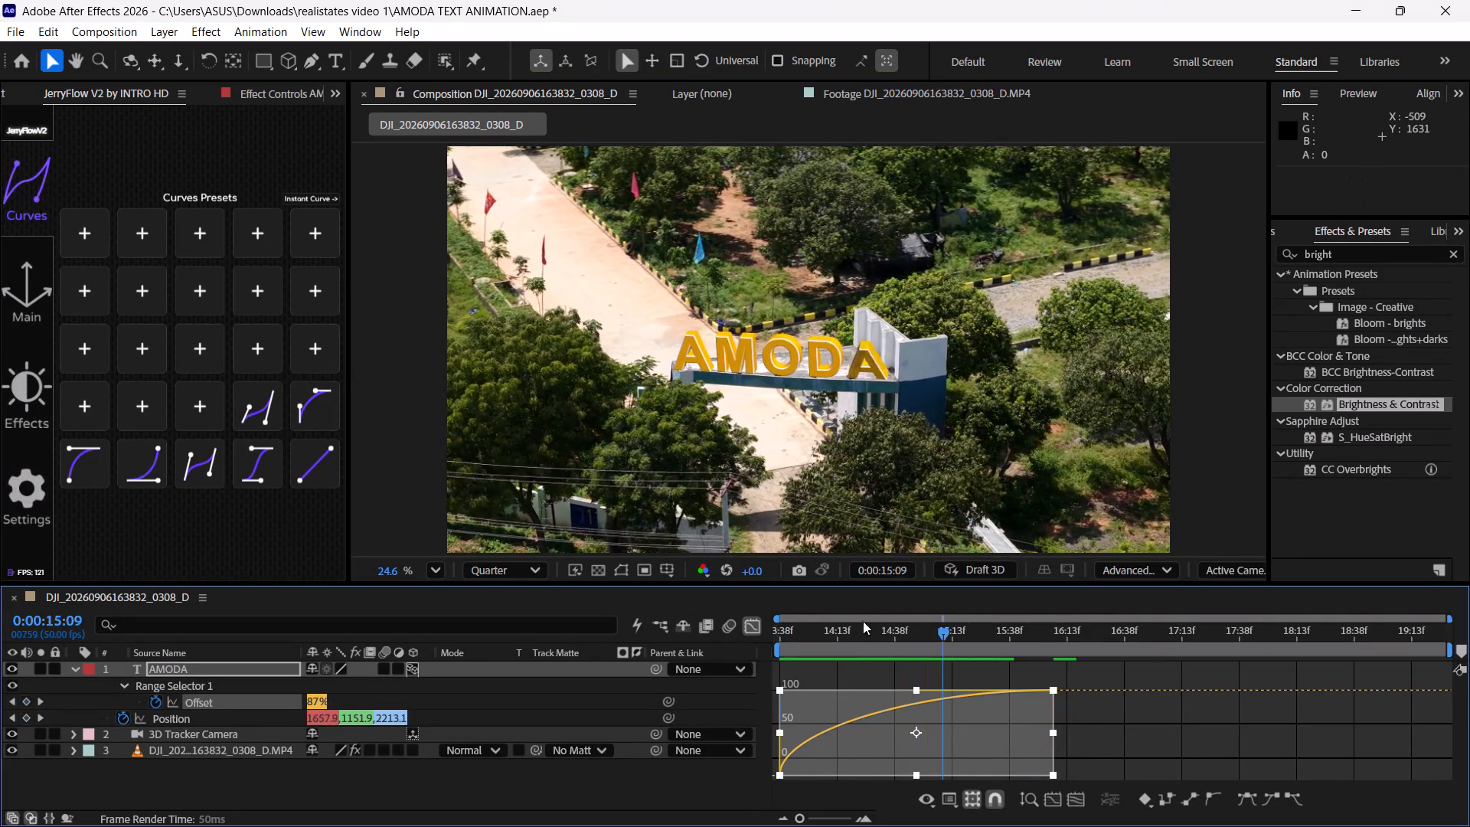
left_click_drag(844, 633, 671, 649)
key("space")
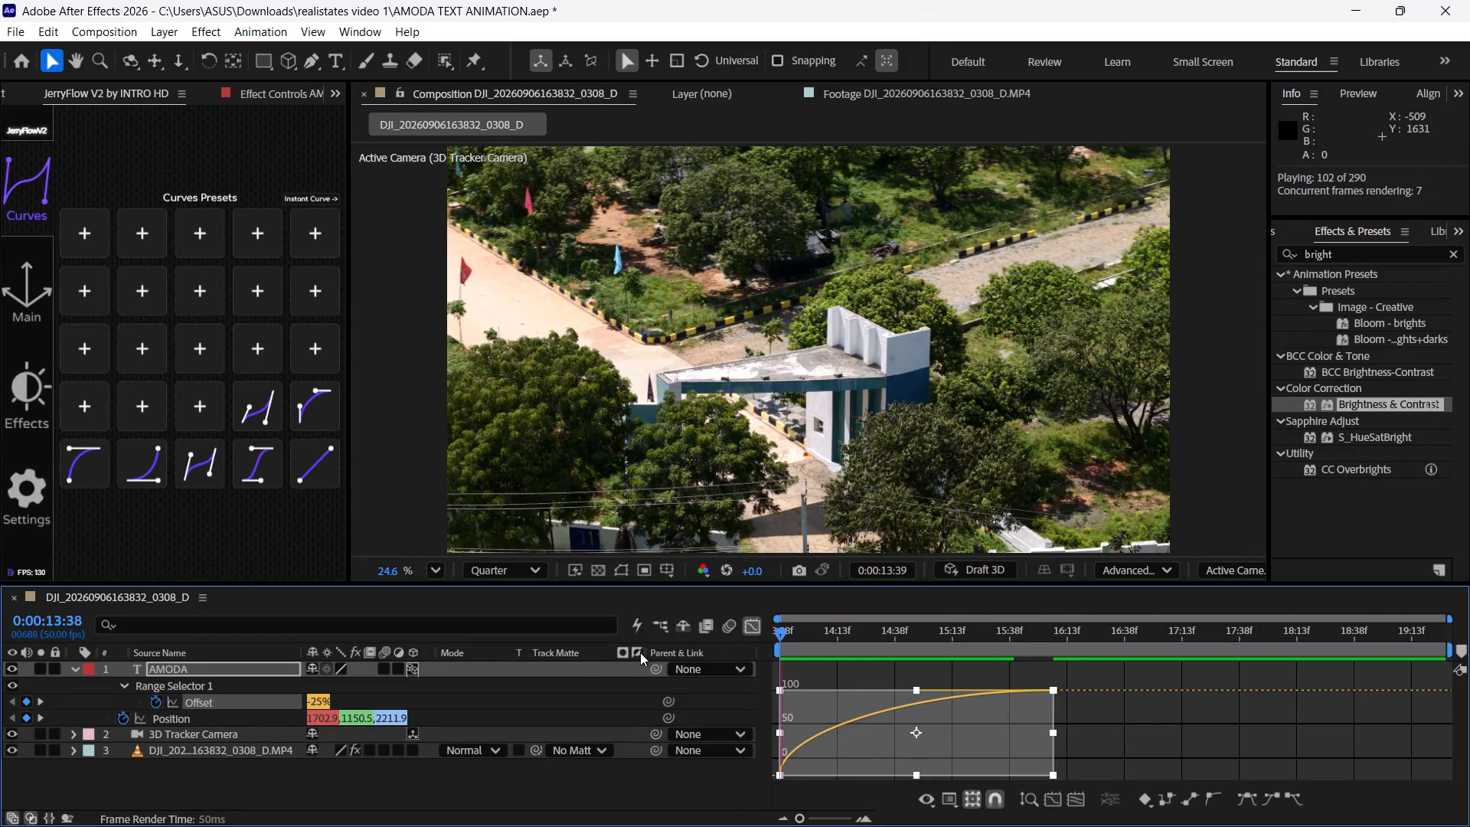
Apply the In preset to both Offset keyframes and preview the reveal from 0:00:13:38.
left_click_drag(890, 634, 721, 630)
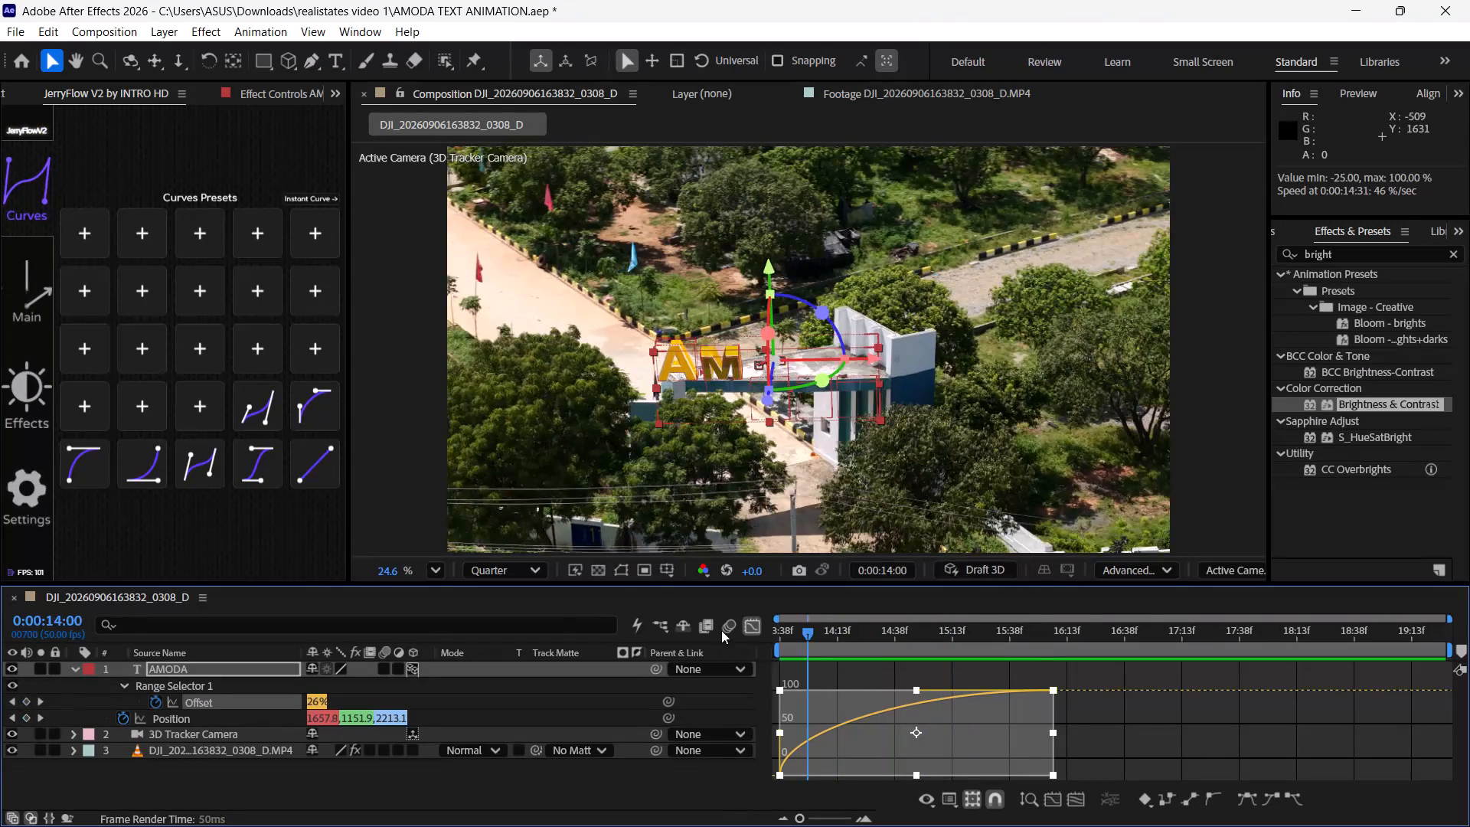
left_click_drag(721, 630, 667, 628)
left_click(99, 485)
key("space")
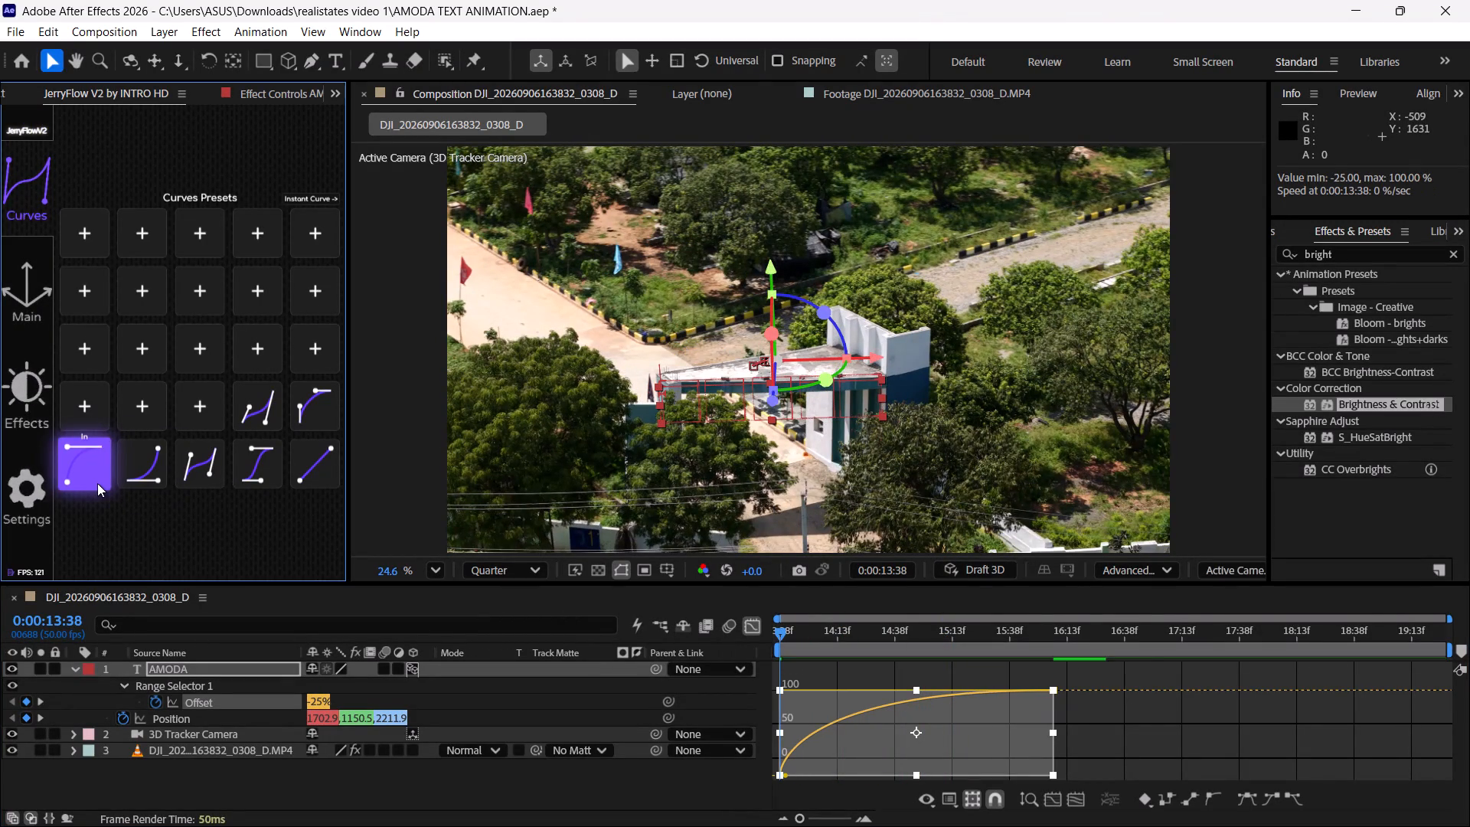
key("space")
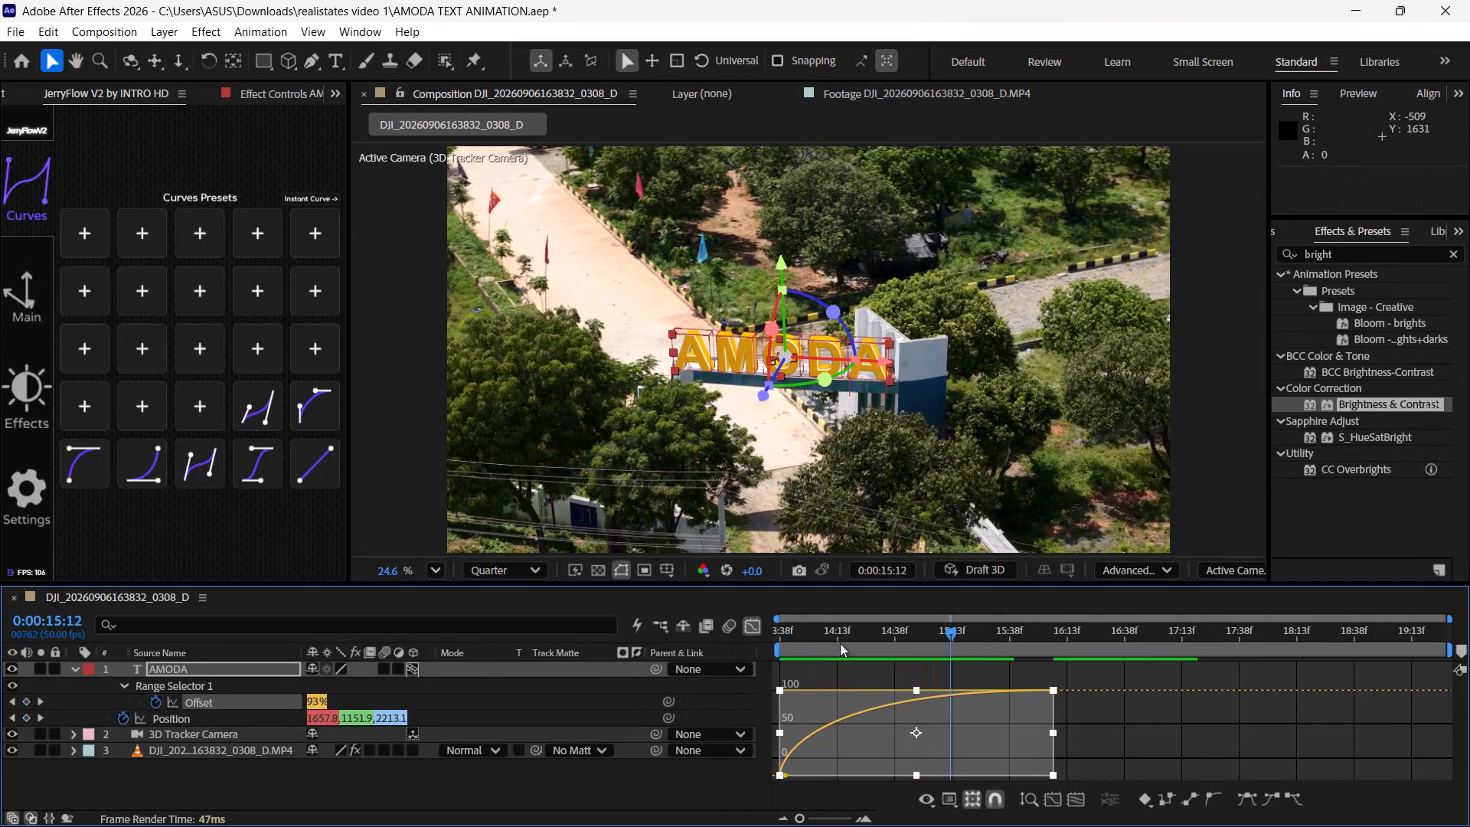